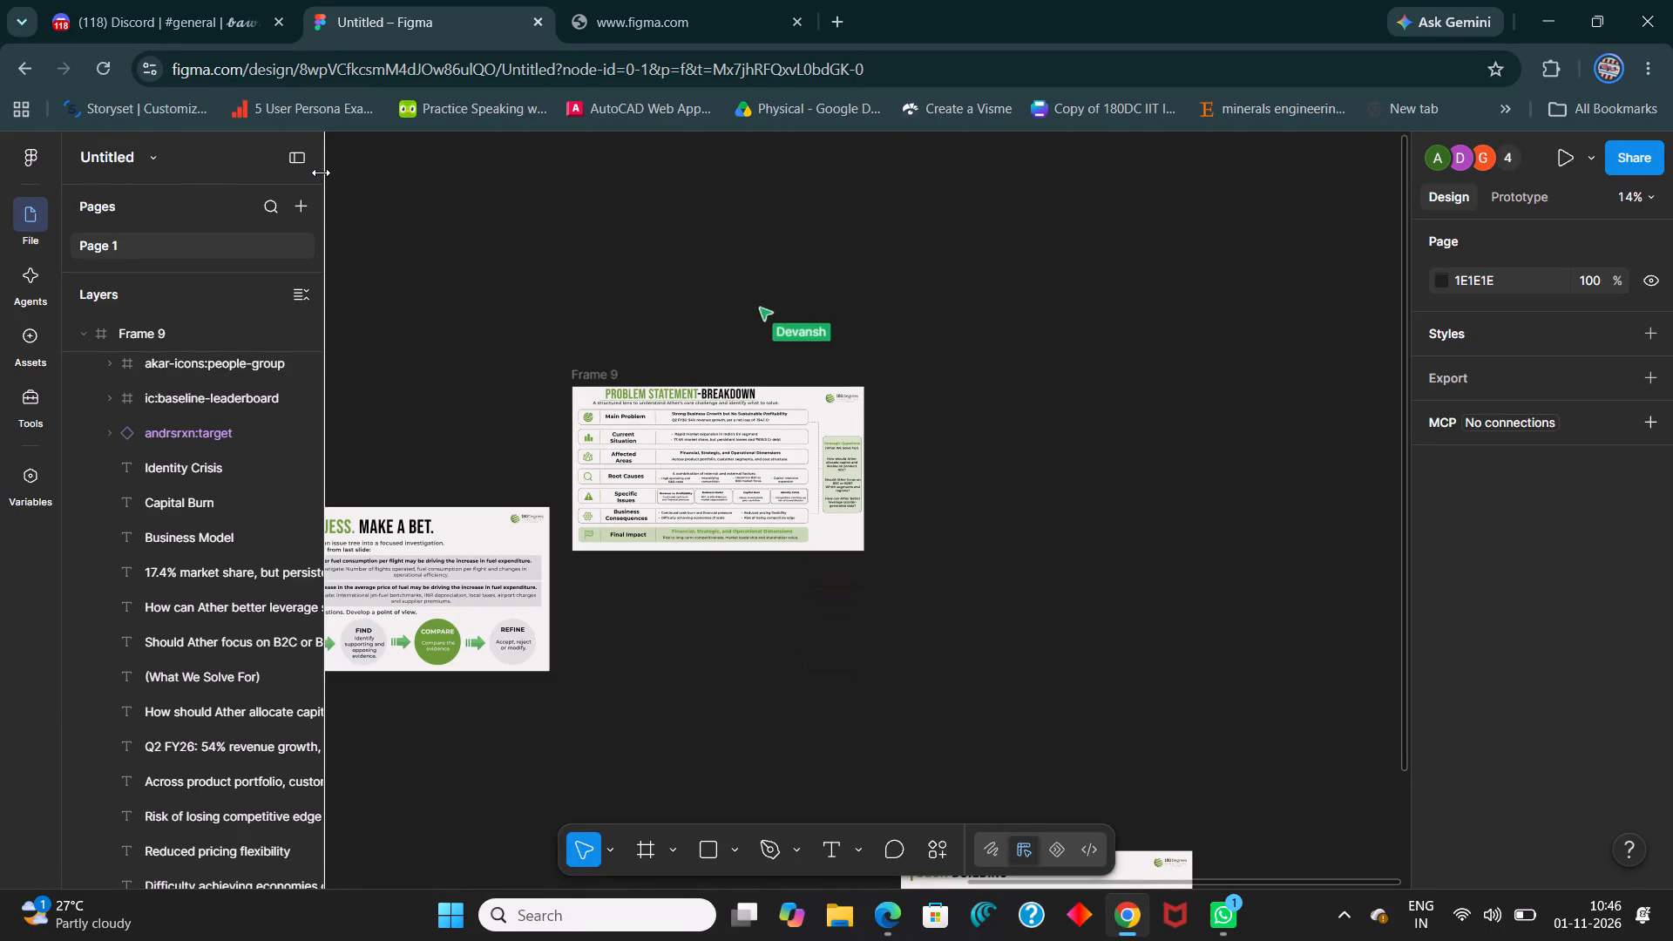
# Launch the Figma desktop app from the Windows search.
pyautogui.write('fig')
pyautogui.press('Return')
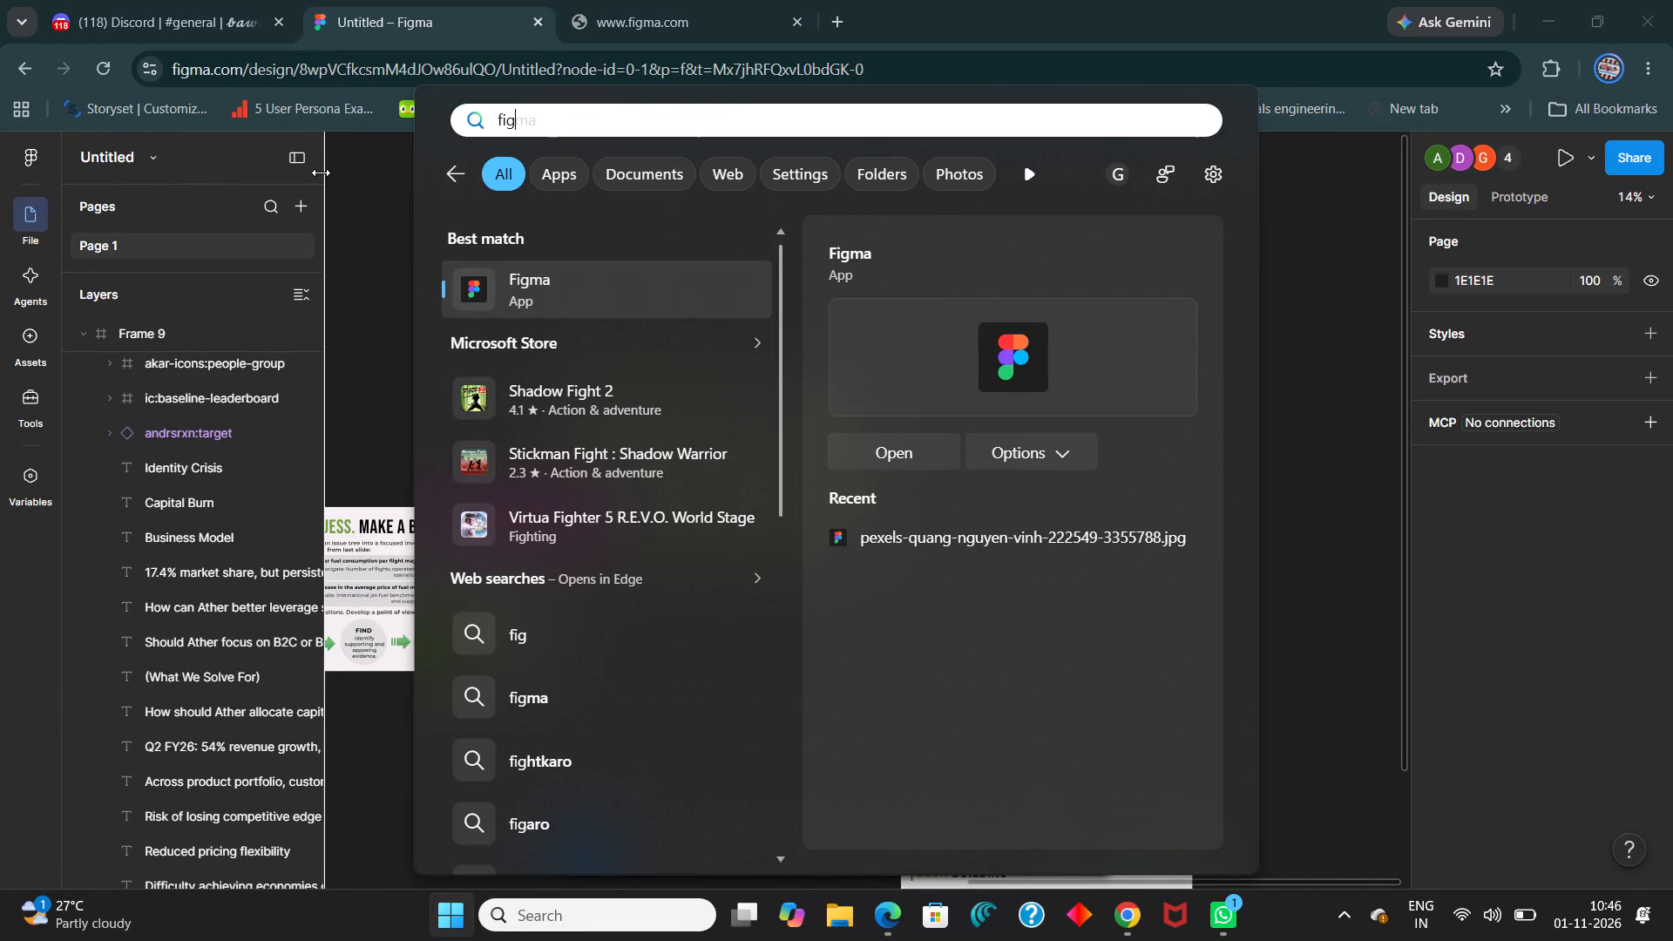
pyautogui.click(887, 468)
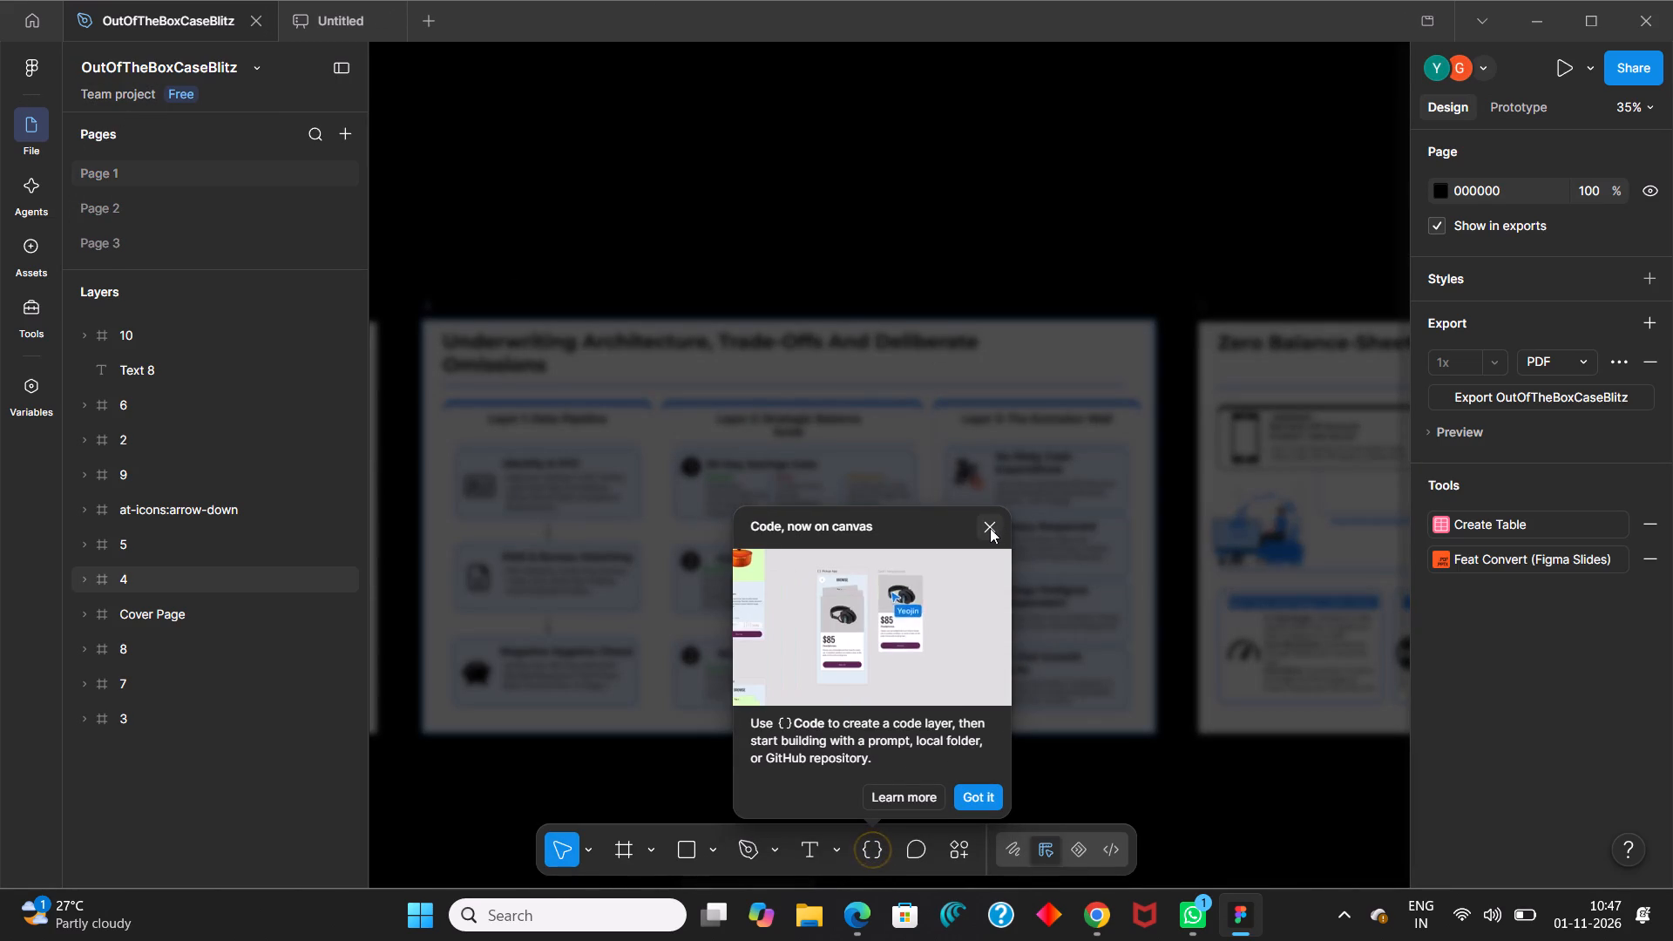
pyautogui.click(990, 528)
pyautogui.click(173, 176)
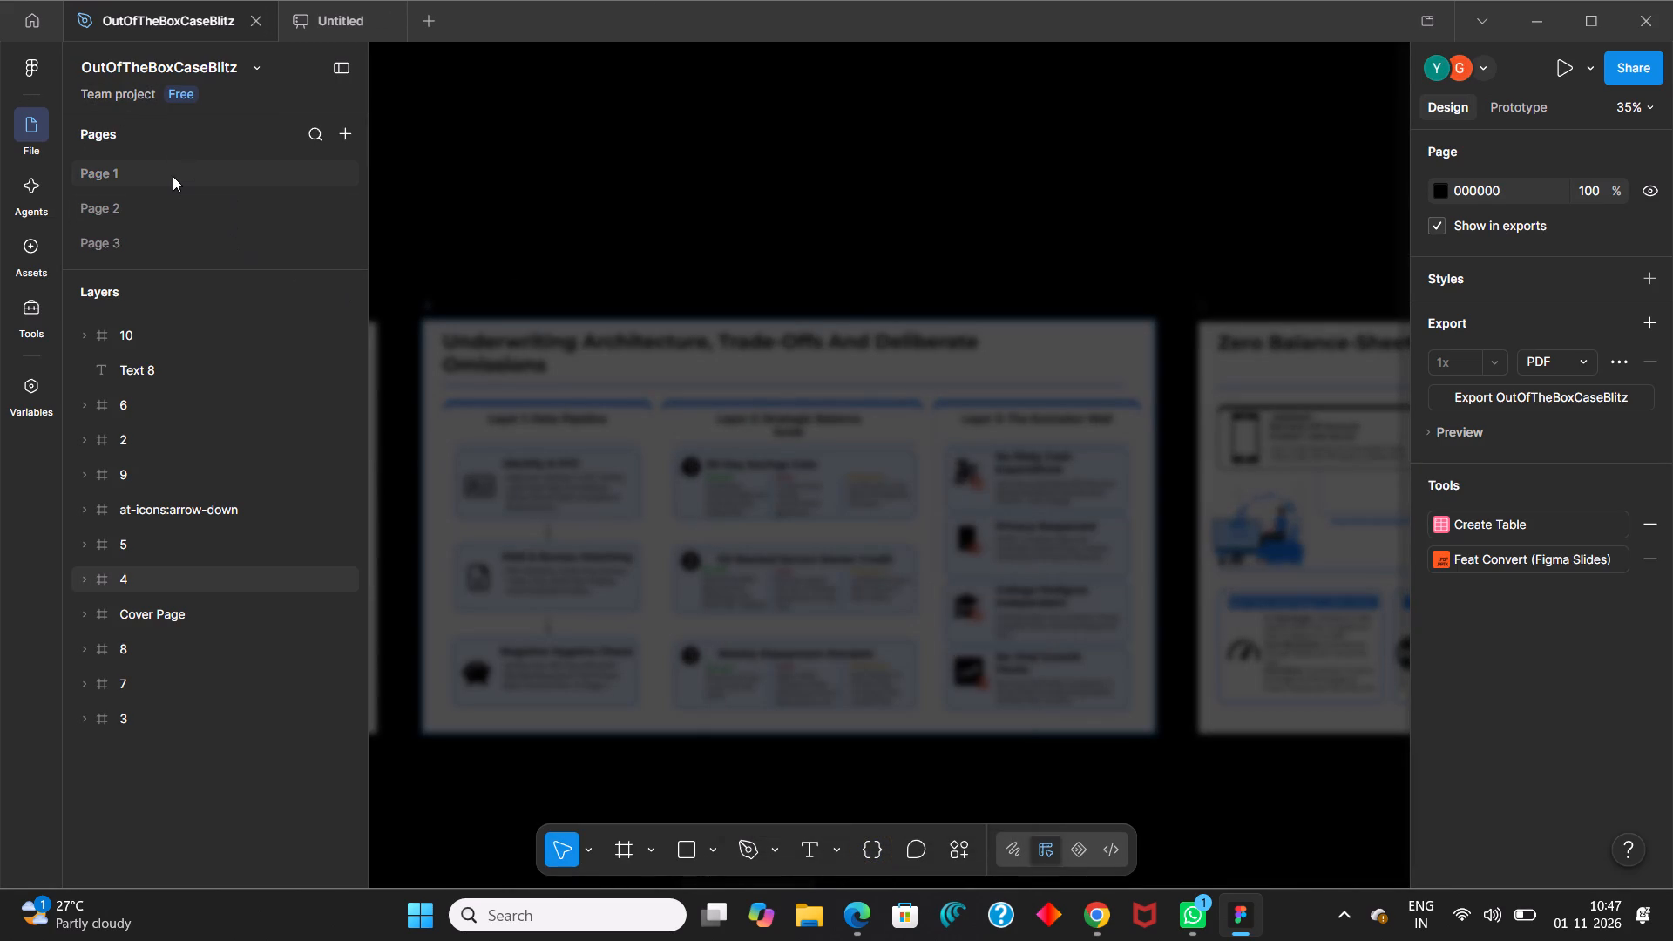
pyautogui.click(205, 246)
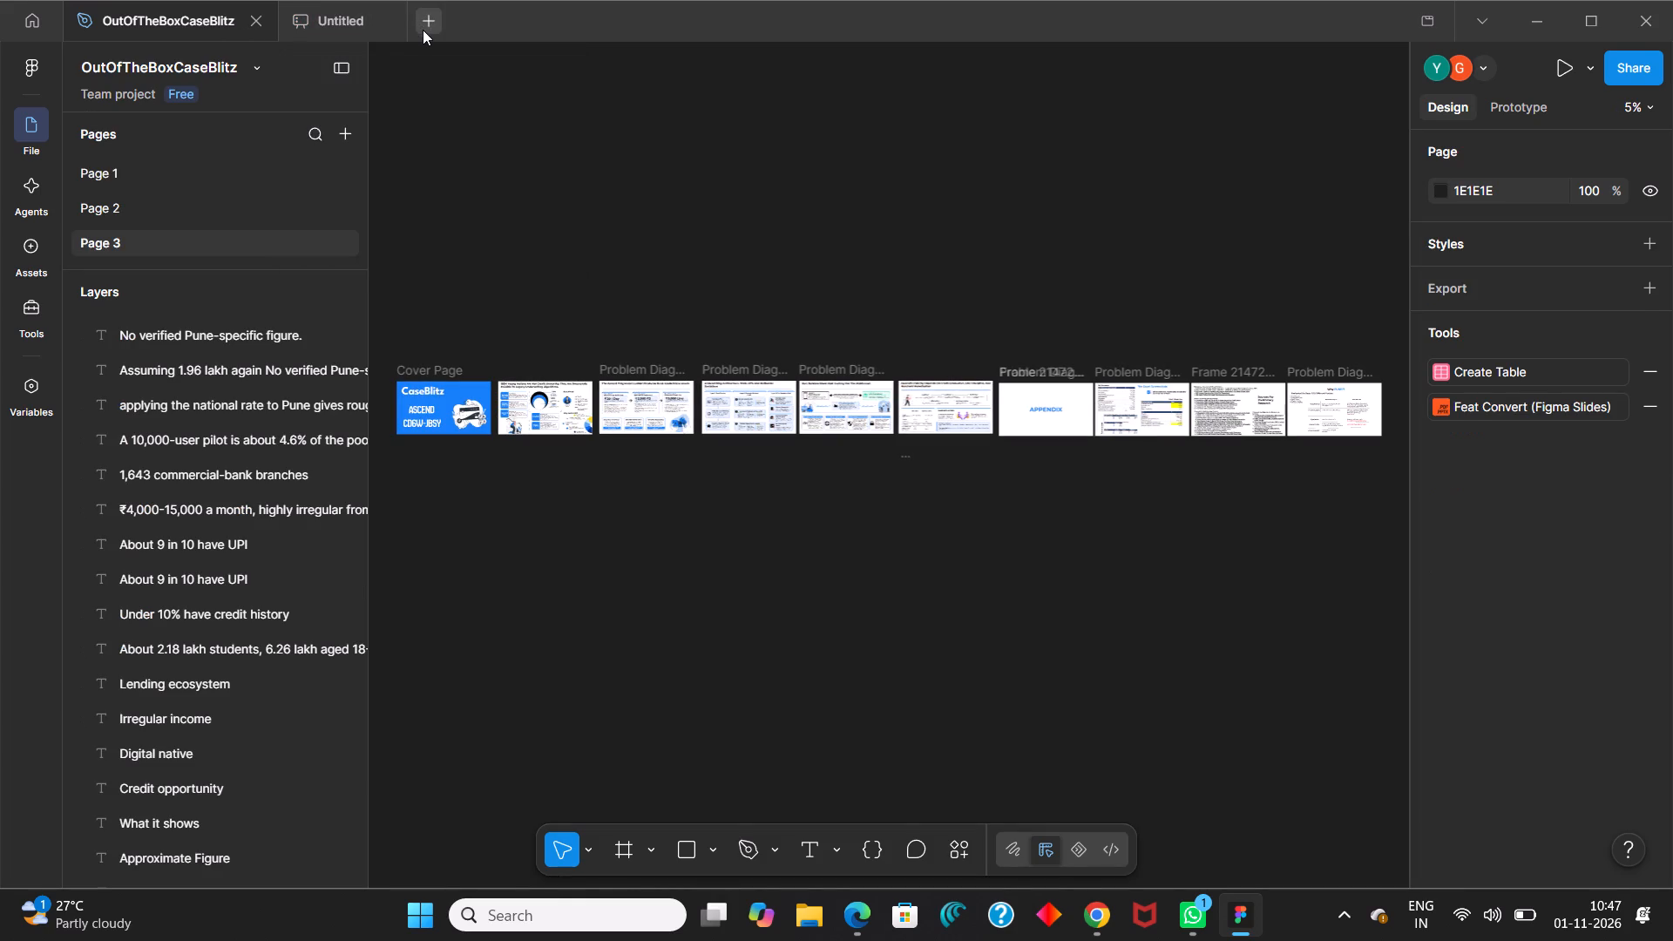
pyautogui.click(178, 176)
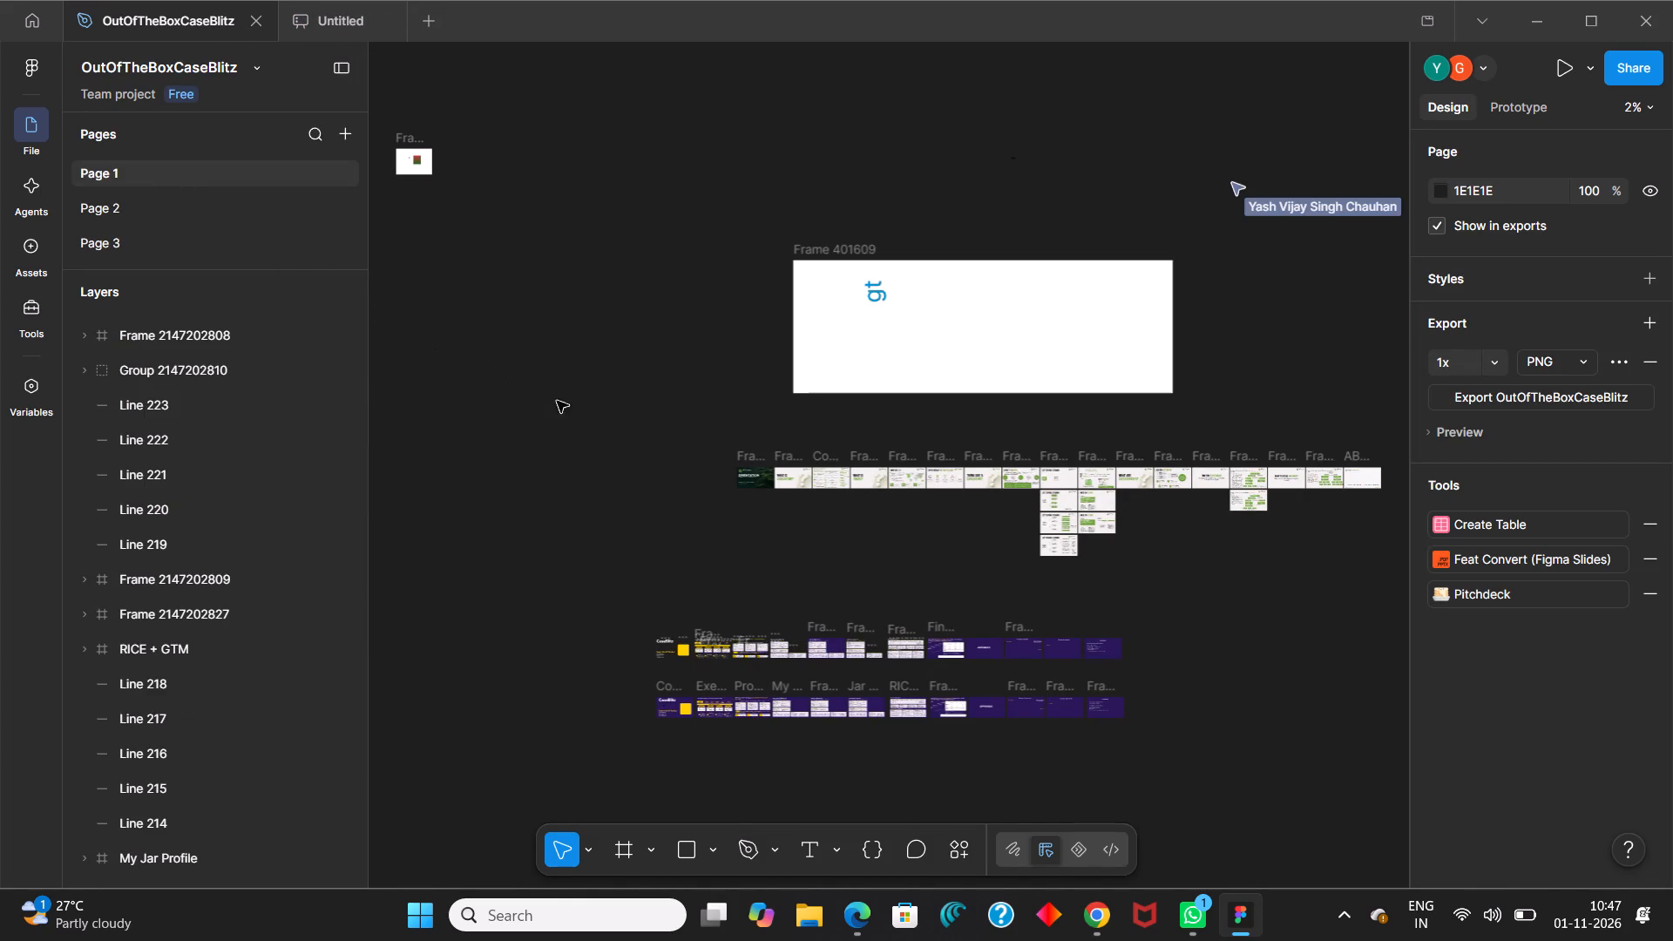
# Copy Frame 9, the "What would you do at 180DC?" slide, from the row of green-and-white slides.
pyautogui.keyDown('ctrl'); pyautogui.scroll(8, 1048, 501); pyautogui.keyUp('ctrl')
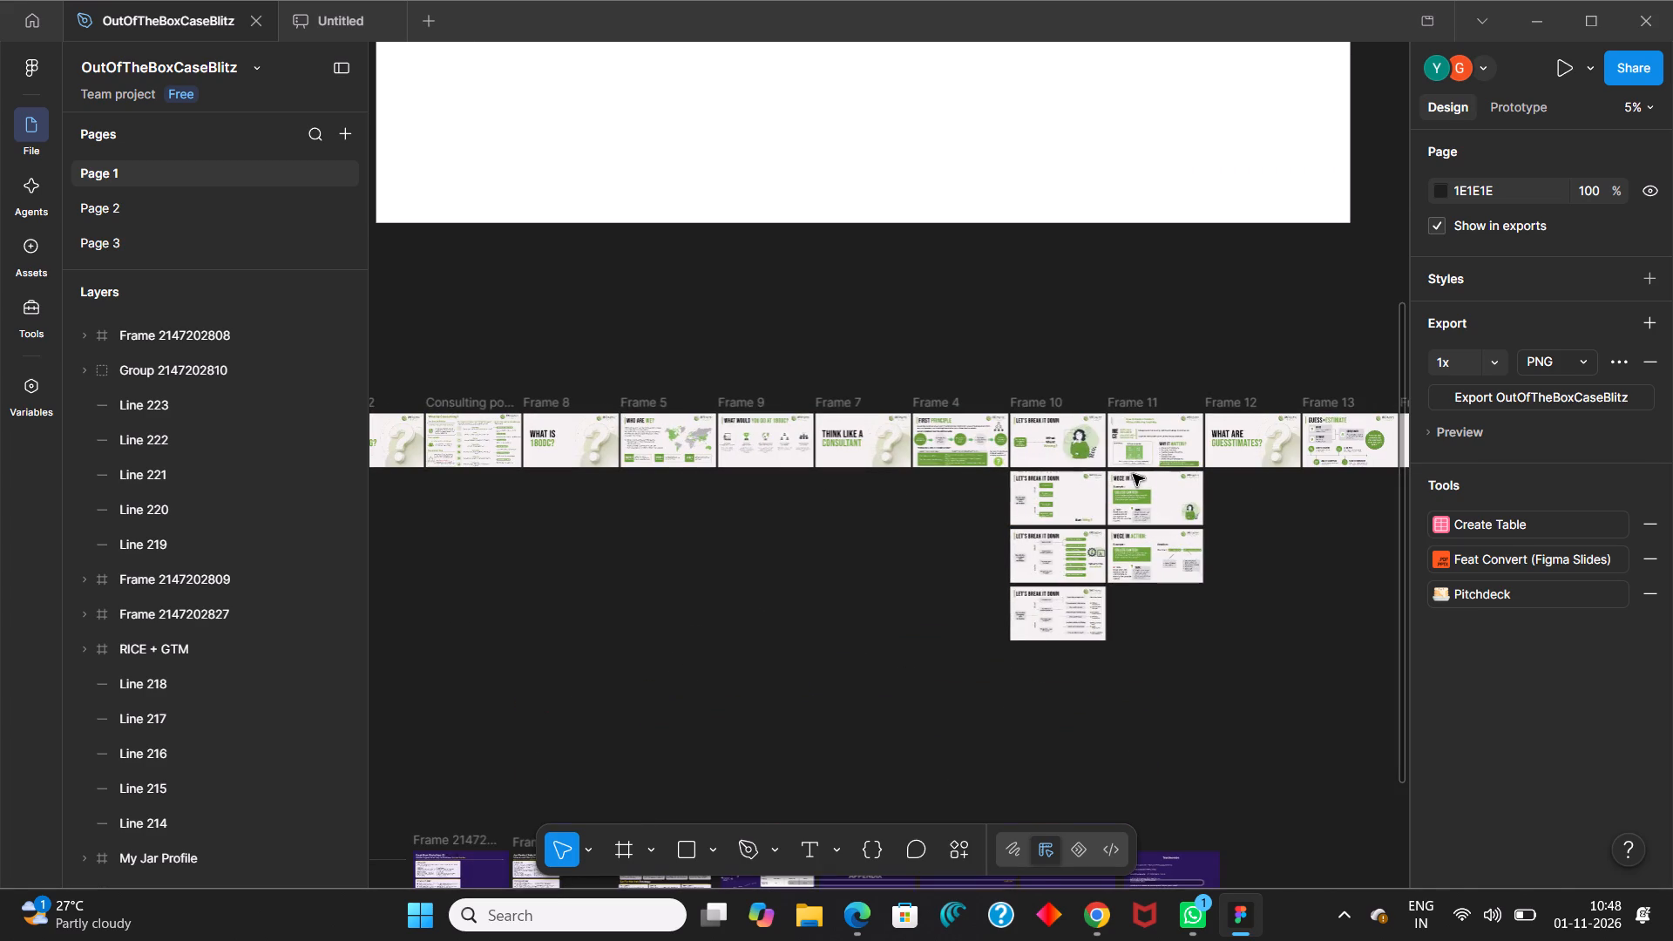
pyautogui.keyDown('ctrl'); pyautogui.scroll(10, 831, 427); pyautogui.keyUp('ctrl')
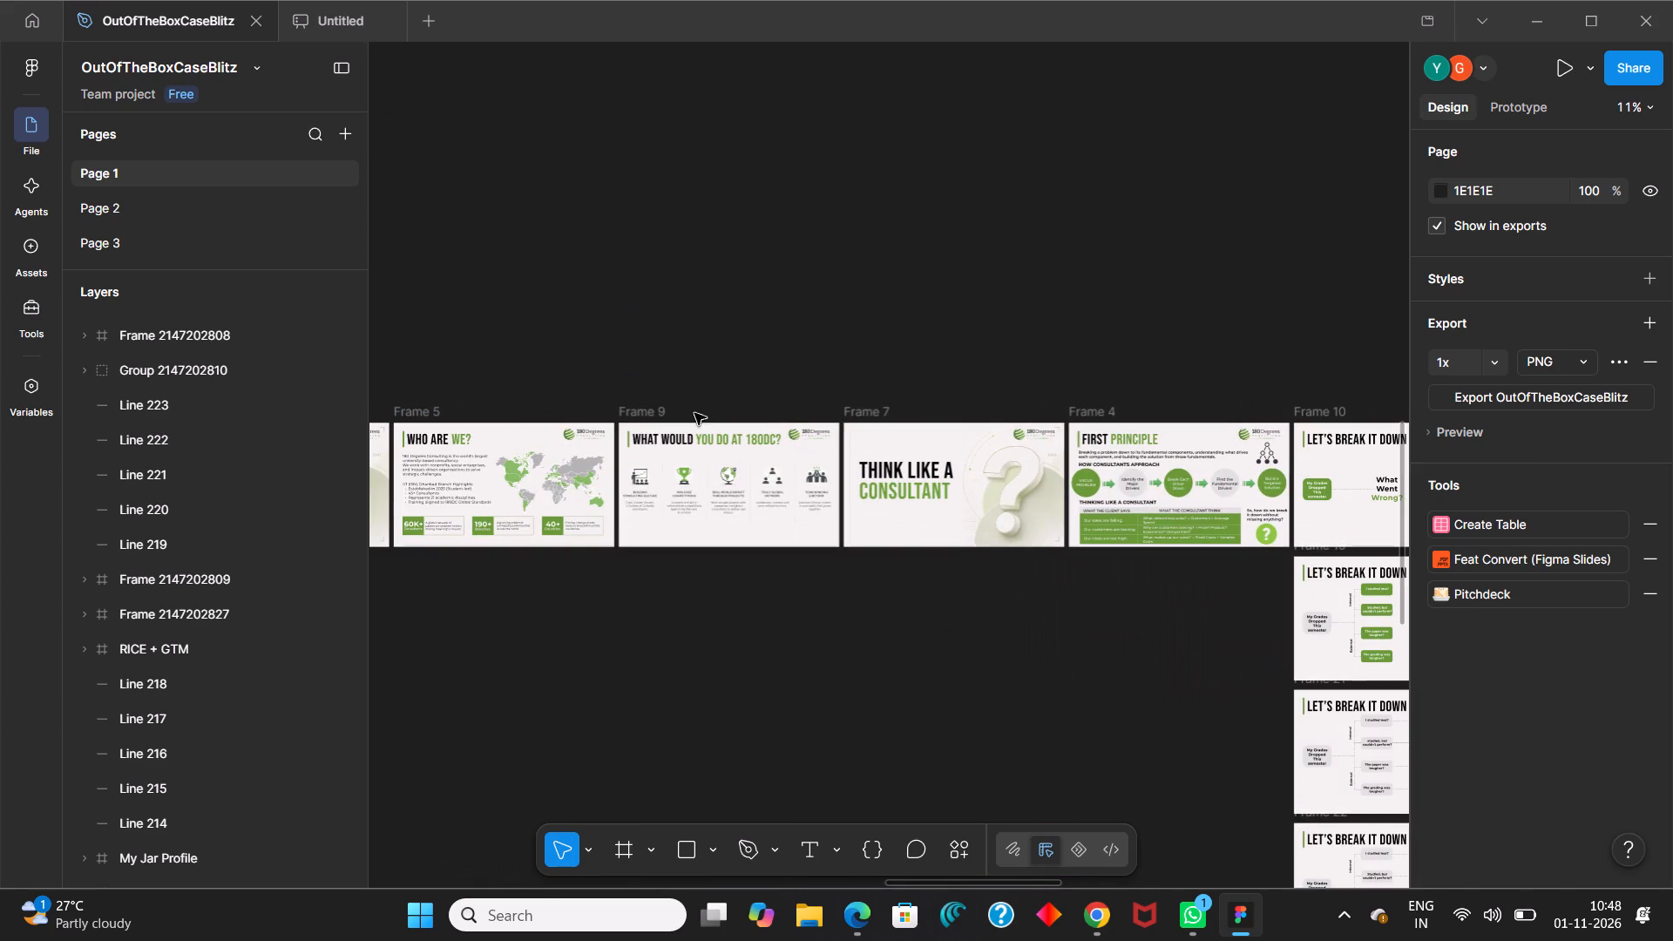
pyautogui.keyDown('ctrl'); pyautogui.scroll(-1, 749, 437); pyautogui.keyUp('ctrl')
pyautogui.keyDown('ctrl'); pyautogui.scroll(-8, 845, 480); pyautogui.keyUp('ctrl')
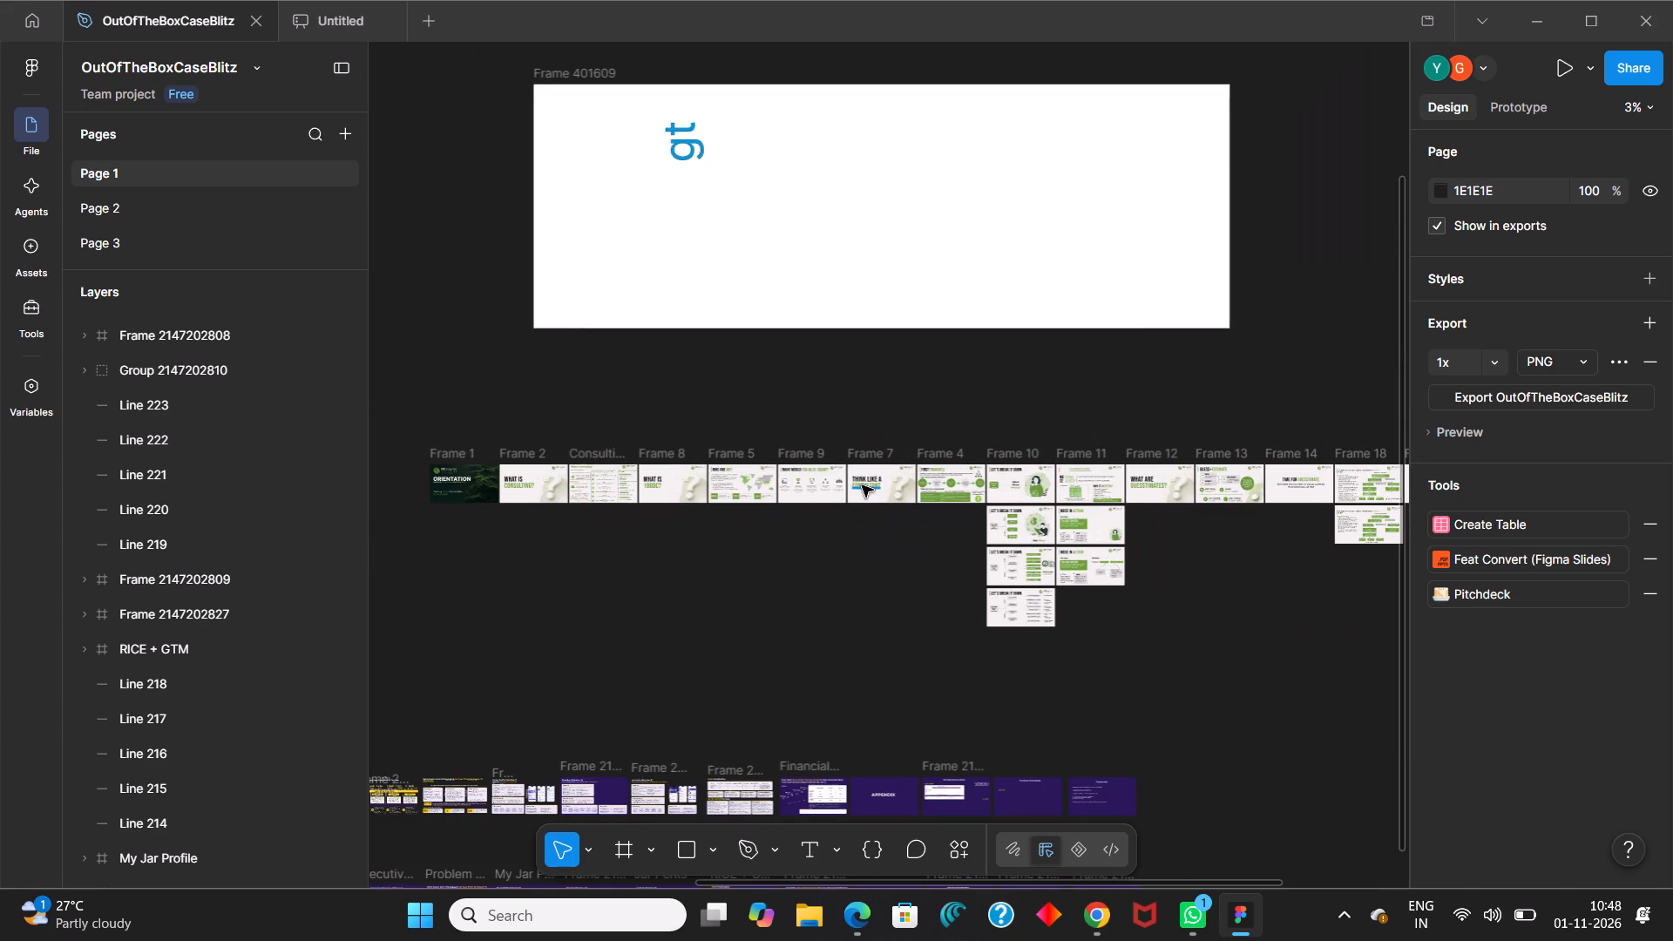
pyautogui.keyDown('ctrl'); pyautogui.scroll(12, 785, 473); pyautogui.keyUp('ctrl')
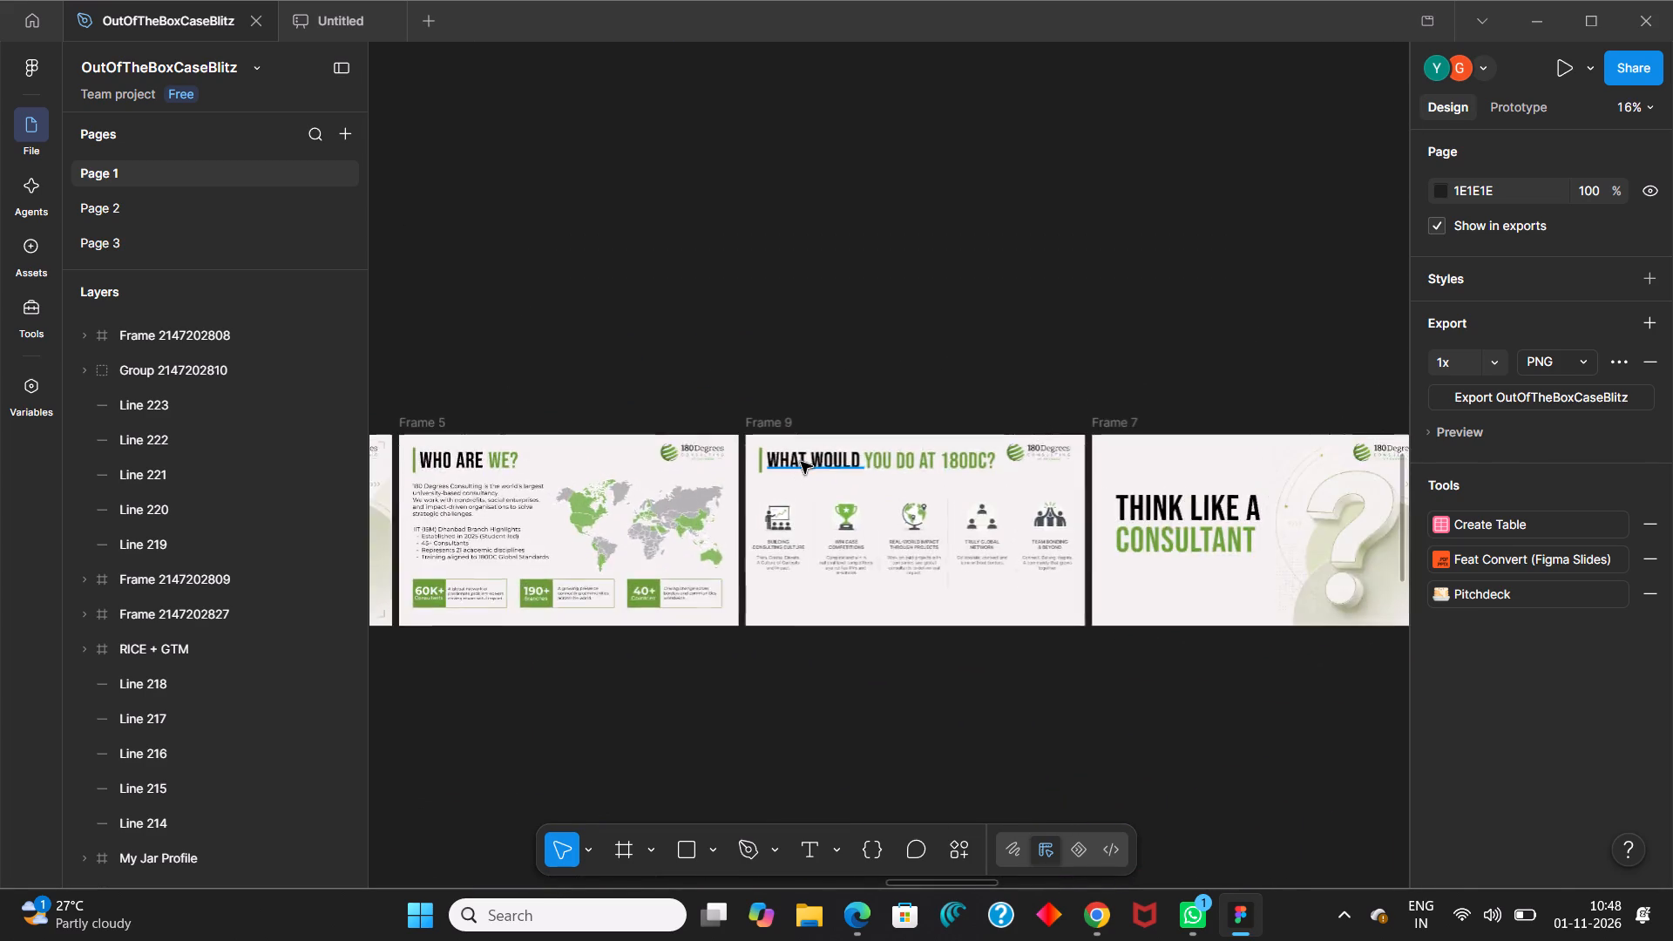
pyautogui.keyDown('ctrl'); pyautogui.scroll(4, 801, 462); pyautogui.keyUp('ctrl')
pyautogui.click(737, 398)
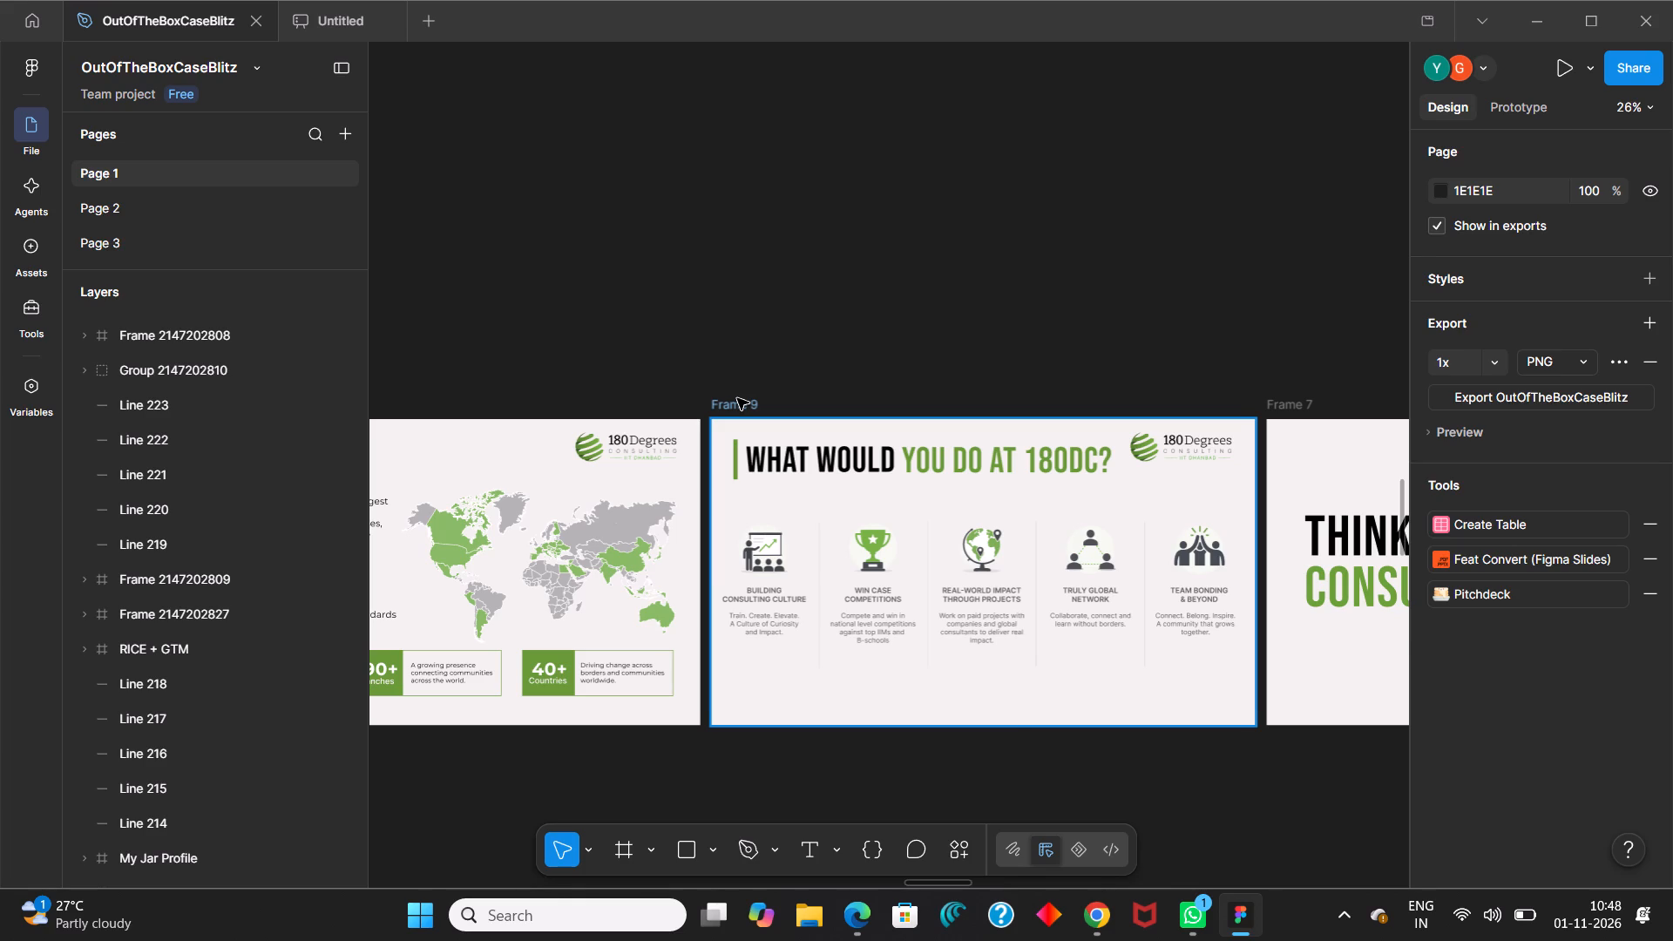
pyautogui.hotkey('ctrl', 'c')
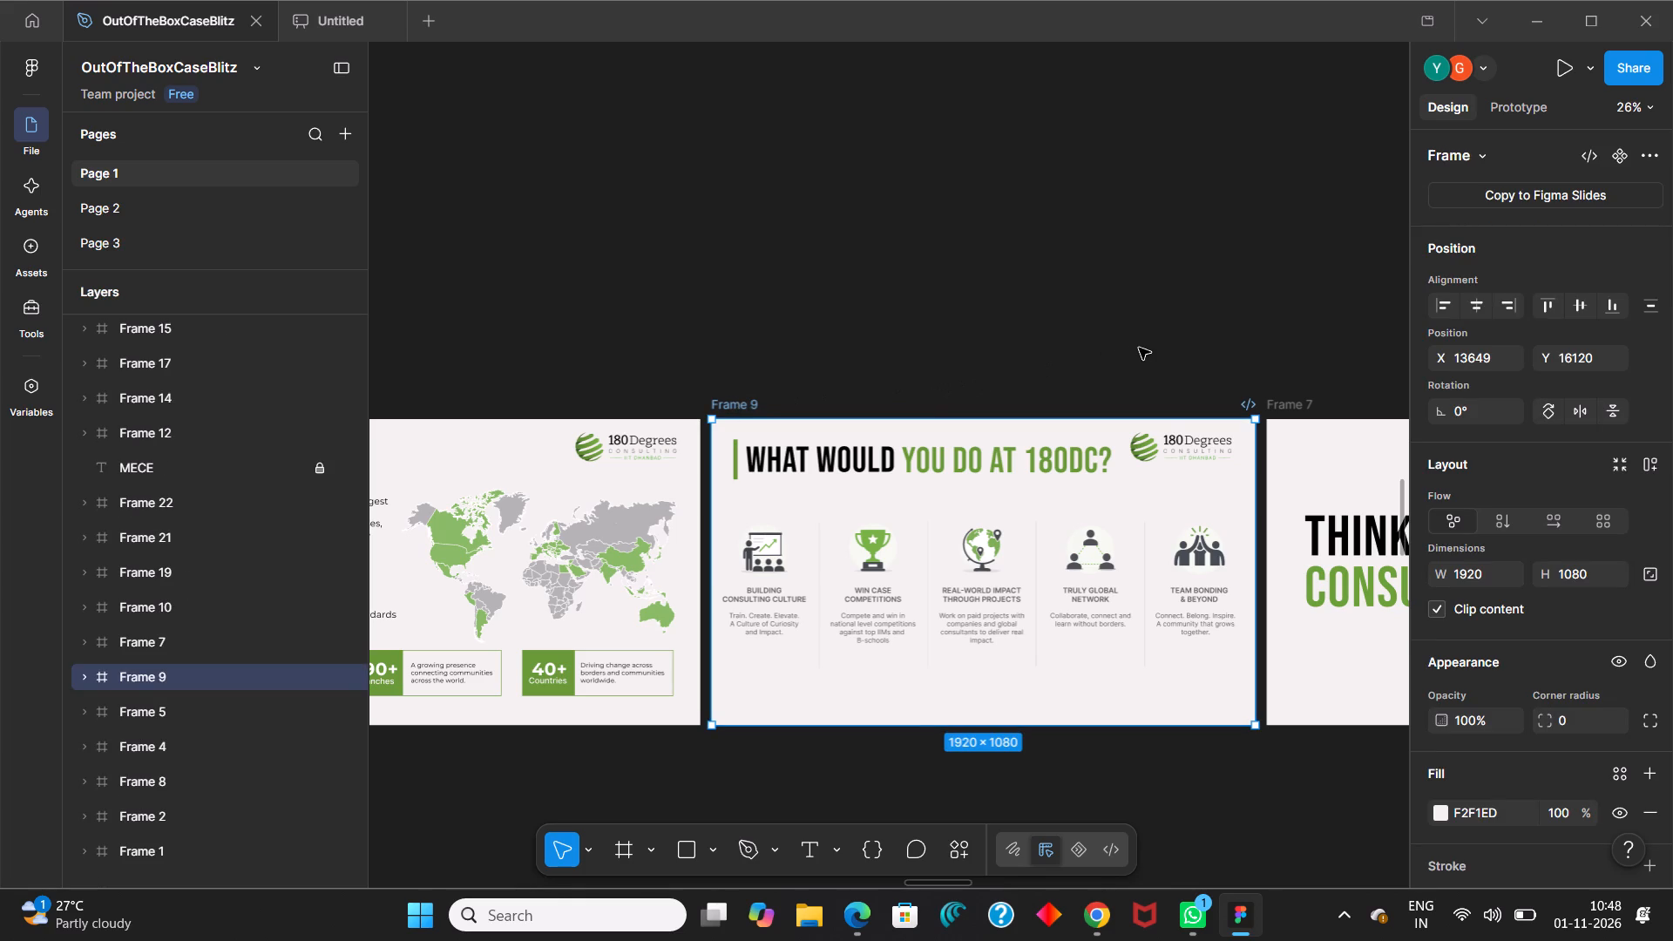
pyautogui.hotkey('ctrl', 'c')
# Look over the Untitled file's slides in Chrome and the neighbouring OutOfTheBoxCaseBlitz slides, such as "Let's Break It Down" and "MECE in Action", for design reference.
pyautogui.hotkey('alt', 'Tab')
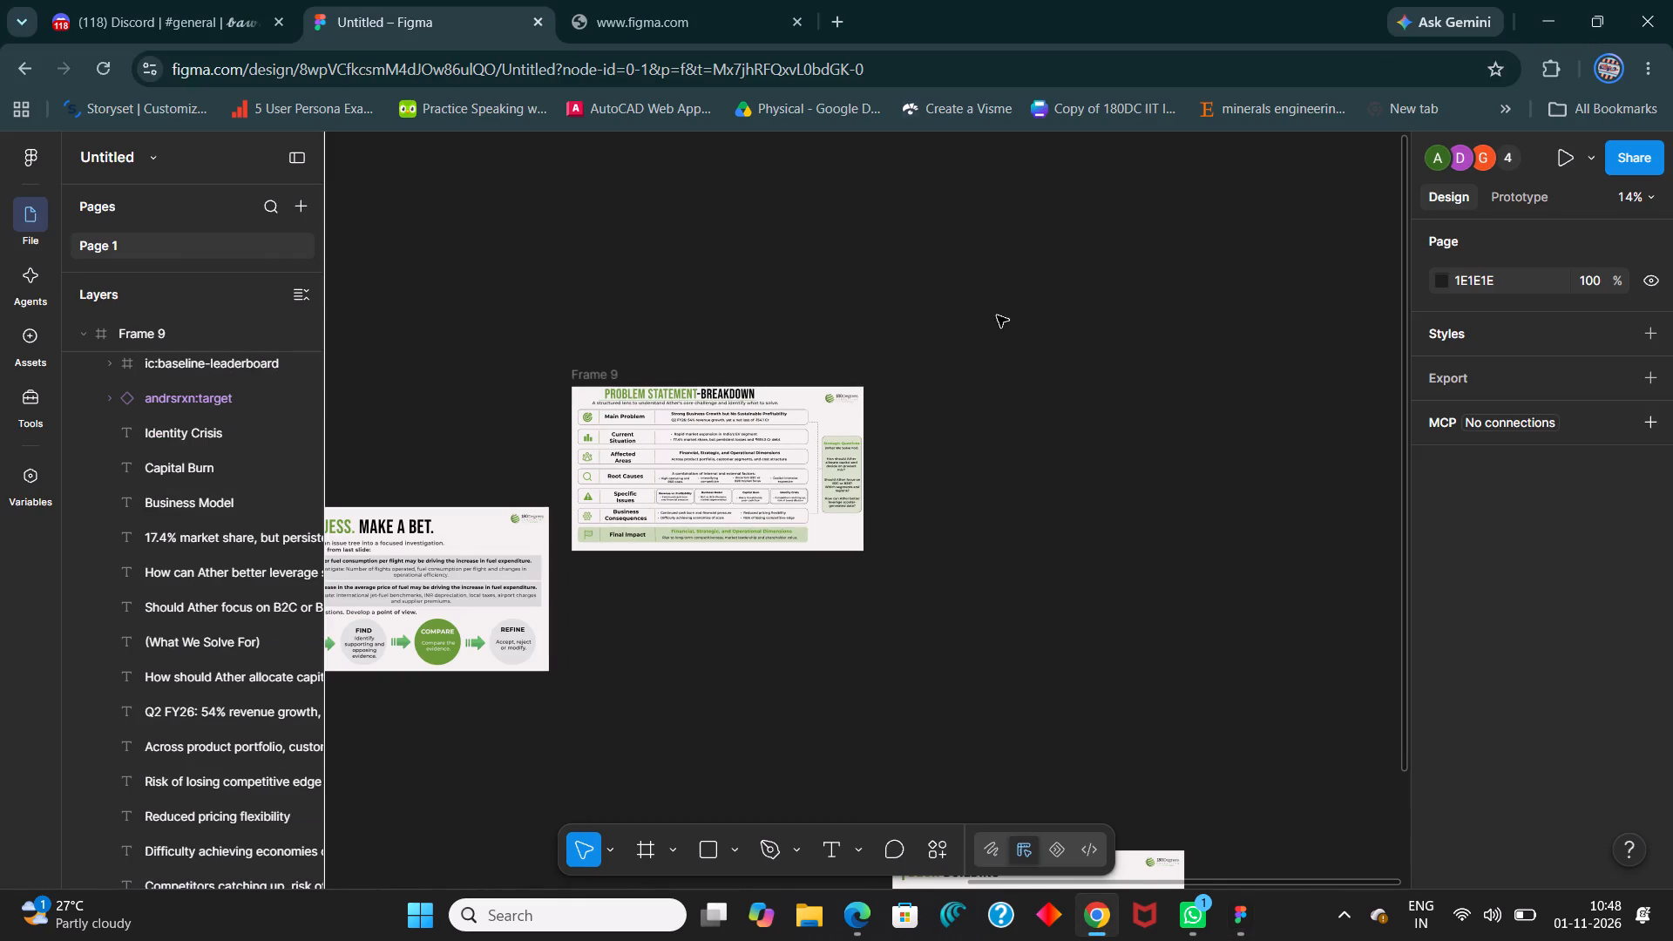
pyautogui.keyDown('ctrl'); pyautogui.scroll(-12, 681, 487); pyautogui.keyUp('ctrl')
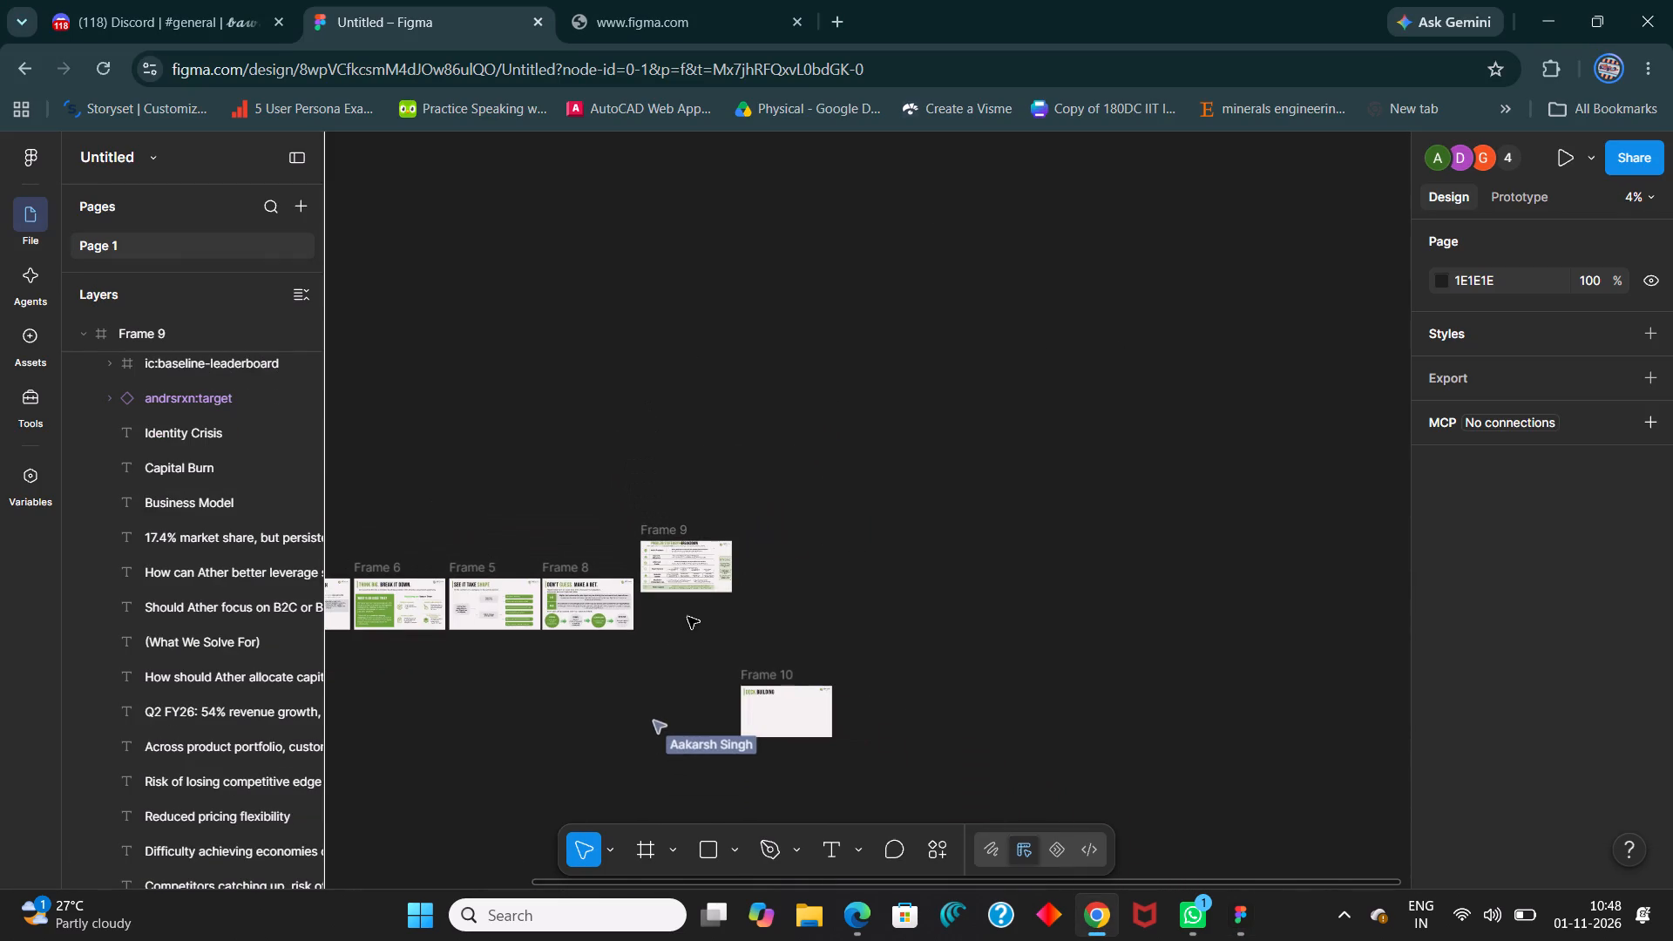
pyautogui.hotkey('alt', 'Tab')
pyautogui.keyDown('ctrl'); pyautogui.scroll(-9, 815, 559); pyautogui.keyUp('ctrl')
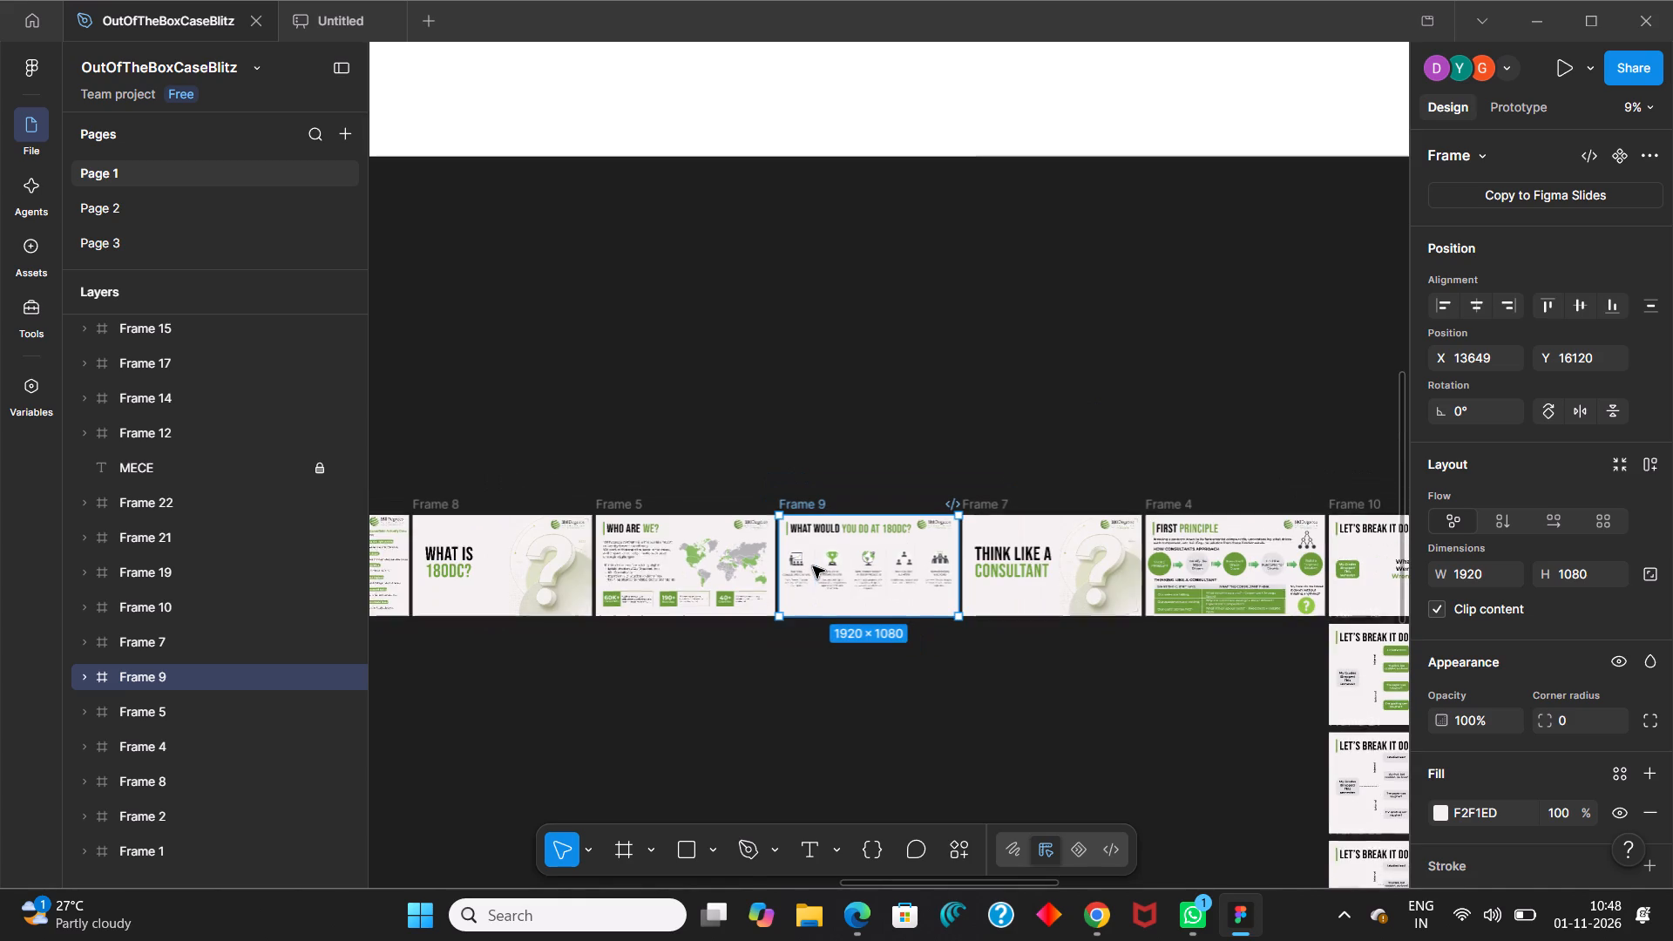
pyautogui.scroll(-7, 813, 561)
pyautogui.keyDown('shift'); pyautogui.scroll(-2, 816, 553); pyautogui.keyUp('shift')
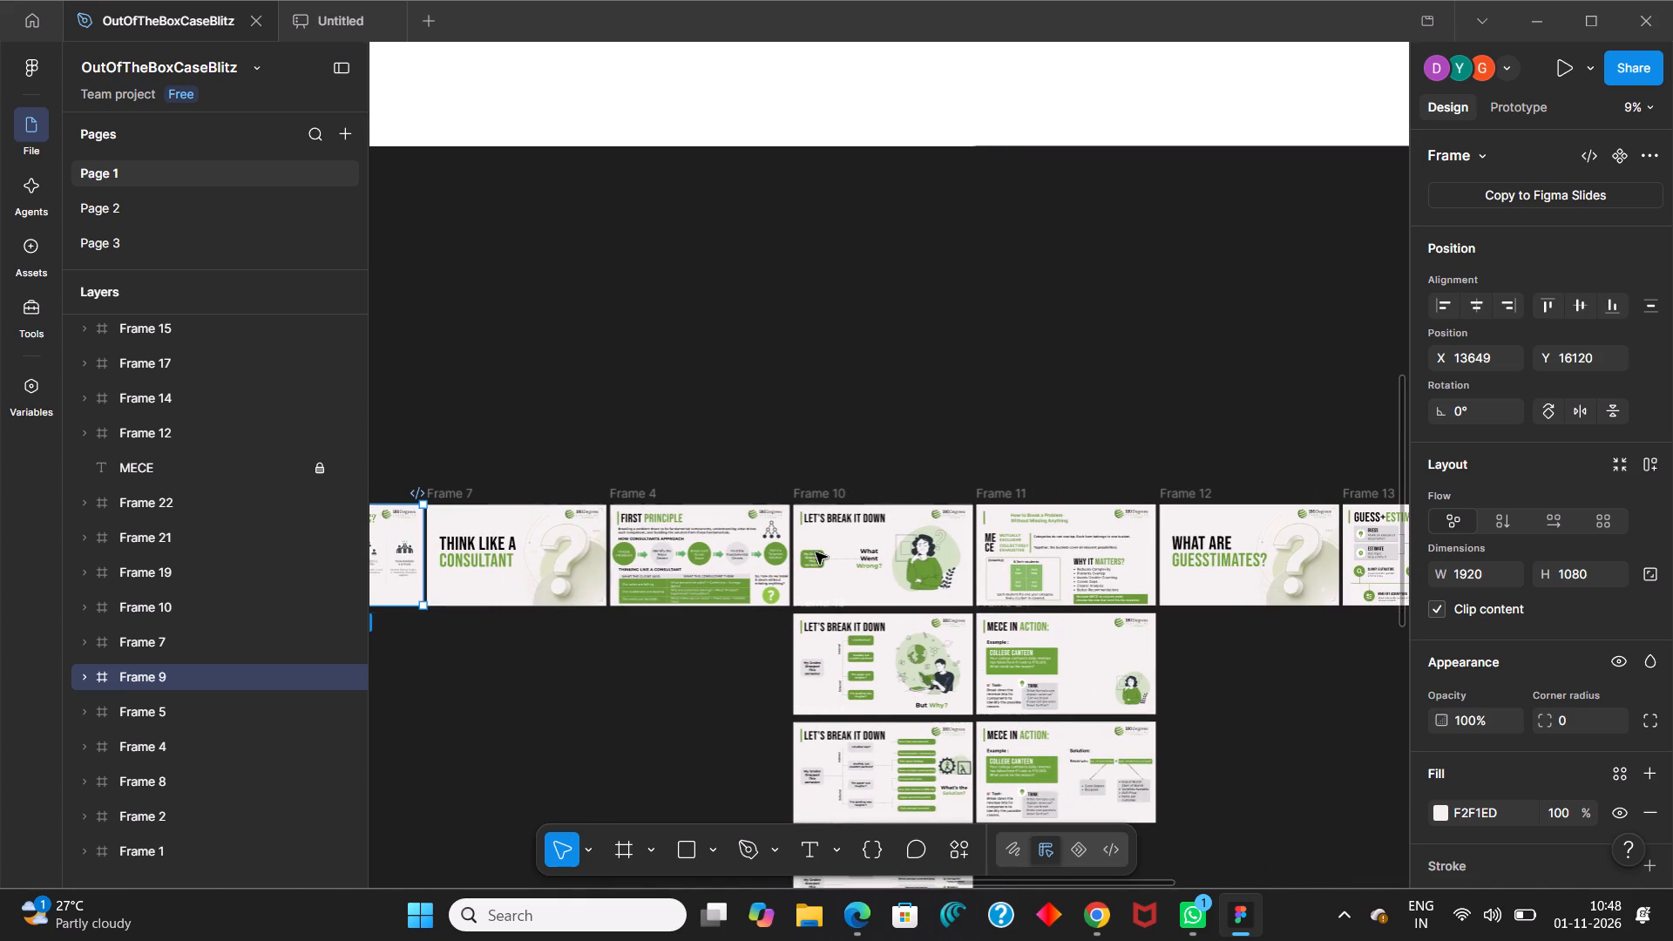
pyautogui.scroll(-3, 1004, 613)
pyautogui.keyDown('ctrl'); pyautogui.scroll(8, 861, 542); pyautogui.keyUp('ctrl')
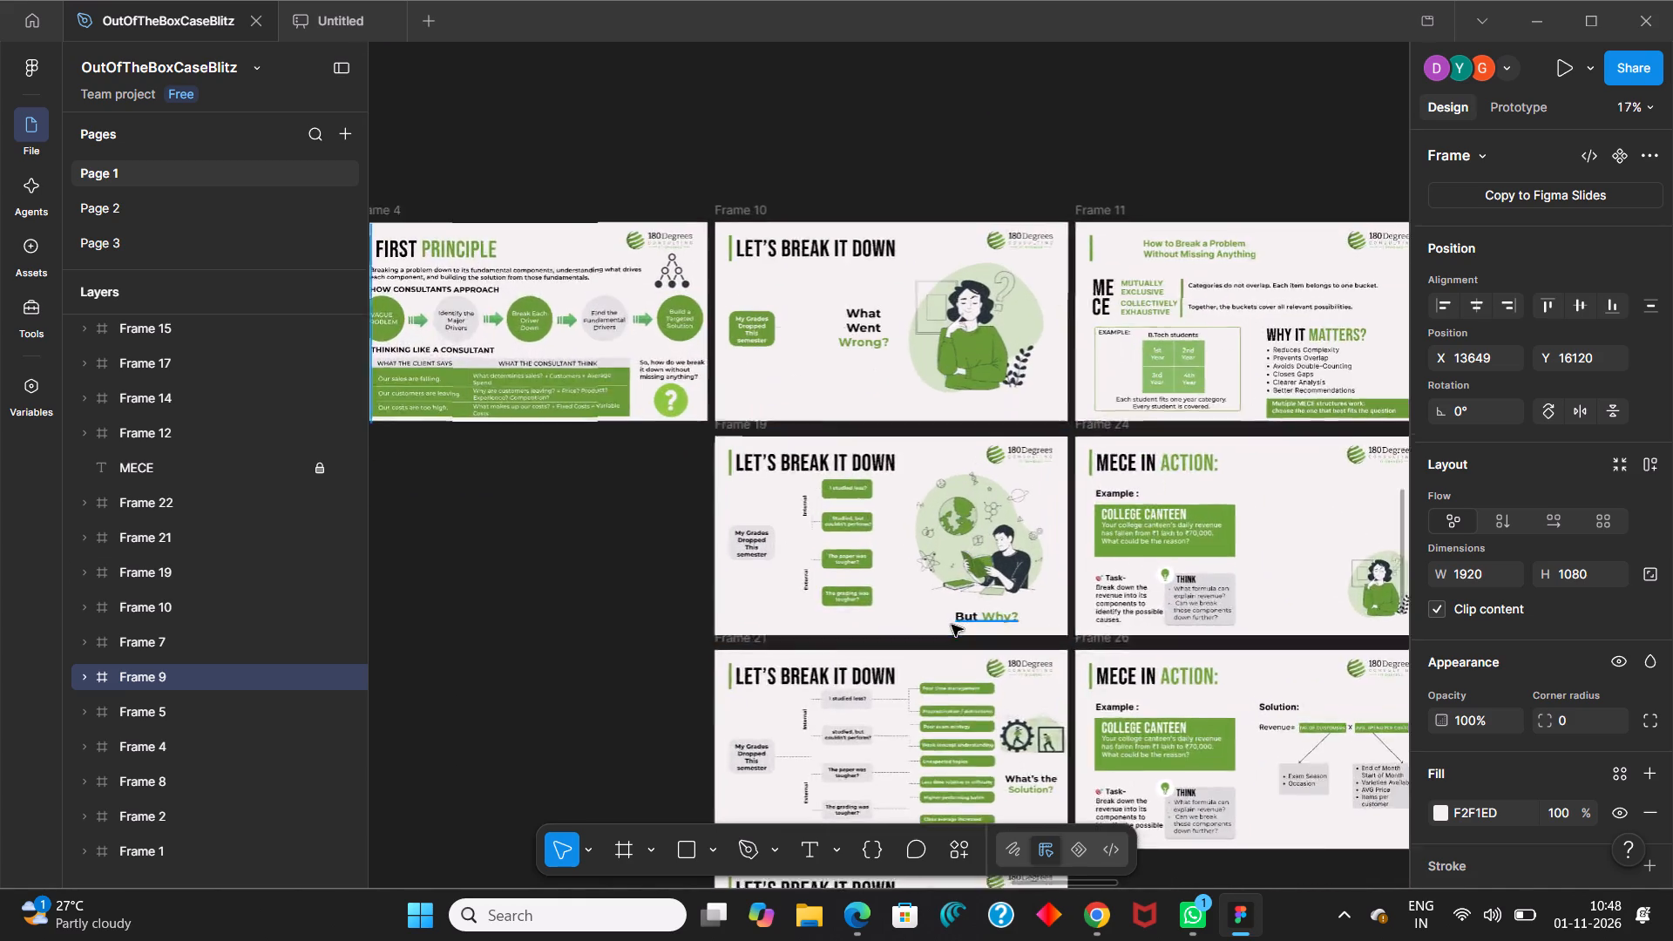
pyautogui.keyDown('ctrl'); pyautogui.scroll(2, 952, 625); pyautogui.keyUp('ctrl')
pyautogui.keyDown('ctrl'); pyautogui.scroll(-5, 951, 607); pyautogui.keyUp('ctrl')
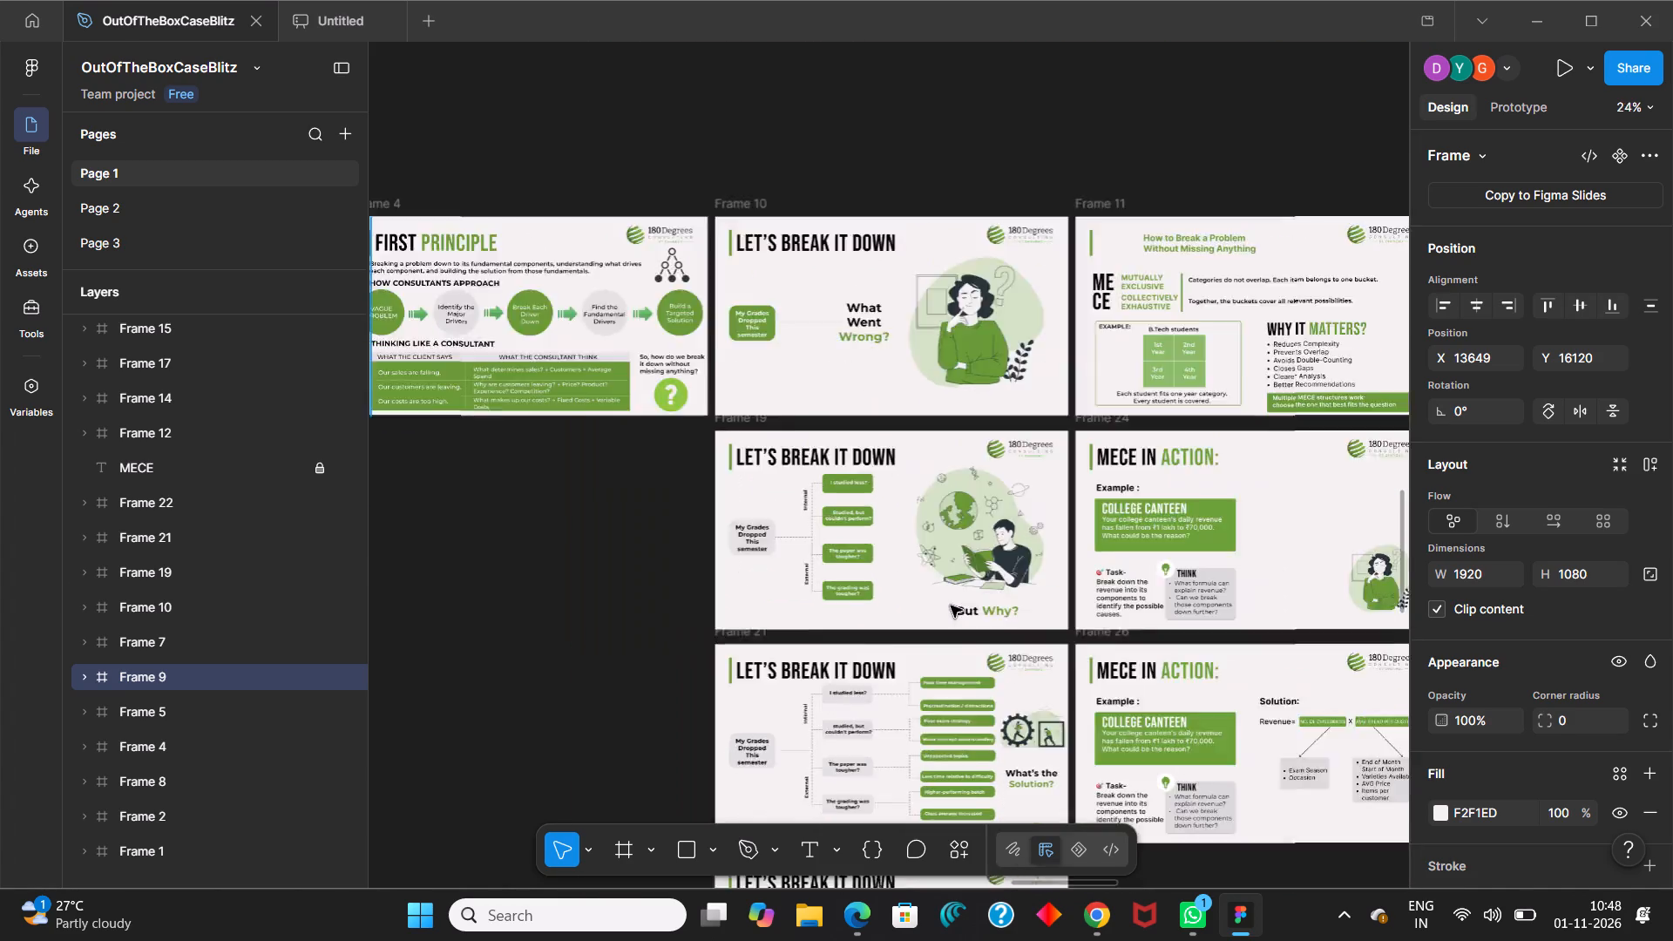
pyautogui.keyDown('ctrl'); pyautogui.scroll(-7, 951, 606); pyautogui.keyUp('ctrl')
# Paste the copied slide into the Untitled file in Chrome and place it just right of the Problem Statement-Breakdown frame, at about X 13947, Y -1977.
pyautogui.hotkey('alt', 'Tab')
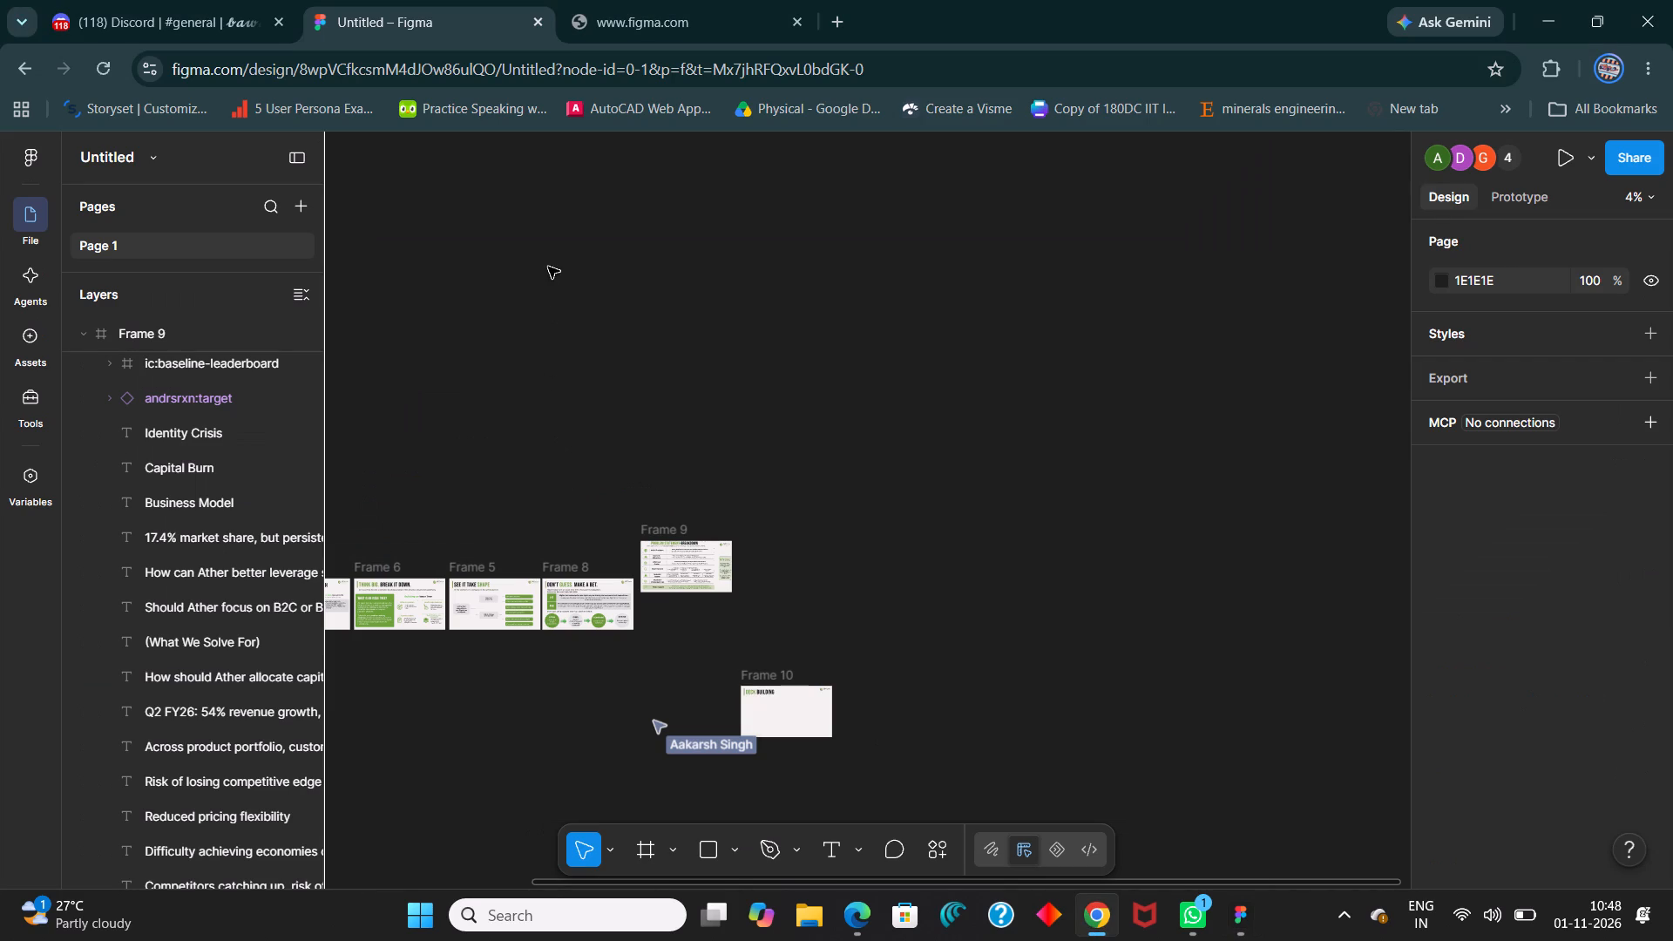
pyautogui.click(1131, 558)
pyautogui.hotkey('ctrl', 'v')
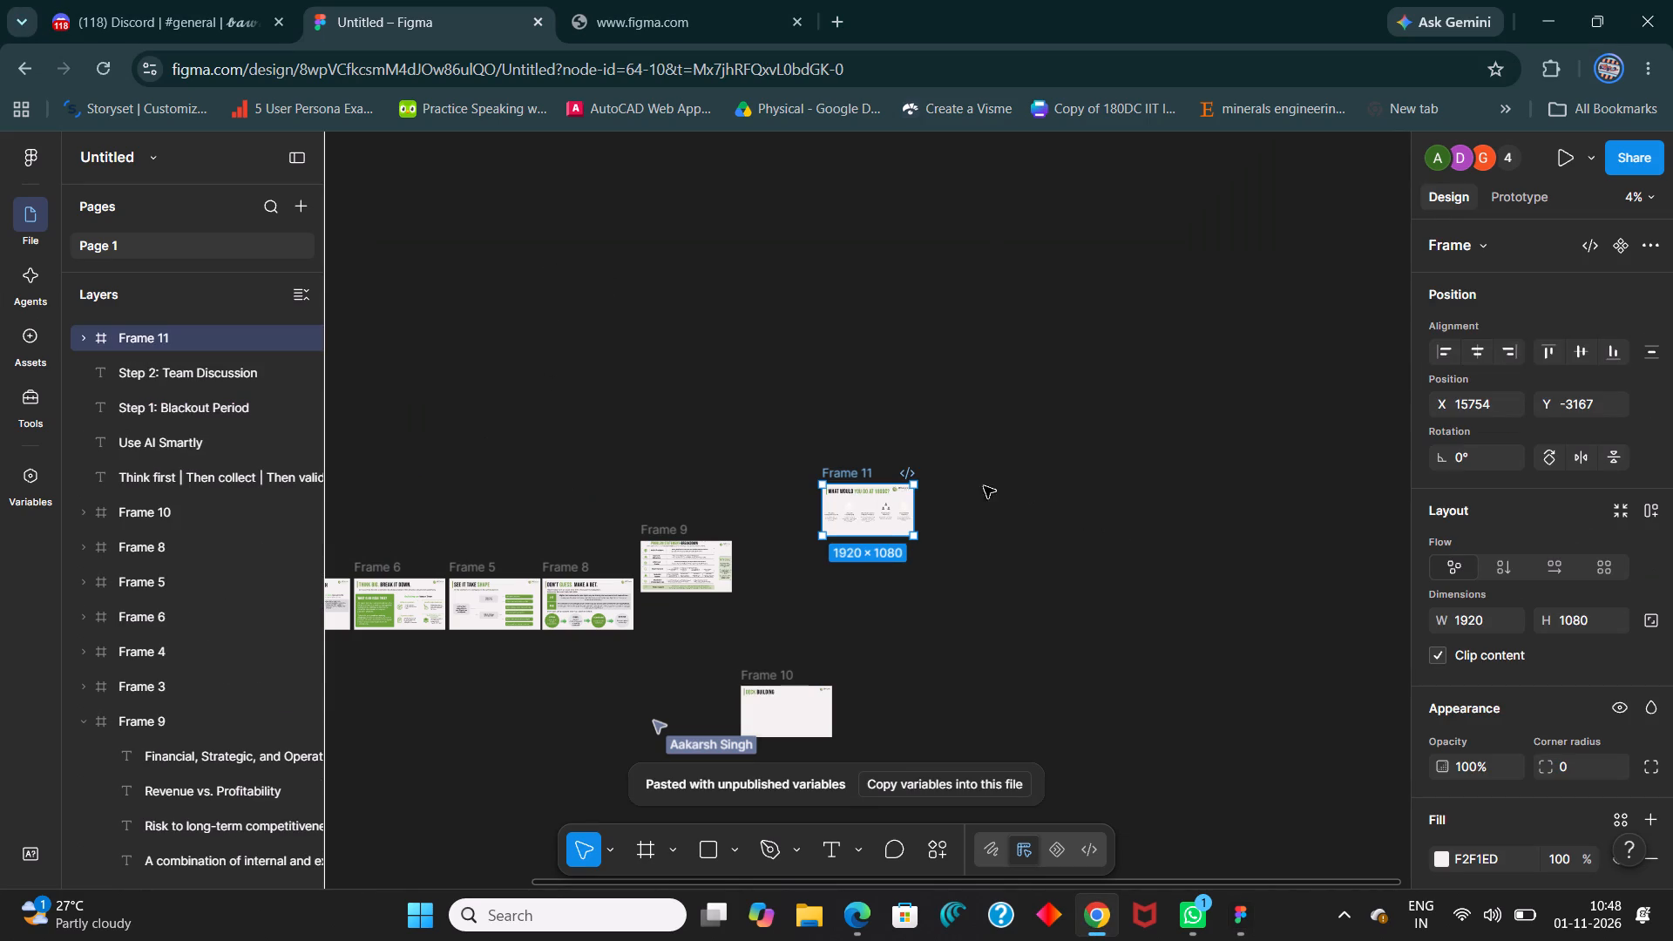
pyautogui.keyDown('ctrl'); pyautogui.scroll(14, 859, 526); pyautogui.keyUp('ctrl')
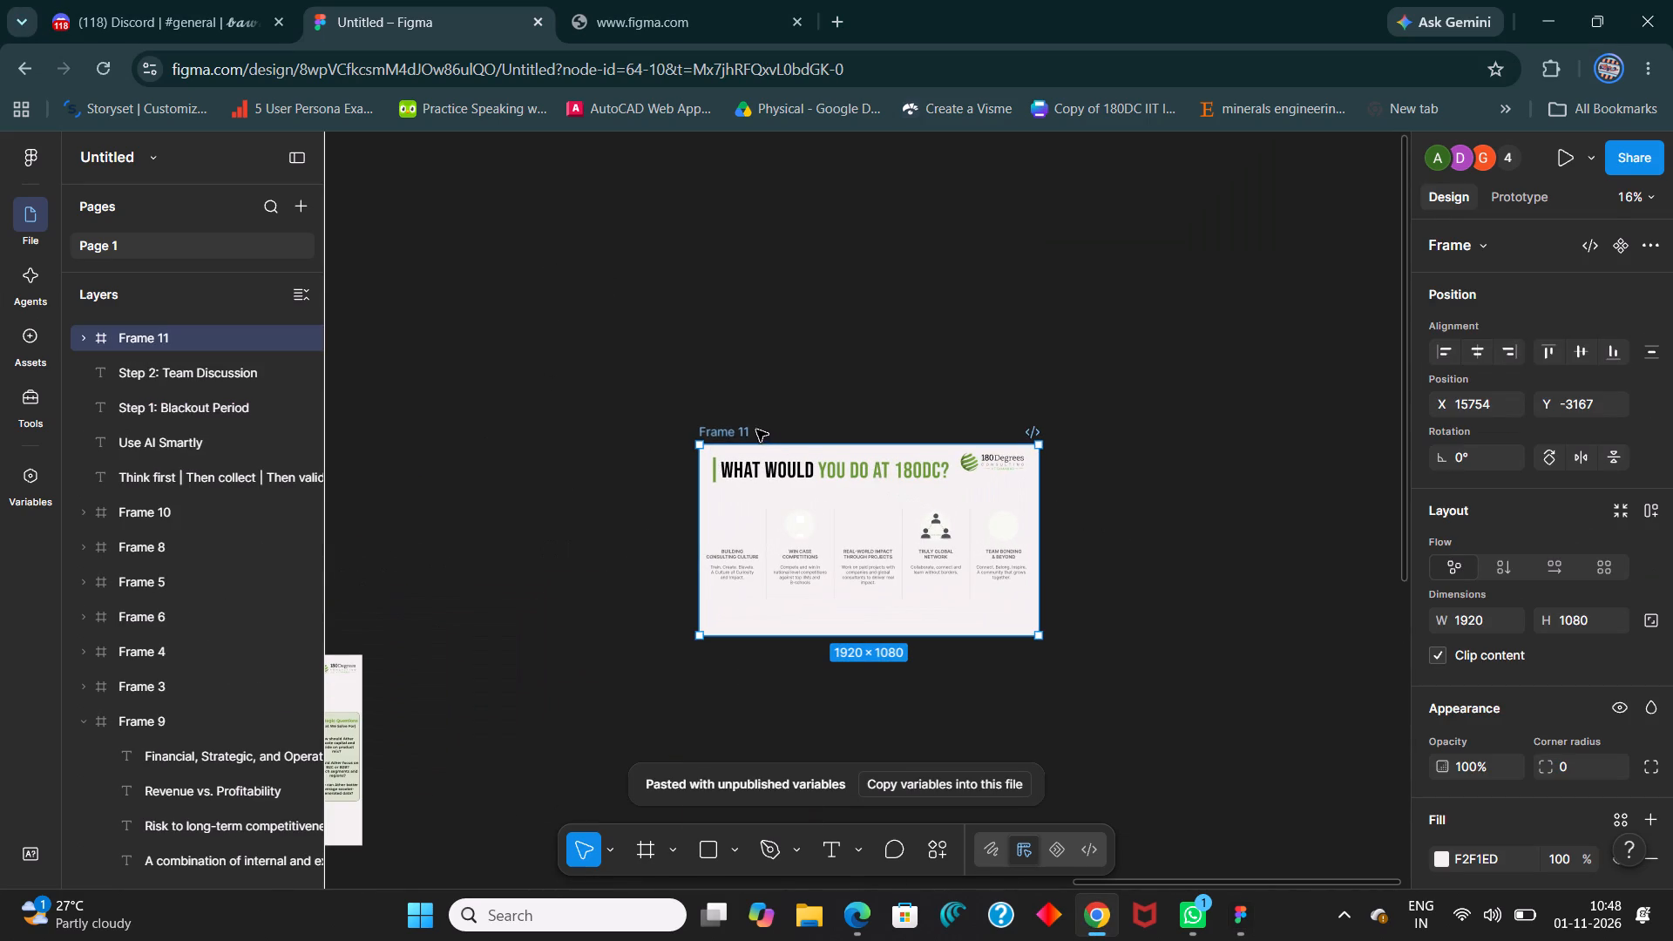
pyautogui.moveTo(733, 427); pyautogui.dragTo(414, 634)
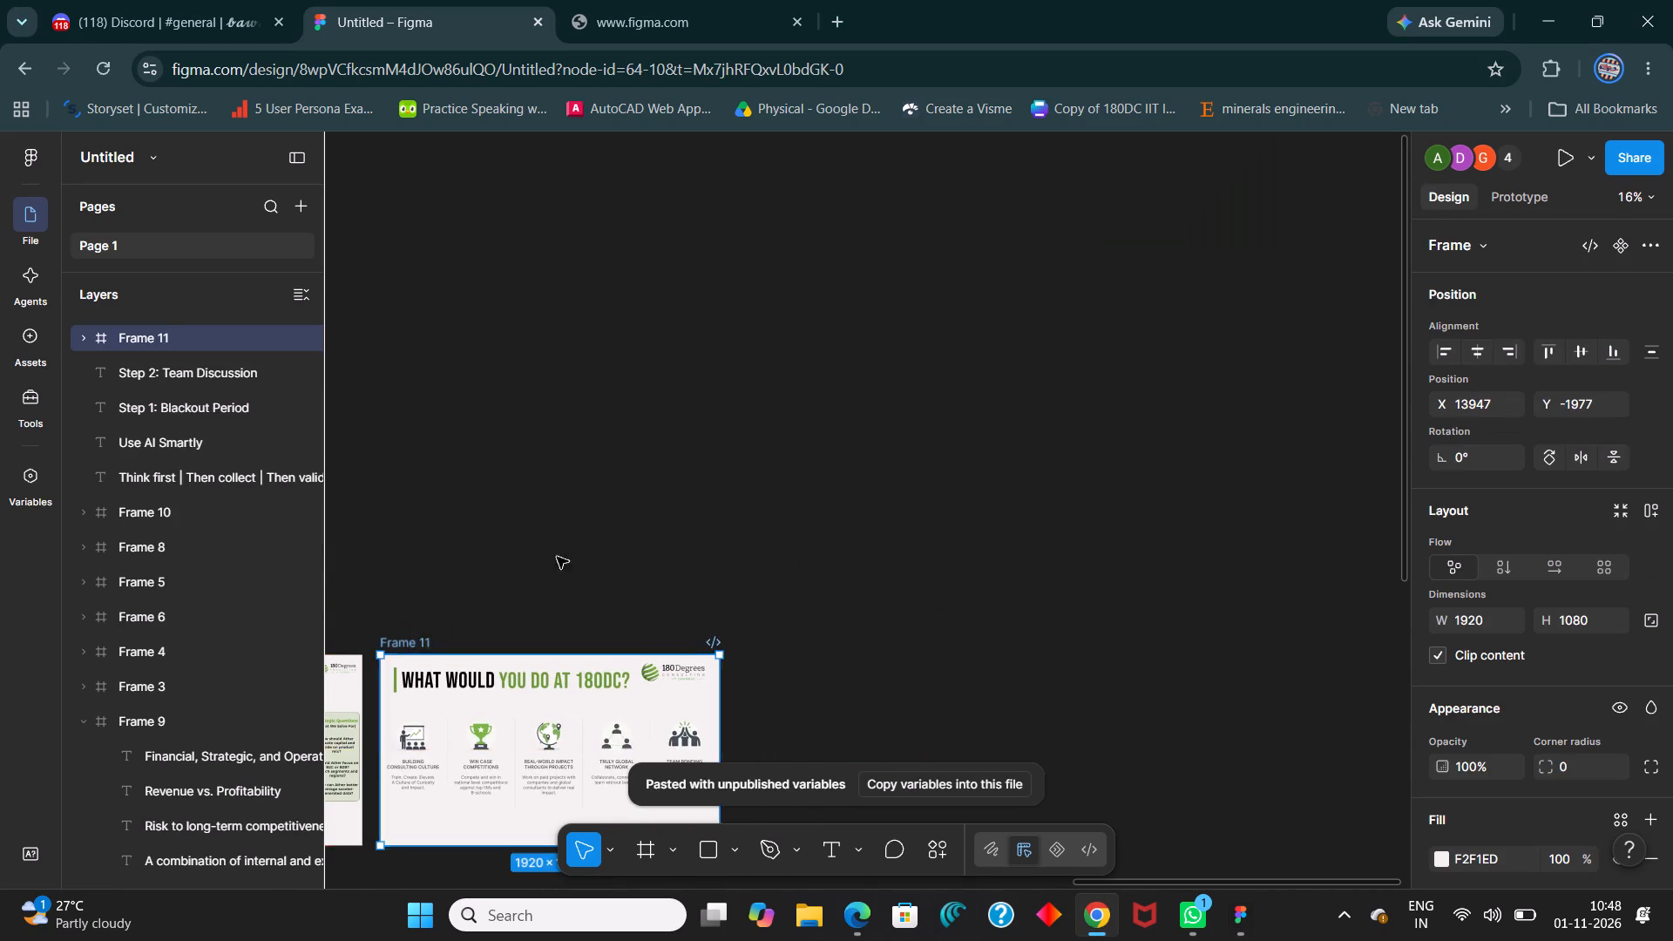
# Examine the content and layout of the Problem Statement-Breakdown slide against the pasted 180DC slide.
pyautogui.keyDown('ctrl'); pyautogui.scroll(-7, 667, 540); pyautogui.keyUp('ctrl')
pyautogui.keyDown('shift'); pyautogui.scroll(5, 718, 579); pyautogui.keyUp('shift')
pyautogui.keyDown('ctrl'); pyautogui.scroll(6, 845, 390); pyautogui.keyUp('ctrl')
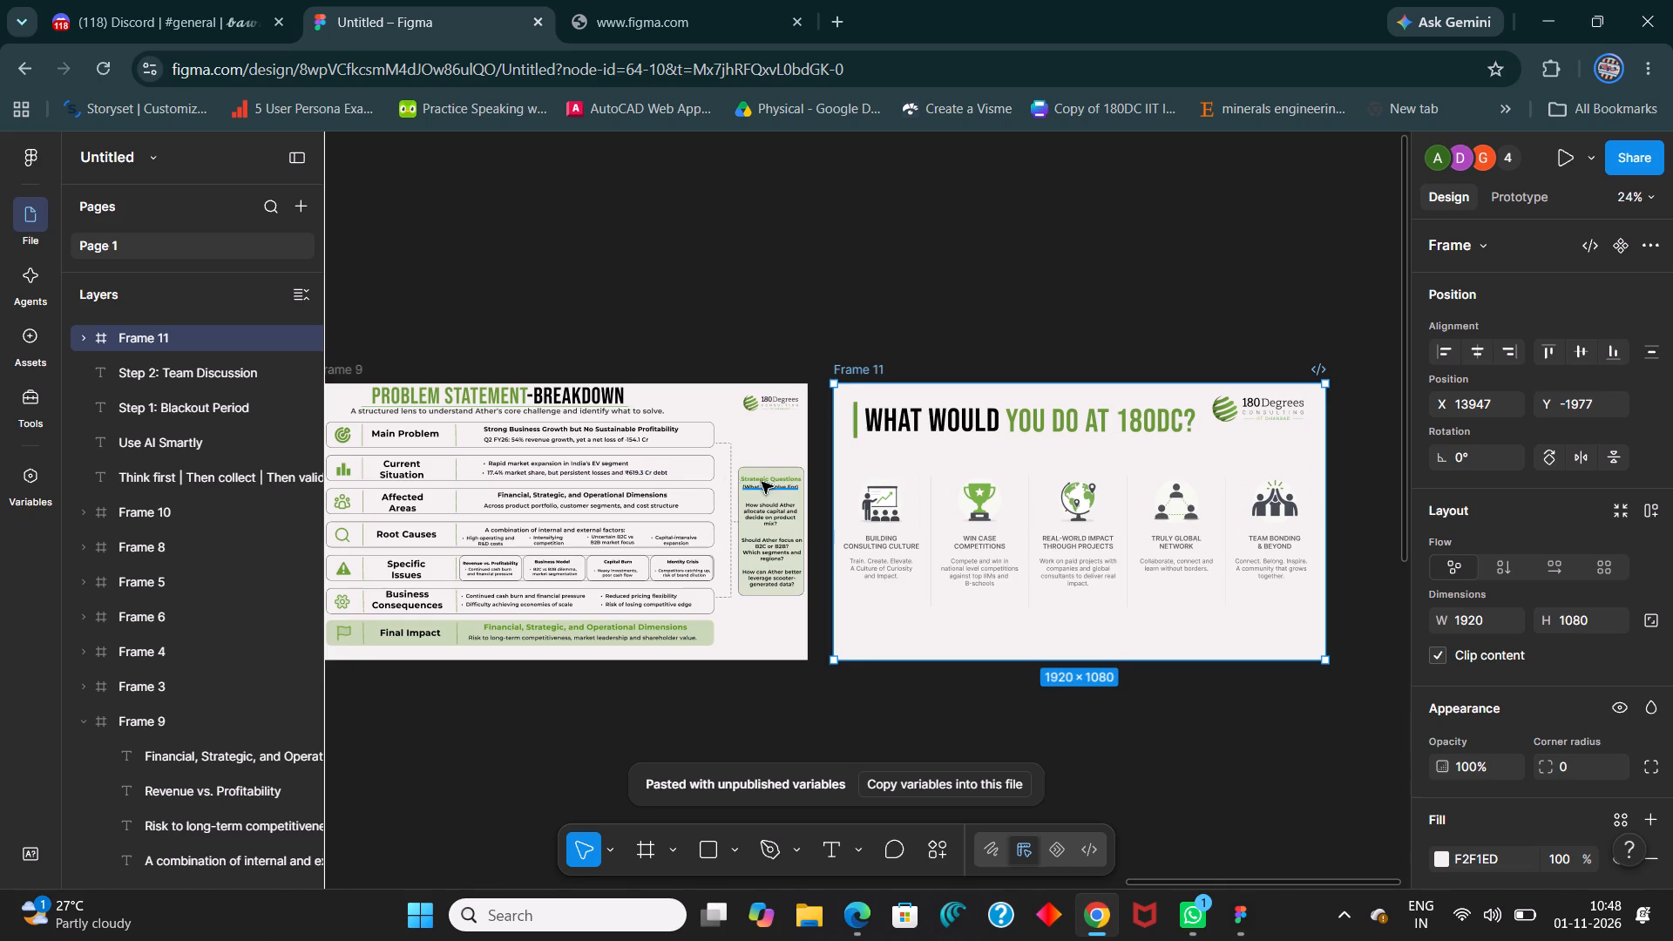
pyautogui.keyDown('shift'); pyautogui.scroll(4, 761, 482); pyautogui.keyUp('shift')
pyautogui.keyDown('ctrl'); pyautogui.scroll(5, 641, 464); pyautogui.keyUp('ctrl')
pyautogui.keyDown('ctrl'); pyautogui.scroll(-4, 637, 458); pyautogui.keyUp('ctrl')
pyautogui.keyDown('ctrl'); pyautogui.scroll(3, 637, 457); pyautogui.keyUp('ctrl')
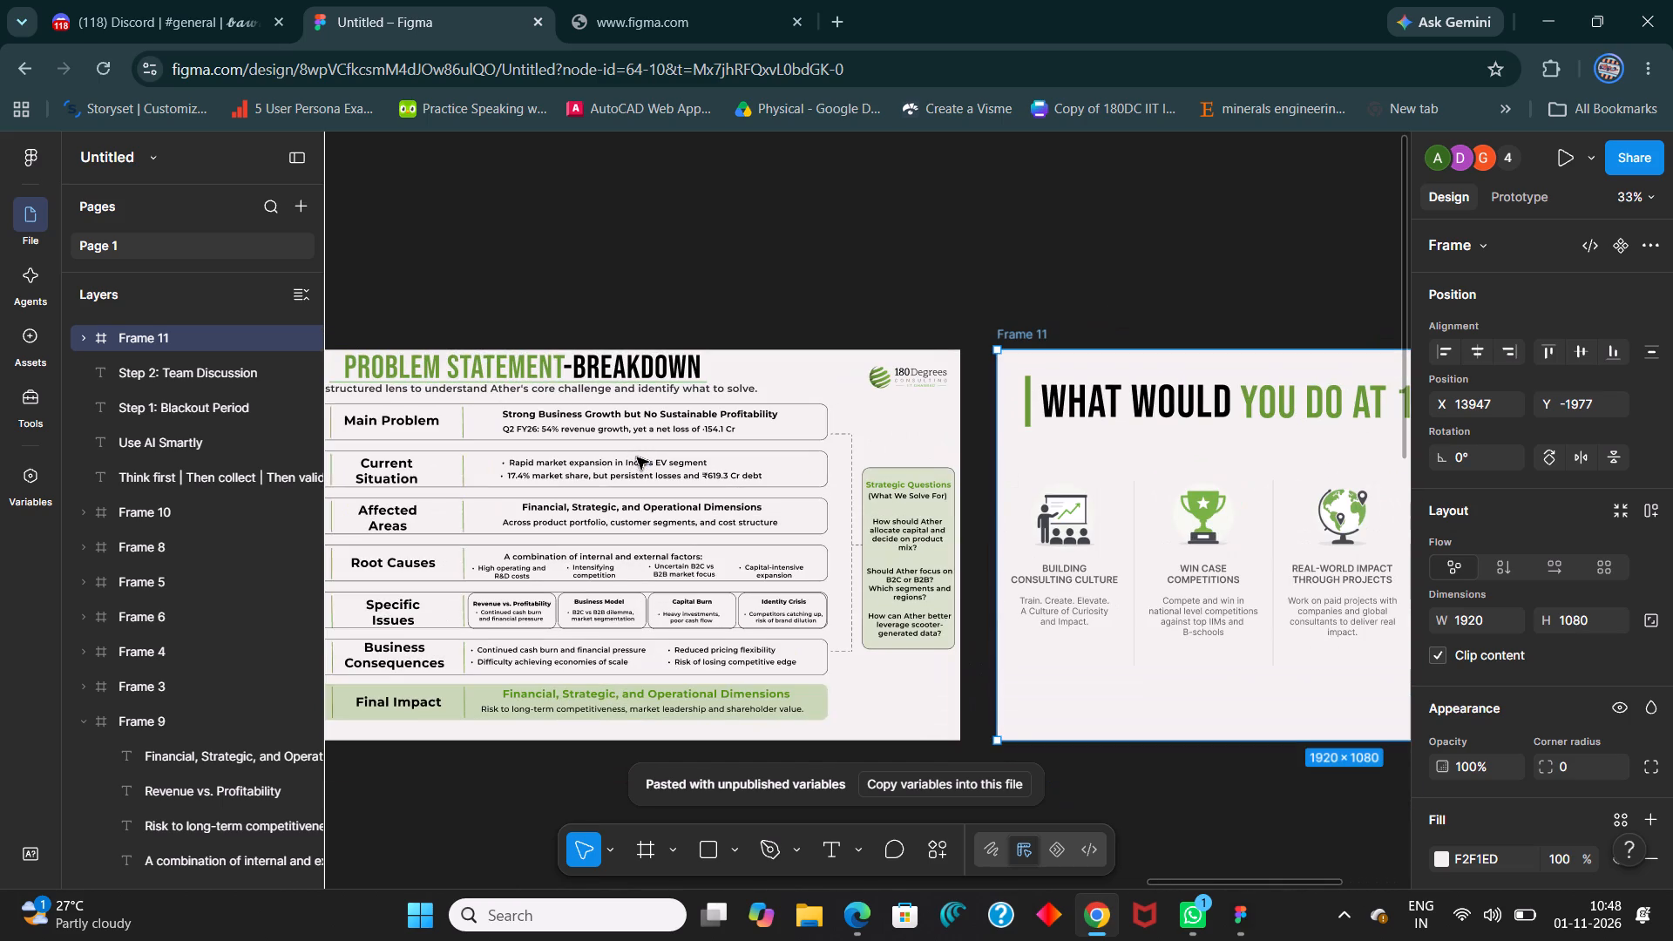
pyautogui.keyDown('ctrl'); pyautogui.scroll(-2, 600, 451); pyautogui.keyUp('ctrl')
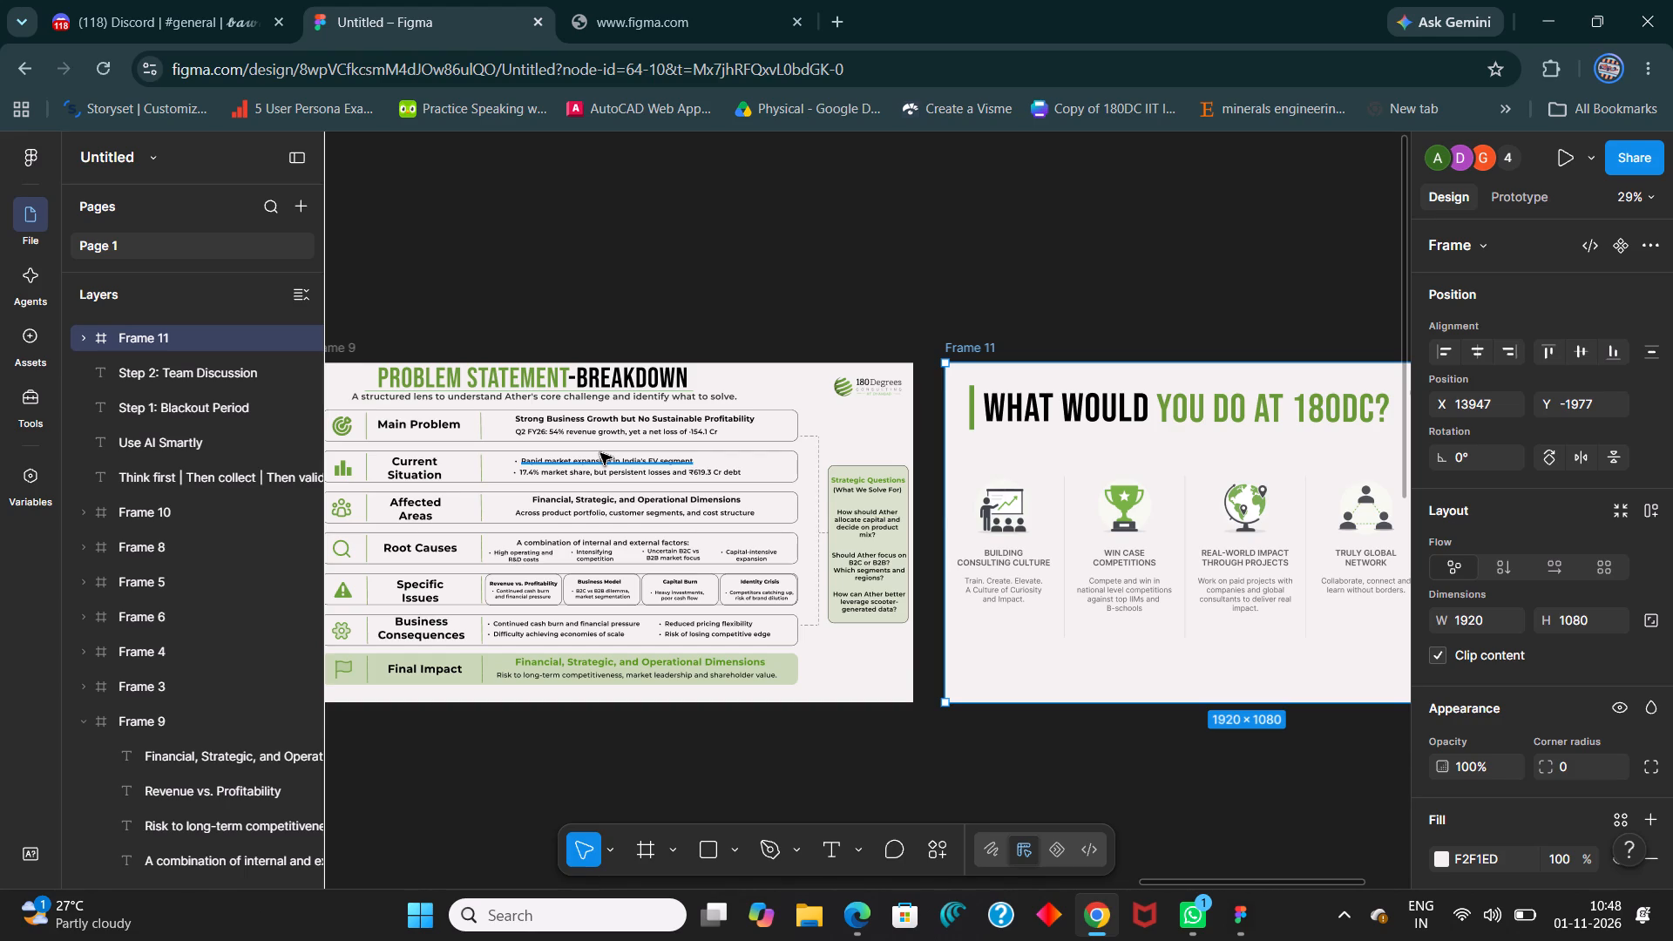
pyautogui.keyDown('ctrl'); pyautogui.scroll(-3, 655, 440); pyautogui.keyUp('ctrl')
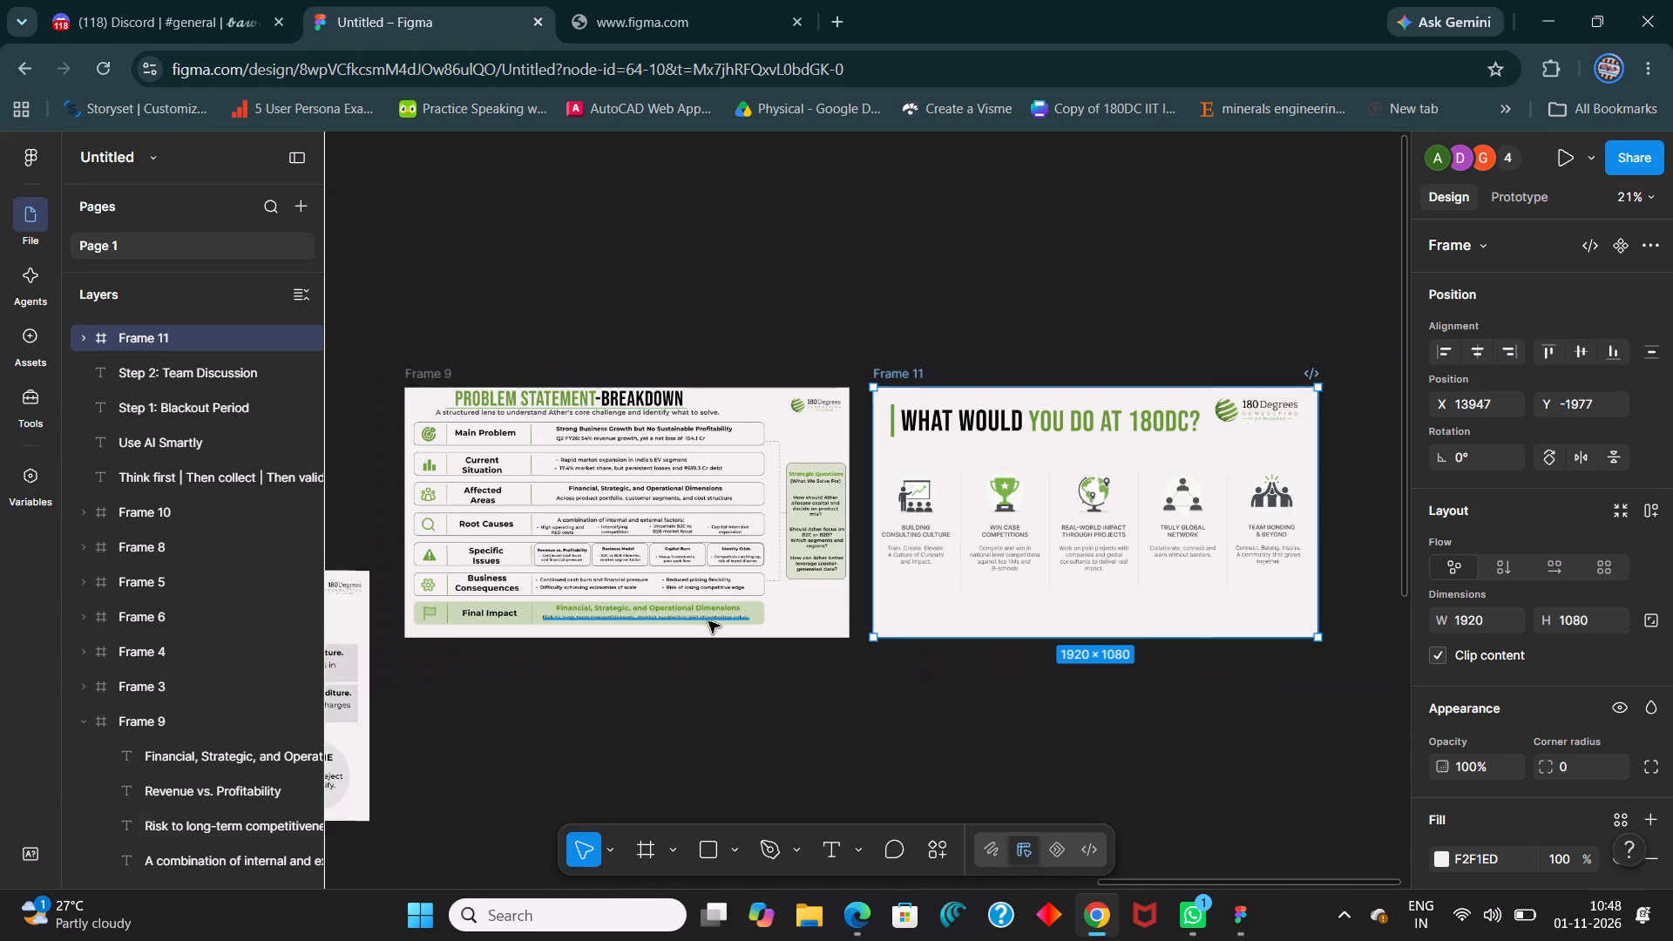
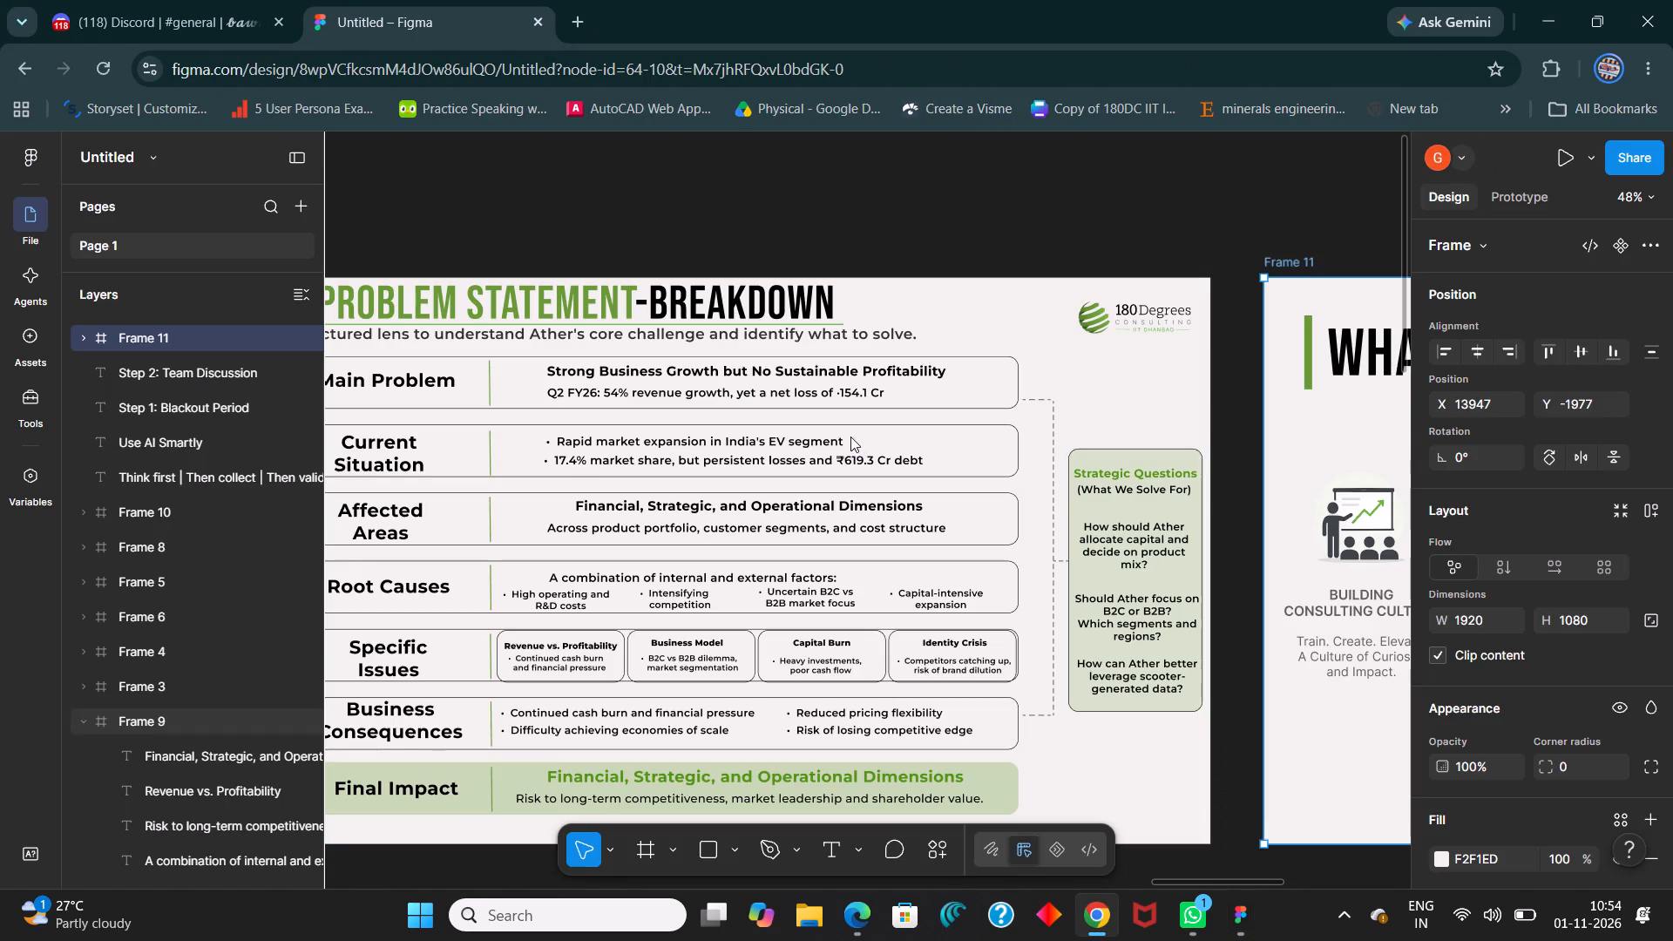
# Examine the Problem Statement-Breakdown slide's rows and Strategic Questions box alongside the neighbouring What Would You Do at 180DC slide.
pyautogui.keyDown('ctrl'); pyautogui.scroll(-6, 725, 627); pyautogui.keyUp('ctrl')
pyautogui.keyDown('ctrl'); pyautogui.scroll(-4, 879, 552); pyautogui.keyUp('ctrl')
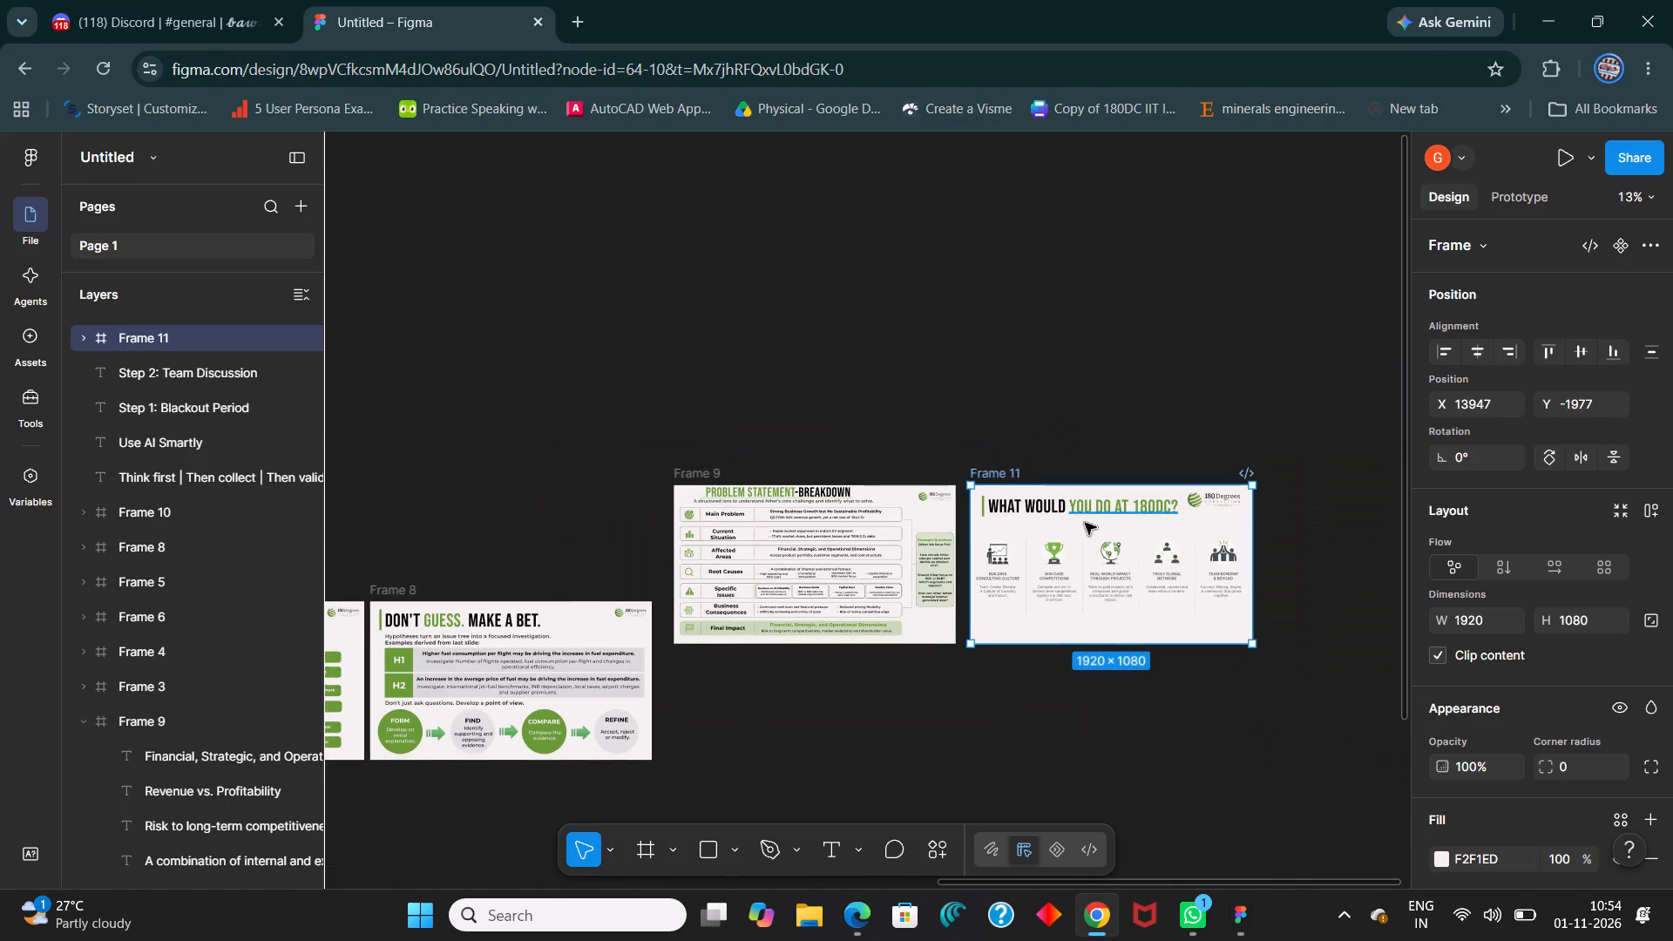
pyautogui.keyDown('ctrl'); pyautogui.scroll(8, 1092, 534); pyautogui.keyUp('ctrl')
pyautogui.keyDown('ctrl'); pyautogui.scroll(3, 816, 554); pyautogui.keyUp('ctrl')
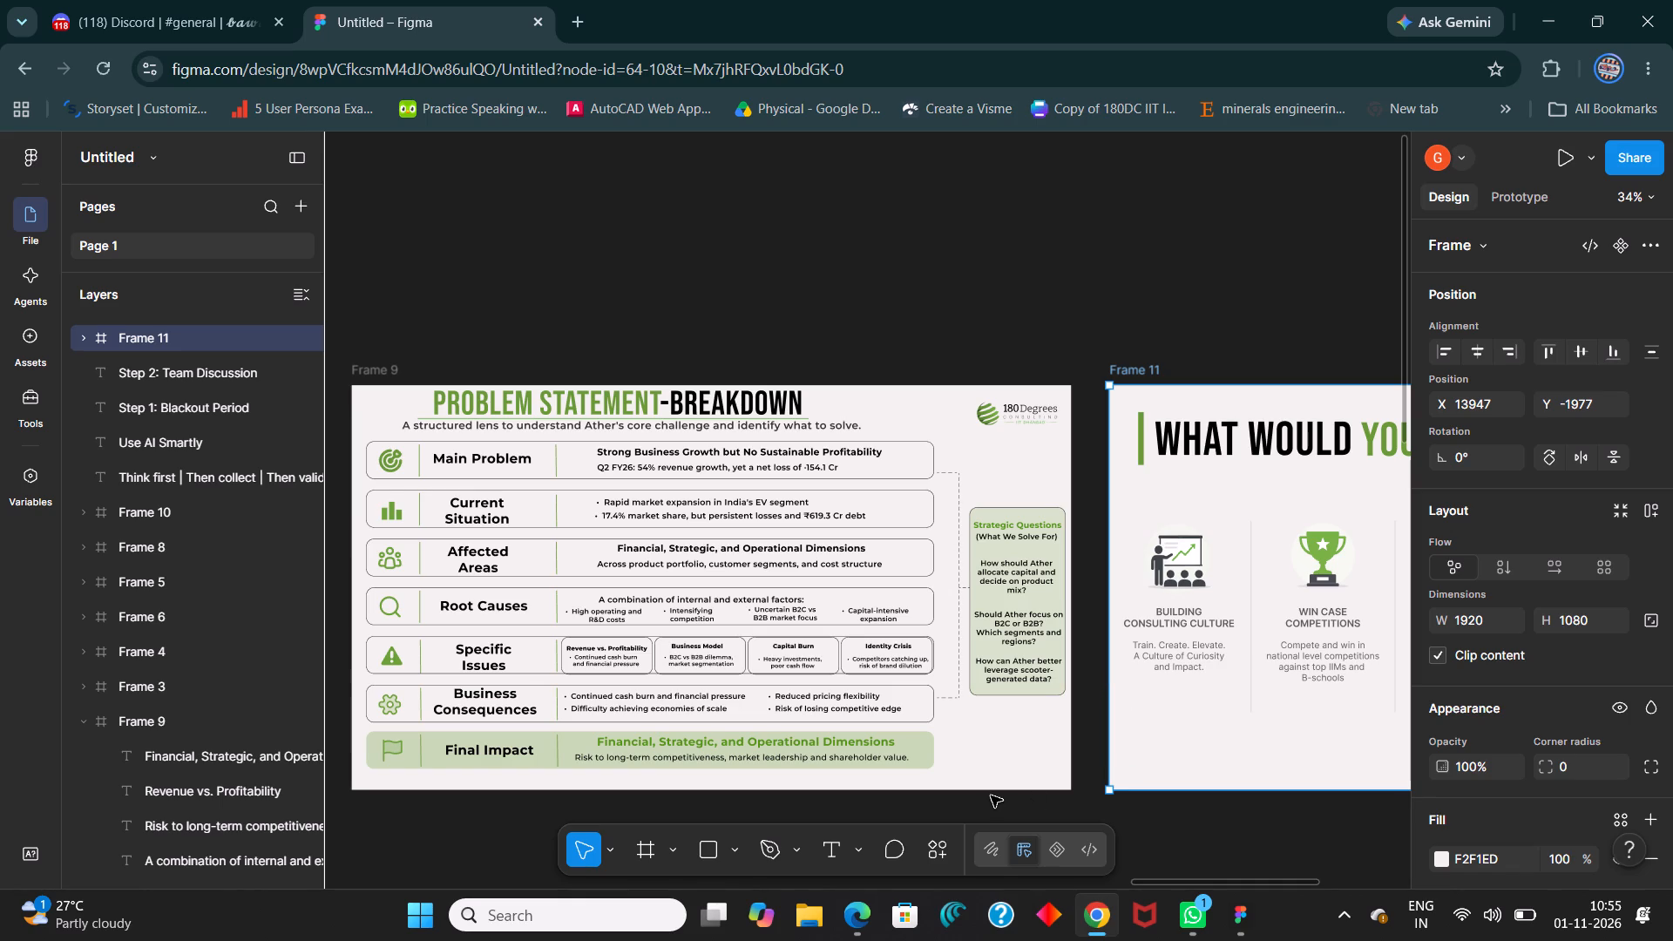
pyautogui.scroll(1, 1002, 615)
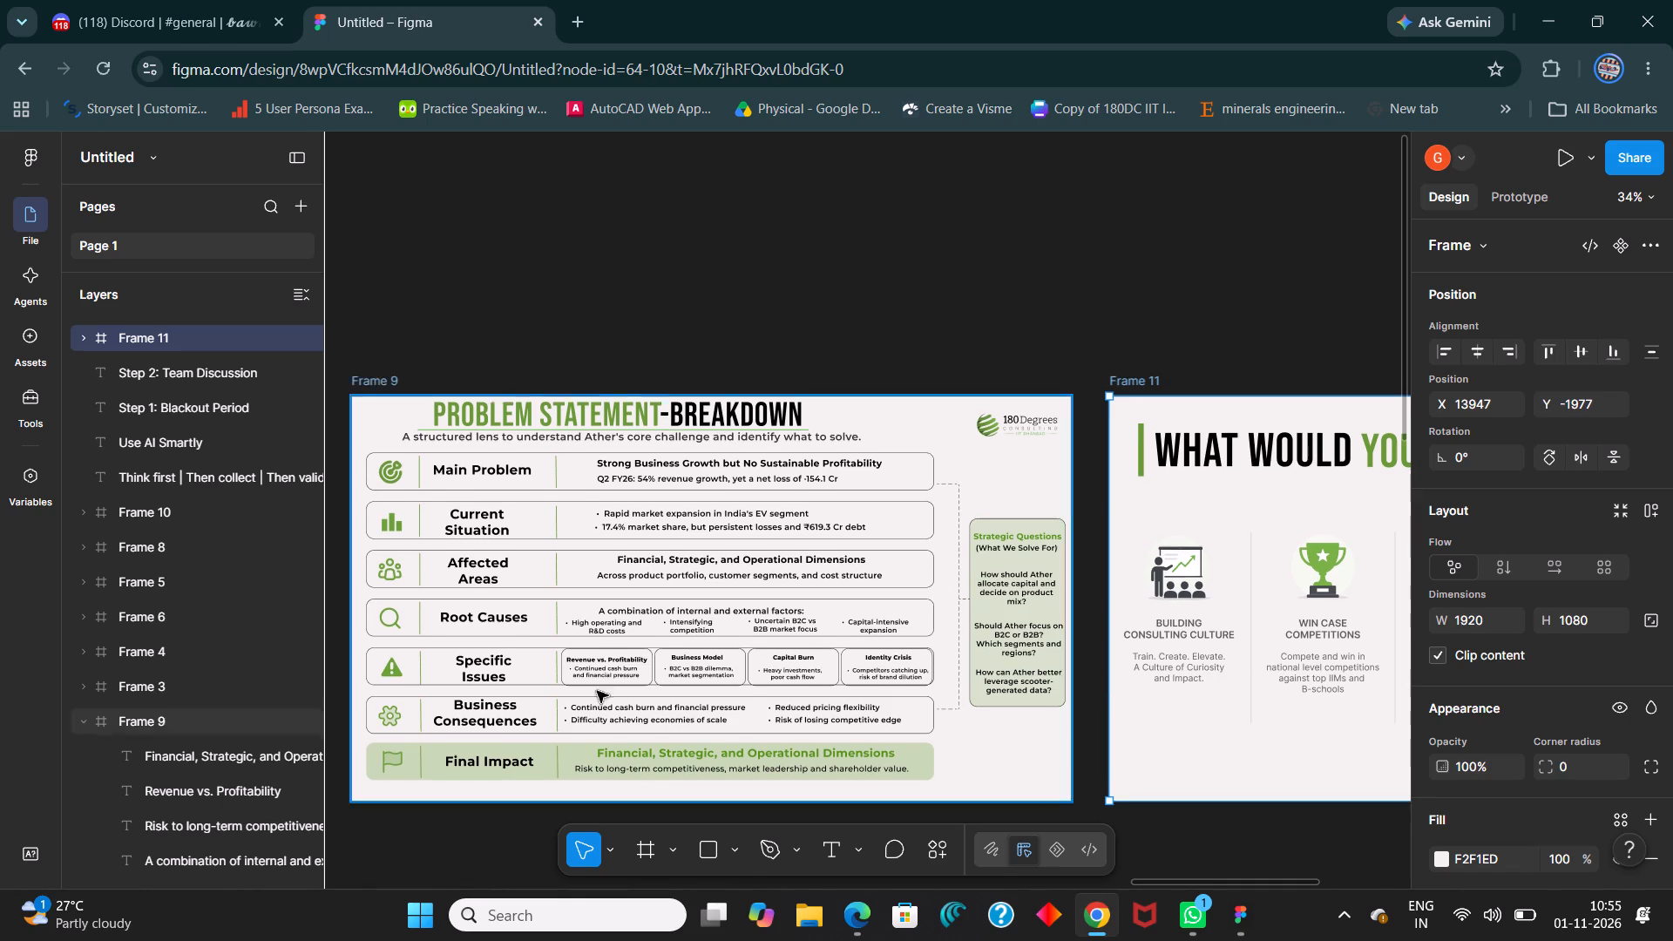
pyautogui.keyDown('ctrl'); pyautogui.scroll(-5, 599, 641); pyautogui.keyUp('ctrl')
pyautogui.keyDown('ctrl'); pyautogui.scroll(-3, 1024, 617); pyautogui.keyUp('ctrl')
pyautogui.hotkey('alt', 'Tab')
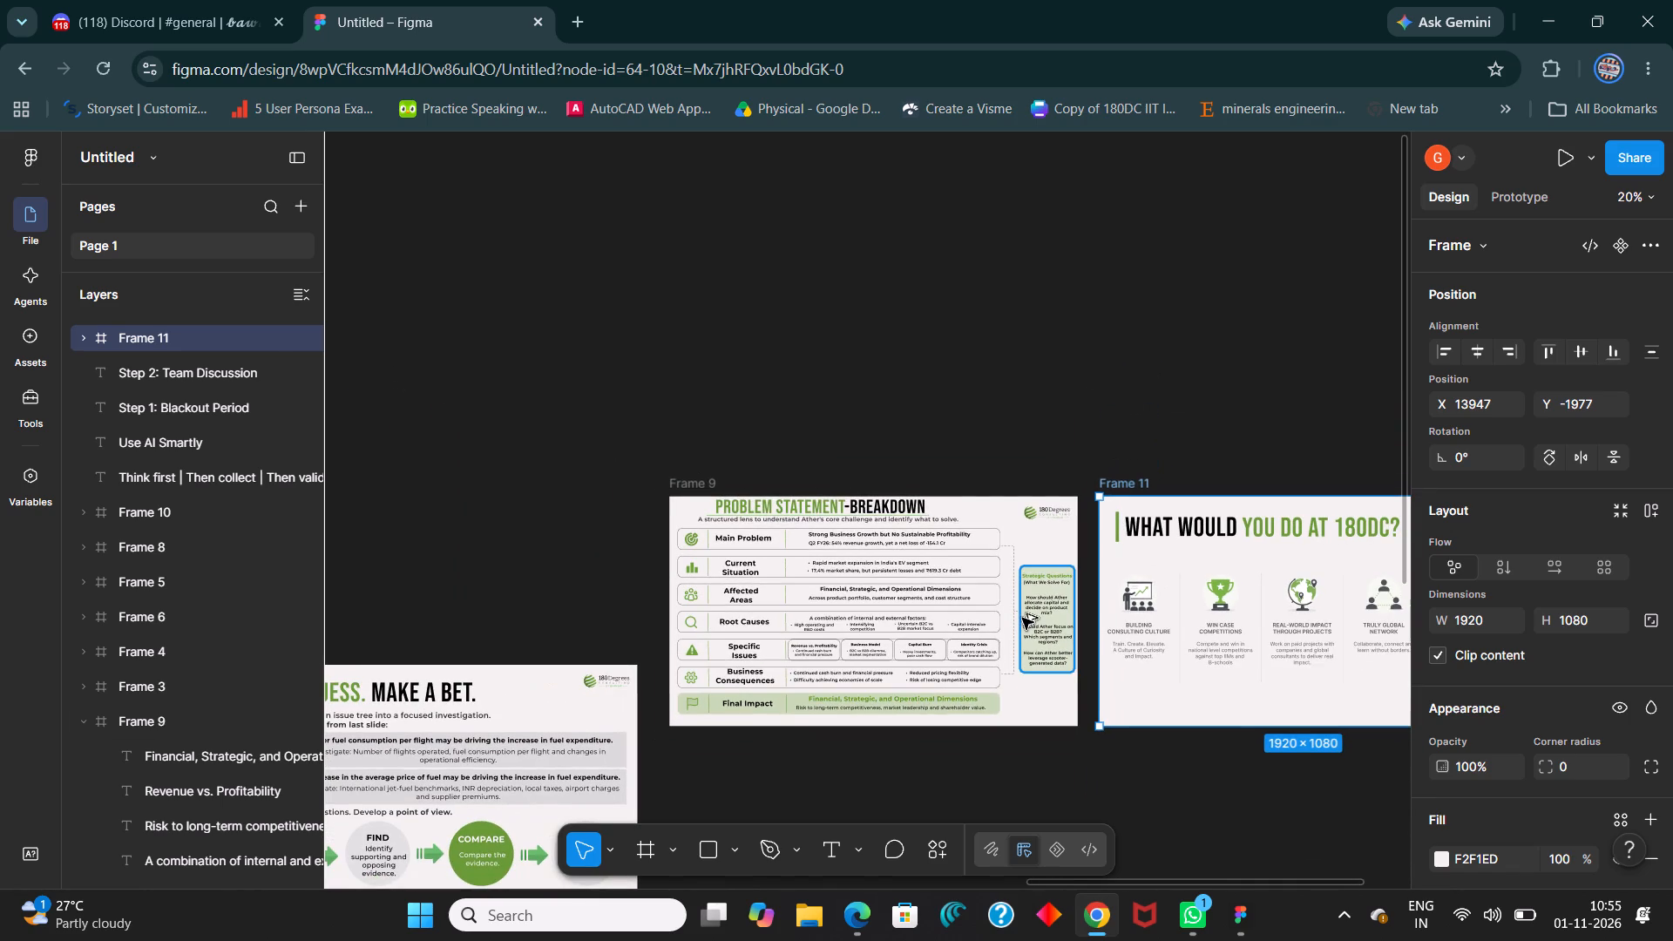
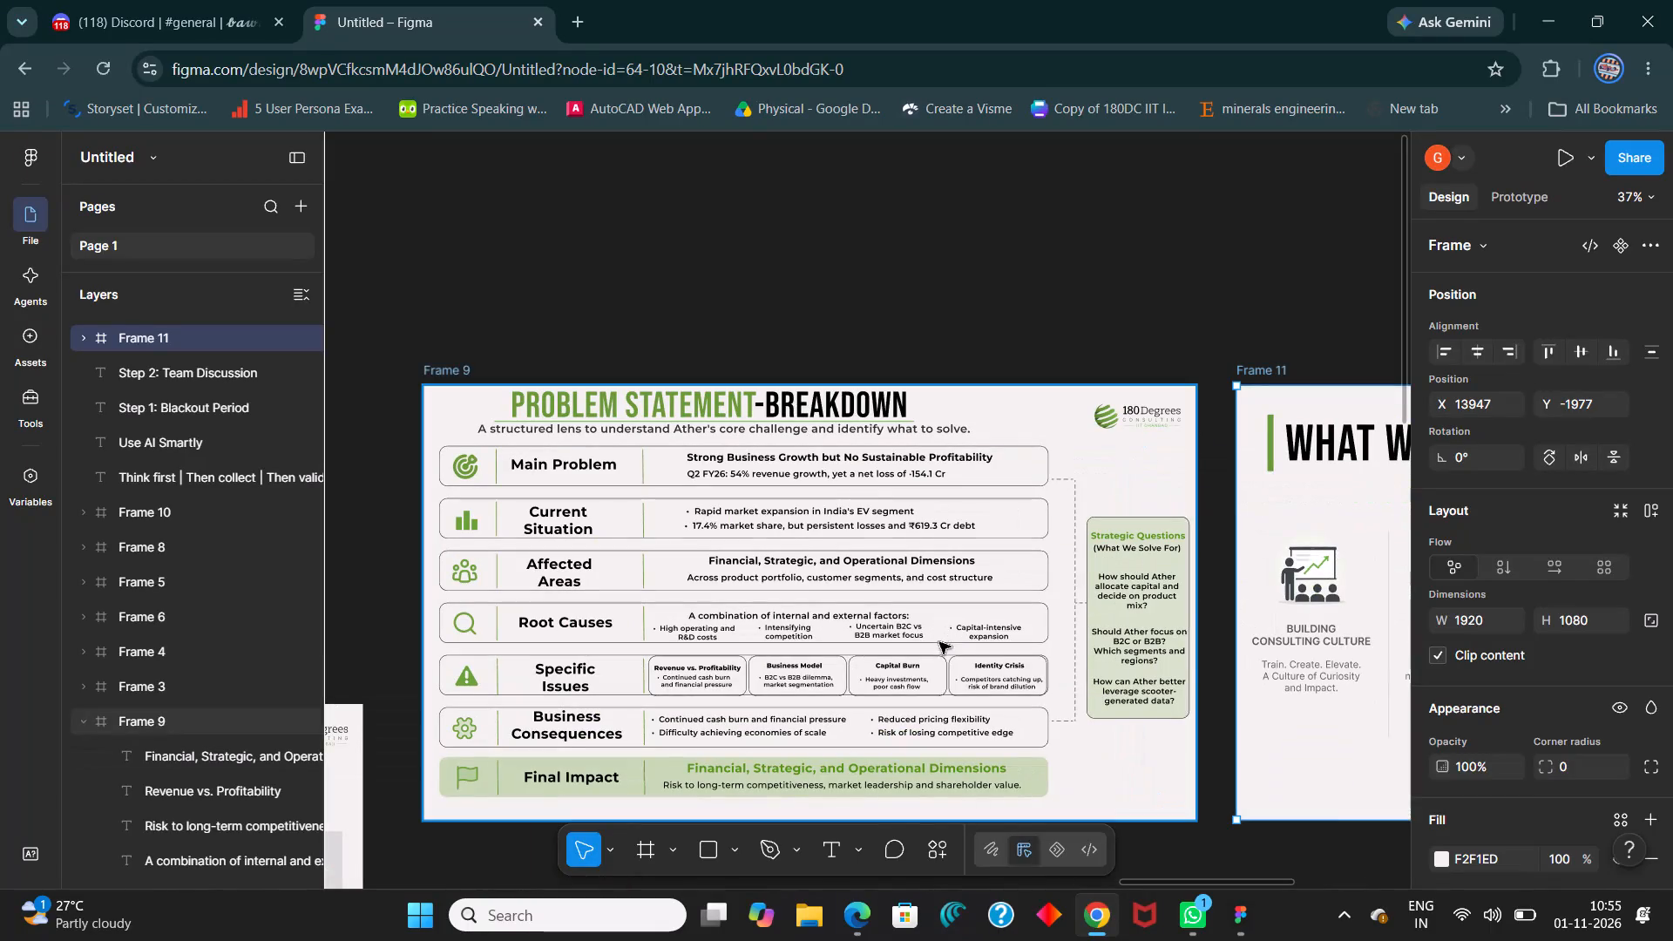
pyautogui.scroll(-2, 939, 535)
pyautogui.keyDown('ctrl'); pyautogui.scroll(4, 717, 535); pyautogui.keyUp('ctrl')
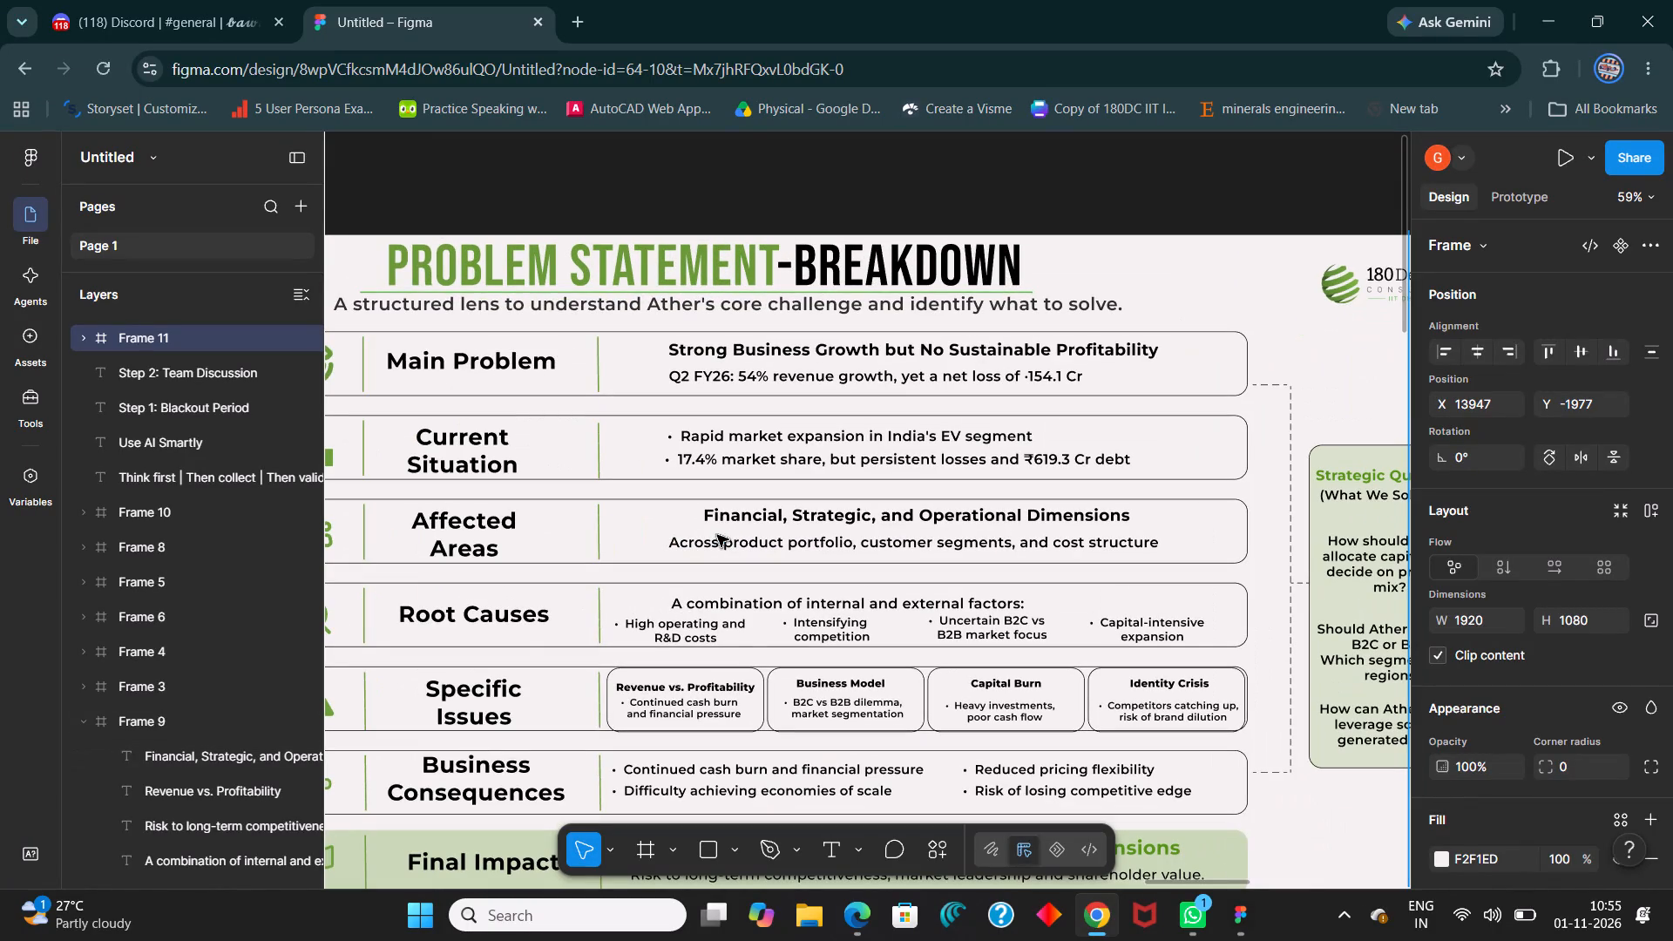
# Search Windows for "kur" and open the best match.
pyautogui.press(',')
pyautogui.press('BackSpace')
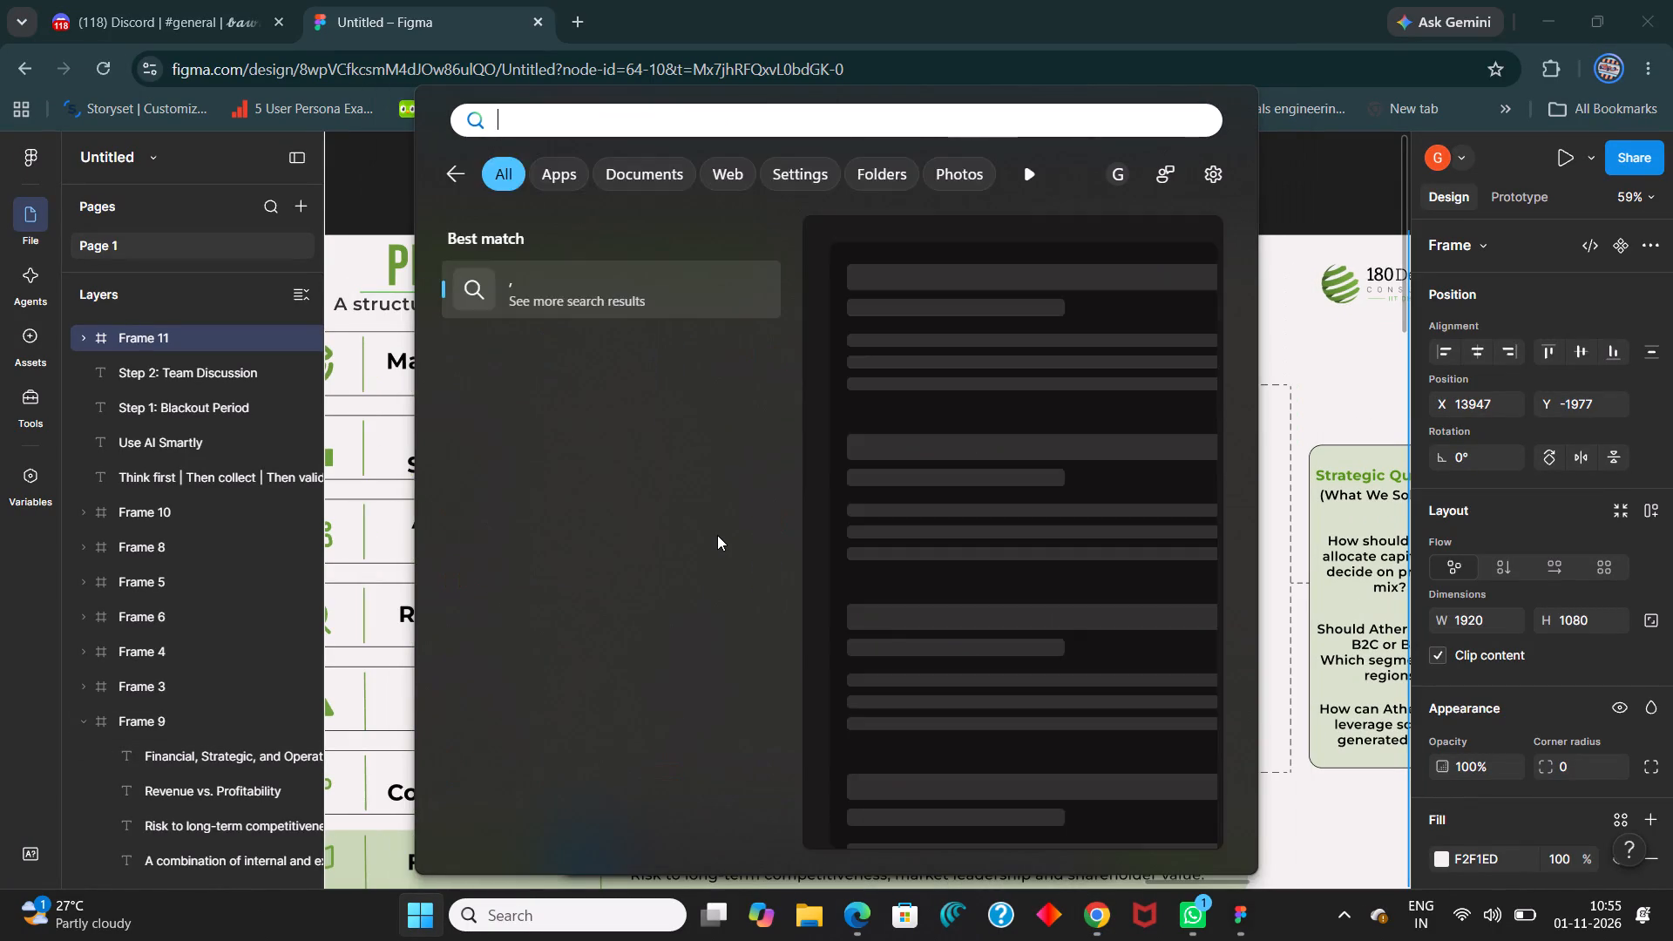
pyautogui.write('kur')
pyautogui.press('Return')
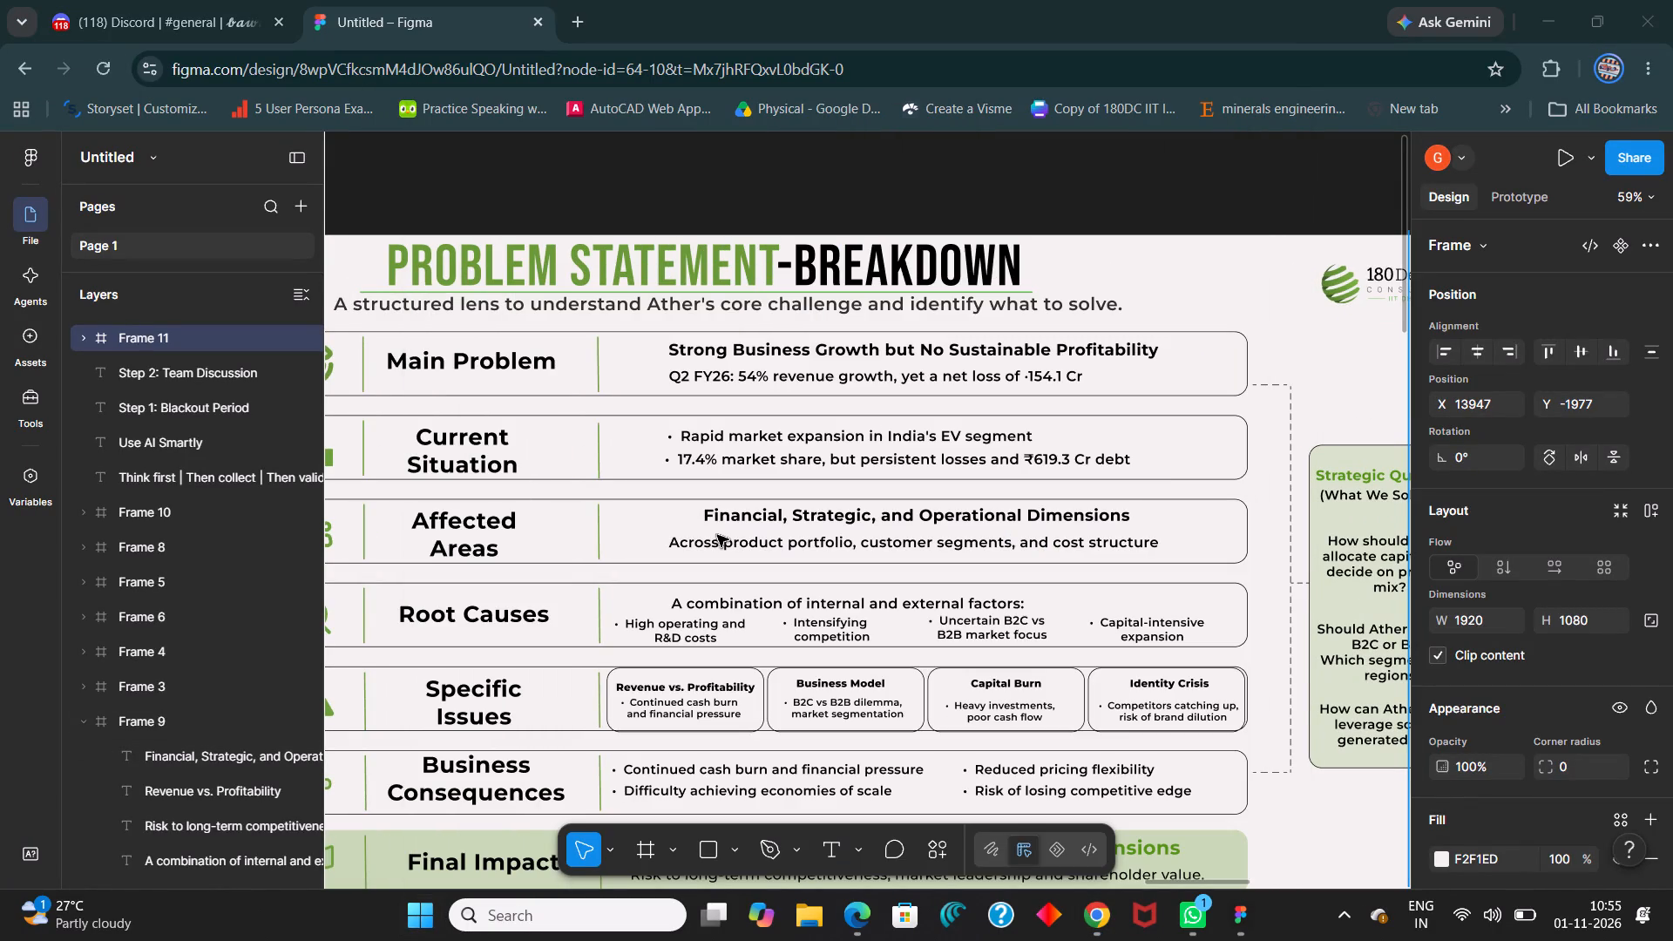
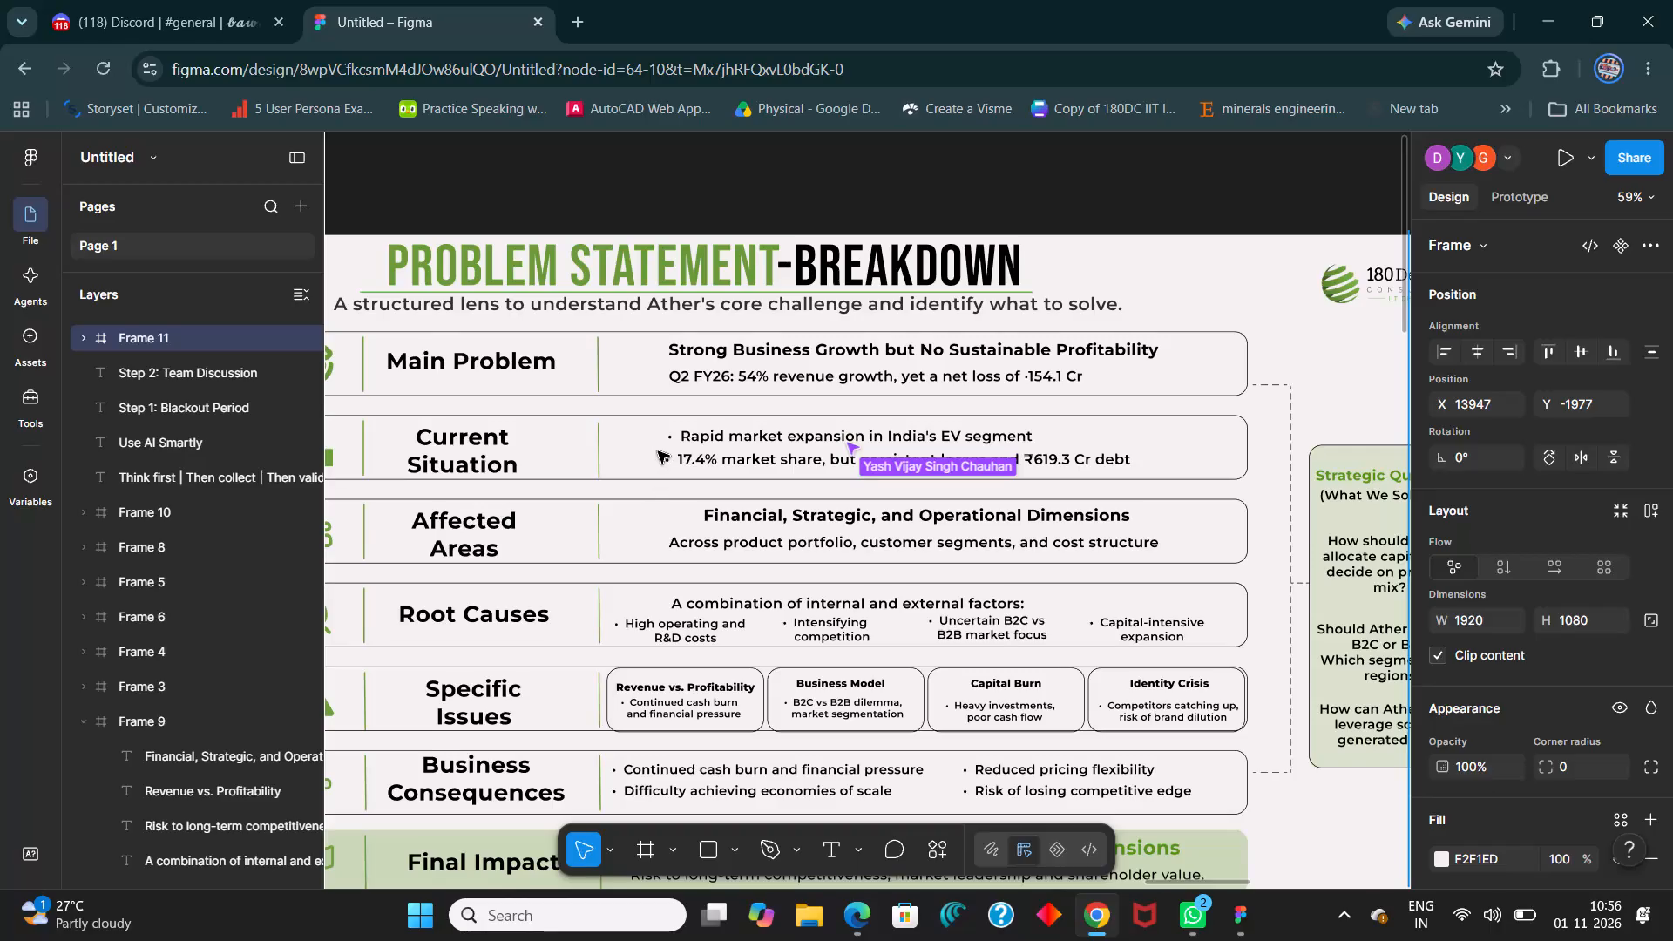
# Review the existing consulting slides from Frame 2 to Frame 11, comparing their layouts with the Problem Statement-Breakdown slide.
pyautogui.keyDown('ctrl'); pyautogui.scroll(-5, 658, 451); pyautogui.keyUp('ctrl')
pyautogui.keyDown('ctrl'); pyautogui.scroll(-5, 501, 574); pyautogui.keyUp('ctrl')
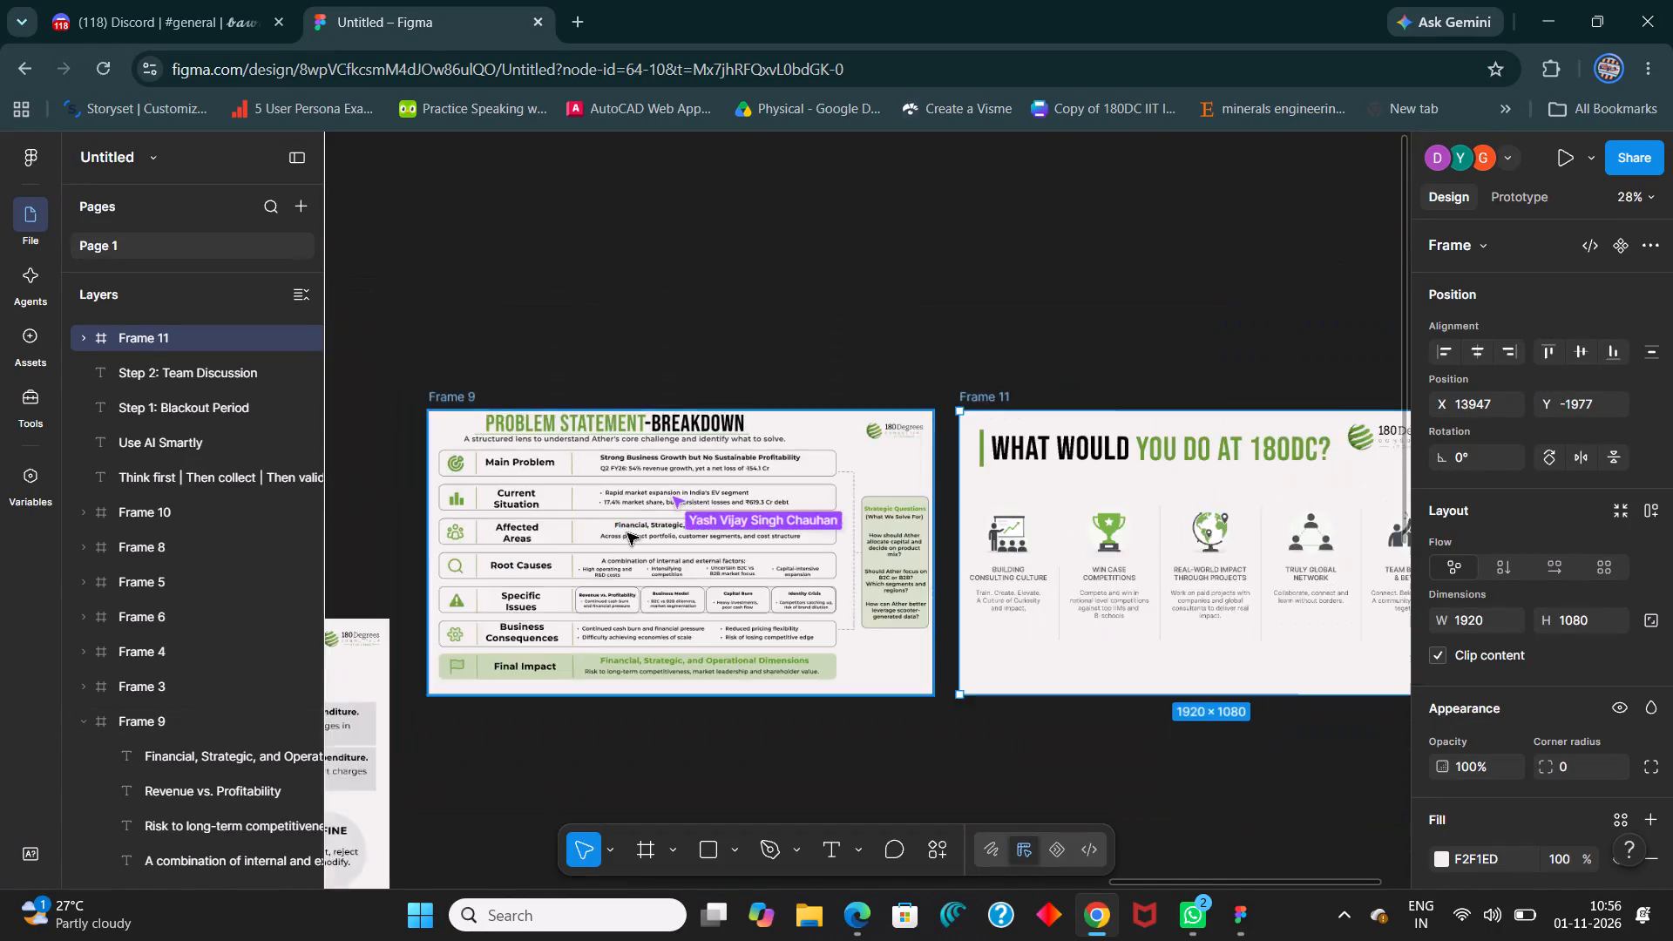
pyautogui.keyDown('ctrl'); pyautogui.scroll(-6, 630, 533); pyautogui.keyUp('ctrl')
pyautogui.keyDown('ctrl'); pyautogui.scroll(-6, 700, 559); pyautogui.keyUp('ctrl')
pyautogui.keyDown('ctrl'); pyautogui.scroll(-4, 521, 674); pyautogui.keyUp('ctrl')
pyautogui.keyDown('ctrl'); pyautogui.scroll(2, 708, 762); pyautogui.keyUp('ctrl')
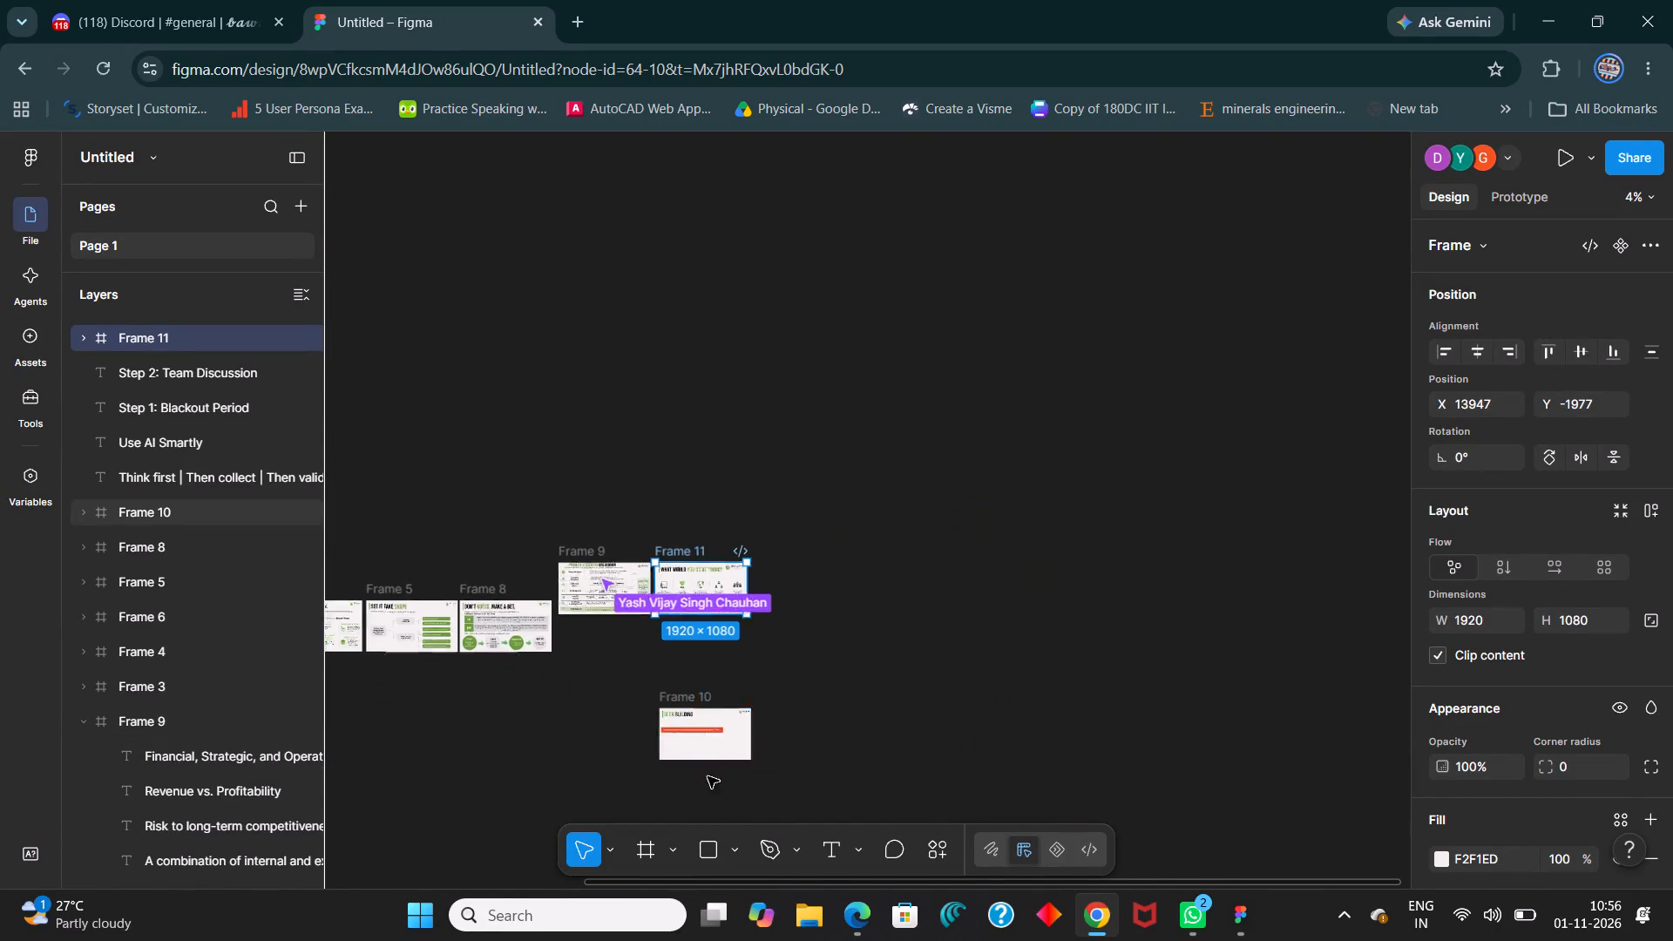
pyautogui.keyDown('ctrl'); pyautogui.scroll(13, 708, 776); pyautogui.keyUp('ctrl')
pyautogui.keyDown('ctrl'); pyautogui.scroll(-11, 700, 741); pyautogui.keyUp('ctrl')
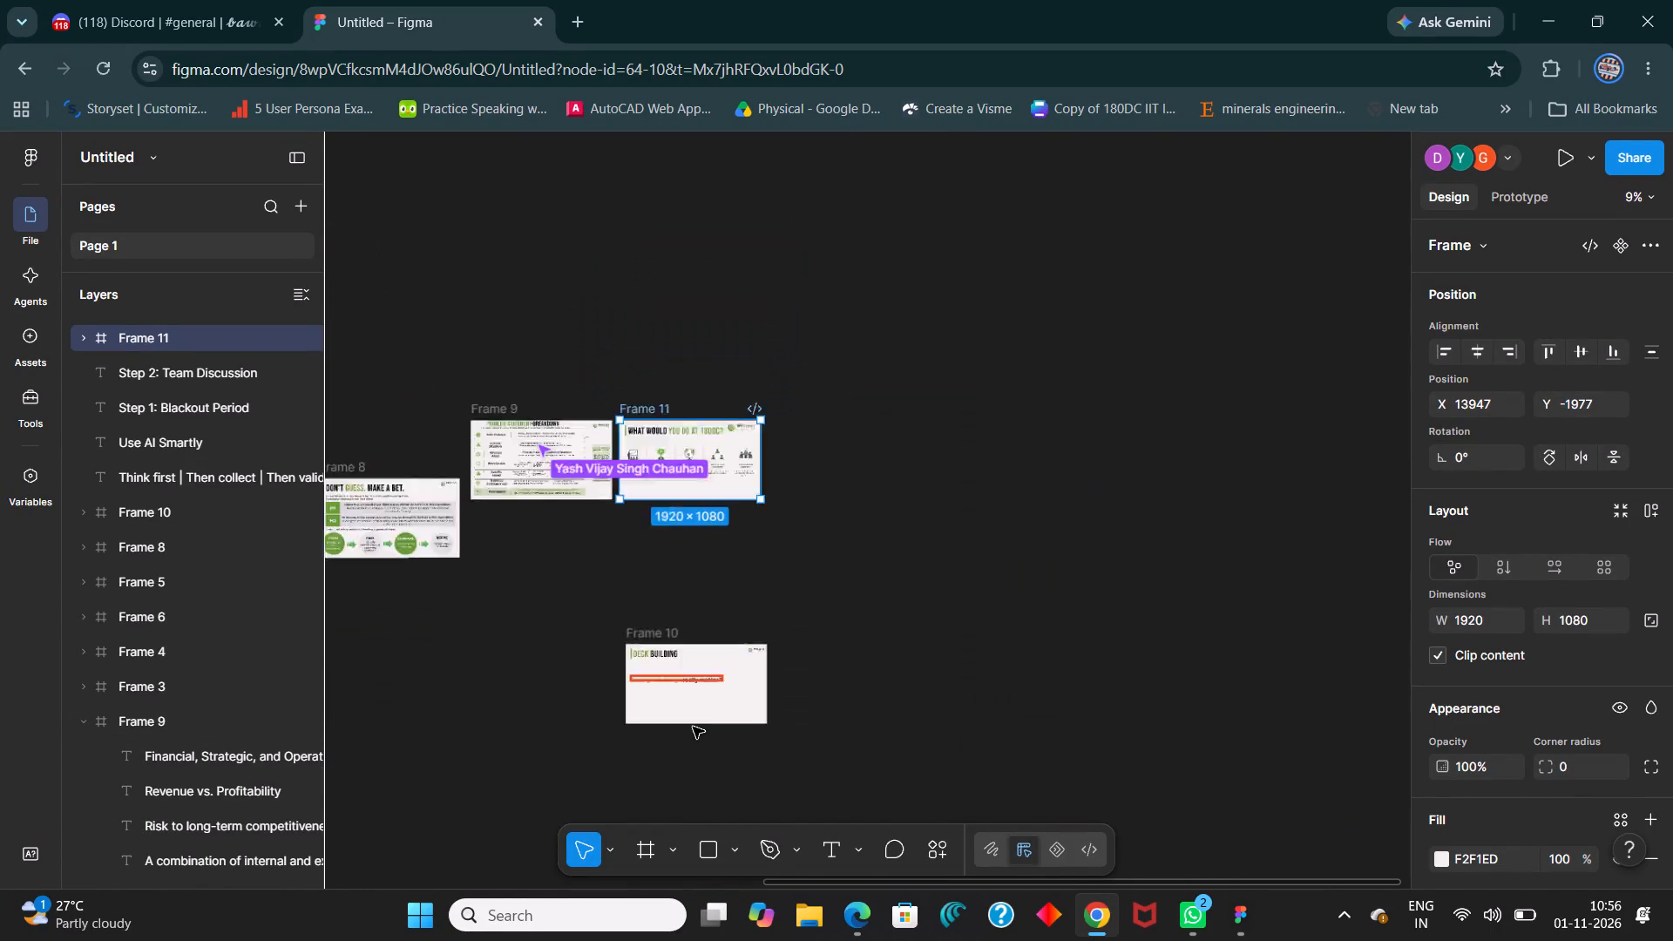
pyautogui.keyDown('ctrl'); pyautogui.scroll(-3, 693, 727); pyautogui.keyUp('ctrl')
pyautogui.keyDown('shift'); pyautogui.scroll(10, 582, 612); pyautogui.keyUp('shift')
pyautogui.keyDown('ctrl'); pyautogui.scroll(7, 747, 621); pyautogui.keyUp('ctrl')
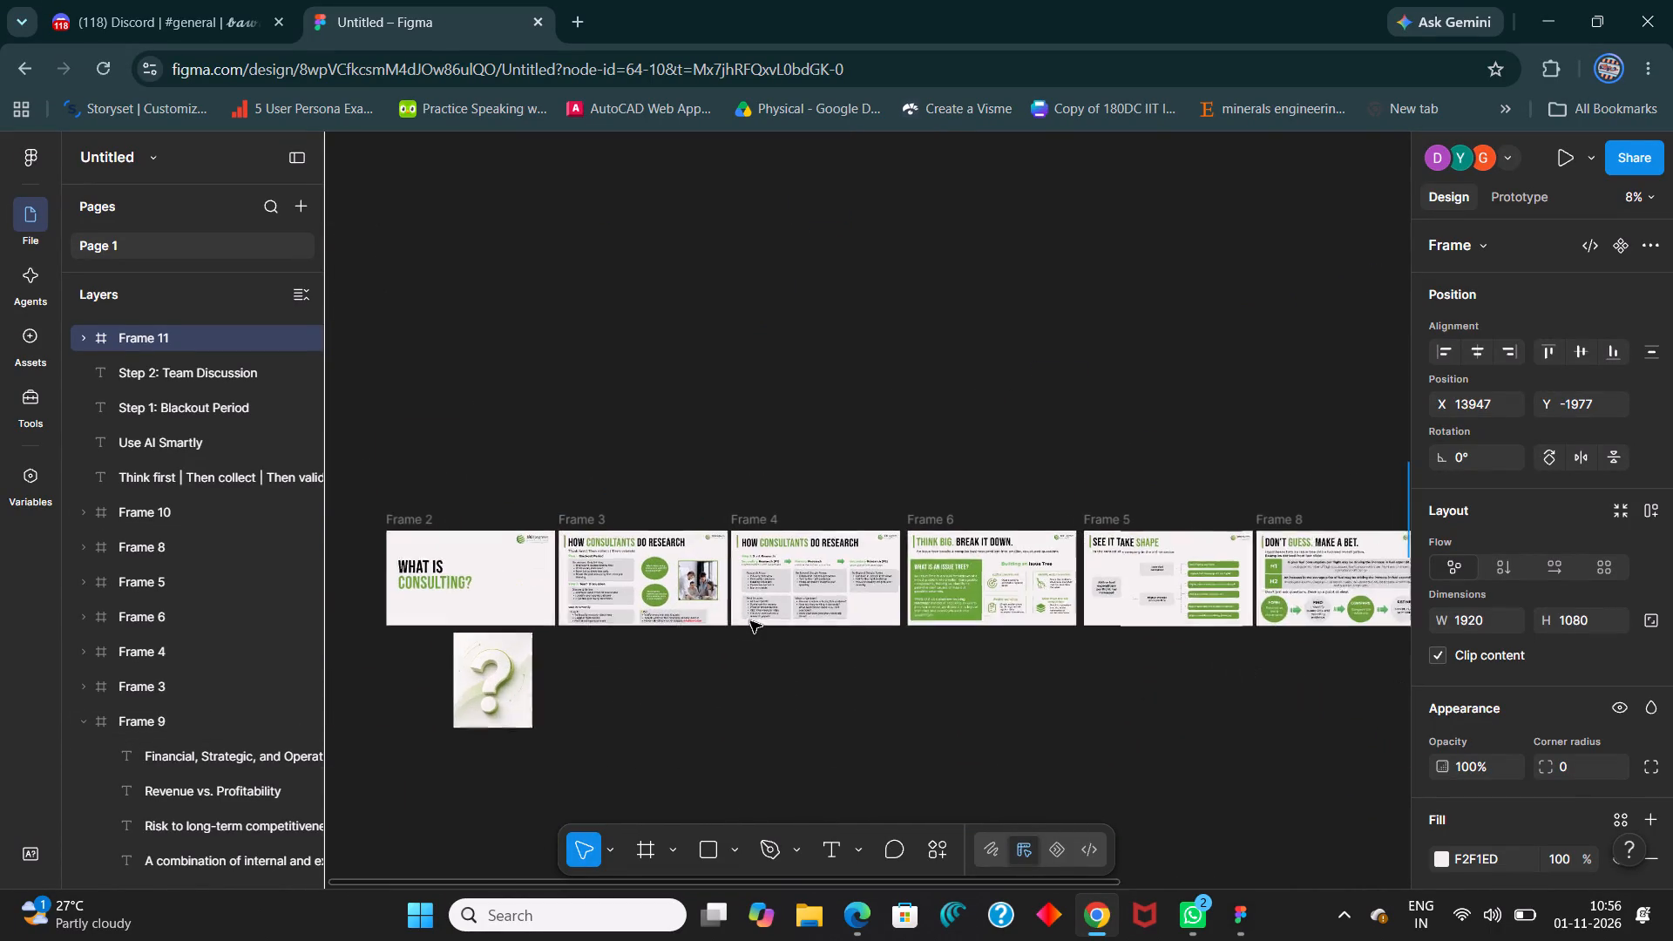
pyautogui.keyDown('ctrl'); pyautogui.scroll(14, 750, 621); pyautogui.keyUp('ctrl')
pyautogui.keyDown('ctrl'); pyautogui.scroll(-8, 751, 621); pyautogui.keyUp('ctrl')
pyautogui.keyDown('shift'); pyautogui.scroll(-5, 742, 606); pyautogui.keyUp('shift')
pyautogui.keyDown('shift'); pyautogui.scroll(-2, 887, 535); pyautogui.keyUp('shift')
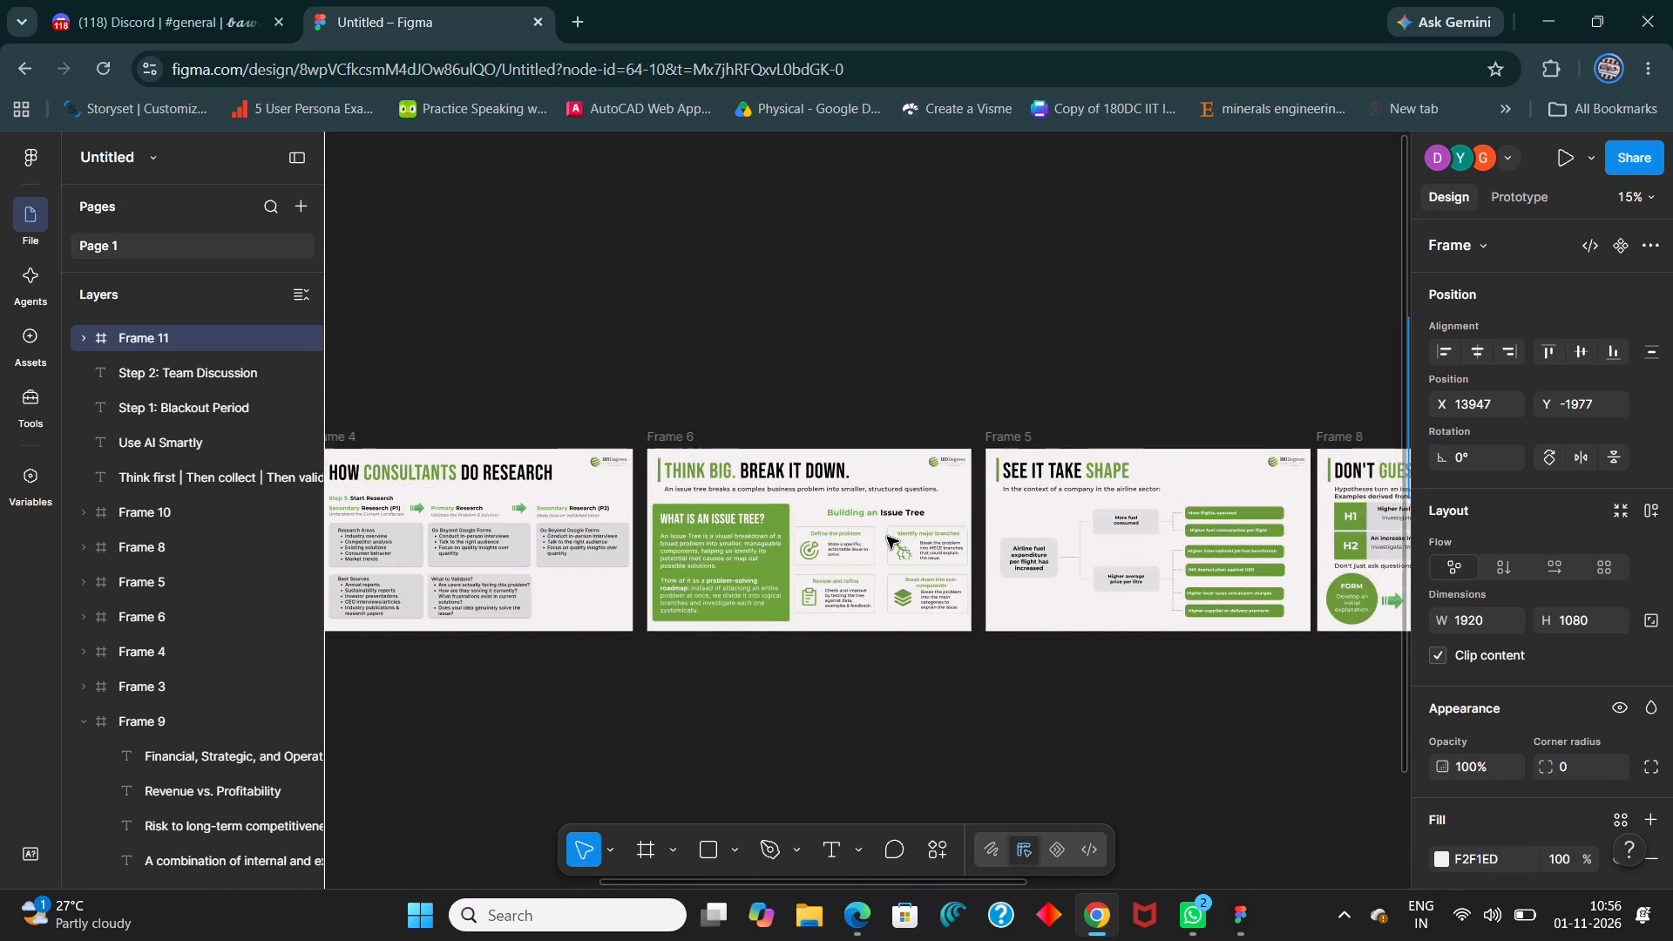
pyautogui.keyDown('shift'); pyautogui.scroll(-11, 887, 537); pyautogui.keyUp('shift')
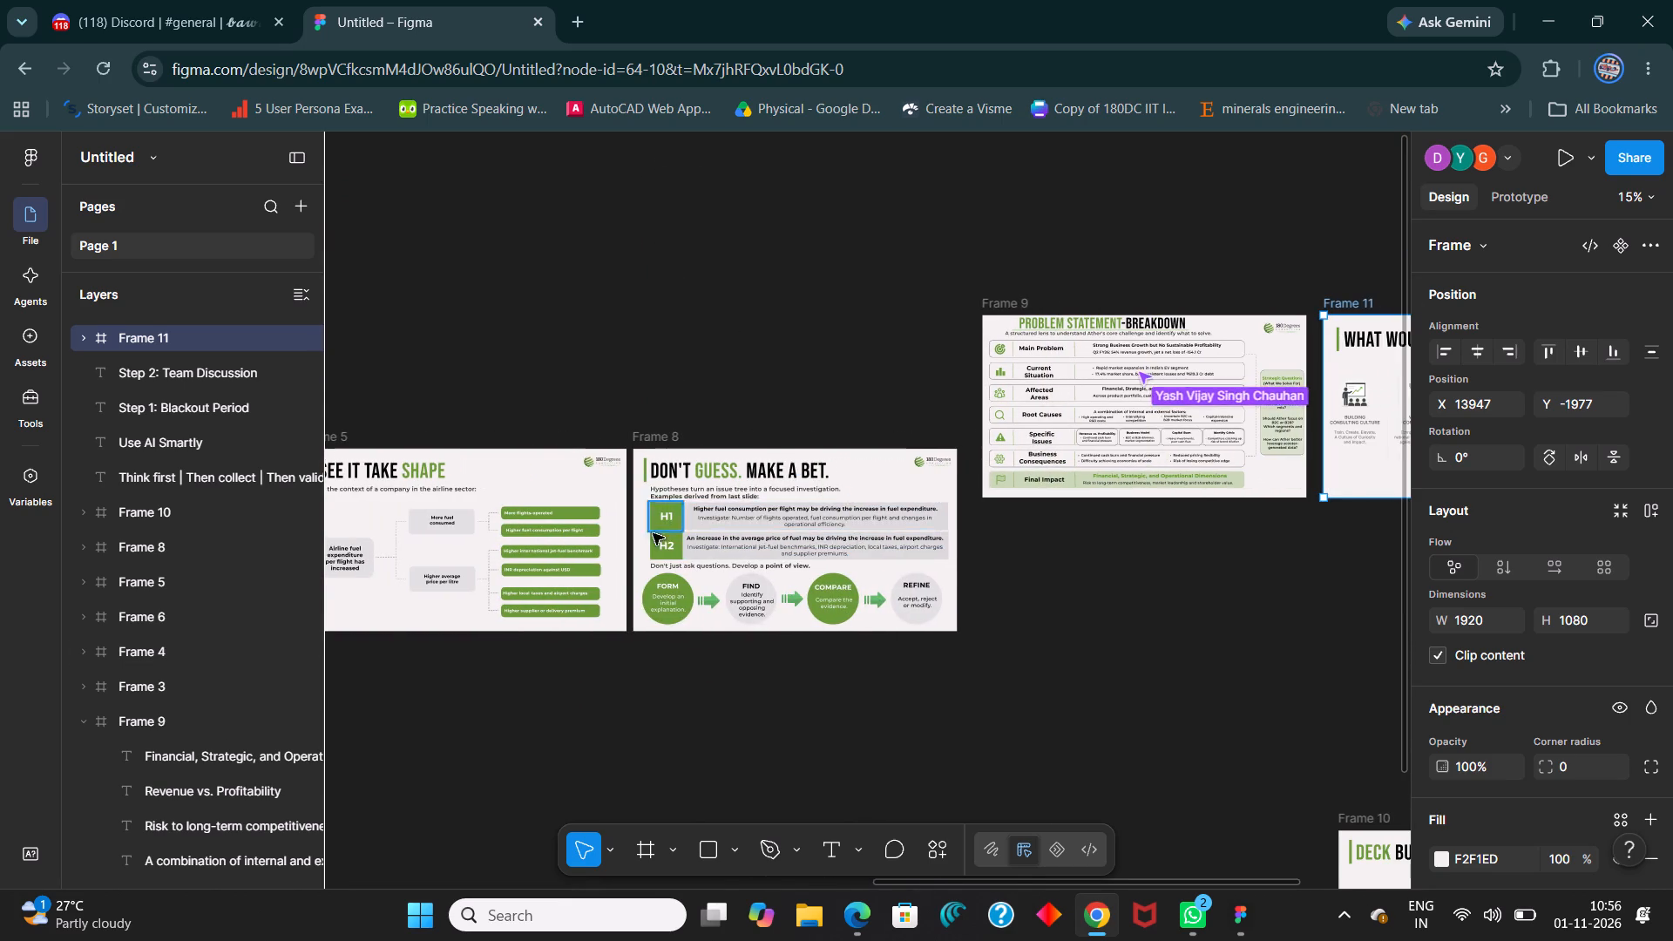
pyautogui.keyDown('ctrl'); pyautogui.scroll(5, 693, 566); pyautogui.keyUp('ctrl')
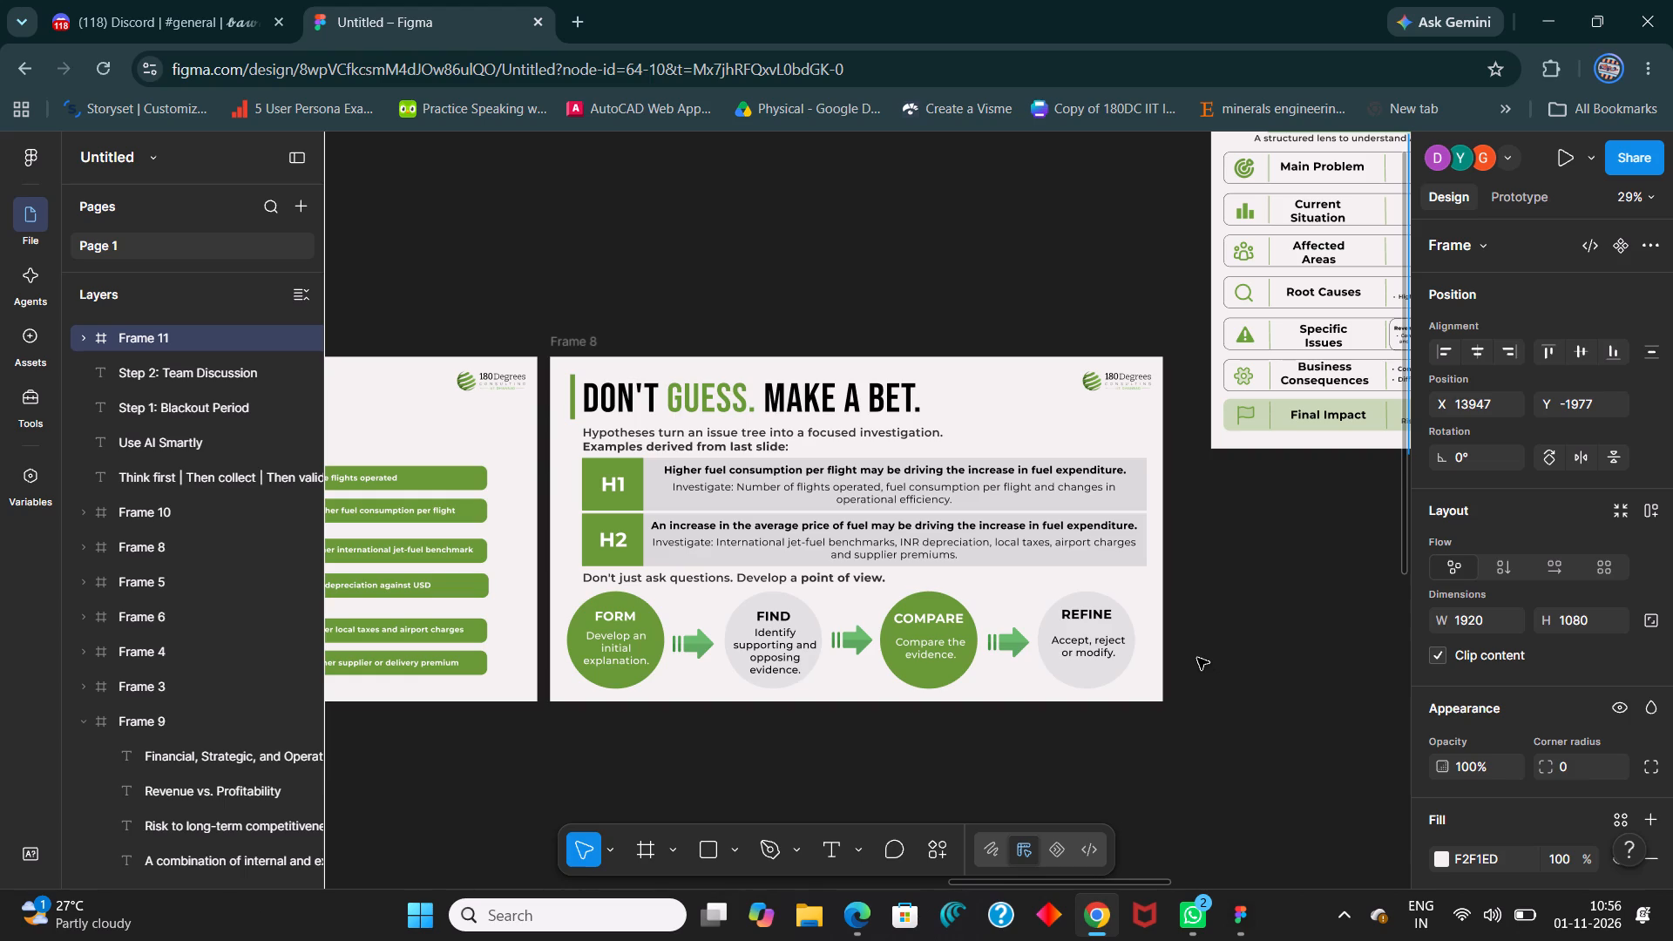
pyautogui.keyDown('ctrl'); pyautogui.scroll(-6, 941, 538); pyautogui.keyUp('ctrl')
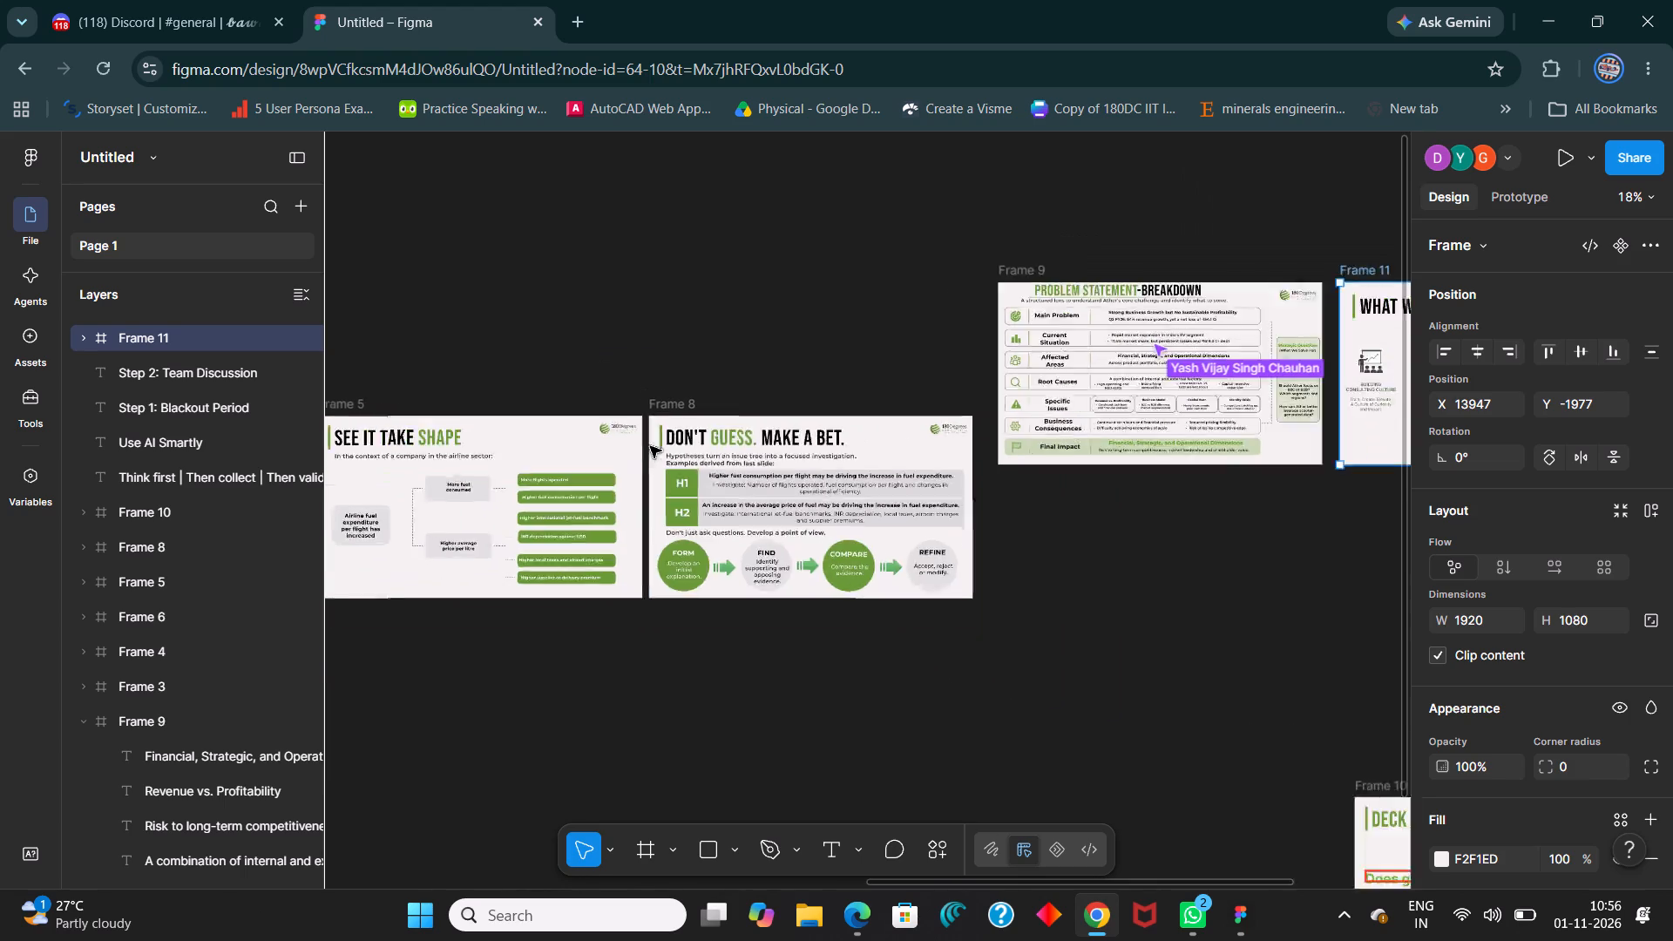
pyautogui.keyDown('shift'); pyautogui.scroll(-7, 1294, 54); pyautogui.keyUp('shift')
pyautogui.keyDown('ctrl'); pyautogui.scroll(4, 549, 248); pyautogui.keyUp('ctrl')
pyautogui.keyDown('ctrl'); pyautogui.scroll(5, 1161, 417); pyautogui.keyUp('ctrl')
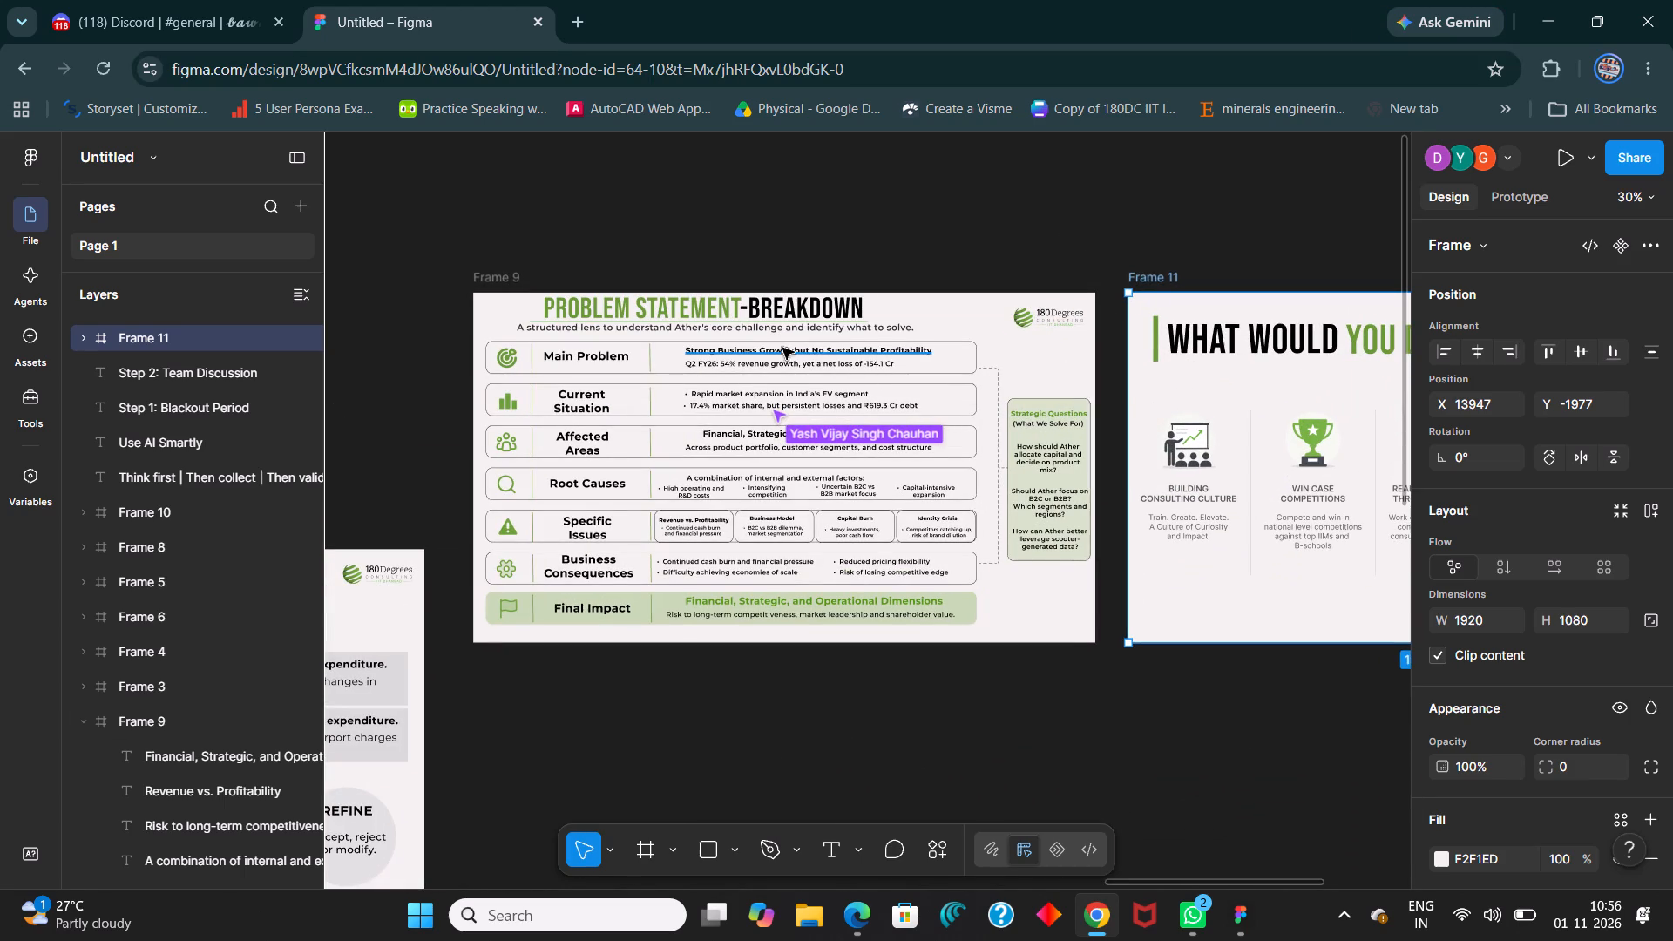
pyautogui.keyDown('ctrl'); pyautogui.scroll(-6, 880, 537); pyautogui.keyUp('ctrl')
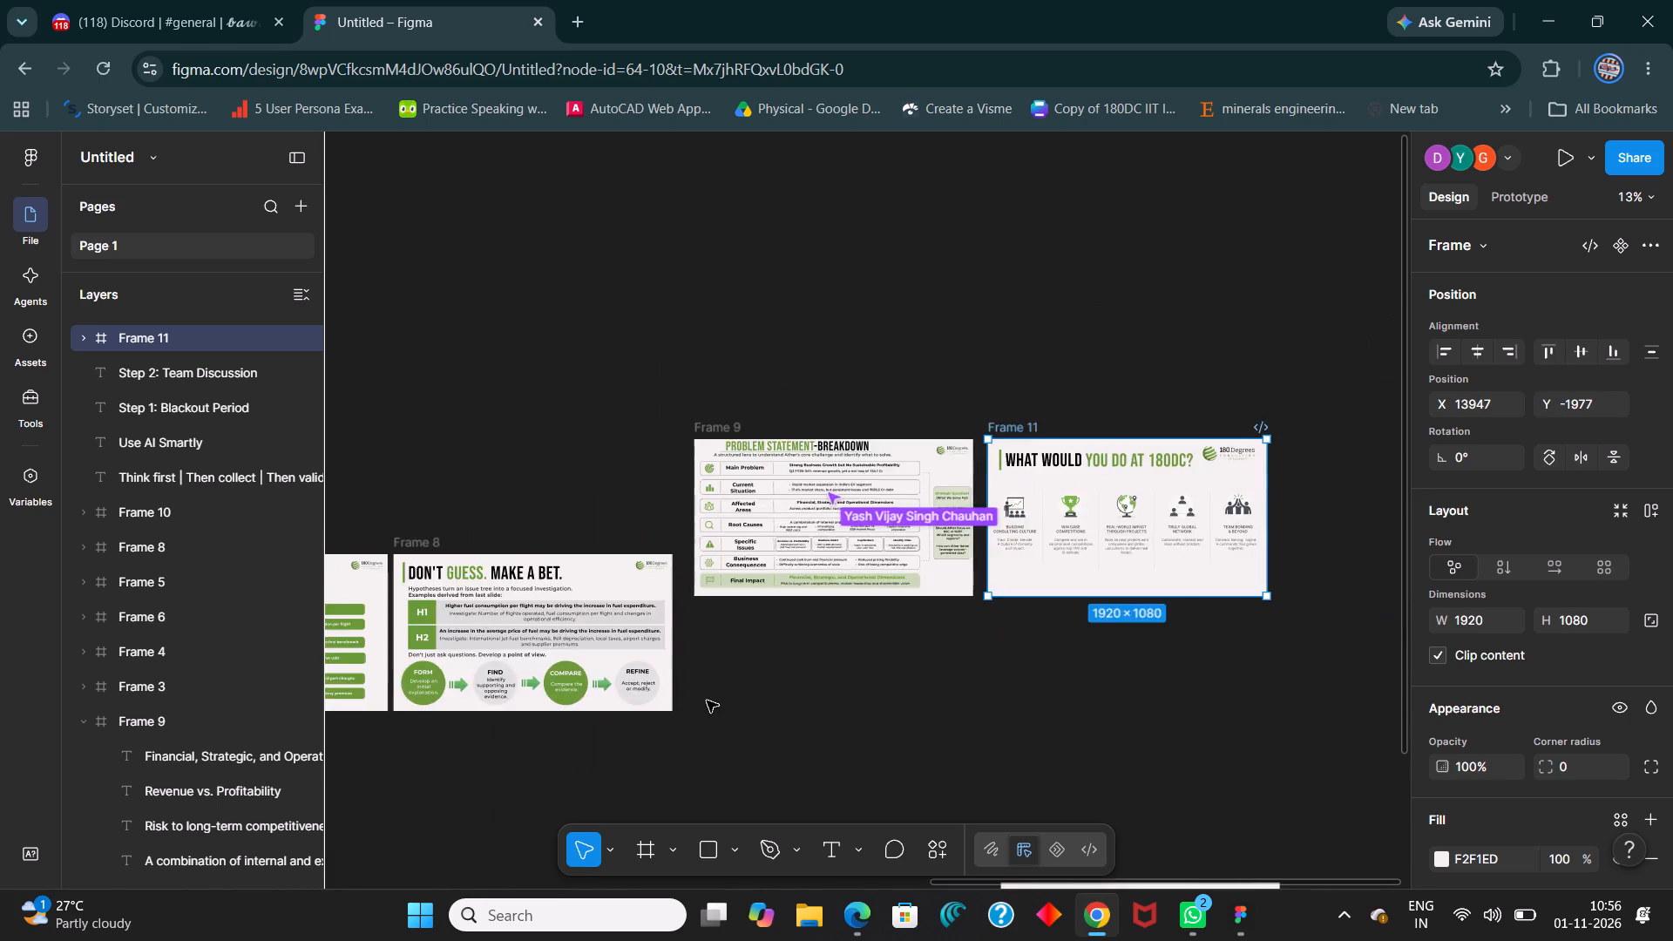
pyautogui.keyDown('shift'); pyautogui.scroll(12, 707, 701); pyautogui.keyUp('shift')
pyautogui.keyDown('shift'); pyautogui.scroll(-8, 705, 688); pyautogui.keyUp('shift')
pyautogui.keyDown('shift'); pyautogui.scroll(-7, 829, 559); pyautogui.keyUp('shift')
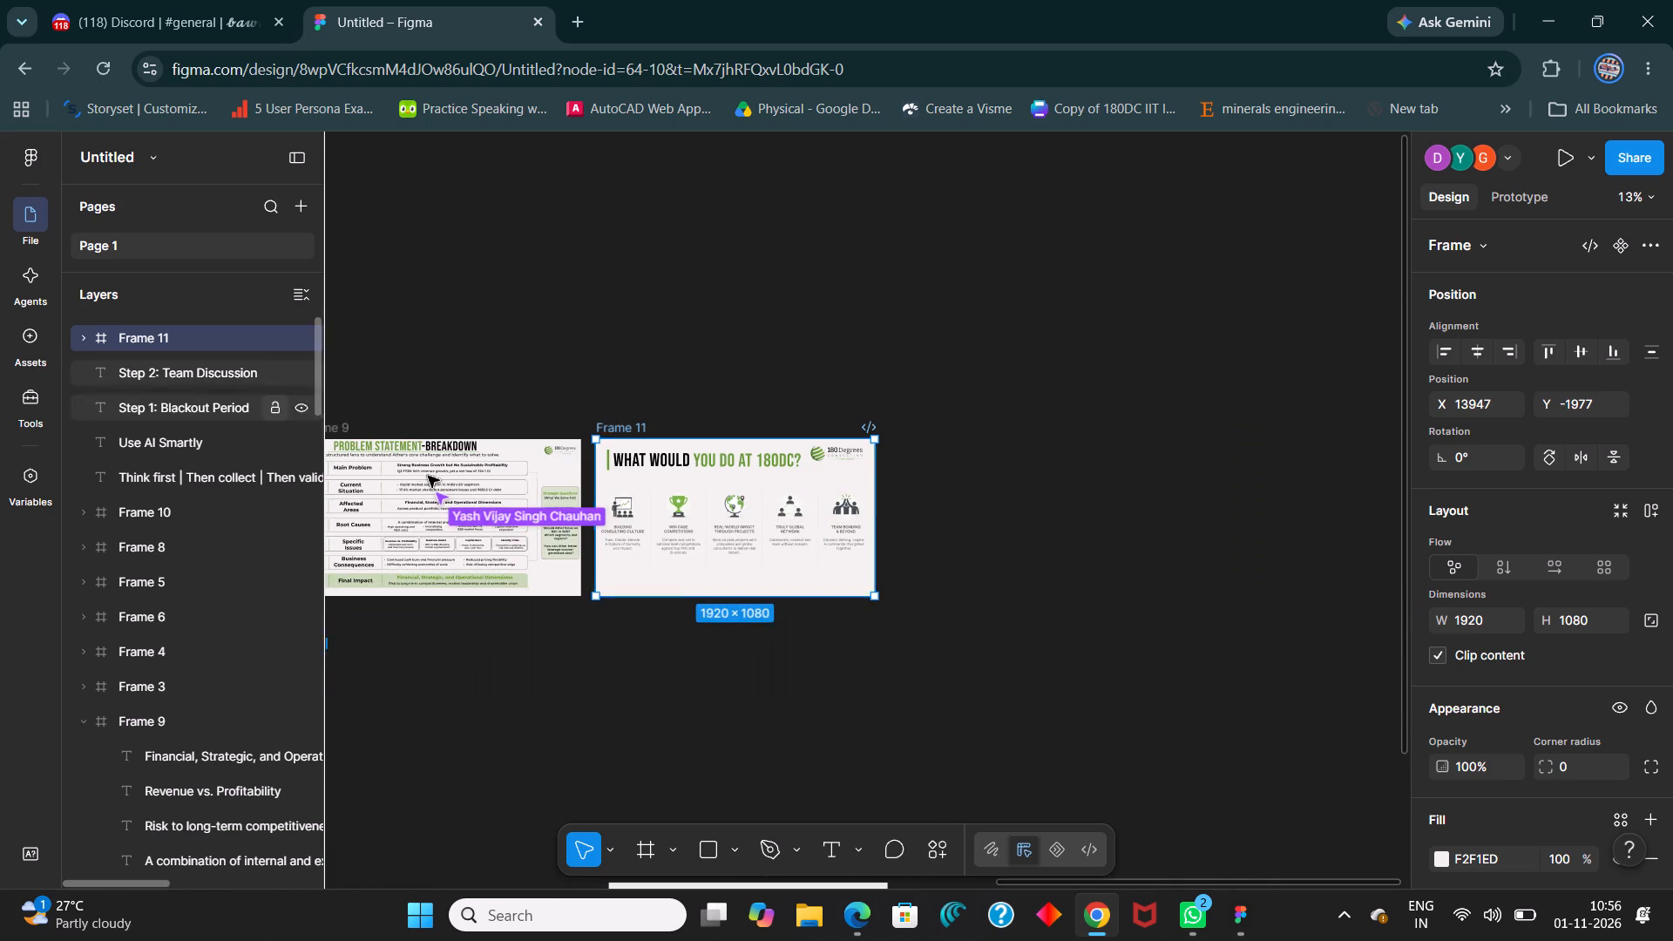
# Replace "you do at 180dc?" in Frame 11's title with "Problem Statement" copied from Frame 9's title.
pyautogui.keyDown('ctrl'); pyautogui.scroll(5, 535, 522); pyautogui.keyUp('ctrl')
pyautogui.keyDown('shift'); pyautogui.scroll(4, 538, 529); pyautogui.keyUp('shift')
pyautogui.keyDown('ctrl'); pyautogui.scroll(2, 572, 514); pyautogui.keyUp('ctrl')
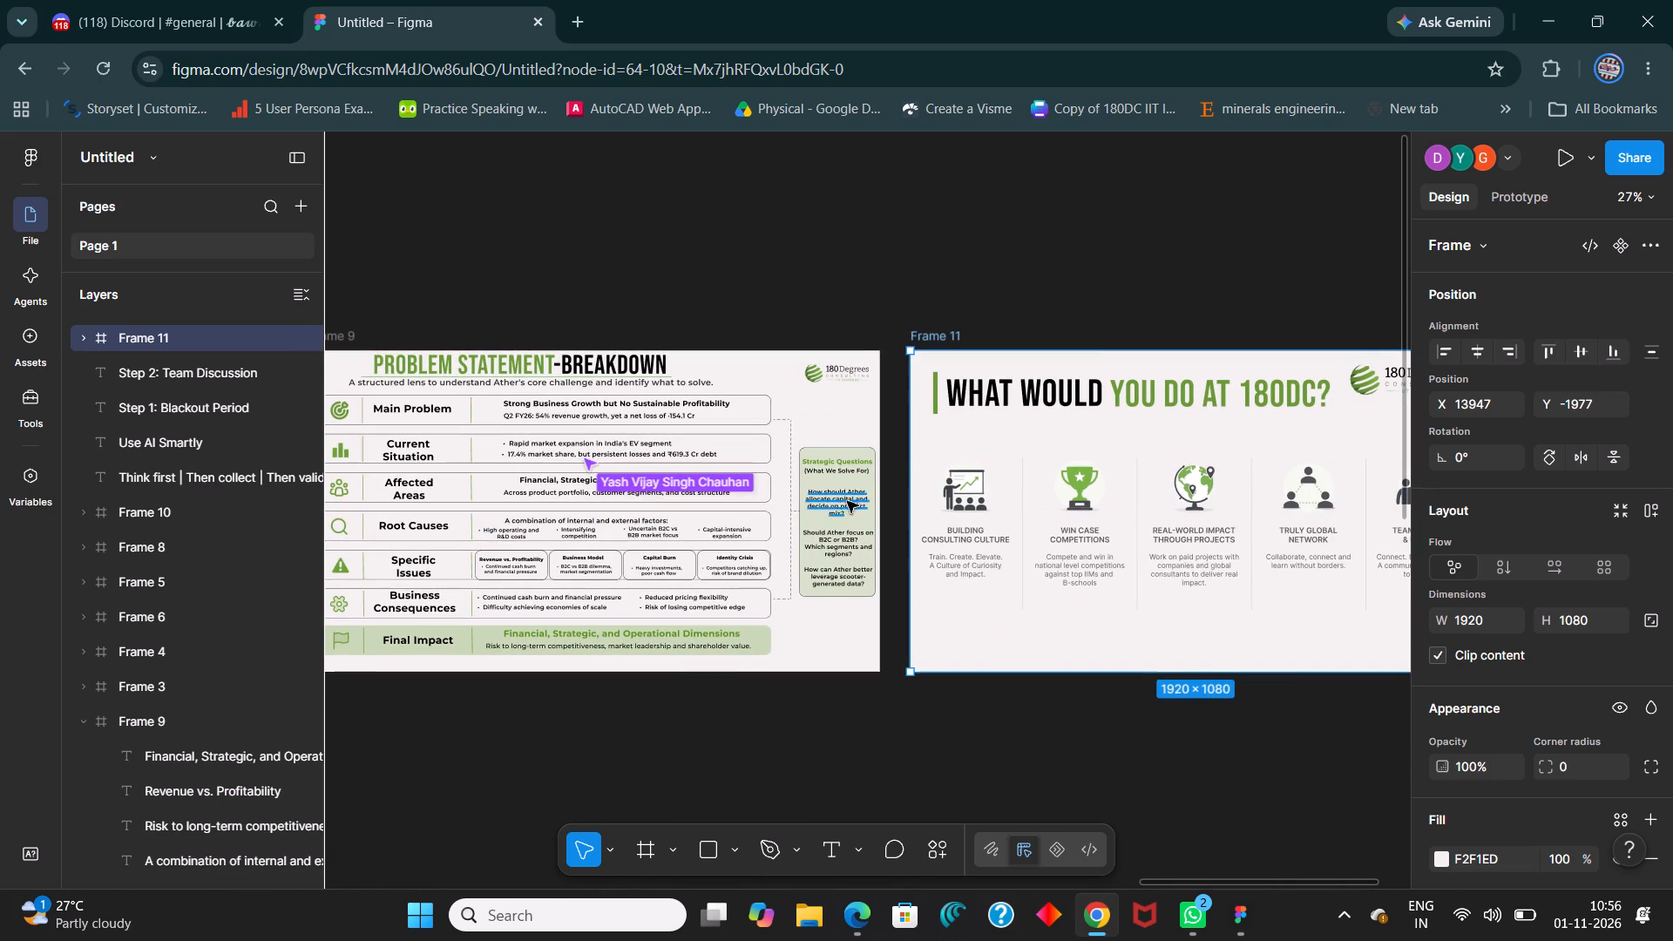
pyautogui.click(597, 369)
pyautogui.click(597, 369)
pyautogui.click(597, 369)
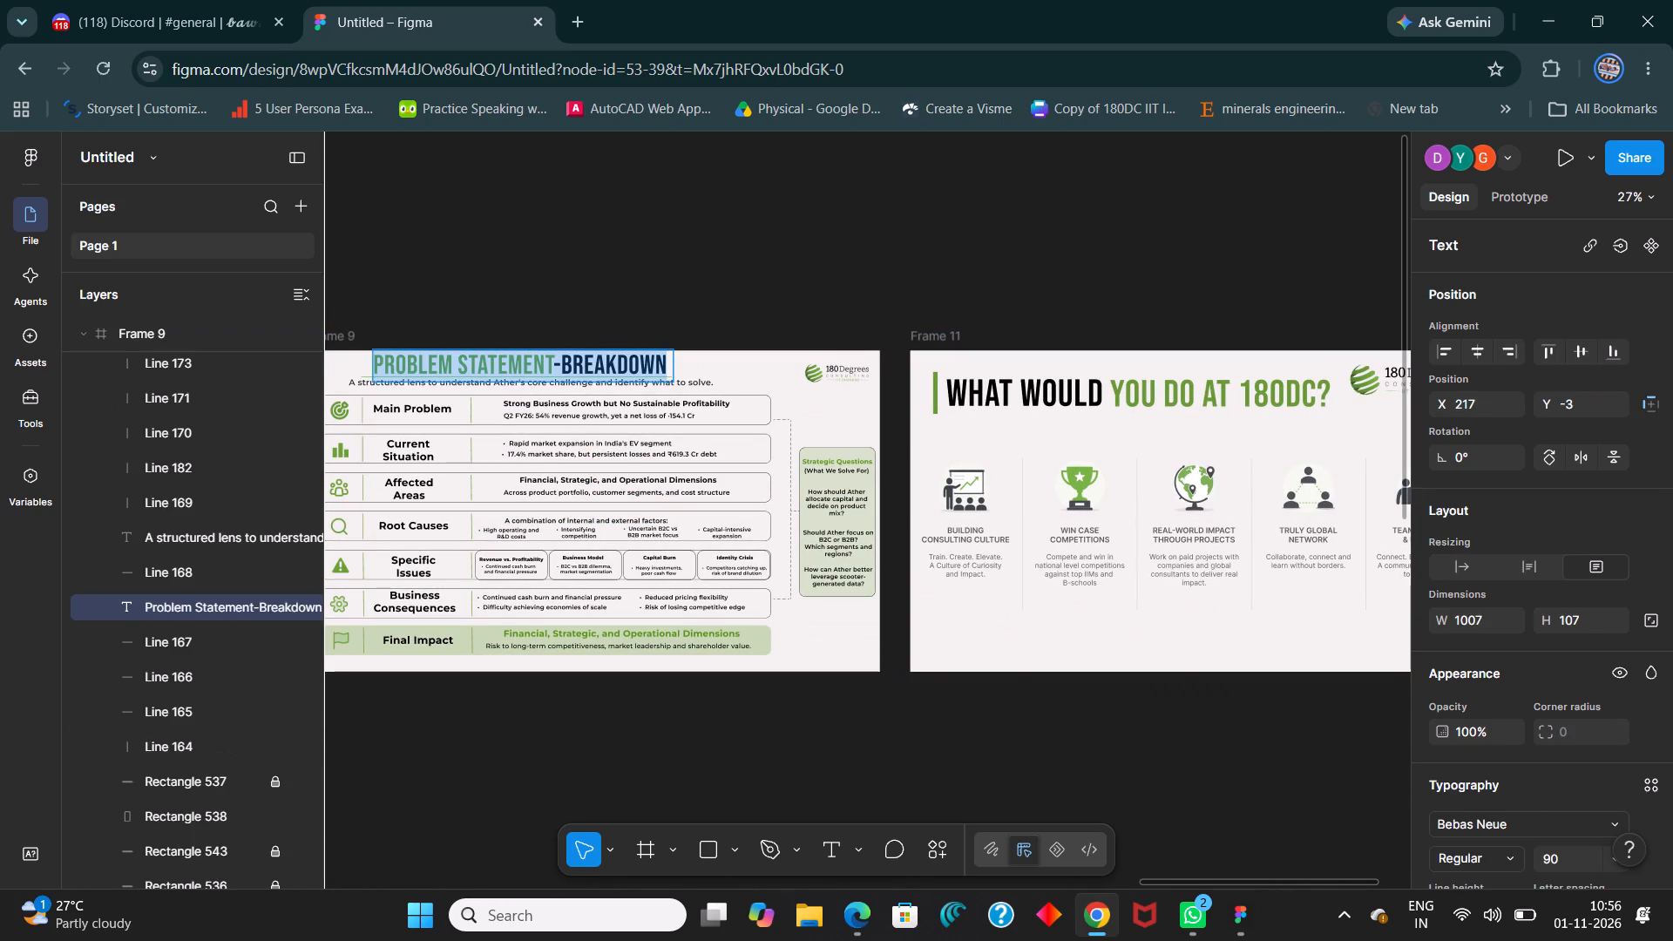
pyautogui.hotkey('ctrl', 'c')
pyautogui.doubleClick(1120, 396)
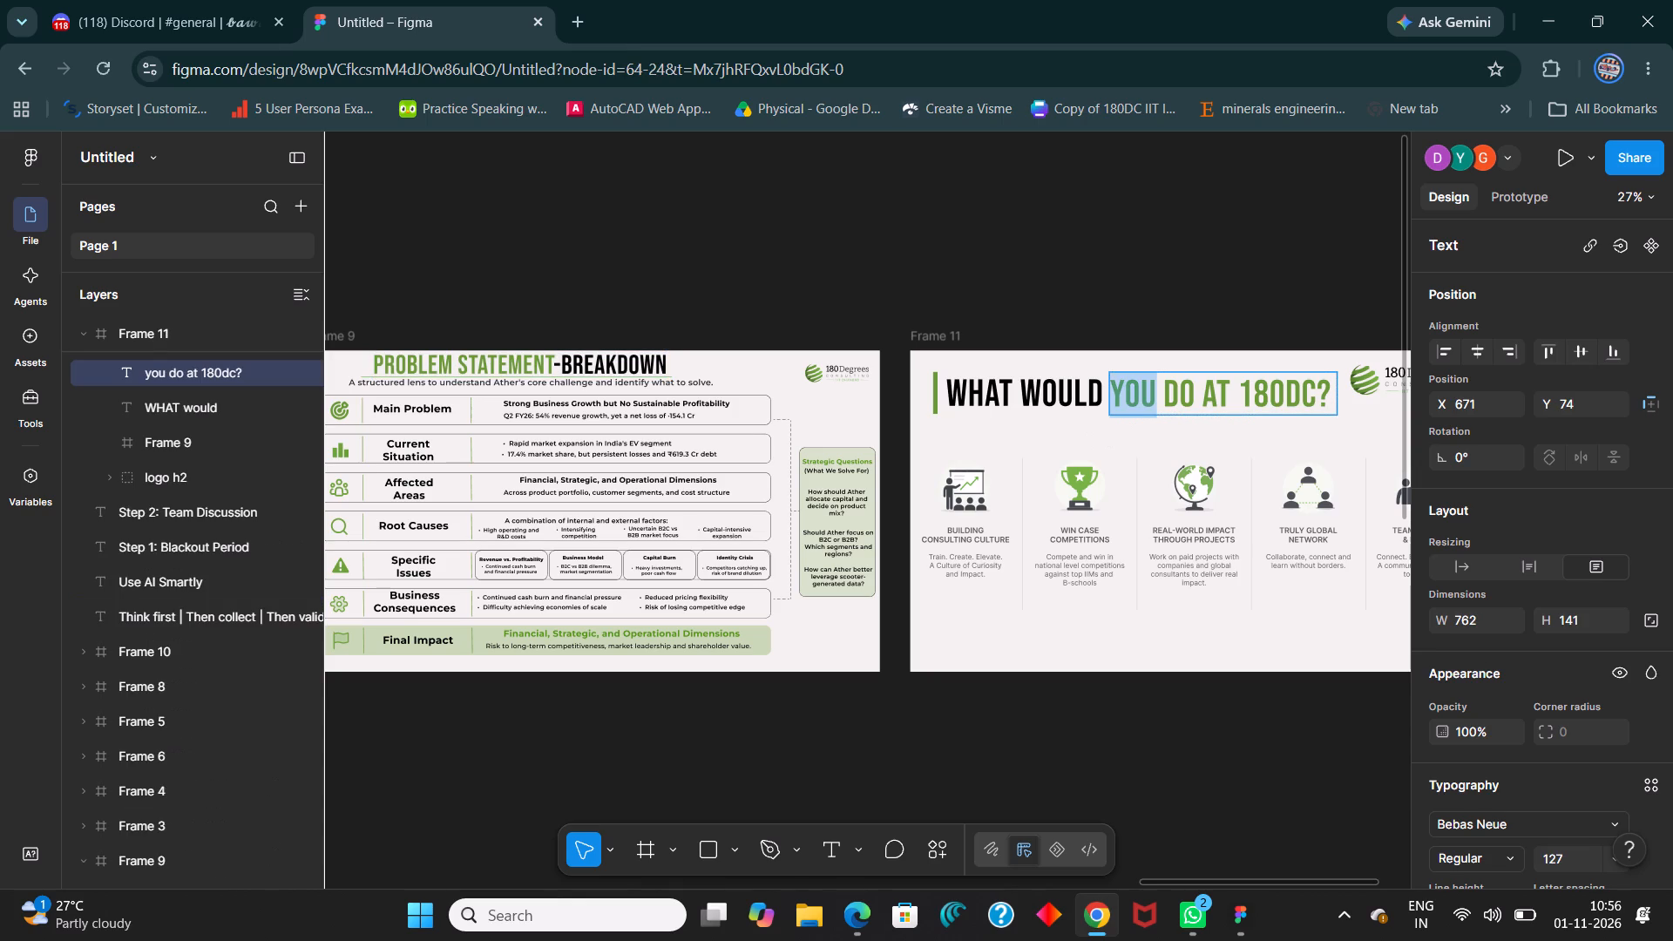
pyautogui.tripleClick(1128, 403)
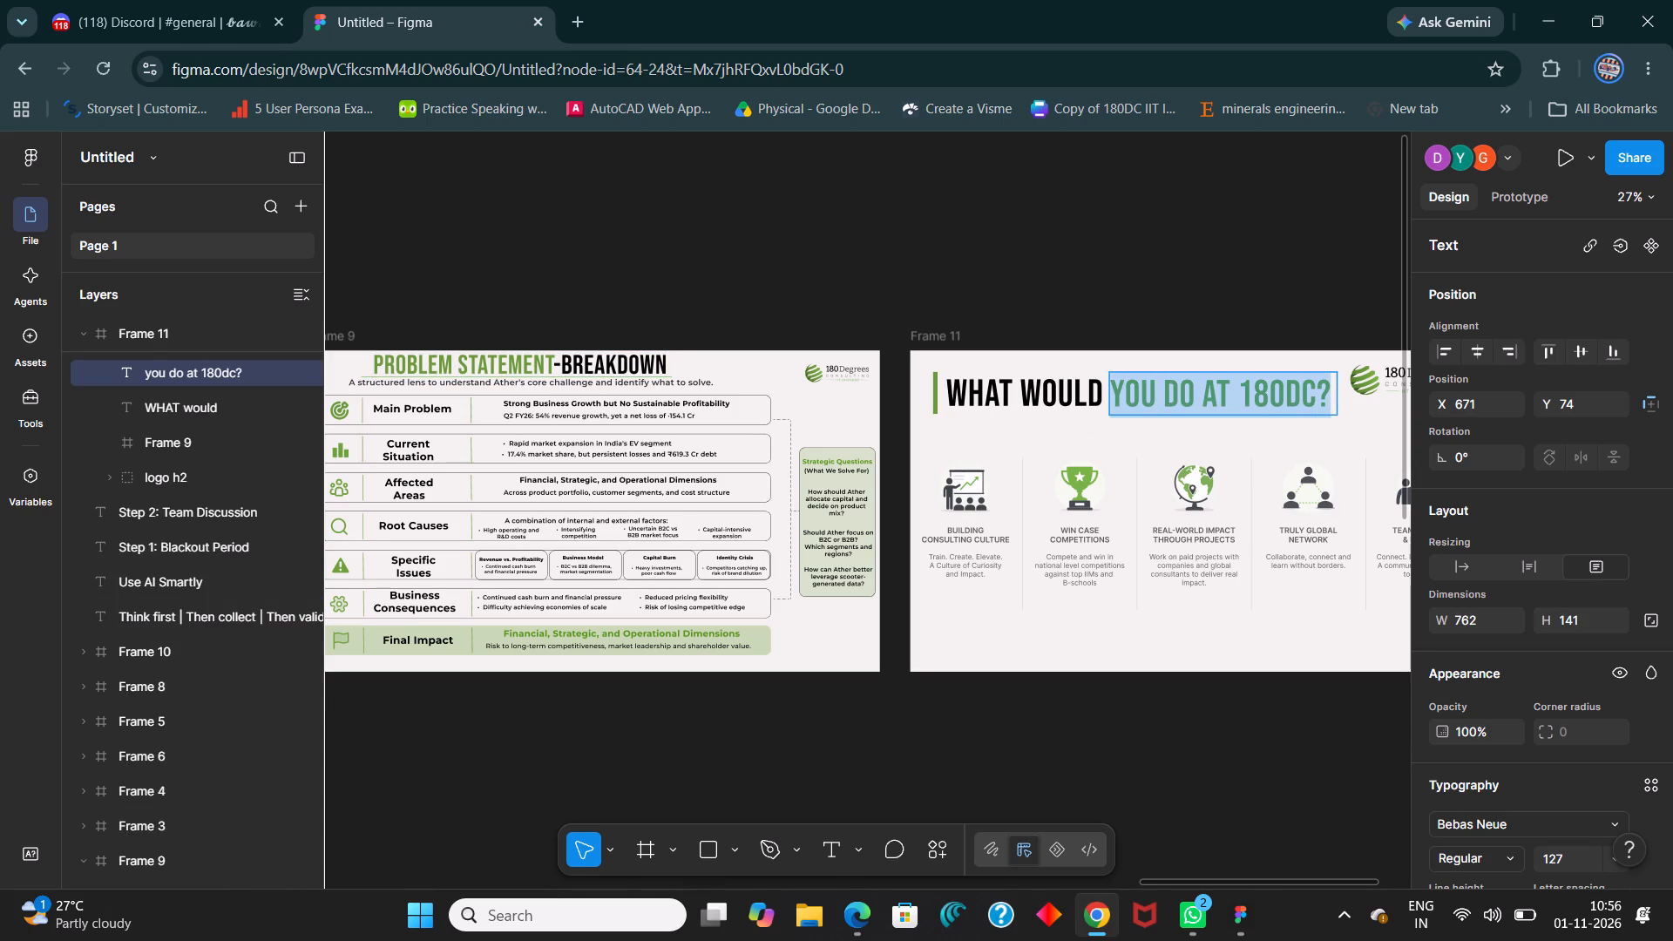
pyautogui.doubleClick(523, 368)
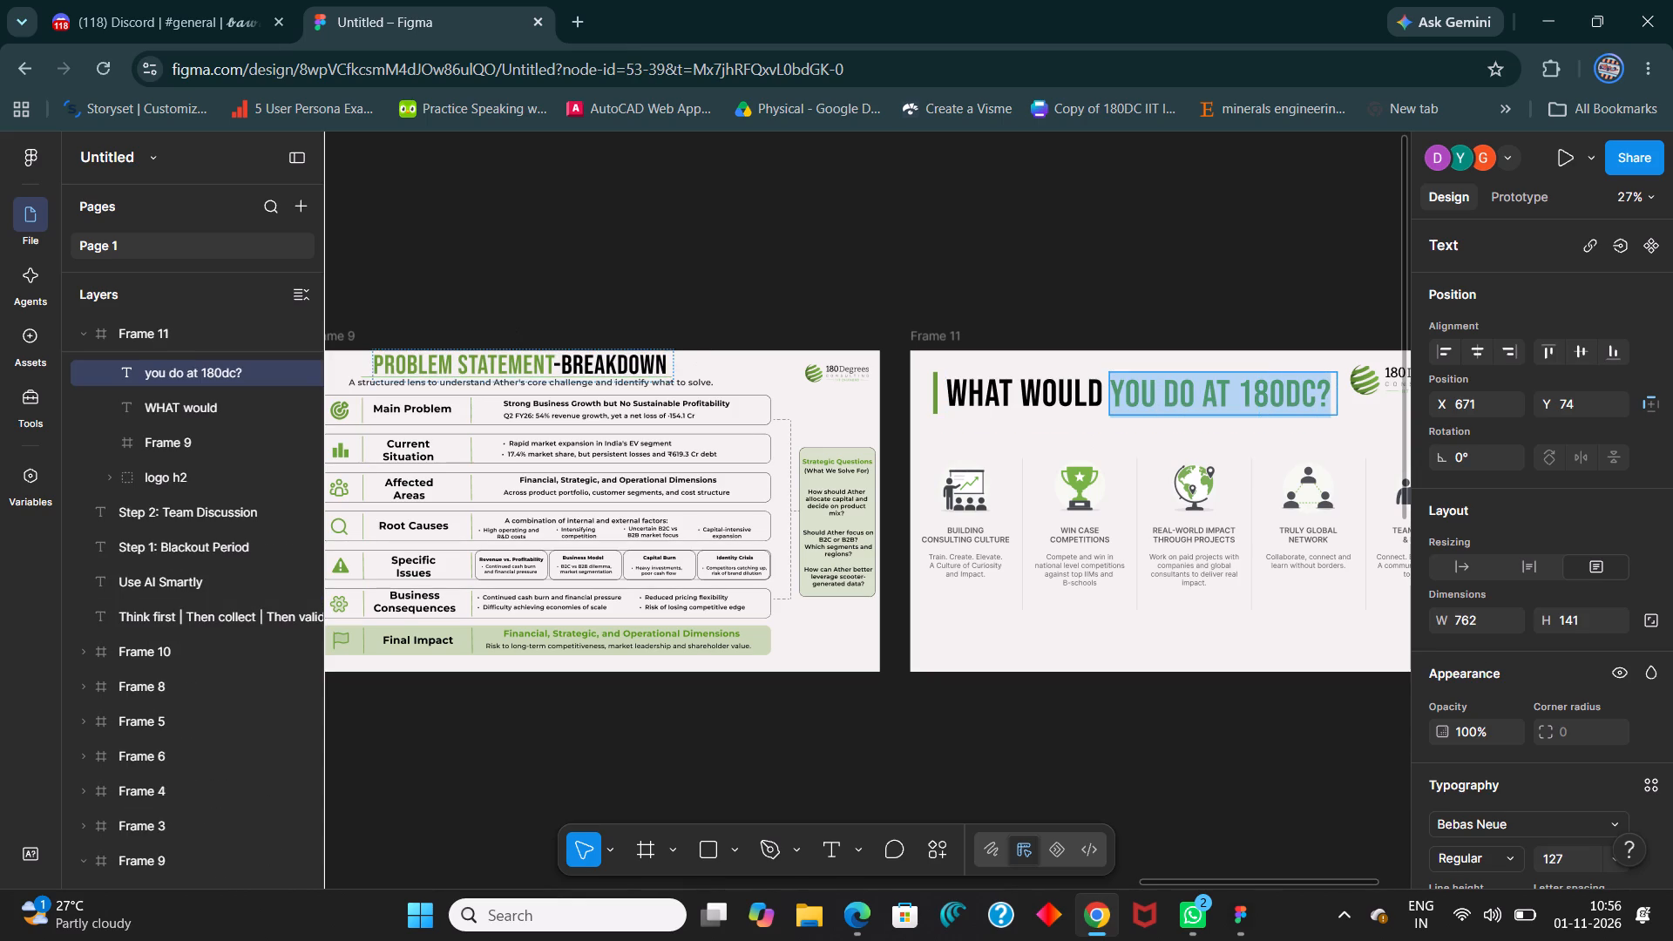
pyautogui.click(551, 366)
pyautogui.moveTo(551, 366); pyautogui.dragTo(412, 365)
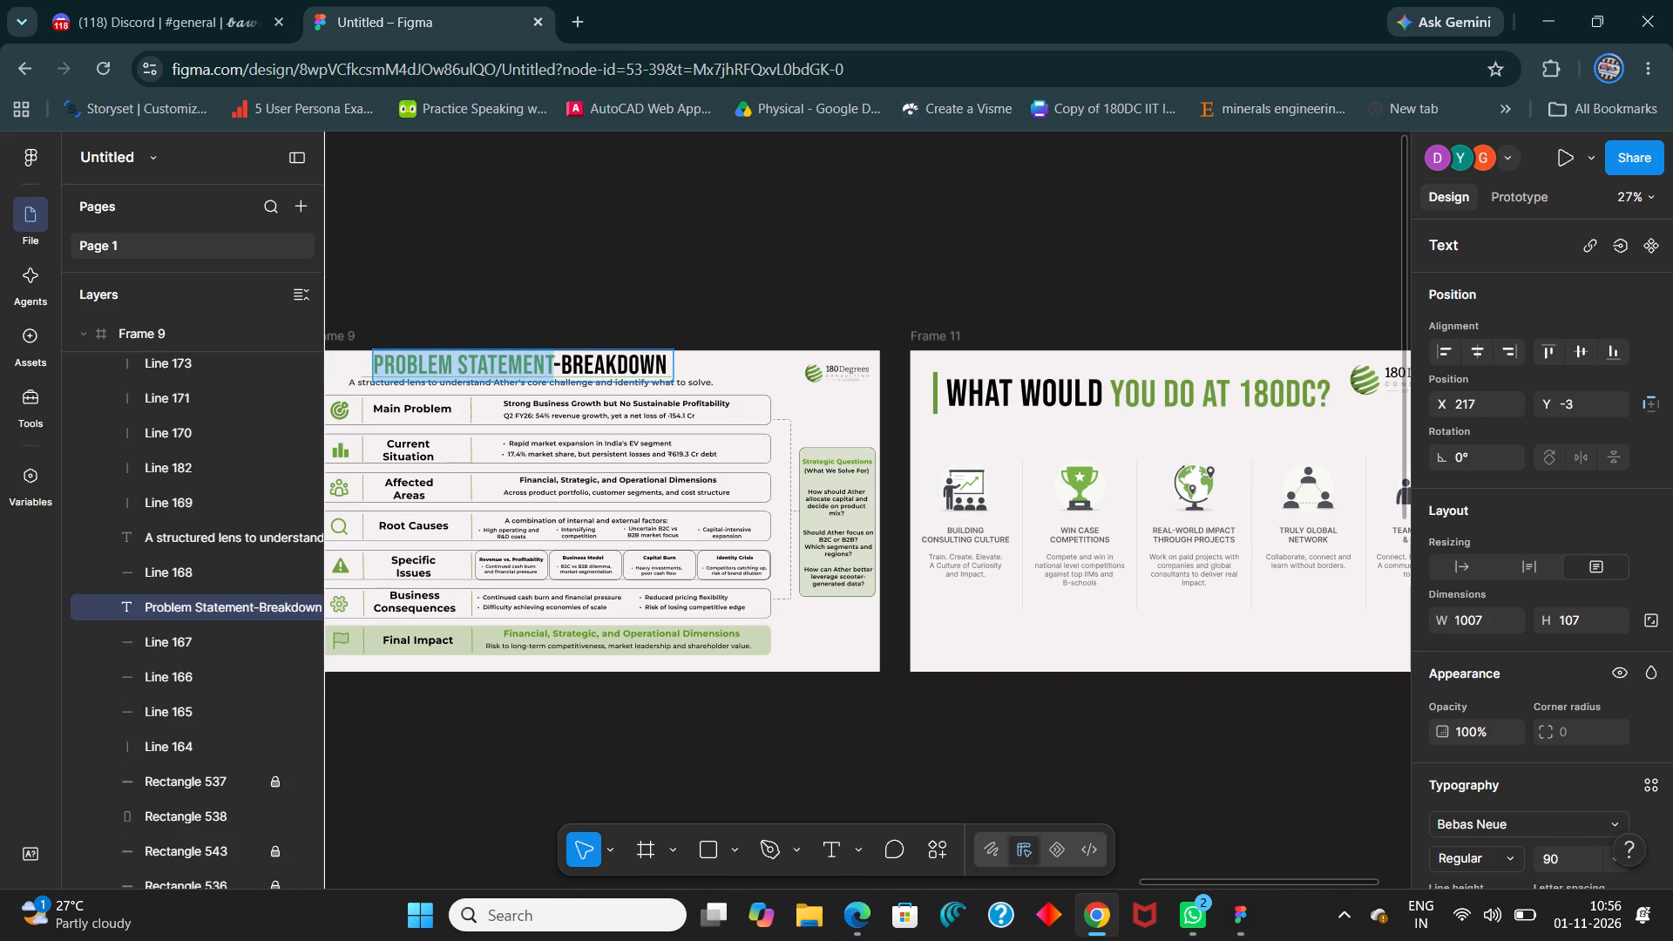
pyautogui.moveTo(412, 365); pyautogui.dragTo(376, 361)
pyautogui.hotkey('ctrl', 'c')
pyautogui.tripleClick(1183, 385)
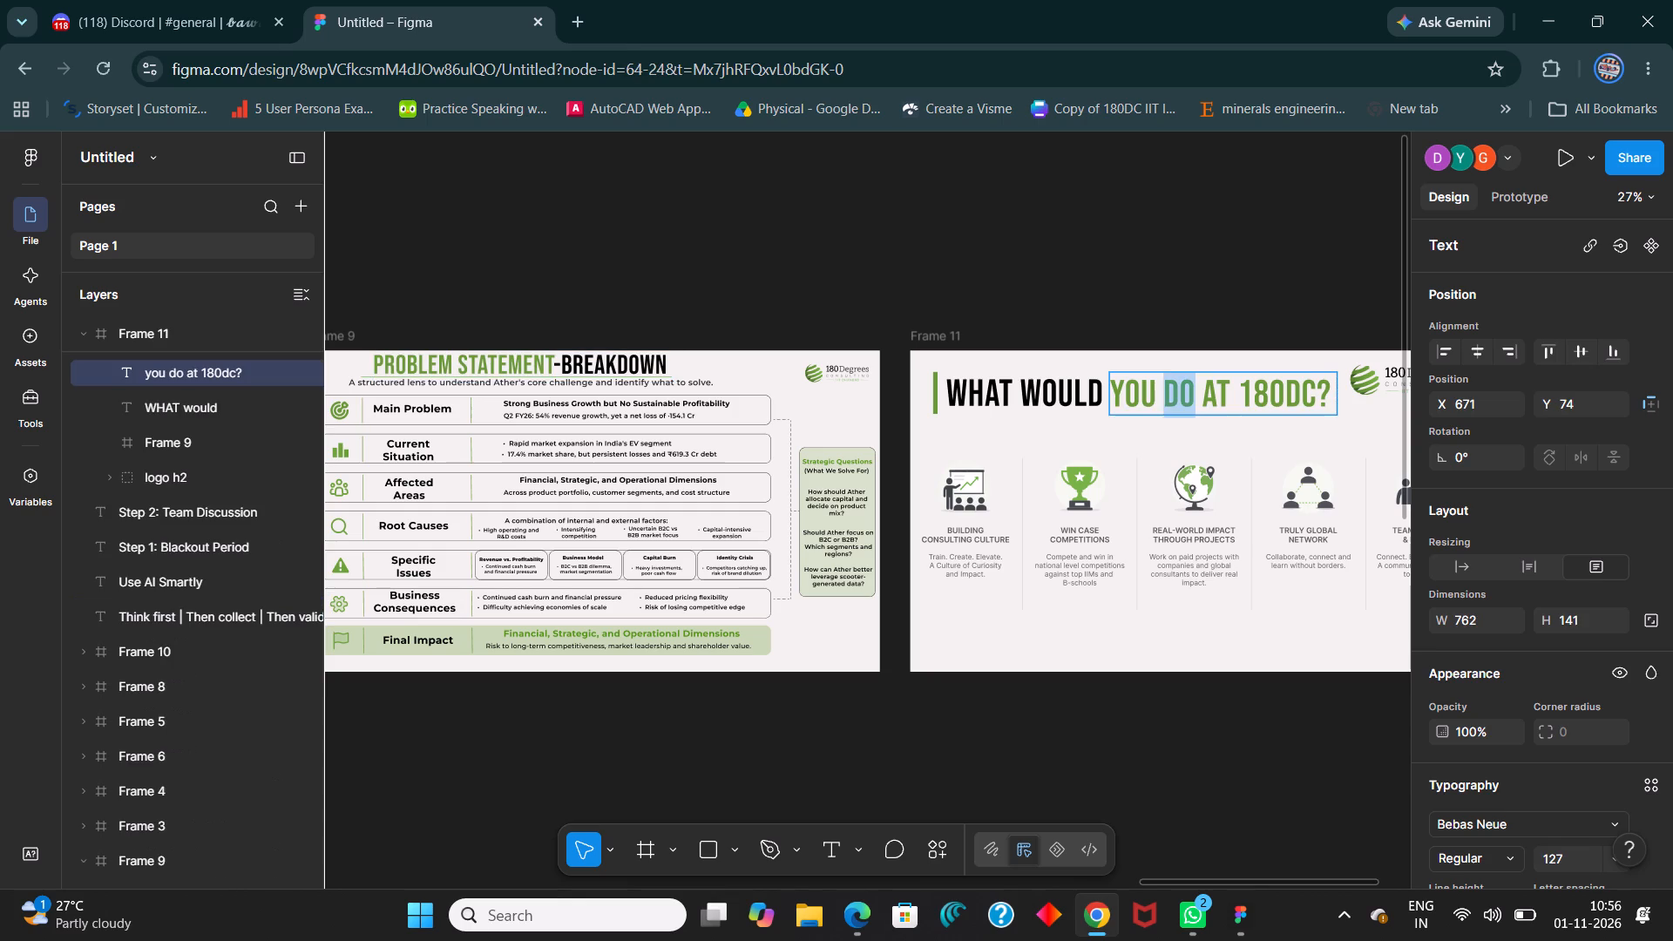
pyautogui.hotkey('ctrl', 'v')
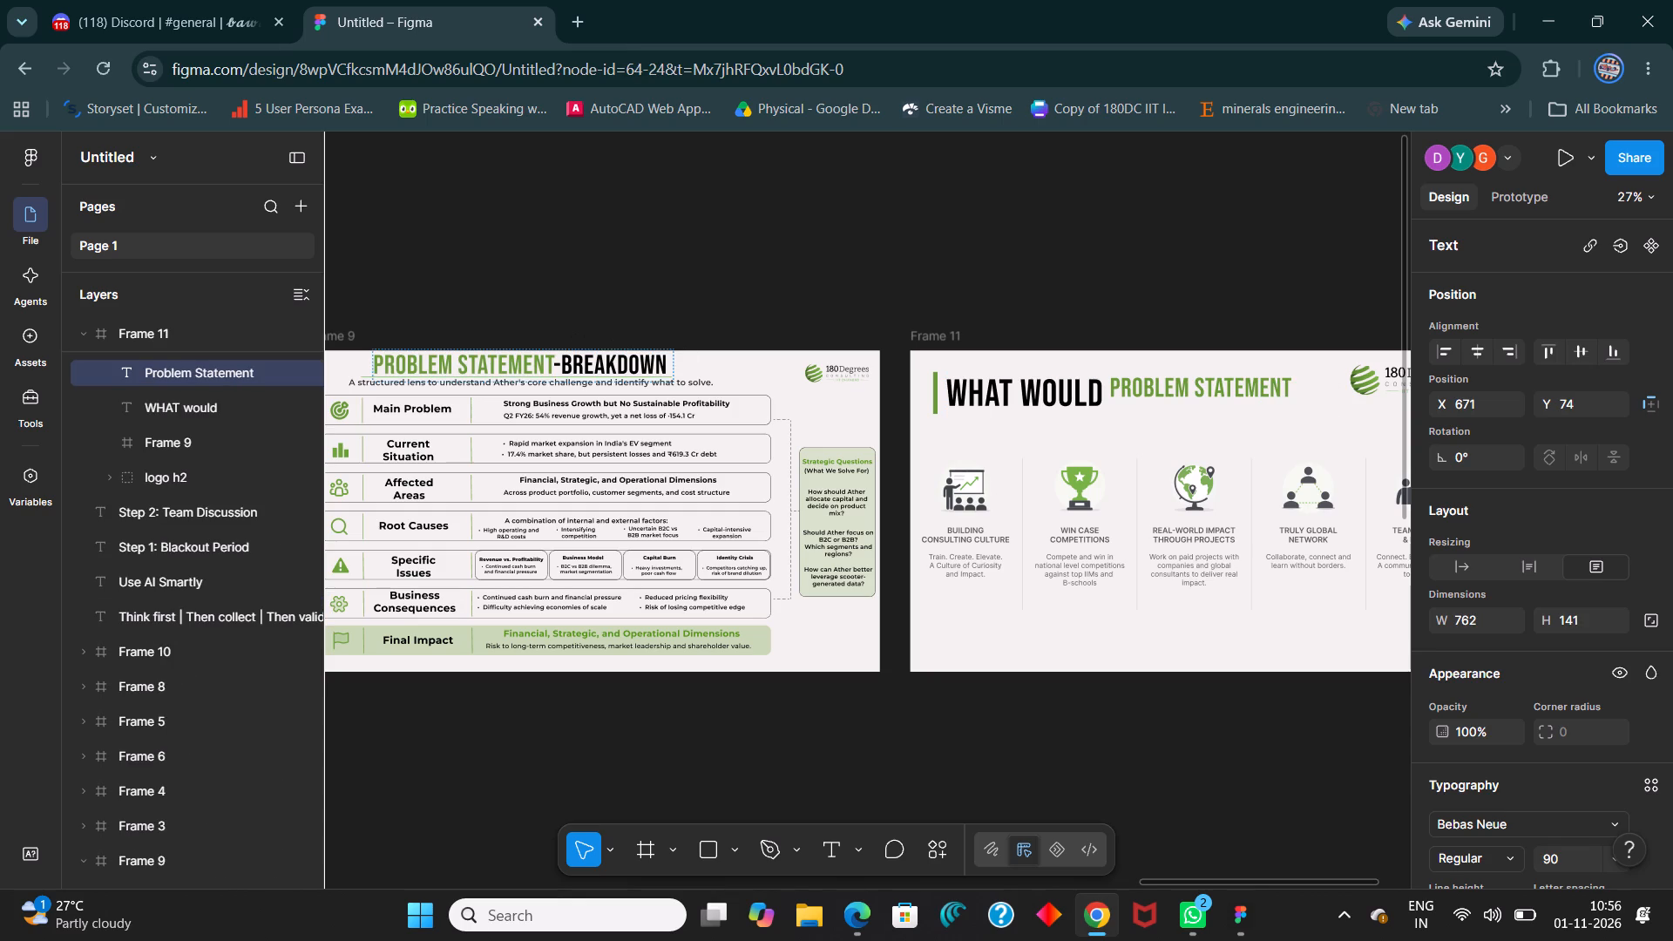
# Replace the black "What would" title text in Frame 11 with "Breakdown" copied from Frame 9's title.
pyautogui.doubleClick(626, 358)
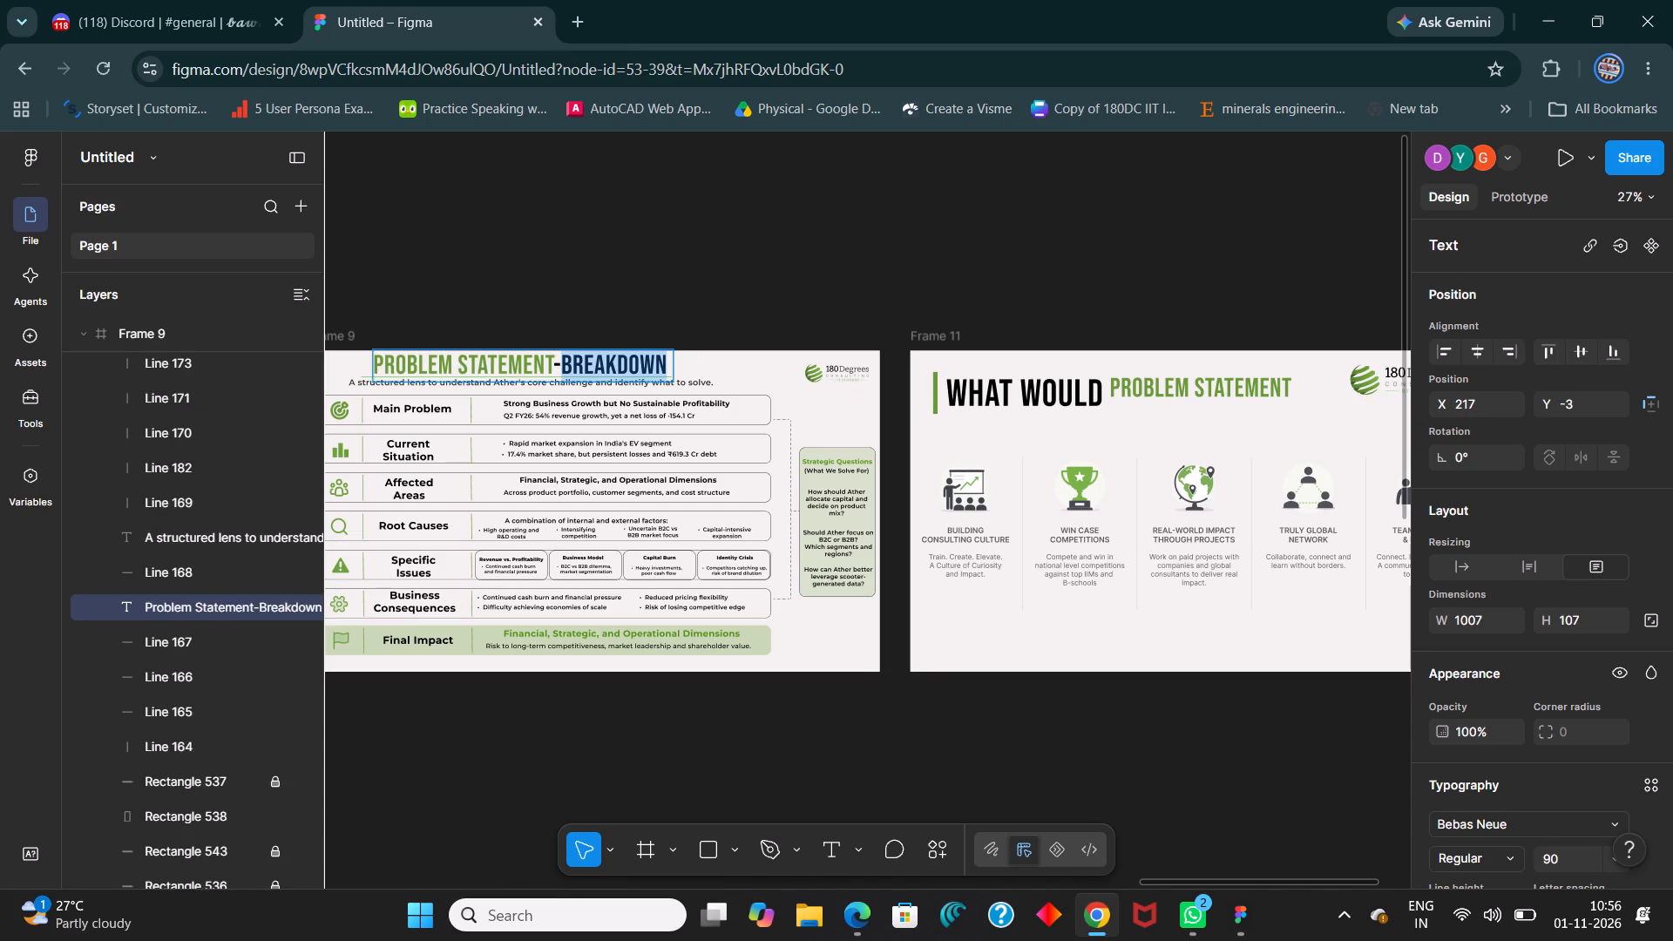
pyautogui.hotkey('ctrl', 'c')
pyautogui.tripleClick(1055, 407)
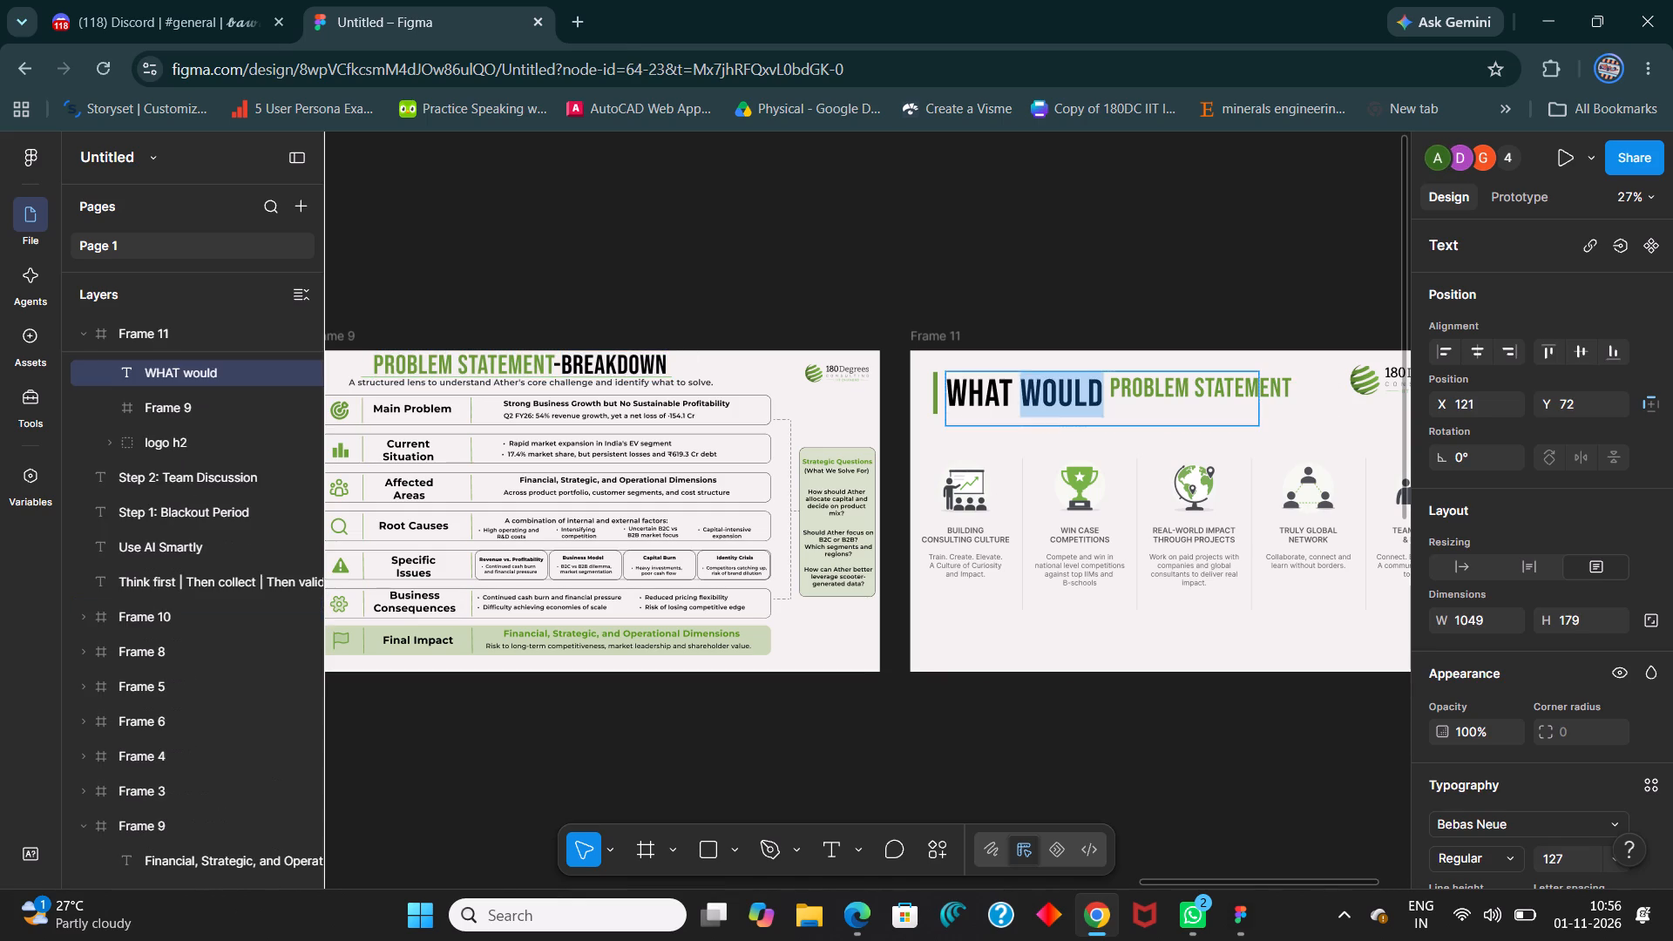
pyautogui.hotkey('ctrl', 'v')
pyautogui.click(1084, 419)
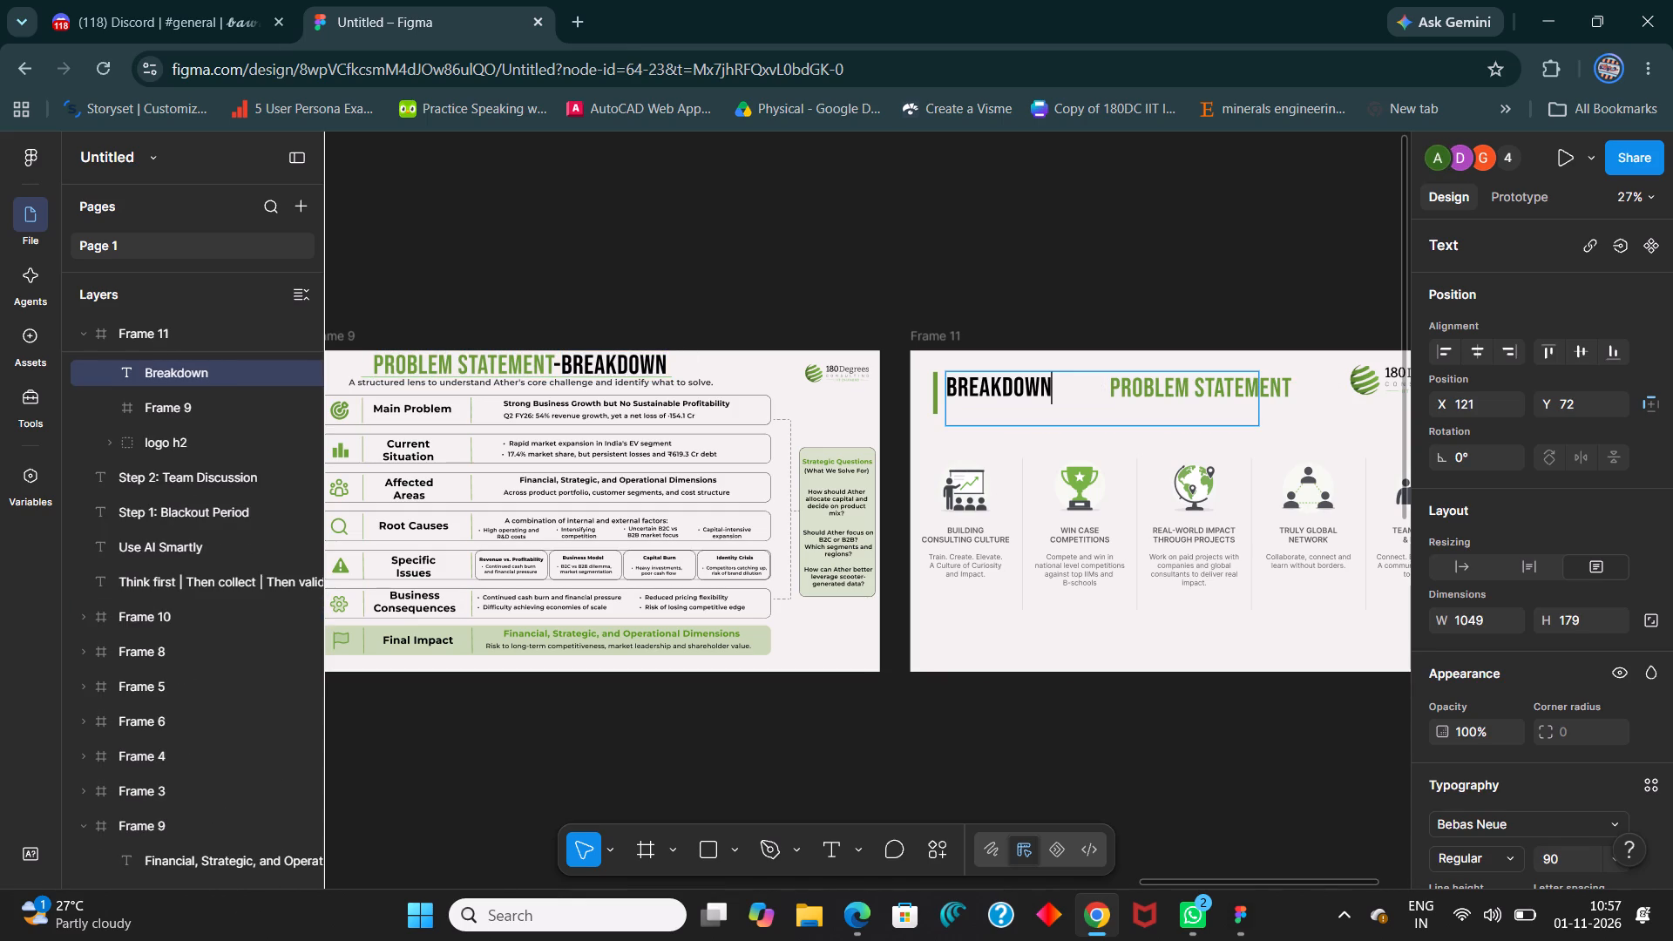
# Check the title font size in Frame 8 and enlarge Frame 11's "Breakdown" text to the same size, 127.
pyautogui.keyDown('shift'); pyautogui.scroll(6, 553, 458); pyautogui.keyUp('shift')
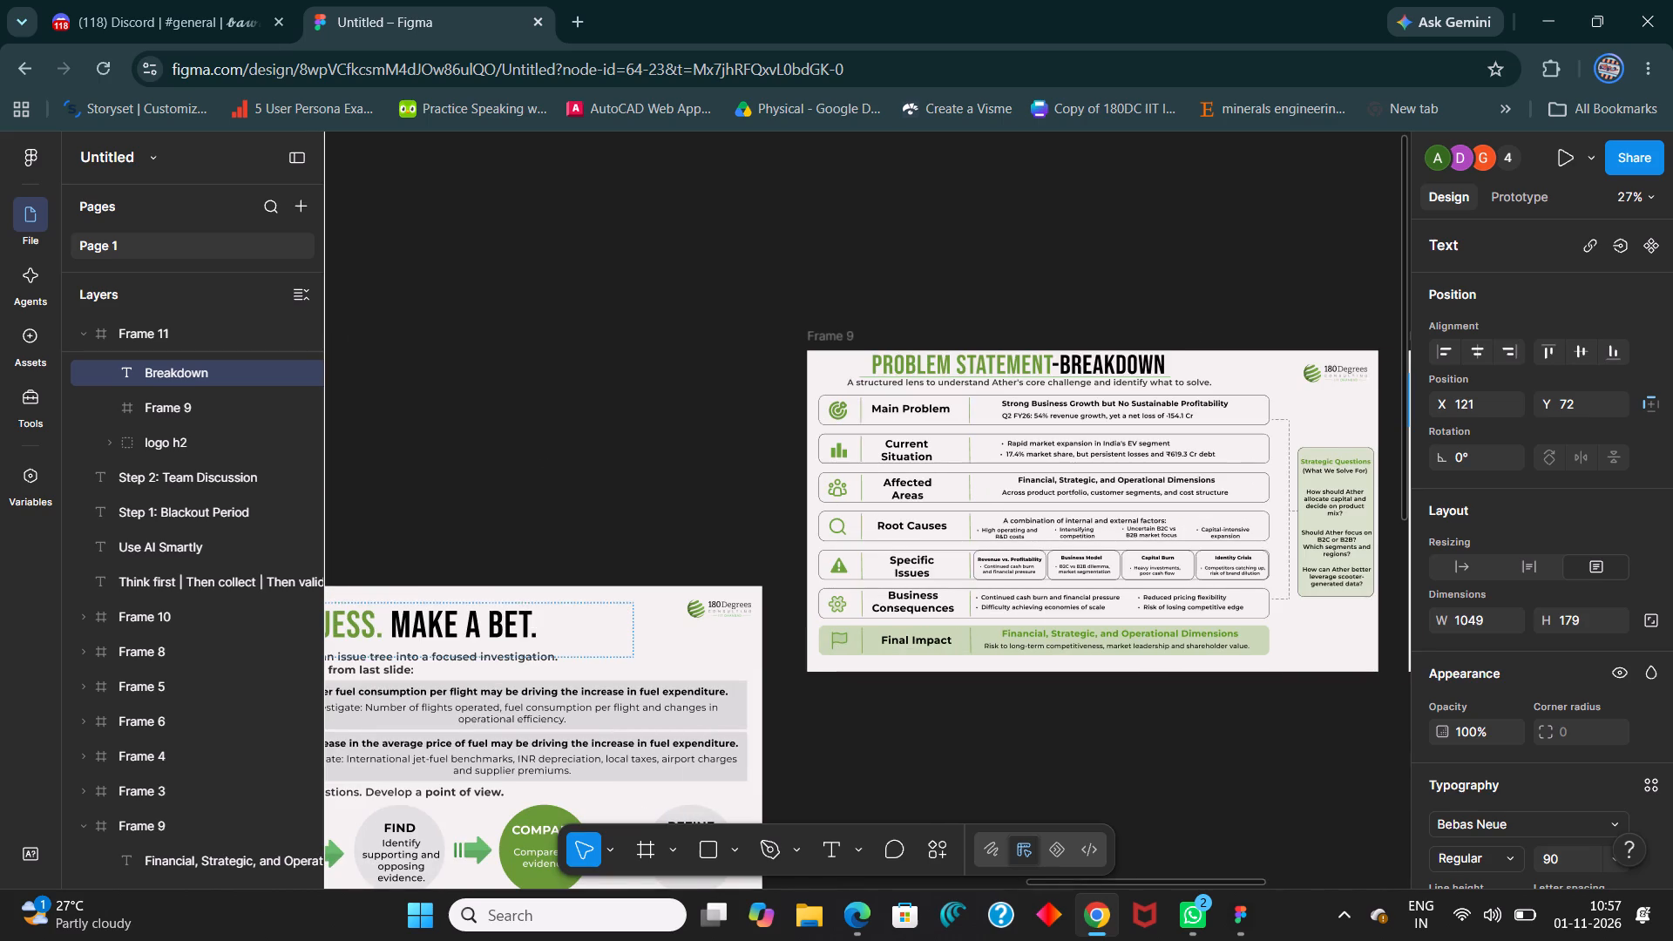
pyautogui.click(518, 636)
pyautogui.scroll(-4, 1532, 728)
pyautogui.scroll(-1, 1239, 525)
pyautogui.keyDown('shift'); pyautogui.scroll(-6, 949, 495); pyautogui.keyUp('shift')
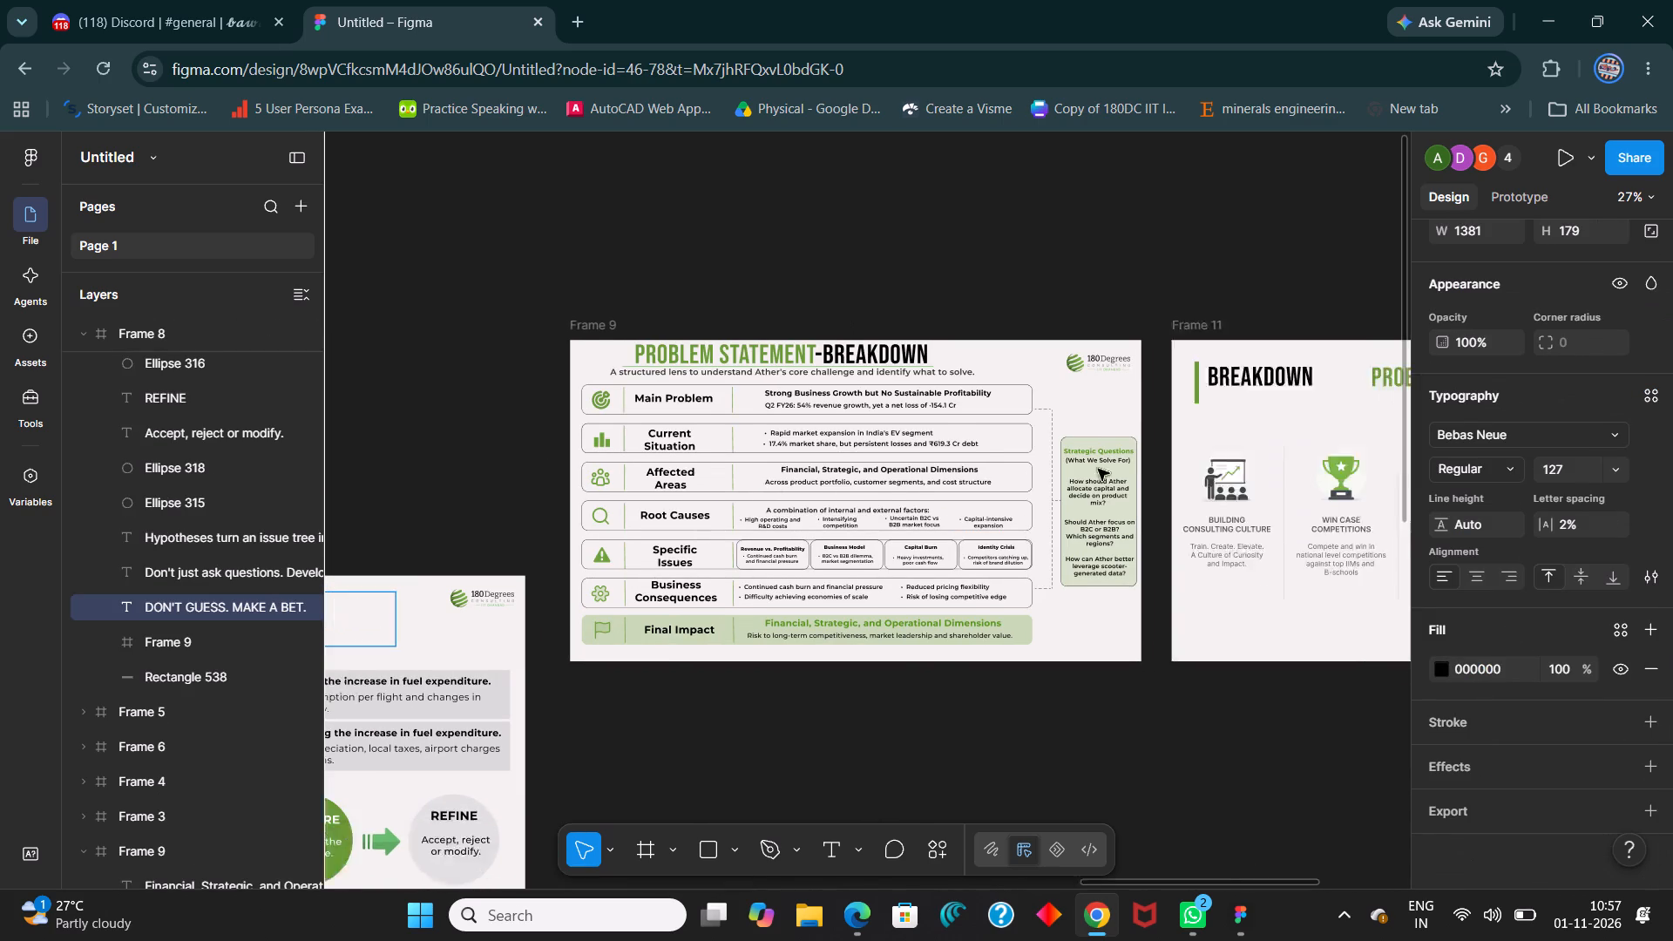
pyautogui.click(1147, 396)
pyautogui.keyDown('shift'); pyautogui.click(971, 374); pyautogui.keyUp('shift')
pyautogui.hotkey('ctrl', 'shift', '.')
pyautogui.hotkey('ctrl', 'shift', '.')
pyautogui.hotkey('ctrl', 'shift', '.')
pyautogui.hotkey('ctrl', 'shift', '.')
pyautogui.hotkey('ctrl', 'shift', '.')
pyautogui.hotkey('ctrl', 'shift', '.')
pyautogui.hotkey('ctrl', 'shift', '.')
pyautogui.hotkey('ctrl', 'shift', '.')
pyautogui.hotkey('ctrl', 'shift', '.')
pyautogui.hotkey('ctrl', 'shift', '.')
pyautogui.hotkey('ctrl', 'shift', '.')
pyautogui.hotkey('ctrl', 'shift', '.')
pyautogui.hotkey('ctrl', 'shift', '.')
pyautogui.hotkey('ctrl', 'shift', '.')
pyautogui.hotkey('ctrl', 'shift', '.')
pyautogui.hotkey('ctrl', 'shift', '.')
pyautogui.hotkey('ctrl', 'shift', '.')
pyautogui.hotkey('ctrl', 'shift', '.')
pyautogui.hotkey('ctrl', 'shift', '.')
pyautogui.hotkey('ctrl', 'shift', '.')
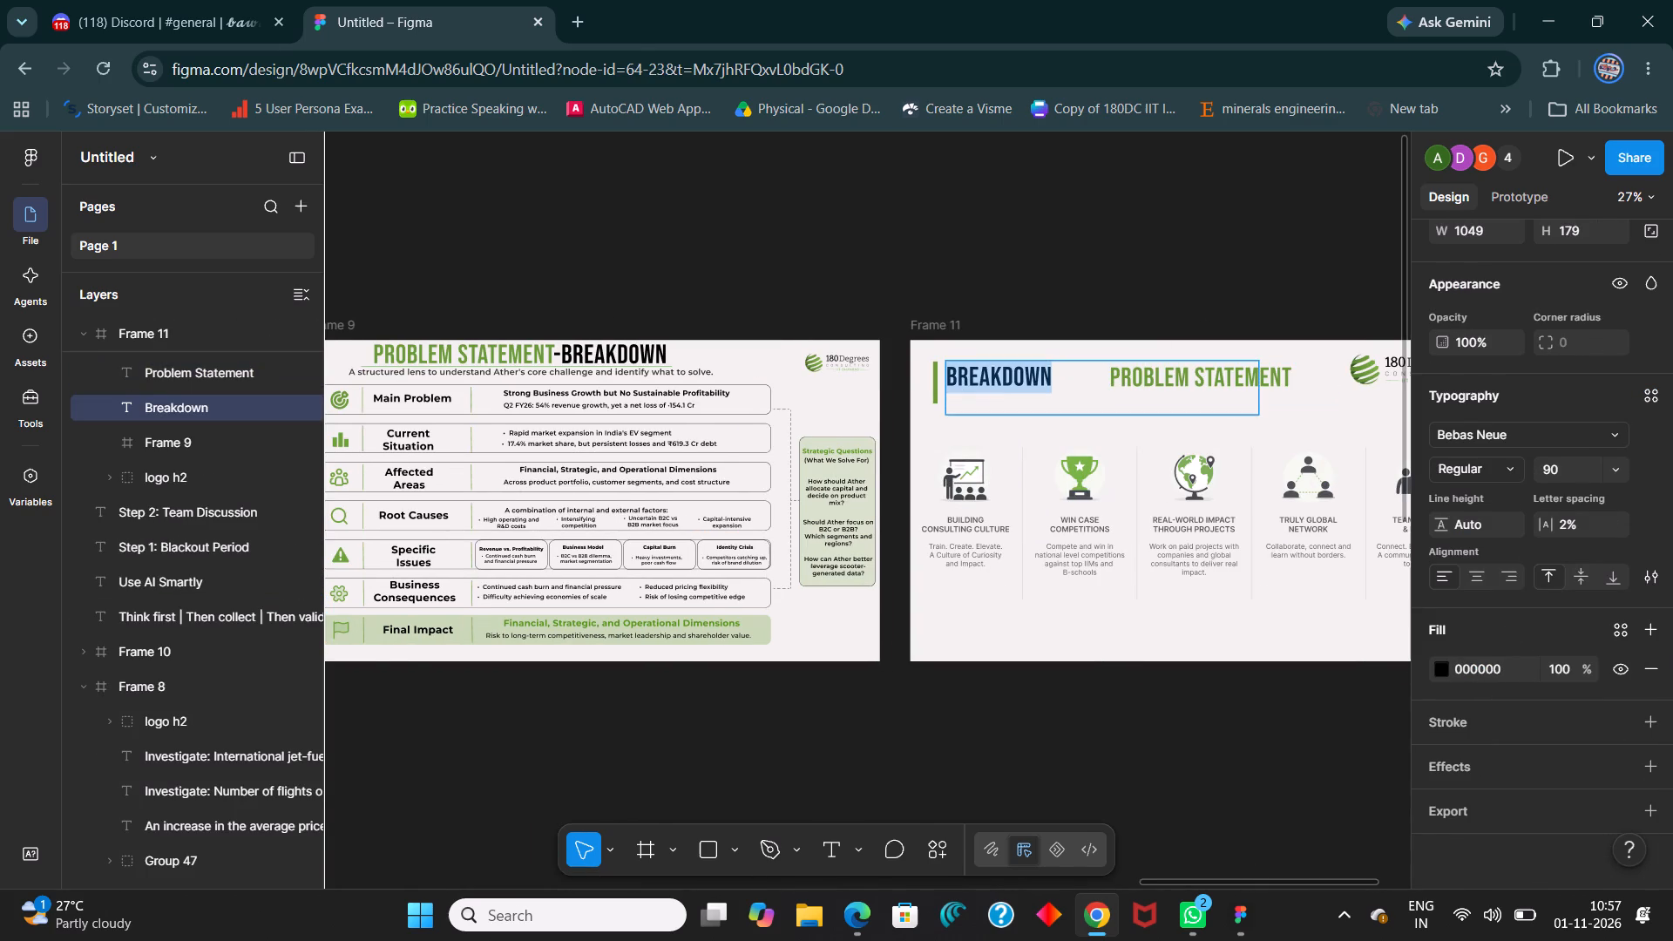
pyautogui.hotkey('ctrl', 'shift', '.')
pyautogui.hotkey('ctrl', 'shift', '.')
pyautogui.hotkey('ctrl', 'shift', '.')
pyautogui.hotkey('ctrl', 'shift', '.')
pyautogui.hotkey('ctrl', 'shift', '.')
pyautogui.hotkey('ctrl', 'shift', '.')
pyautogui.hotkey('ctrl', 'shift', '.')
pyautogui.hotkey('ctrl', 'shift', '.')
pyautogui.hotkey('ctrl', 'shift', '.')
pyautogui.hotkey('ctrl', 'shift', '.')
pyautogui.hotkey('ctrl', 'shift', '.')
pyautogui.hotkey('ctrl', 'shift', '.')
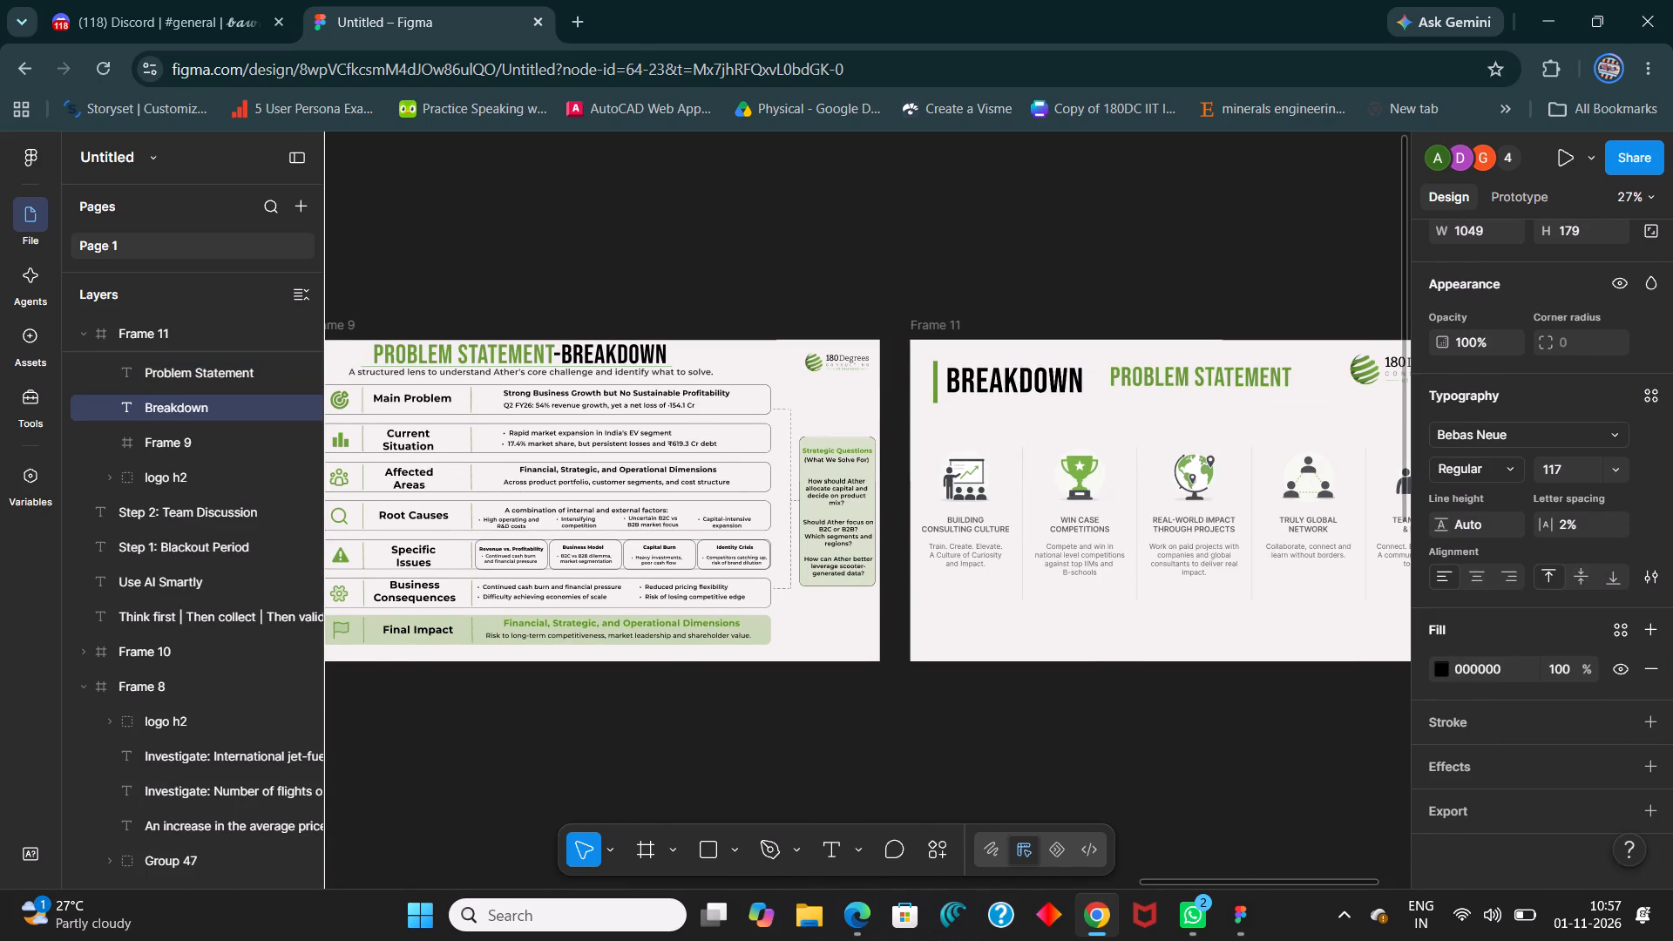
pyautogui.hotkey('ctrl', 'shift', '.')
pyautogui.hotkey('ctrl', 'shift', '.')
pyautogui.hotkey('ctrl', 'shift', '.')
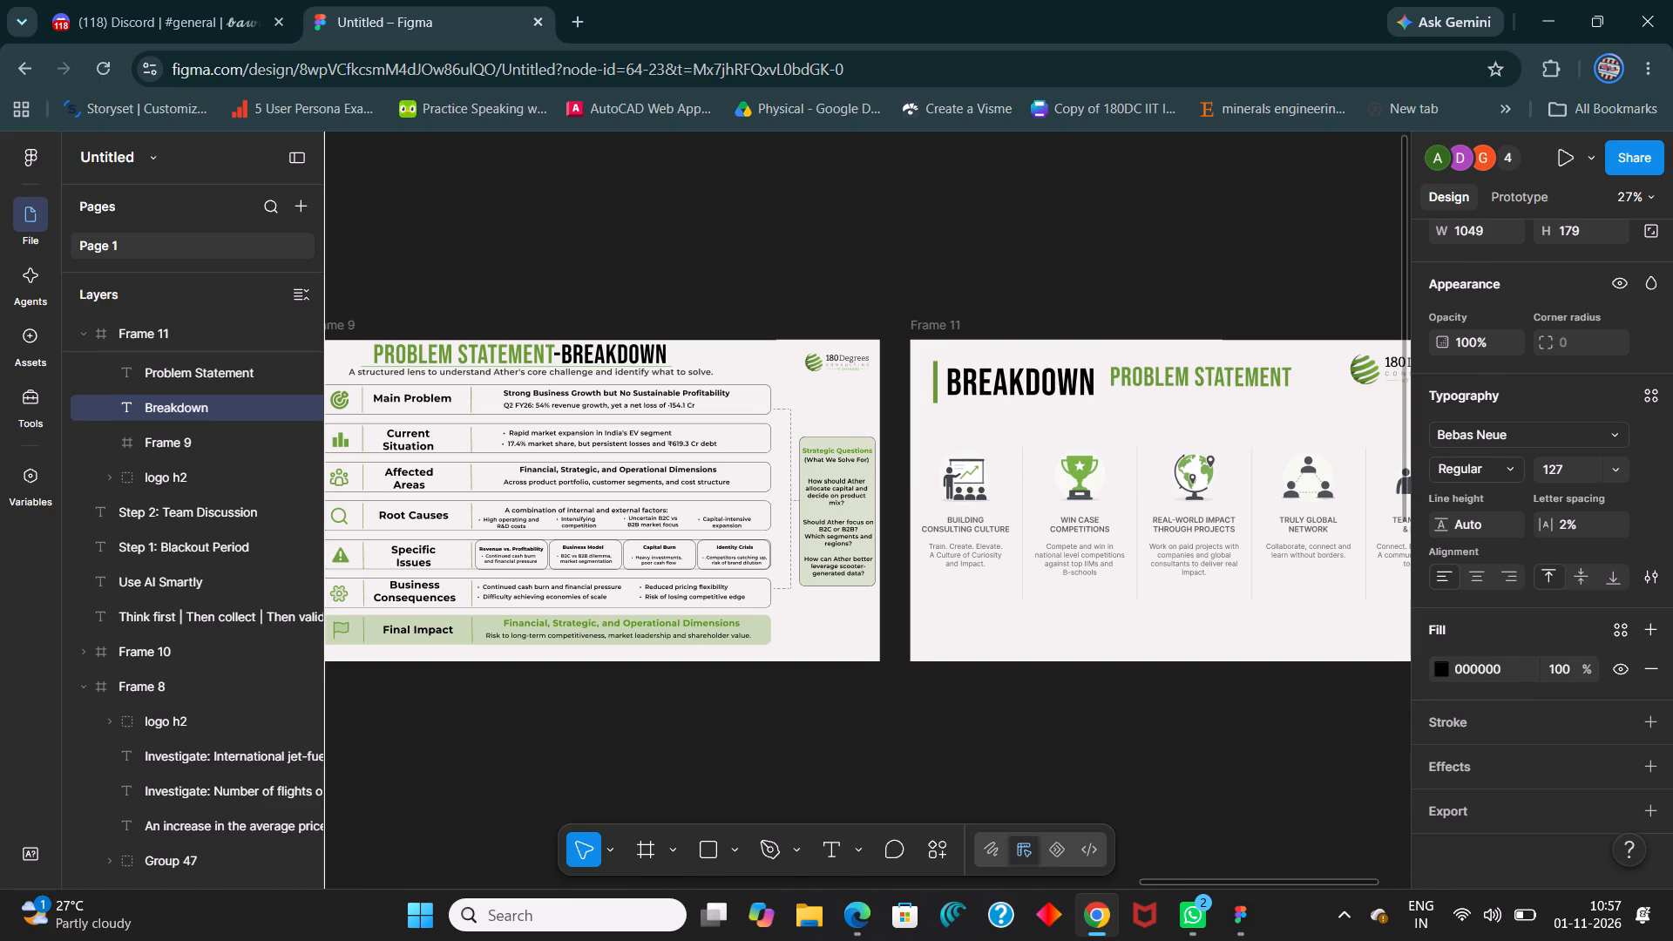
# Enlarge the green "Problem Statement" title text in Frame 11 to font size 127.
pyautogui.click(1149, 369)
pyautogui.moveTo(1152, 369); pyautogui.dragTo(1165, 374)
pyautogui.click(1316, 379)
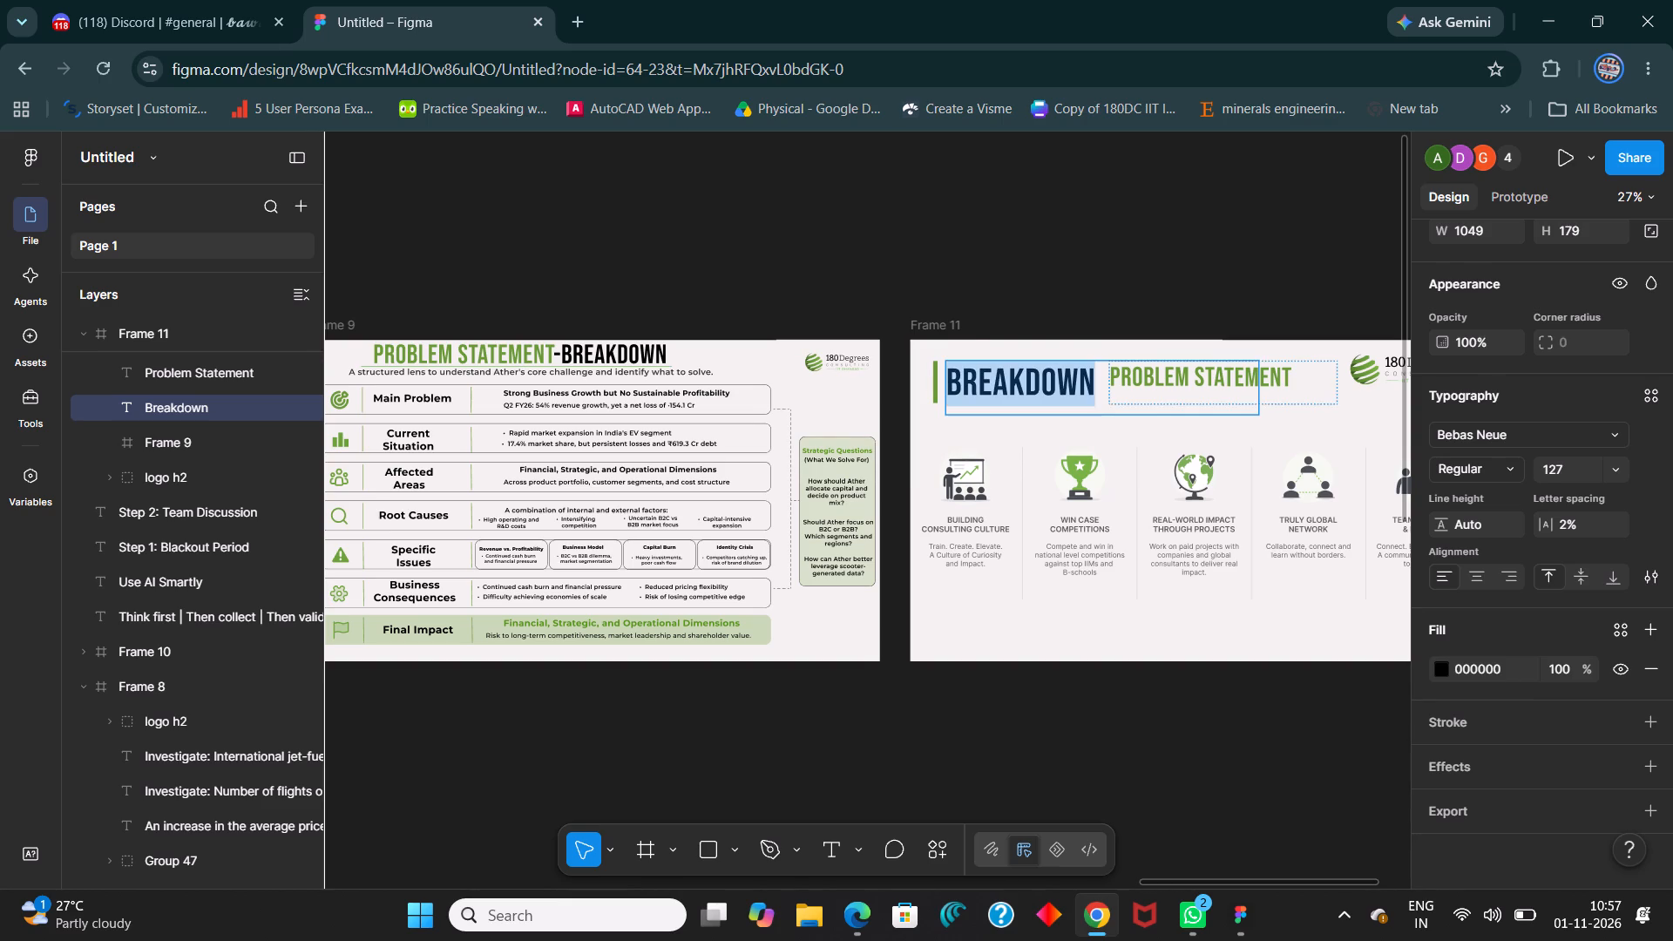
pyautogui.hotkey('ctrl', 'shift', '.')
pyautogui.hotkey('ctrl', 'shift', '.')
pyautogui.hotkey('ctrl', 'shift', '.')
pyautogui.hotkey('ctrl', 'shift', '.')
pyautogui.hotkey('ctrl', 'shift', '.')
pyautogui.hotkey('ctrl', 'shift', '.')
pyautogui.hotkey('ctrl', 'shift', '.')
pyautogui.hotkey('ctrl', 'shift', '.')
pyautogui.hotkey('ctrl', 'shift', '.')
pyautogui.hotkey('ctrl', 'shift', '.')
pyautogui.hotkey('ctrl', 'shift', '.')
pyautogui.hotkey('ctrl', 'shift', '.')
pyautogui.hotkey('ctrl', 'shift', '.')
pyautogui.hotkey('ctrl', 'shift', '.')
pyautogui.hotkey('ctrl', 'shift', '.')
pyautogui.hotkey('ctrl', 'shift', '.')
pyautogui.hotkey('ctrl', 'shift', '.')
pyautogui.hotkey('ctrl', 'shift', '.')
pyautogui.hotkey('ctrl', 'shift', '.')
pyautogui.hotkey('ctrl', 'shift', '.')
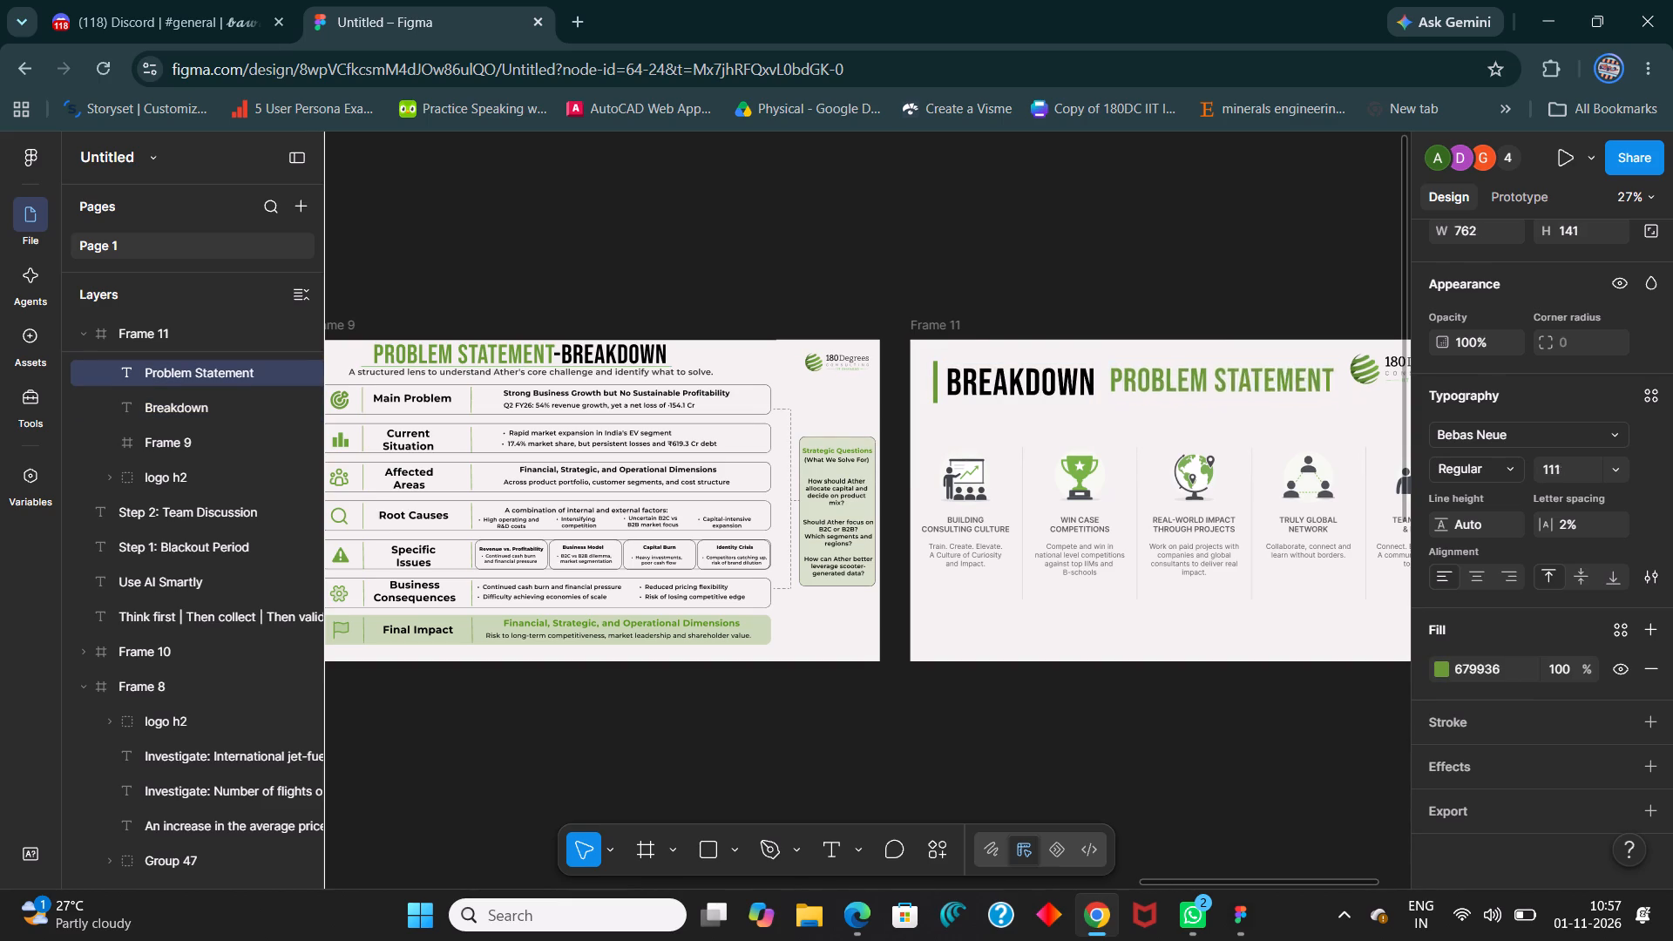
pyautogui.hotkey('ctrl', 'shift', '.')
pyautogui.hotkey('ctrl', 'shift', '.')
pyautogui.hotkey('ctrl', 'shift', '.')
pyautogui.hotkey('ctrl', 'shift', '.')
pyautogui.hotkey('ctrl', 'shift', '.')
pyautogui.hotkey('ctrl', 'shift', '.')
pyautogui.hotkey('ctrl', 'shift', '.')
pyautogui.hotkey('ctrl', 'shift', '.')
pyautogui.hotkey('ctrl', 'shift', '.')
pyautogui.hotkey('ctrl', 'shift', '.')
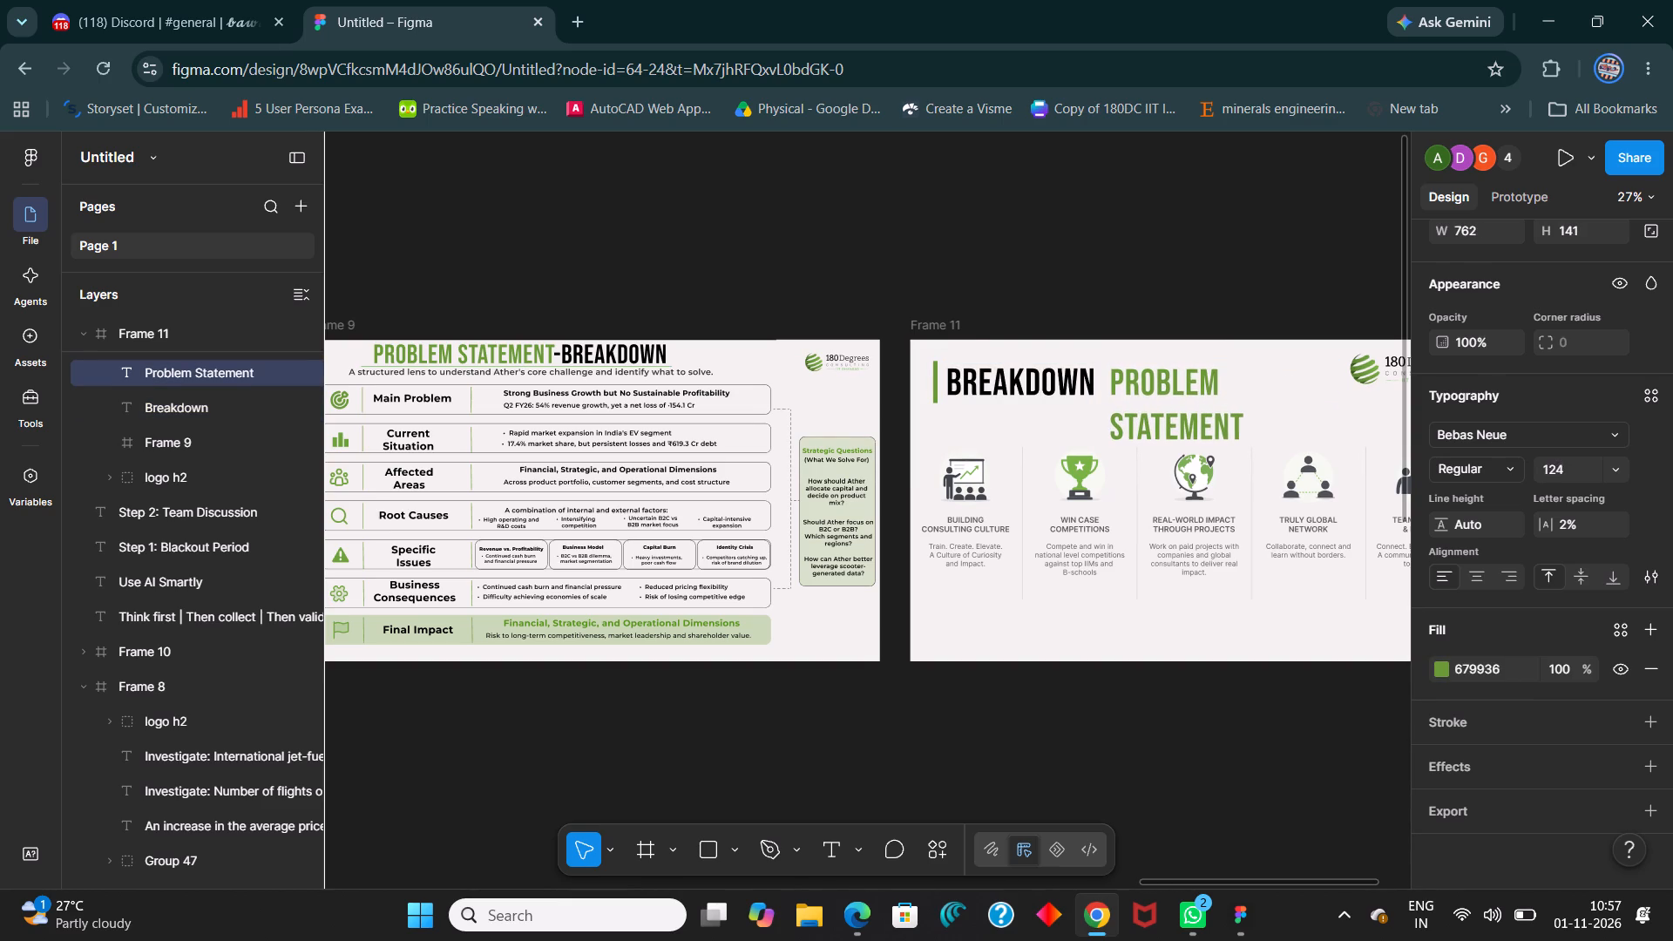
pyautogui.hotkey('ctrl', 'shift', '.')
pyautogui.hotkey('ctrl', 'shift', '.')
pyautogui.hotkey('ctrl', 'shift', '.')
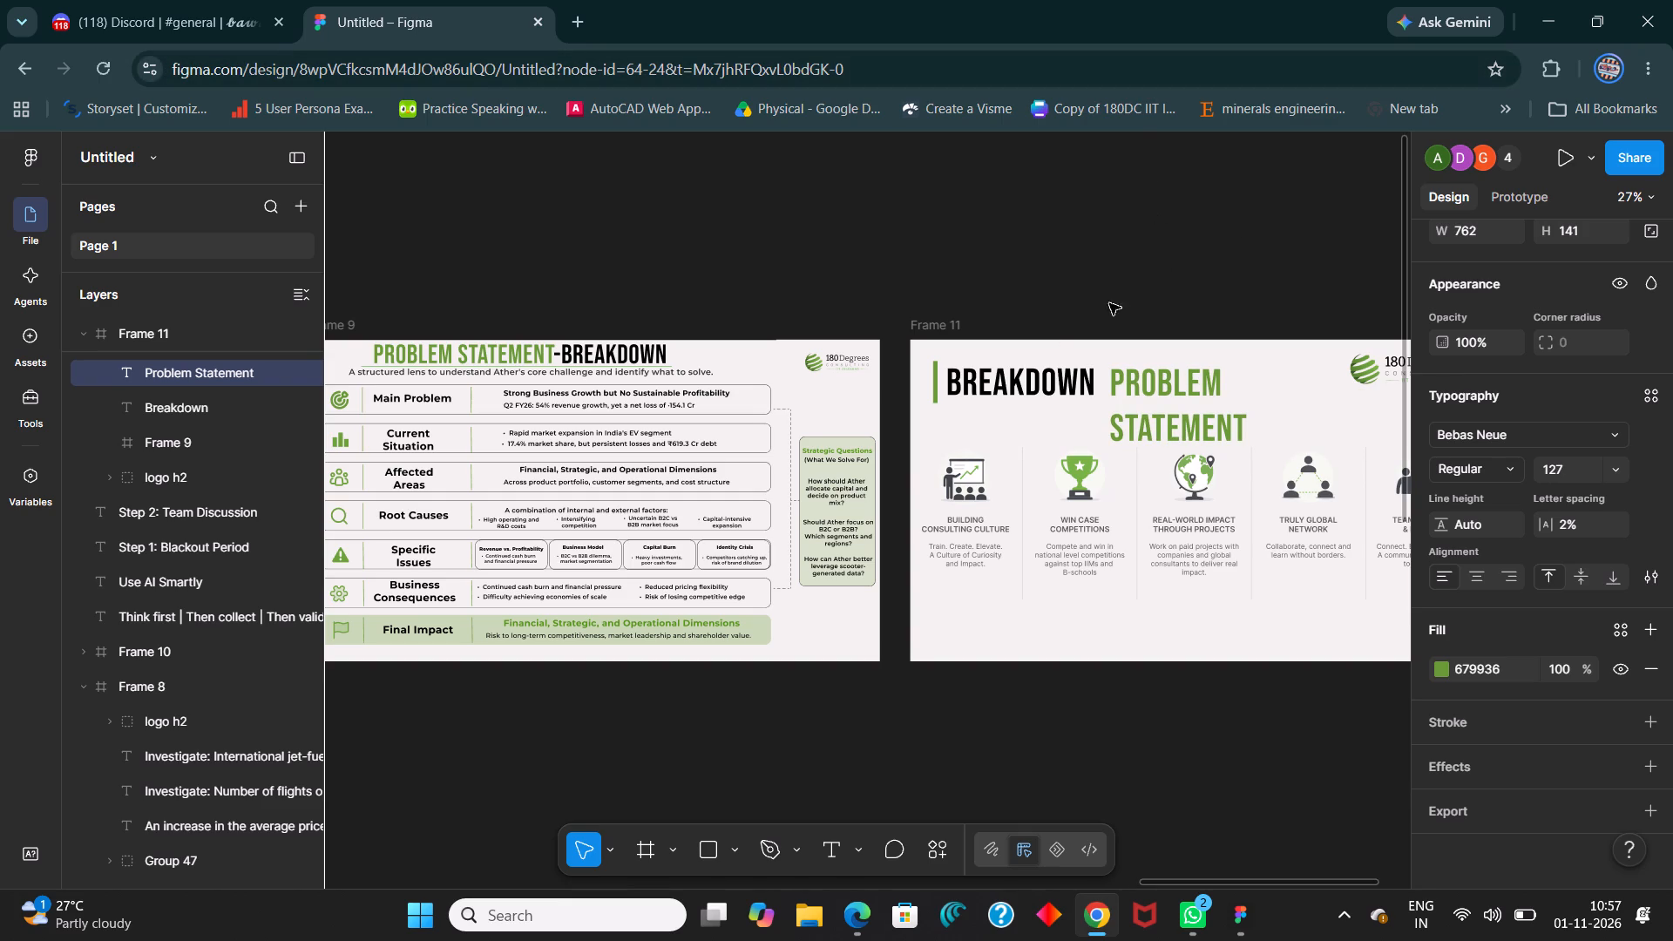
# Move the "Breakdown" text out of the title area to the empty canvas above Frame 11.
pyautogui.click(1018, 379)
pyautogui.click(1073, 172)
pyautogui.moveTo(1049, 379); pyautogui.dragTo(1049, 378)
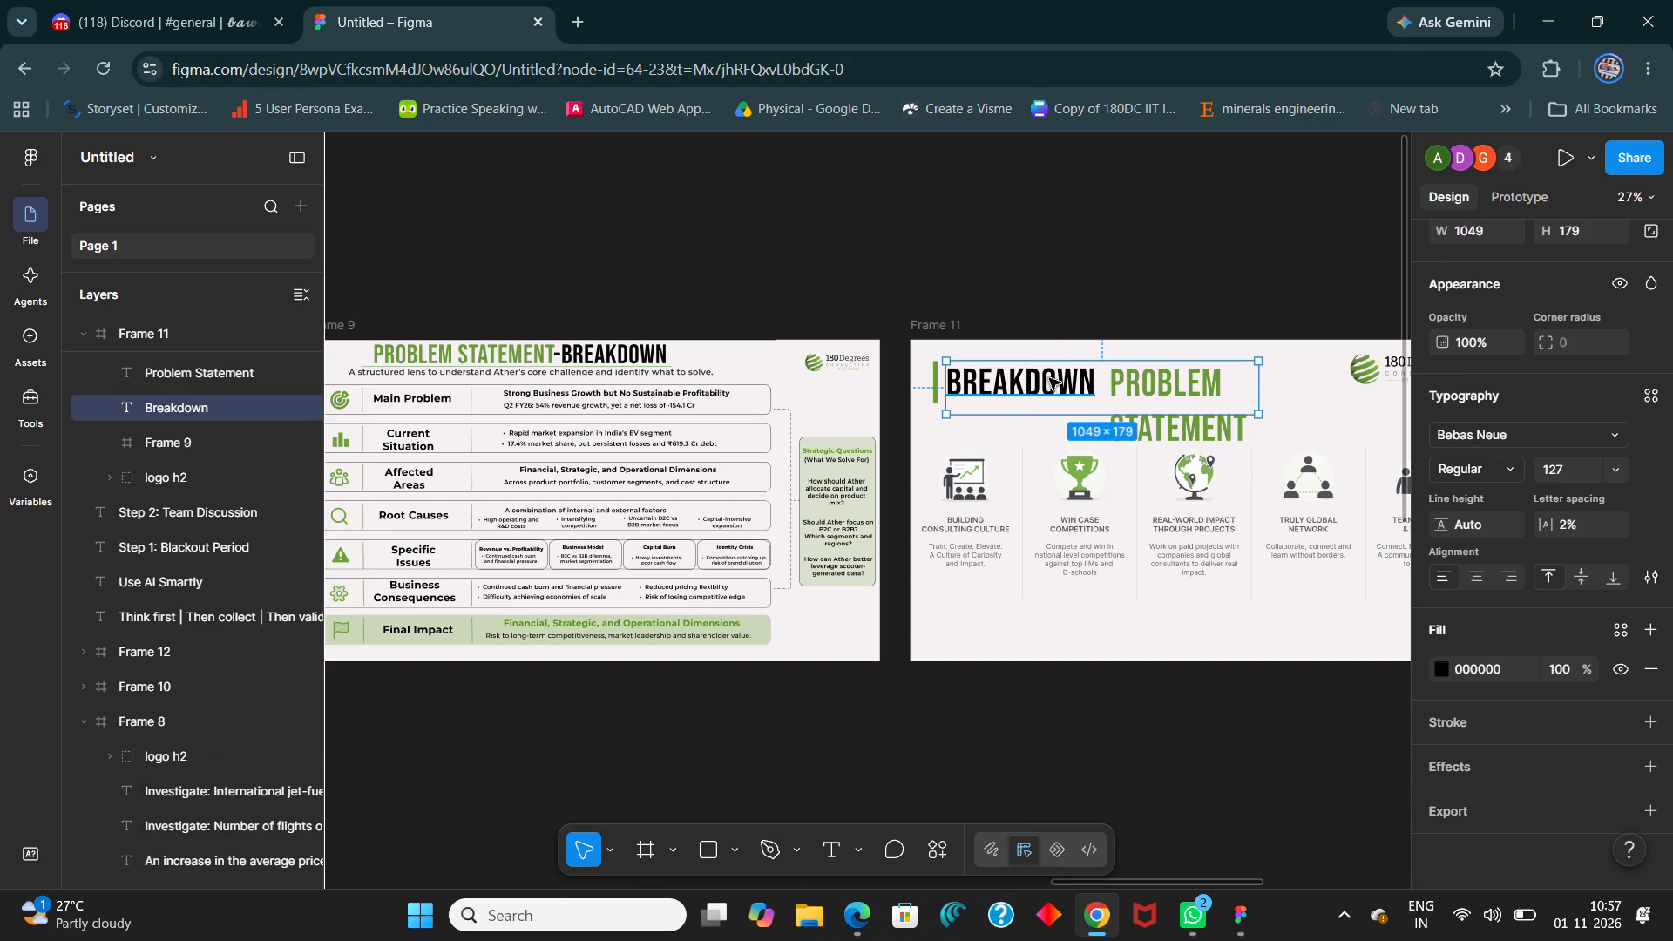
pyautogui.moveTo(1049, 378); pyautogui.dragTo(1330, 251)
# Move "Problem Statement" beside the green title bar in Frame 11 and widen its text box to about 976 so it fits one line.
pyautogui.click(1198, 393)
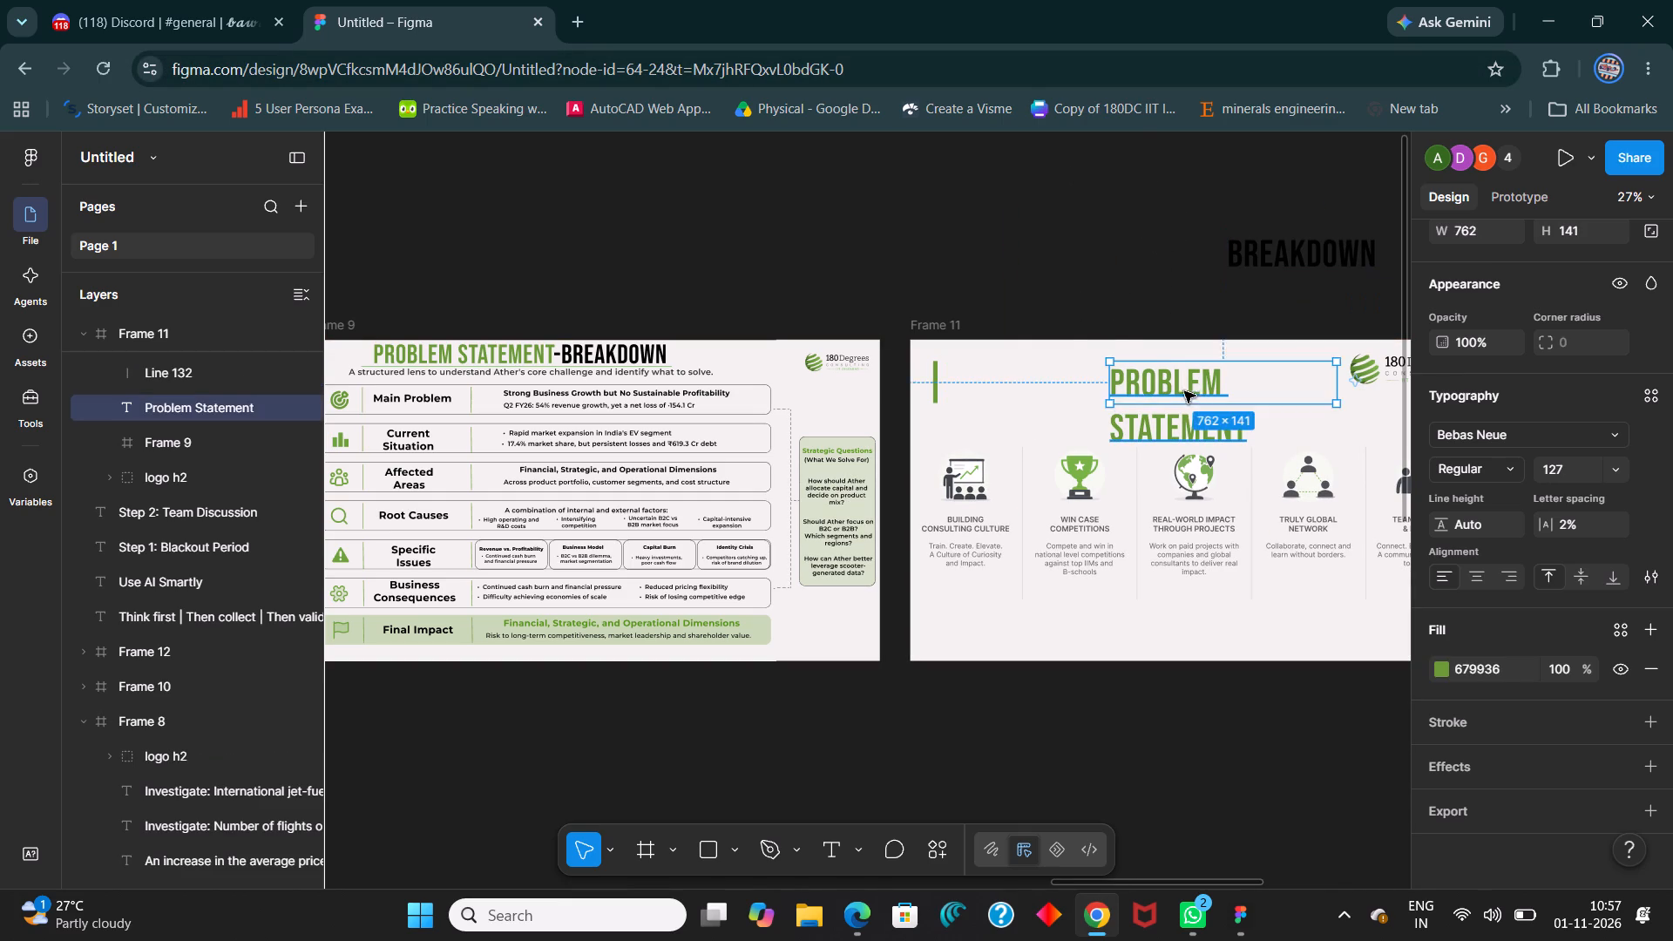
pyautogui.moveTo(1179, 389); pyautogui.dragTo(1016, 387)
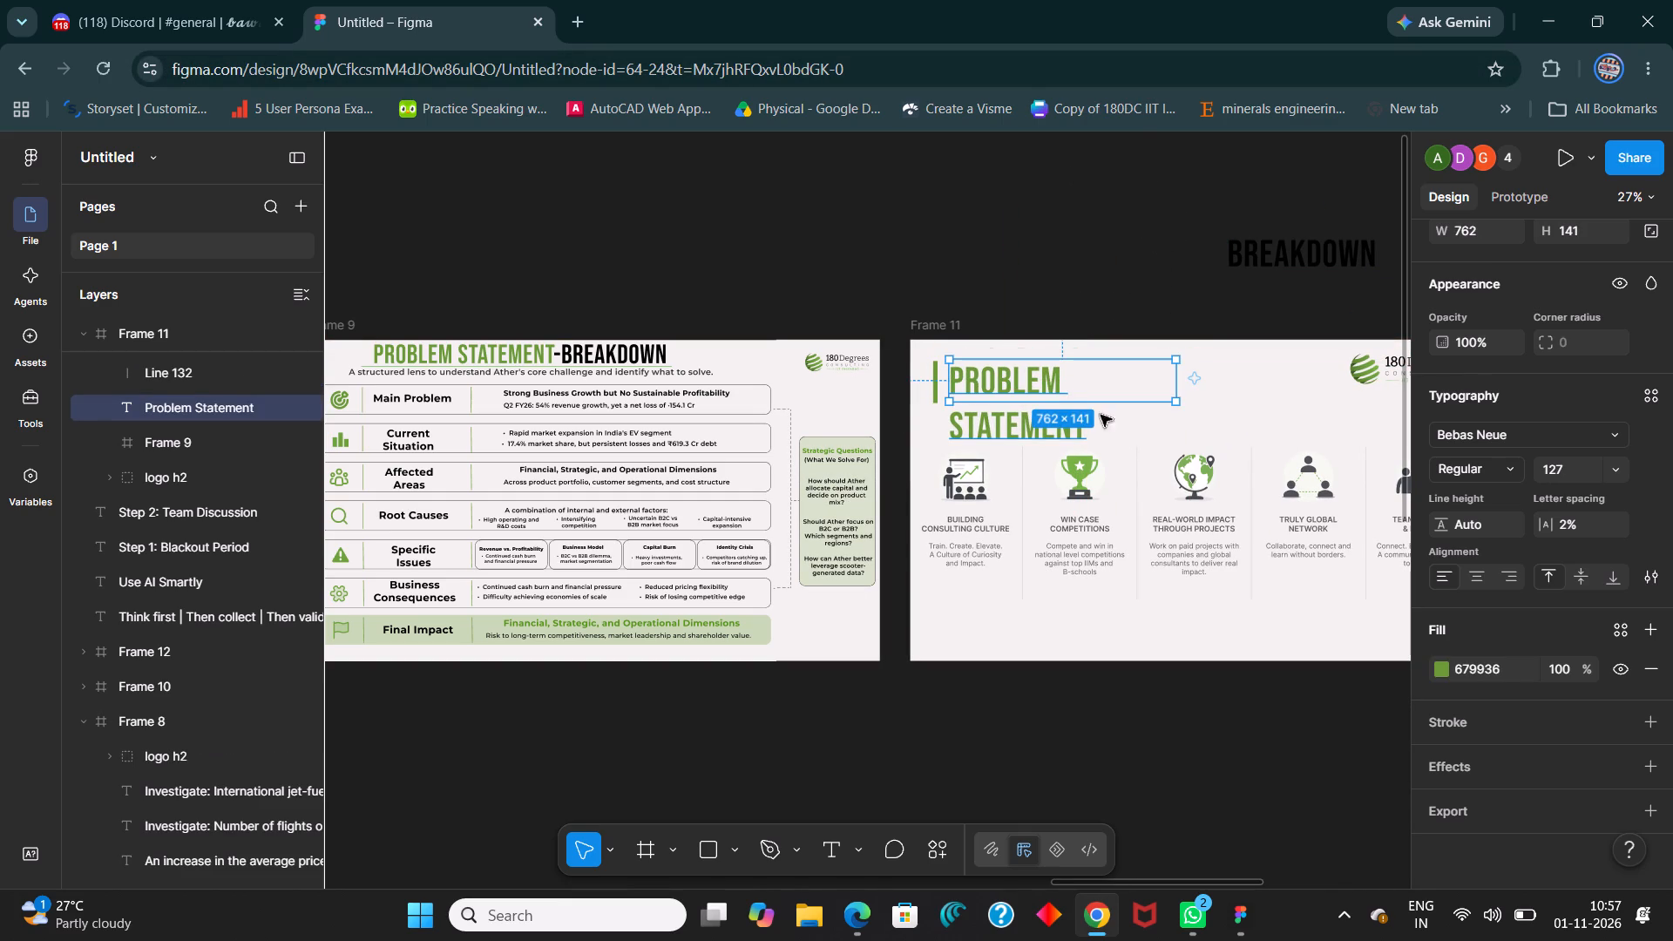
pyautogui.moveTo(1179, 382); pyautogui.dragTo(1240, 391)
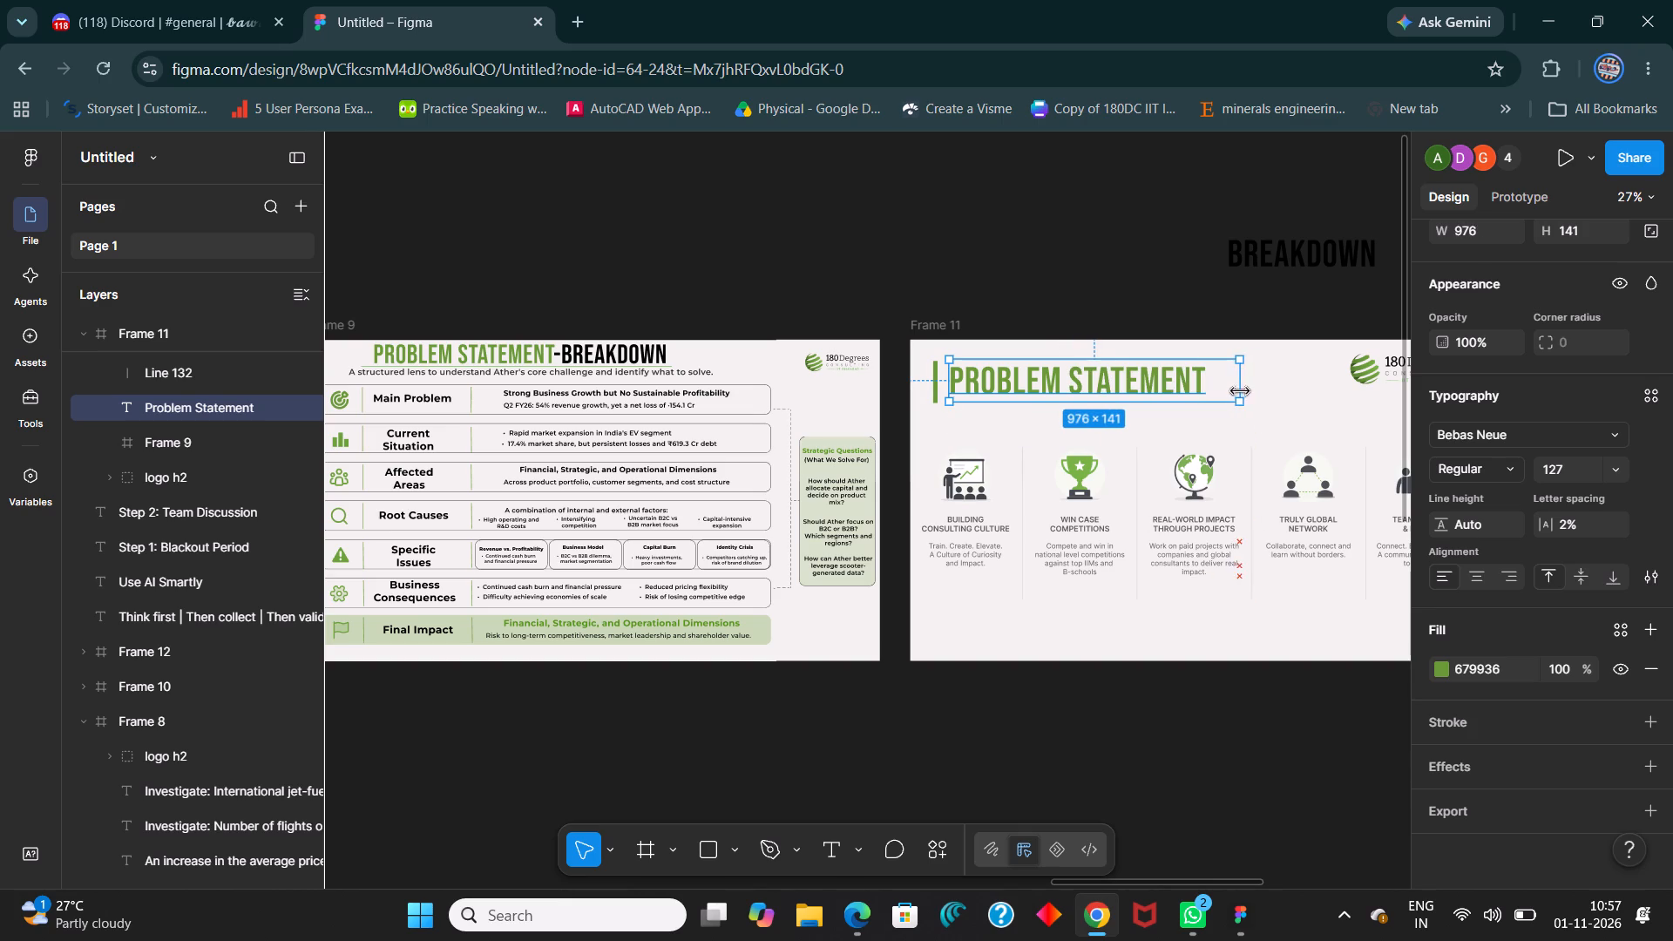
# Move the black "Breakdown" text from the empty canvas into Frame 11's title line, just after "Problem Statement".
pyautogui.moveTo(1240, 391); pyautogui.dragTo(1238, 391)
pyautogui.click(1306, 261)
pyautogui.moveTo(1311, 267); pyautogui.dragTo(1296, 389)
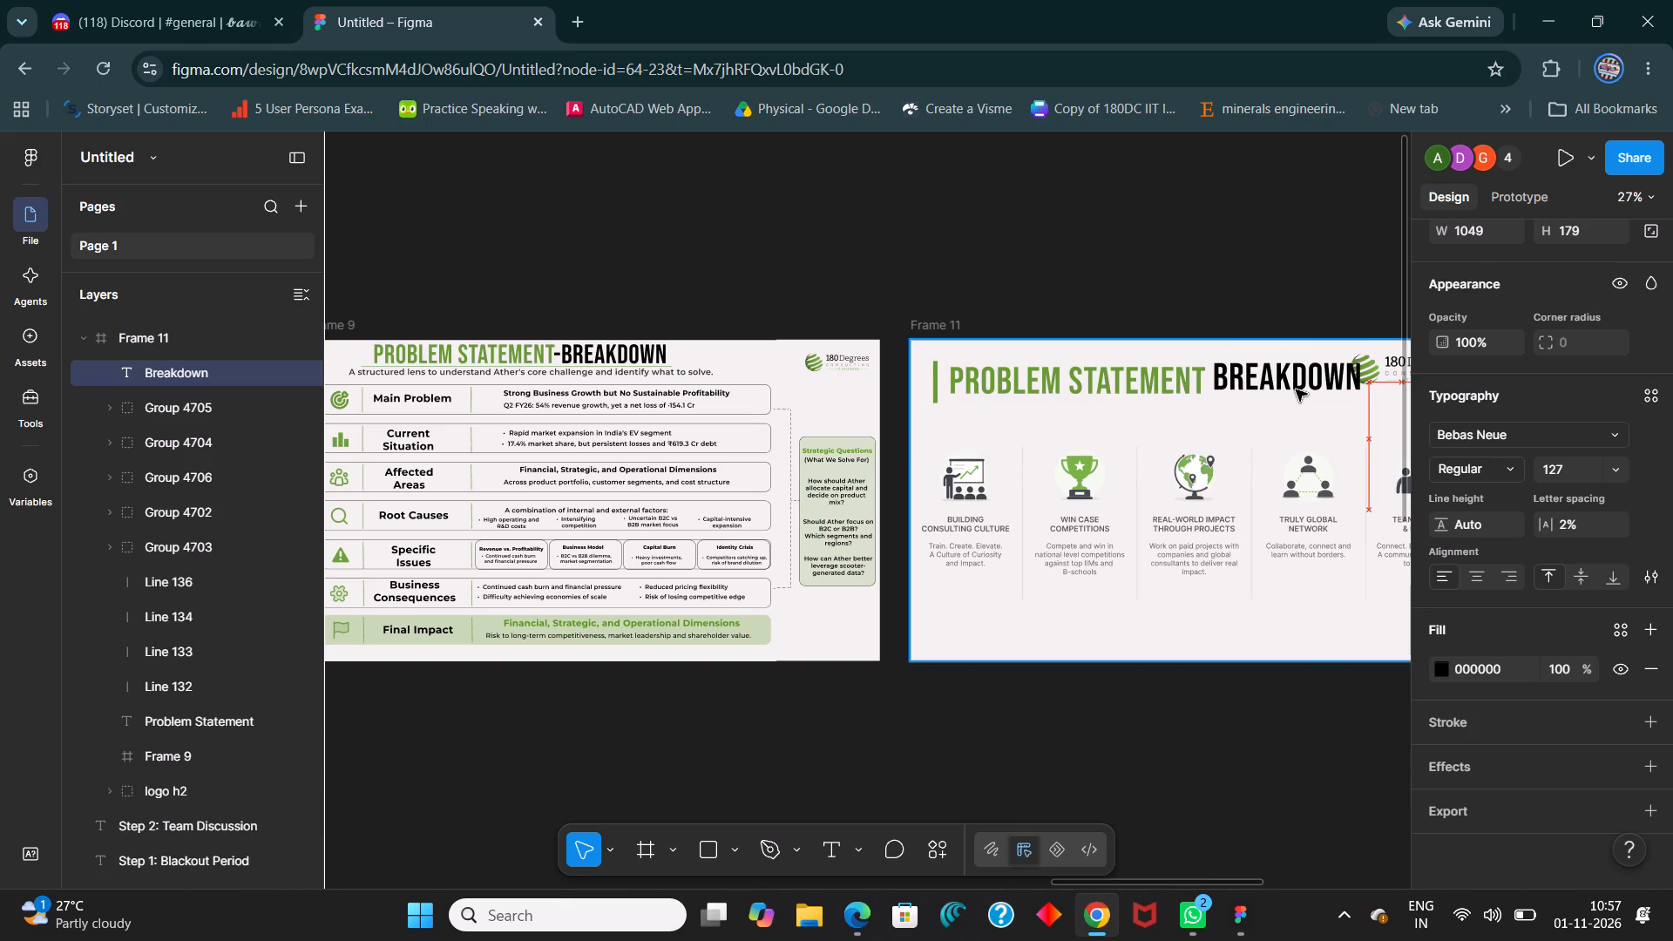
pyautogui.moveTo(1296, 389); pyautogui.dragTo(1295, 394)
# Reduce Frame 11's green "Problem Statement" title to font size 115 and narrow its text box to about 812.
pyautogui.click(1132, 372)
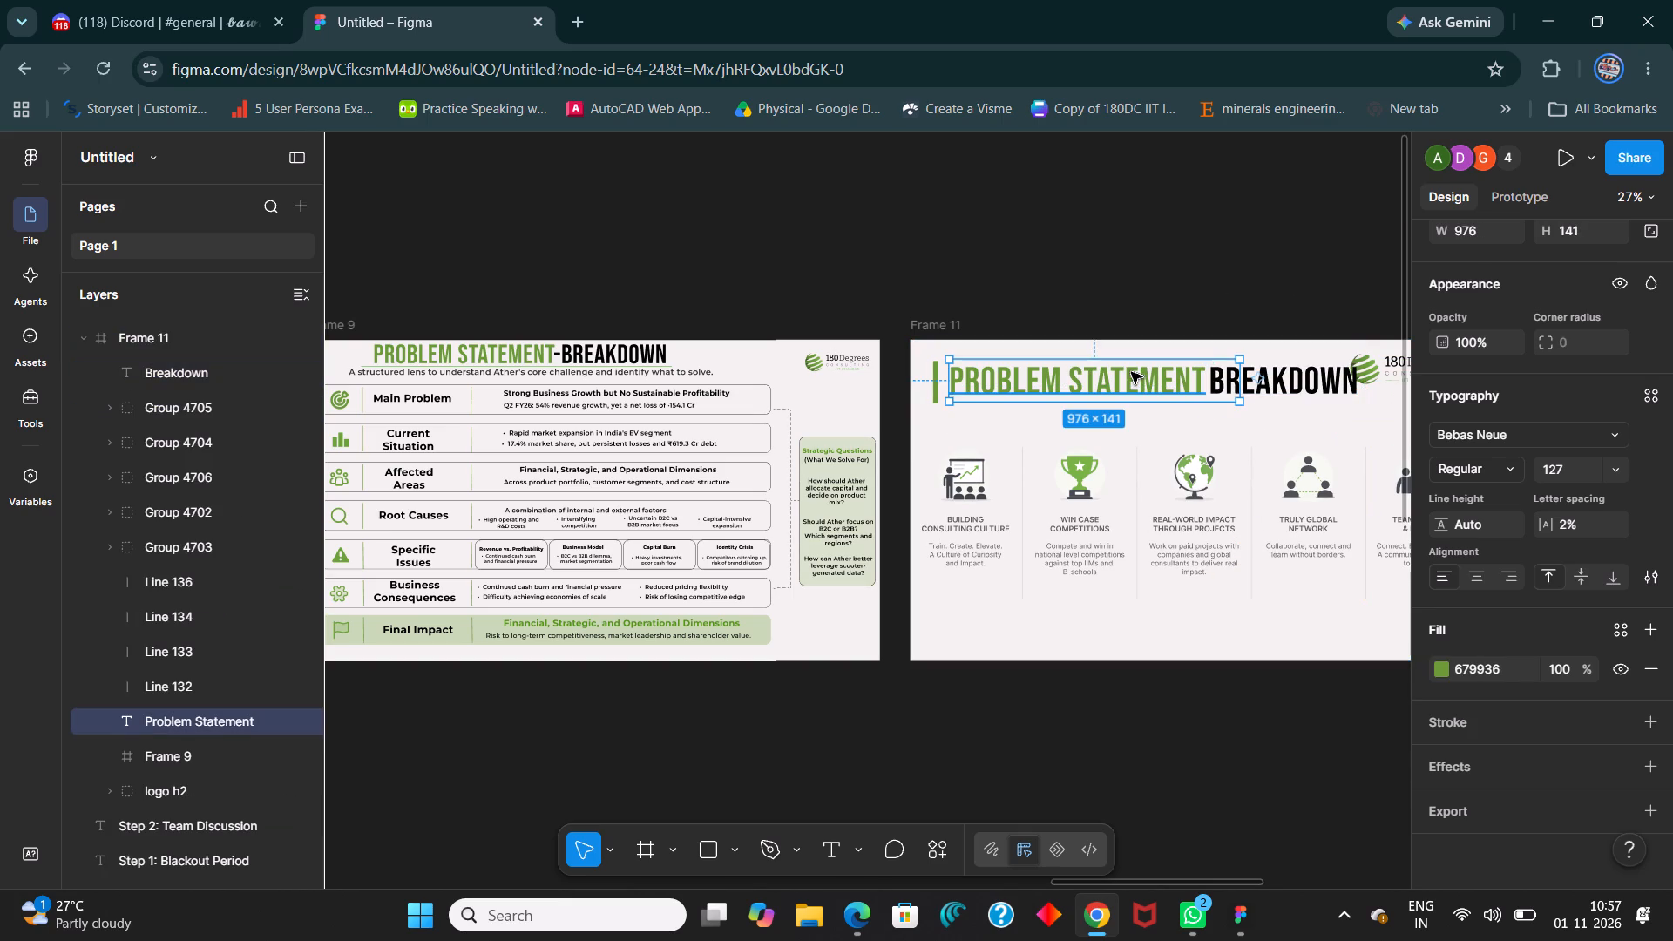
pyautogui.hotkey('ctrl', 'shift', ',')
pyautogui.hotkey('ctrl', 'shift', ',')
pyautogui.hotkey('ctrl', 'shift', ',')
pyautogui.hotkey('ctrl', 'shift', ',')
pyautogui.hotkey('ctrl', 'shift', ',')
pyautogui.hotkey('ctrl', 'shift', ',')
pyautogui.hotkey('ctrl', 'shift', ',')
pyautogui.hotkey('ctrl', 'shift', ',')
pyautogui.hotkey('ctrl', 'shift', ',')
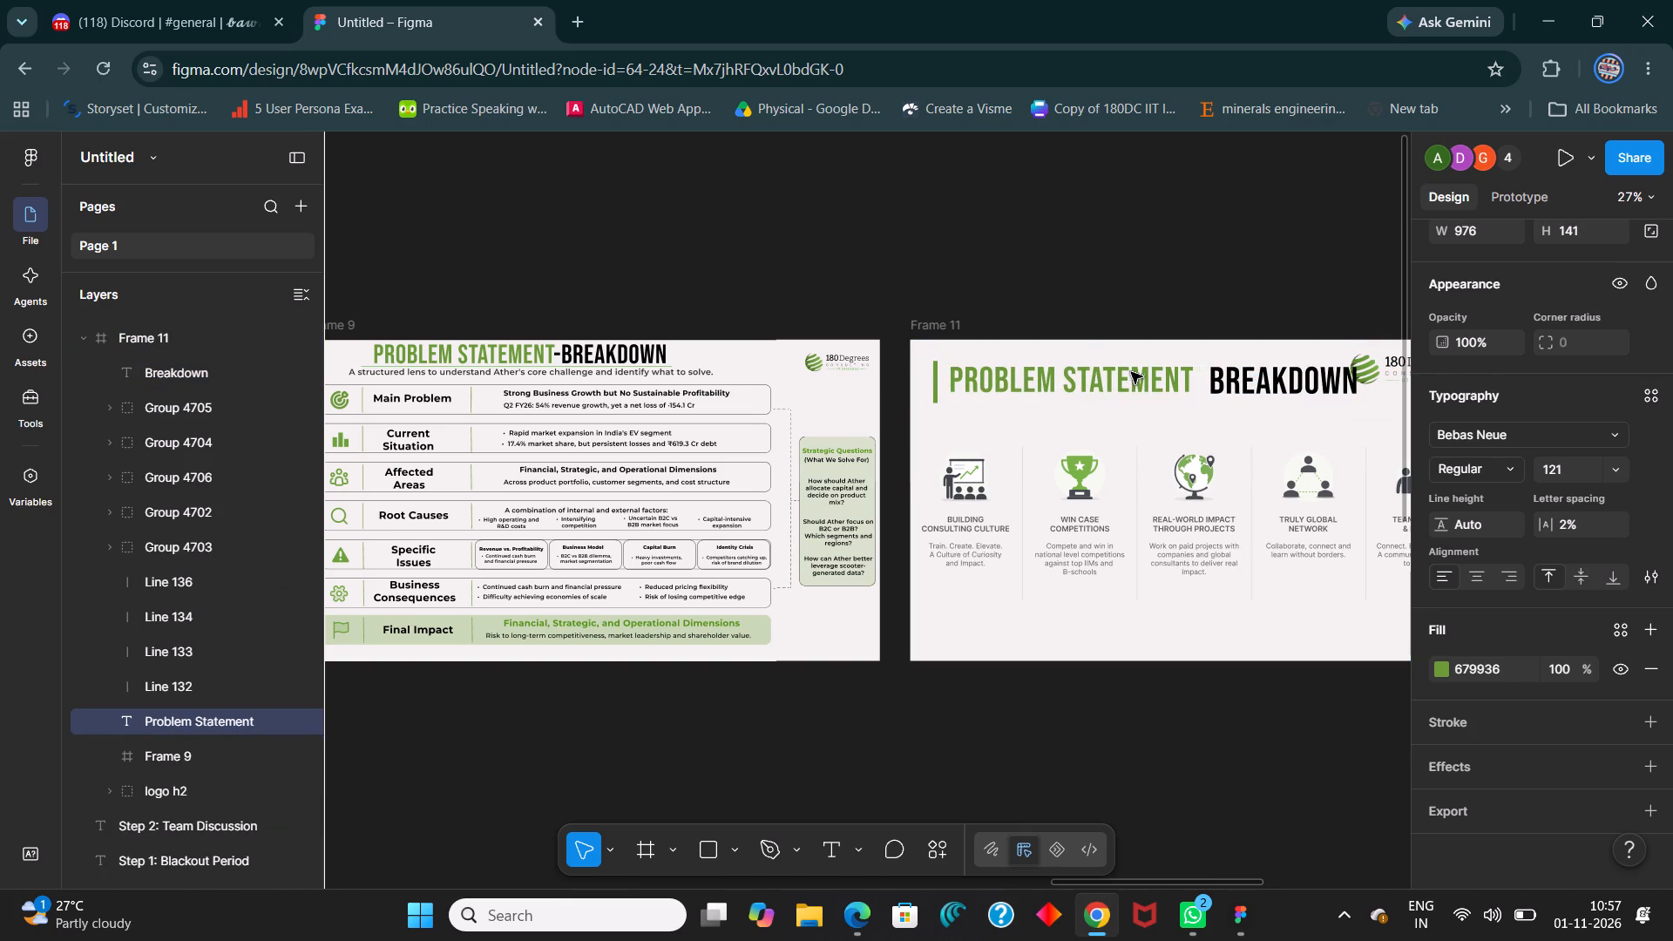
pyautogui.hotkey('ctrl', 'shift', ',')
pyautogui.hotkey('ctrl', 'shift', ',')
pyautogui.hotkey('ctrl', 'shift', ',')
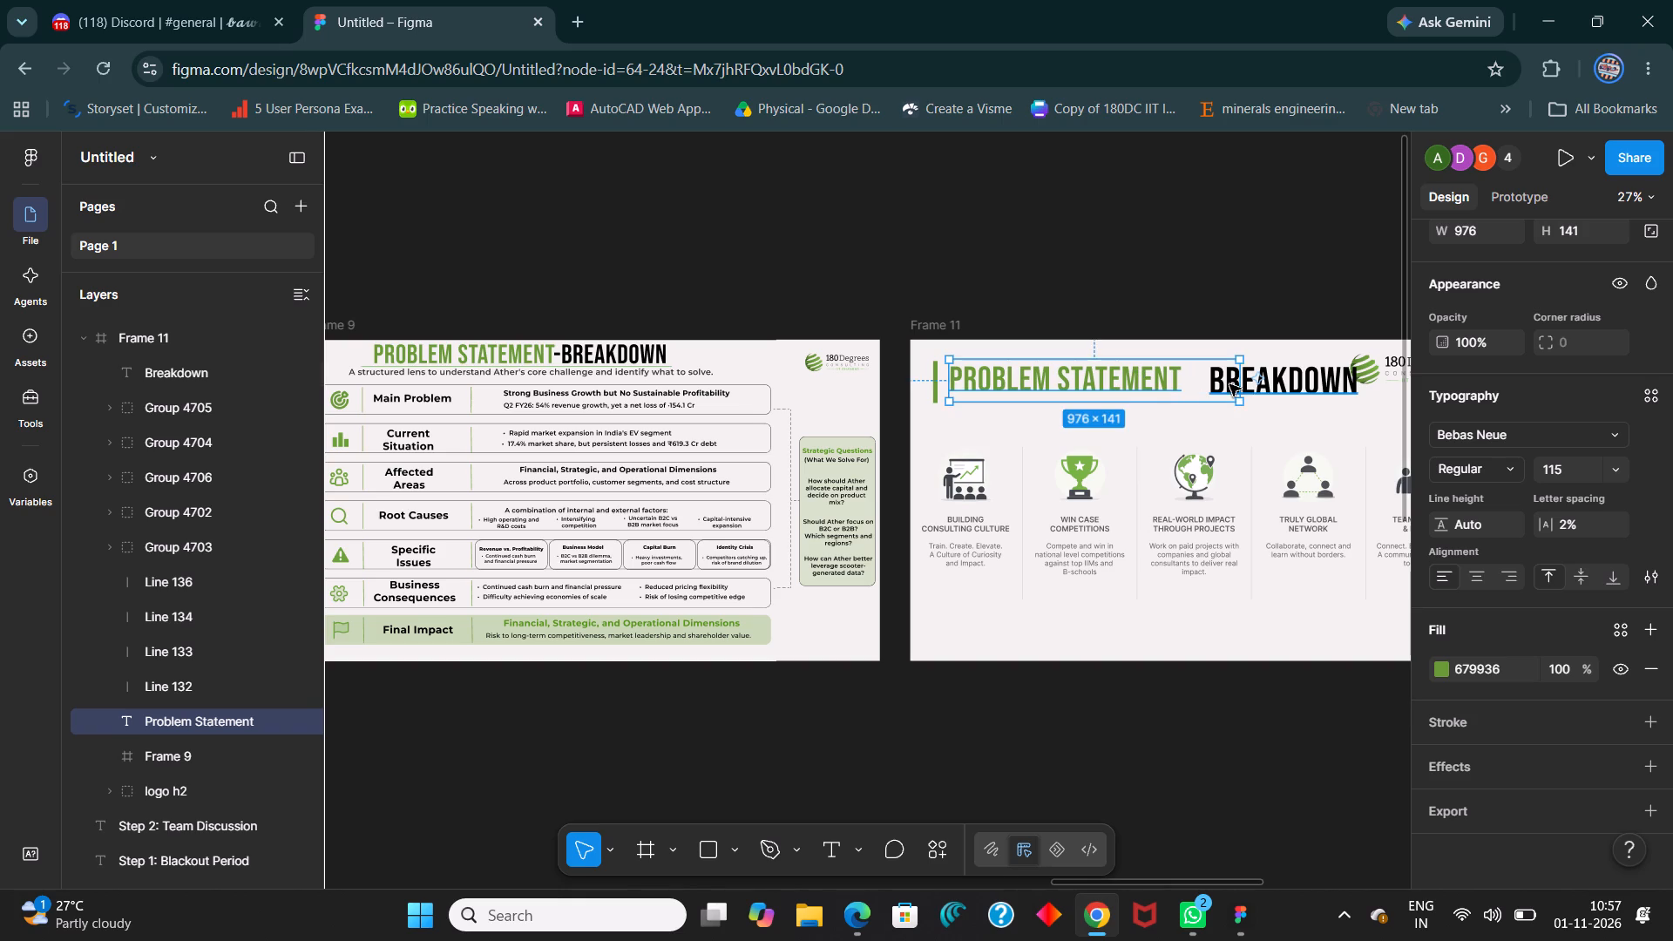
pyautogui.moveTo(1241, 381); pyautogui.dragTo(1190, 384)
pyautogui.click(1133, 379)
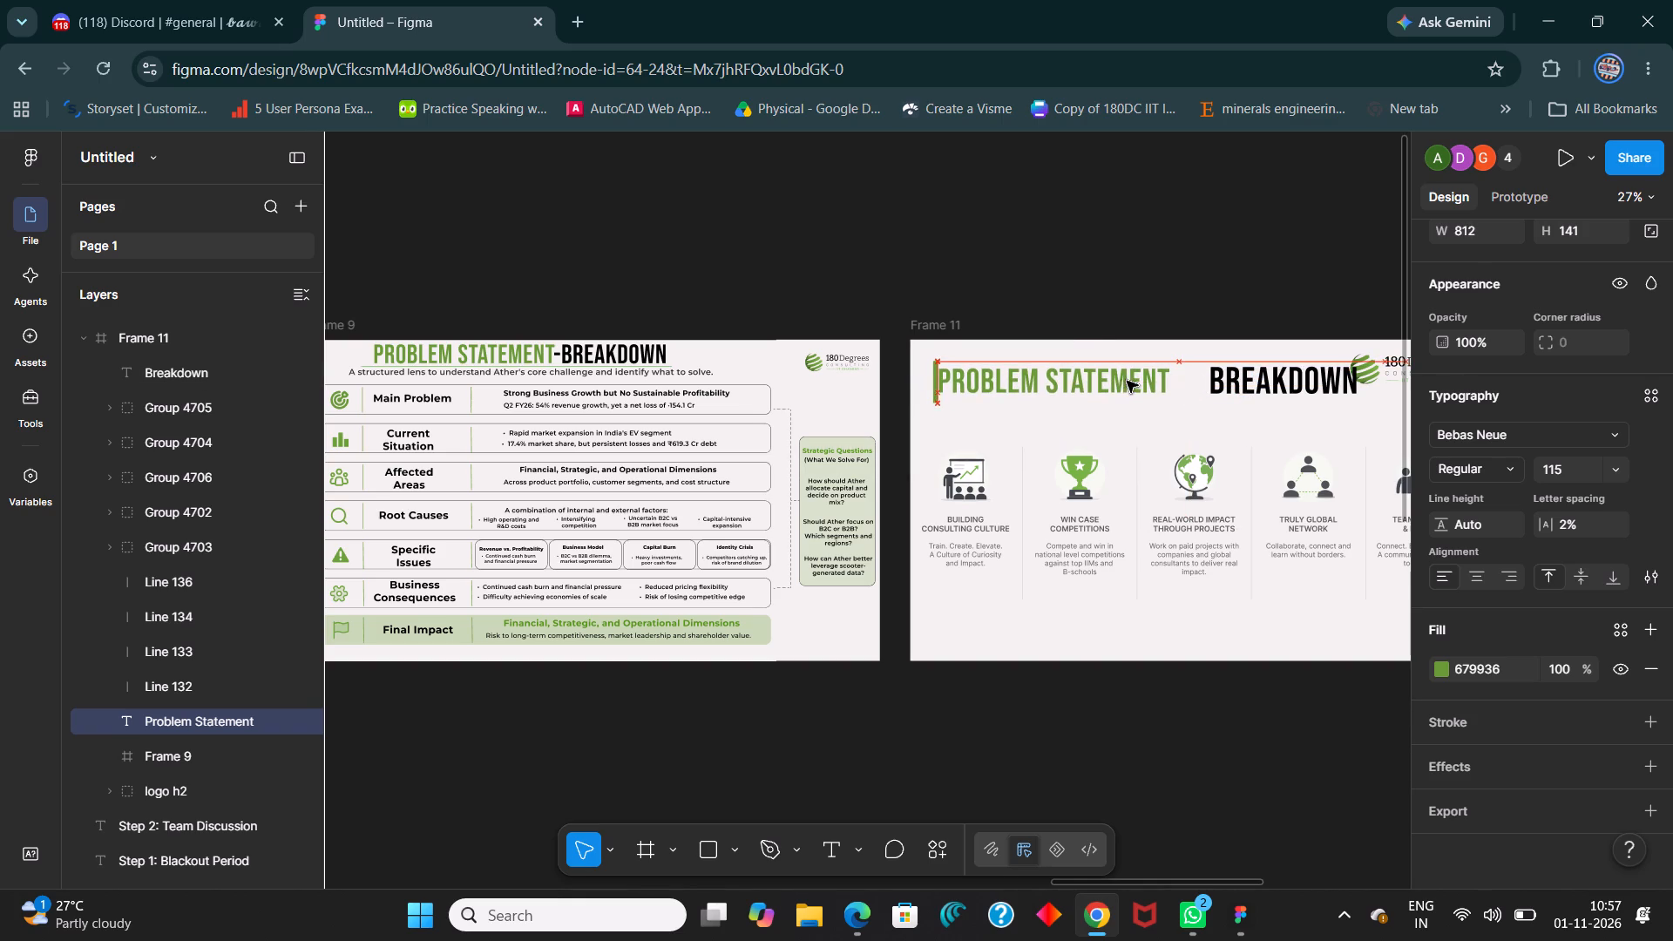
# Reduce the "Breakdown" title text in Frame 11 to font size 115, matching "Problem Statement".
pyautogui.click(1279, 381)
pyautogui.moveTo(1282, 382); pyautogui.dragTo(1260, 382)
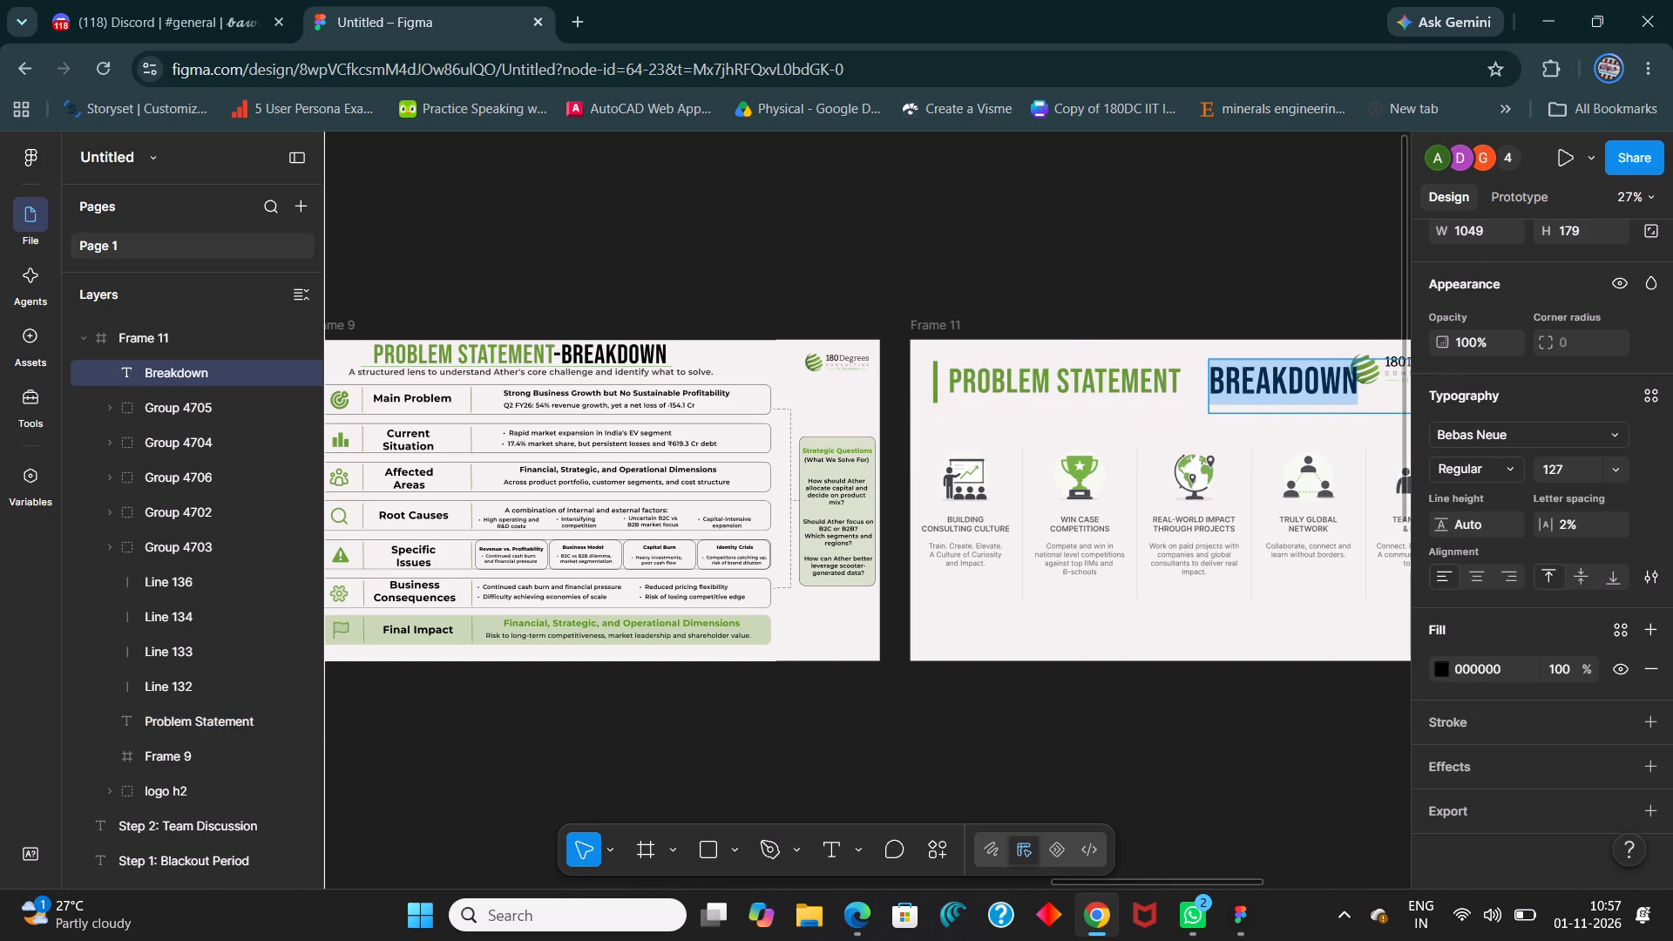
pyautogui.click(1028, 371)
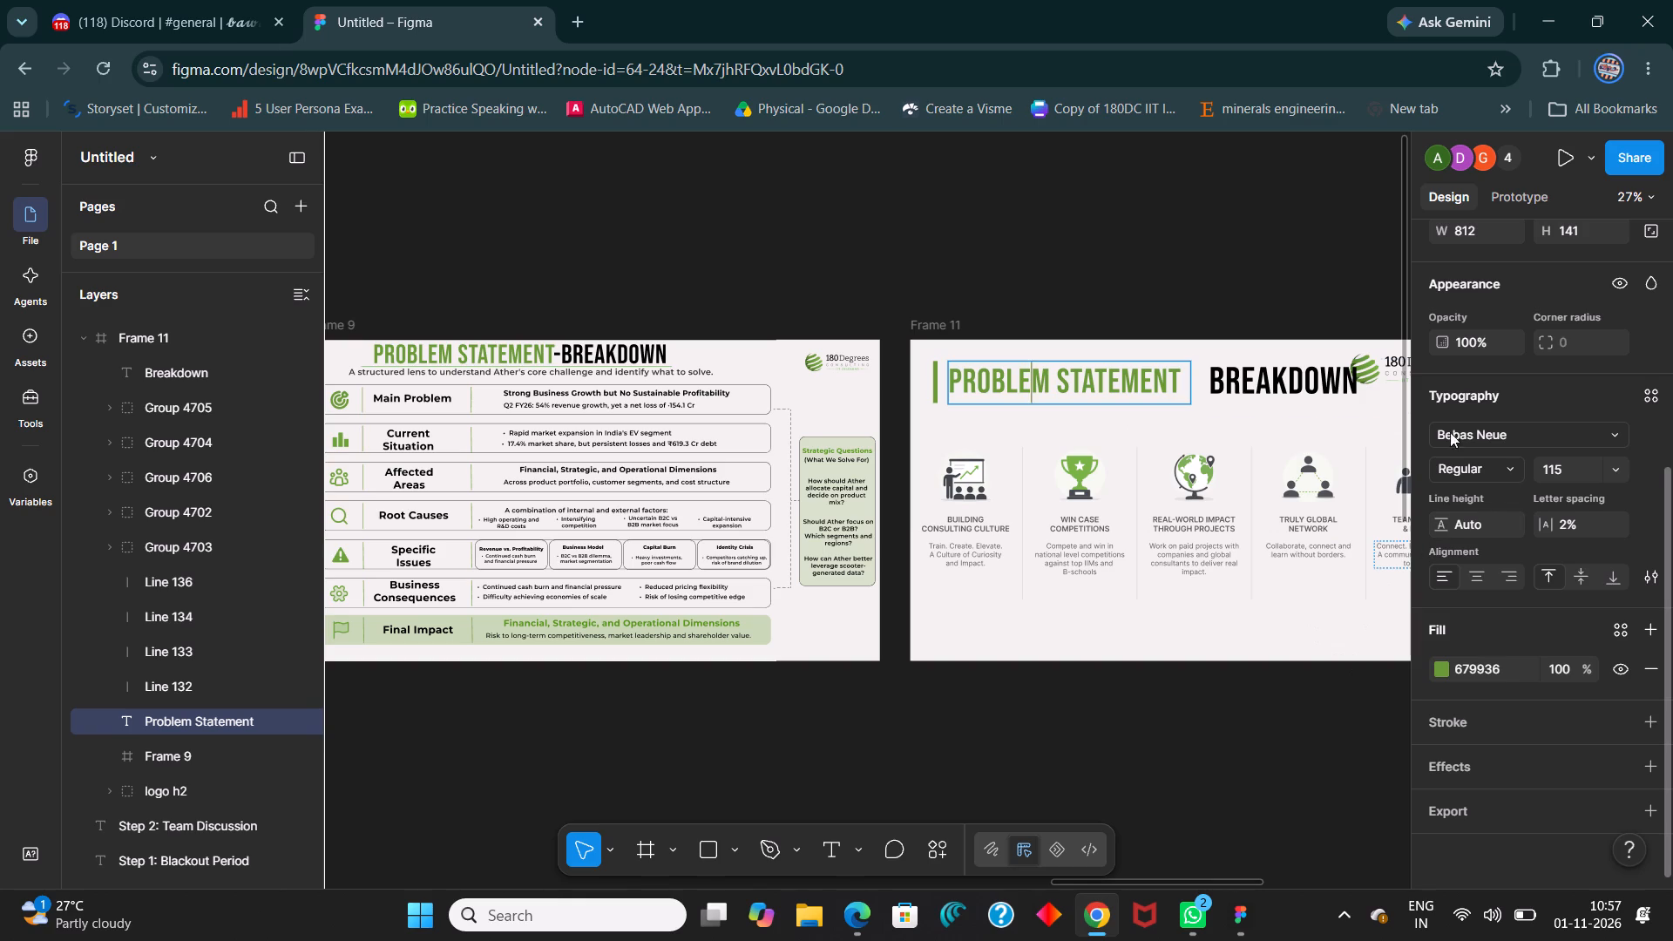
pyautogui.click(1235, 380)
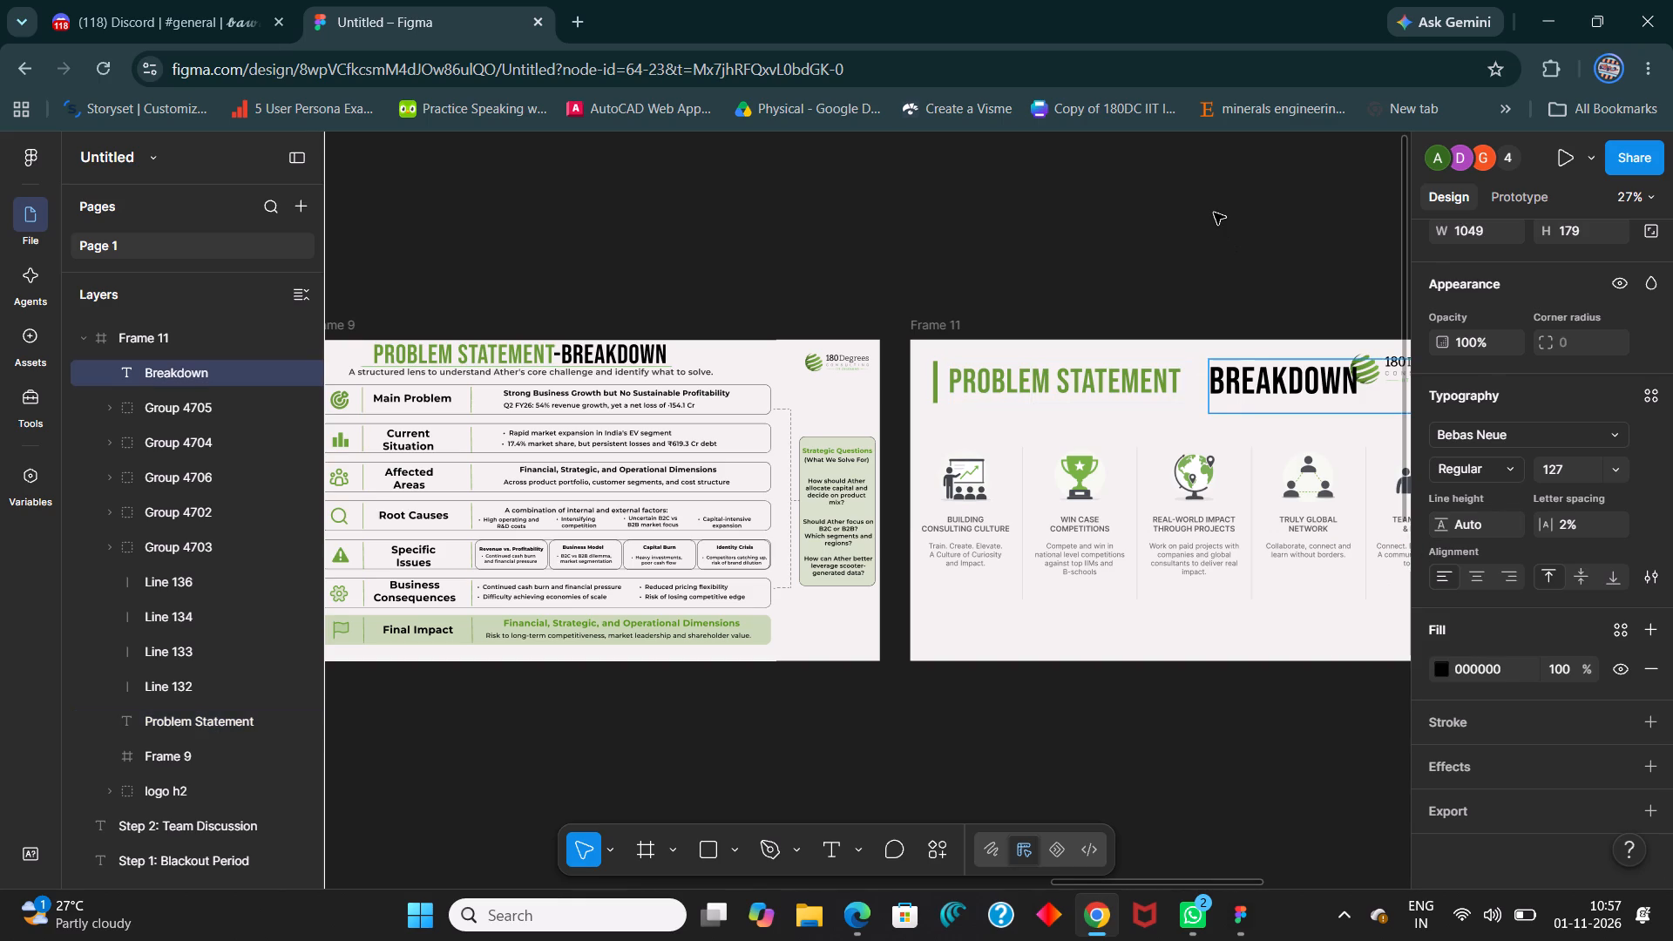
pyautogui.hotkey('ctrl', 'shift', ',')
pyautogui.hotkey('ctrl', 'shift', ',')
pyautogui.hotkey('ctrl', 'shift', ',')
pyautogui.hotkey('ctrl', 'shift', ',')
pyautogui.hotkey('ctrl', 'shift', ',')
pyautogui.hotkey('ctrl', 'shift', ',')
pyautogui.hotkey('ctrl', 'shift', ',')
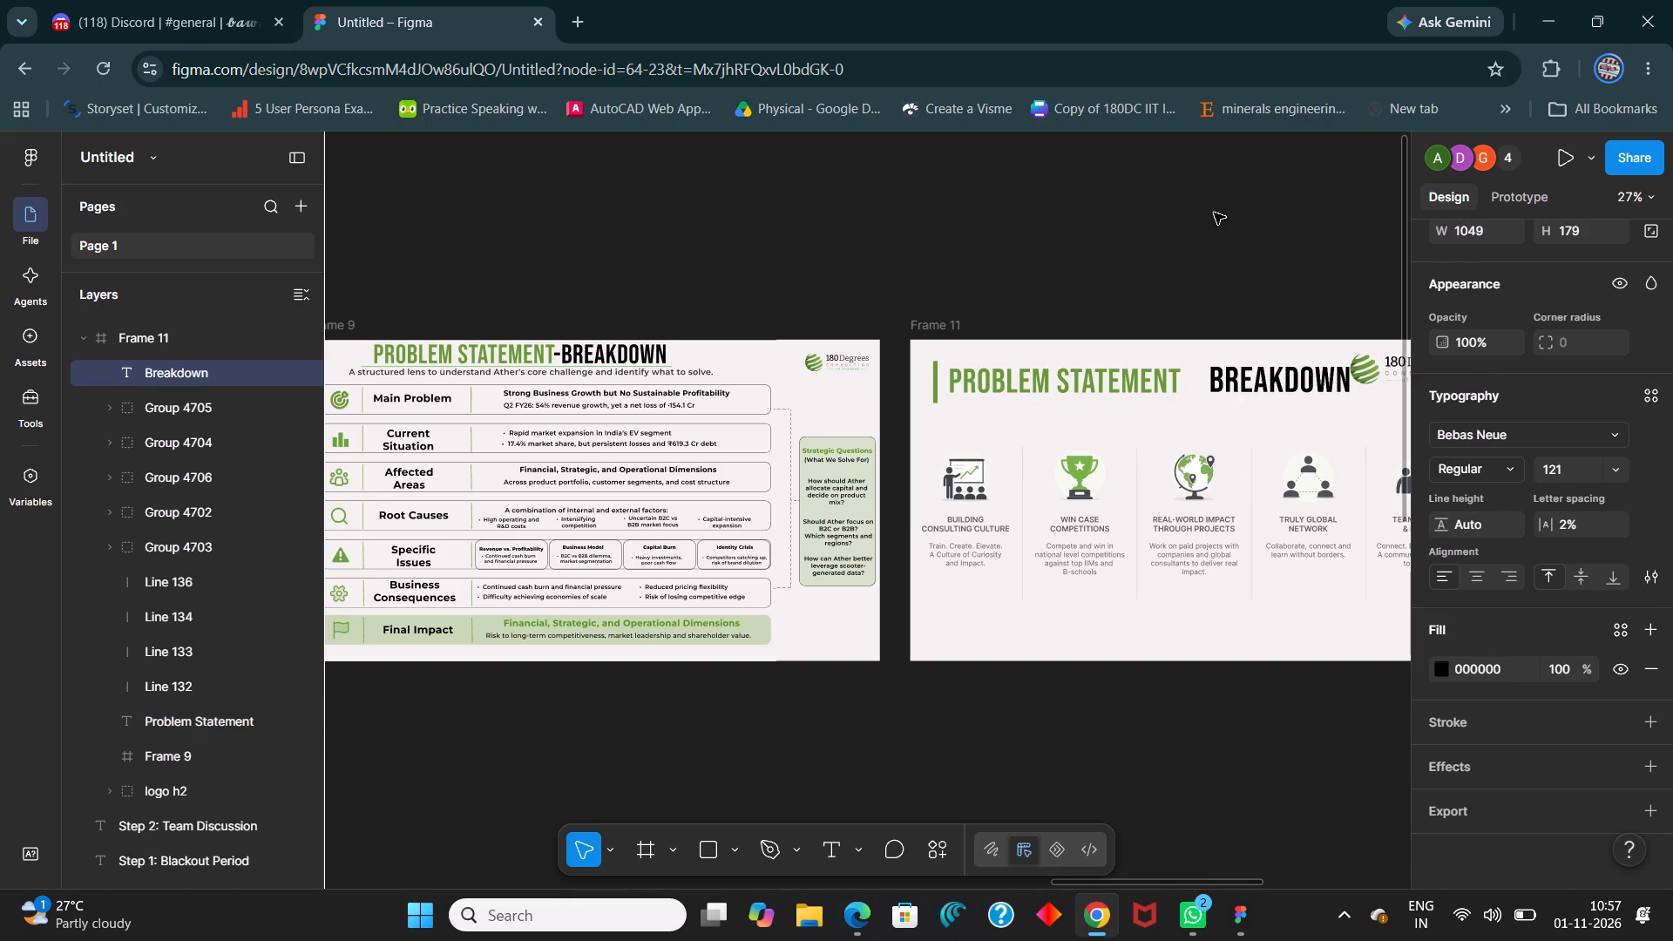
pyautogui.hotkey('ctrl', 'shift', ',')
pyautogui.hotkey('ctrl', 'shift', ',')
pyautogui.hotkey('ctrl', 'shift', ',')
pyautogui.hotkey('ctrl', 'shift', ',')
pyautogui.hotkey('ctrl', 'shift', ',')
pyautogui.click(1153, 281)
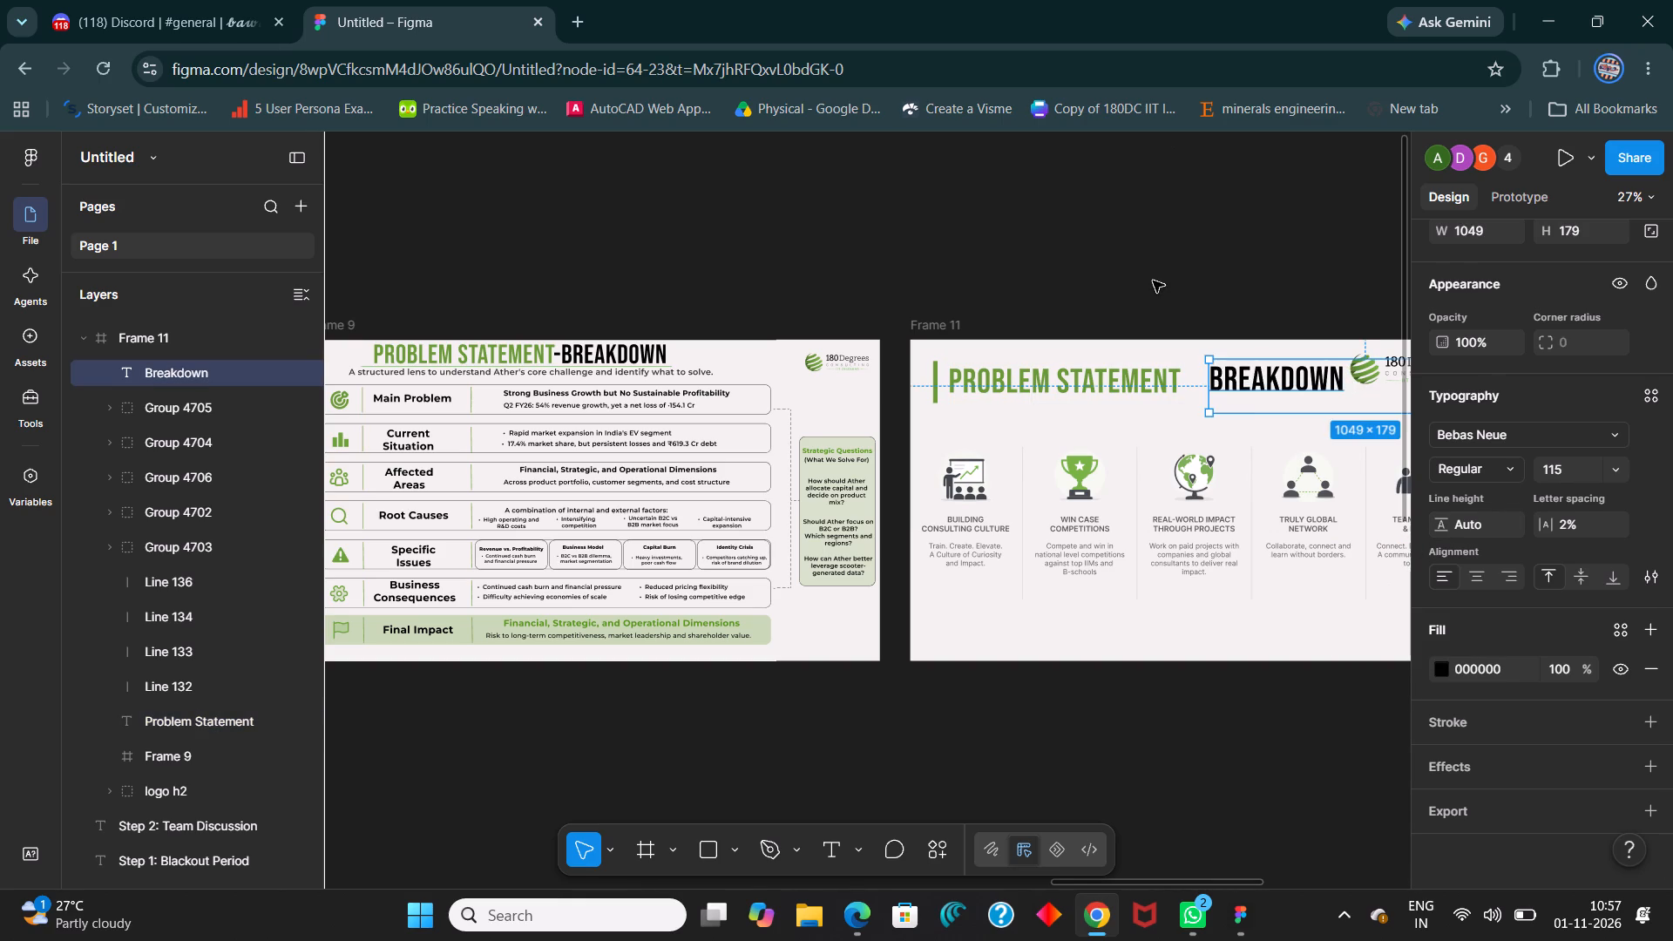
# Move "Breakdown" closer to "Problem Statement" so both read as one title line clear of the 180 Degrees logo.
pyautogui.moveTo(1265, 389); pyautogui.dragTo(1246, 390)
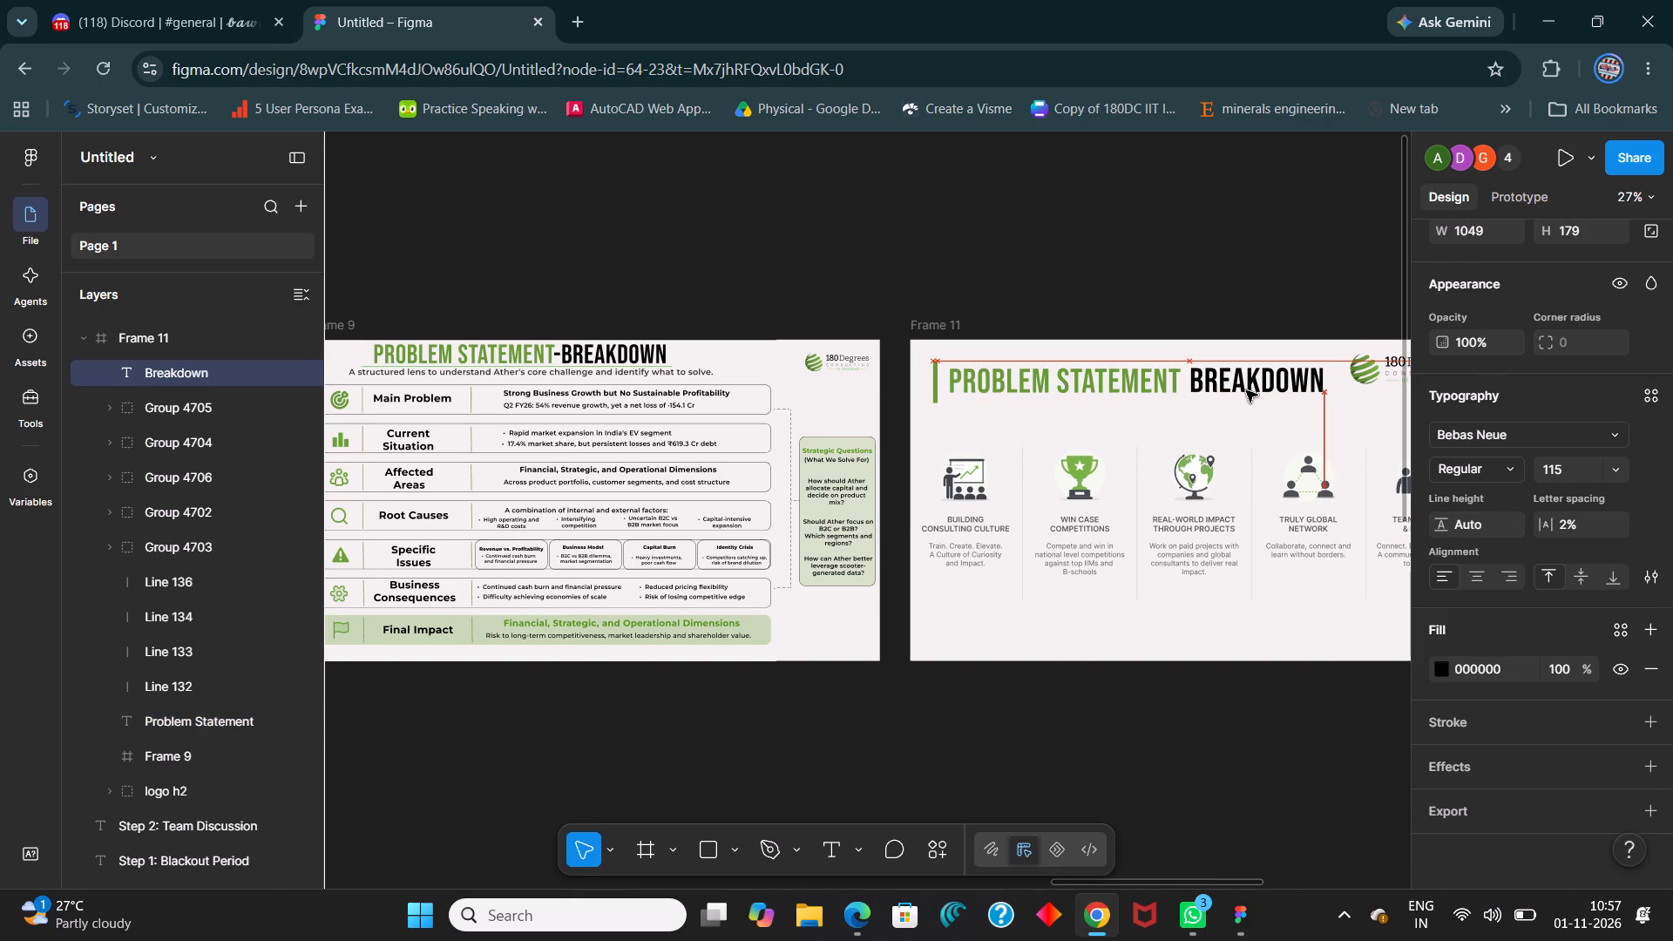
pyautogui.moveTo(1246, 390); pyautogui.dragTo(1245, 391)
pyautogui.keyDown('shift'); pyautogui.scroll(-5, 885, 394); pyautogui.keyUp('shift')
pyautogui.click(988, 247)
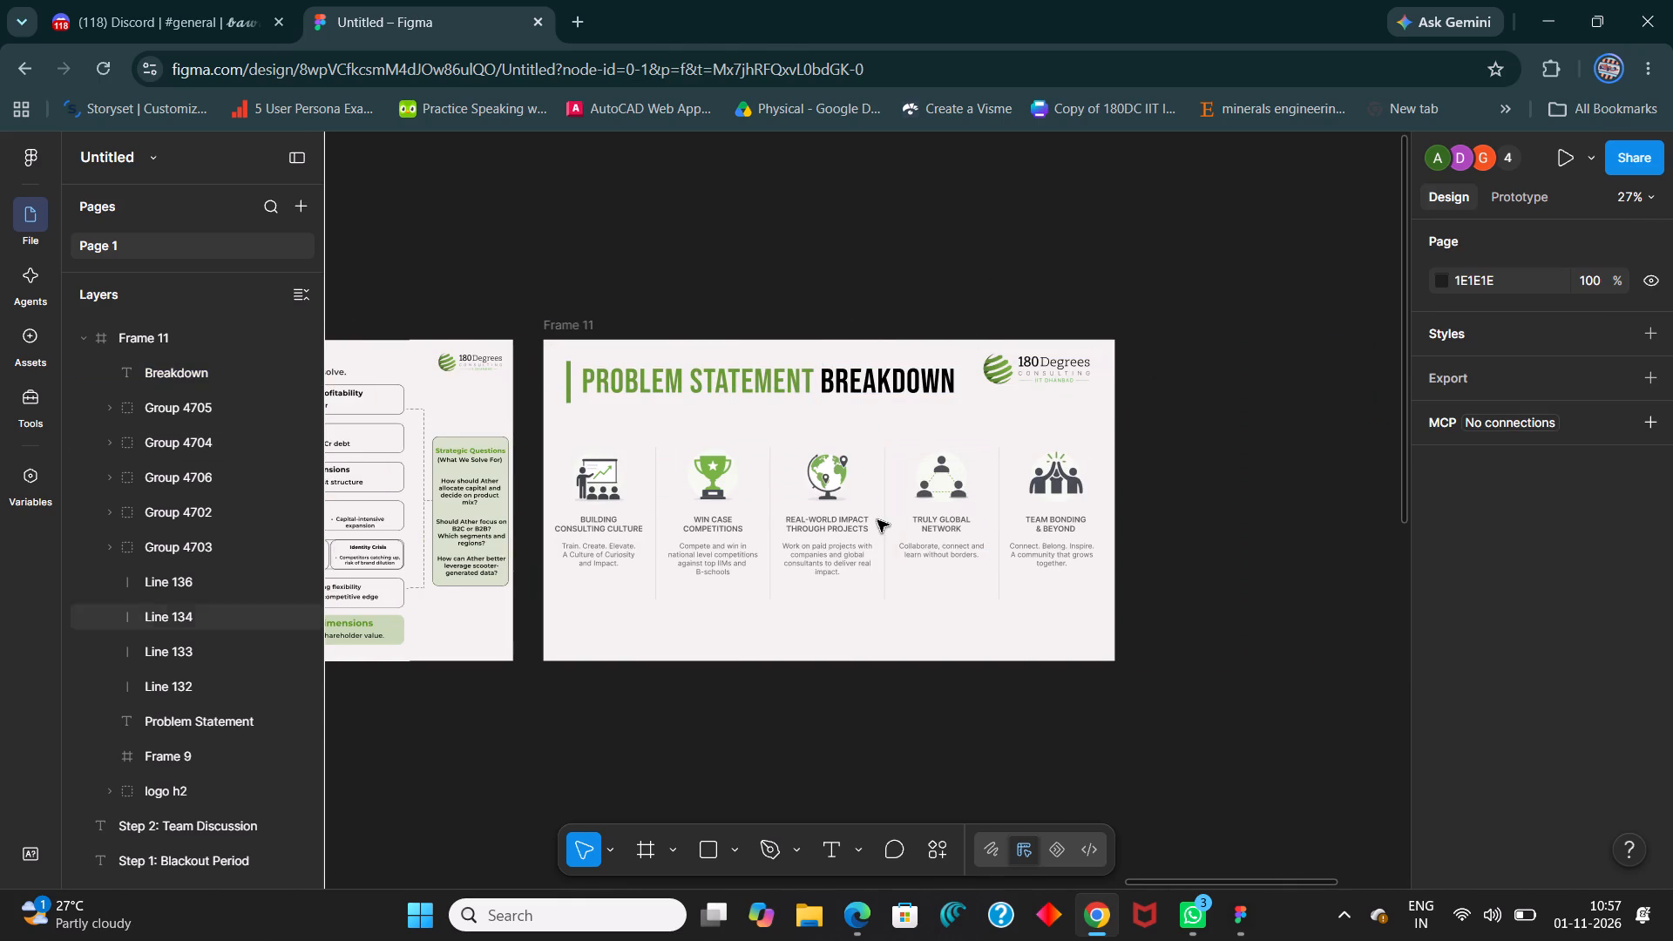
# Switch to the OutOfTheBoxCaseBlitz file in the Figma desktop app and look over its slide frames.
pyautogui.keyDown('ctrl'); pyautogui.scroll(-3, 877, 520); pyautogui.keyUp('ctrl')
pyautogui.hotkey('alt', 'Tab')
pyautogui.scroll(-3, 705, 599)
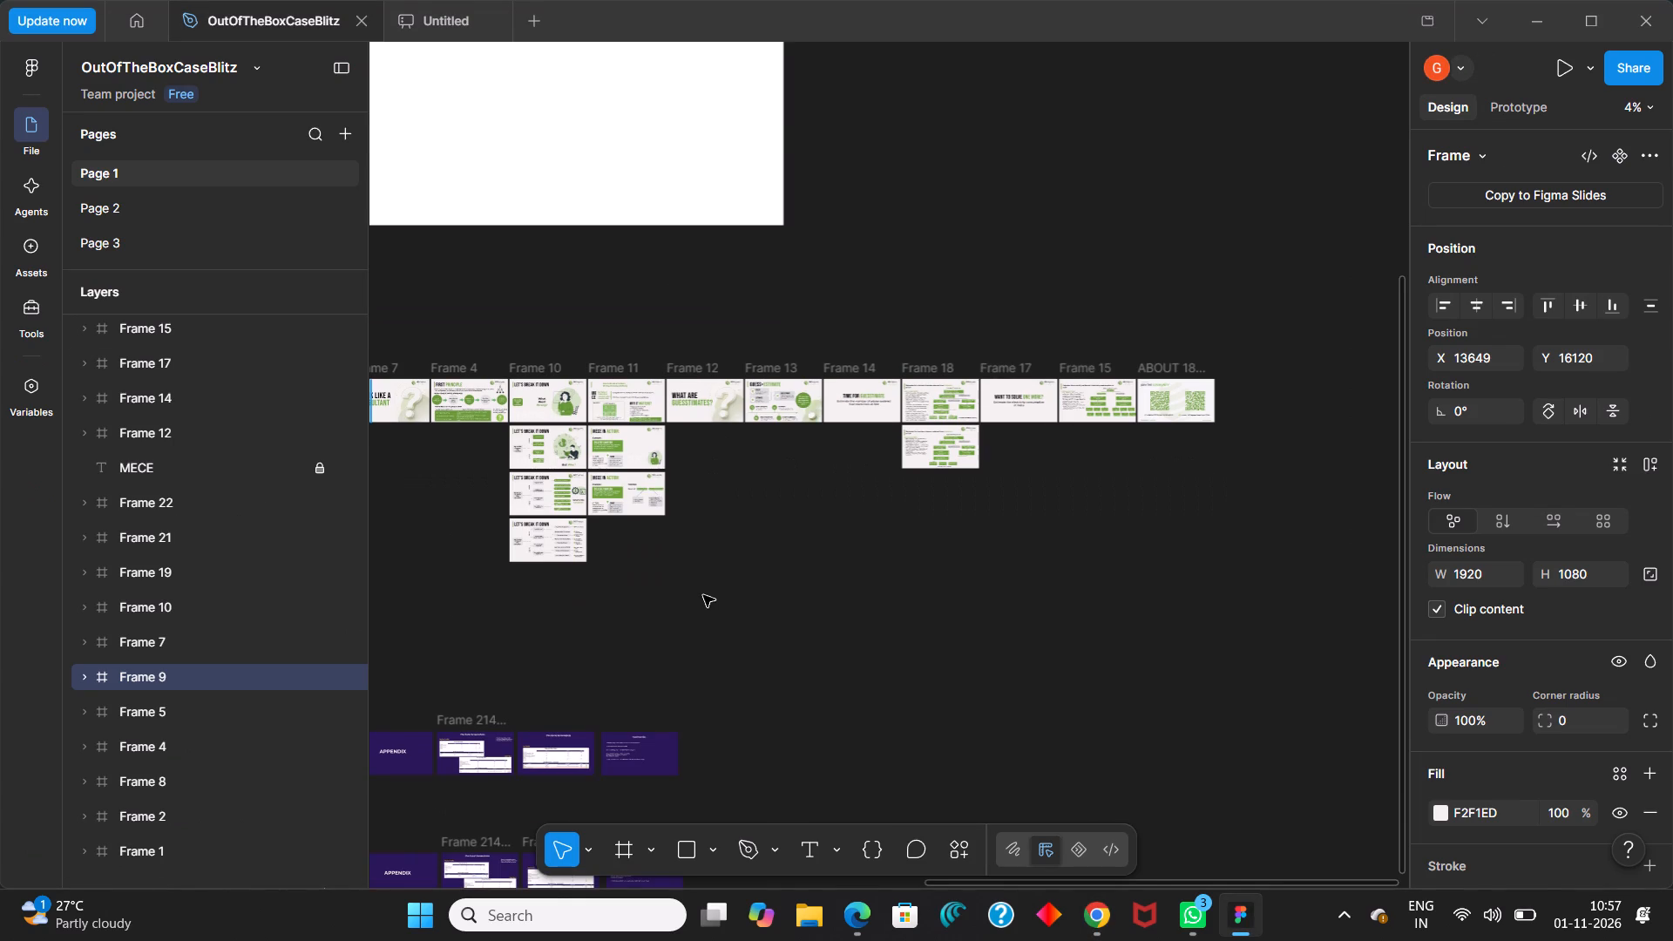
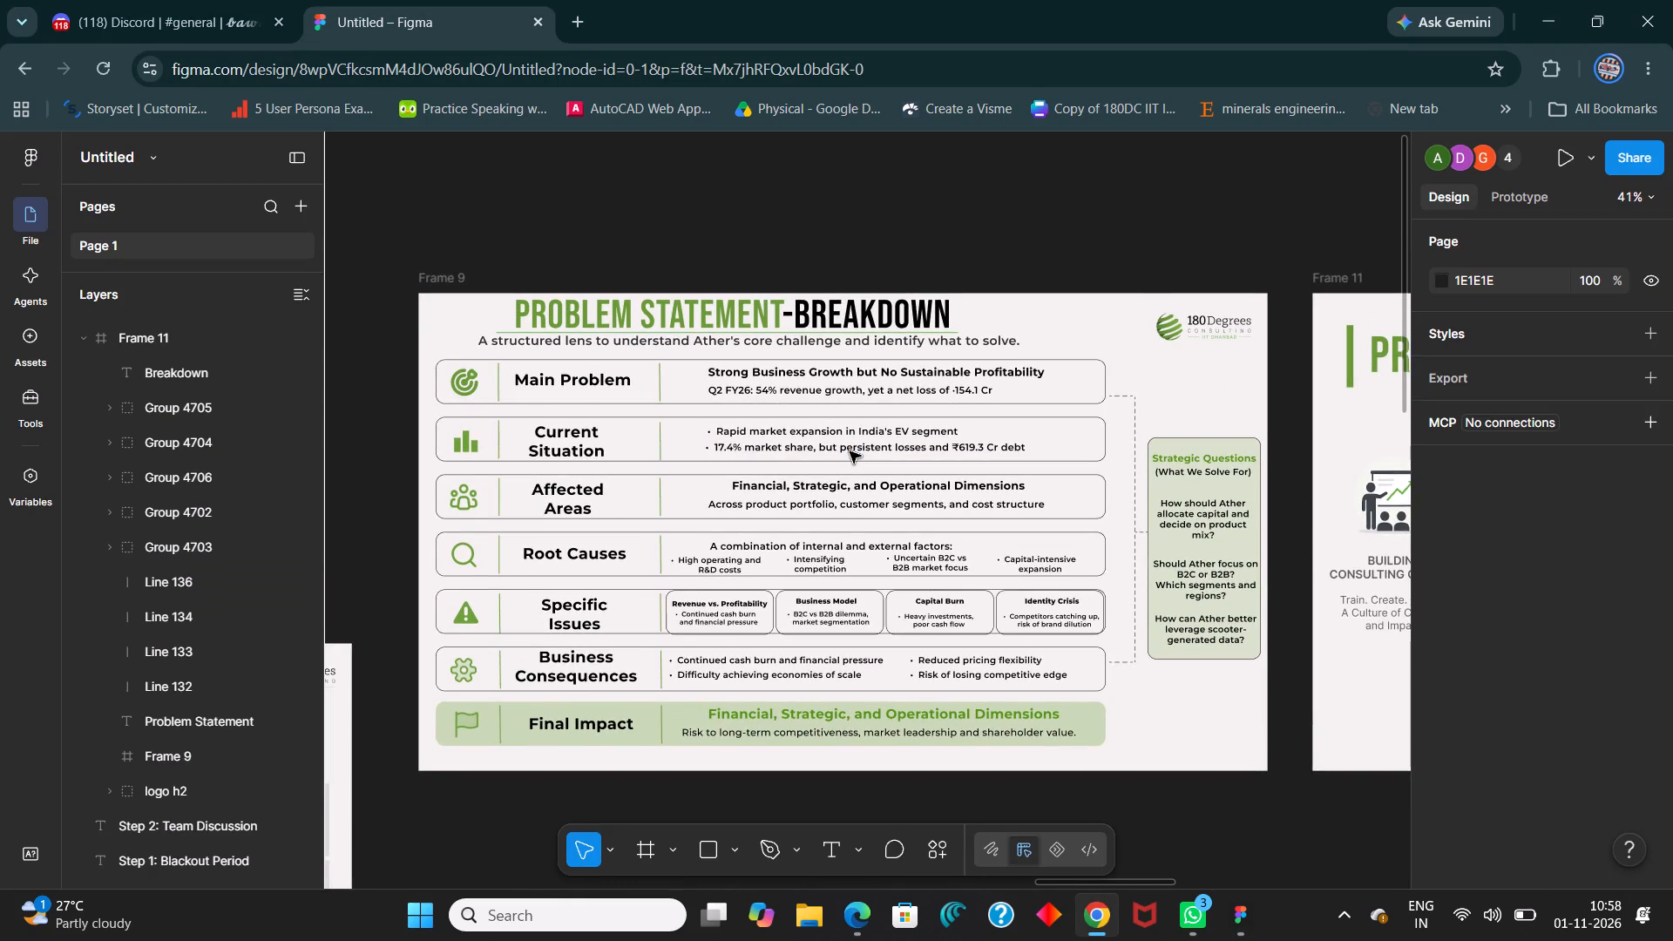
# Switch from the Untitled design back to the OutOfTheBoxCaseBlitz file in the Figma desktop app.
pyautogui.keyDown('ctrl'); pyautogui.scroll(-1, 850, 451); pyautogui.keyUp('ctrl')
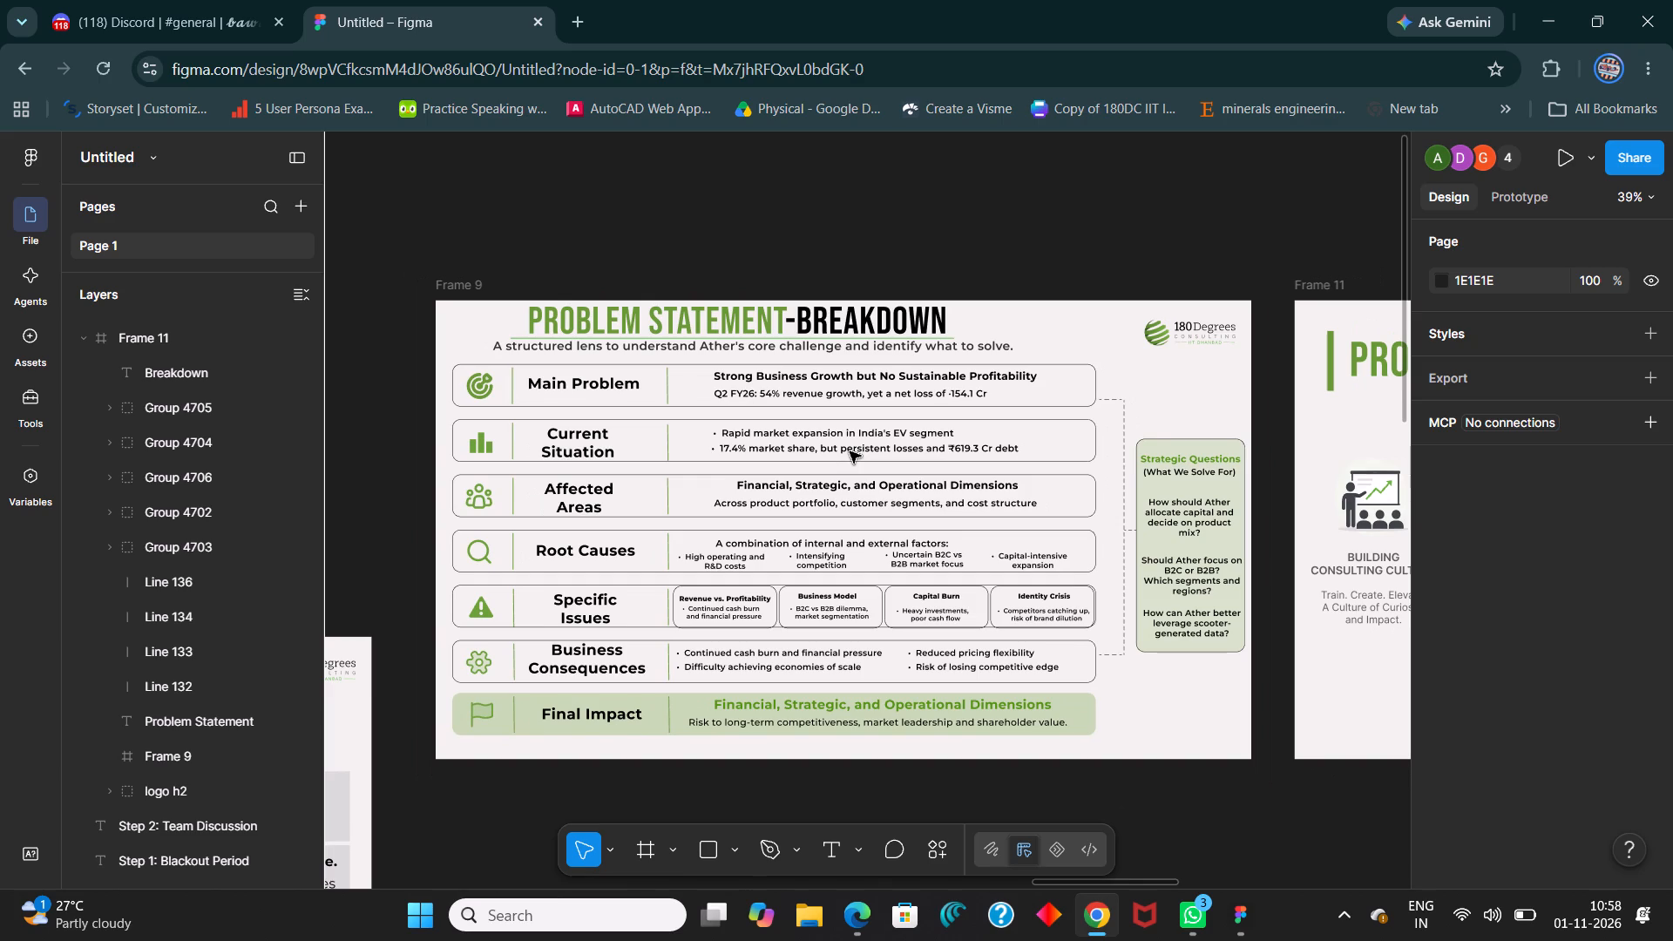
pyautogui.hotkey('alt', 'Tab')
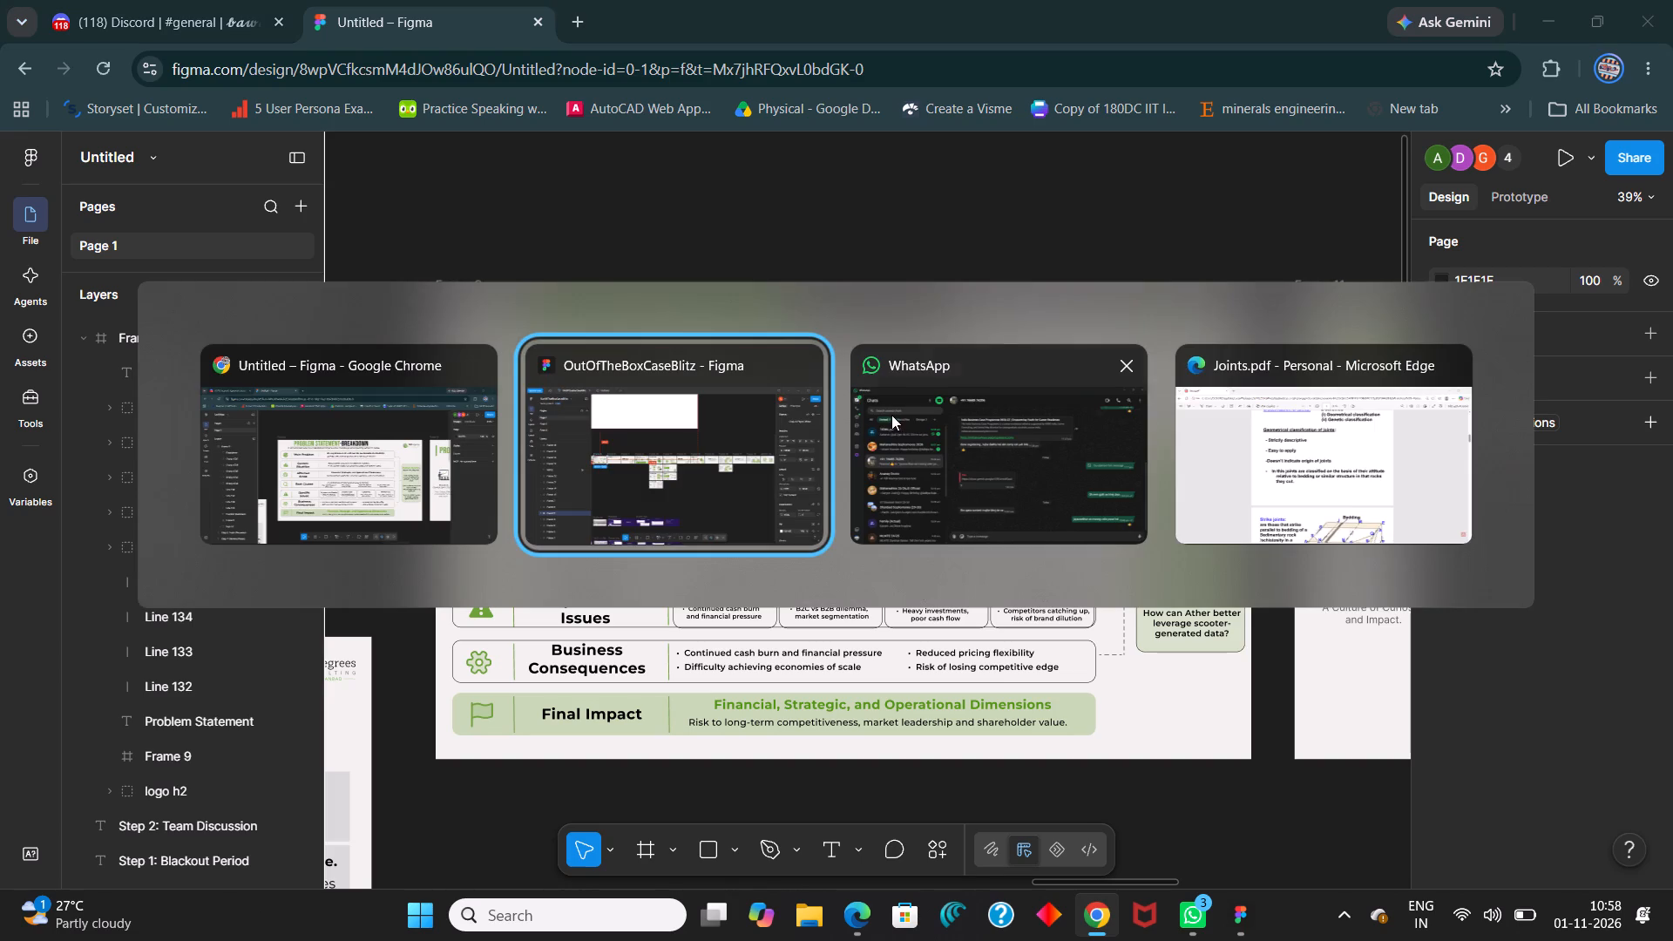
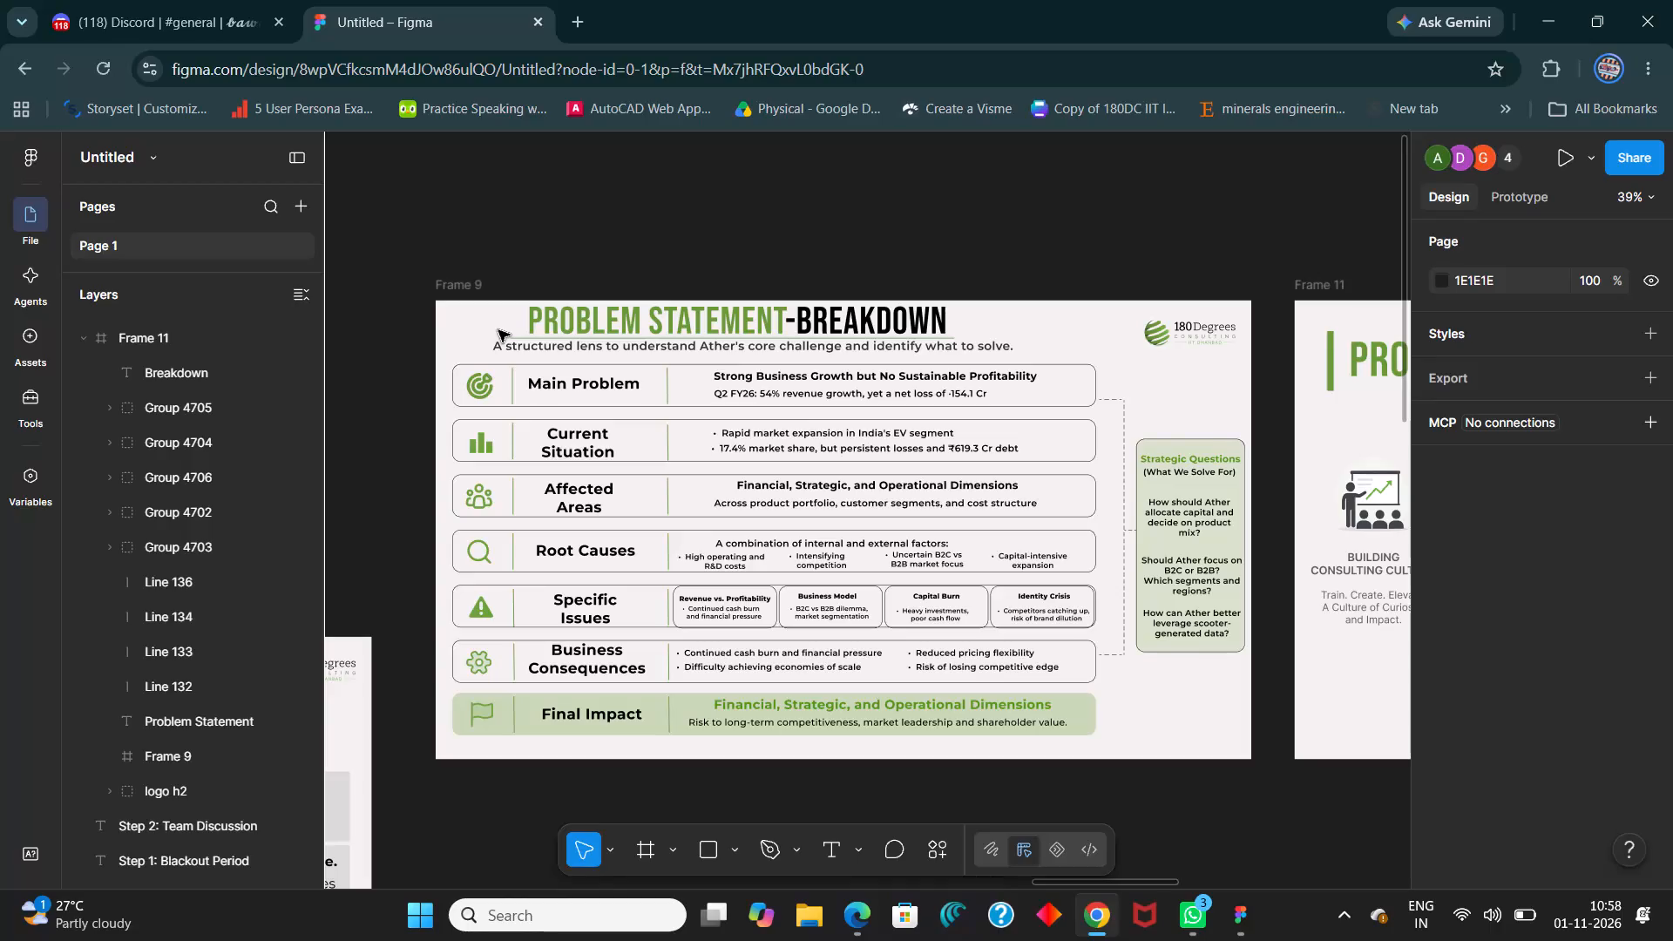
# Switch to the OutOfTheBoxCaseBlitz file in the Figma desktop app.
pyautogui.hotkey('alt', 'Tab')
pyautogui.hotkey('alt', 'Tab')
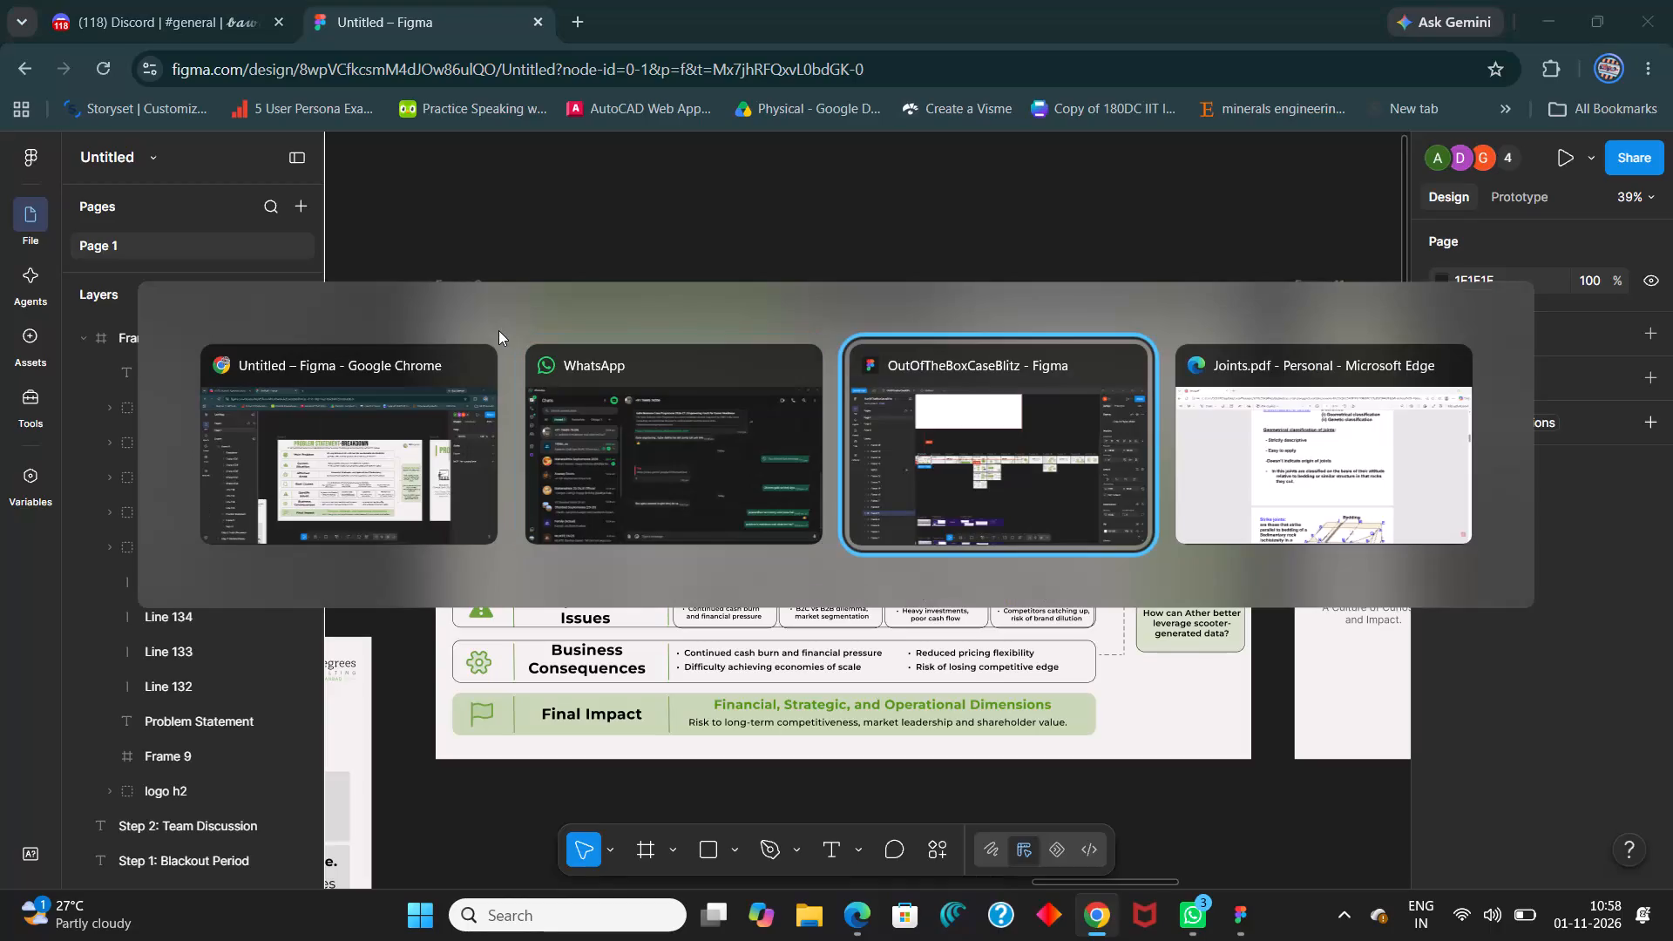
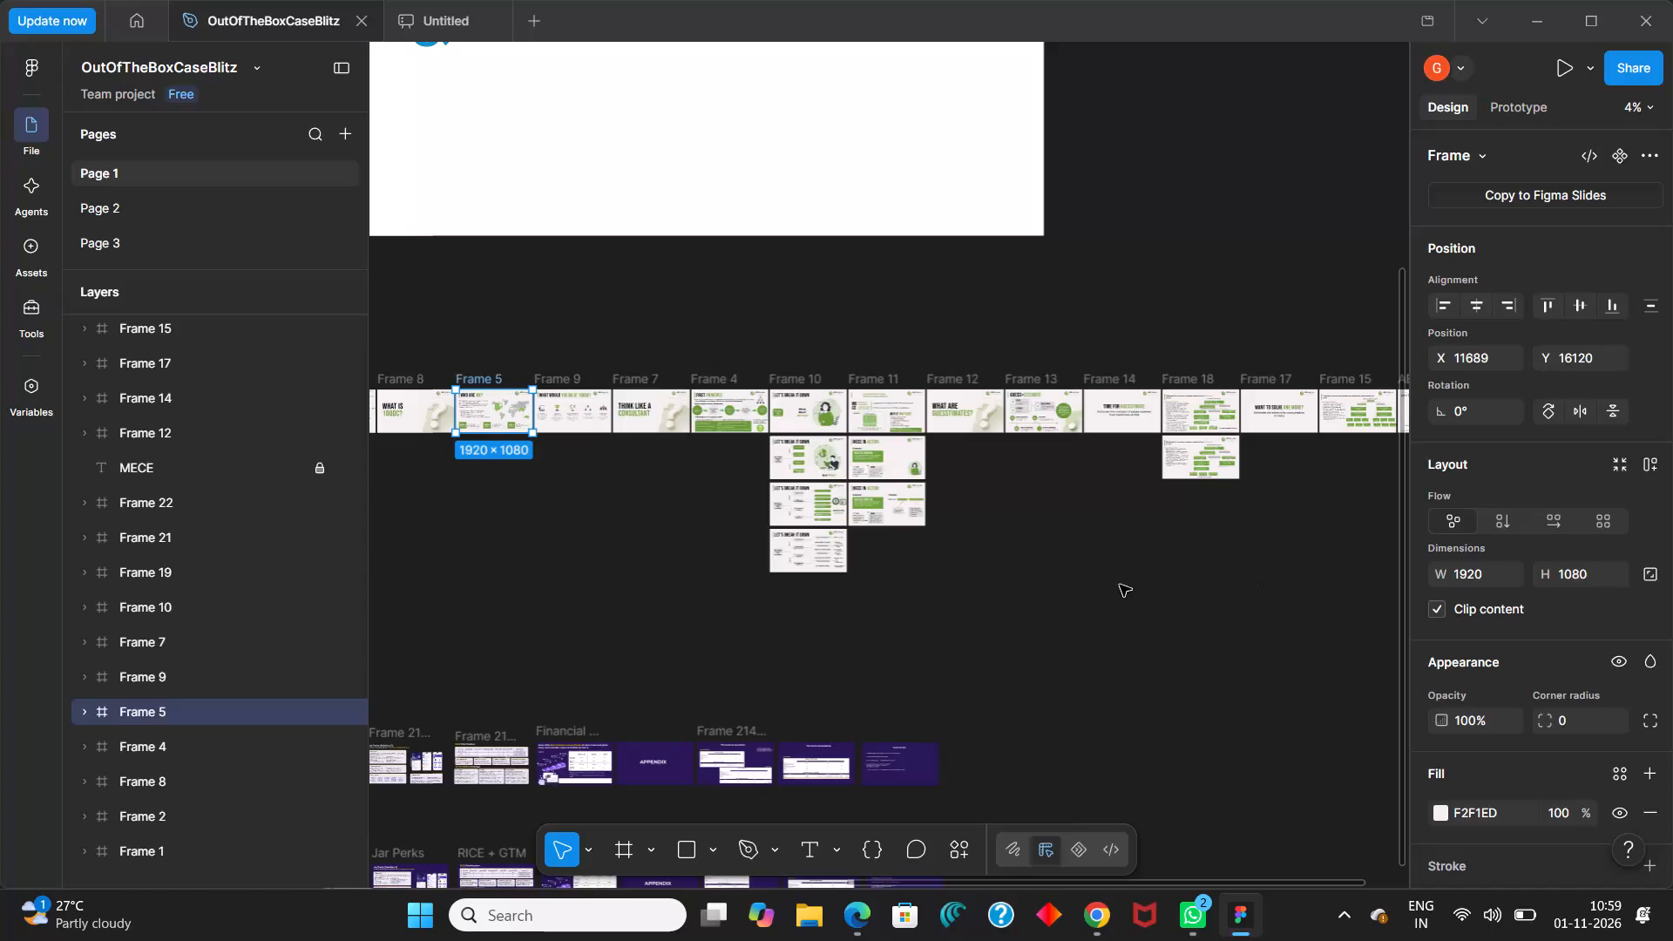
# Look over the full set of slide frames on Page 1 for a reference slide.
pyautogui.keyDown('ctrl'); pyautogui.scroll(-6, 957, 552); pyautogui.keyUp('ctrl')
pyautogui.keyDown('ctrl'); pyautogui.scroll(-5, 850, 535); pyautogui.keyUp('ctrl')
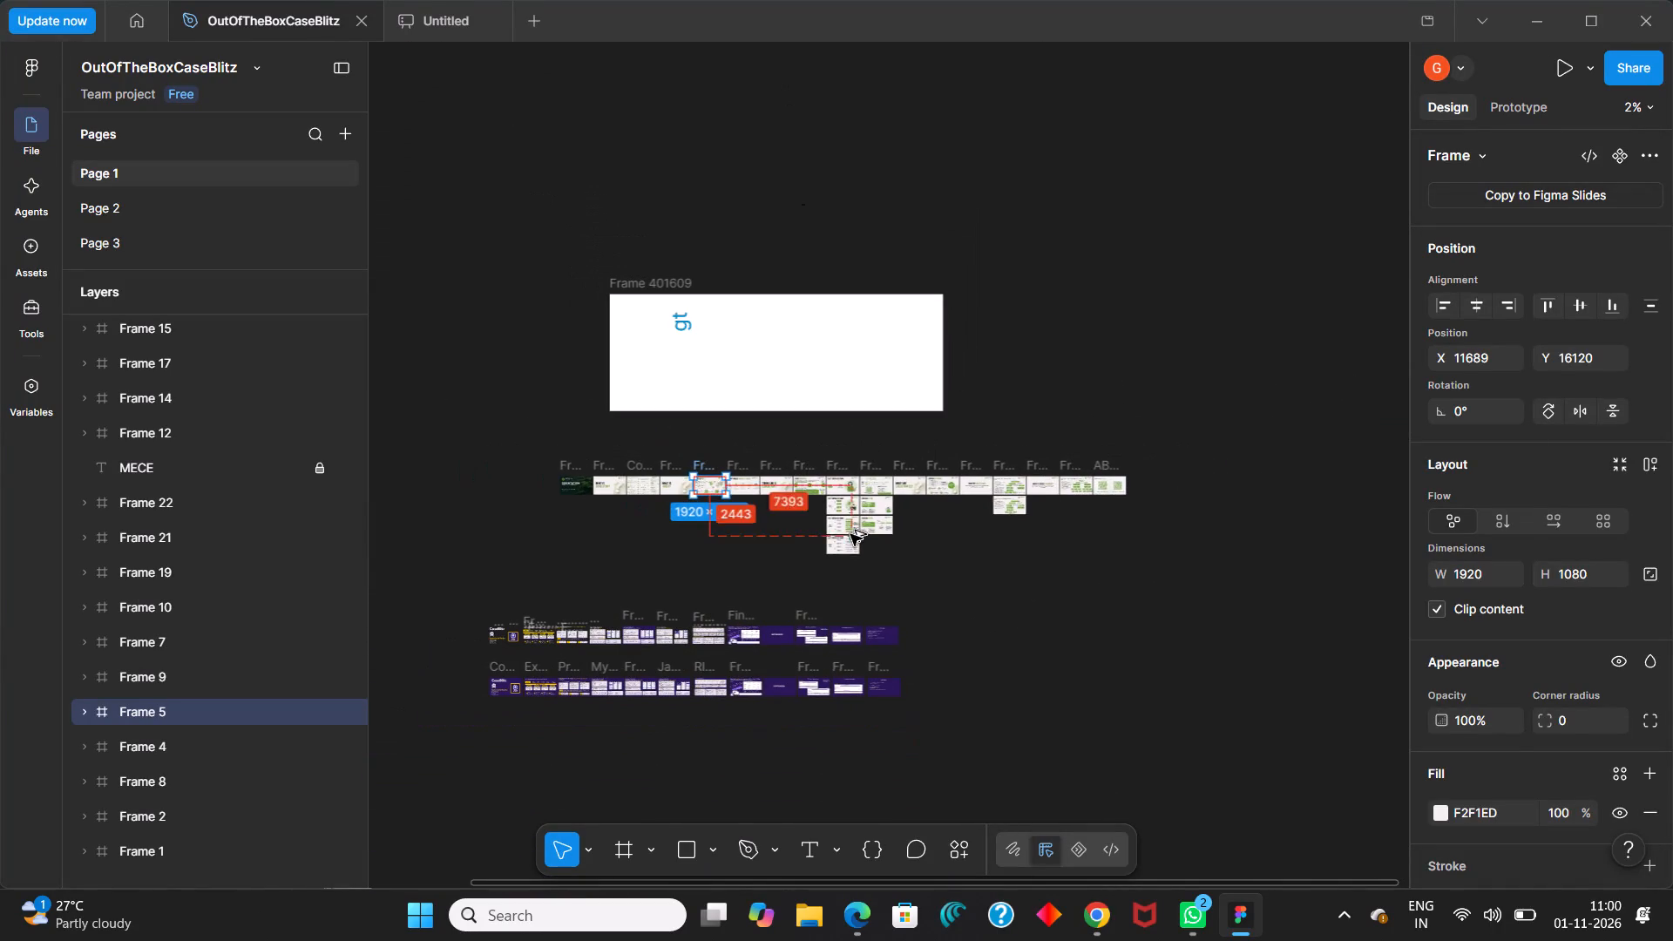
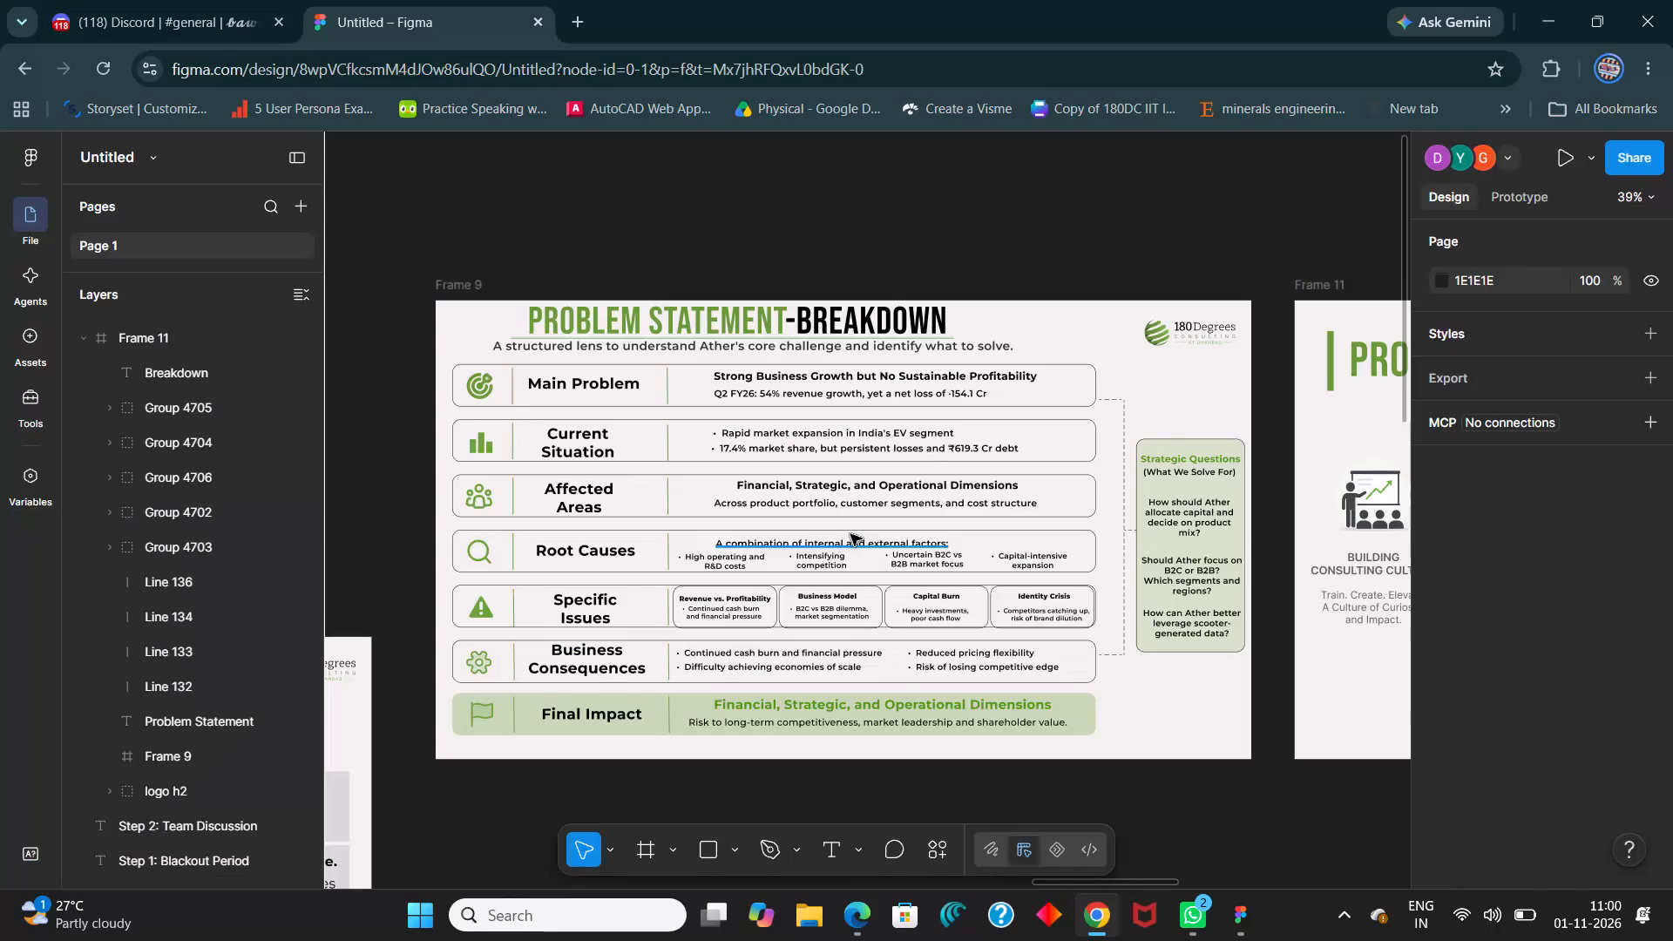
# Look over the whole set of frames in the Untitled deck and follow the other collaborator's view to see their current work.
pyautogui.scroll(-6, 1093, 362)
pyautogui.scroll(-2, 988, 382)
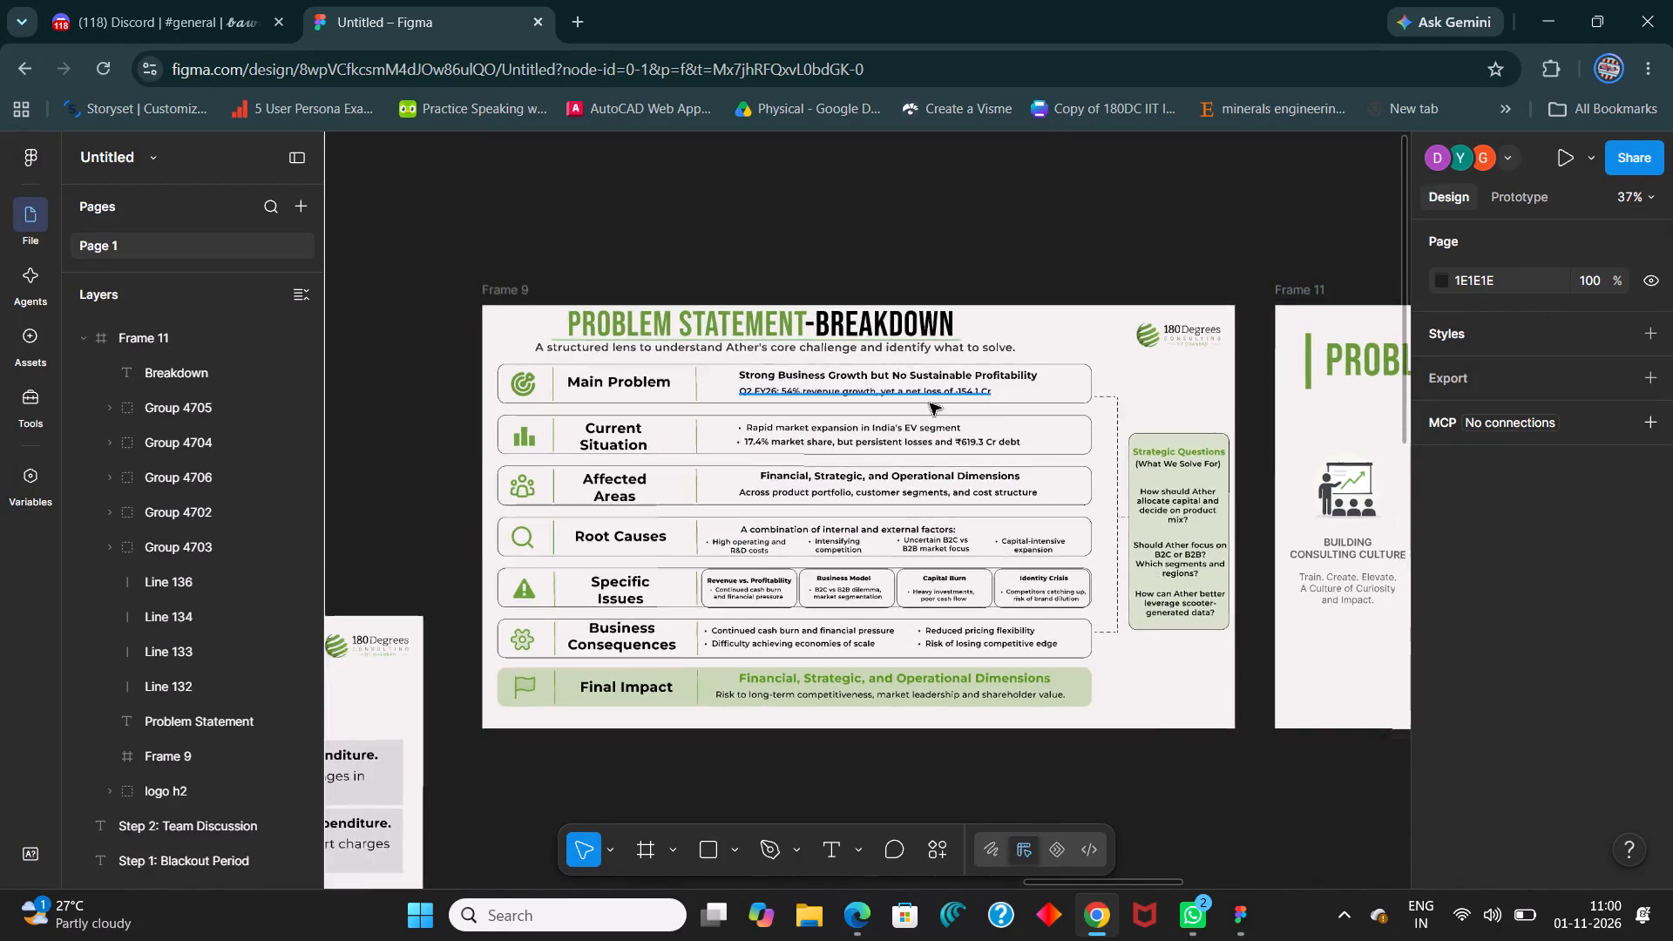
pyautogui.scroll(-8, 930, 403)
pyautogui.scroll(-7, 926, 560)
pyautogui.scroll(-7, 1033, 637)
pyautogui.scroll(4, 782, 610)
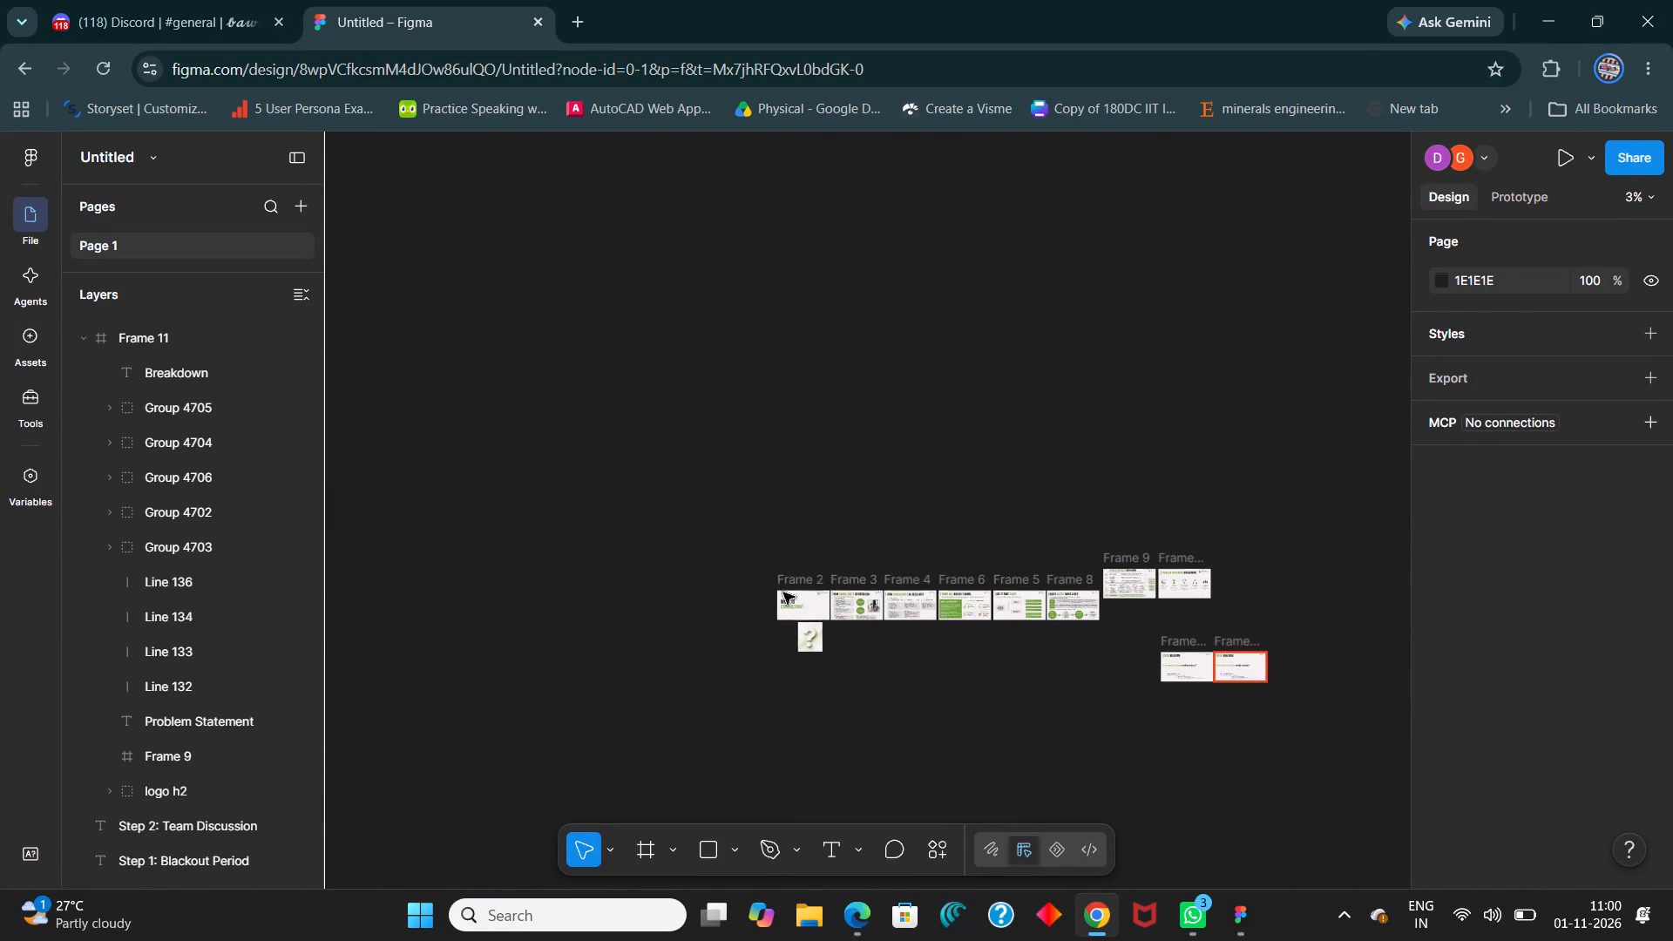
pyautogui.click(1494, 160)
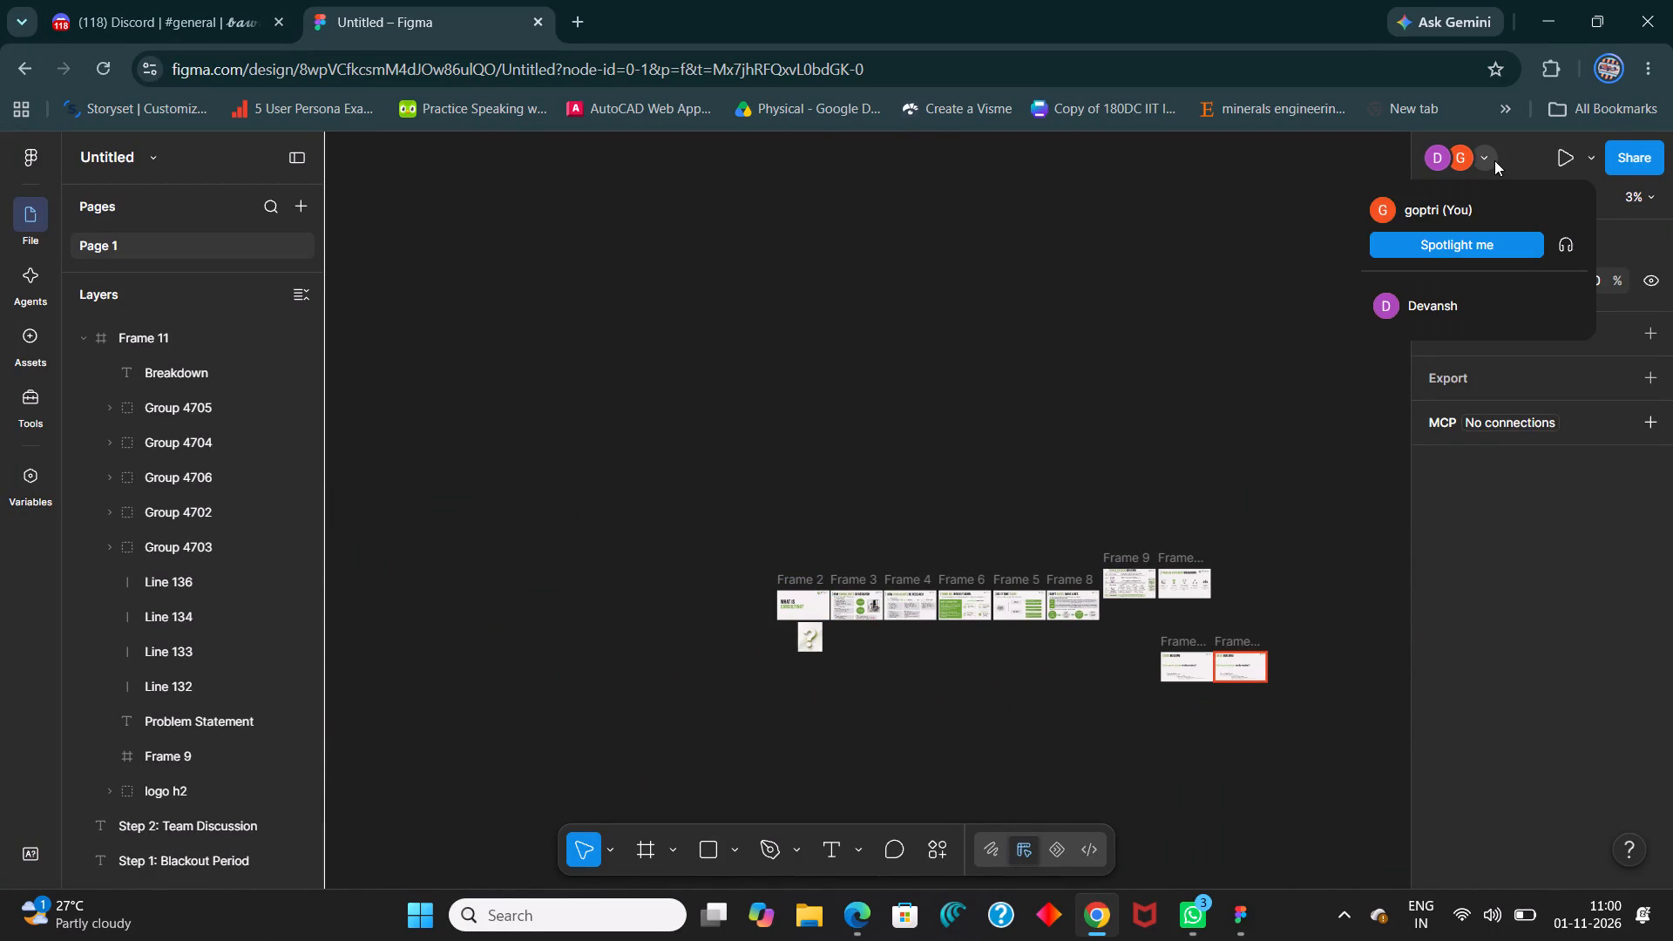
pyautogui.click(1494, 160)
pyautogui.doubleClick(1441, 157)
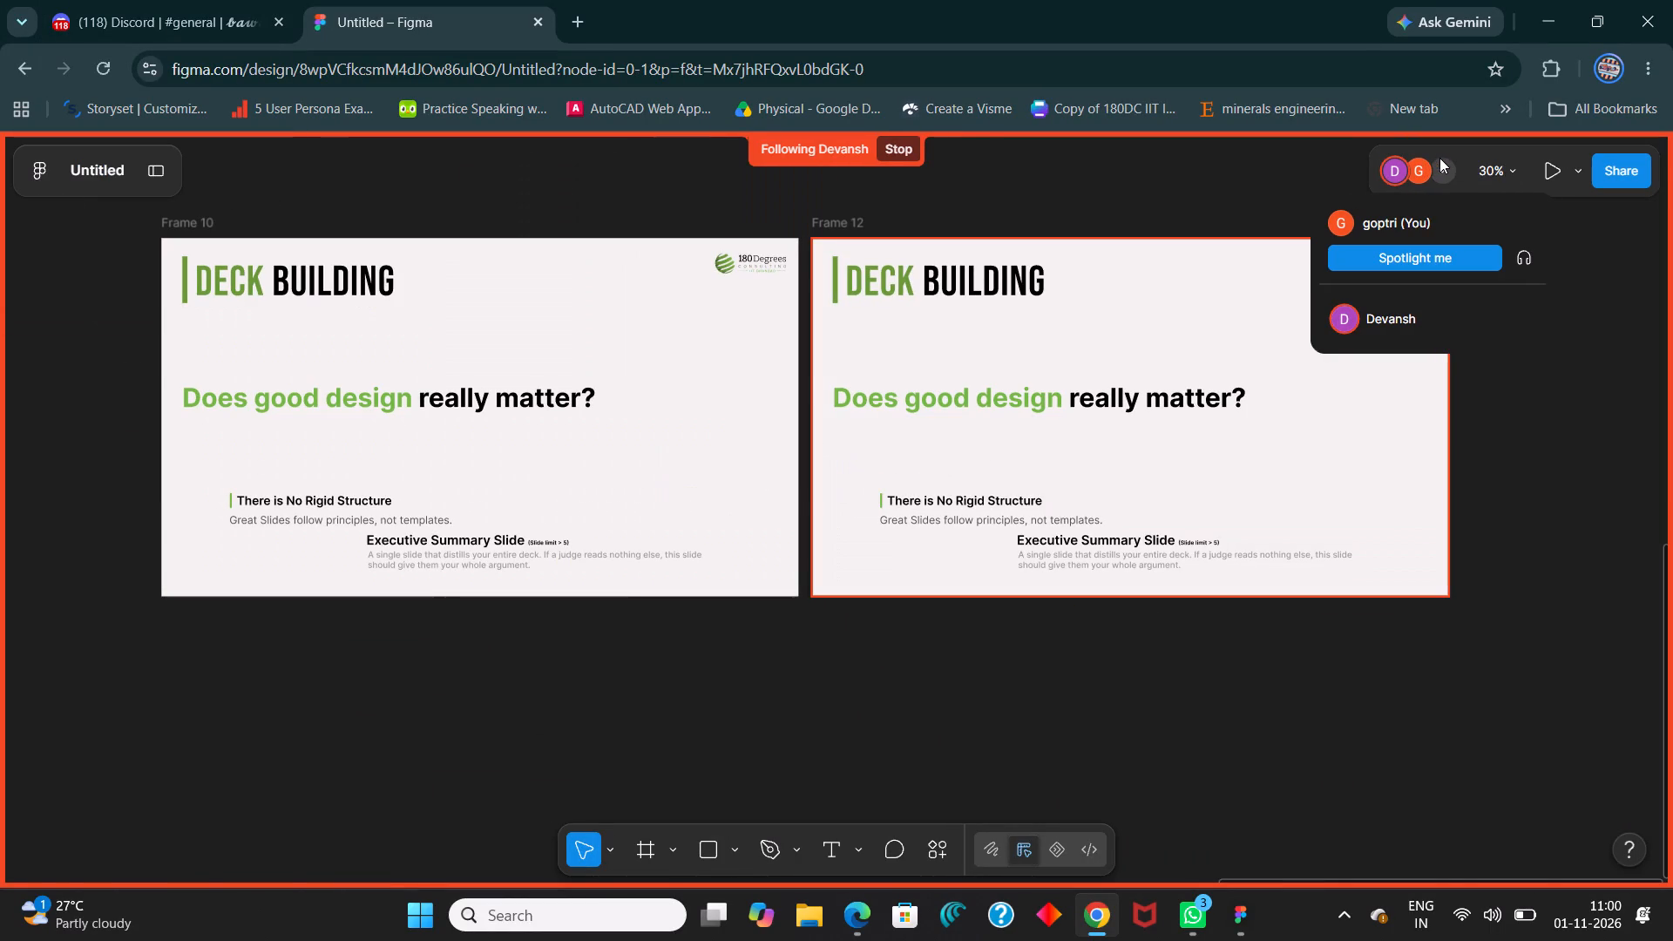
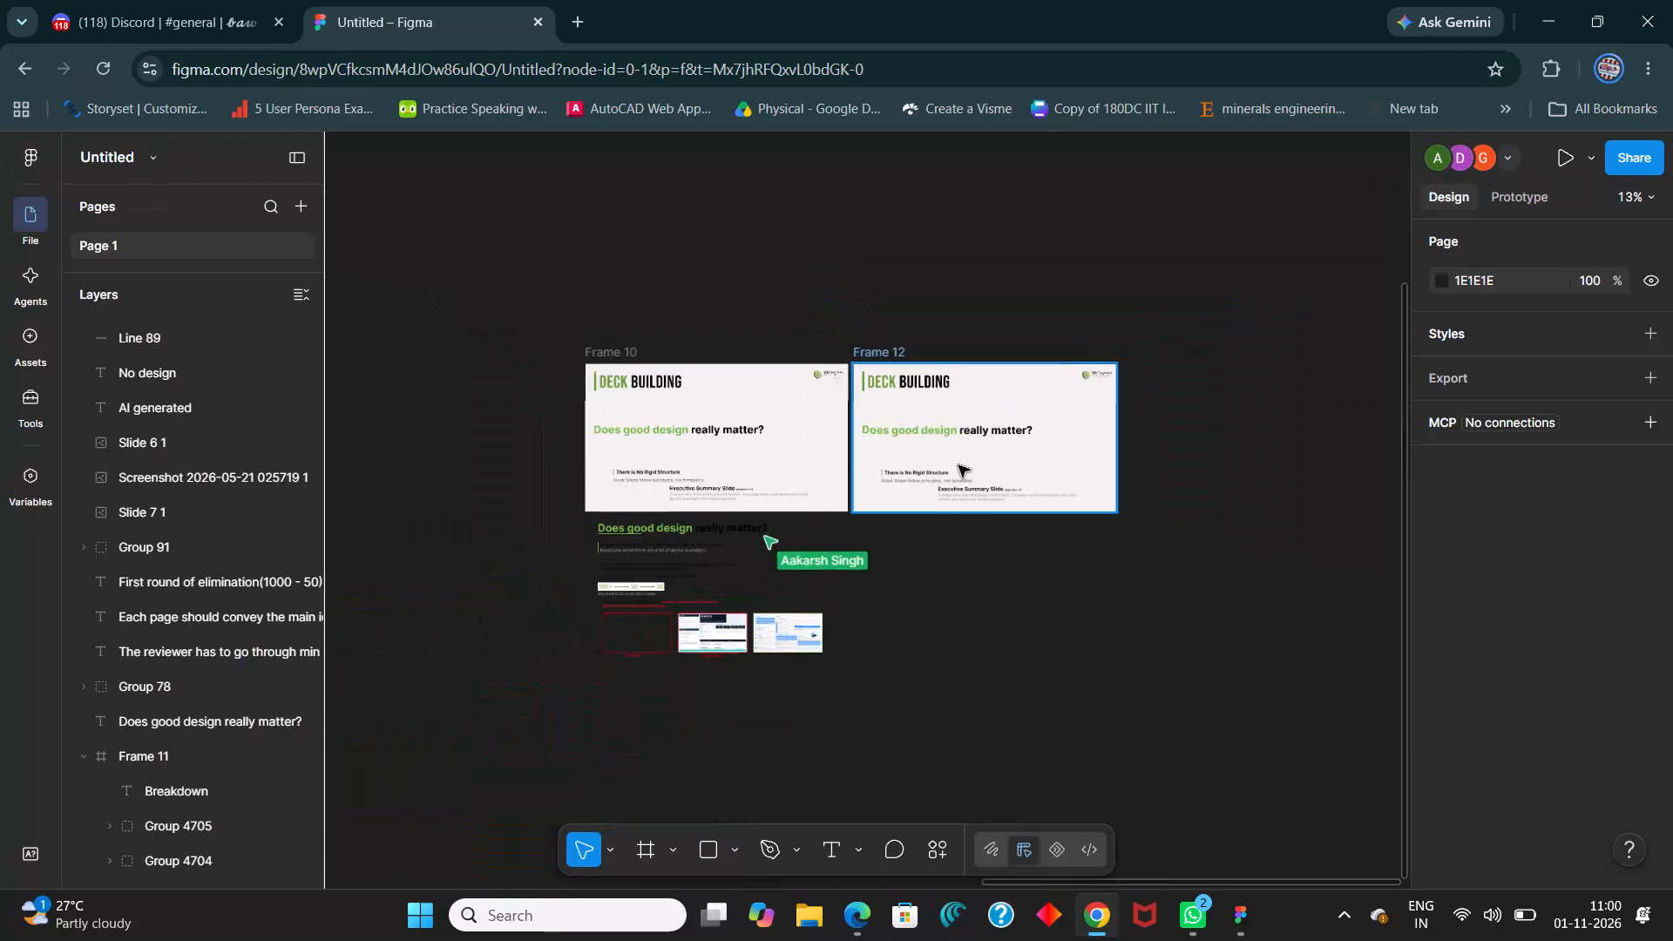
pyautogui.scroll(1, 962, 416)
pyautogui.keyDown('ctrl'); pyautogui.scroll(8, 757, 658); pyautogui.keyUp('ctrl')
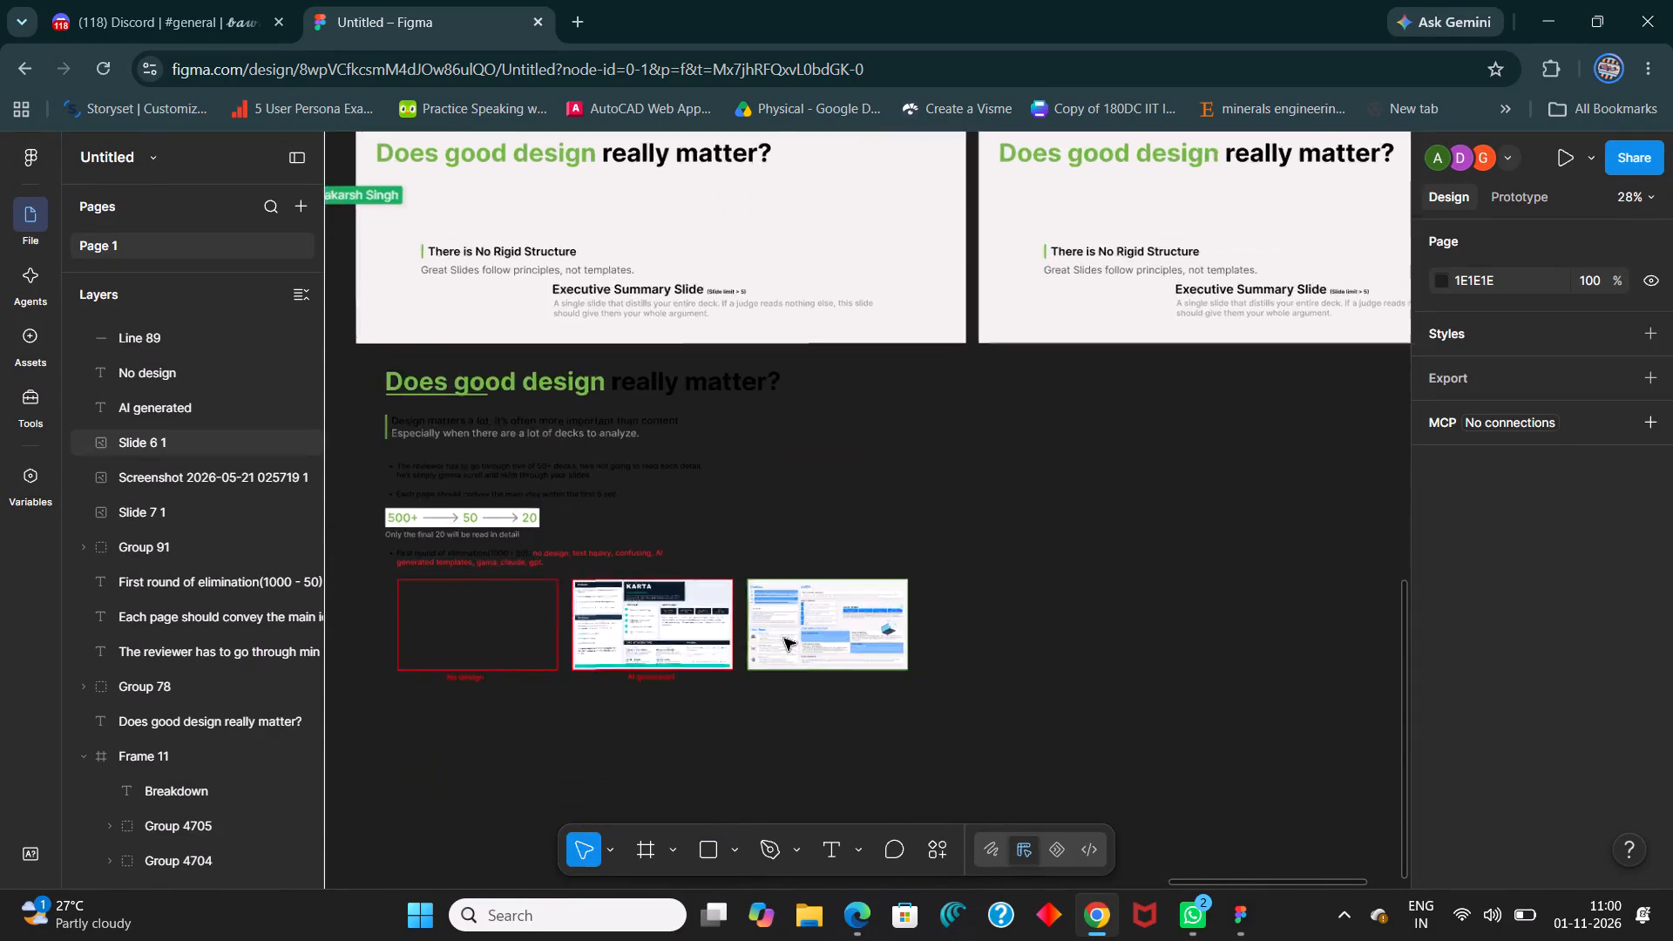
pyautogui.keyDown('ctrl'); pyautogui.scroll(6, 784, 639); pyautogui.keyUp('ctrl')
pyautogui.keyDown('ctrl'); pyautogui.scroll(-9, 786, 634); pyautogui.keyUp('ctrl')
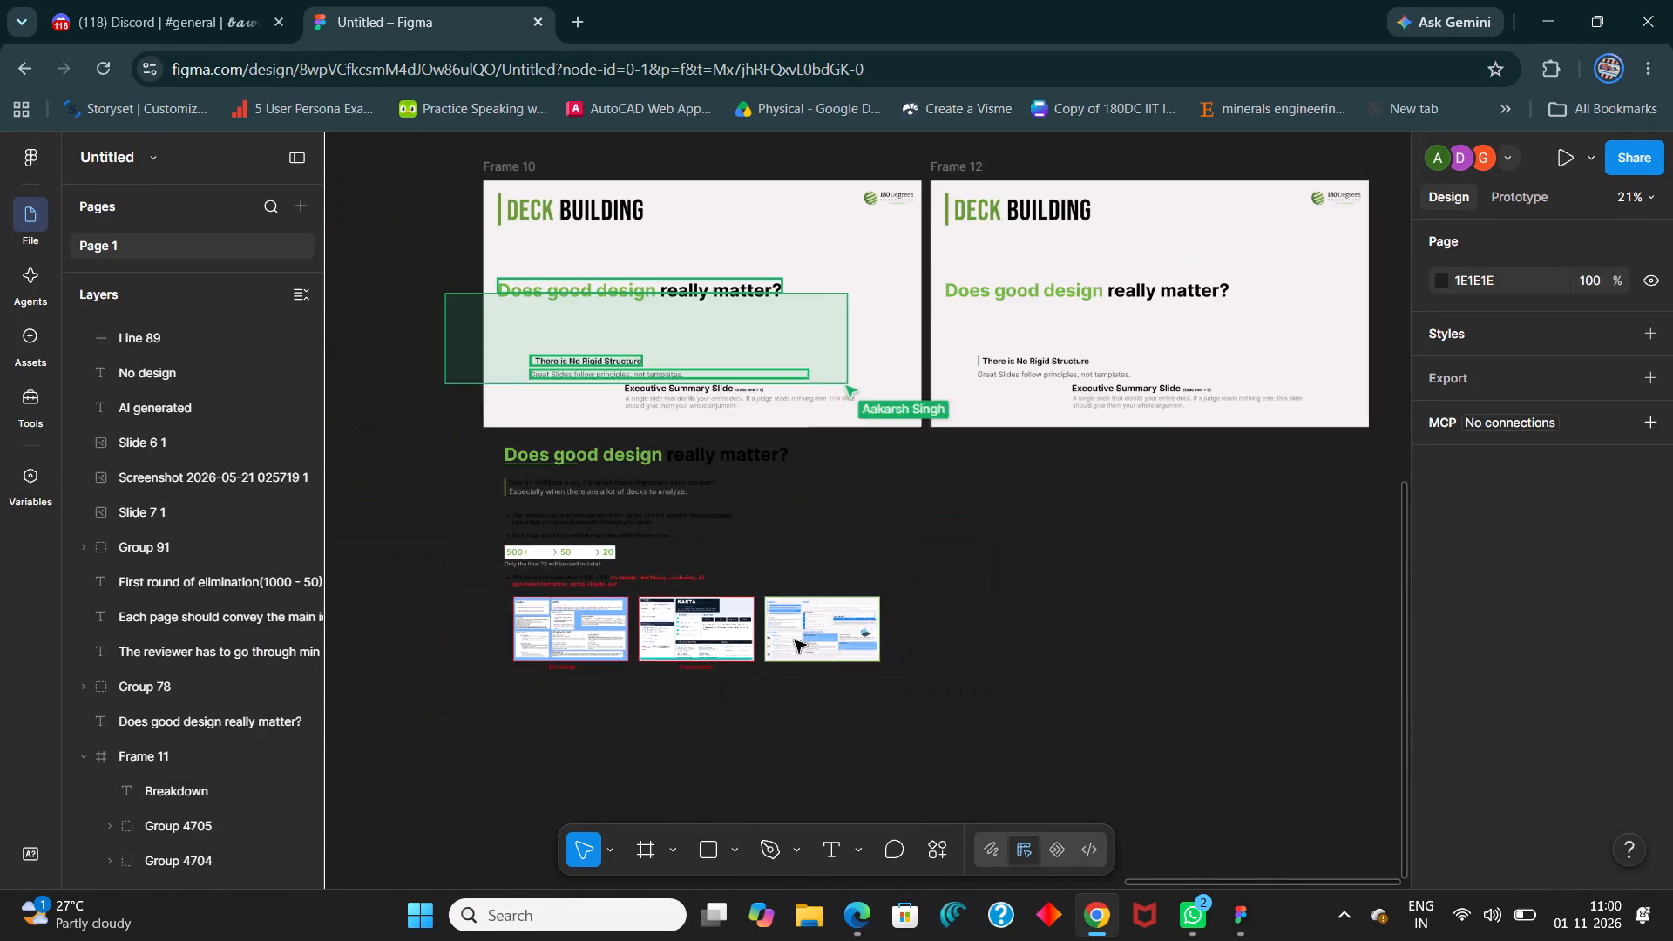
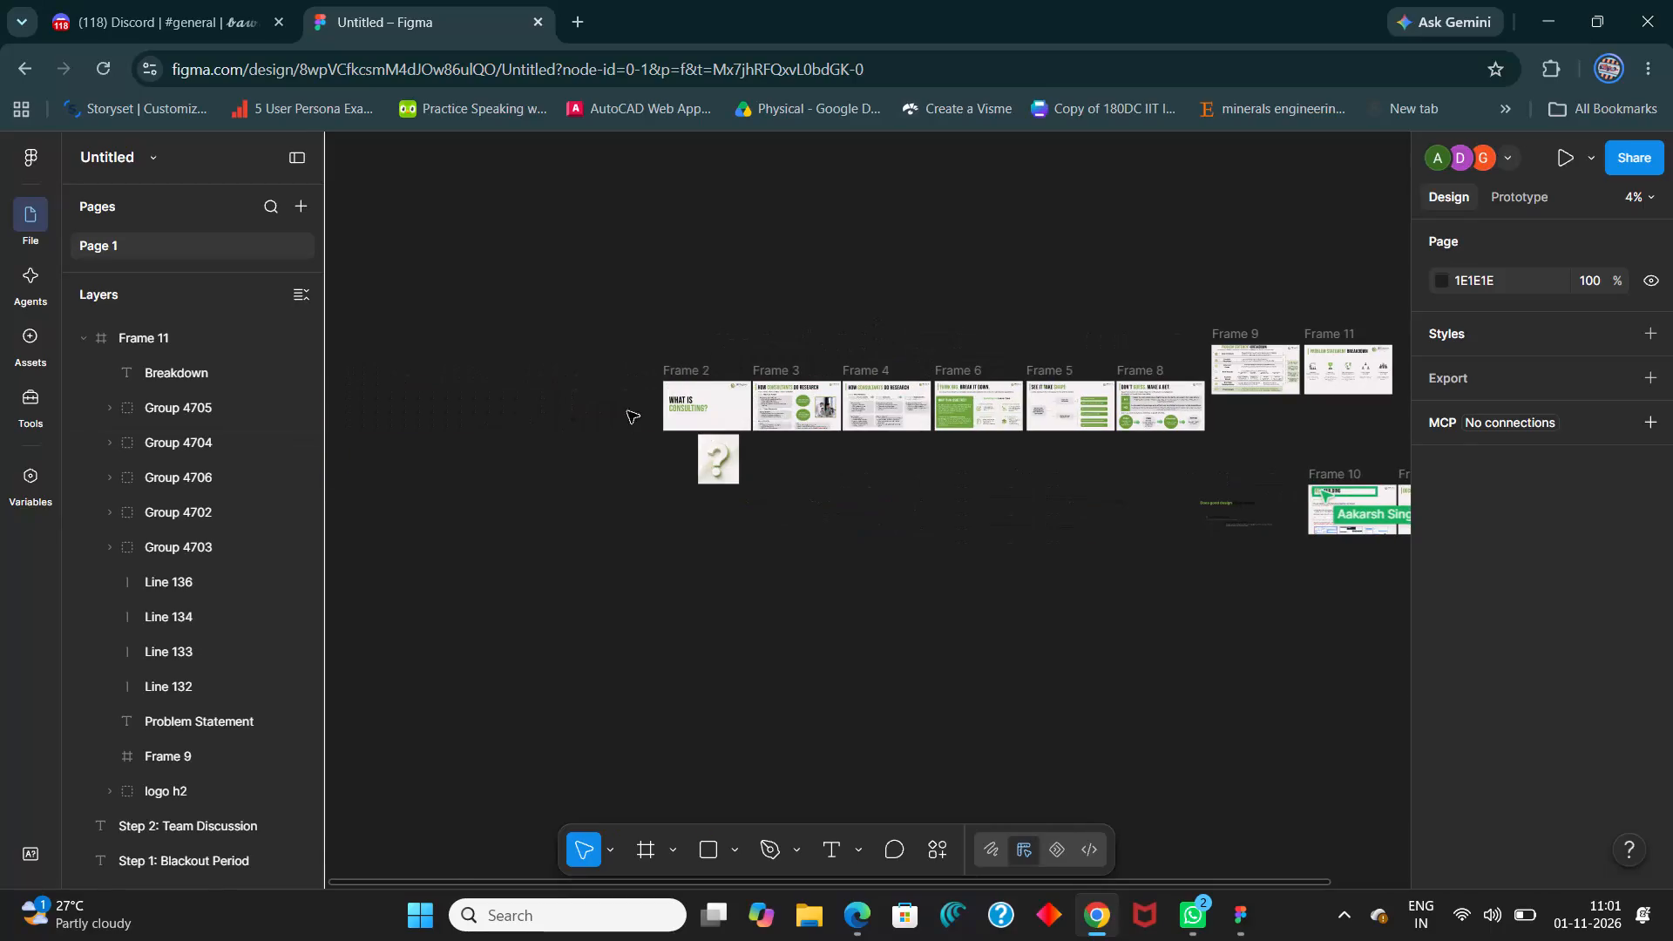
# Look over the existing 180DC slides, and examine the layout of the Problem Statement-Breakdown slide in Frame 9 beside Frame 11.
pyautogui.keyDown('ctrl'); pyautogui.scroll(10, 884, 413); pyautogui.keyUp('ctrl')
pyautogui.keyDown('ctrl'); pyautogui.scroll(-5, 931, 393); pyautogui.keyUp('ctrl')
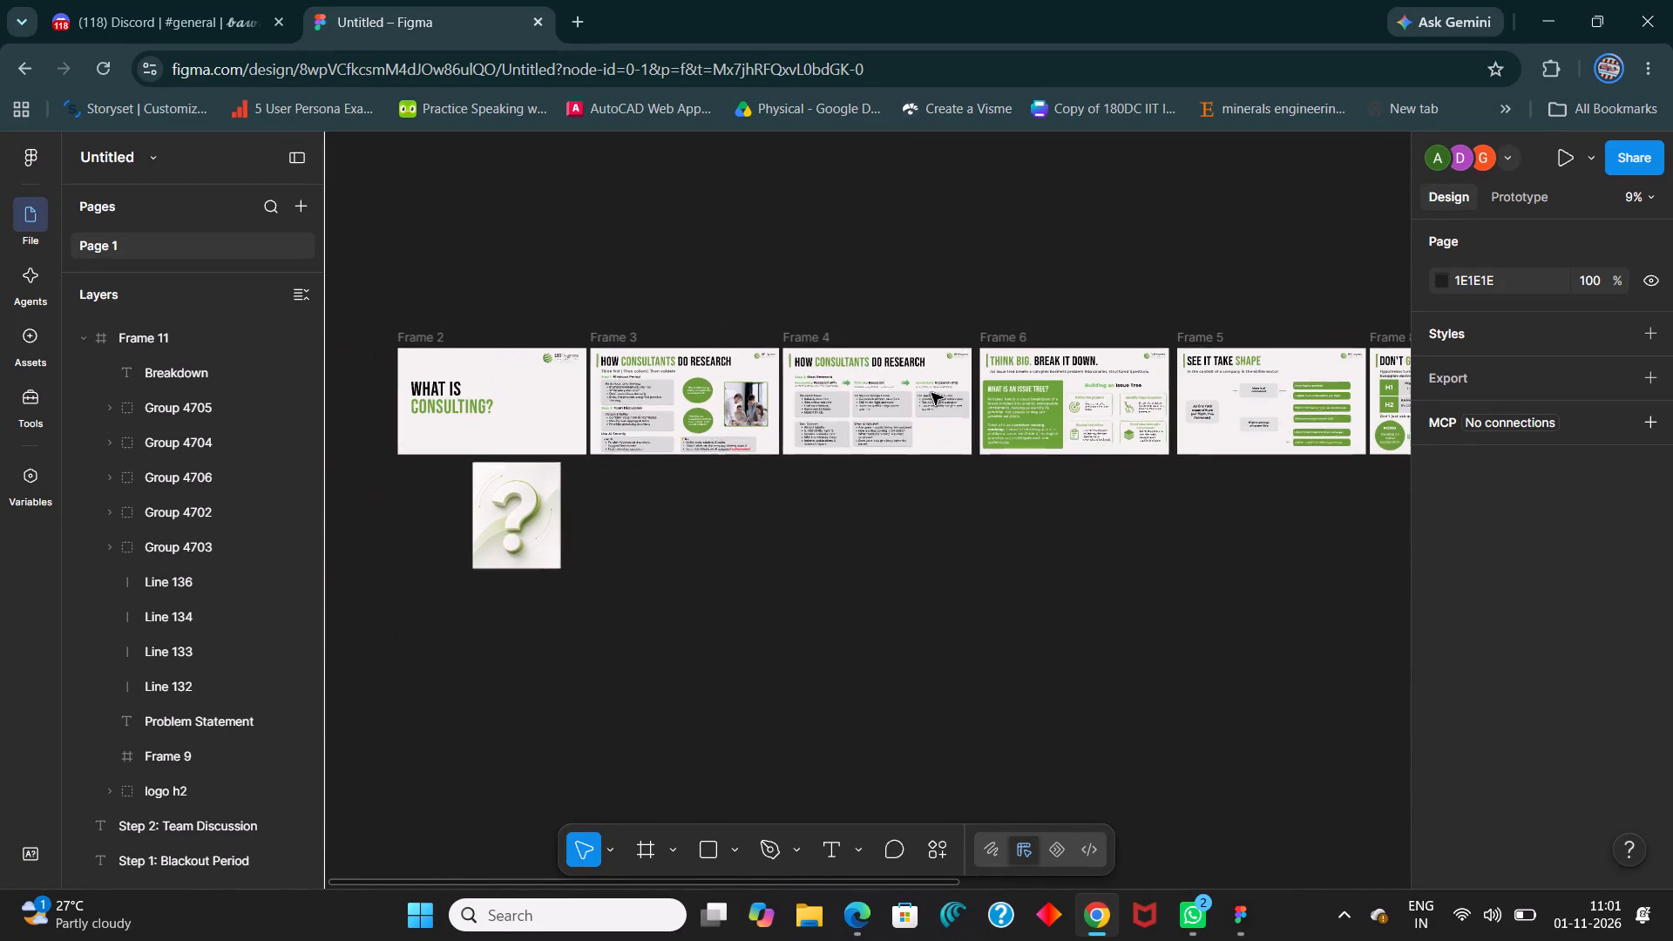
pyautogui.keyDown('ctrl'); pyautogui.scroll(-4, 931, 393); pyautogui.keyUp('ctrl')
pyautogui.keyDown('shift'); pyautogui.scroll(-7, 931, 393); pyautogui.keyUp('shift')
pyautogui.keyDown('shift'); pyautogui.scroll(1, 932, 384); pyautogui.keyUp('shift')
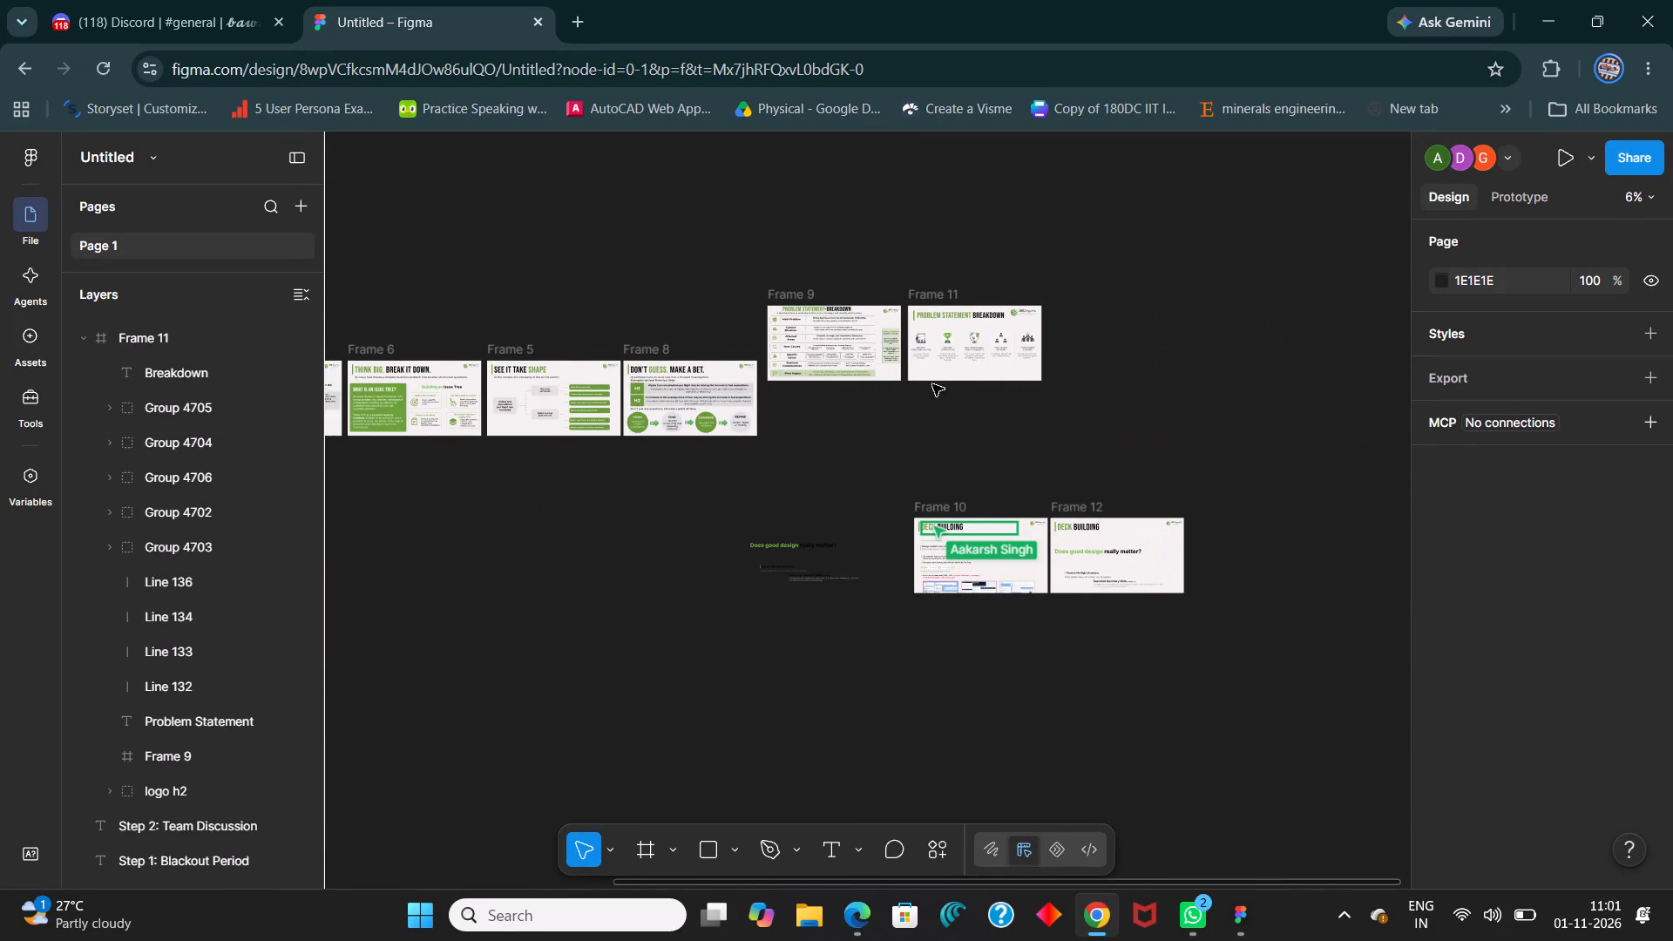
pyautogui.keyDown('shift'); pyautogui.scroll(-1, 934, 383); pyautogui.keyUp('shift')
pyautogui.keyDown('ctrl'); pyautogui.scroll(4, 978, 299); pyautogui.keyUp('ctrl')
pyautogui.keyDown('ctrl'); pyautogui.scroll(8, 720, 261); pyautogui.keyUp('ctrl')
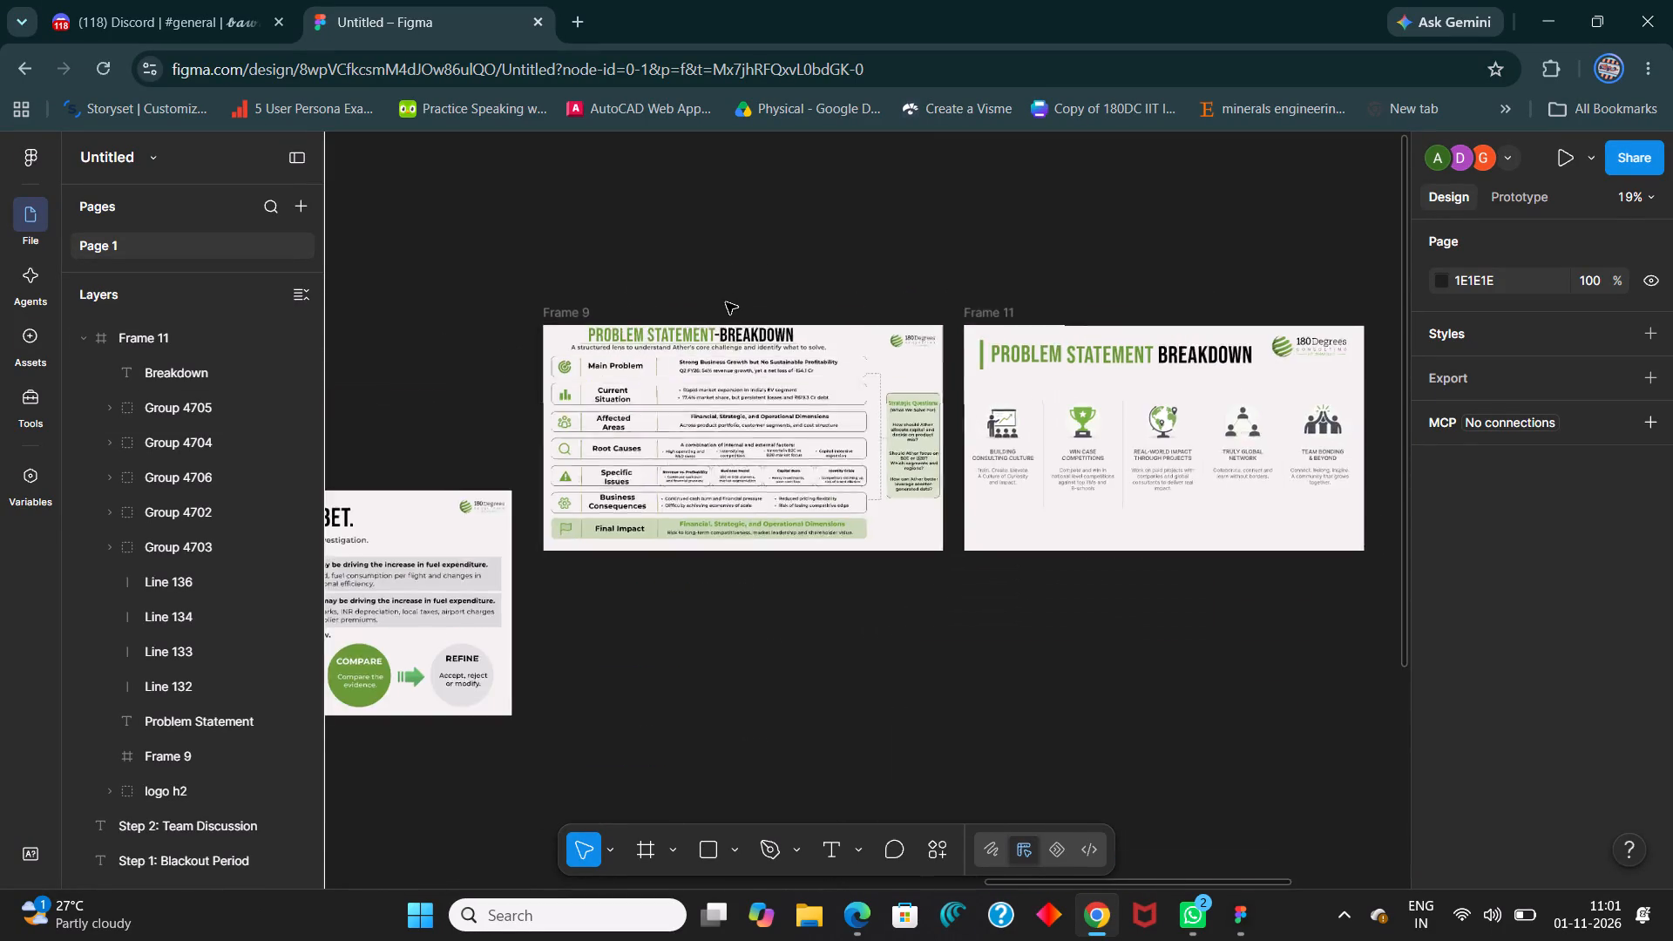
pyautogui.keyDown('ctrl'); pyautogui.scroll(5, 741, 366); pyautogui.keyUp('ctrl')
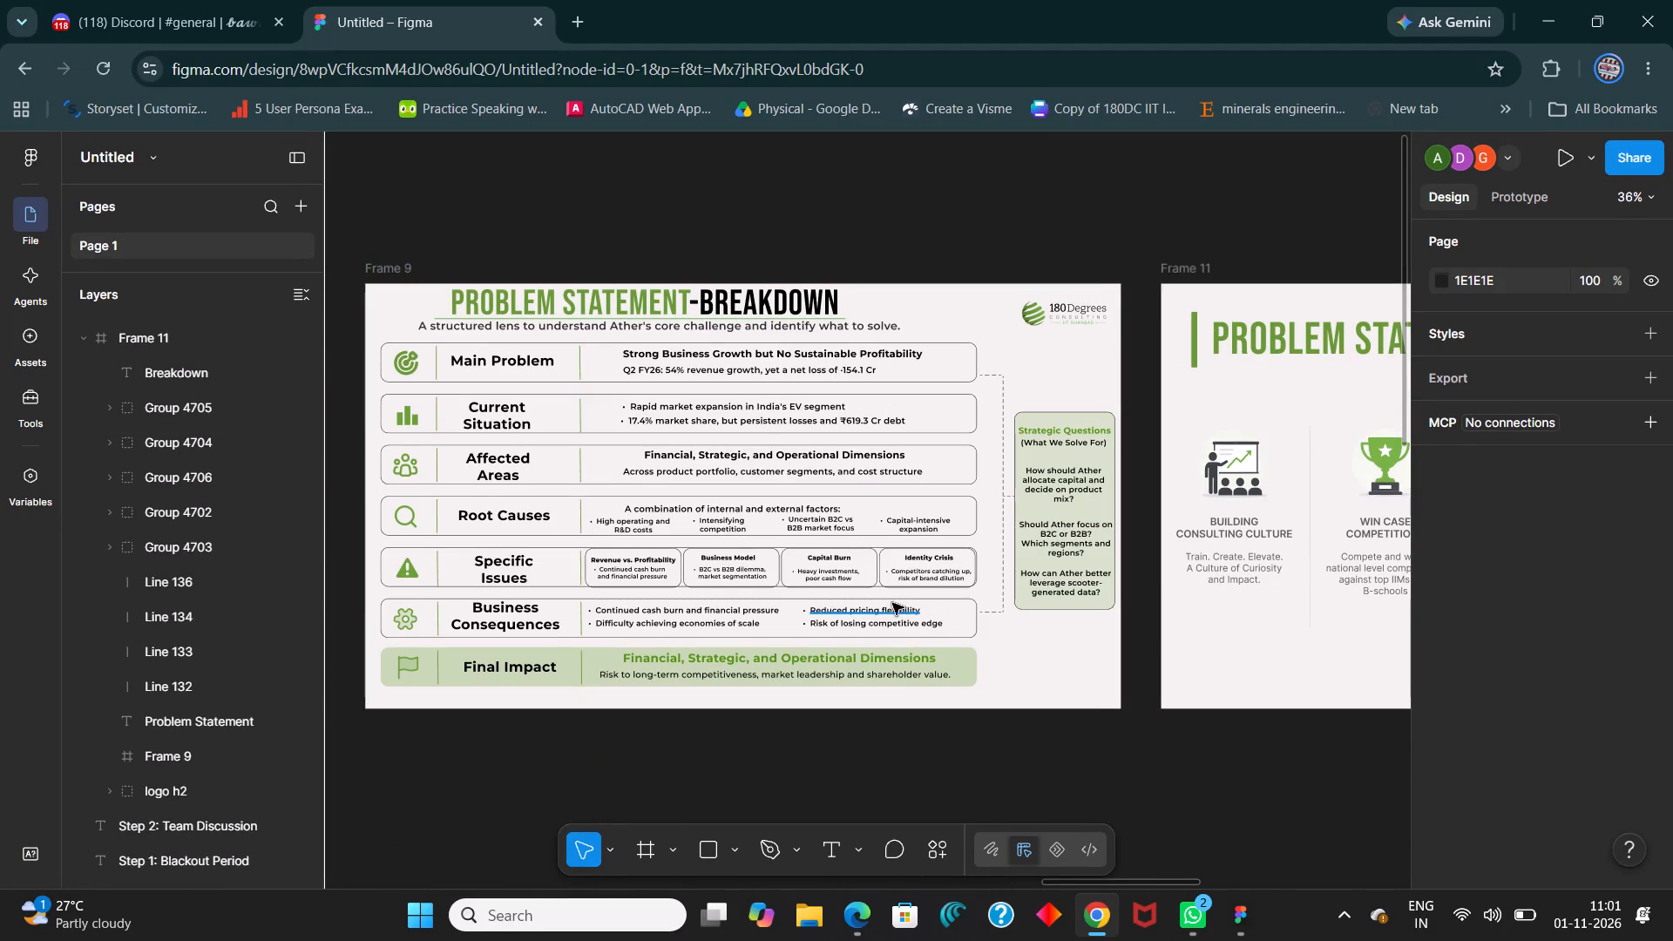
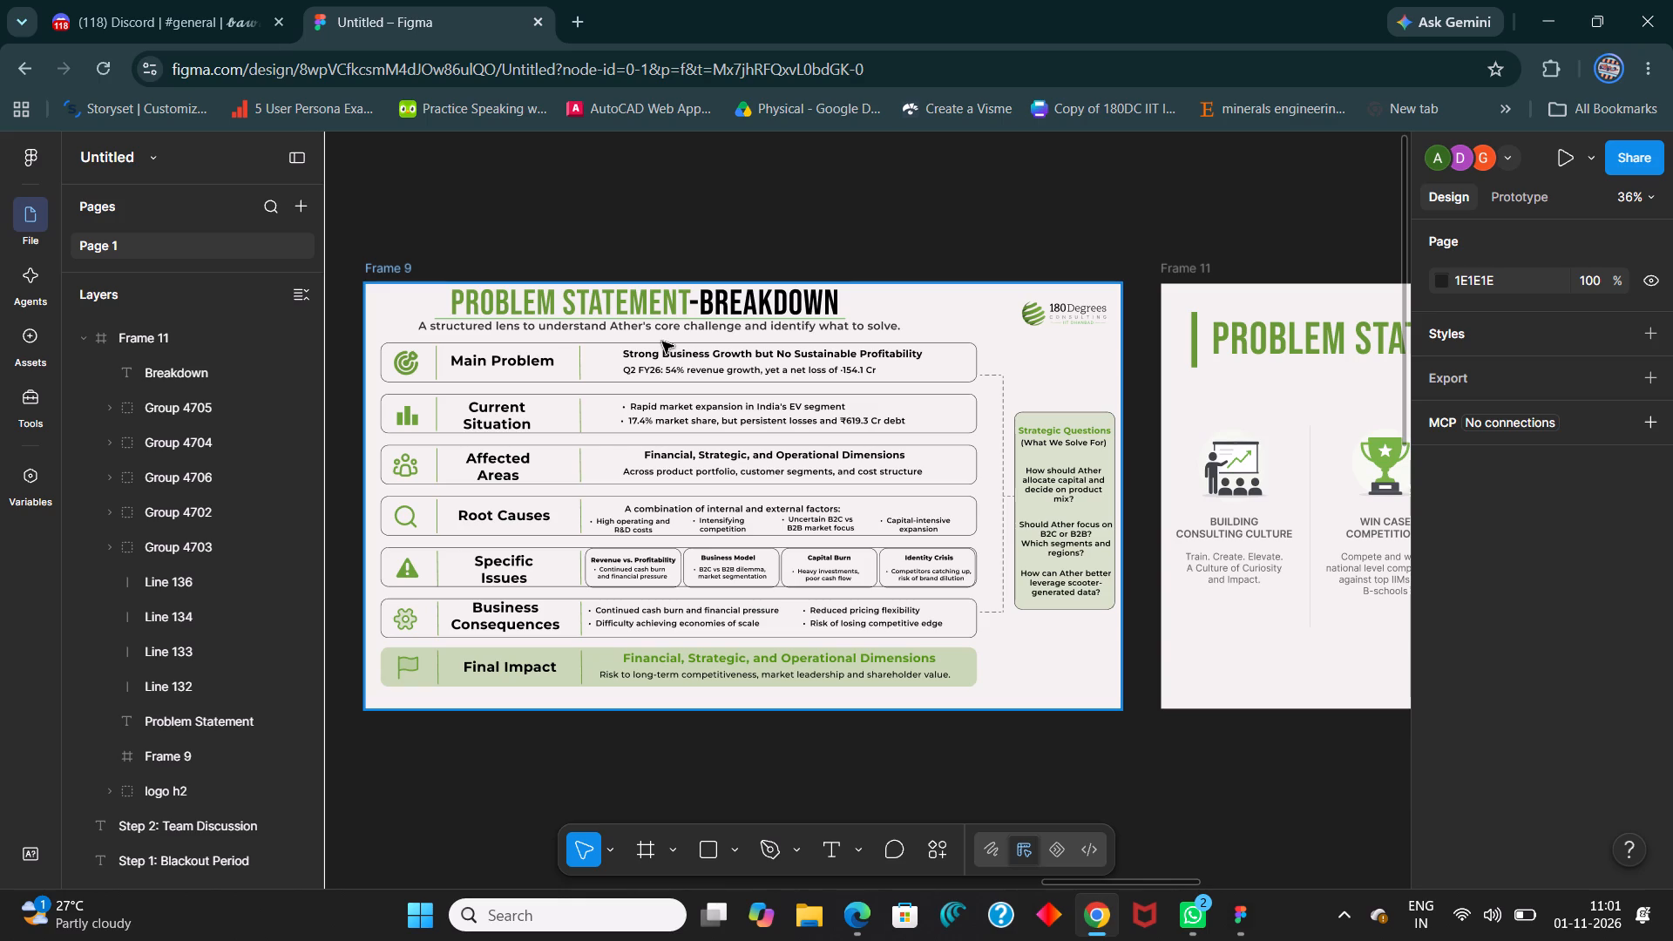
# Move the five icon-and-text groups with their divider lines out of Frame 11 onto the empty canvas beside it.
pyautogui.keyDown('ctrl'); pyautogui.scroll(-7, 662, 342); pyautogui.keyUp('ctrl')
pyautogui.keyDown('ctrl'); pyautogui.scroll(9, 962, 437); pyautogui.keyUp('ctrl')
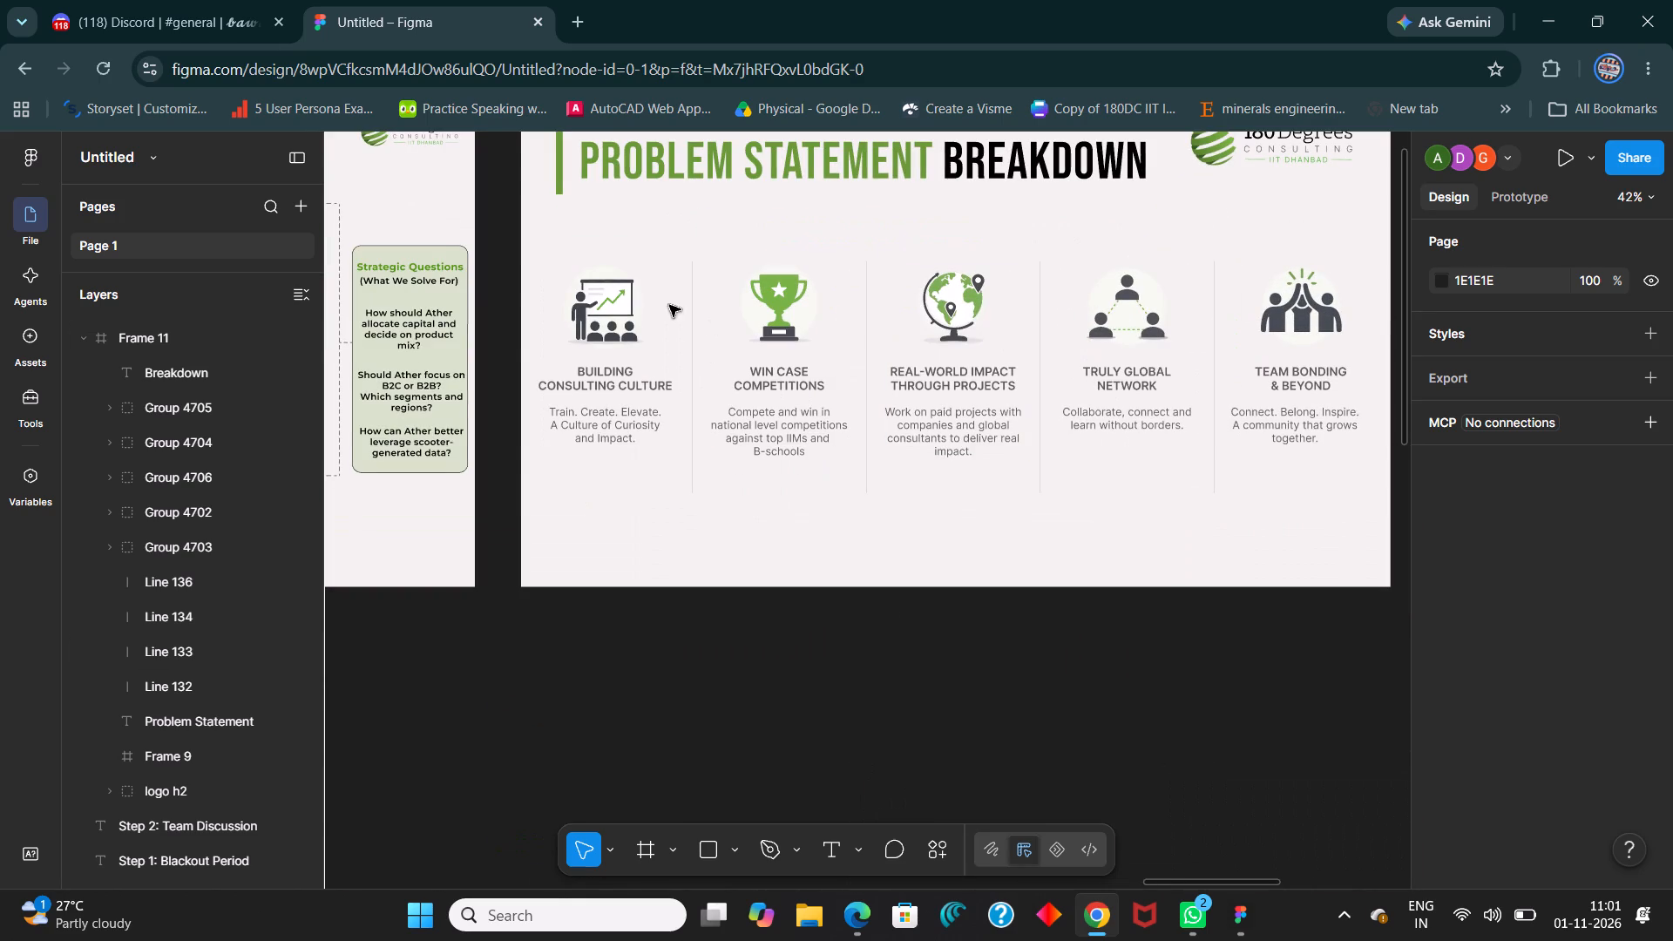
pyautogui.moveTo(558, 256); pyautogui.dragTo(658, 299)
pyautogui.click(603, 501)
pyautogui.moveTo(599, 490); pyautogui.dragTo(1310, 304)
pyautogui.moveTo(858, 355); pyautogui.dragTo(1324, 367)
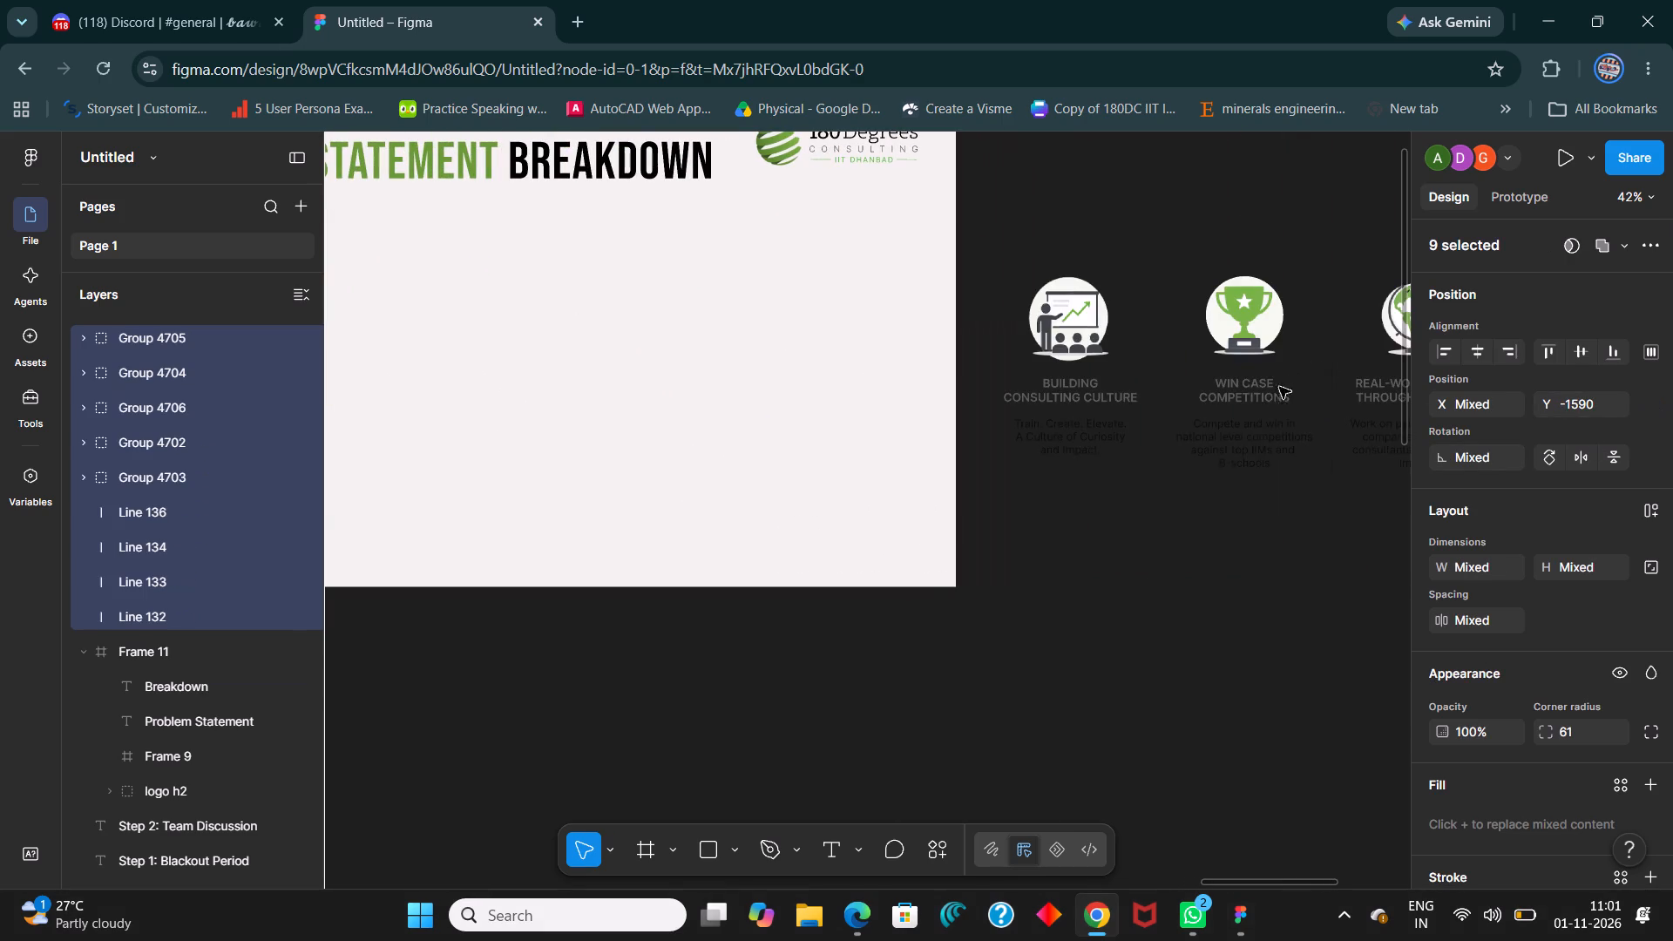
# Compare the Frame 9 content with the emptied Frame 11, and look over the layouts of the existing 180DC slides.
pyautogui.keyDown('ctrl'); pyautogui.scroll(-5, 490, 614); pyautogui.keyUp('ctrl')
pyautogui.keyDown('shift'); pyautogui.scroll(8, 710, 604); pyautogui.keyUp('shift')
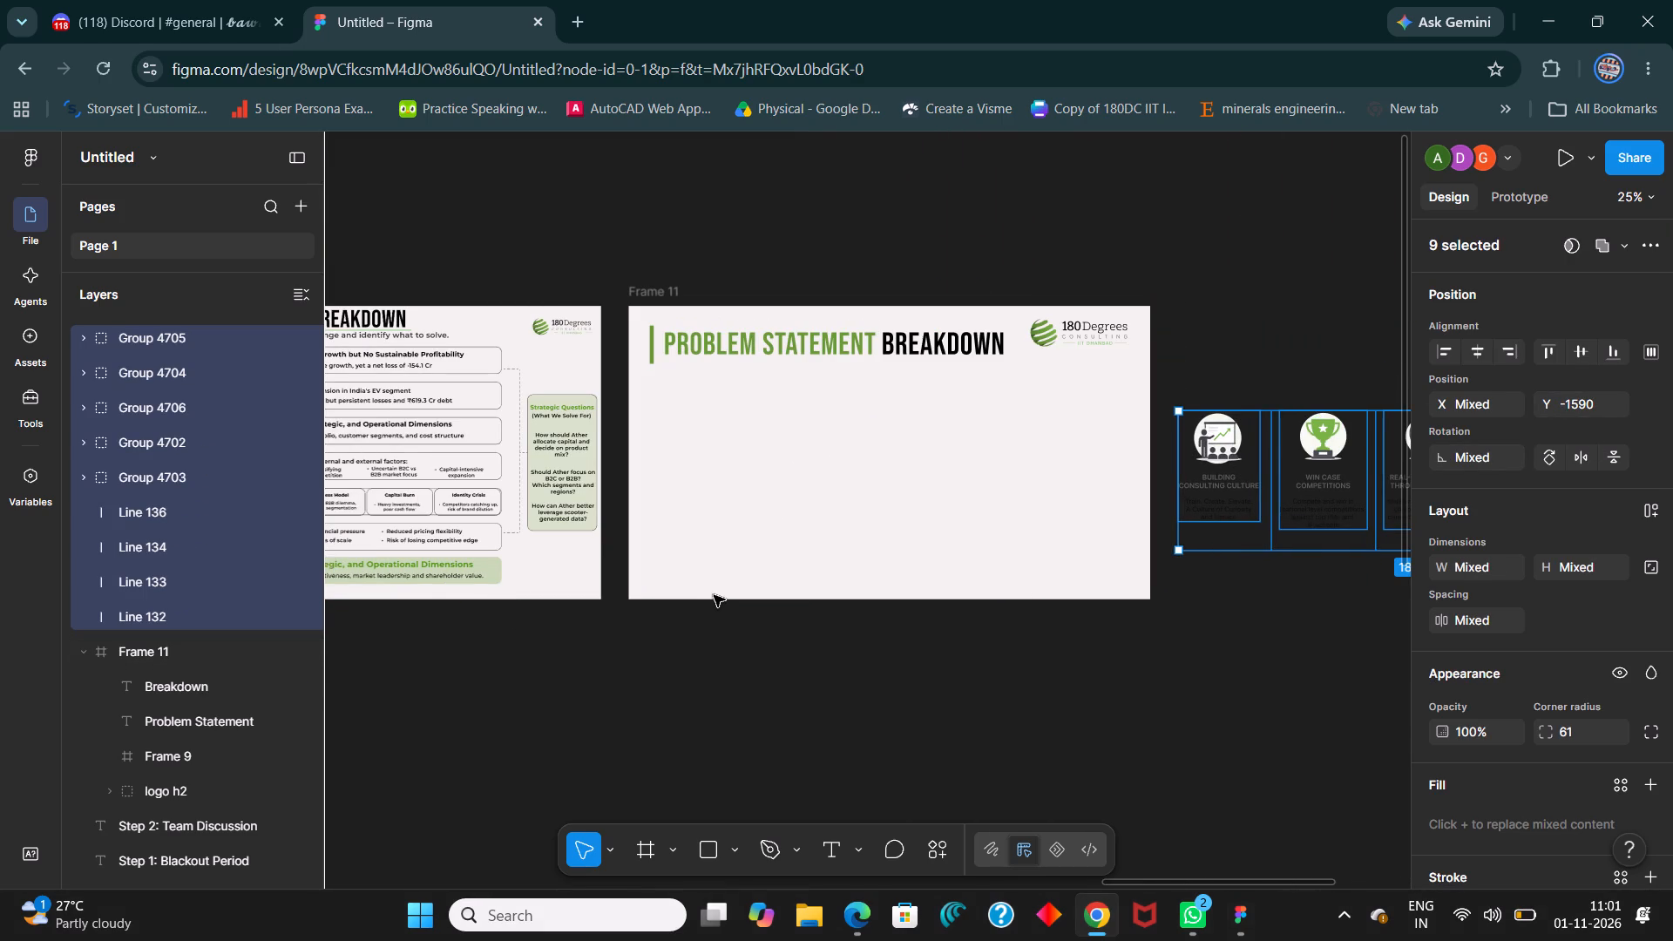
pyautogui.keyDown('ctrl'); pyautogui.scroll(8, 592, 459); pyautogui.keyUp('ctrl')
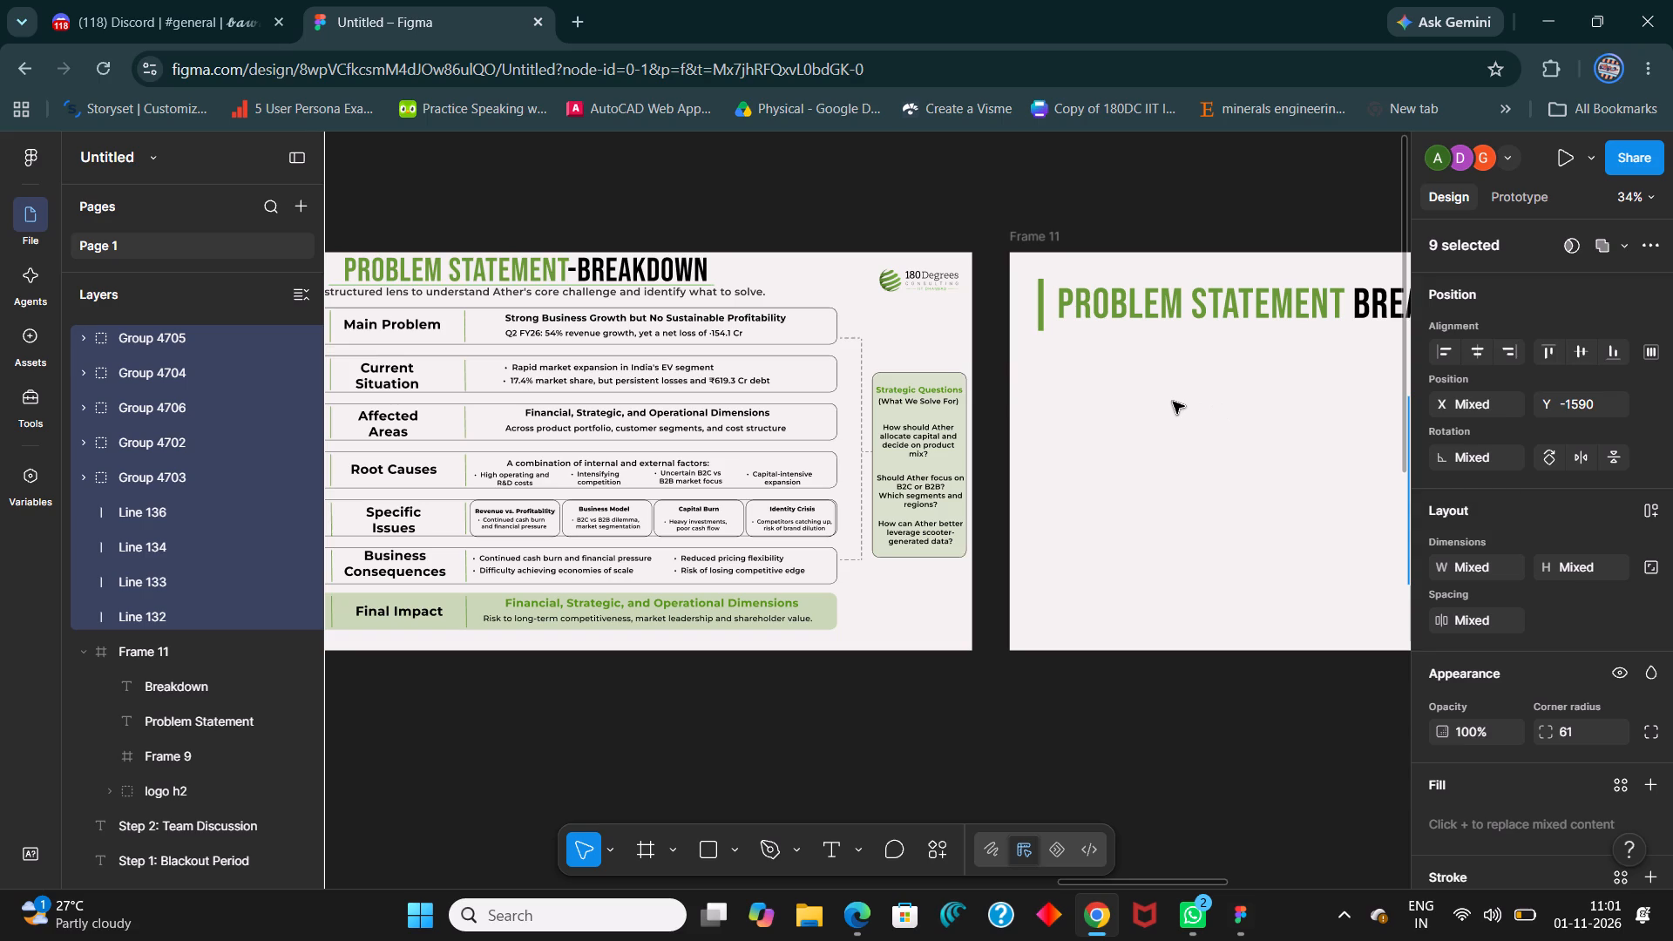
pyautogui.keyDown('ctrl'); pyautogui.scroll(-6, 1134, 409); pyautogui.keyUp('ctrl')
pyautogui.keyDown('ctrl'); pyautogui.scroll(-7, 1053, 467); pyautogui.keyUp('ctrl')
pyautogui.keyDown('shift'); pyautogui.scroll(3, 818, 641); pyautogui.keyUp('shift')
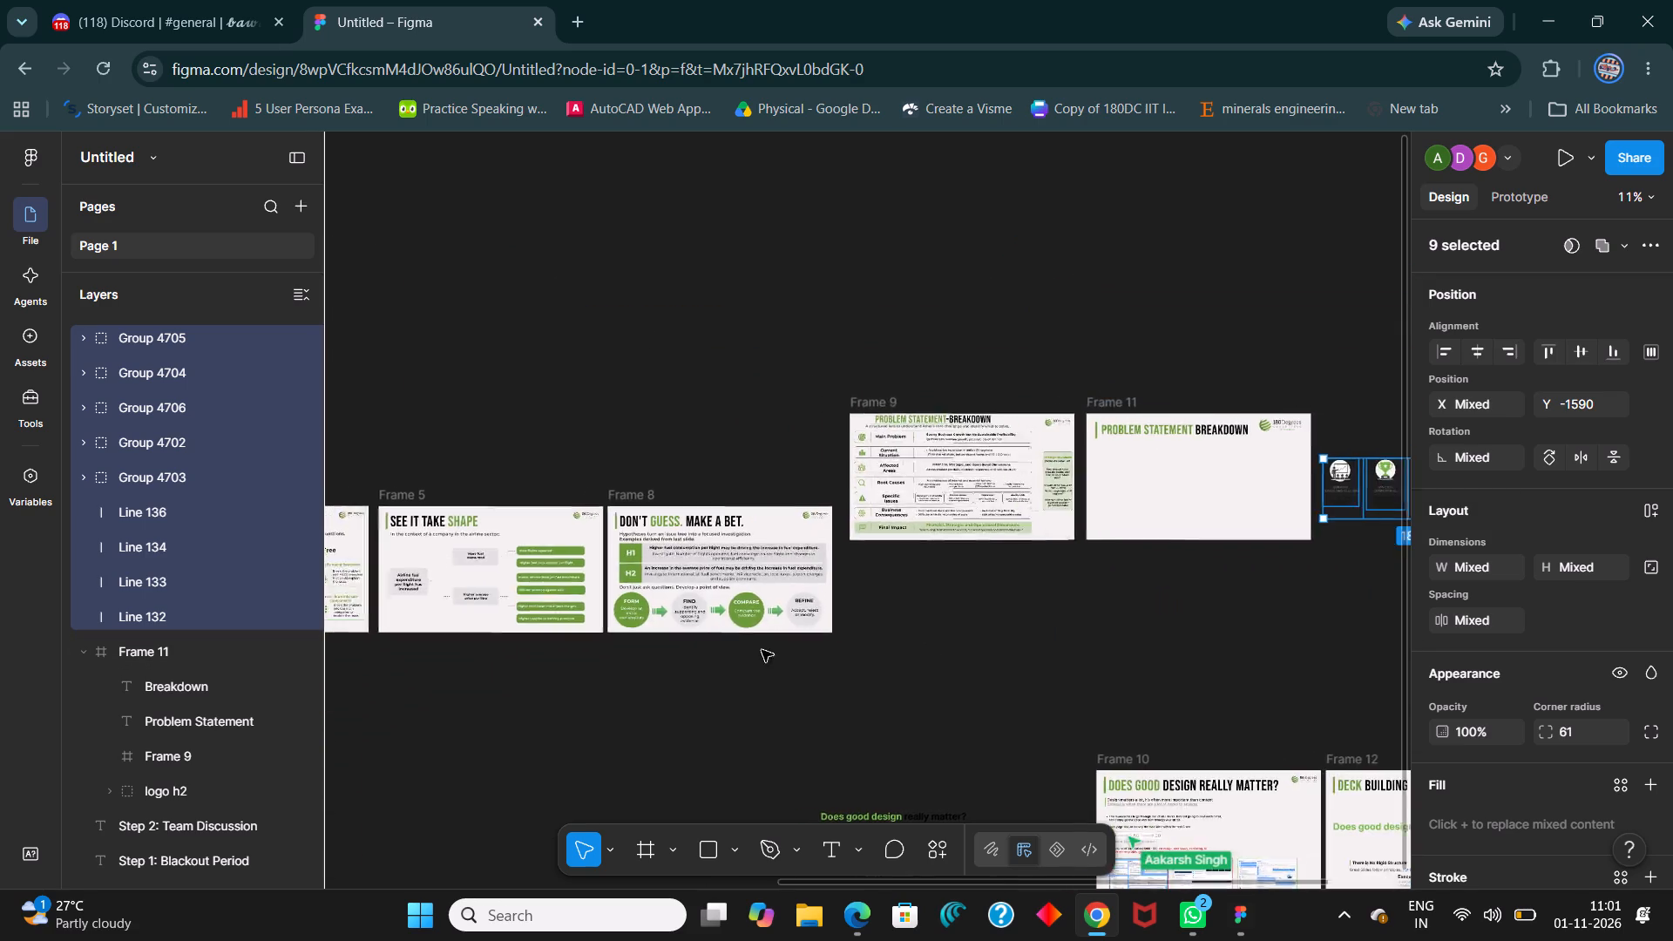
pyautogui.keyDown('shift'); pyautogui.scroll(17, 762, 650); pyautogui.keyUp('shift')
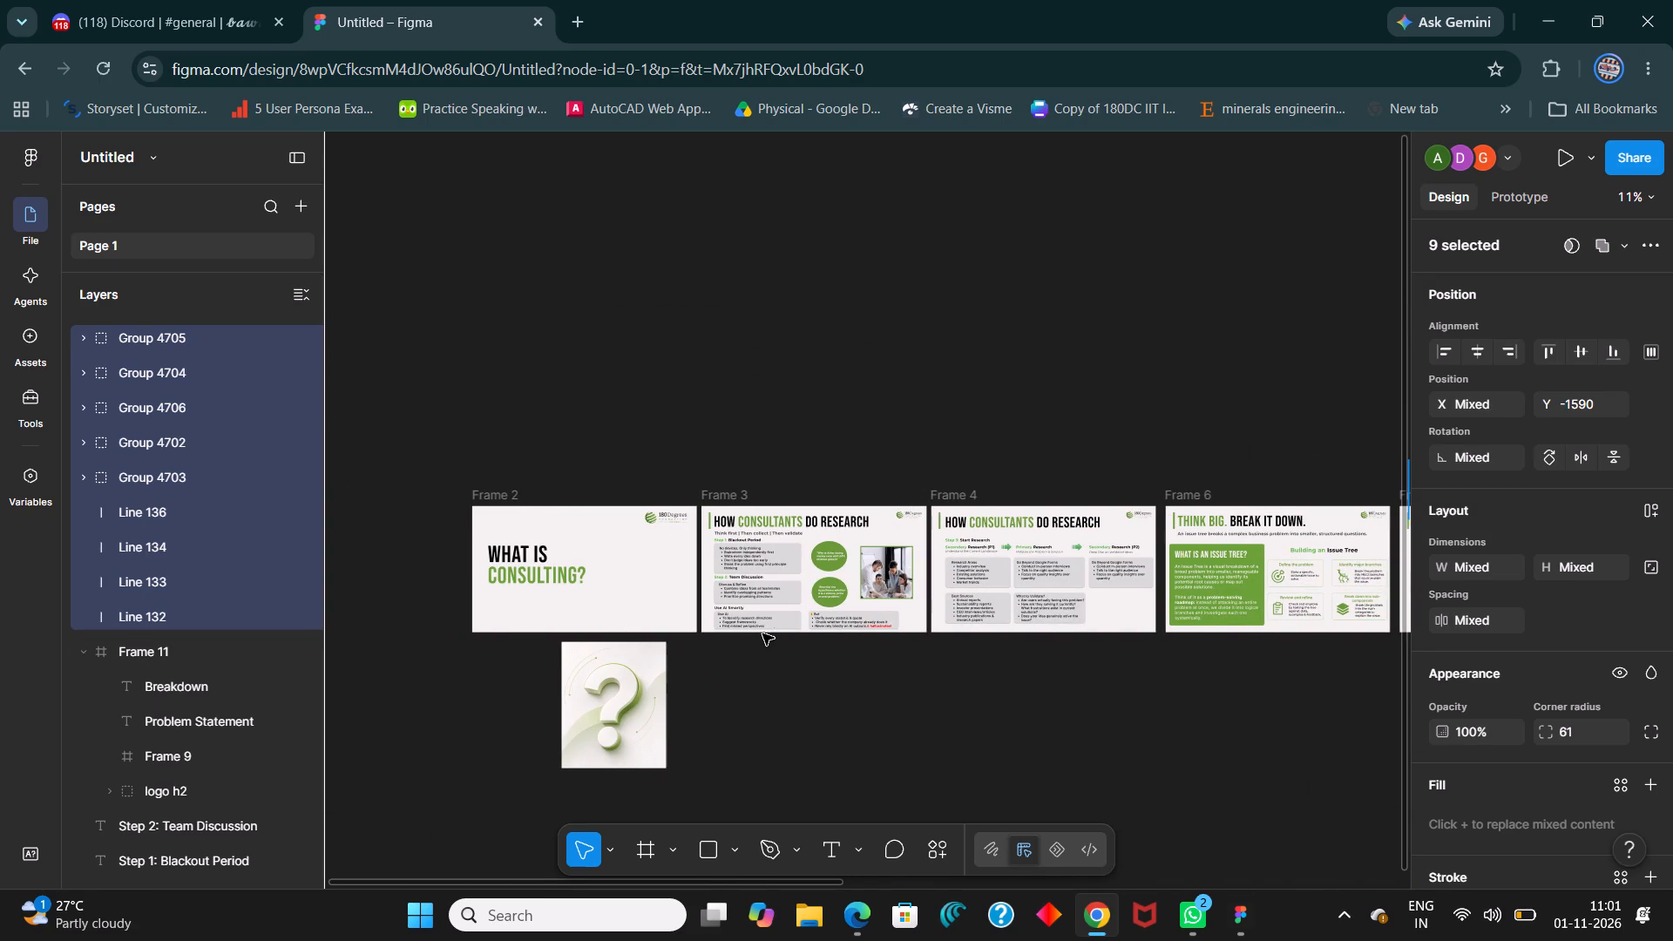
pyautogui.keyDown('ctrl'); pyautogui.scroll(3, 1044, 590); pyautogui.keyUp('ctrl')
pyautogui.keyDown('ctrl'); pyautogui.scroll(-3, 1043, 587); pyautogui.keyUp('ctrl')
pyautogui.keyDown('shift'); pyautogui.scroll(-2, 981, 584); pyautogui.keyUp('shift')
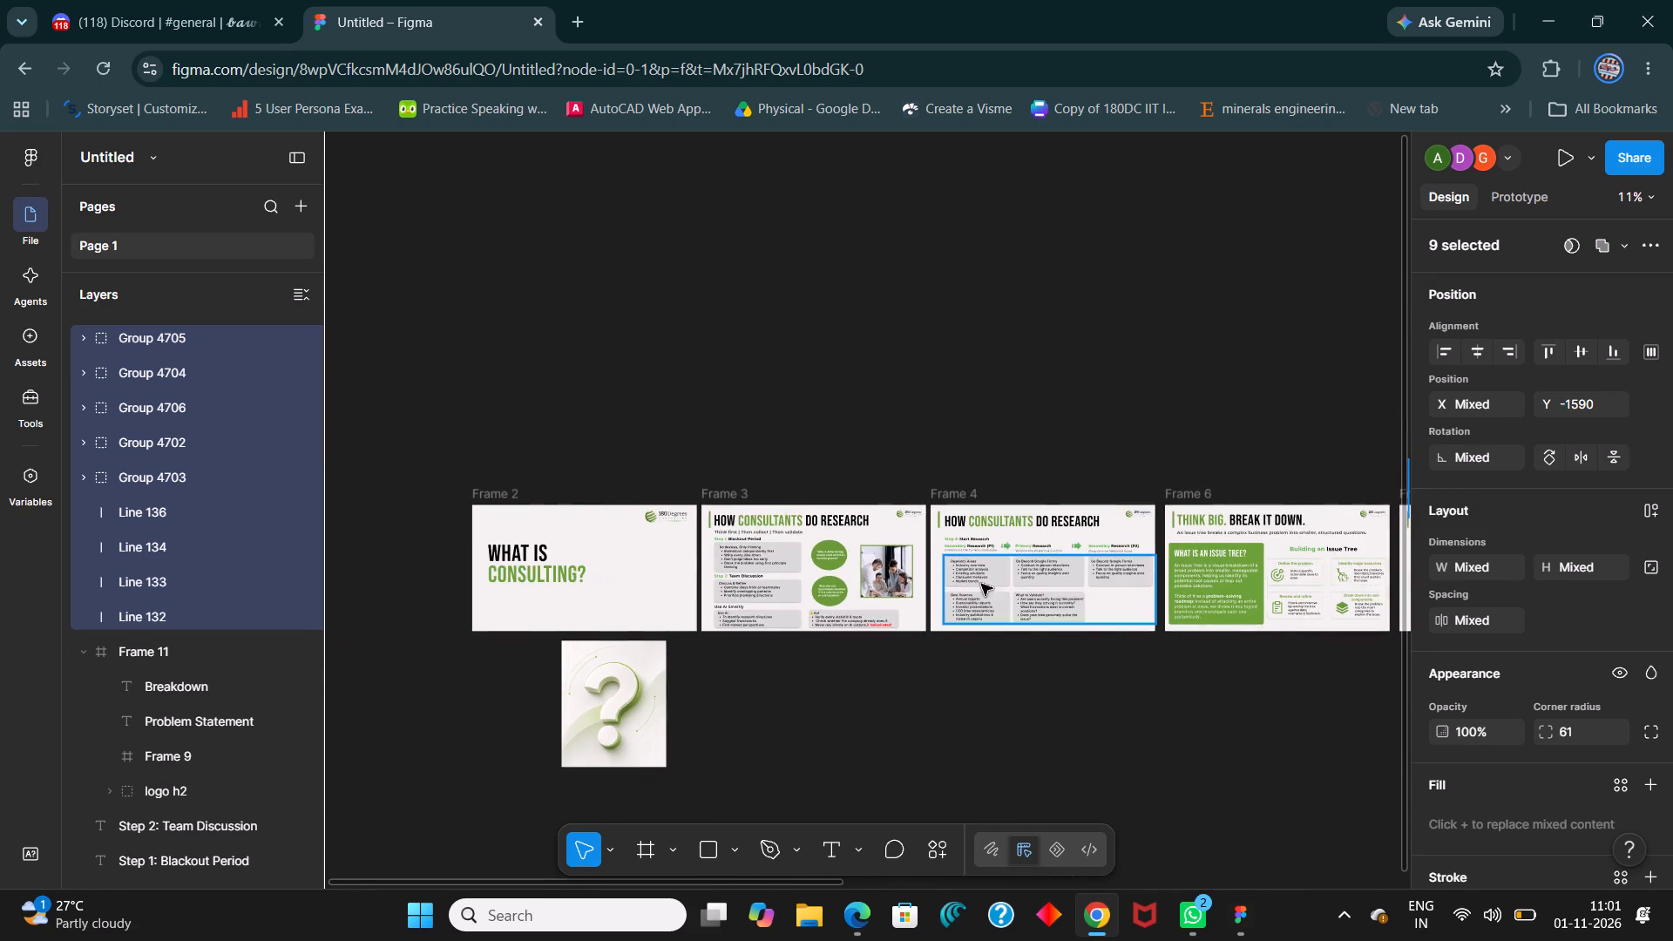
pyautogui.keyDown('shift'); pyautogui.scroll(-12, 981, 584); pyautogui.keyUp('shift')
pyautogui.keyDown('shift'); pyautogui.scroll(-1, 1280, 505); pyautogui.keyUp('shift')
pyautogui.keyDown('ctrl'); pyautogui.scroll(8, 981, 471); pyautogui.keyUp('ctrl')
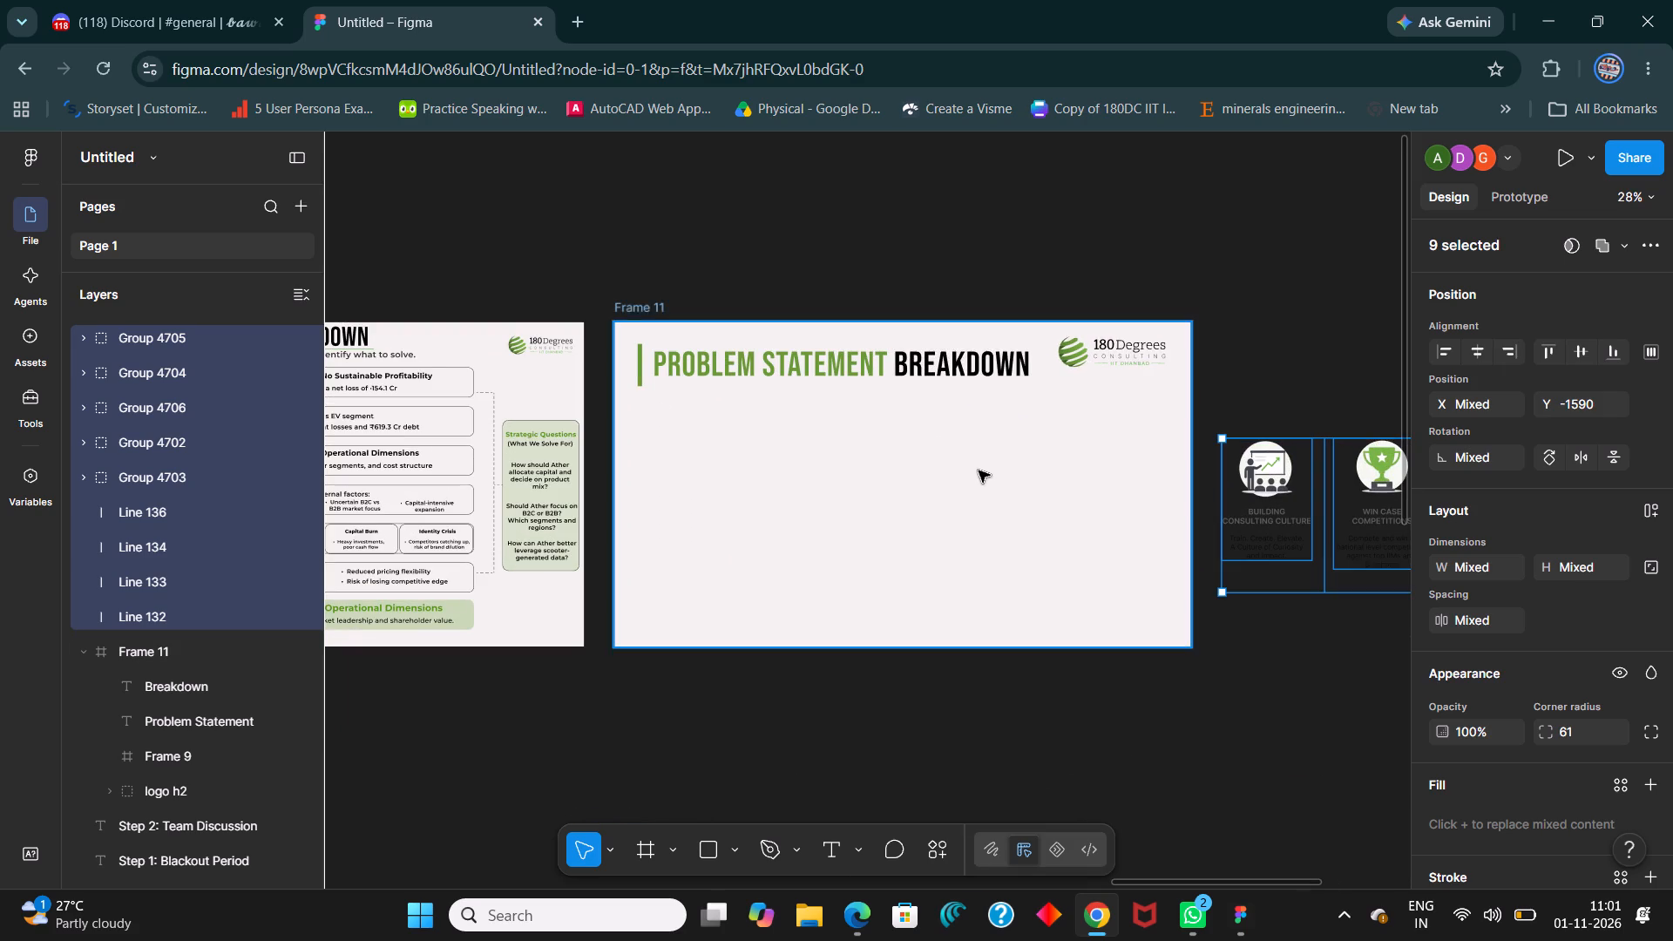
# Draw a frame about 555 × 294 beneath the Problem Statement title in Frame 11.
pyautogui.press('f')
pyautogui.moveTo(643, 406); pyautogui.dragTo(812, 477)
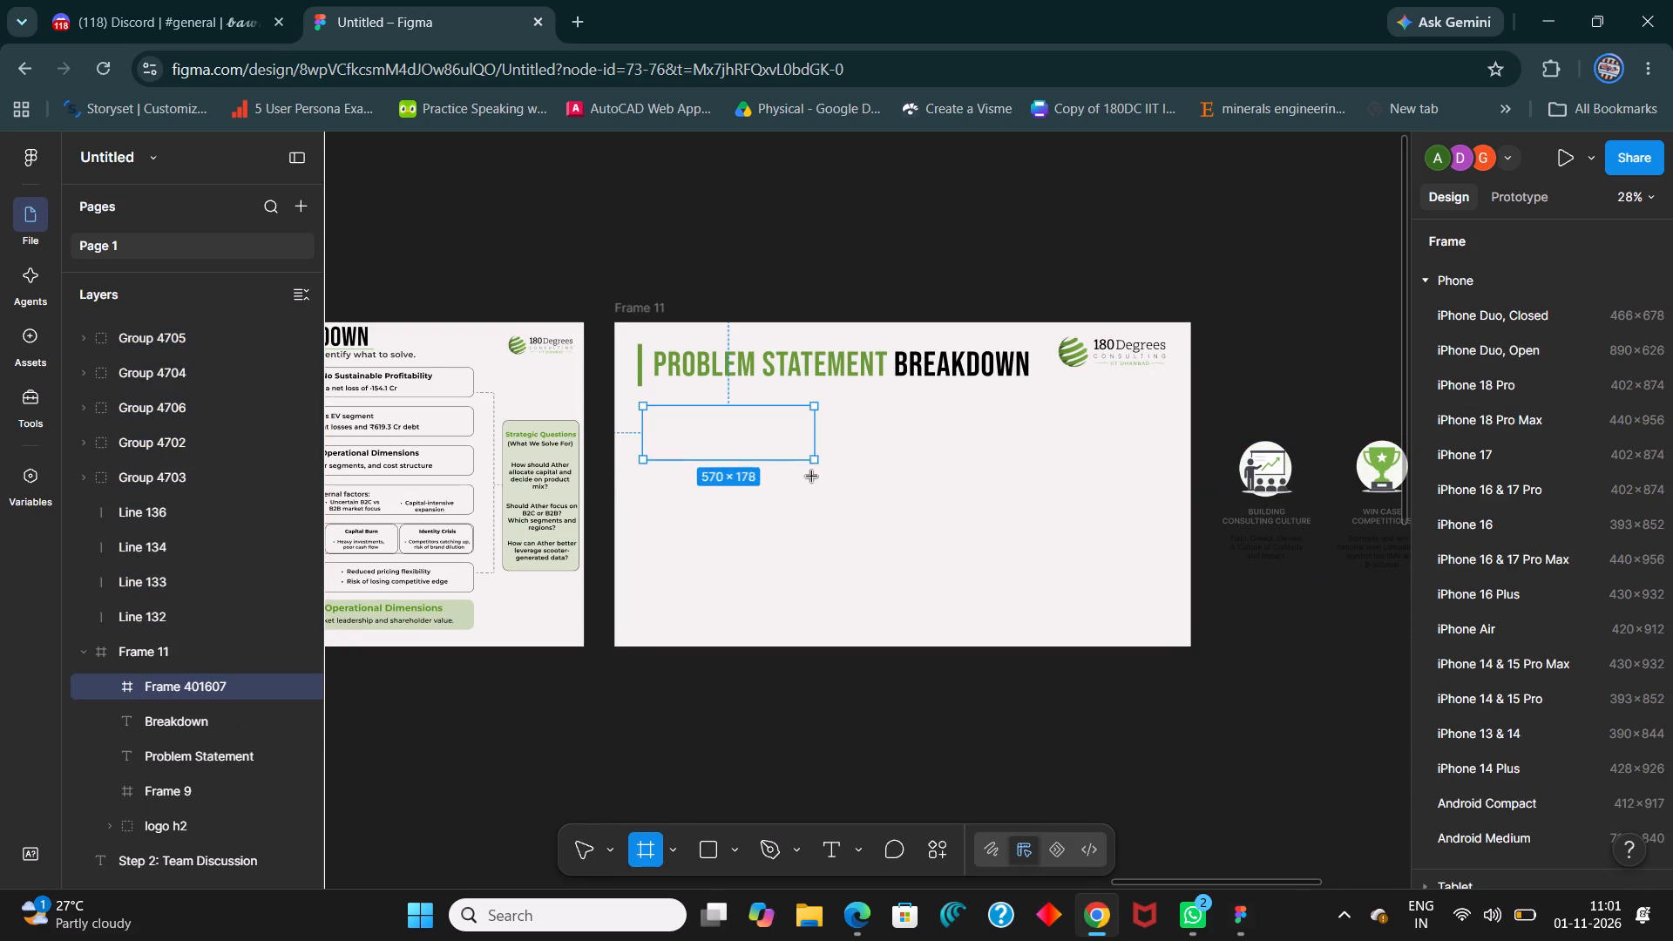
pyautogui.moveTo(812, 477); pyautogui.dragTo(809, 494)
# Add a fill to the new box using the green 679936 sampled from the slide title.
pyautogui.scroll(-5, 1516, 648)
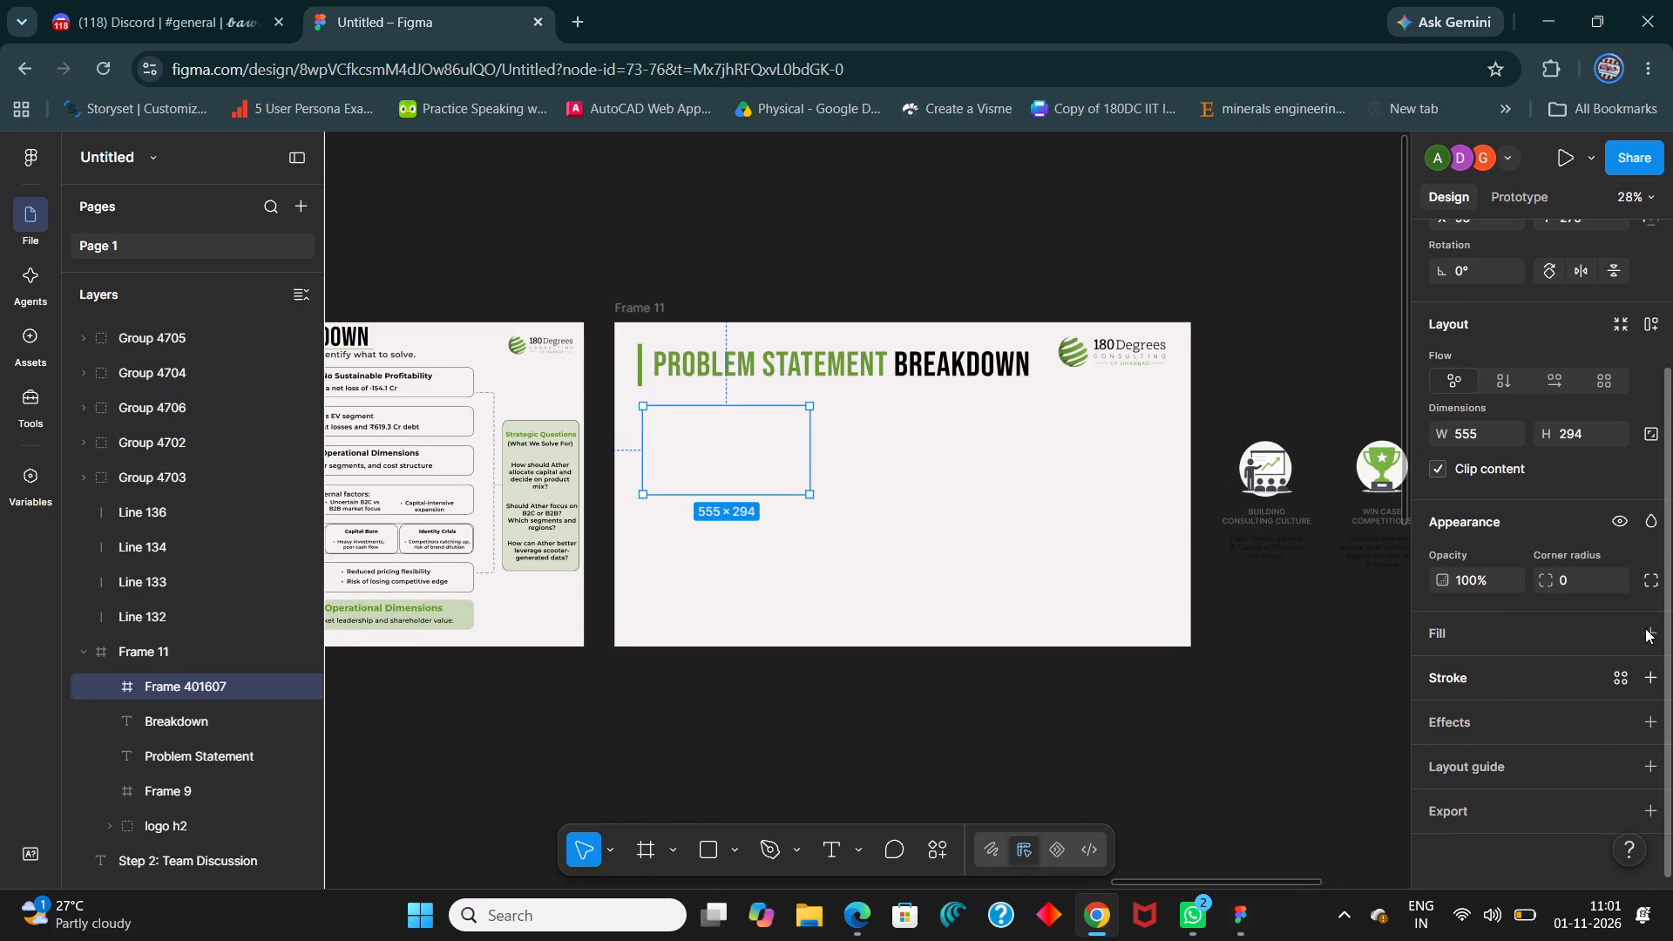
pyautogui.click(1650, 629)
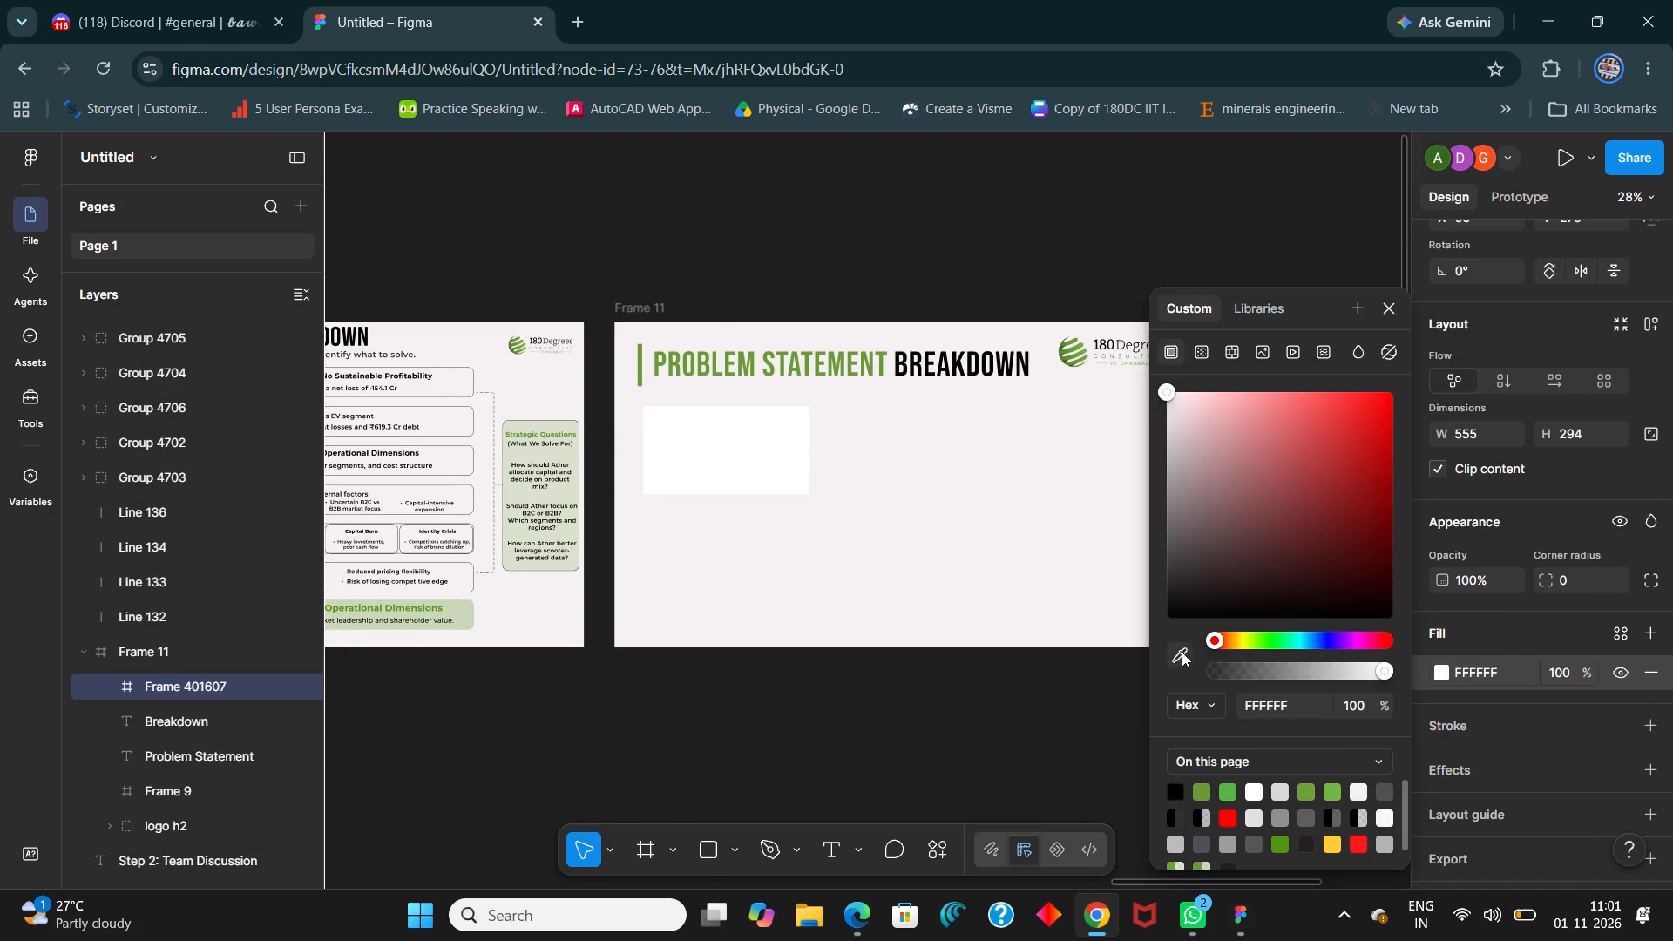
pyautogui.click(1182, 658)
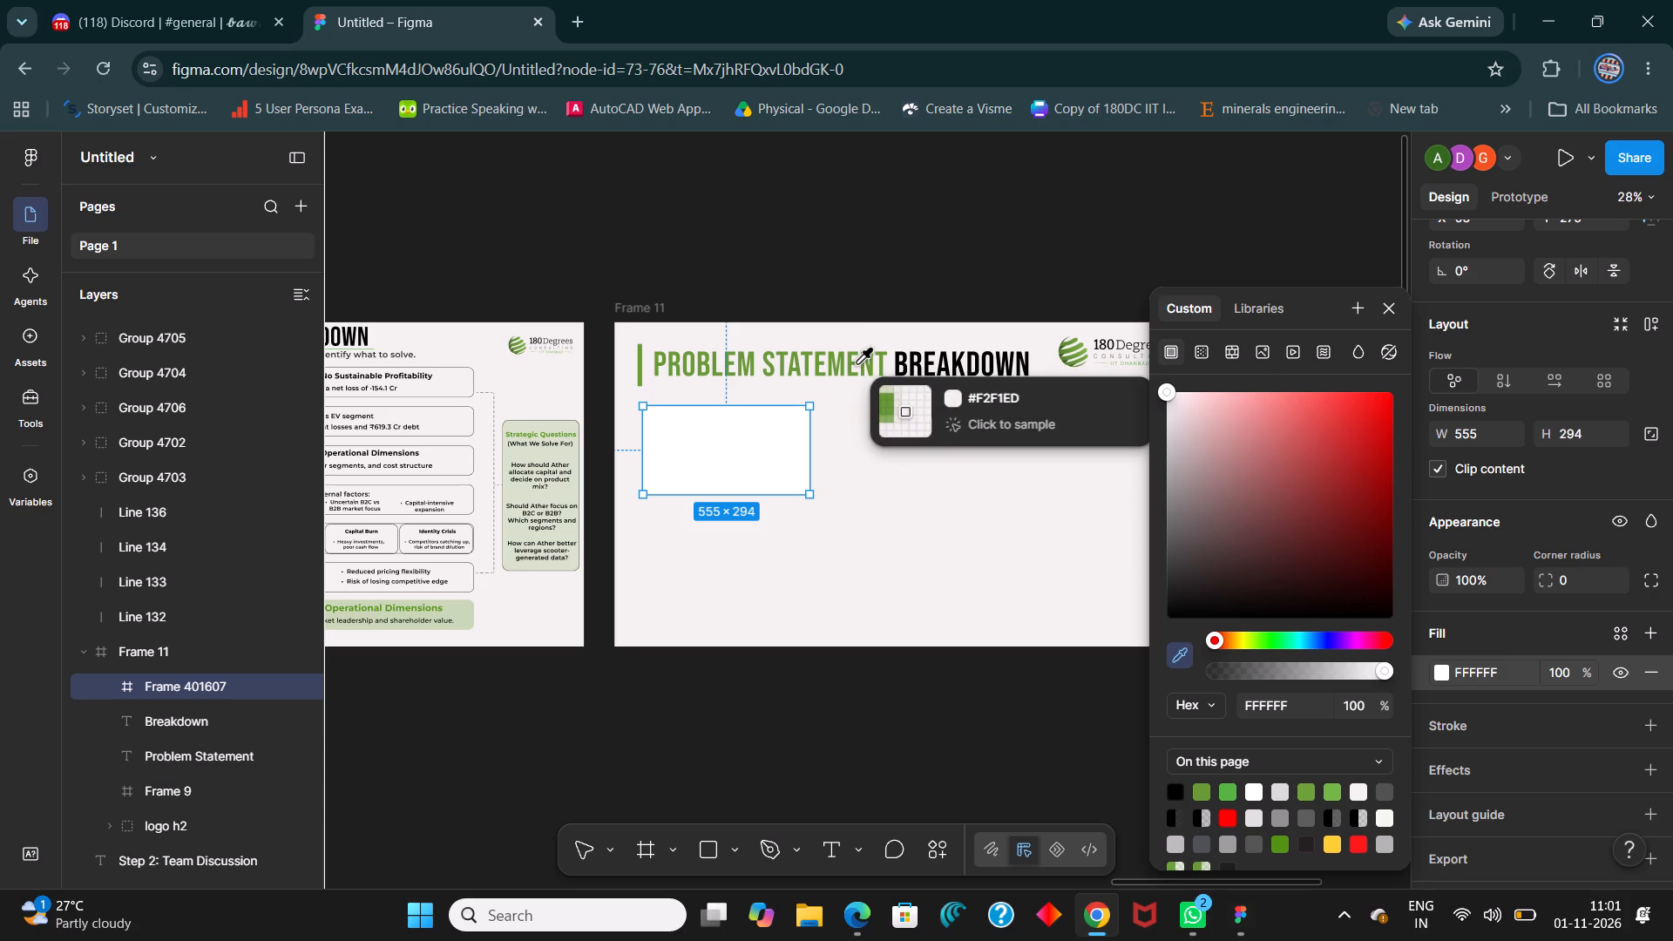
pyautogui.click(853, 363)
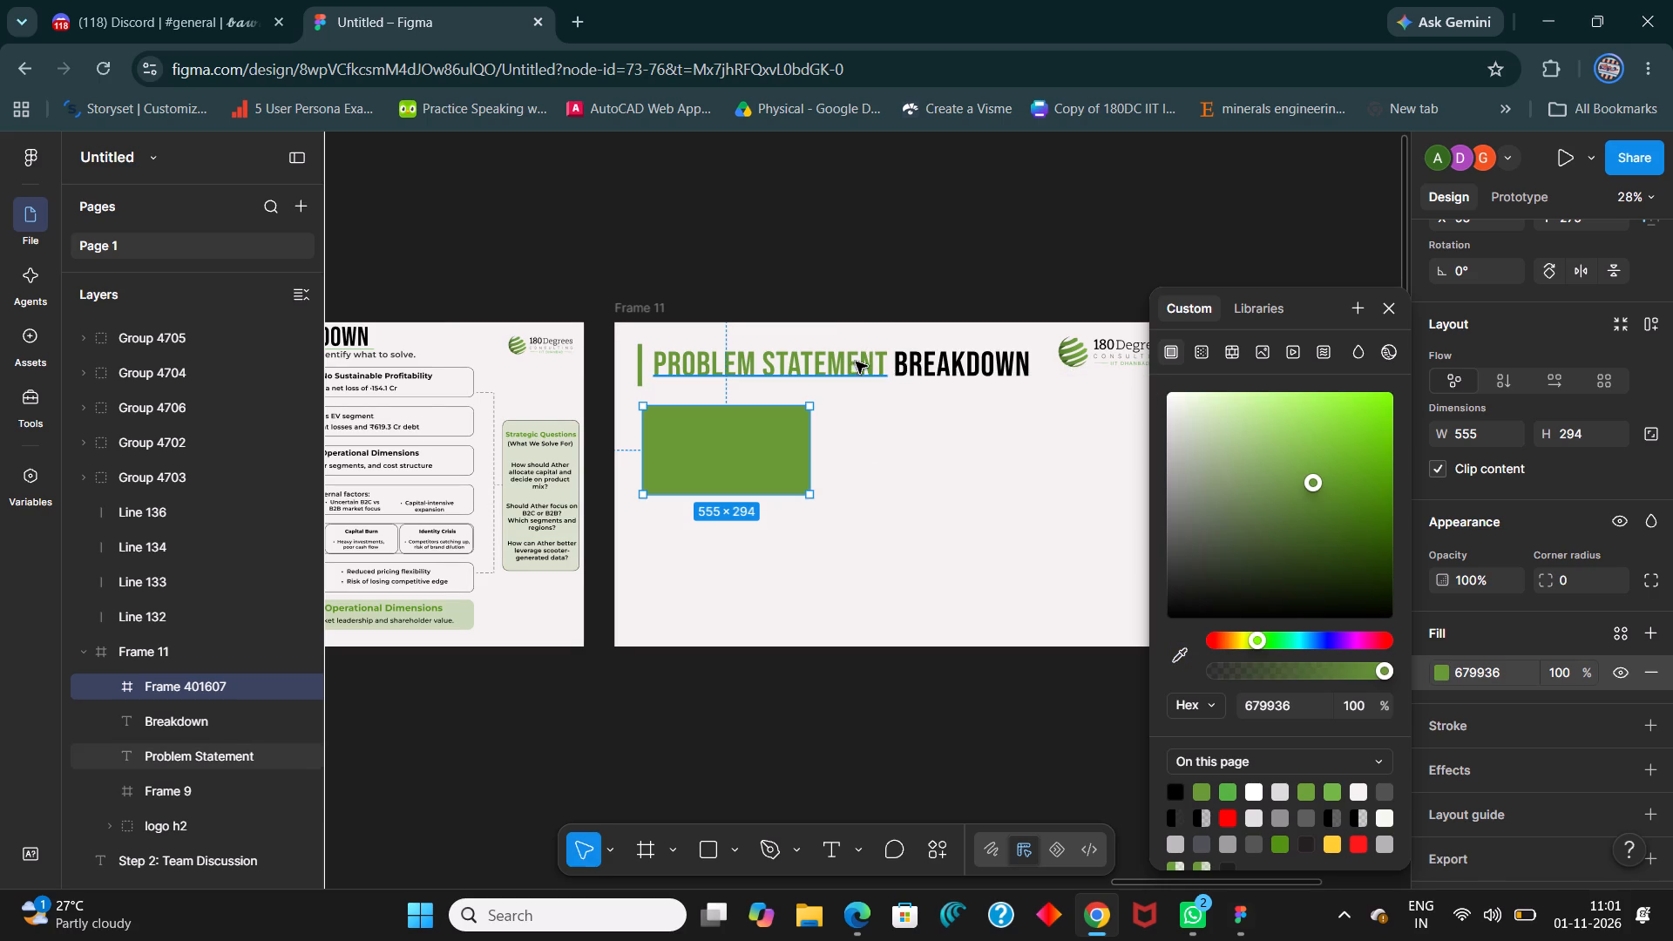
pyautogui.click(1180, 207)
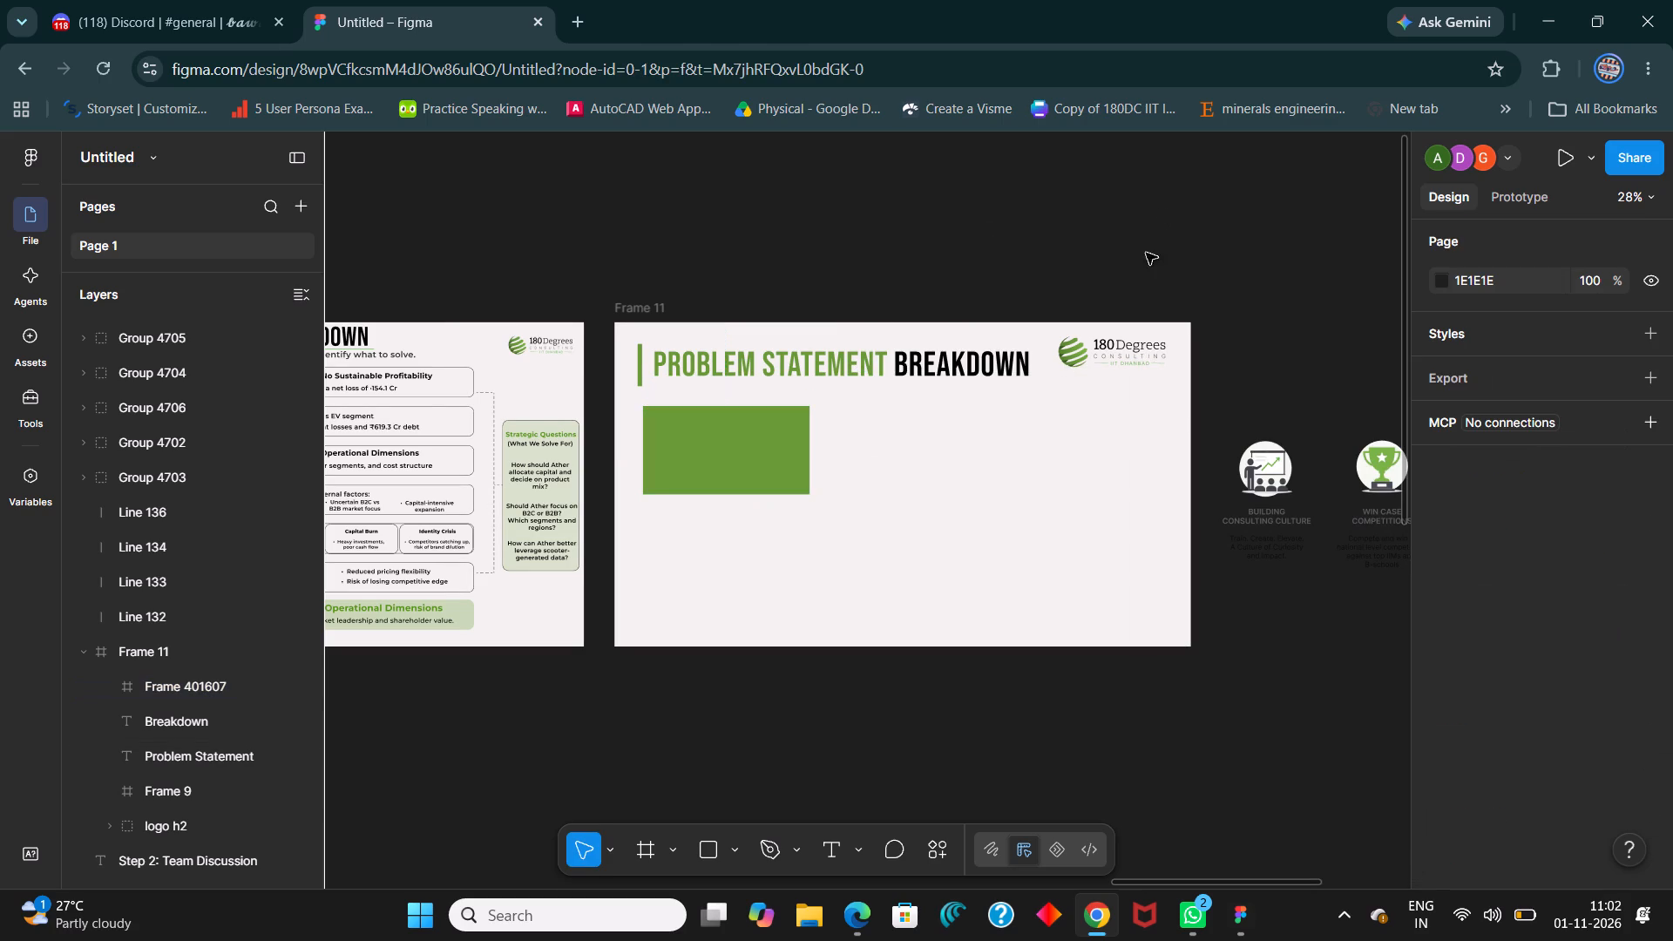
# Change the box's fill to the pale green D7E1C9 sampled from the Strategic Questions box in Frame 9.
pyautogui.click(792, 448)
pyautogui.scroll(-5, 1672, 663)
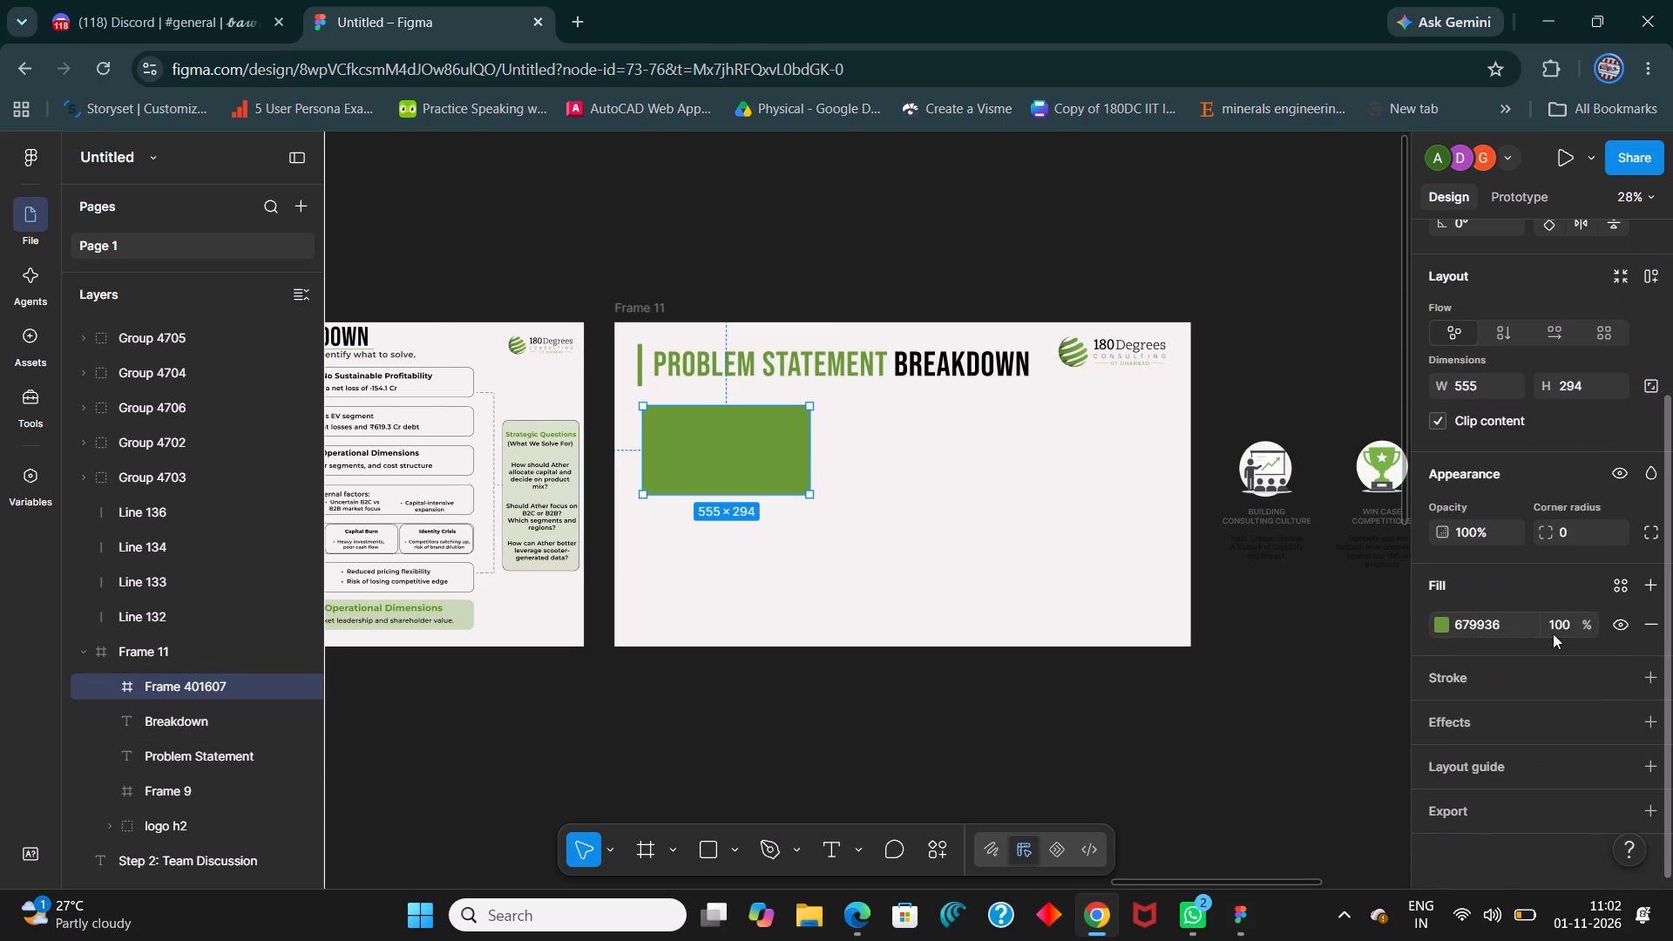
pyautogui.click(1435, 626)
pyautogui.click(1180, 651)
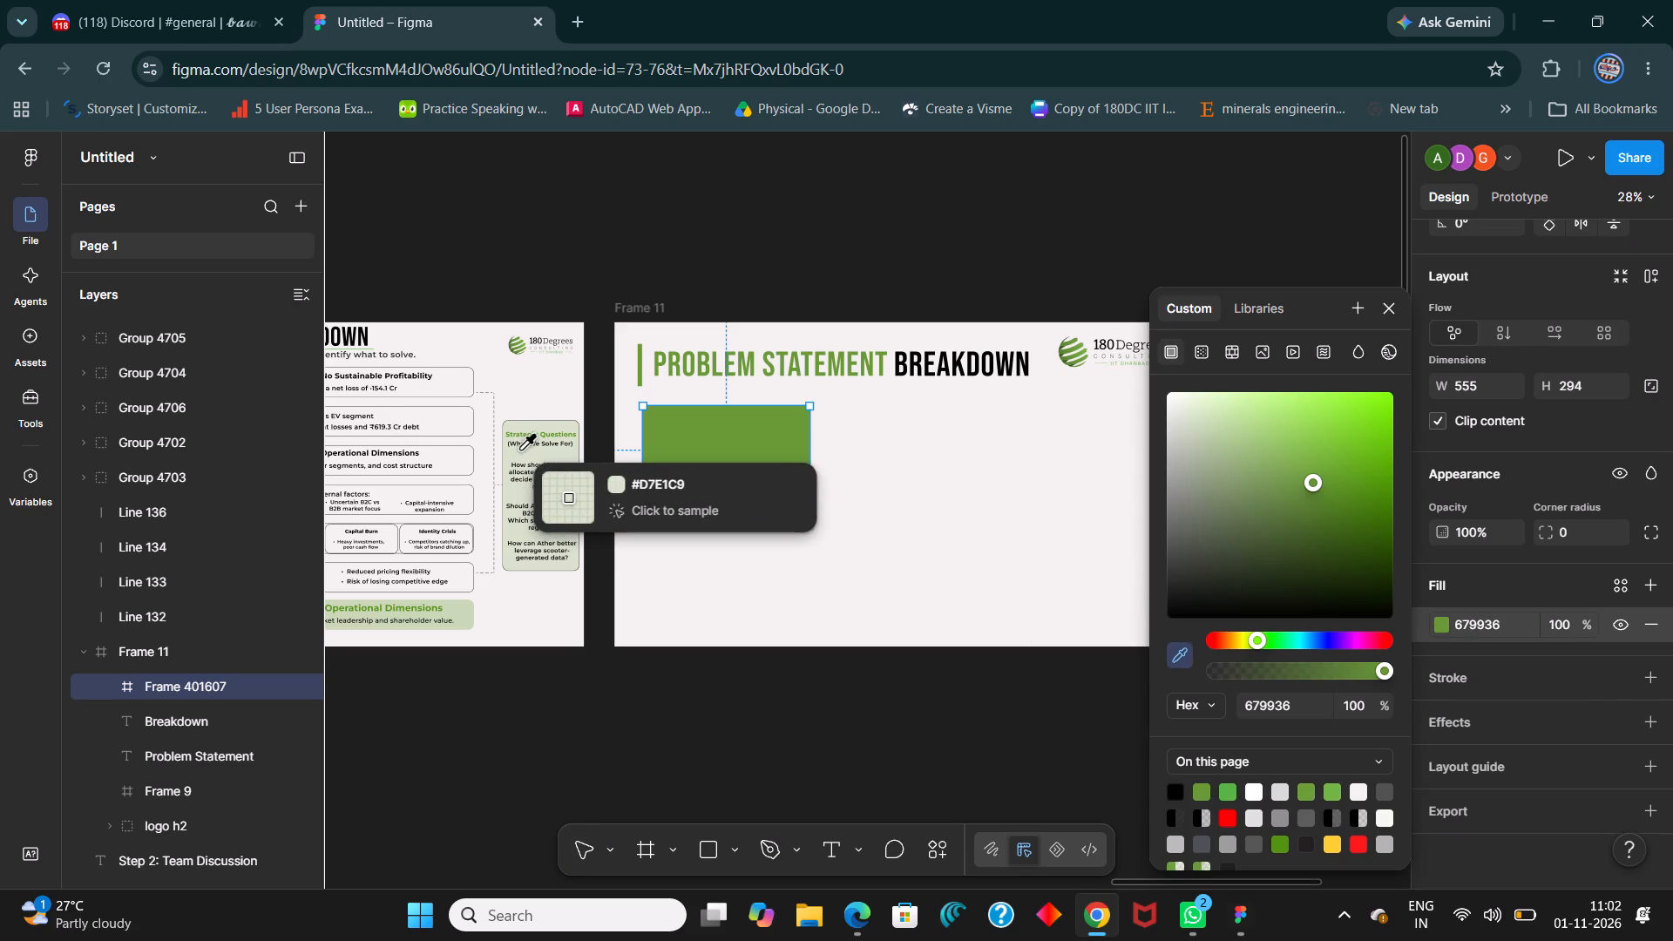
pyautogui.click(523, 453)
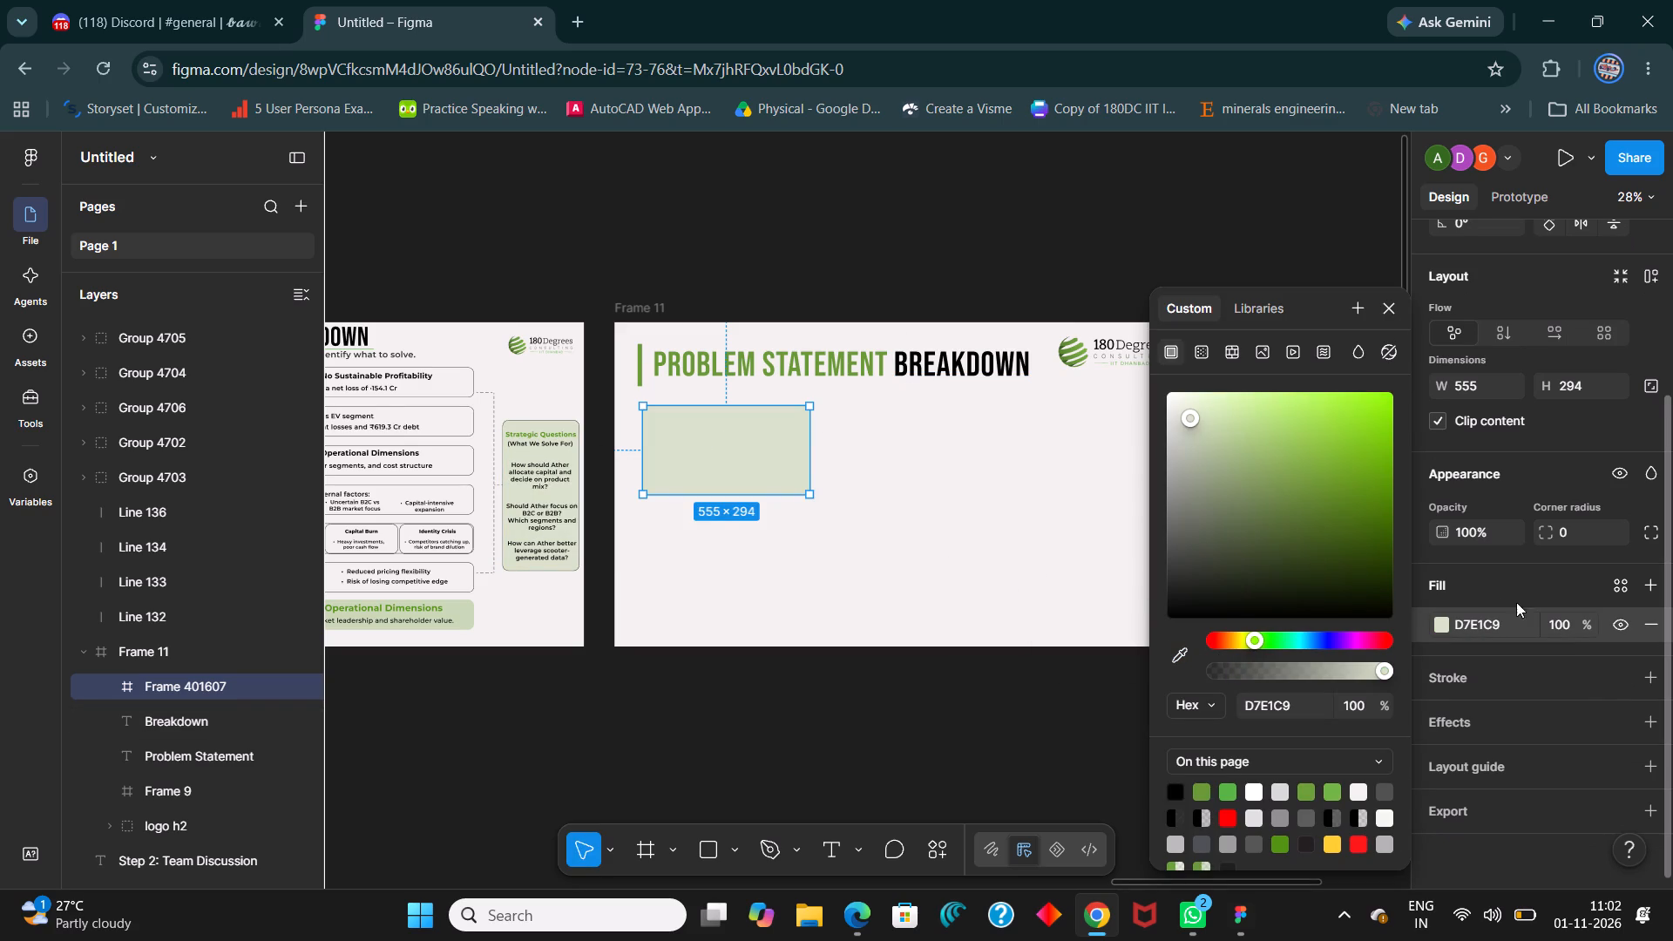
# Add a stroke of weight 2 to the box in the green 679936 sampled from the slide title.
pyautogui.click(1647, 674)
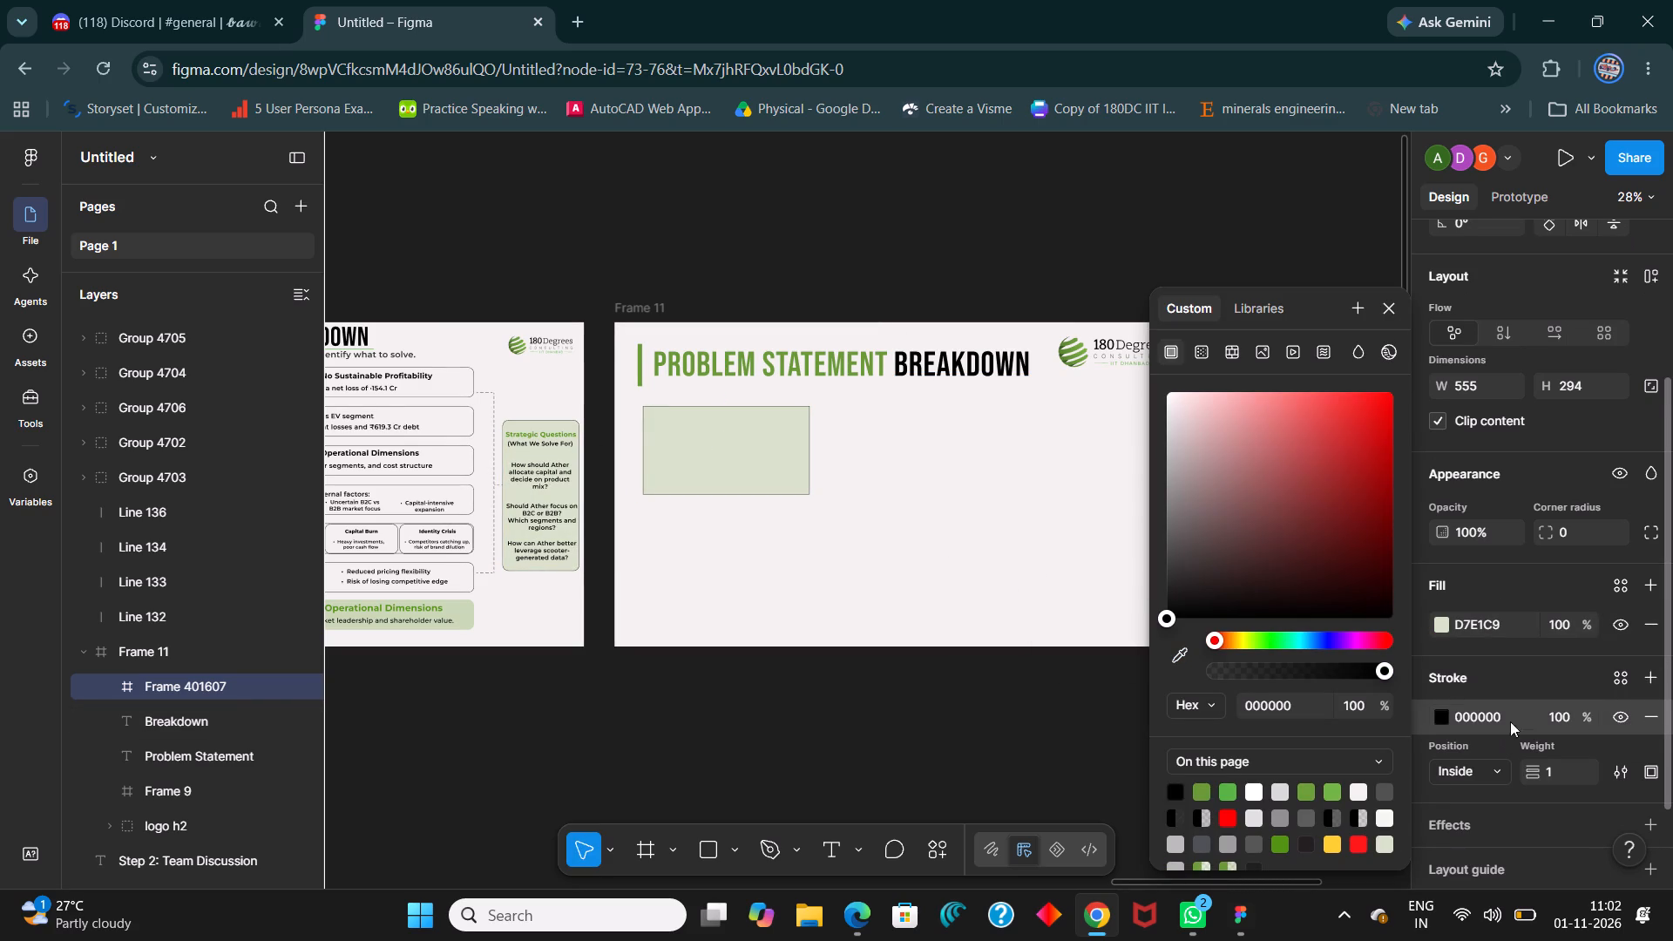
pyautogui.click(1439, 716)
pyautogui.click(1440, 719)
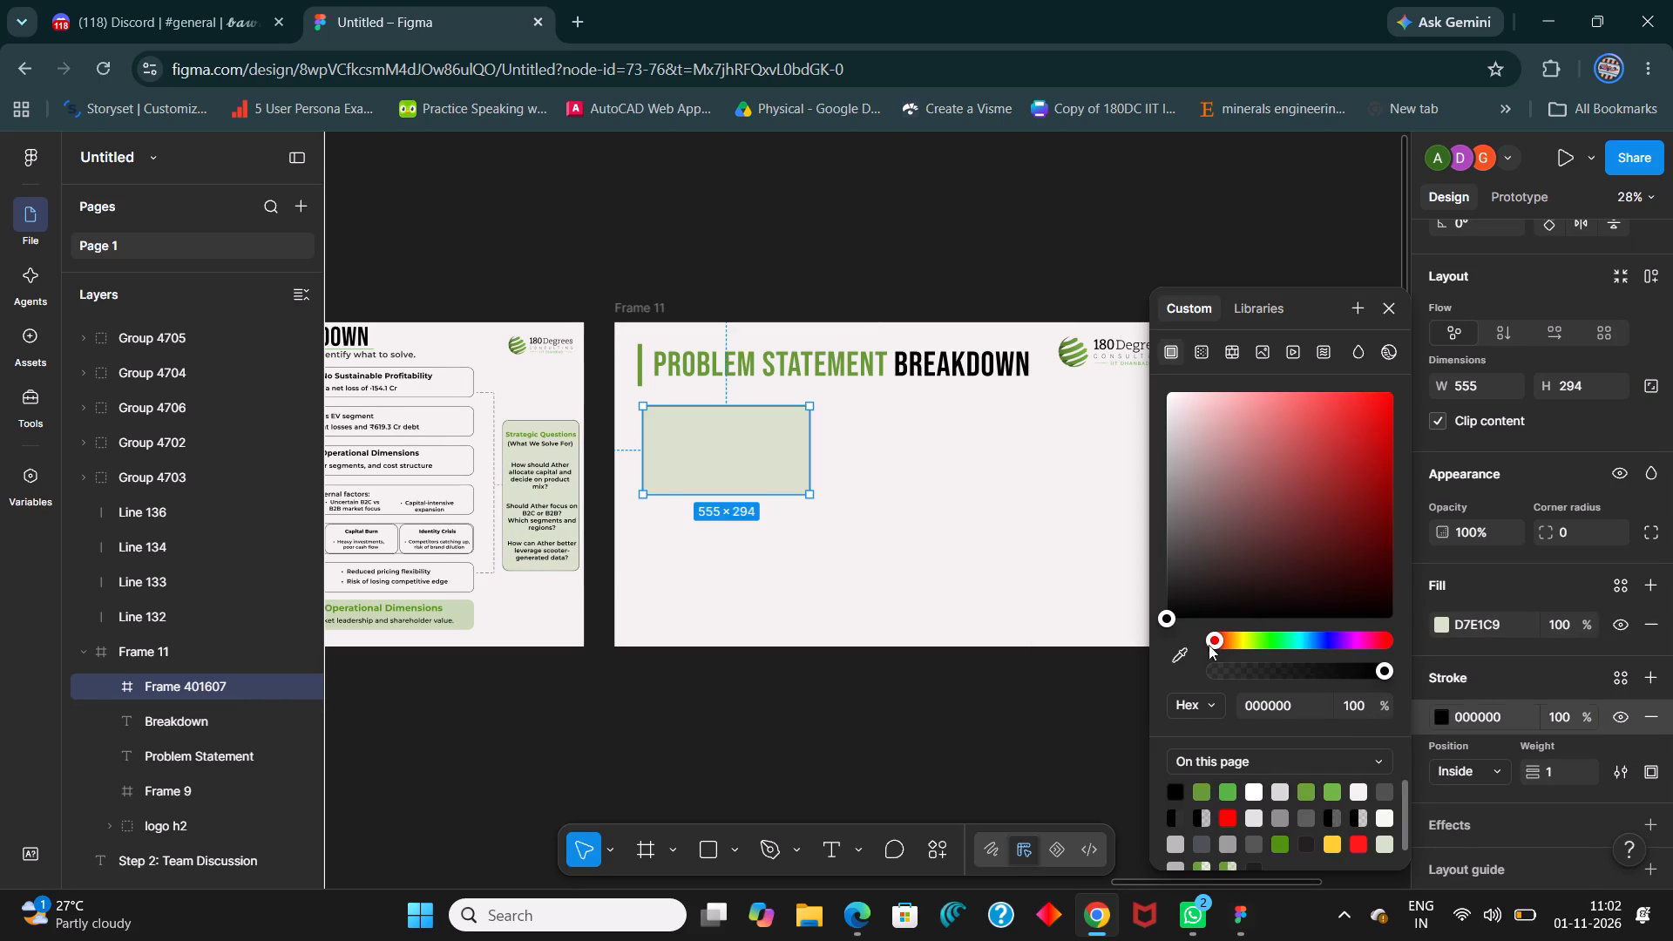
pyautogui.click(1185, 653)
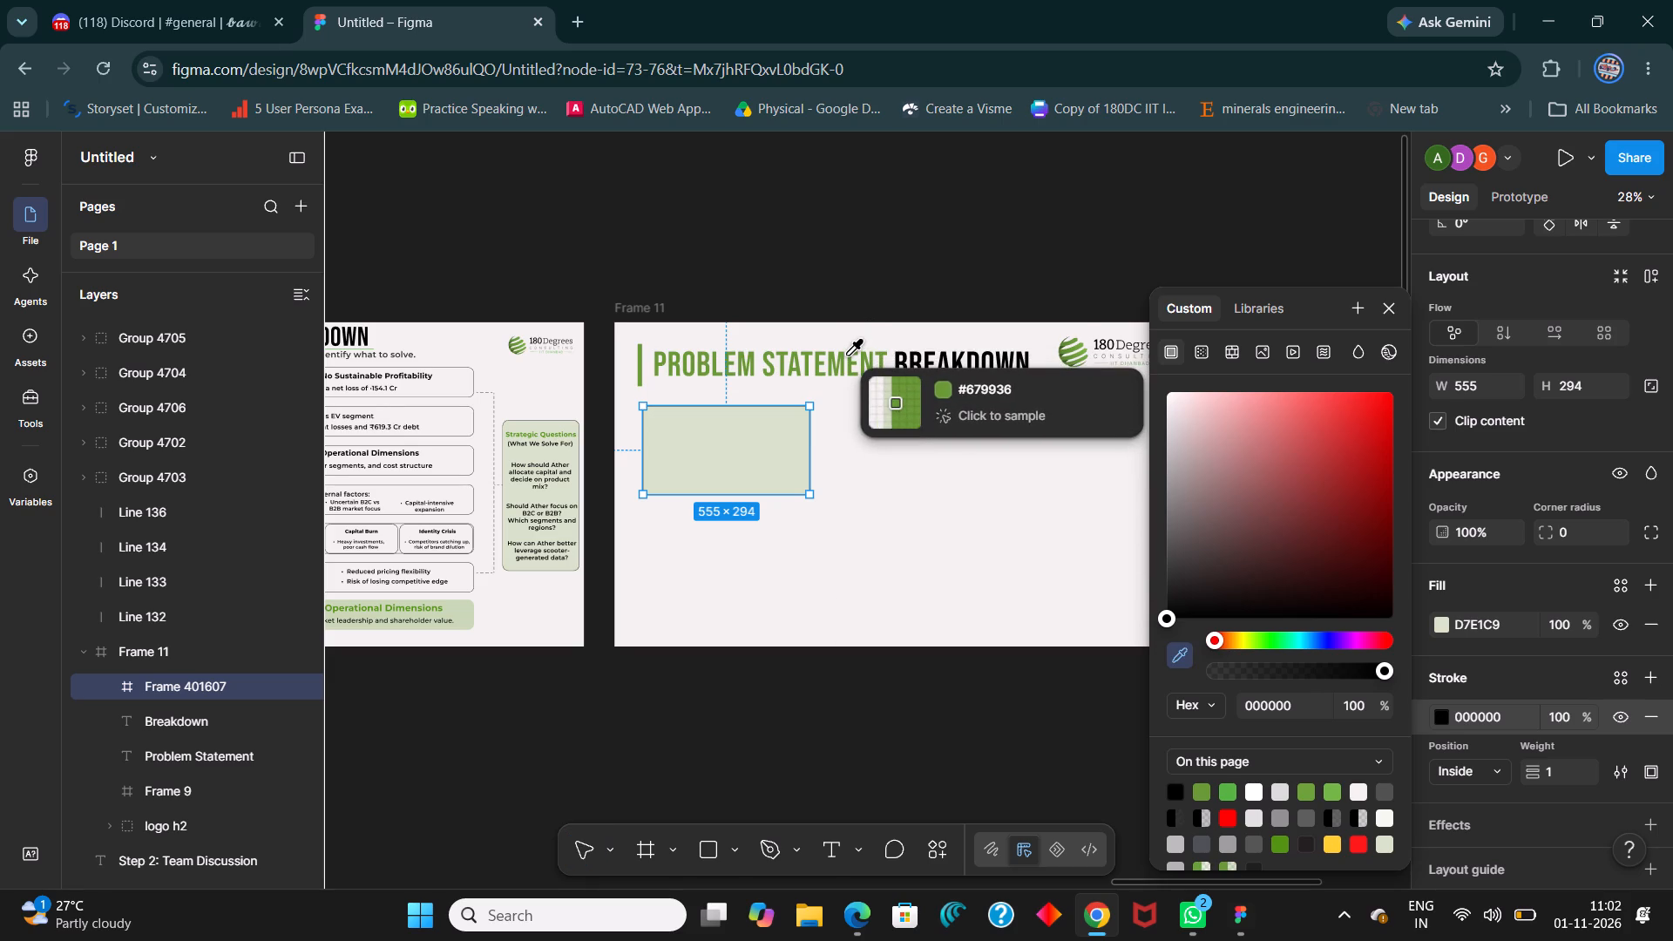
pyautogui.click(850, 357)
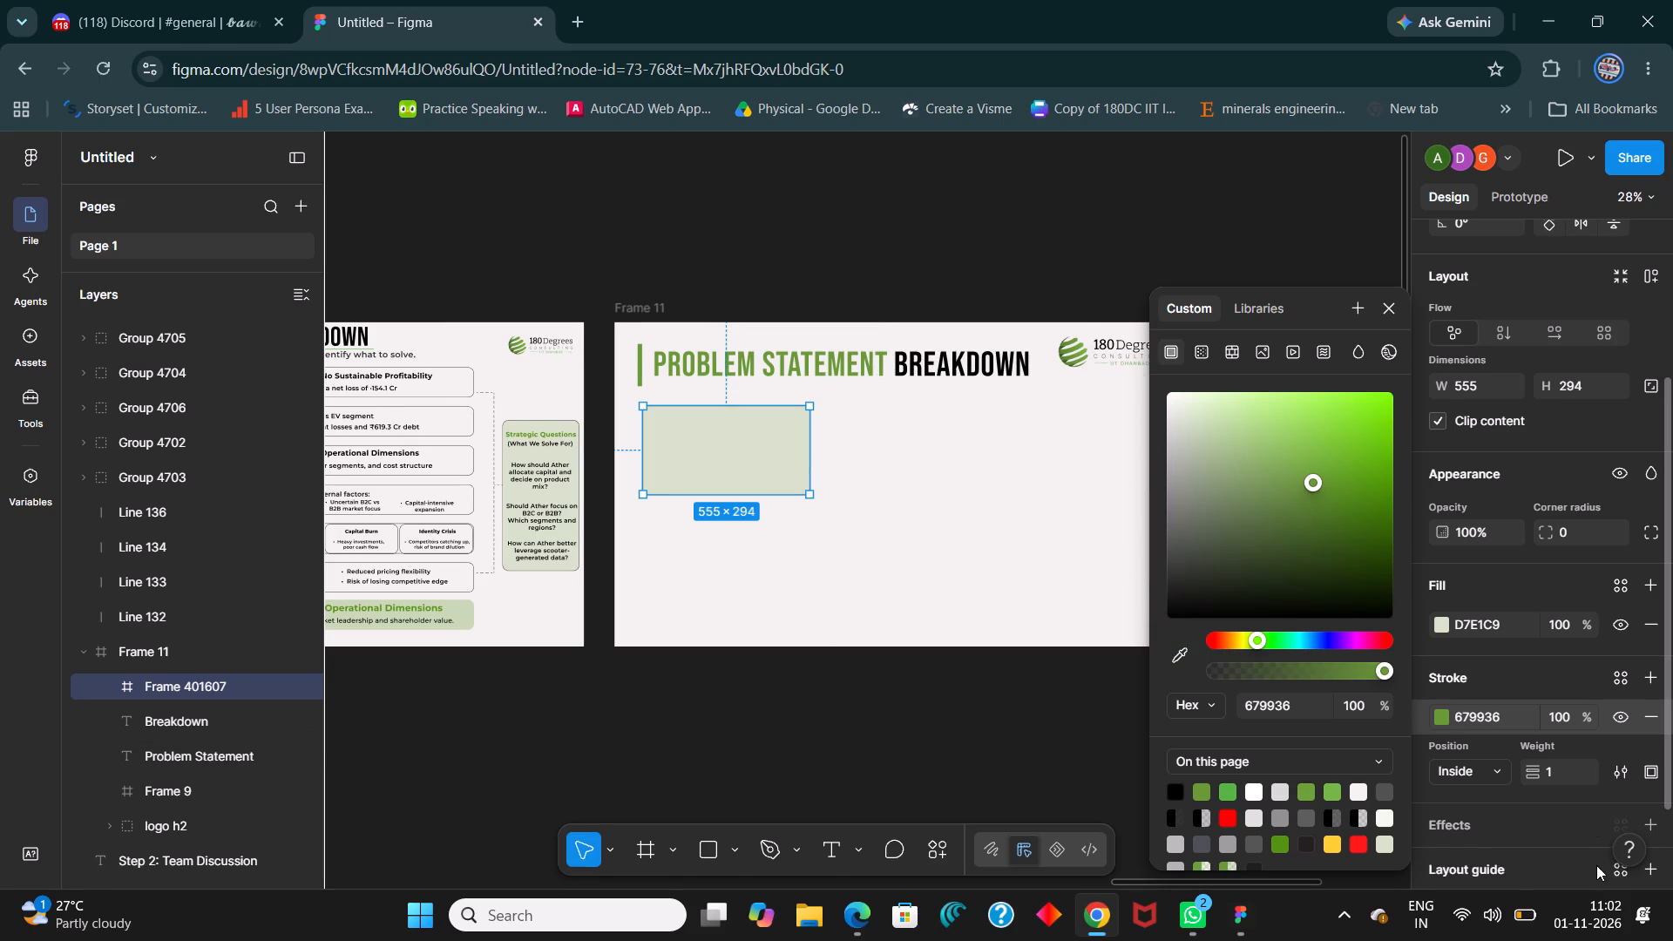
pyautogui.click(1565, 769)
pyautogui.press('2')
pyautogui.press('Return')
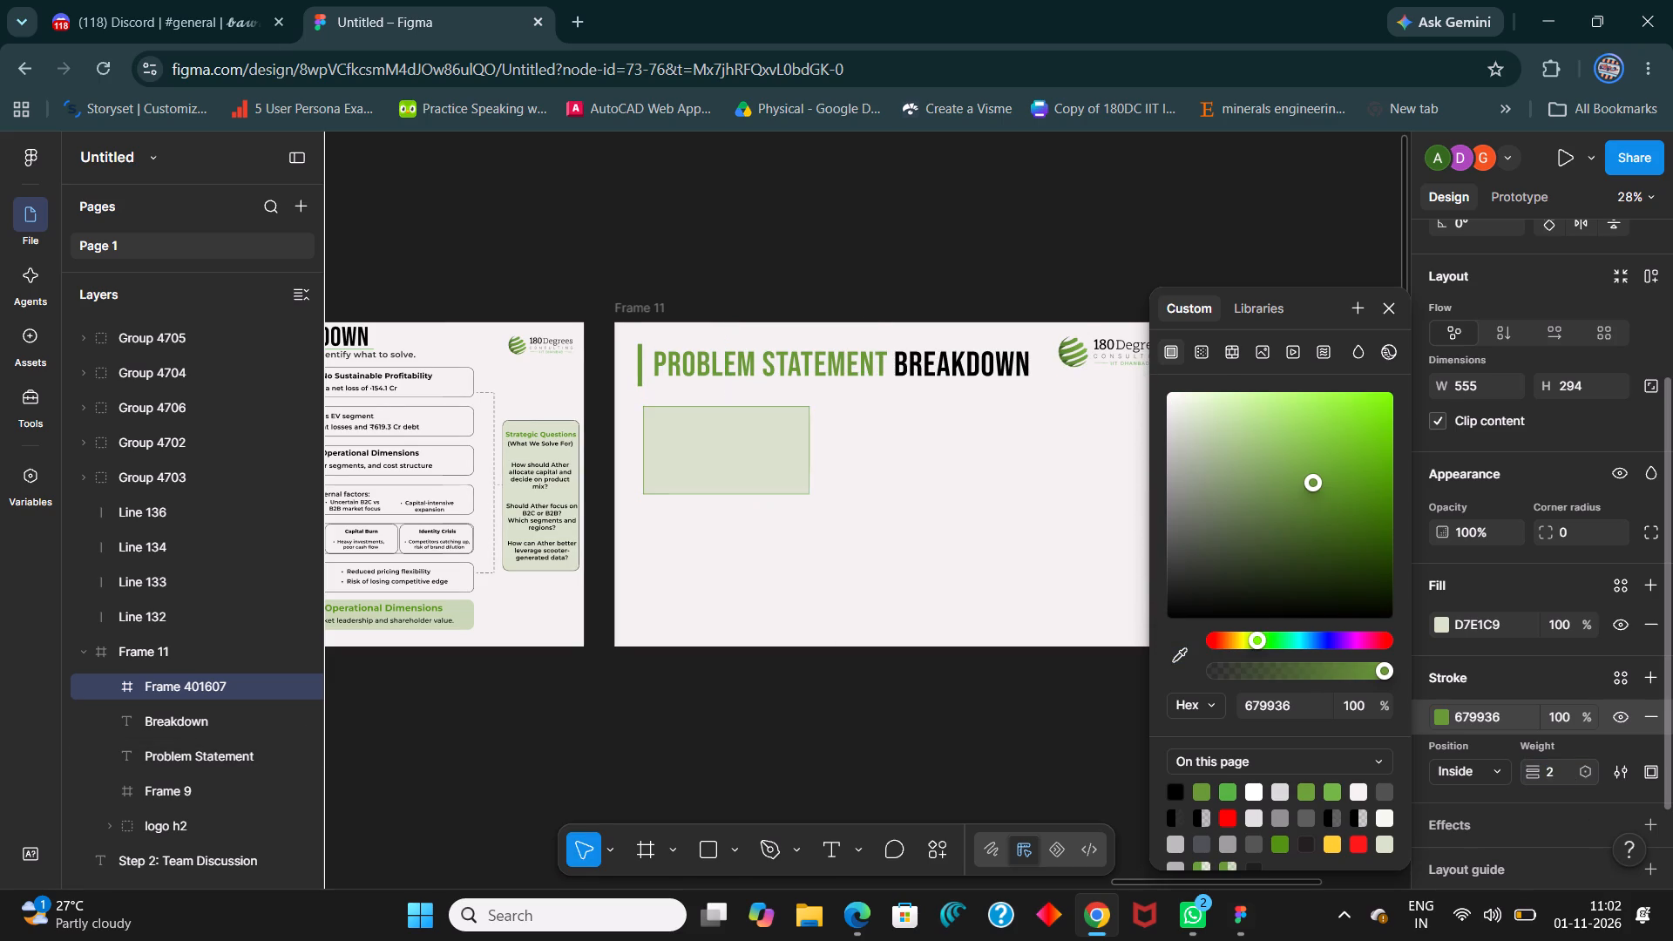
pyautogui.click(902, 232)
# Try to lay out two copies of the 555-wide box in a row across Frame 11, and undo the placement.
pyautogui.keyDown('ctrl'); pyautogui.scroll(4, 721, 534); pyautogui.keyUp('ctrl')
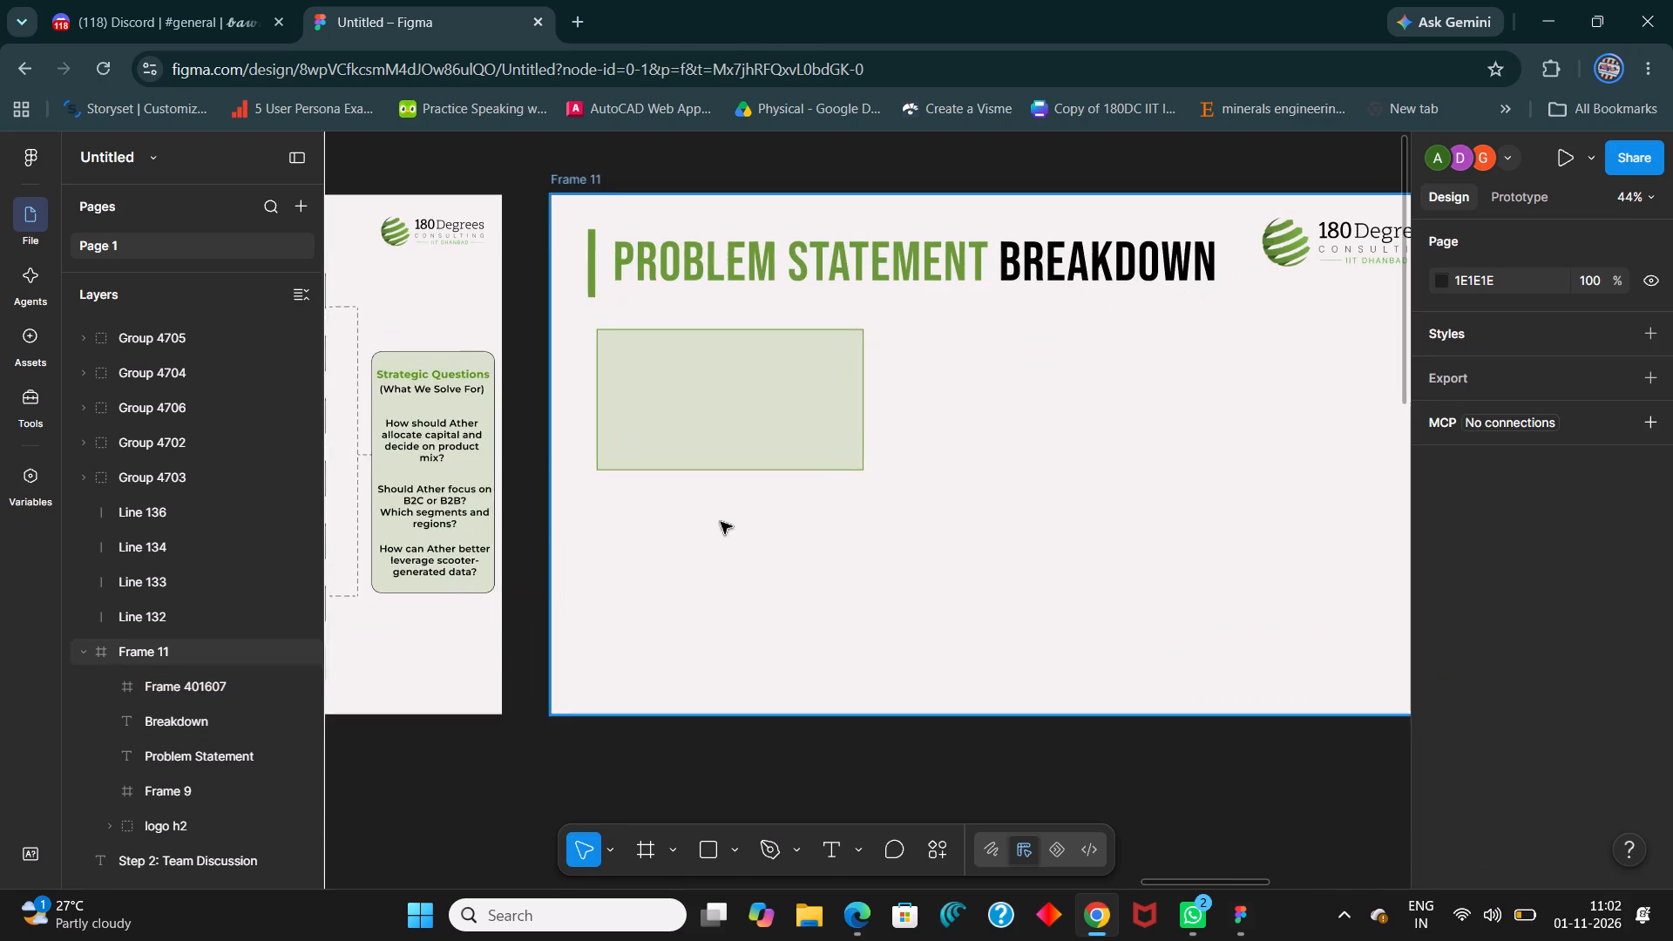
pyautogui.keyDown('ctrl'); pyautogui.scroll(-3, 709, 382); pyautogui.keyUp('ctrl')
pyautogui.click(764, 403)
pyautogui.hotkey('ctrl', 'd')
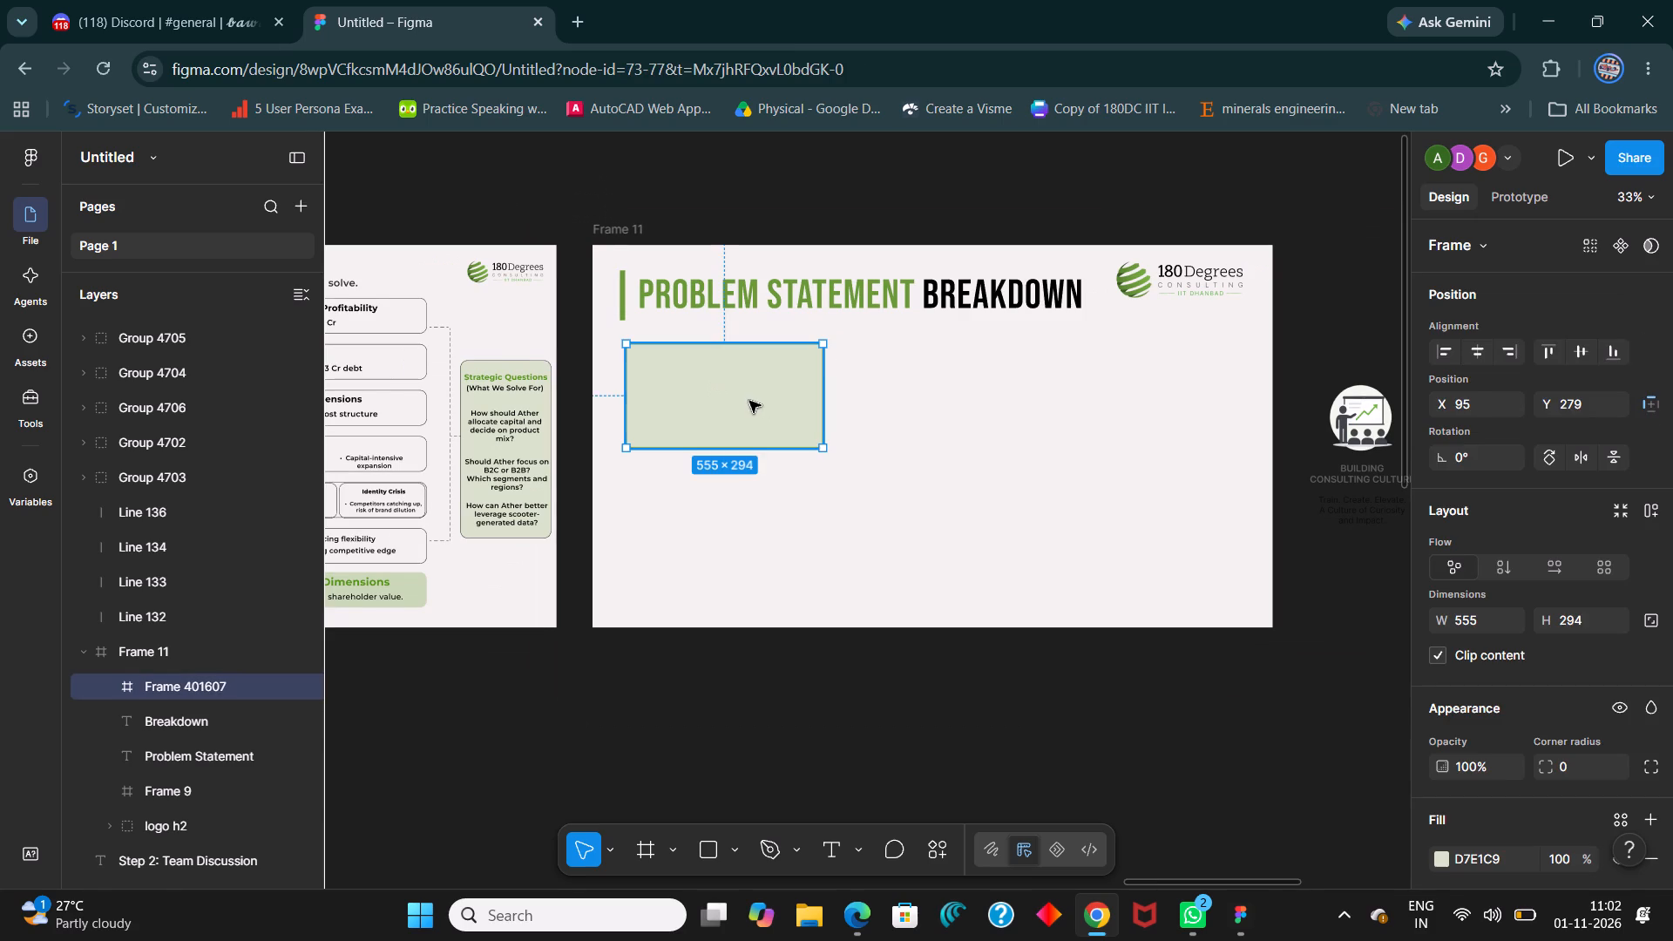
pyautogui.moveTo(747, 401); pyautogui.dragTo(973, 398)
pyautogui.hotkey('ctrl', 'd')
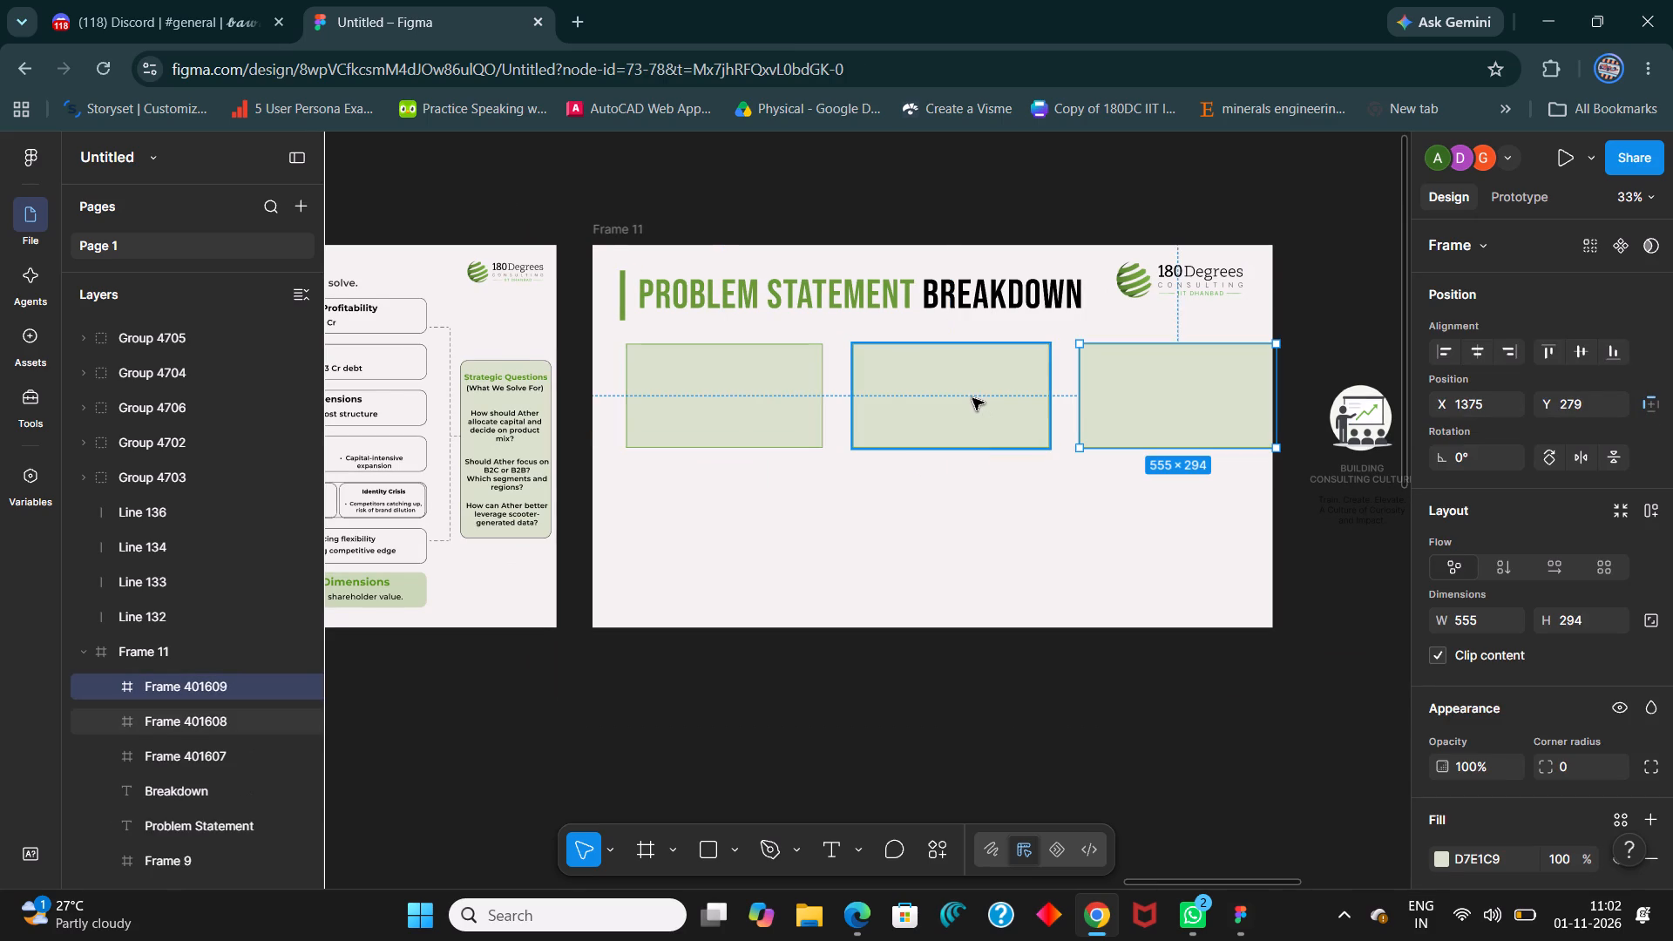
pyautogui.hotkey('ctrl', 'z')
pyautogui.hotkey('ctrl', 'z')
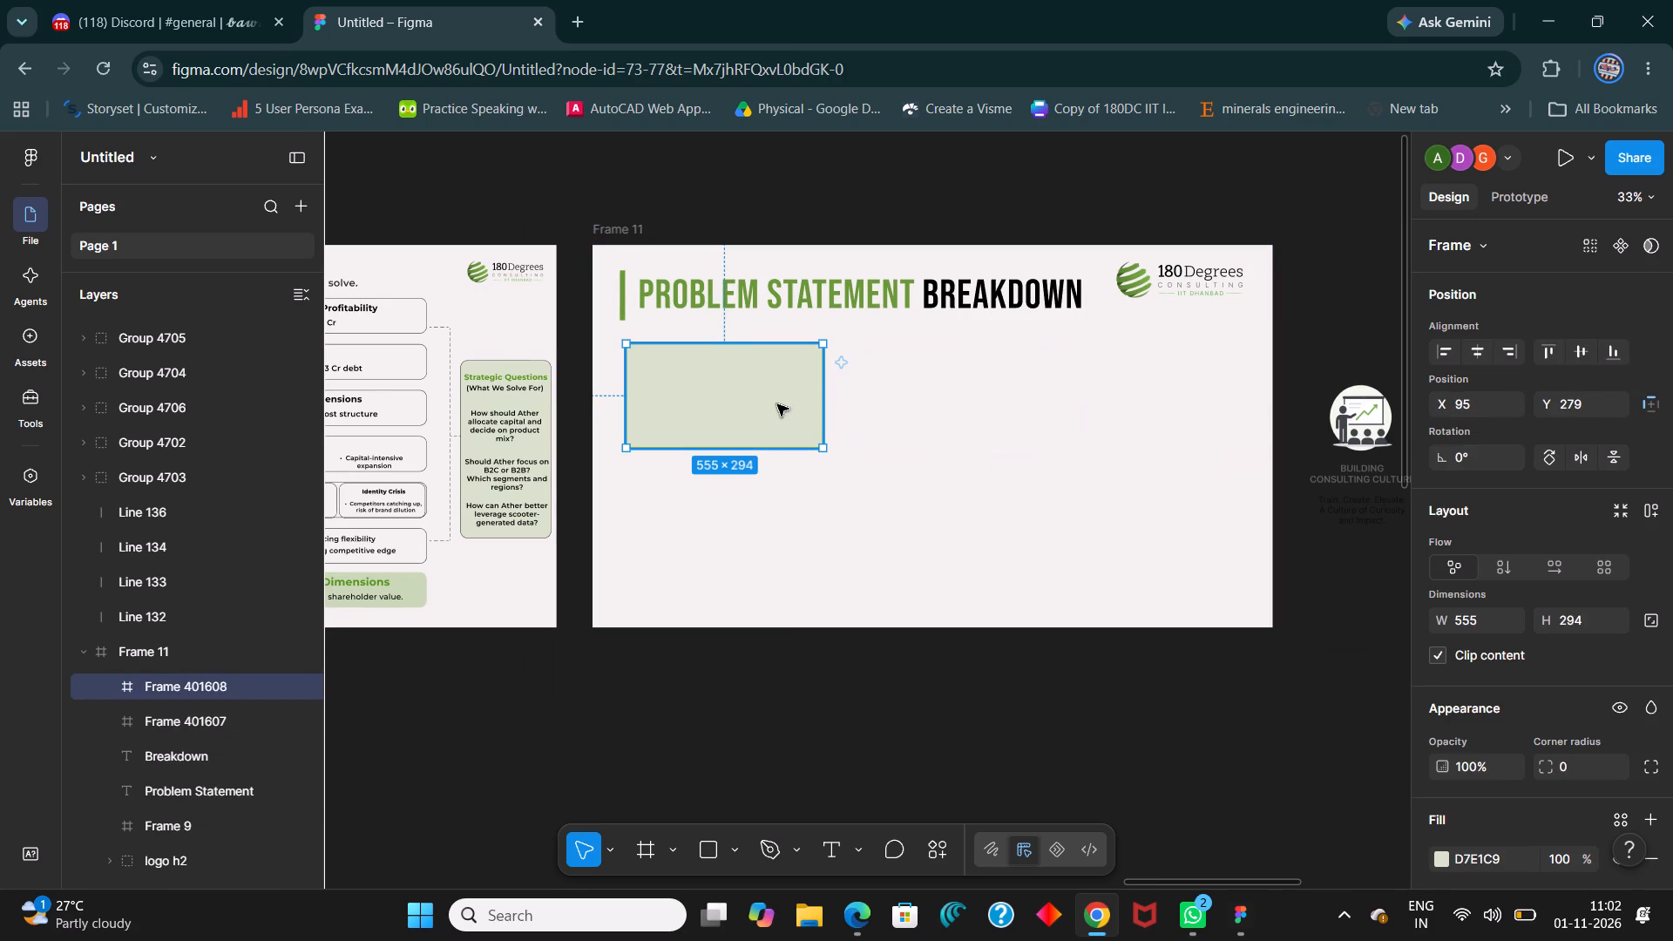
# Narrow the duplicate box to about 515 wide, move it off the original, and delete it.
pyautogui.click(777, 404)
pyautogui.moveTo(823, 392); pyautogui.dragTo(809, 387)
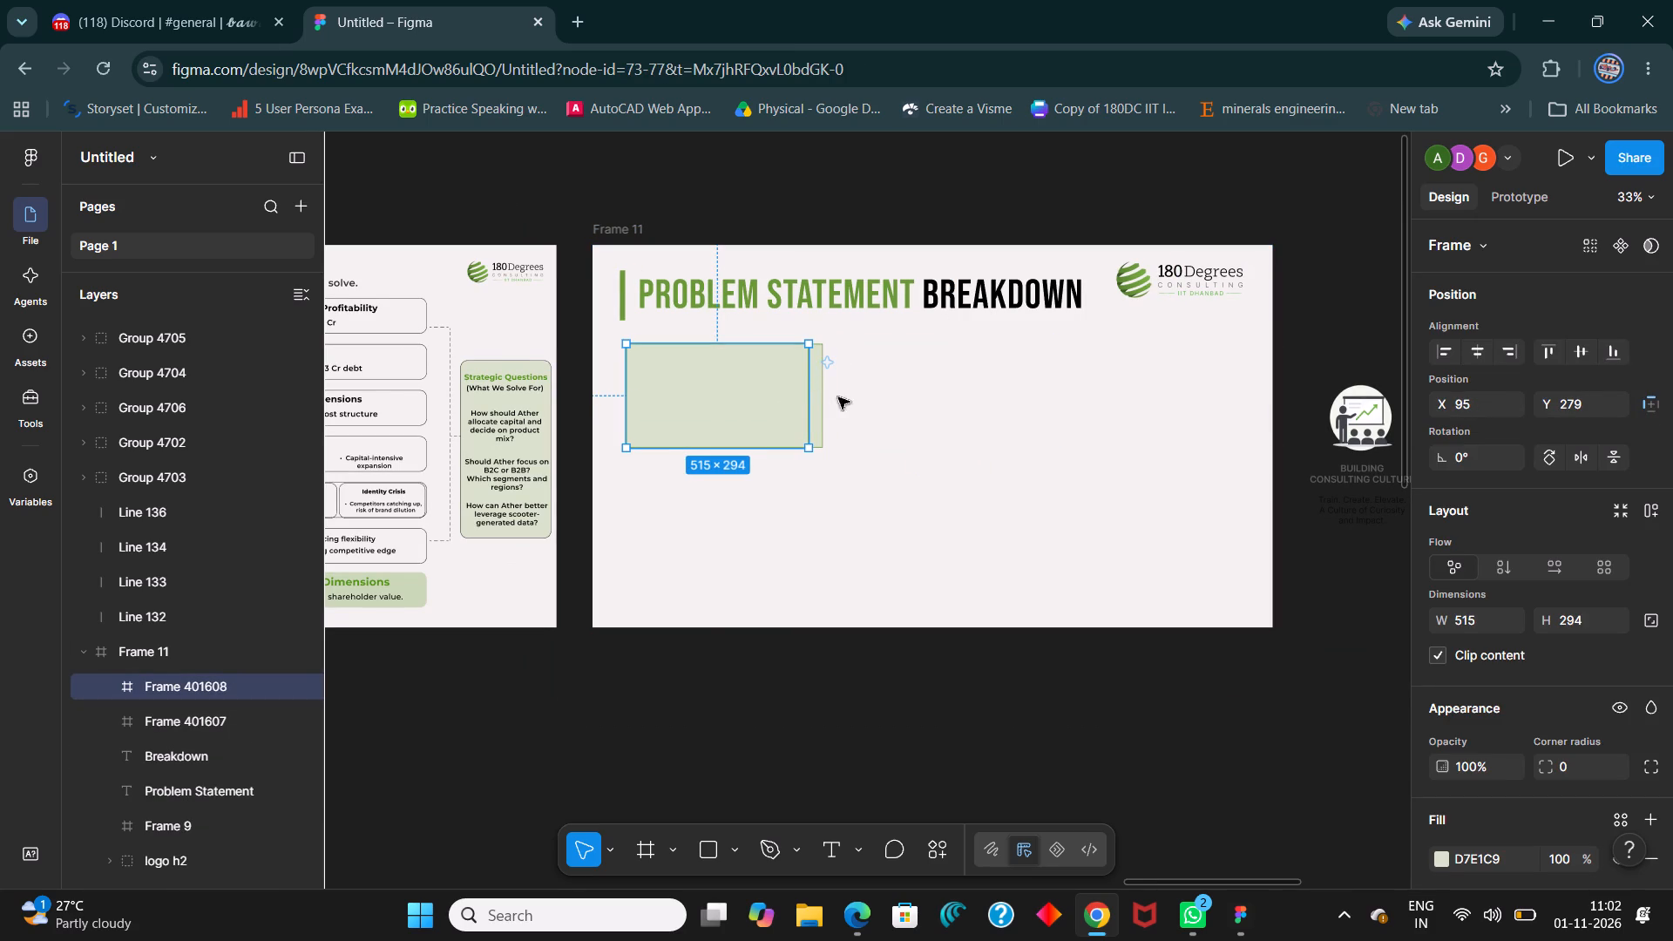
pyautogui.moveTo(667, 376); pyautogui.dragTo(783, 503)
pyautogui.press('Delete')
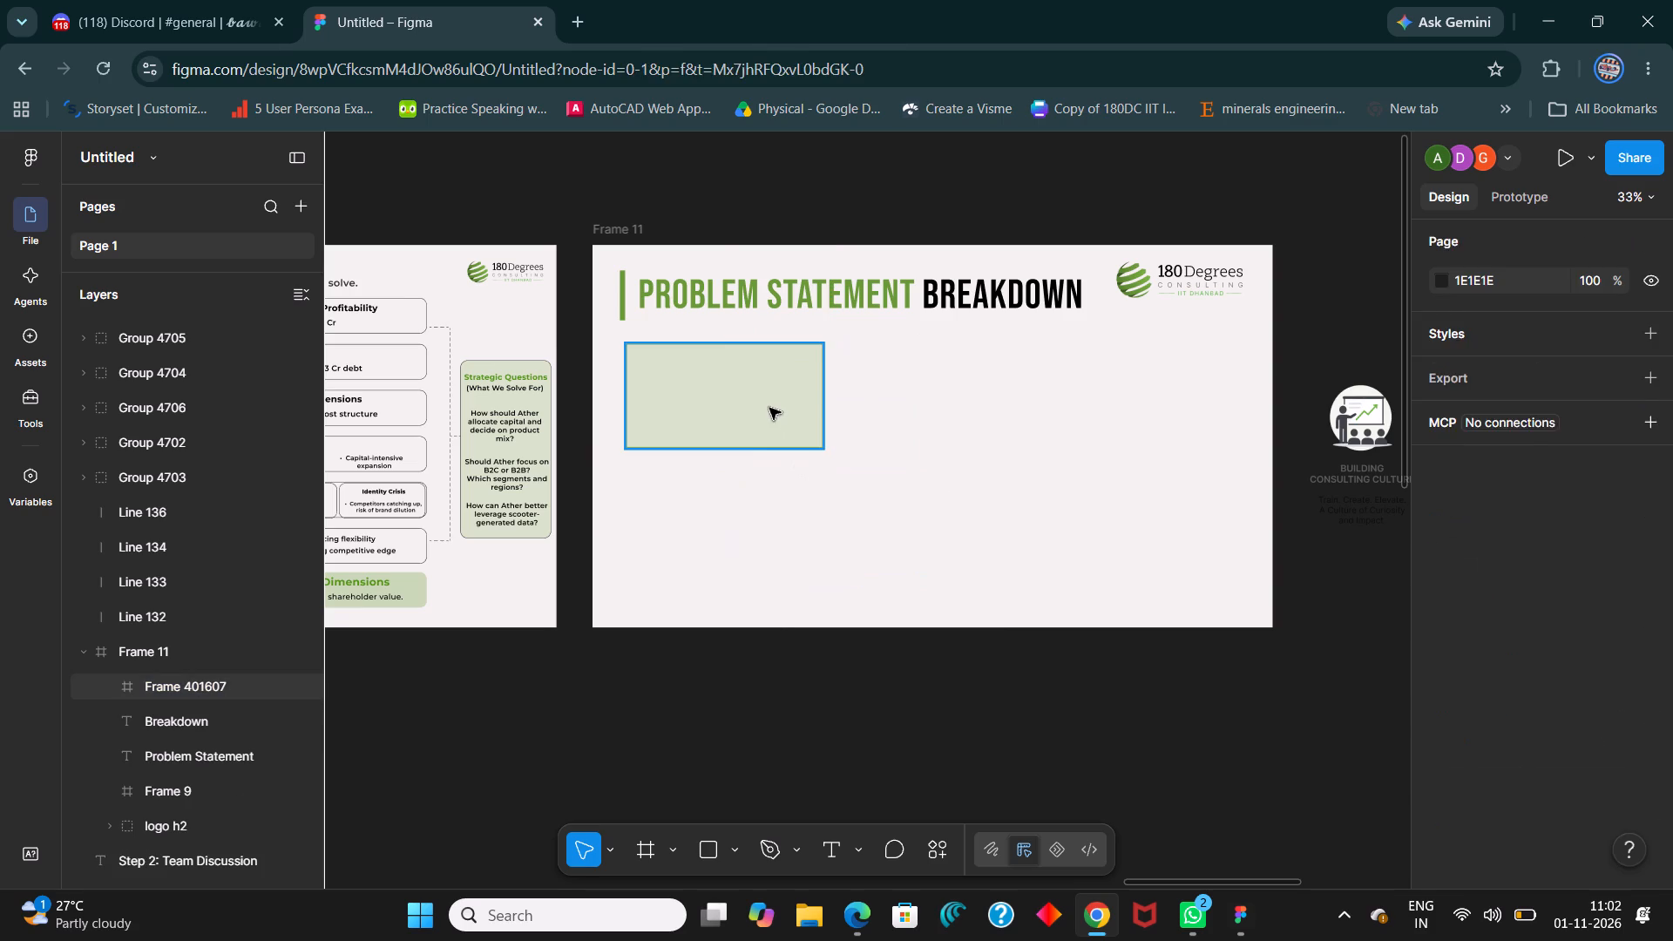
# Narrow the original box to about 515 wide and shift it to about X 77, Y 253, just below the title.
pyautogui.click(769, 408)
pyautogui.moveTo(824, 392); pyautogui.dragTo(808, 389)
pyautogui.moveTo(753, 401); pyautogui.dragTo(744, 396)
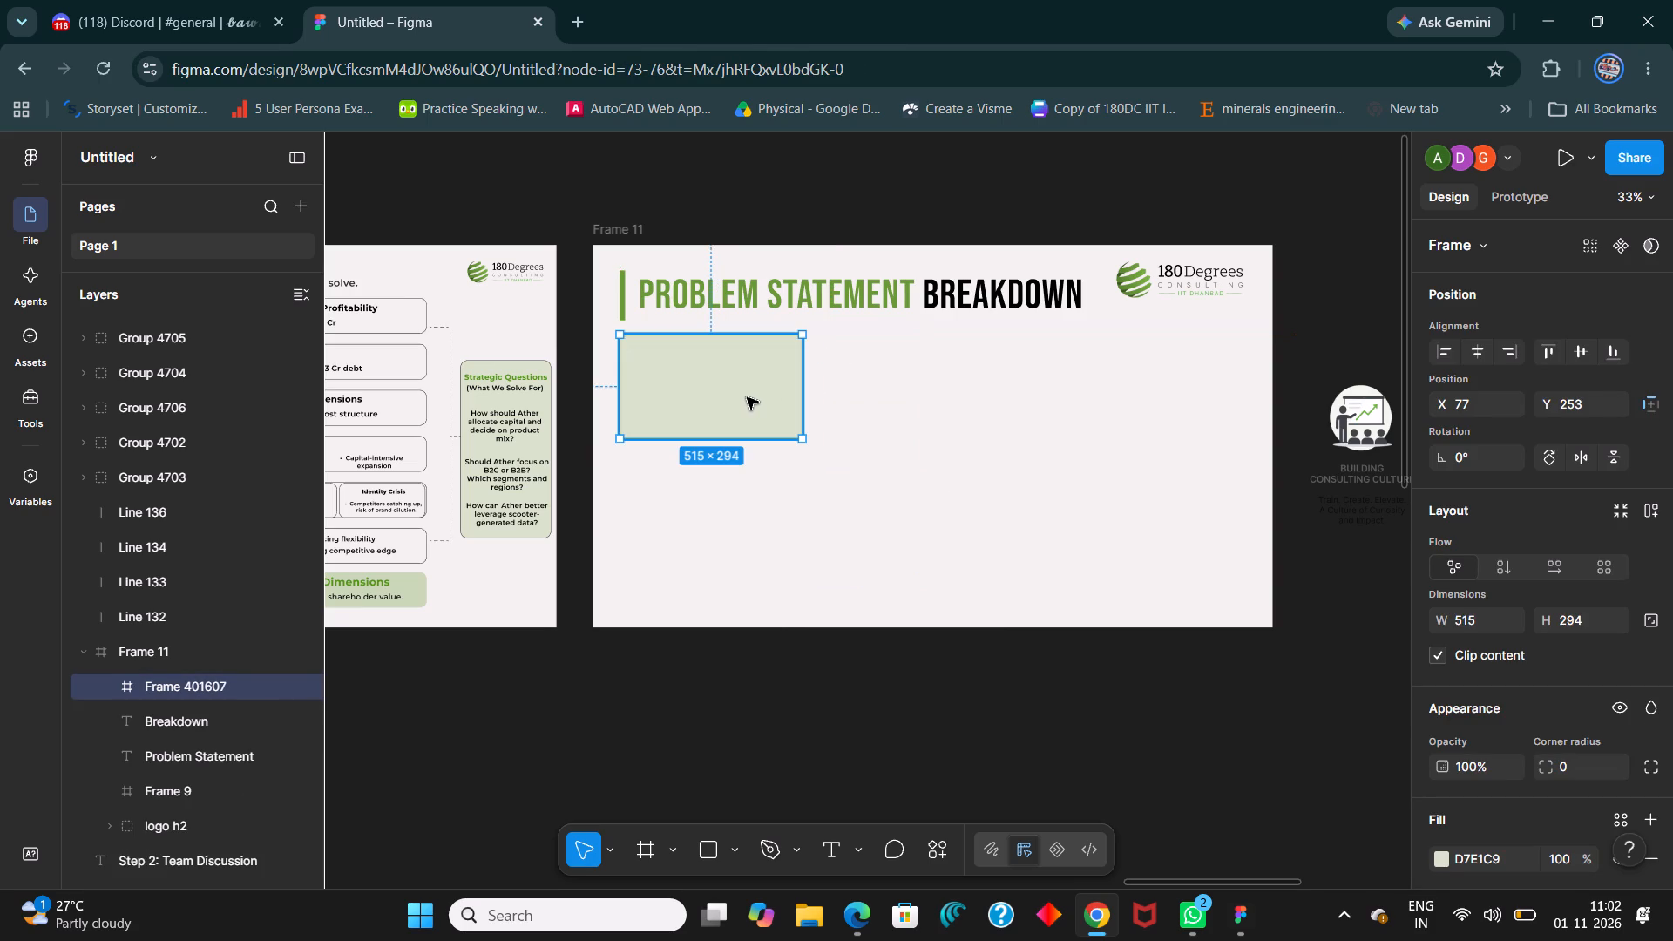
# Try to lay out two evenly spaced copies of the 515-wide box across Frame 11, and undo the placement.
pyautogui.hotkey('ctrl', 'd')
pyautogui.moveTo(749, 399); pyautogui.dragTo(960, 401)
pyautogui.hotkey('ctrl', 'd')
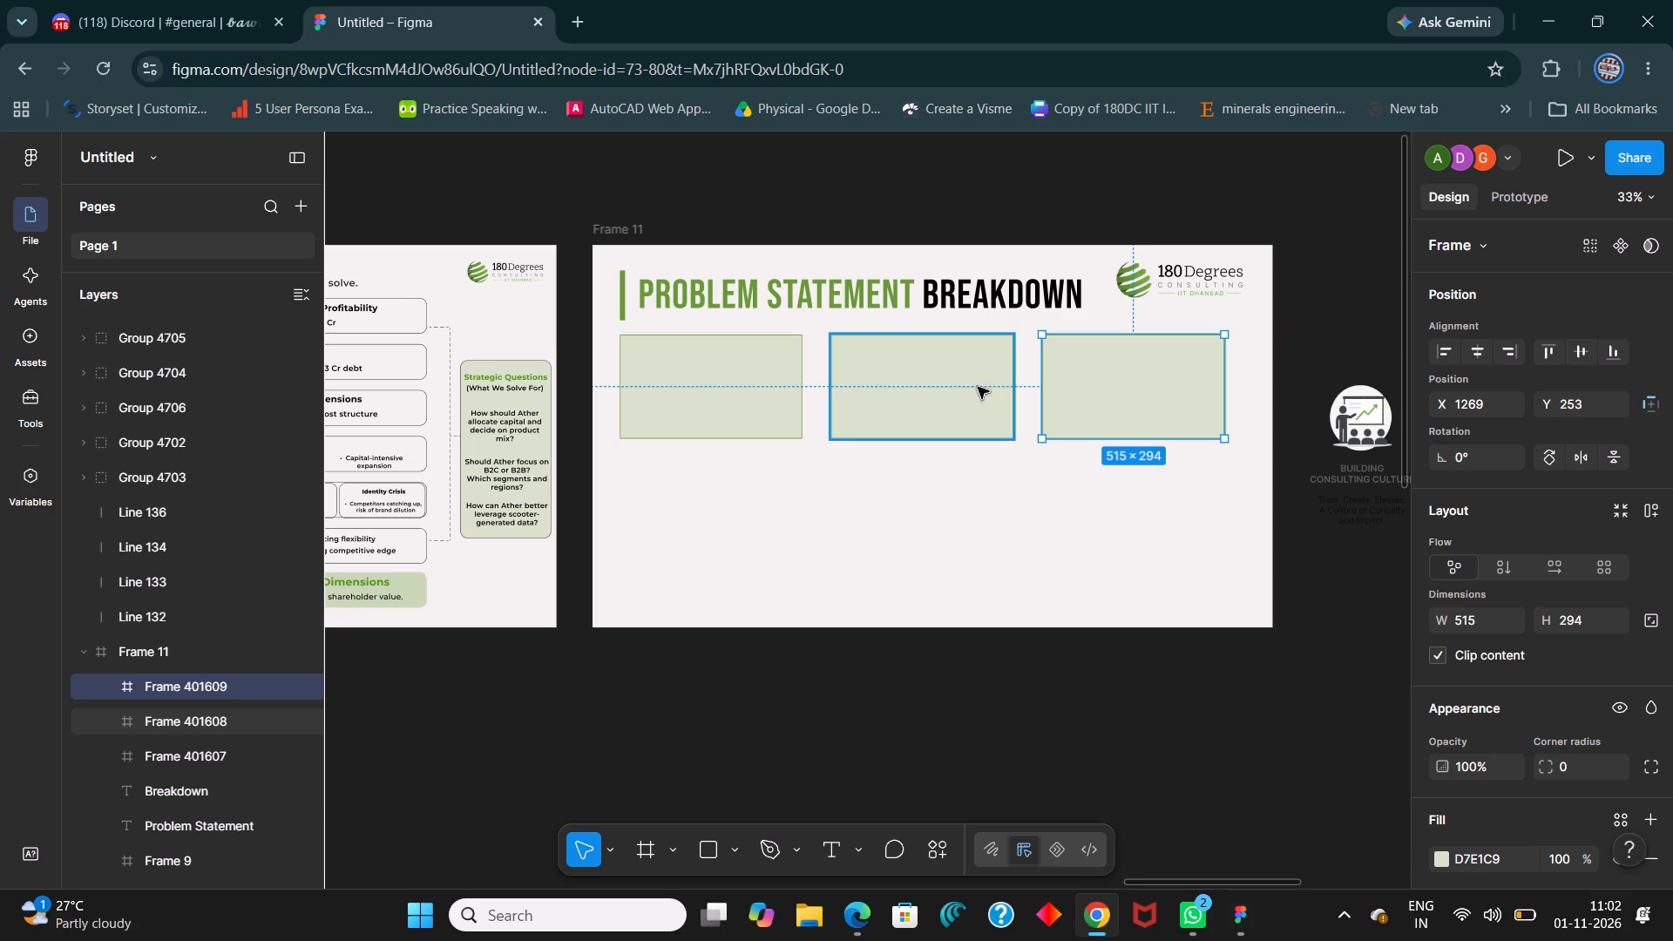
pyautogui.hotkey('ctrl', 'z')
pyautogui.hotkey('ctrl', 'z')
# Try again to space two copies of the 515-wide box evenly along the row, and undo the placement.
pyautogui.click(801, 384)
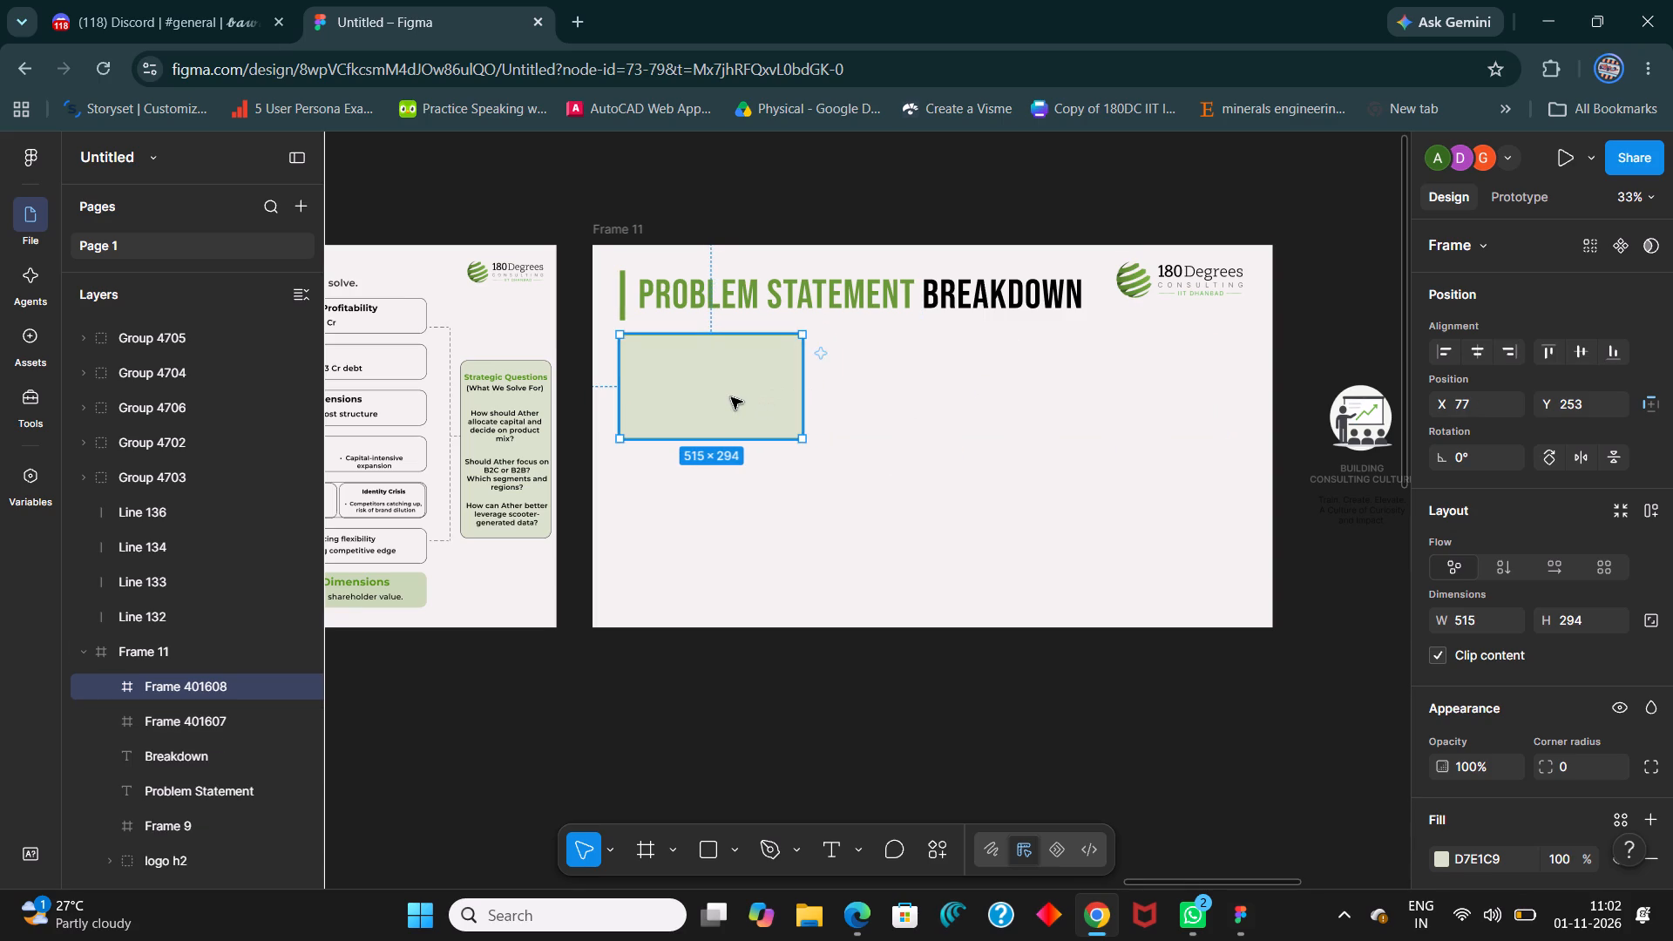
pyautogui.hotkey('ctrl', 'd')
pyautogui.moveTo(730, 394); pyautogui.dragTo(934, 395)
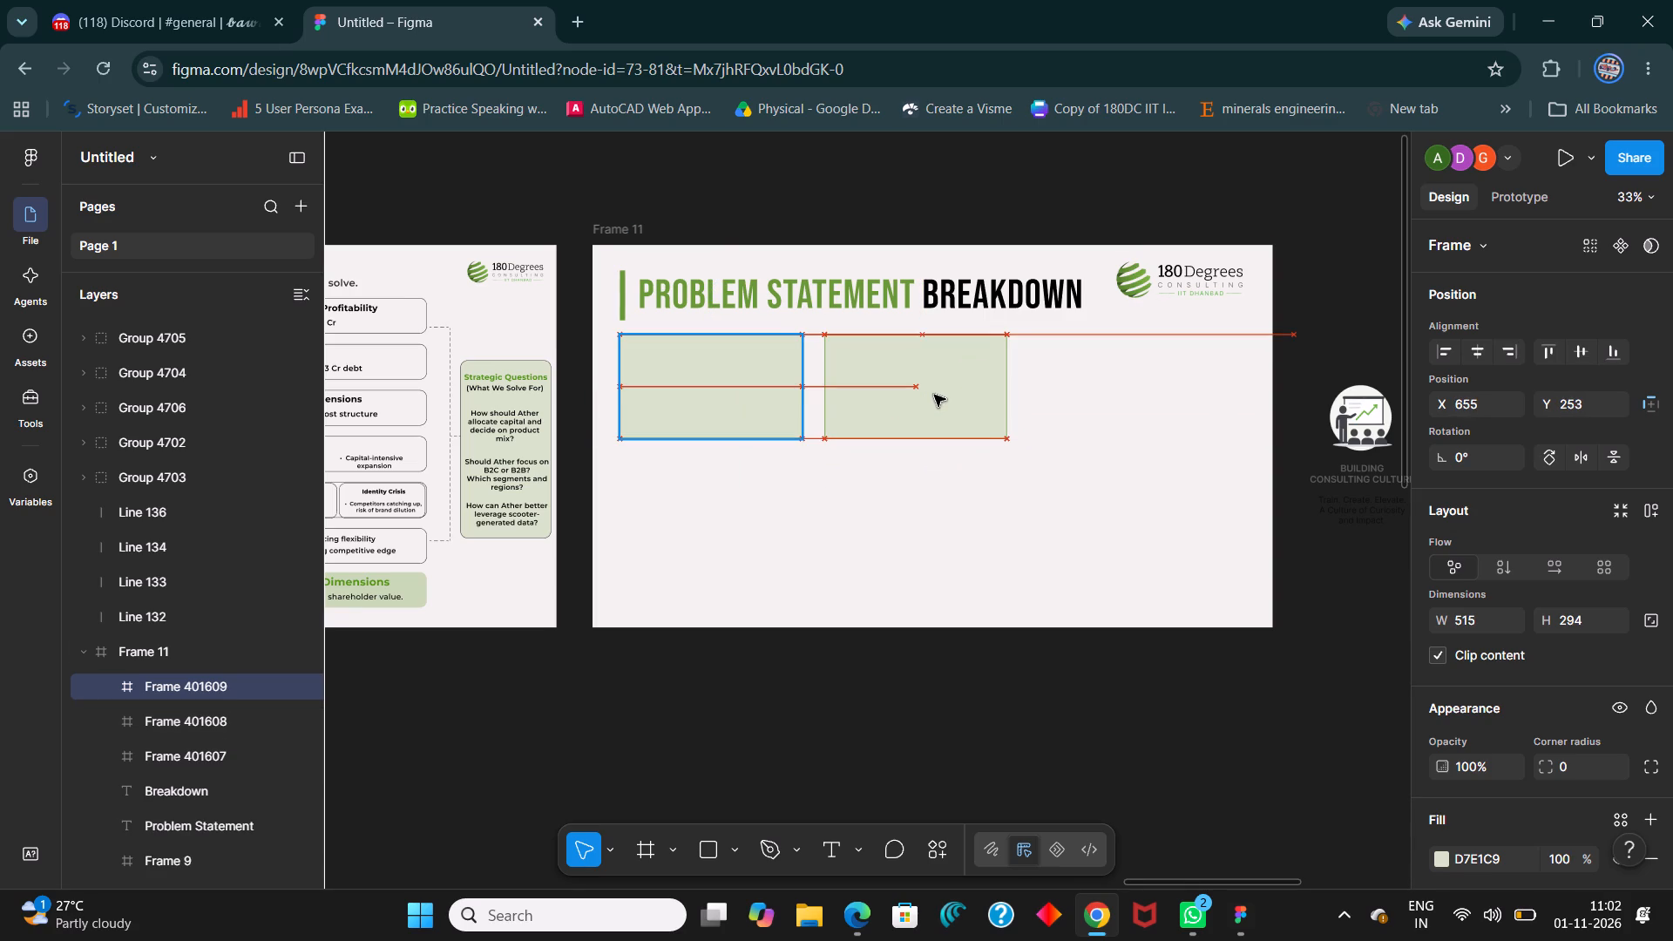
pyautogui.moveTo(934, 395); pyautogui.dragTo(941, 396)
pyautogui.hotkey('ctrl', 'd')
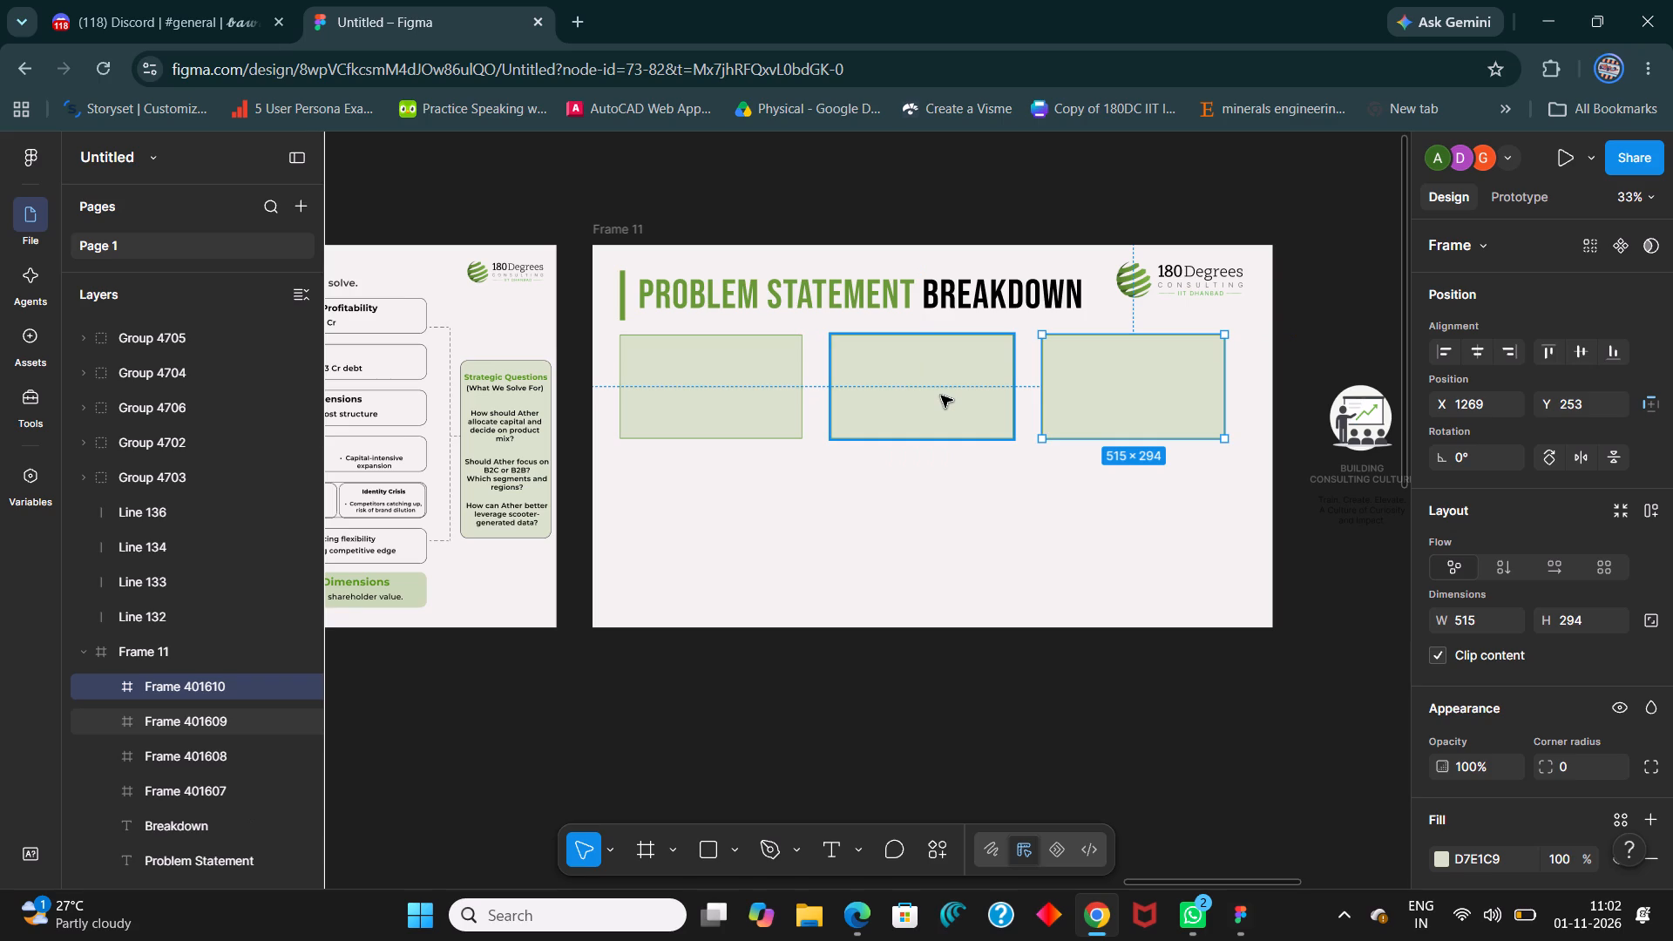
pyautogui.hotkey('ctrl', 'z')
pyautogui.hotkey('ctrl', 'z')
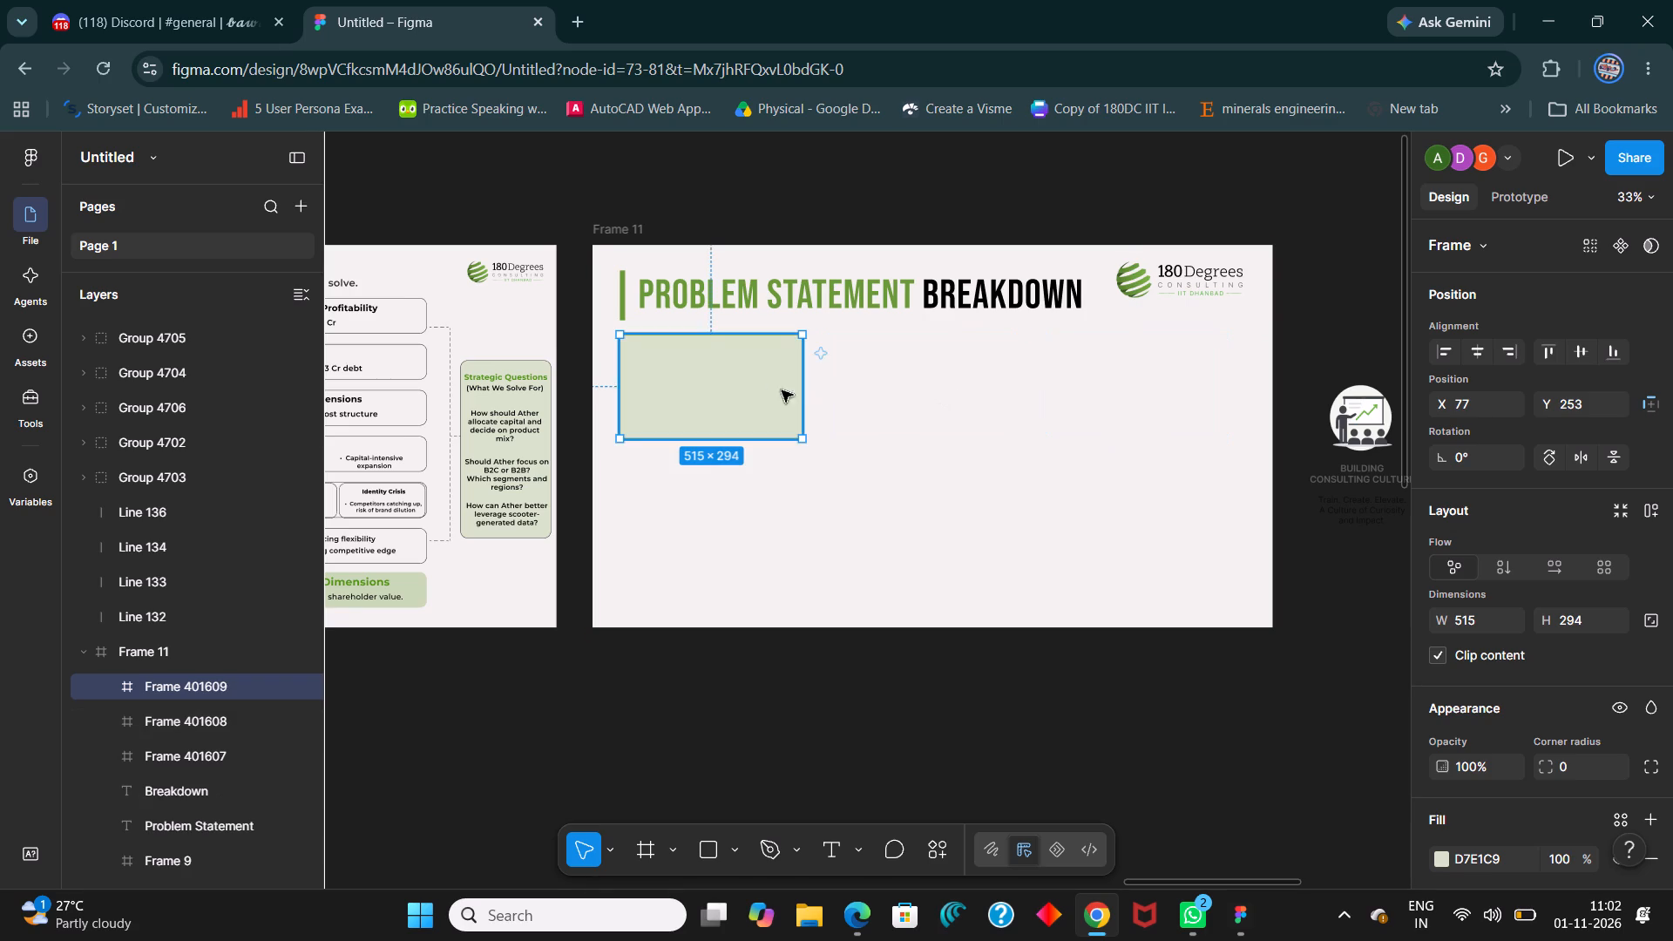
# Widen the topmost box to about 558 and duplicate it twice to form an evenly spaced row of three in Frame 11.
pyautogui.moveTo(806, 391); pyautogui.dragTo(816, 392)
pyautogui.click(733, 387)
pyautogui.hotkey('ctrl', 'd')
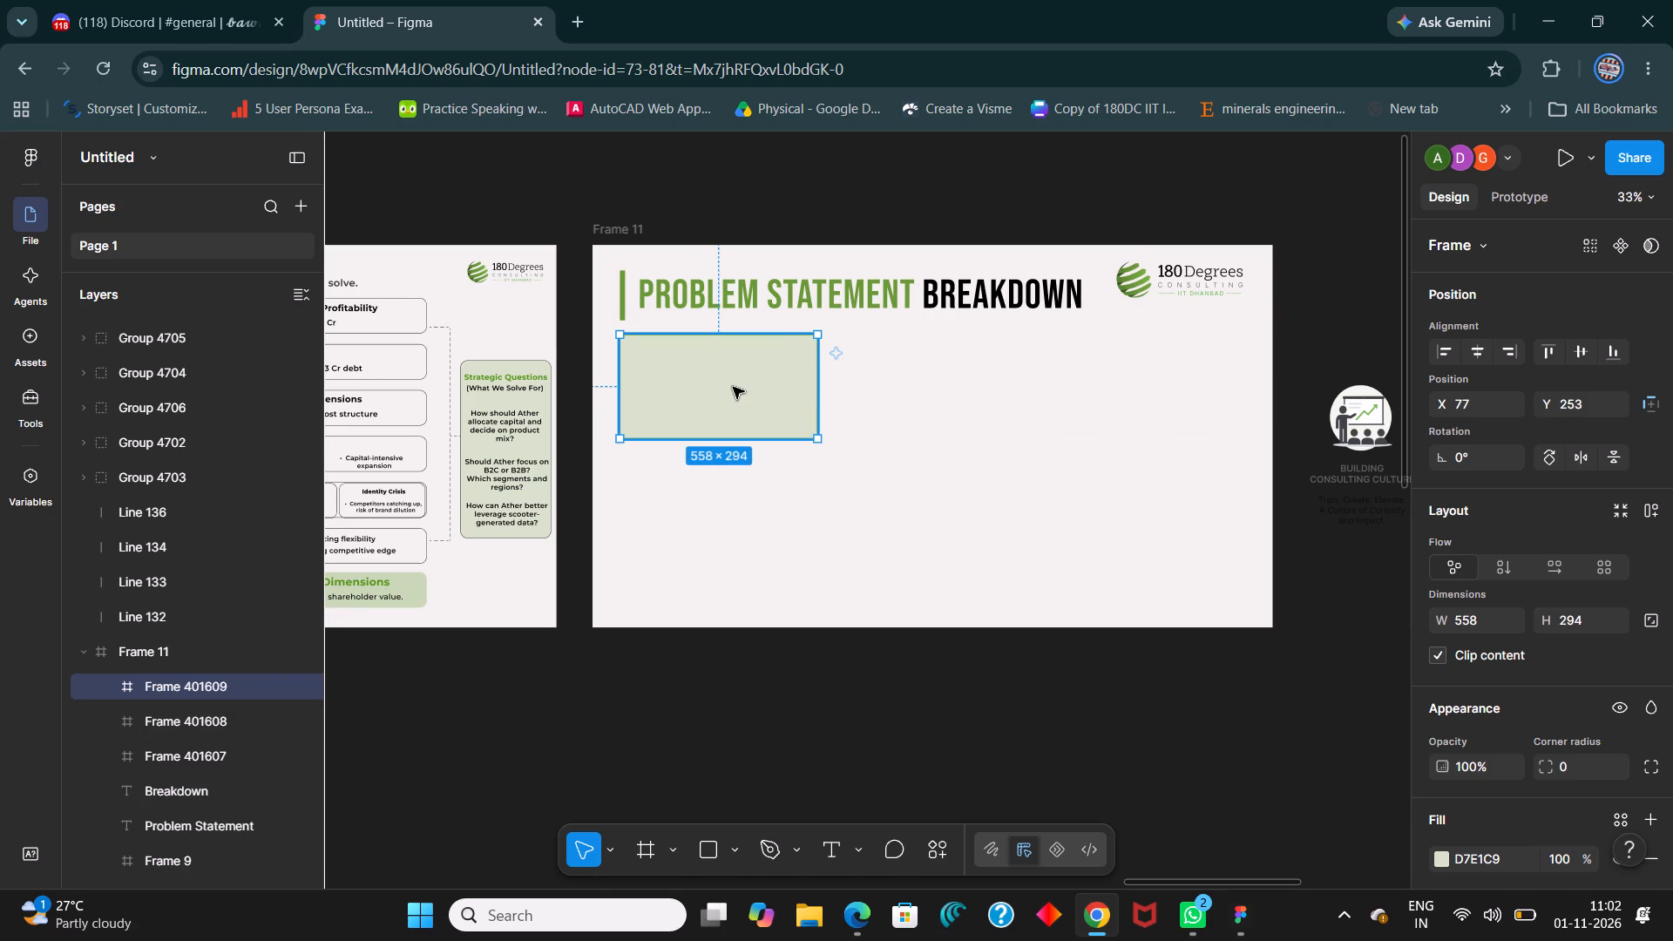
pyautogui.moveTo(733, 387); pyautogui.dragTo(949, 389)
pyautogui.hotkey('ctrl', 'd')
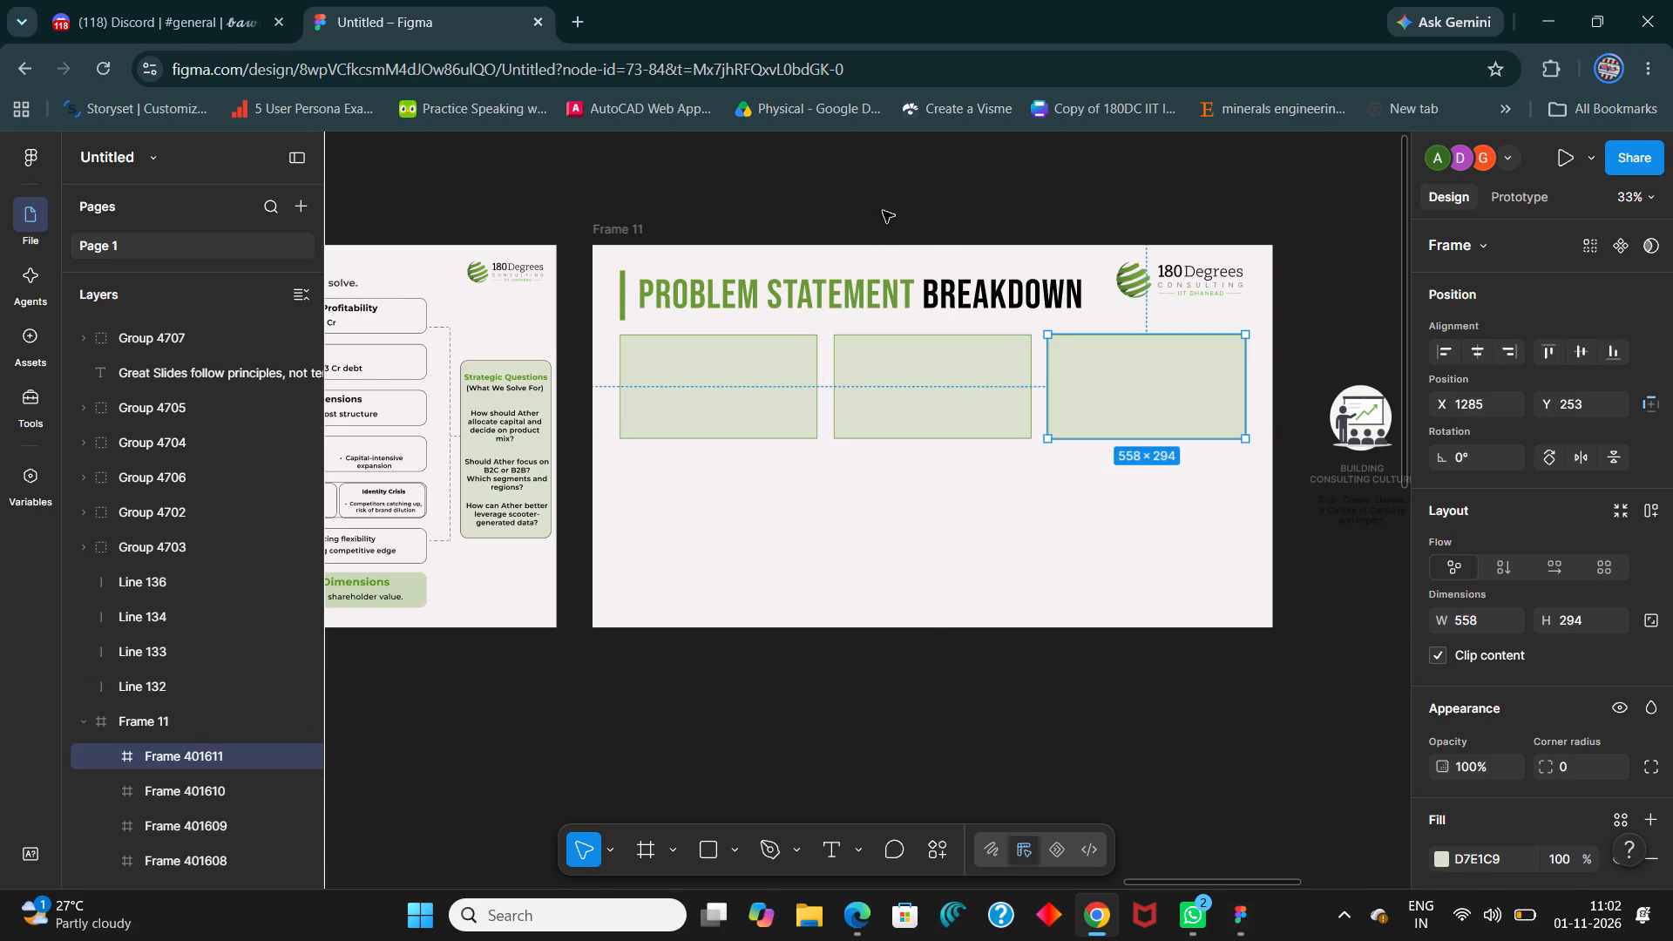
pyautogui.click(886, 195)
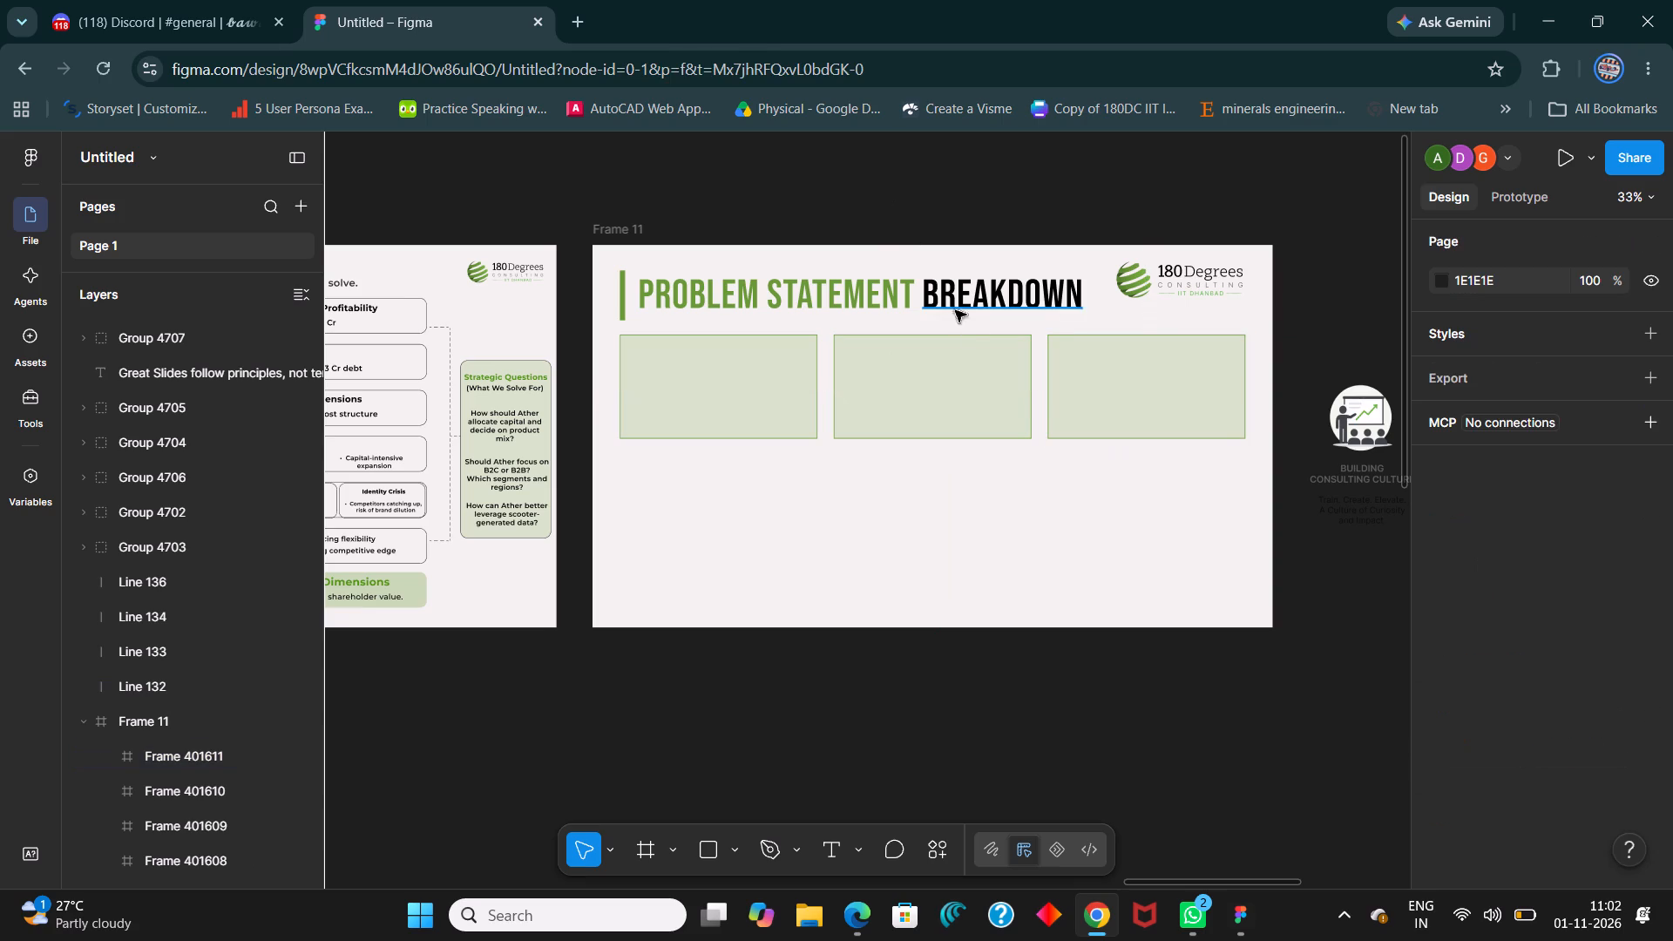
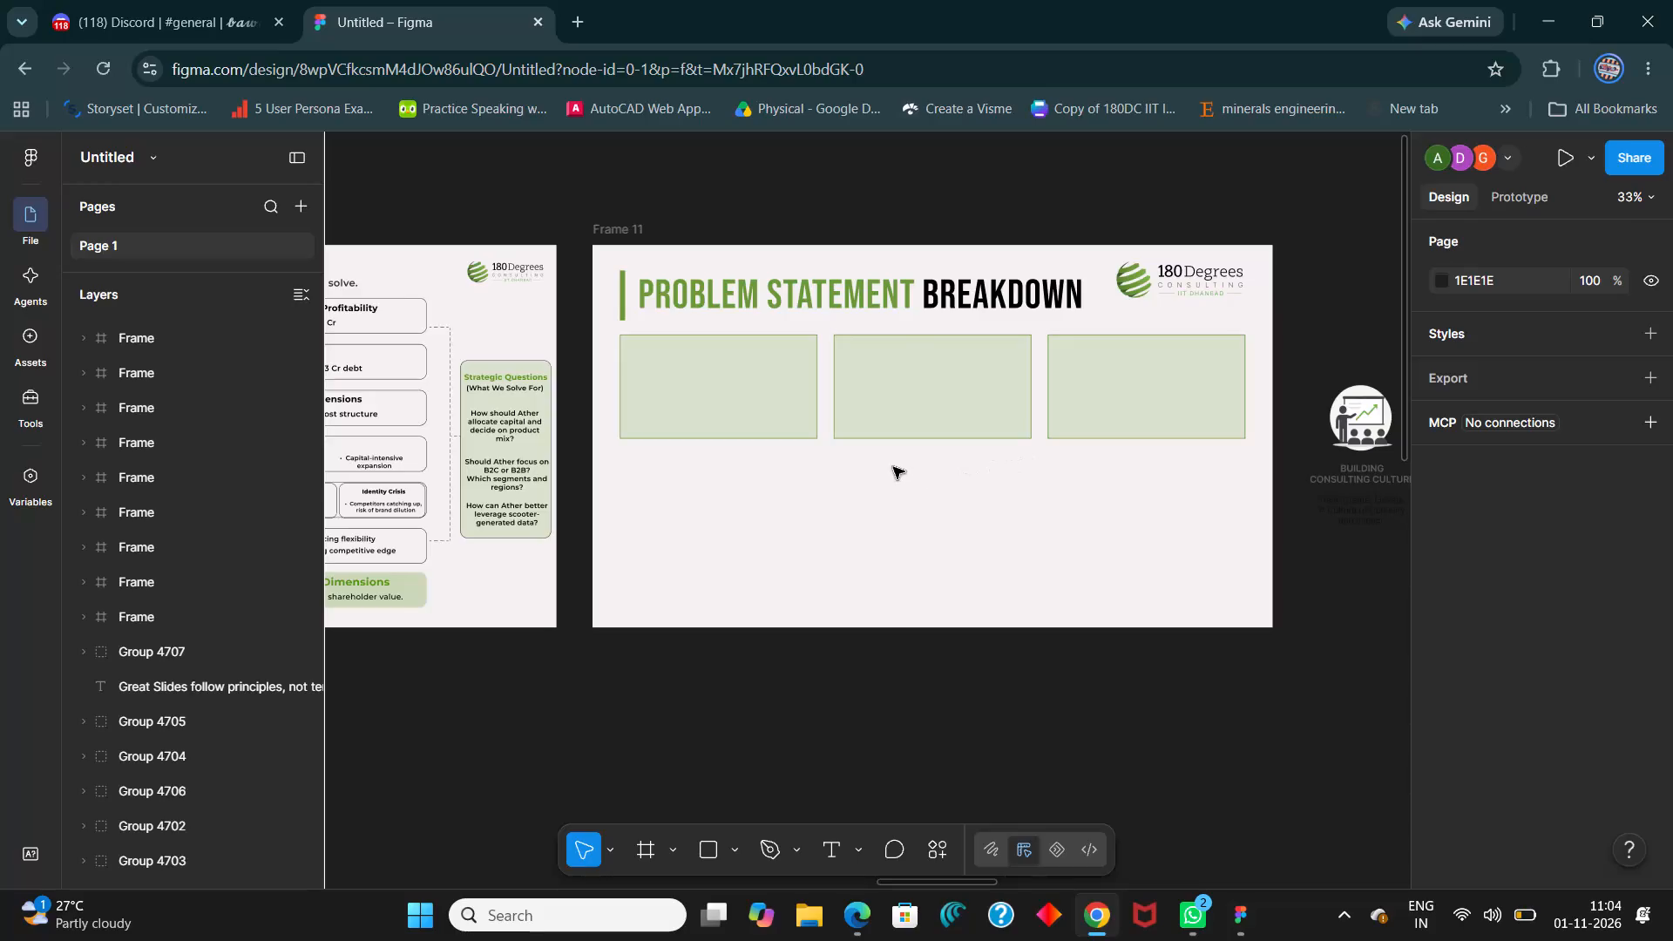
# Duplicate the third box in Frame 11, place the copy below the row and flatten it to a bar about 68 high.
pyautogui.keyDown('shift'); pyautogui.scroll(10, 879, 499); pyautogui.keyUp('shift')
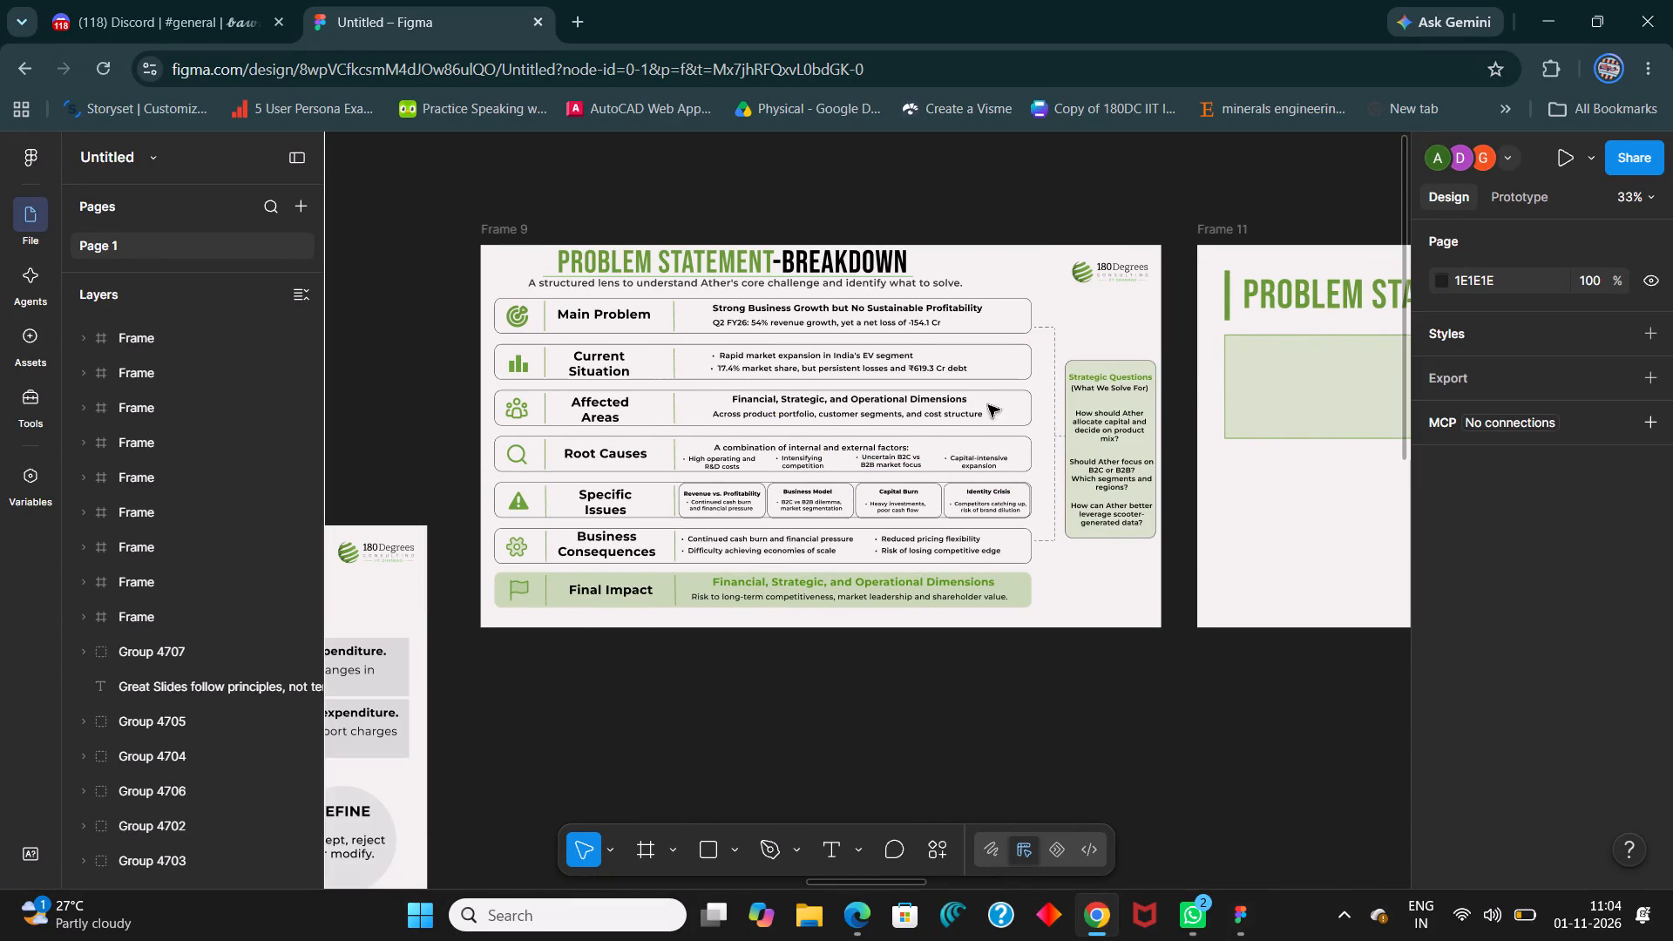
pyautogui.keyDown('shift'); pyautogui.scroll(-6, 565, 416); pyautogui.keyUp('shift')
pyautogui.click(1267, 358)
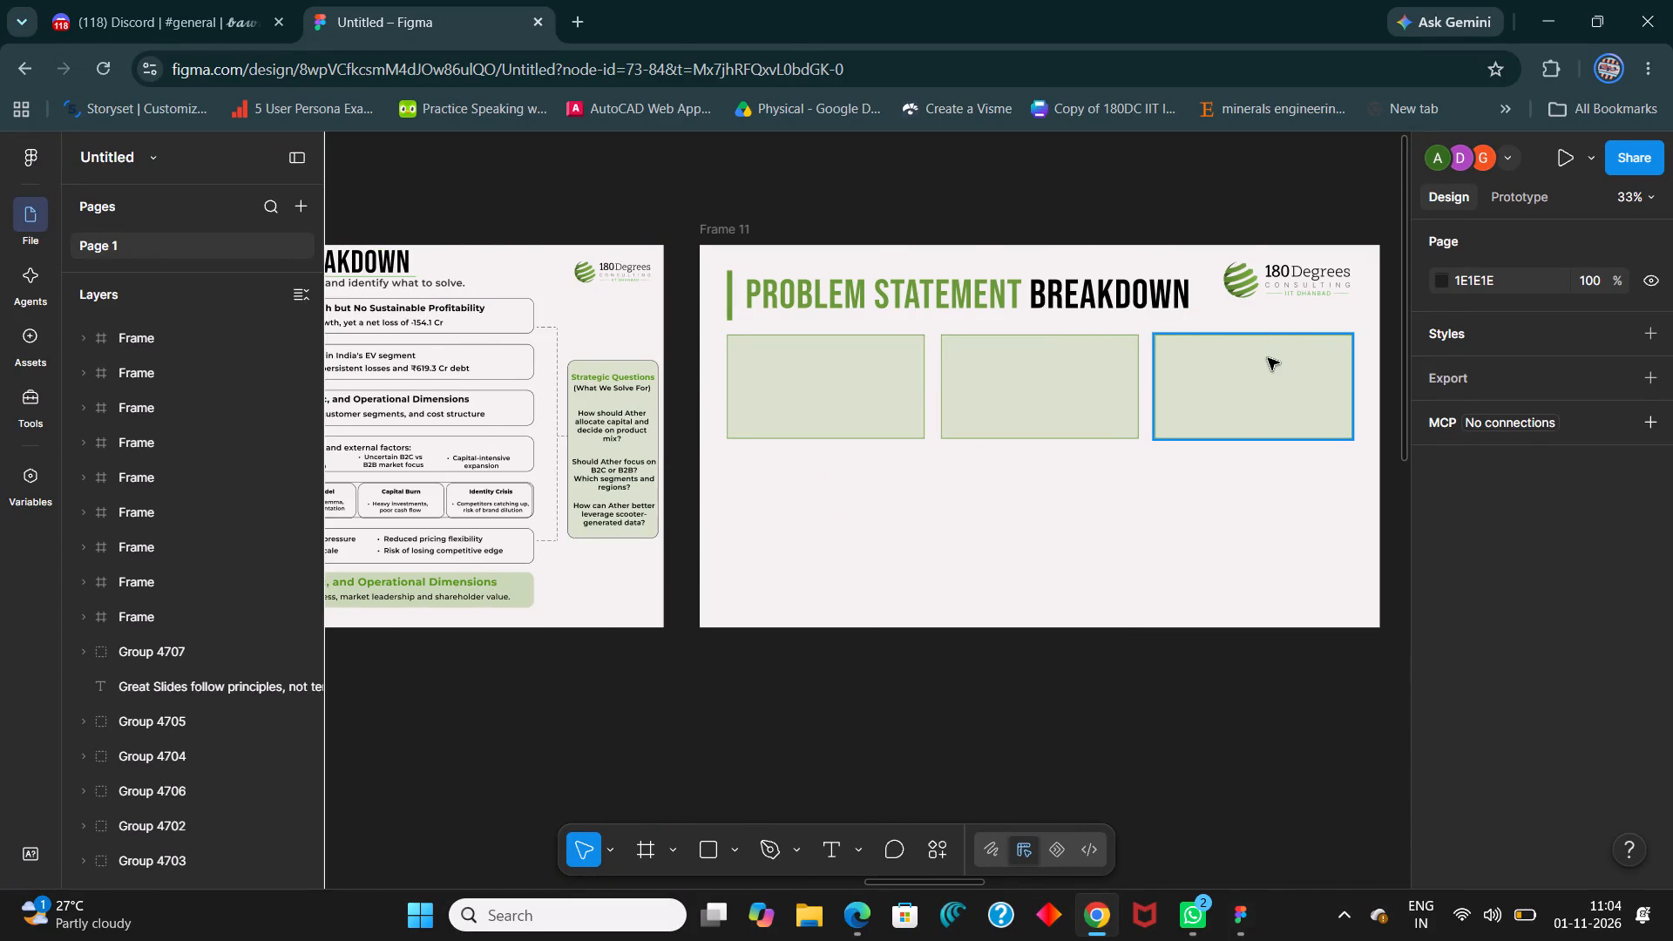
pyautogui.hotkey('ctrl', 'd')
pyautogui.moveTo(1260, 377); pyautogui.dragTo(1028, 486)
pyautogui.moveTo(1026, 492); pyautogui.dragTo(1026, 525)
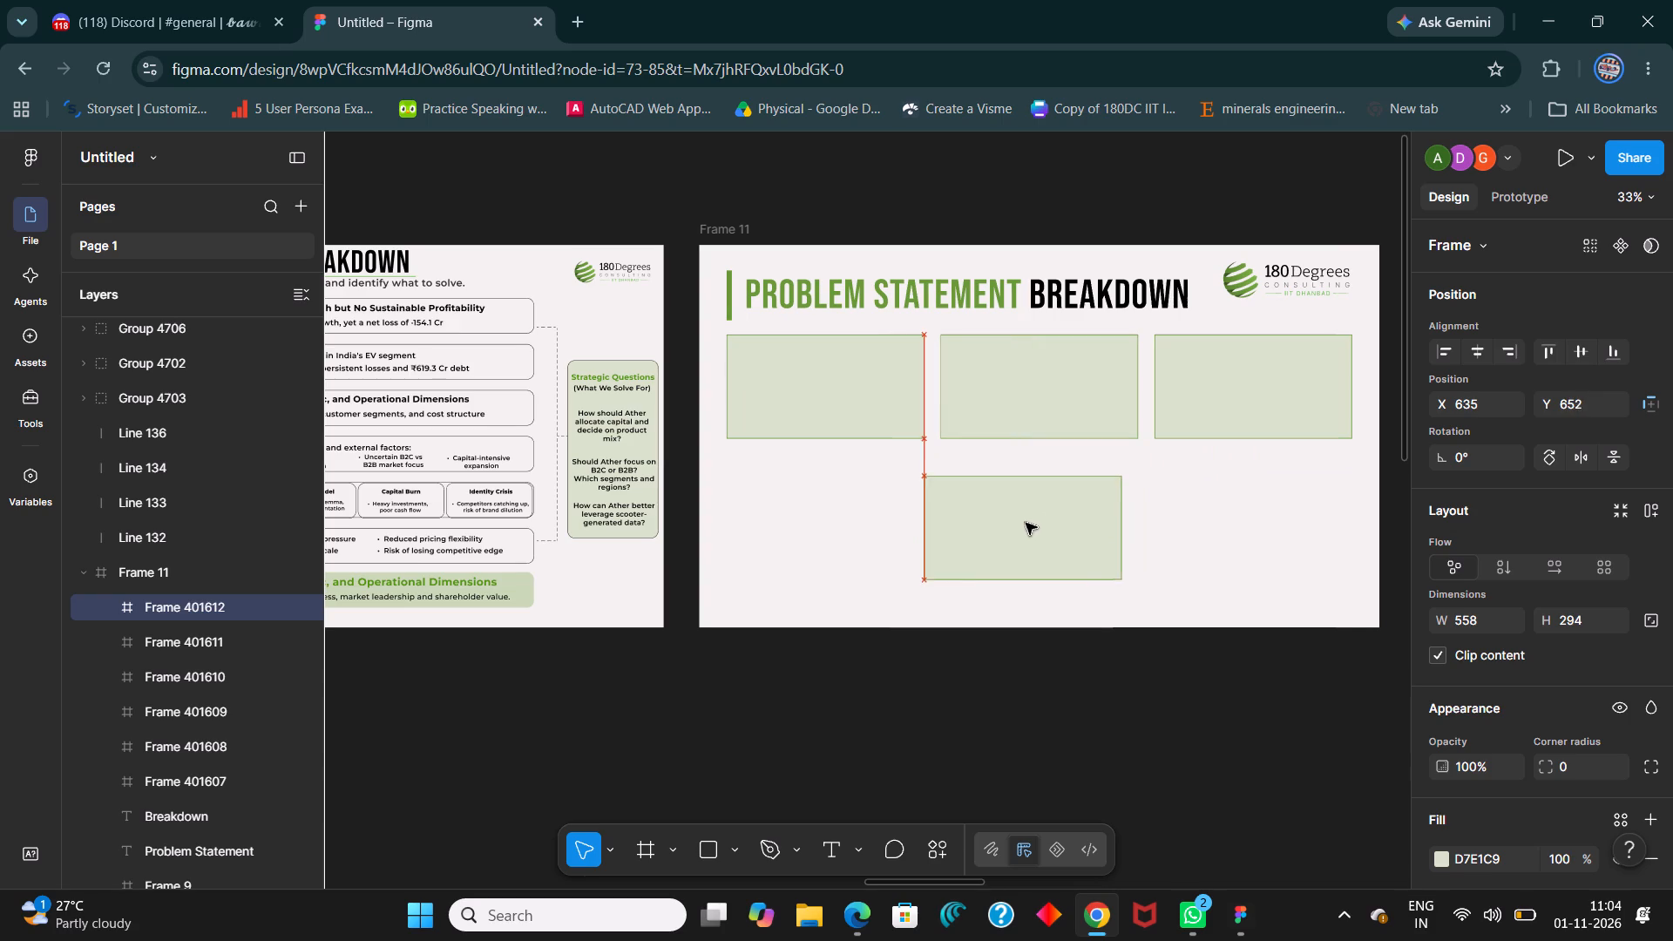
pyautogui.moveTo(1026, 577); pyautogui.dragTo(1042, 496)
# Recolour the thin bar's fill to 679936 by sampling the green of the PROBLEM STATEMENT title text.
pyautogui.scroll(-6, 1644, 717)
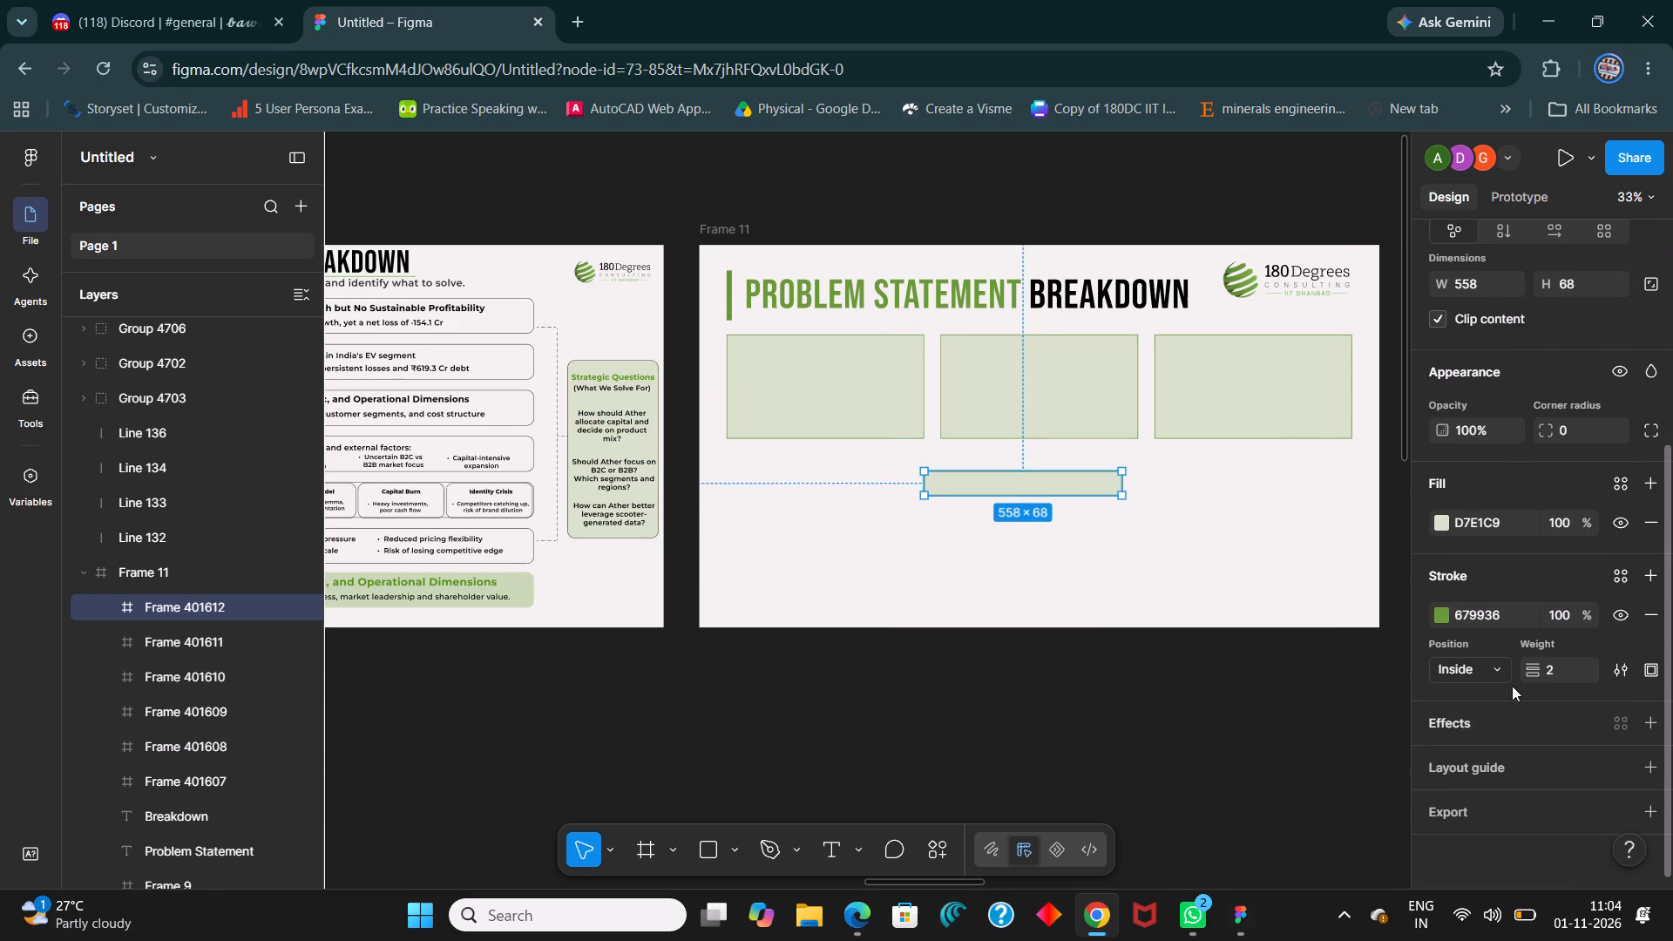
pyautogui.click(1443, 620)
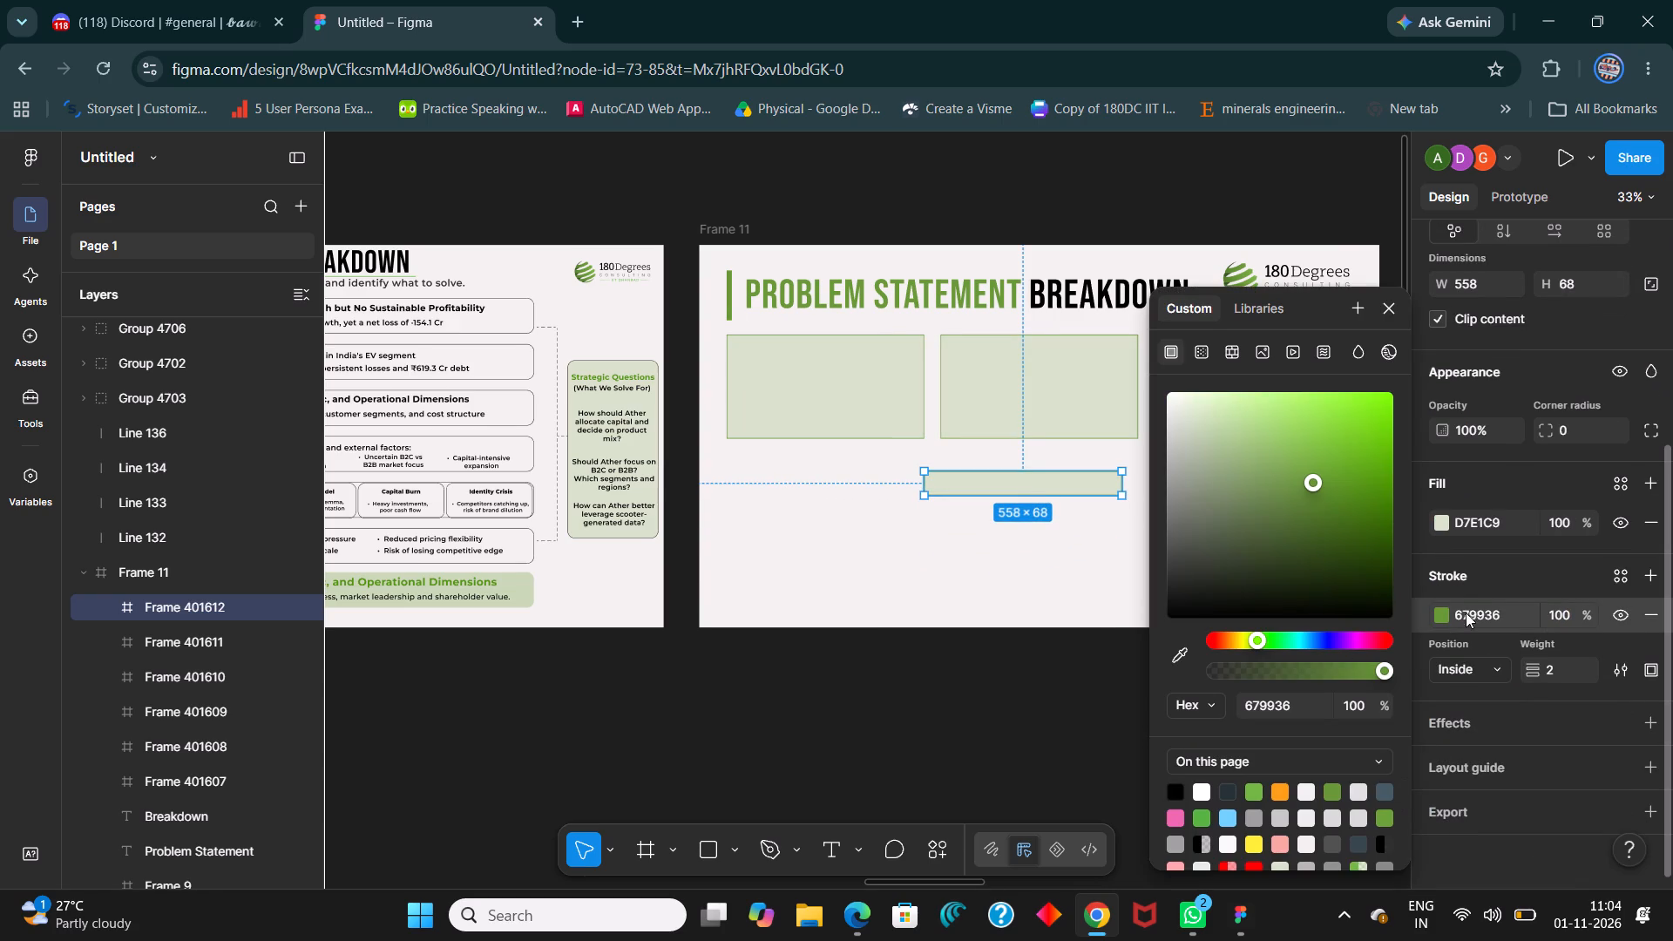
pyautogui.click(1439, 528)
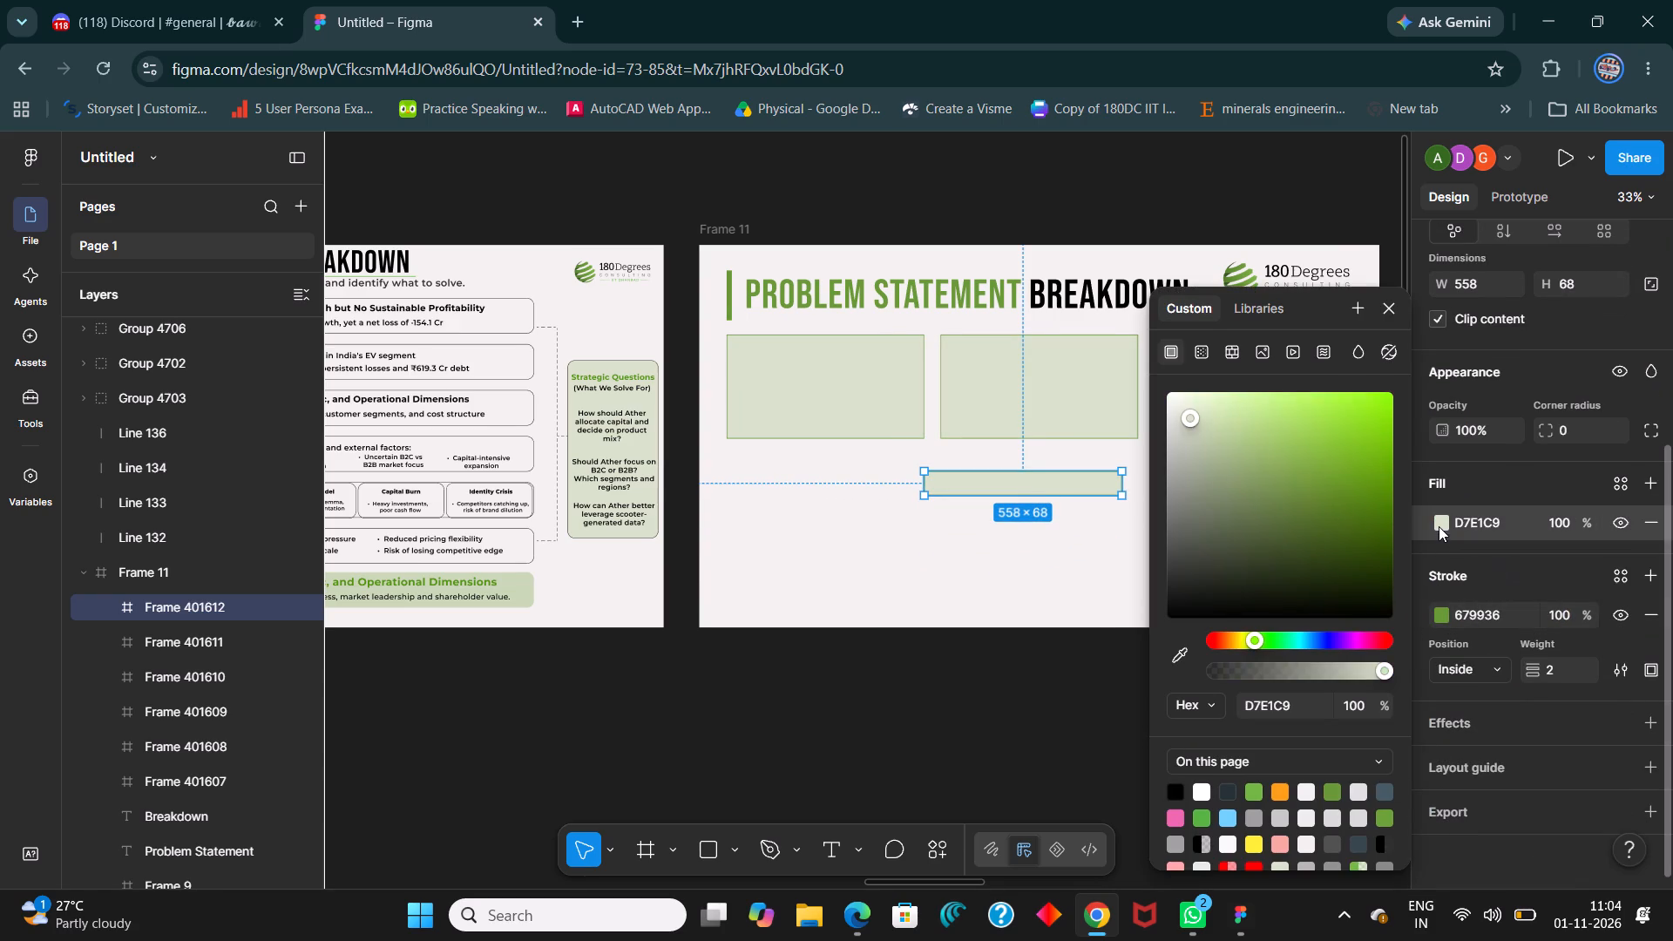
pyautogui.doubleClick(1439, 525)
pyautogui.click(1174, 649)
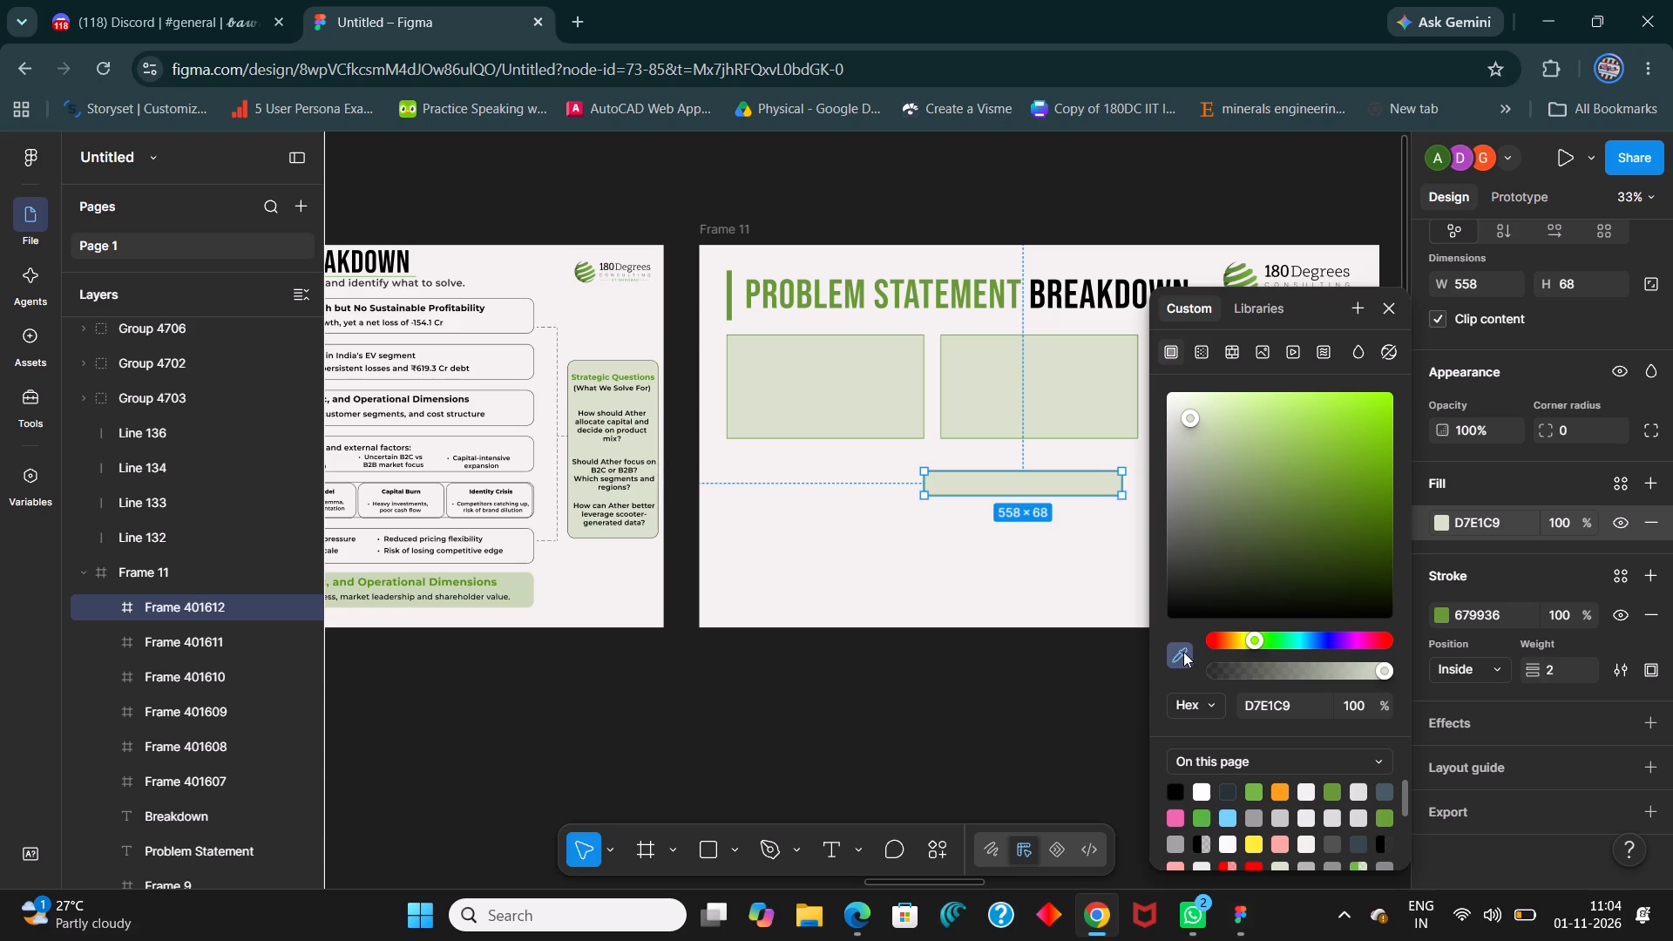
pyautogui.click(1184, 653)
pyautogui.click(1254, 791)
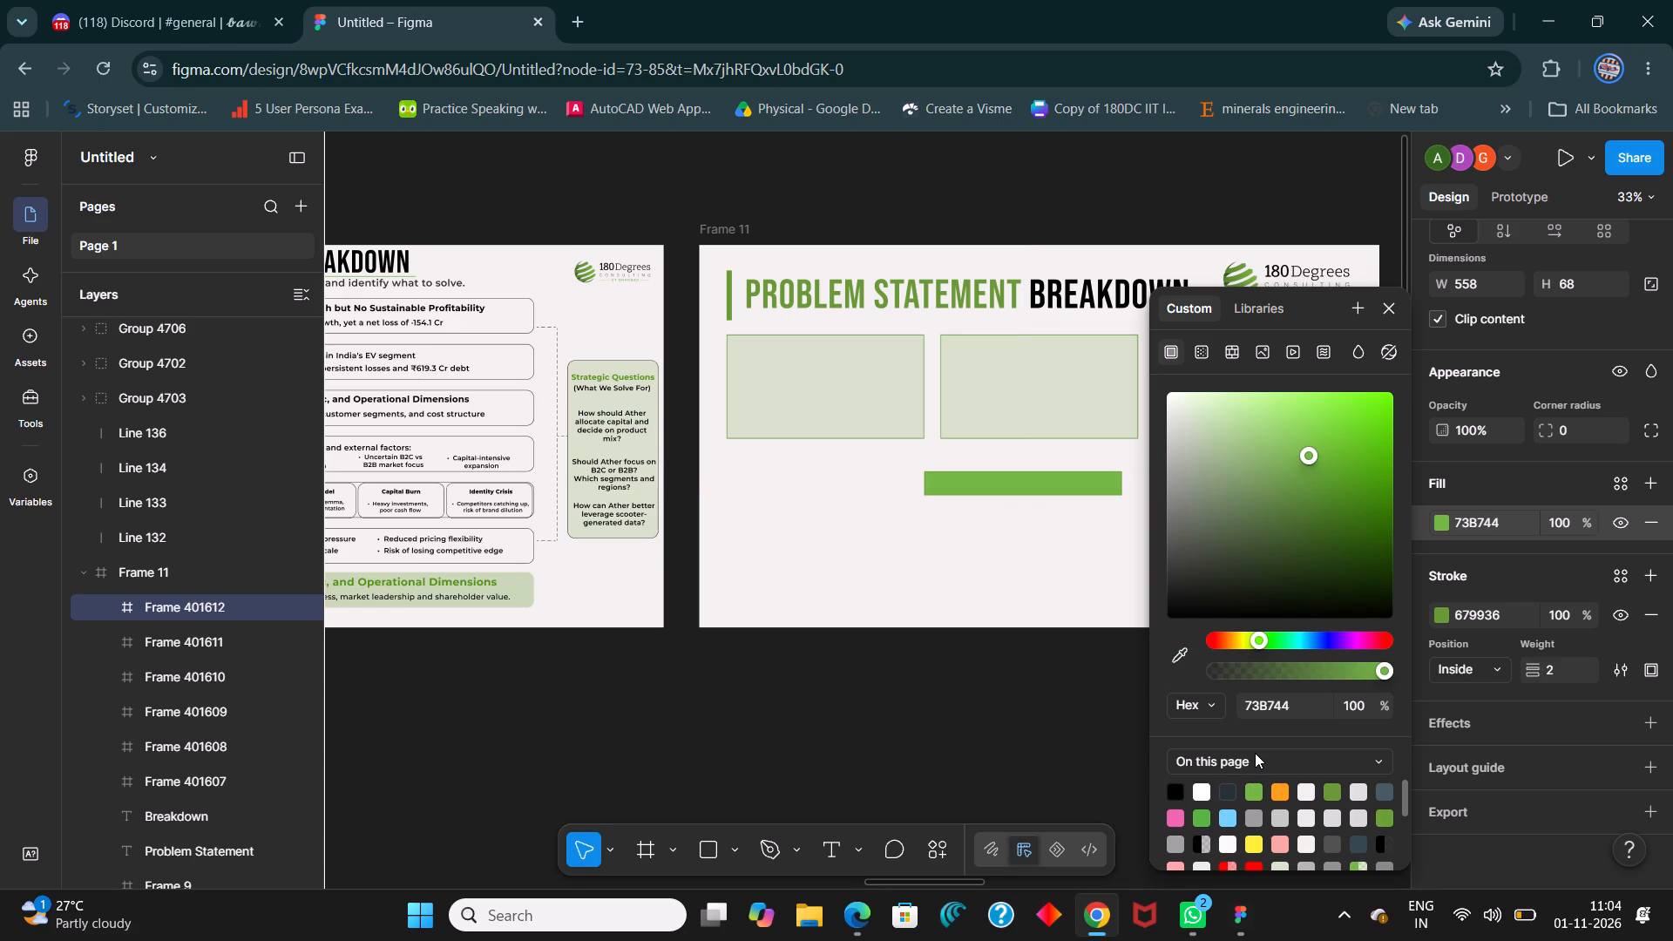
pyautogui.click(1171, 652)
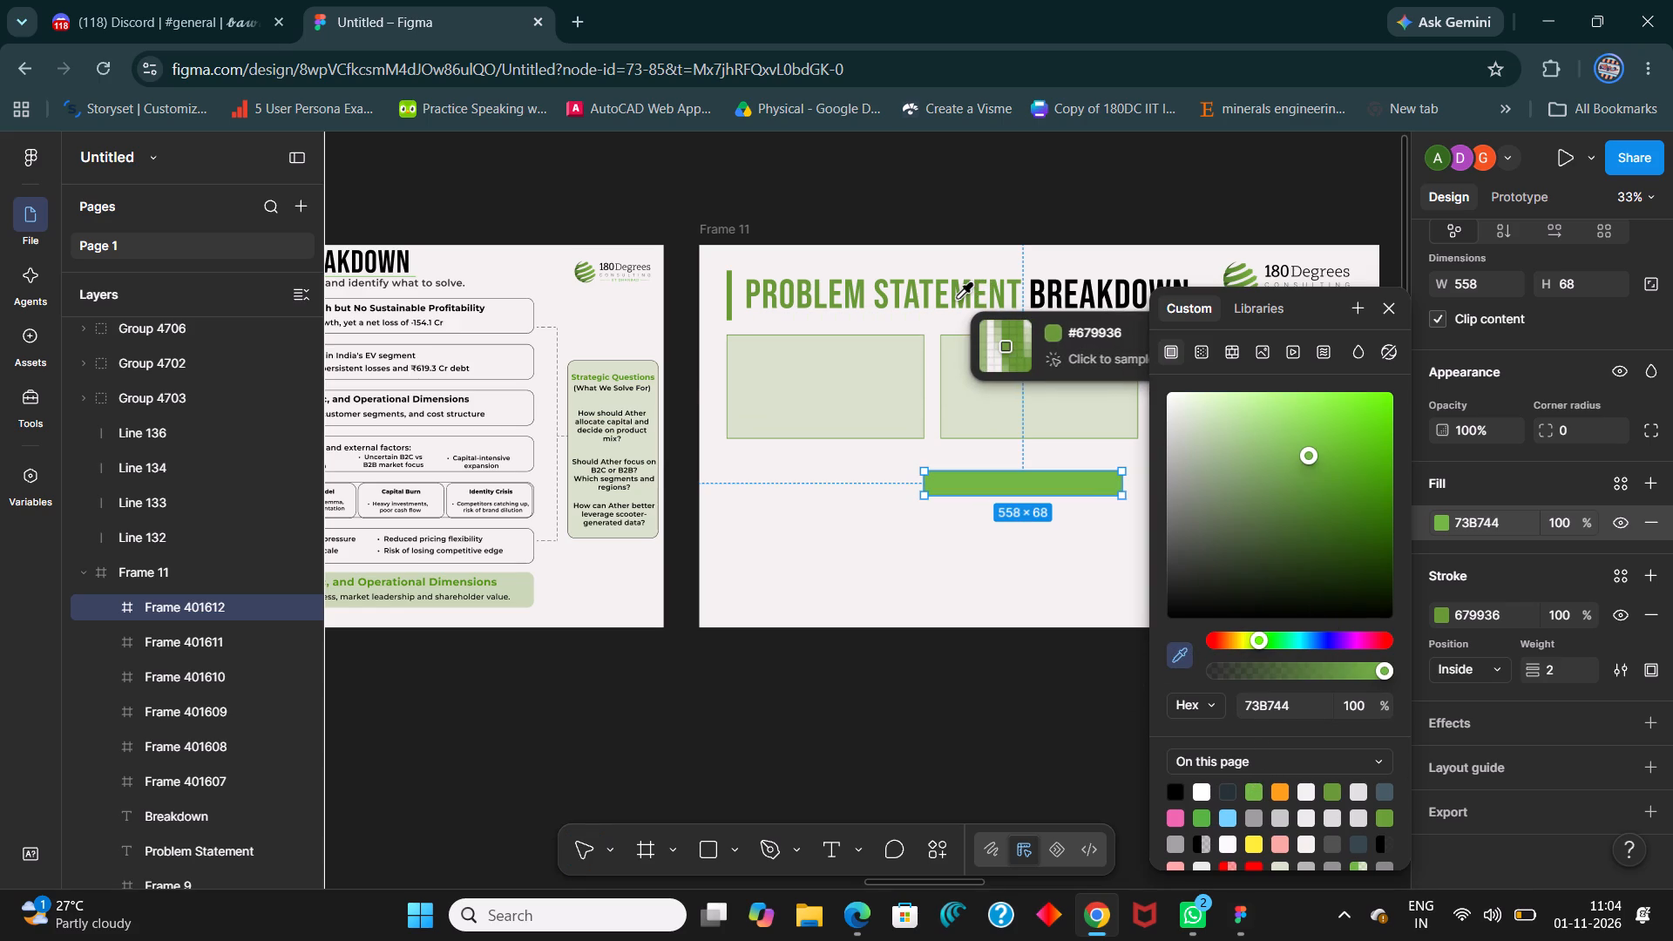
pyautogui.click(958, 298)
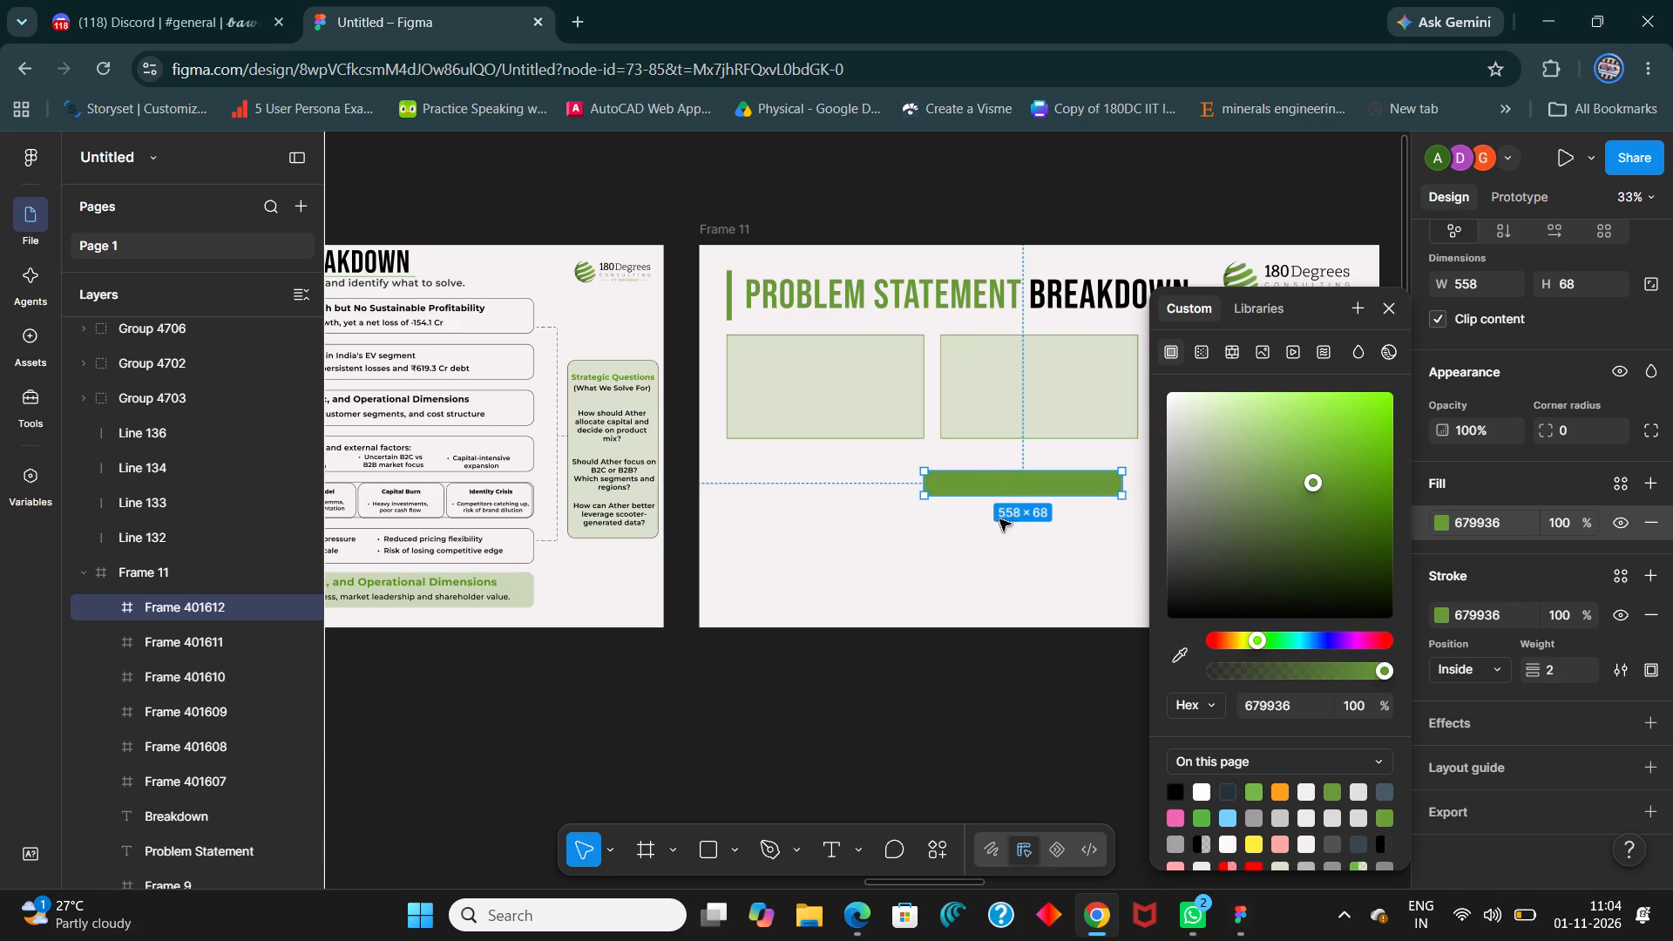
# Place the green bar inside the first box at X 0, Y 0, as a header strip along its top edge.
pyautogui.moveTo(1011, 483); pyautogui.dragTo(812, 350)
pyautogui.click(886, 532)
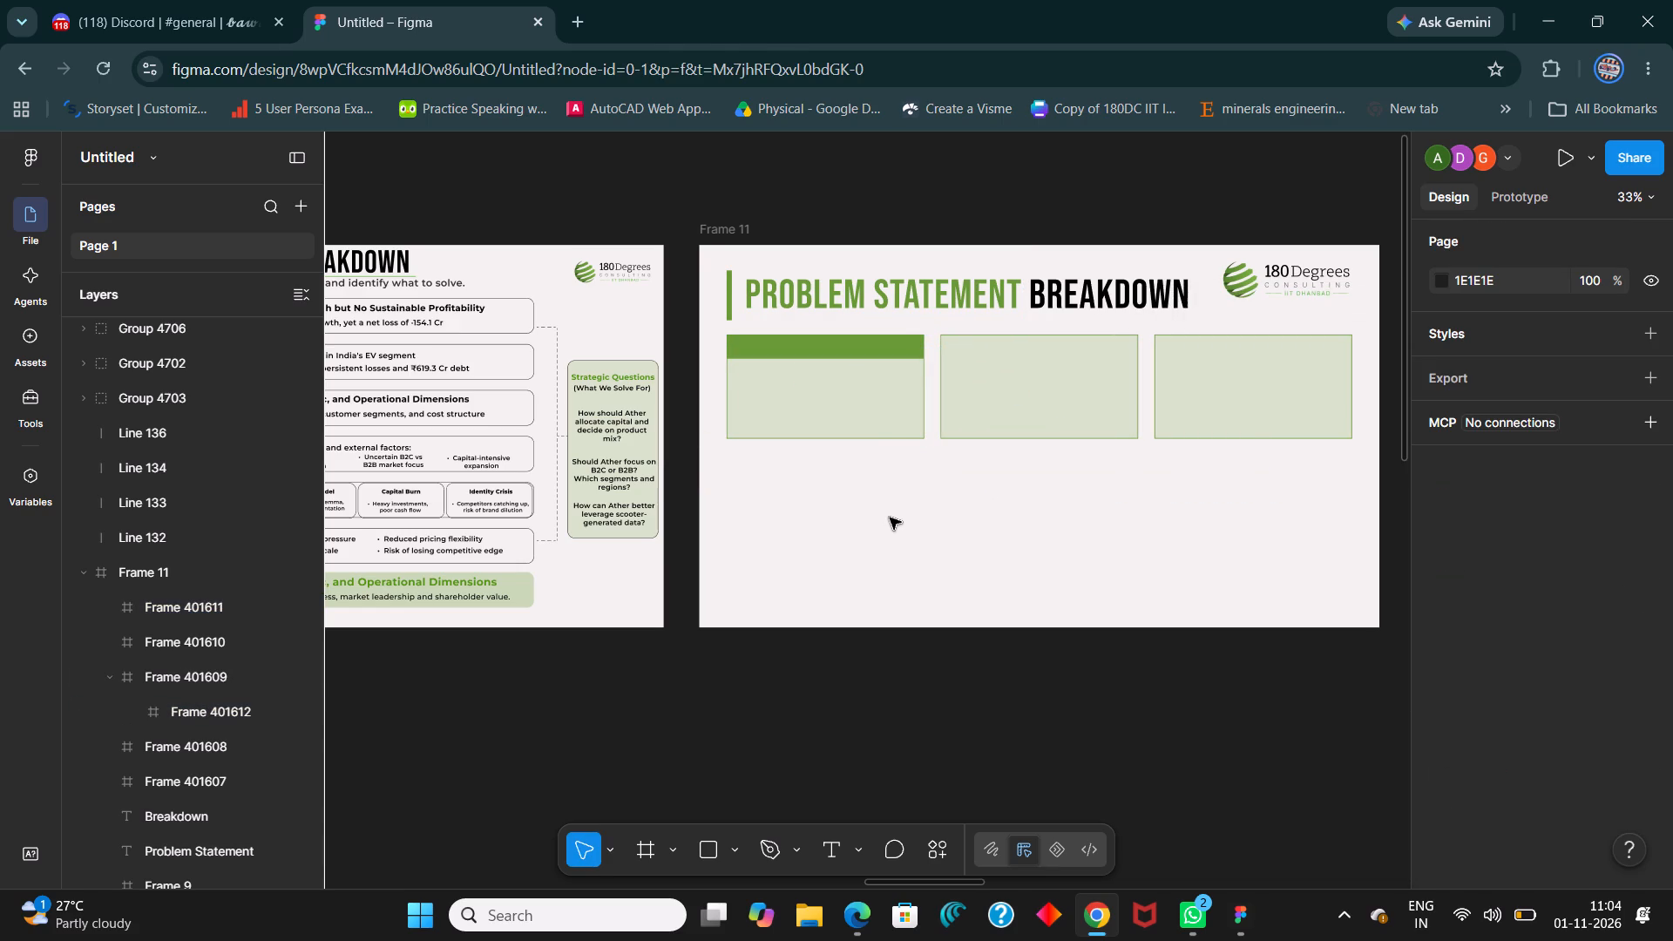
pyautogui.hotkey('ctrl', 'z')
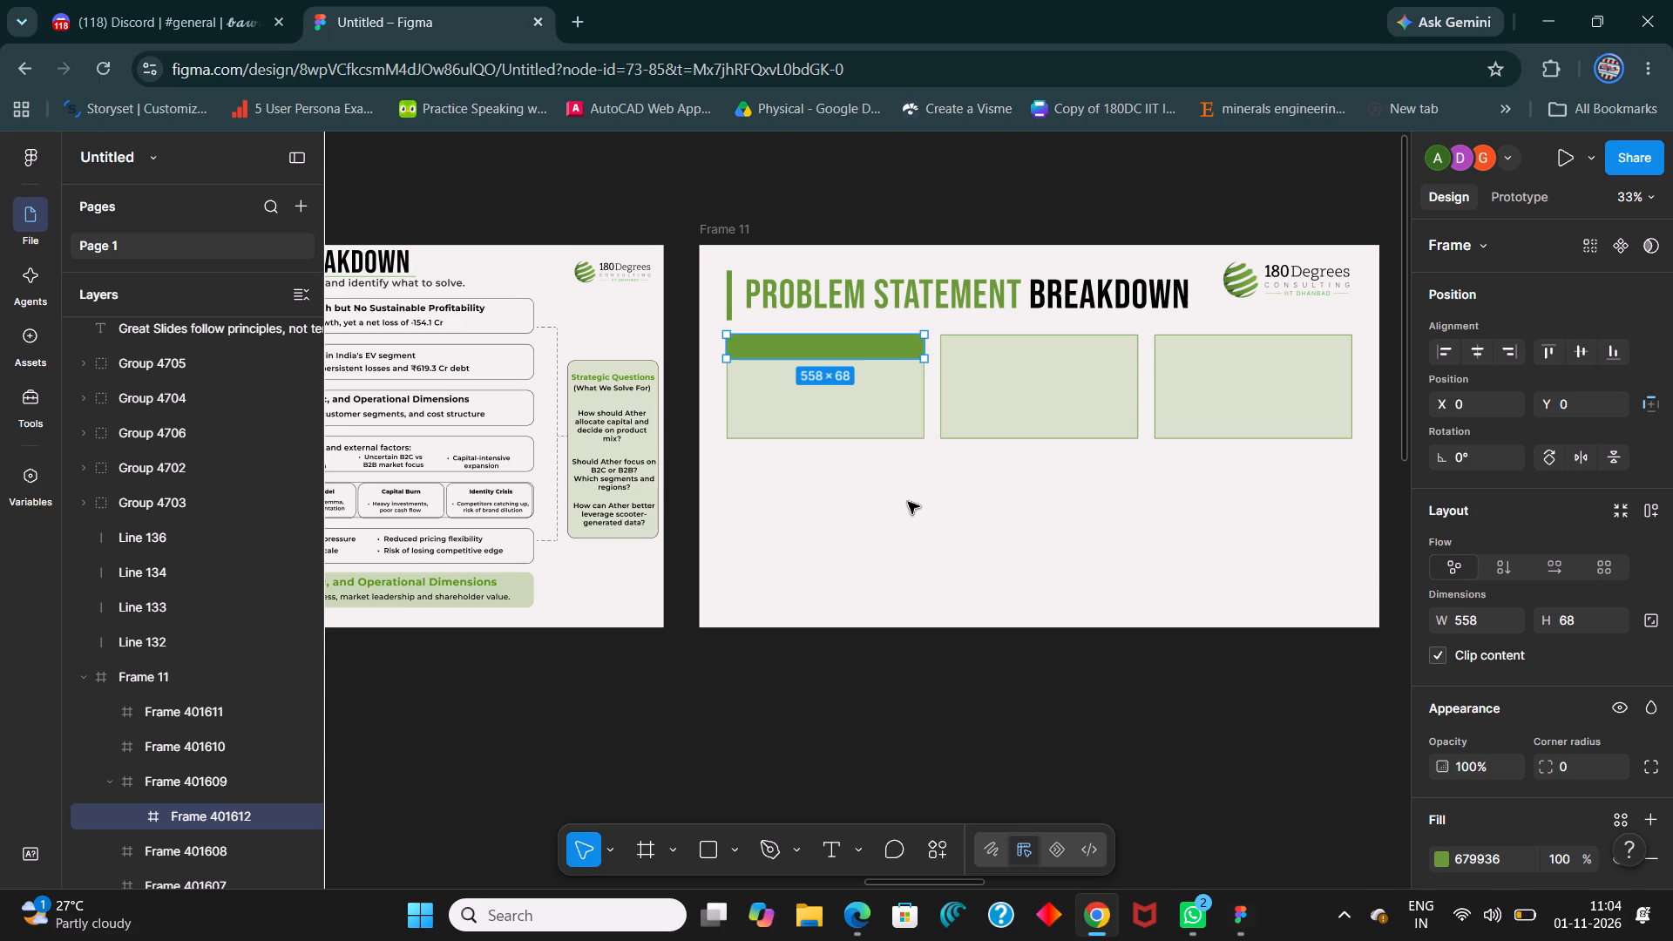
# Duplicate the green header bar onto the second and third boxes, aligning each copy at X 0, Y 0 within its box.
pyautogui.click(901, 356)
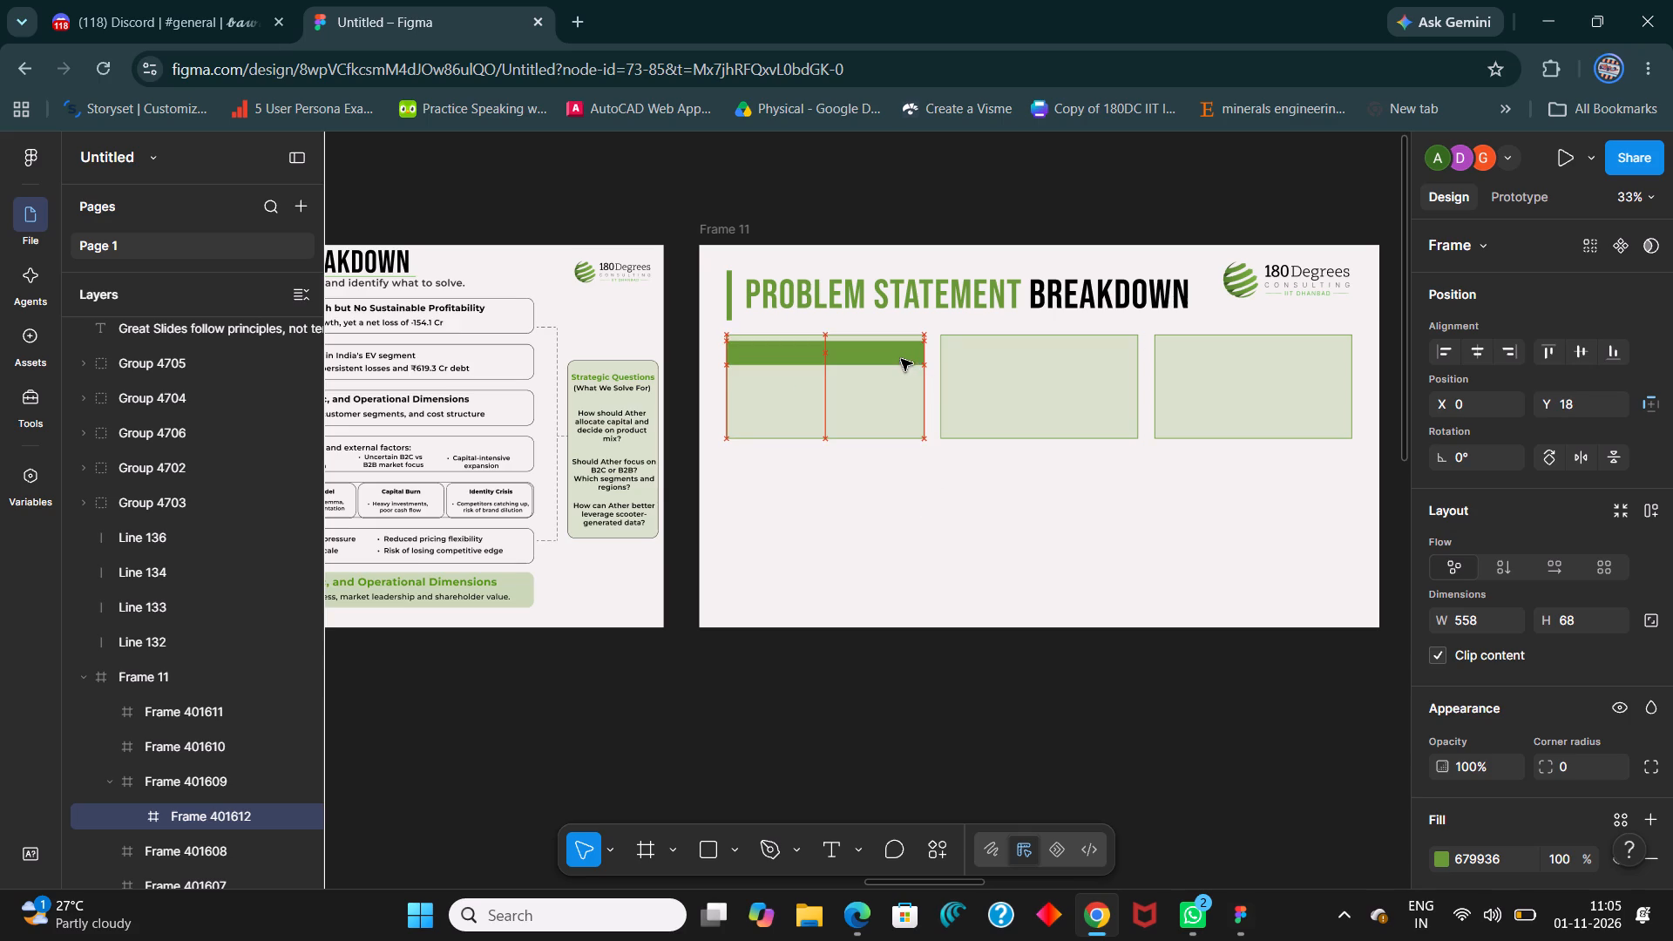
pyautogui.hotkey('ctrl', 'd')
pyautogui.moveTo(879, 356); pyautogui.dragTo(917, 369)
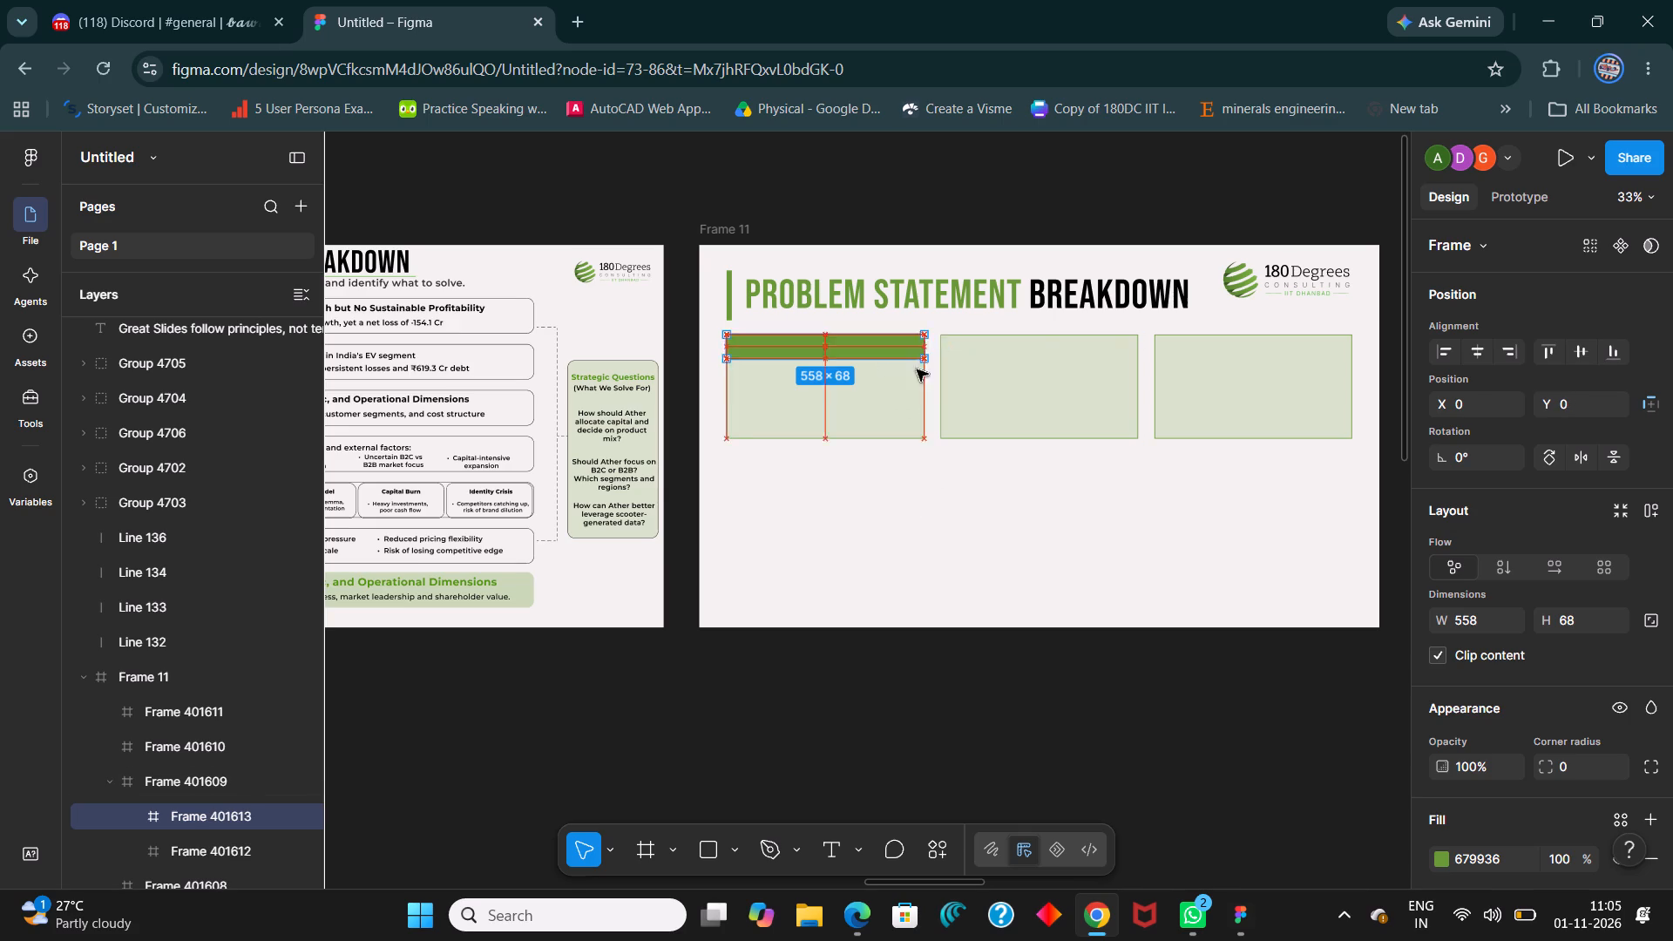
pyautogui.moveTo(917, 369); pyautogui.dragTo(1089, 359)
pyautogui.hotkey('ctrl', 'd')
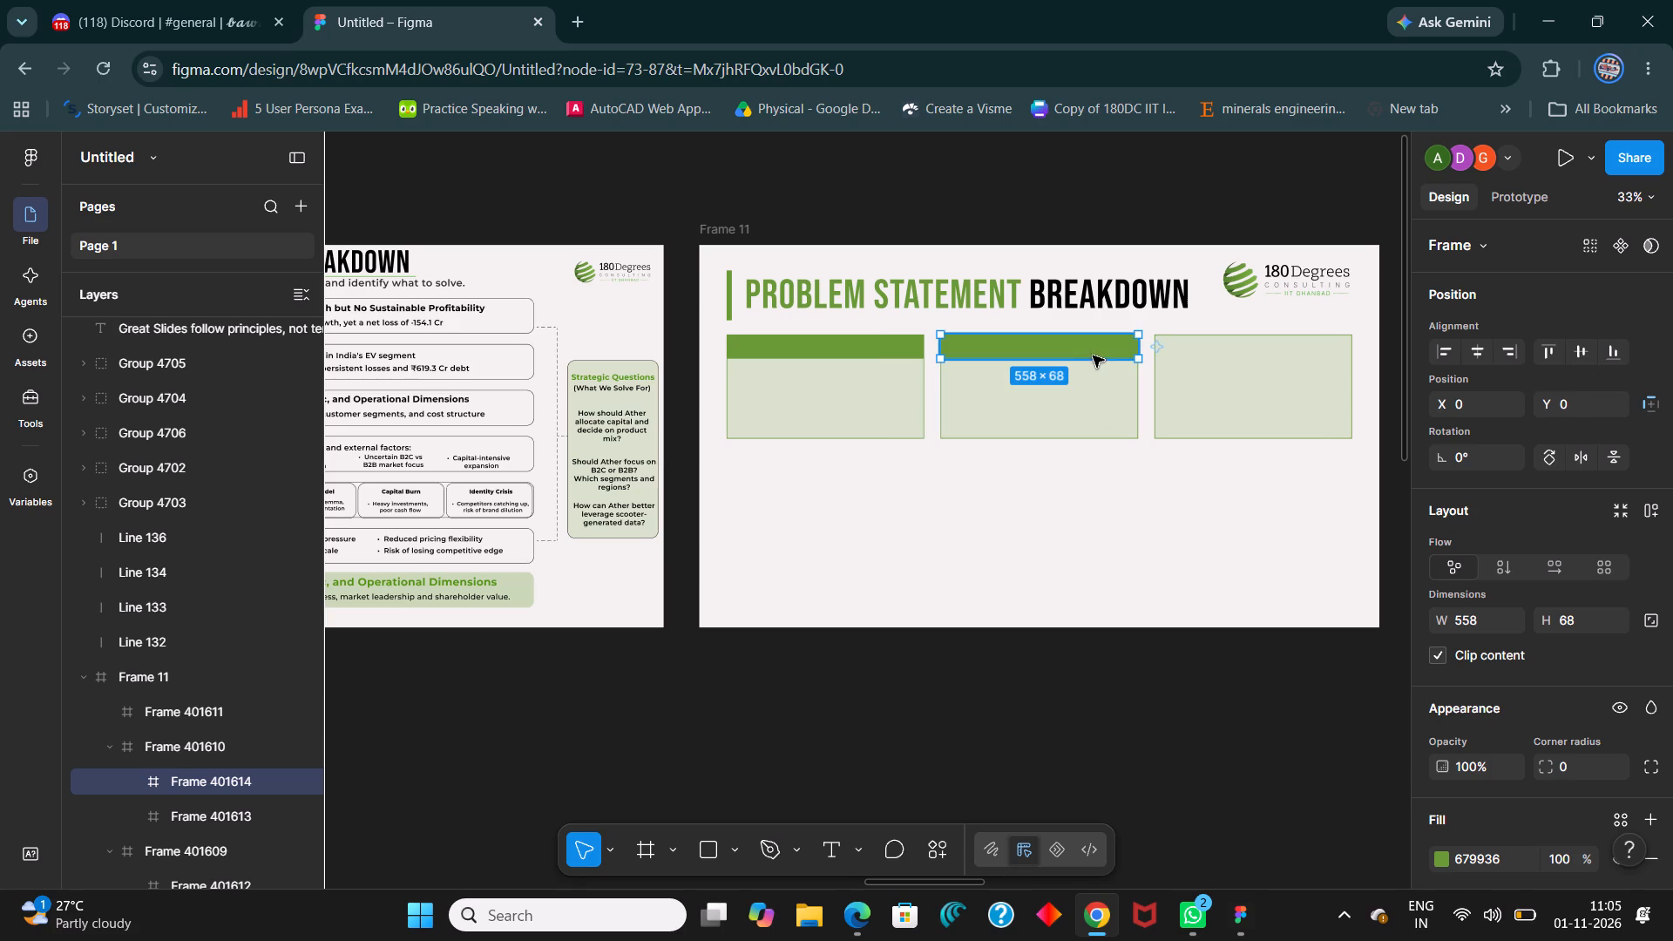
pyautogui.moveTo(1092, 355); pyautogui.dragTo(1304, 356)
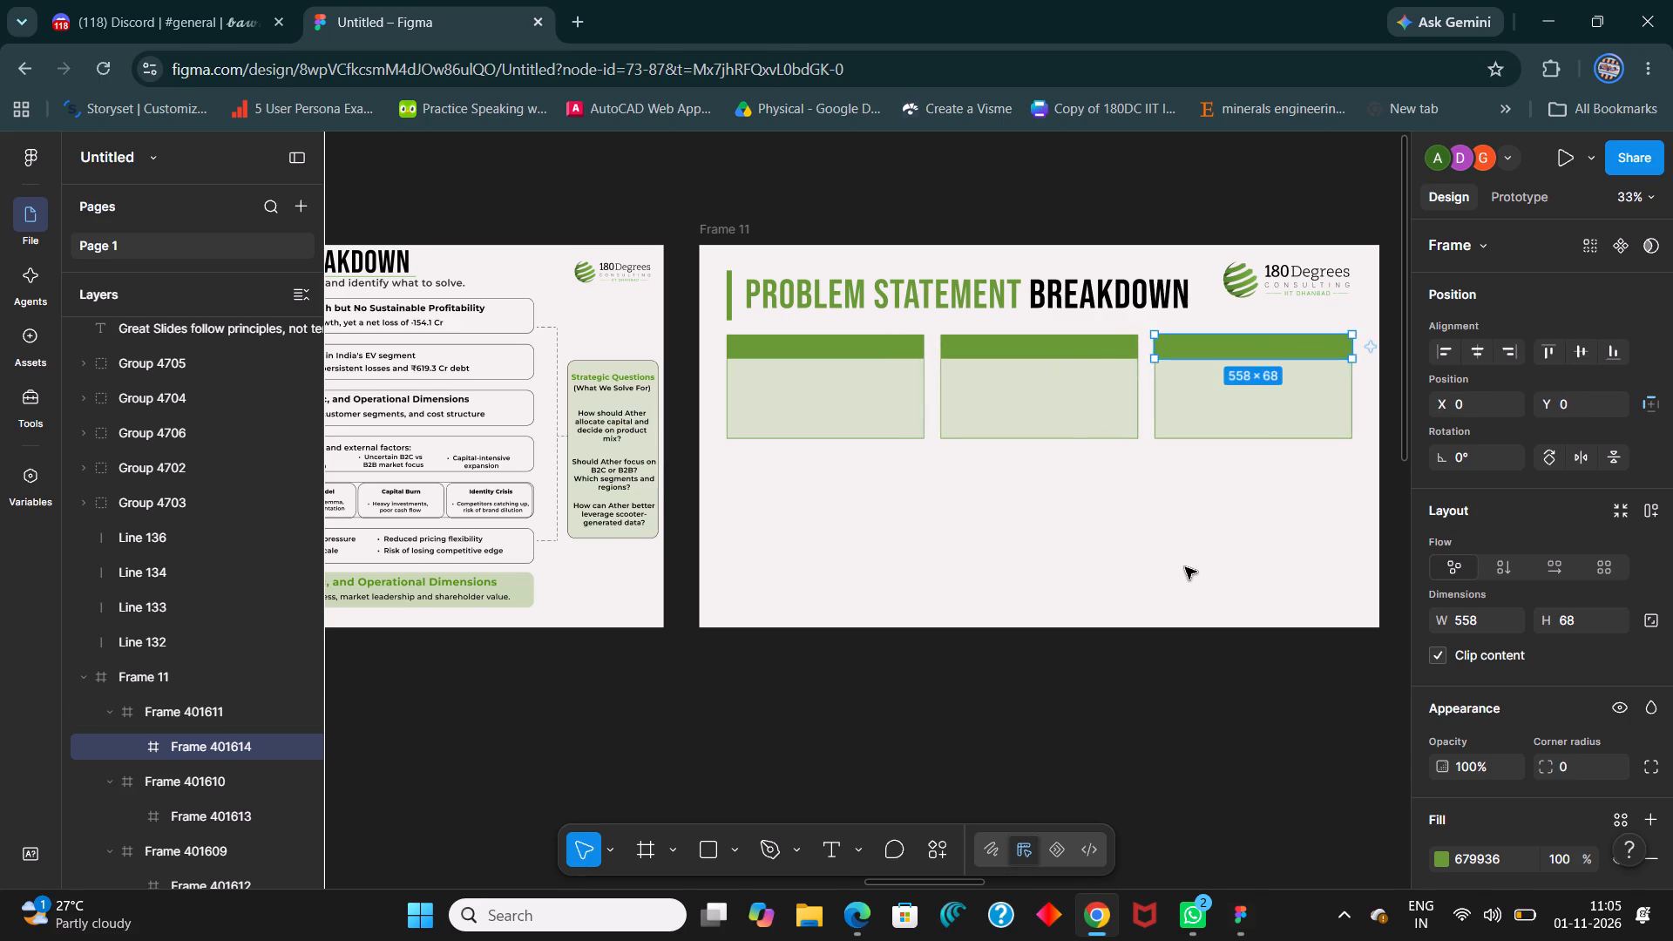
pyautogui.click(1177, 547)
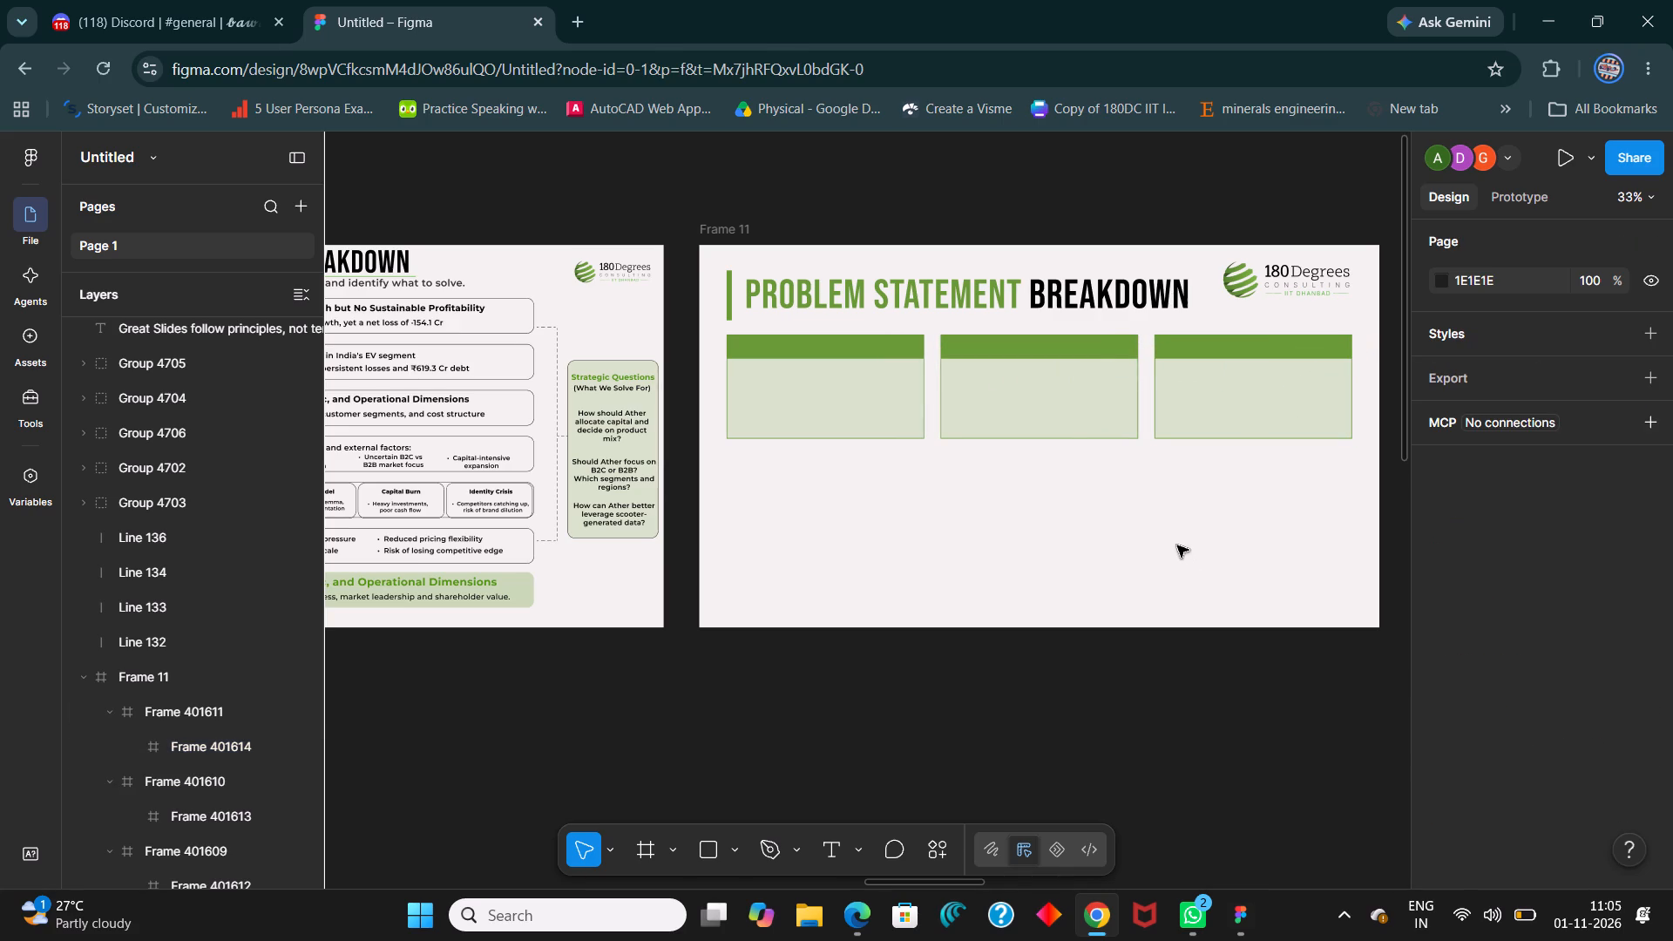
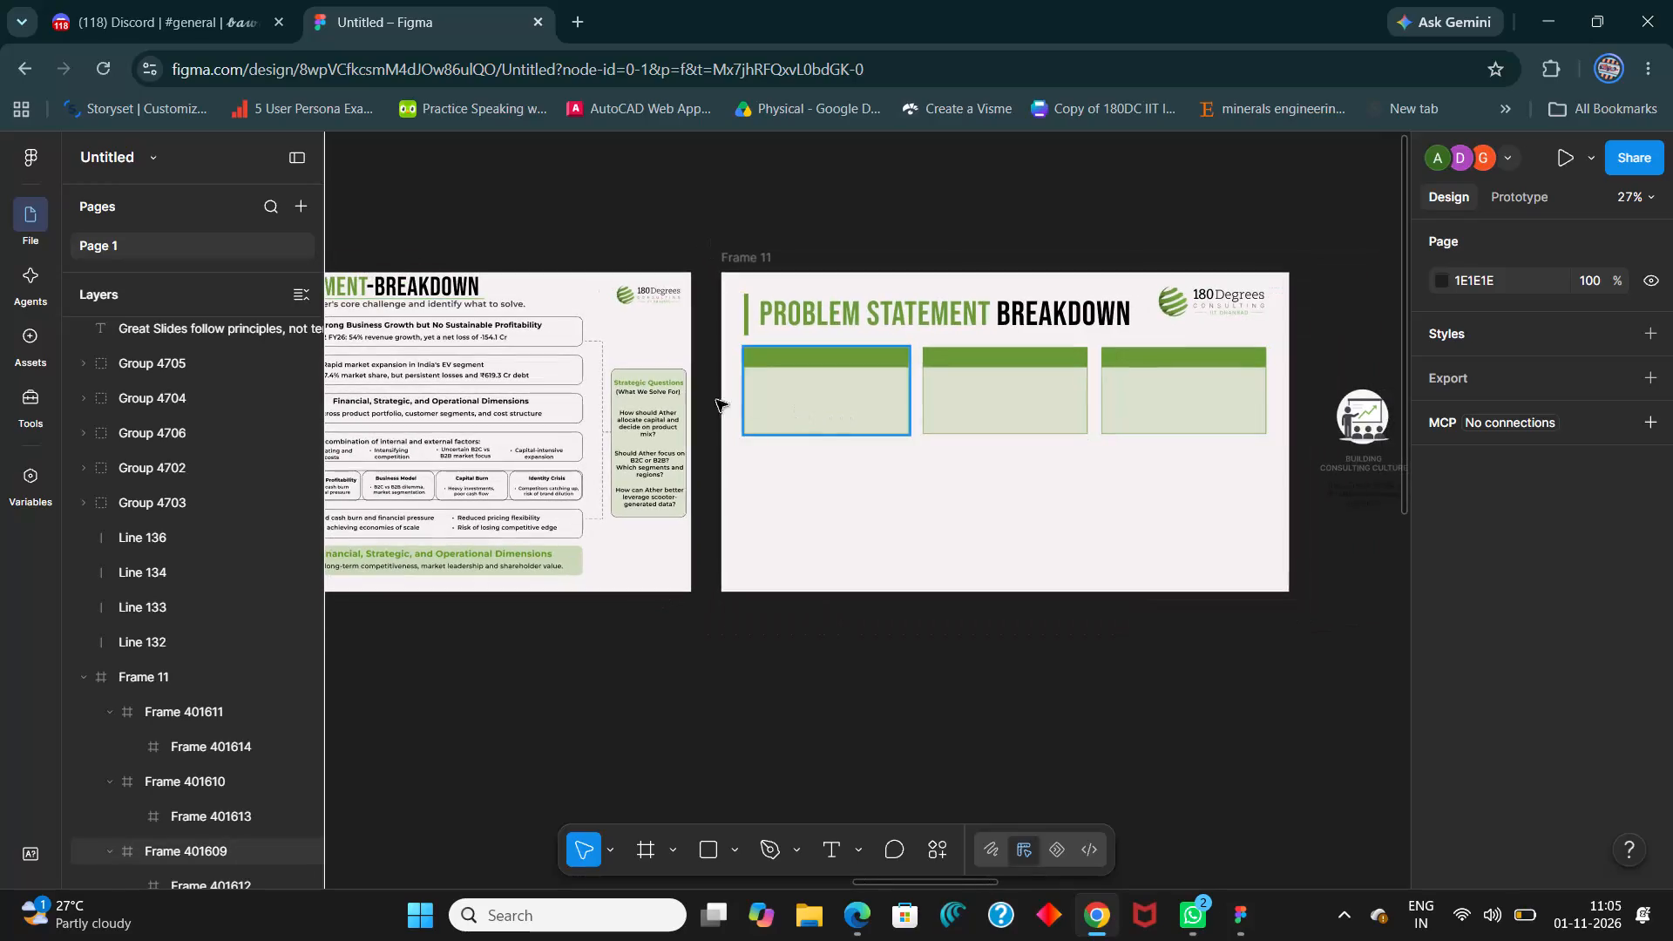
# Examine the surrounding slides on the canvas, briefly following a collaborator's view, and return to Frames 9 and 11.
pyautogui.keyDown('shift'); pyautogui.scroll(5, 669, 389); pyautogui.keyUp('shift')
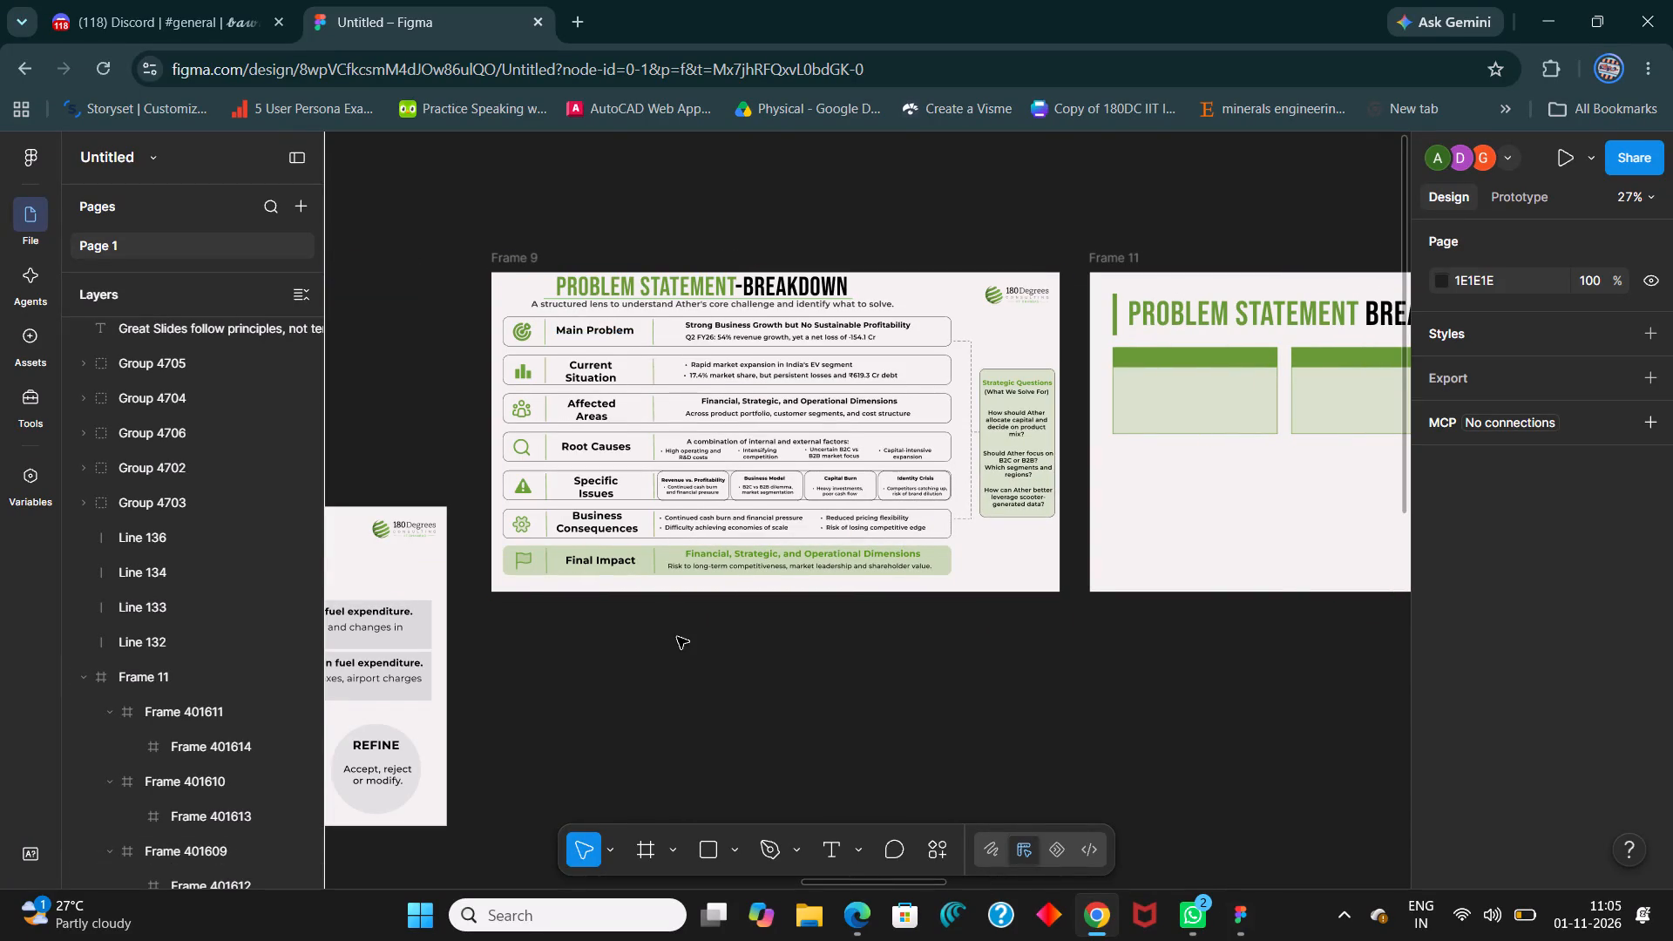
pyautogui.keyDown('ctrl'); pyautogui.scroll(-5, 677, 637); pyautogui.keyUp('ctrl')
pyautogui.keyDown('shift'); pyautogui.scroll(6, 583, 735); pyautogui.keyUp('shift')
pyautogui.keyDown('ctrl'); pyautogui.scroll(5, 803, 630); pyautogui.keyUp('ctrl')
pyautogui.keyDown('ctrl'); pyautogui.scroll(-1, 864, 601); pyautogui.keyUp('ctrl')
pyautogui.keyDown('ctrl'); pyautogui.scroll(5, 864, 601); pyautogui.keyUp('ctrl')
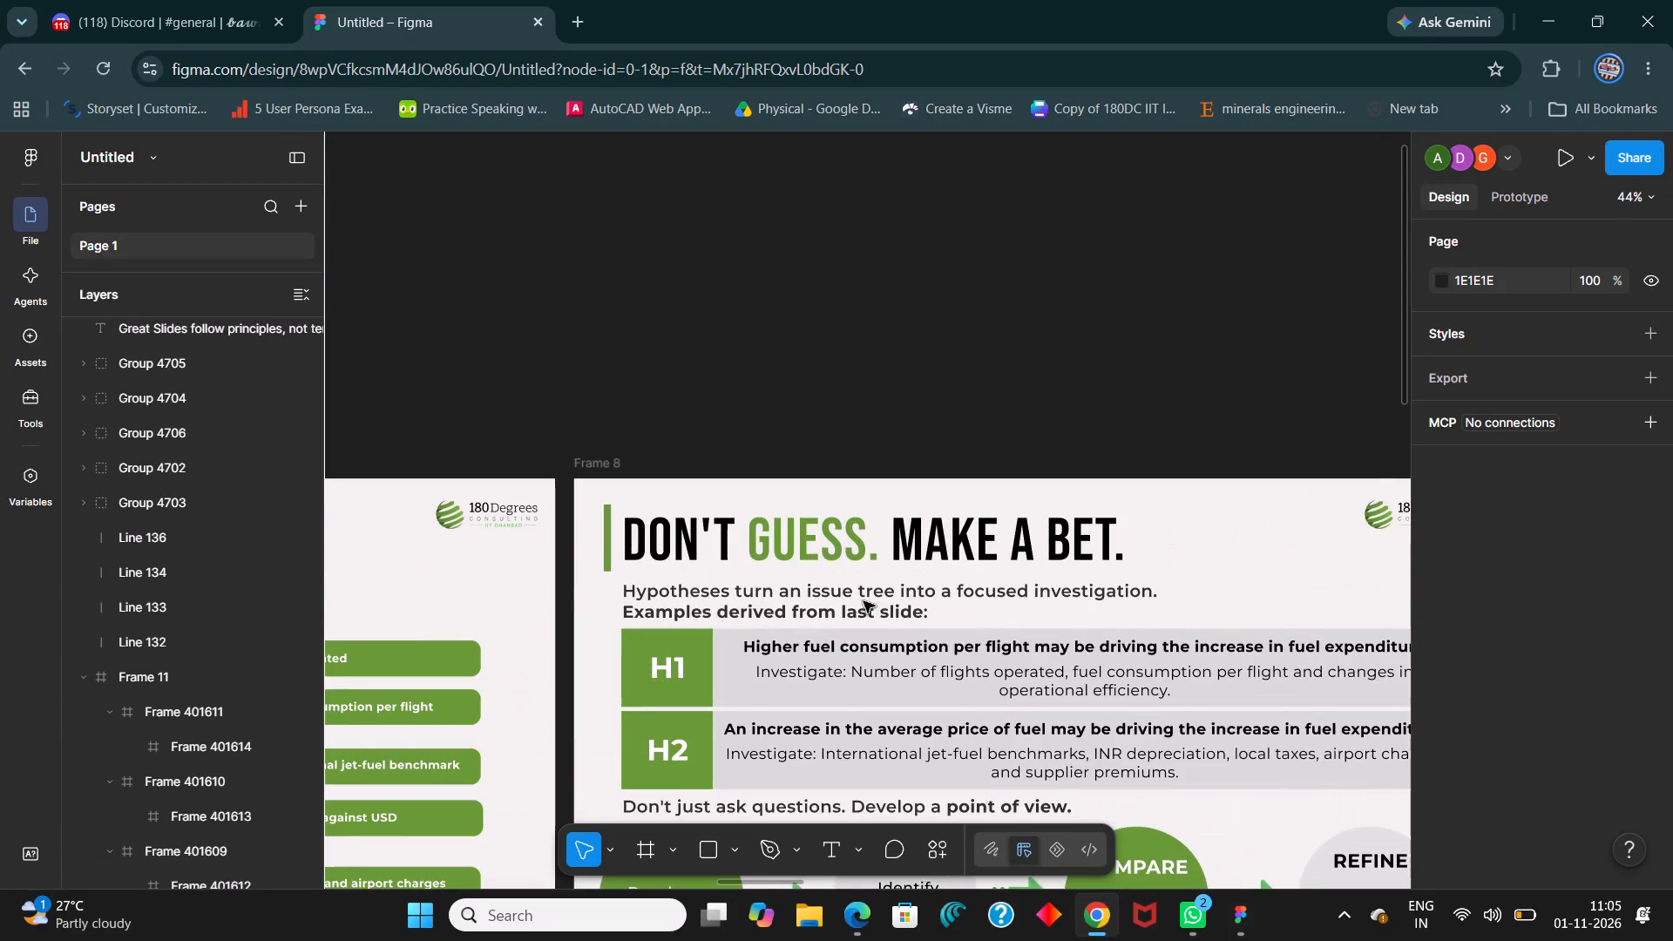
pyautogui.keyDown('ctrl'); pyautogui.scroll(-7, 883, 659); pyautogui.keyUp('ctrl')
pyautogui.scroll(1, 728, 778)
pyautogui.scroll(-5, 815, 656)
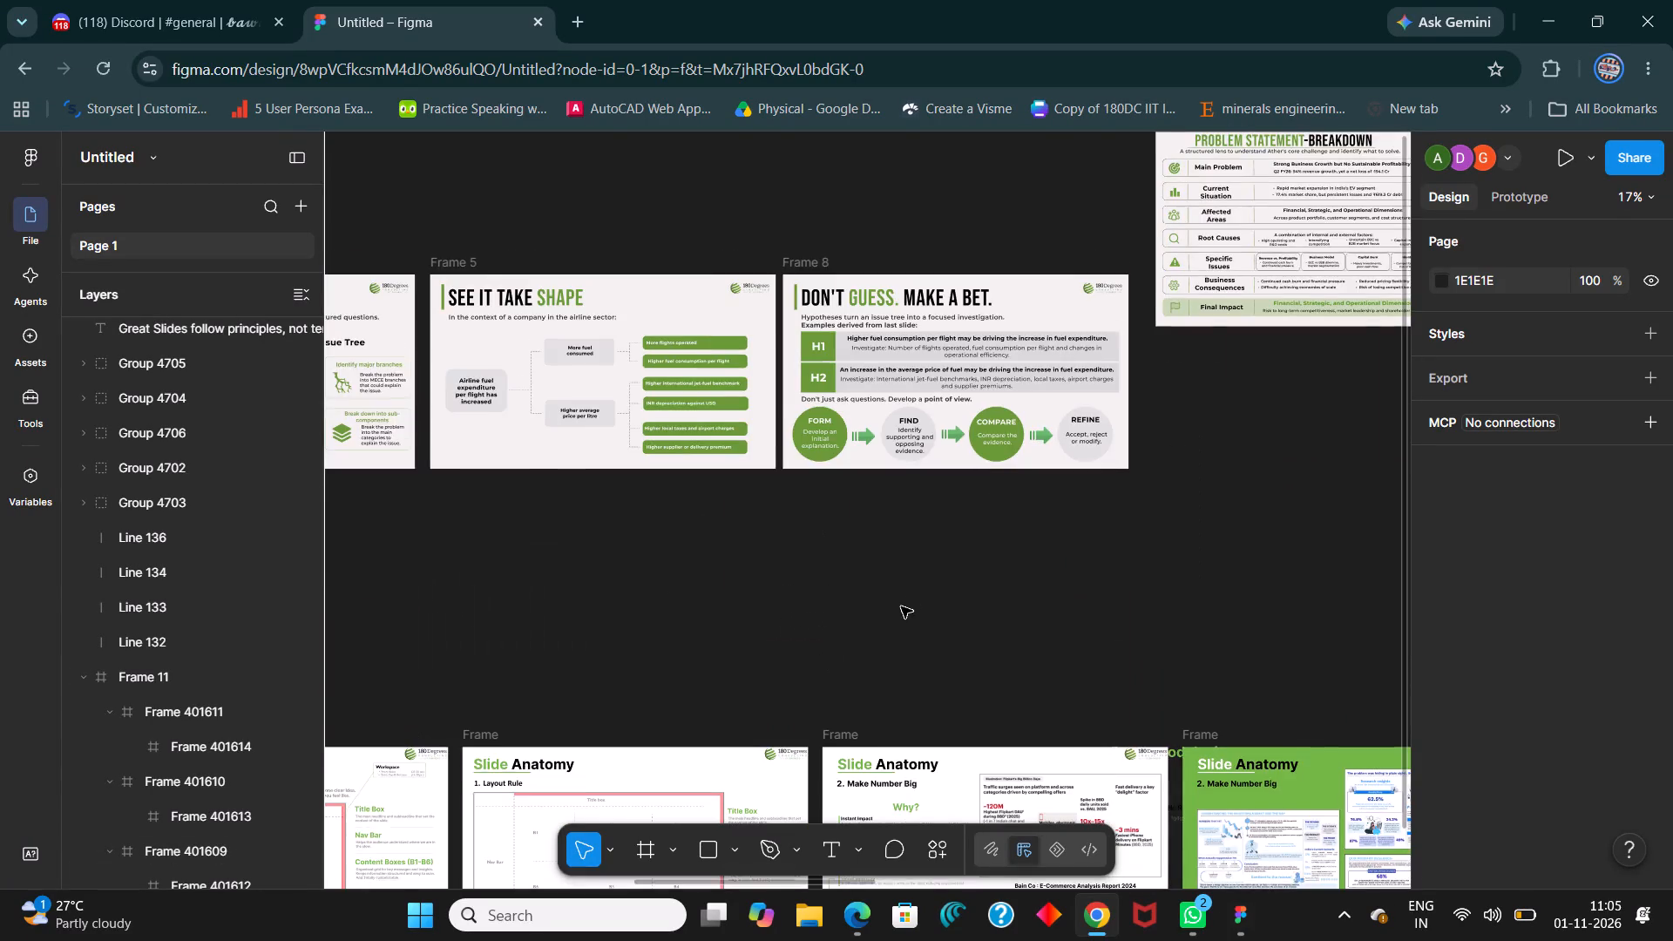
pyautogui.scroll(-6, 900, 607)
pyautogui.keyDown('ctrl'); pyautogui.scroll(-5, 932, 399); pyautogui.keyUp('ctrl')
pyautogui.keyDown('shift'); pyautogui.scroll(-4, 825, 322); pyautogui.keyUp('shift')
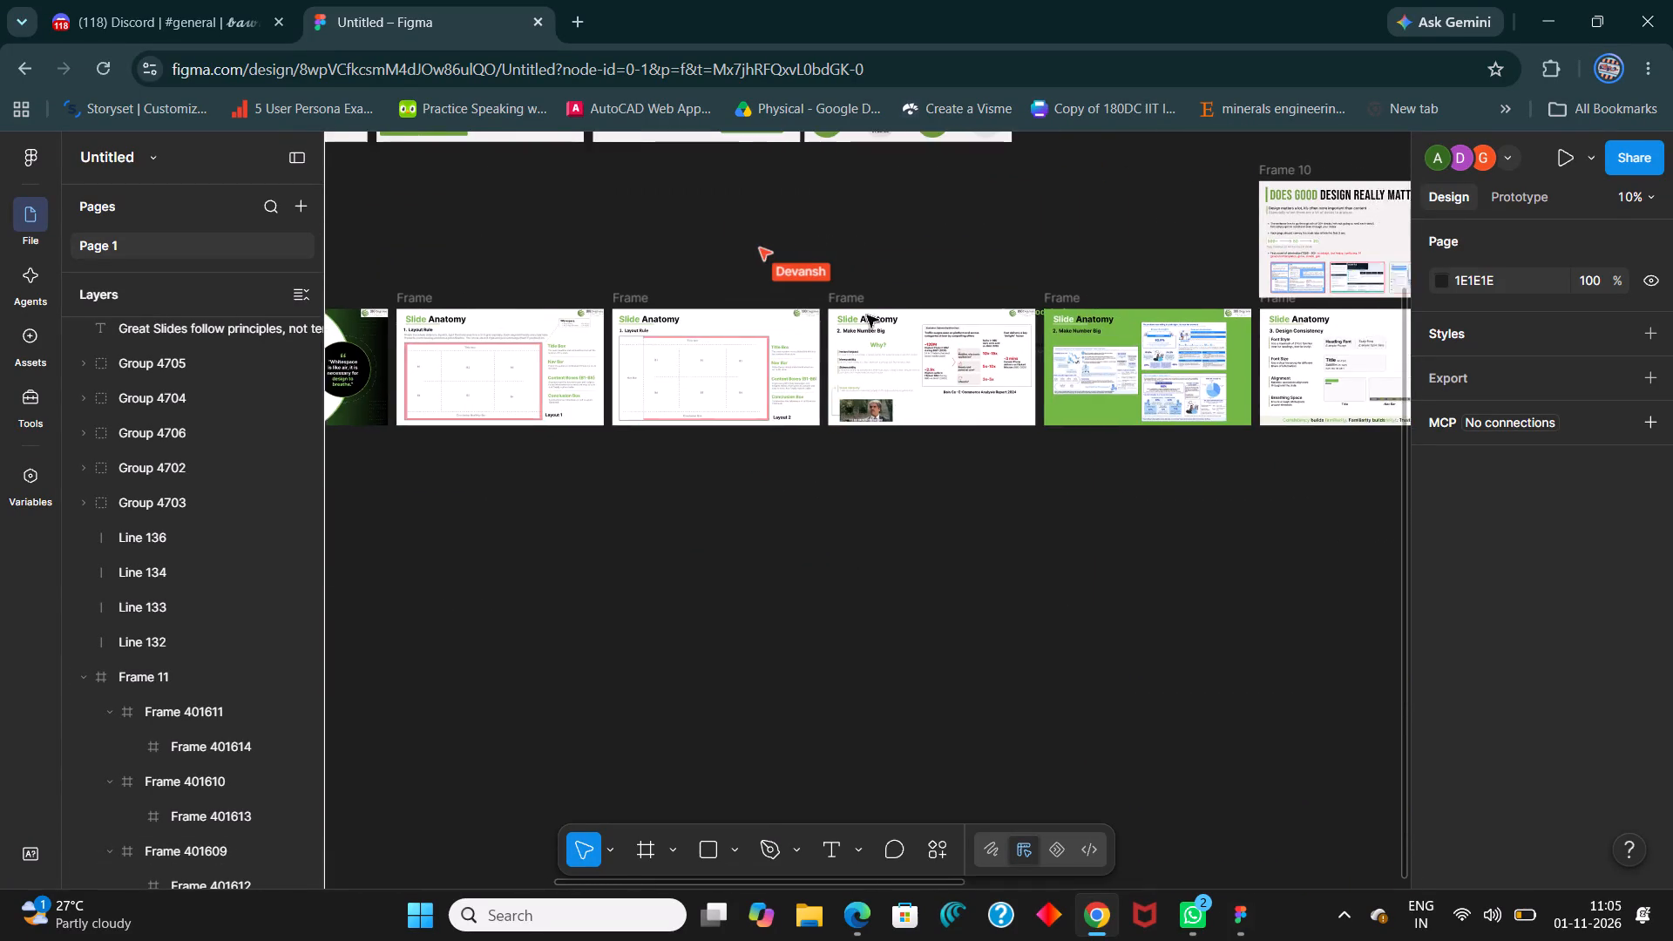
pyautogui.keyDown('shift'); pyautogui.scroll(-2, 867, 315); pyautogui.keyUp('shift')
pyautogui.keyDown('shift'); pyautogui.scroll(-6, 938, 281); pyautogui.keyUp('shift')
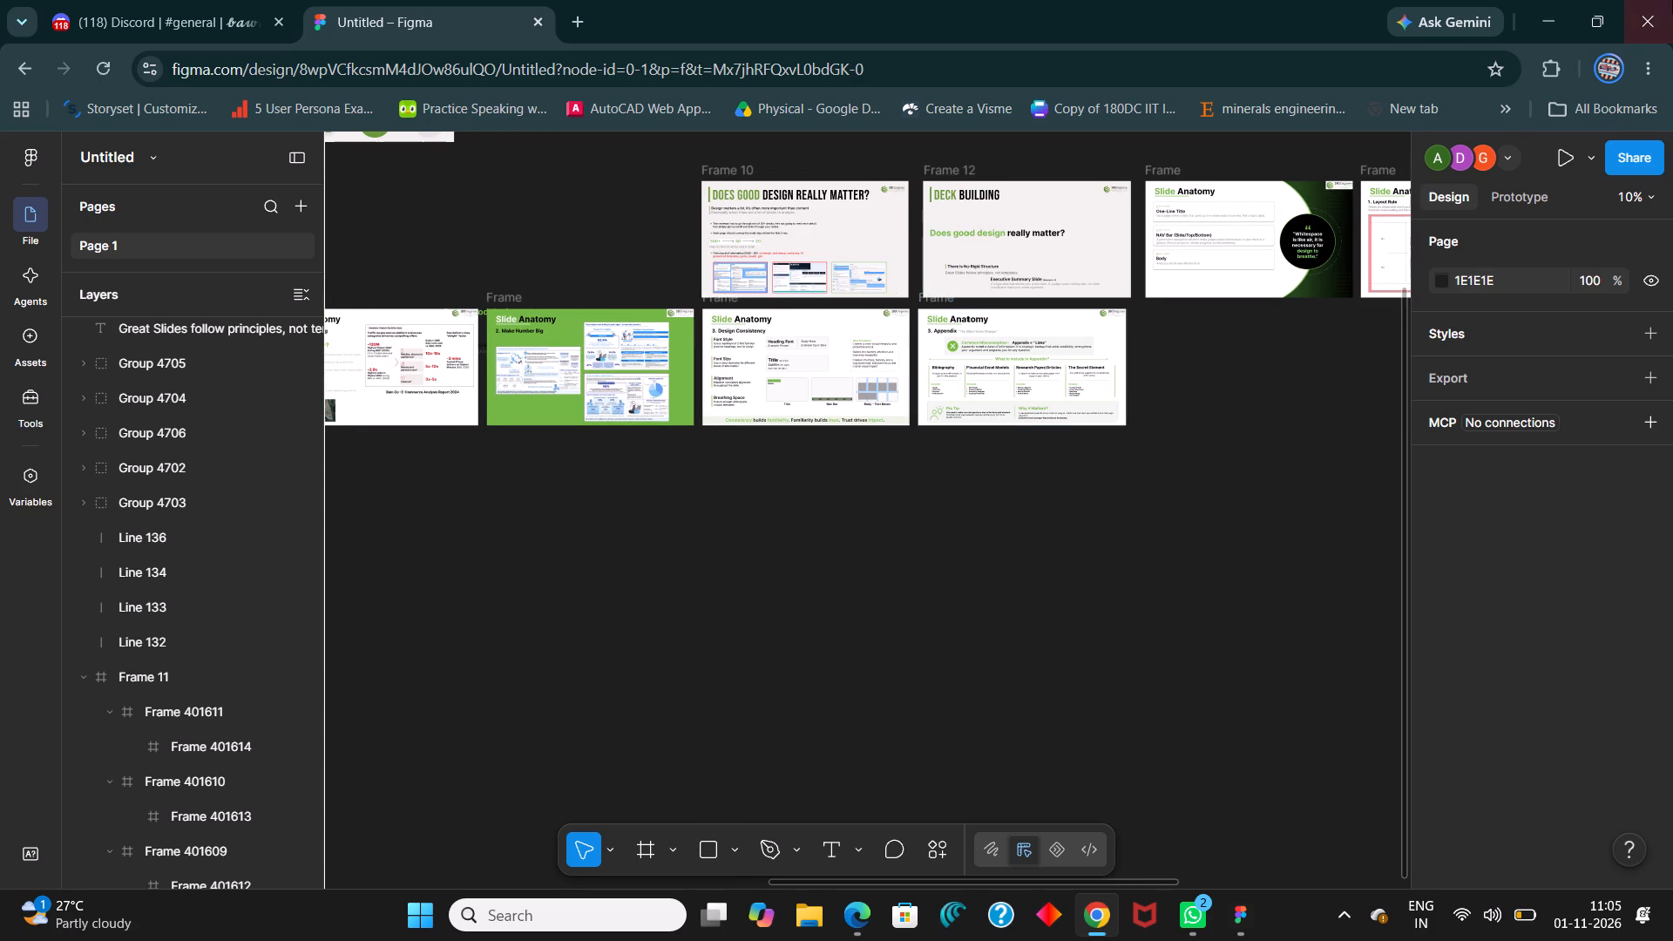
pyautogui.doubleClick(1436, 155)
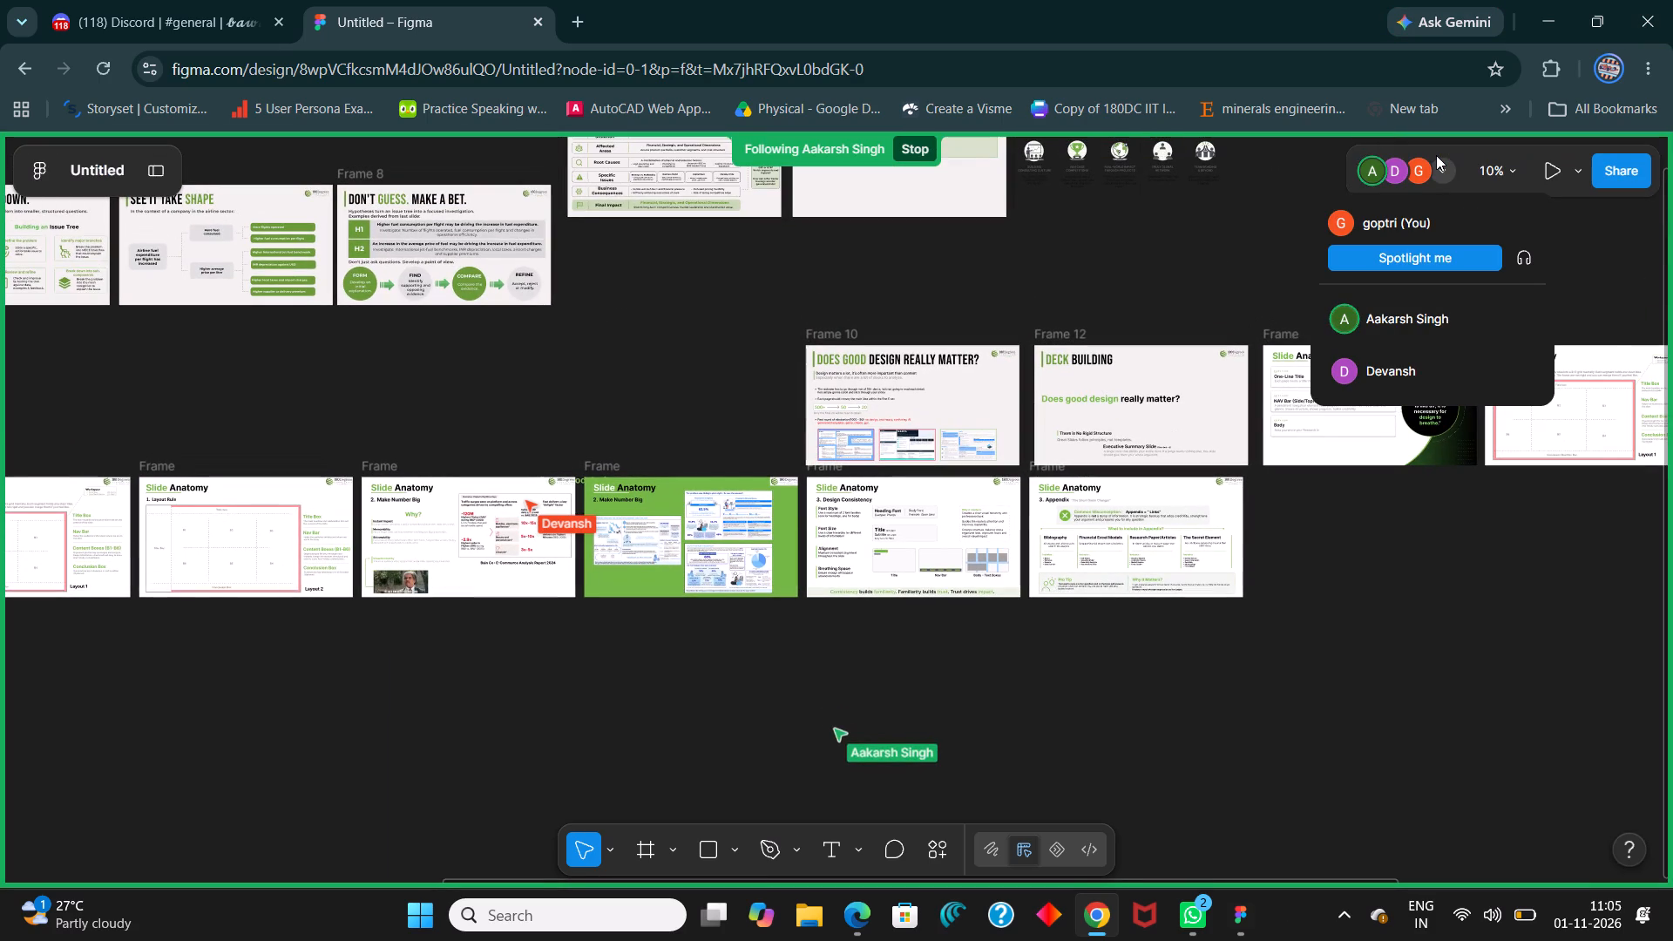
pyautogui.keyDown('ctrl'); pyautogui.scroll(-7, 788, 656); pyautogui.keyUp('ctrl')
pyautogui.click(1435, 610)
pyautogui.keyDown('ctrl'); pyautogui.scroll(-6, 1085, 562); pyautogui.keyUp('ctrl')
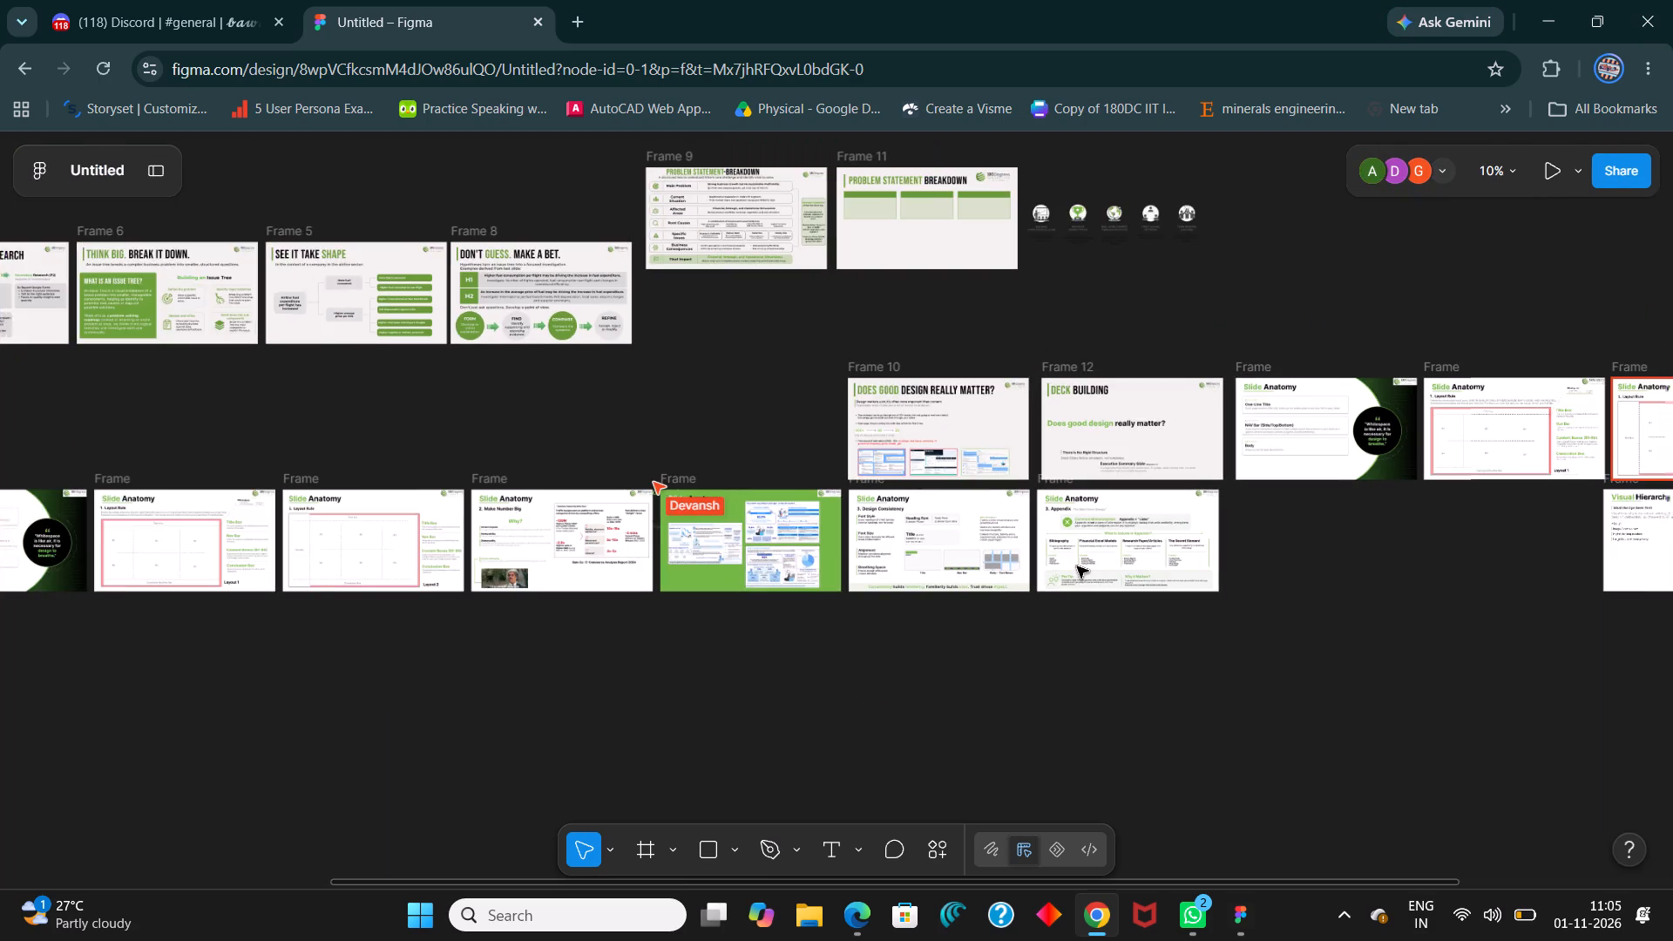
pyautogui.keyDown('ctrl'); pyautogui.scroll(-5, 1051, 561); pyautogui.keyUp('ctrl')
pyautogui.keyDown('ctrl'); pyautogui.scroll(9, 910, 311); pyautogui.keyUp('ctrl')
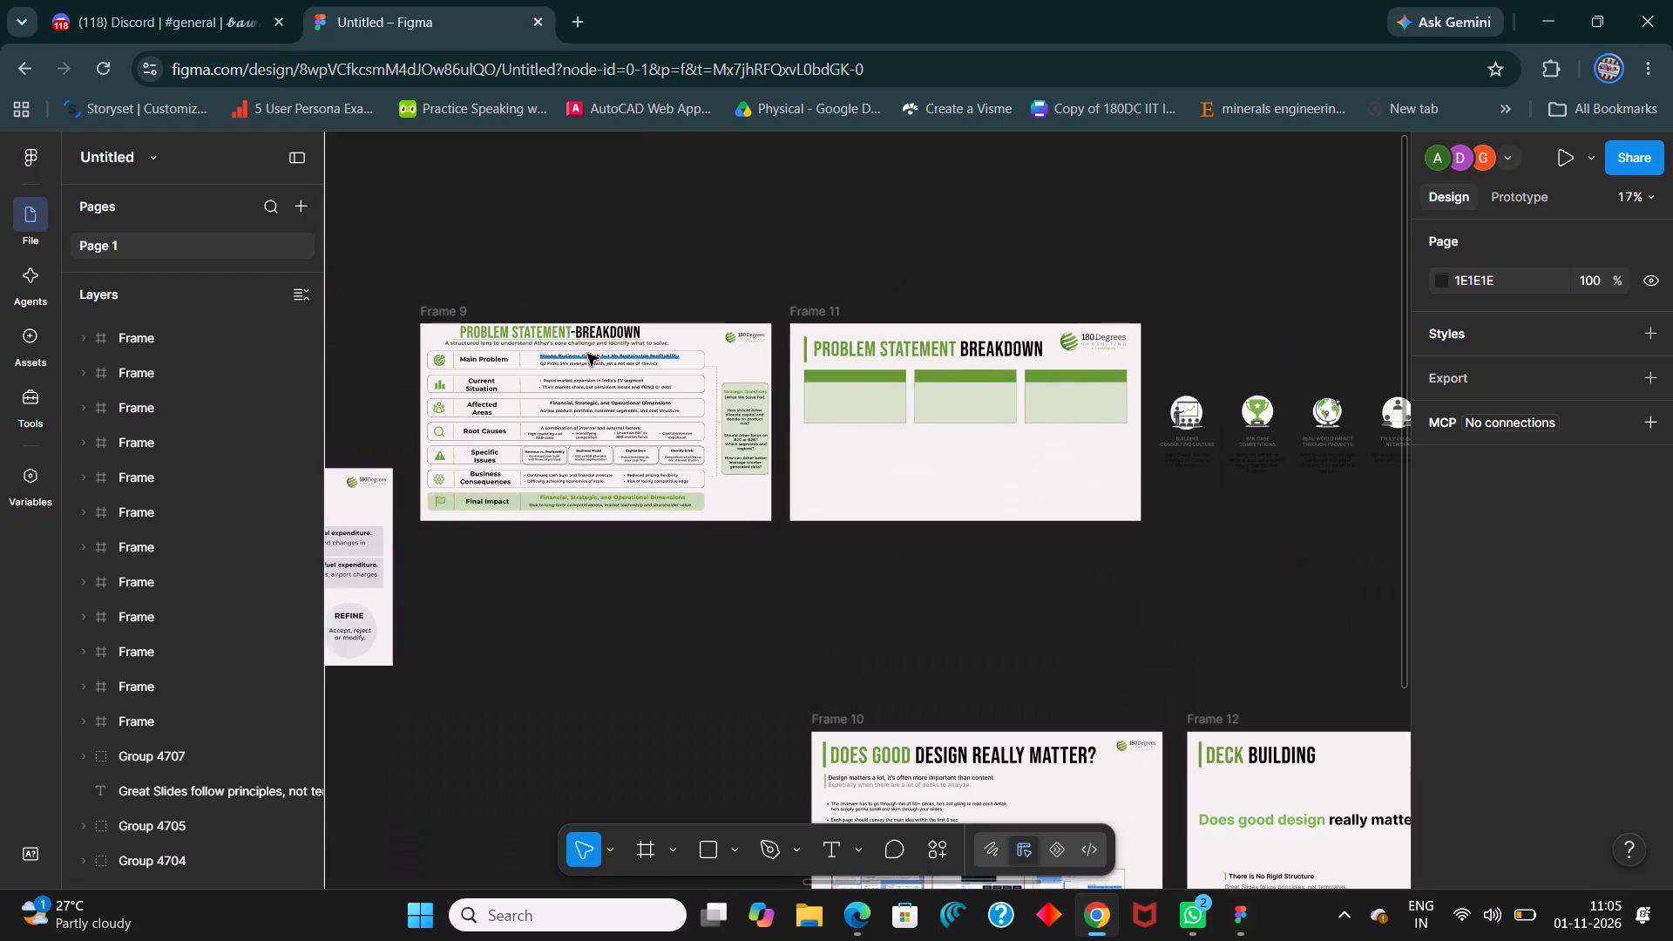
pyautogui.keyDown('shift'); pyautogui.scroll(5, 587, 354); pyautogui.keyUp('shift')
pyautogui.keyDown('ctrl'); pyautogui.scroll(5, 954, 387); pyautogui.keyUp('ctrl')
pyautogui.keyDown('shift'); pyautogui.scroll(-8, 969, 367); pyautogui.keyUp('shift')
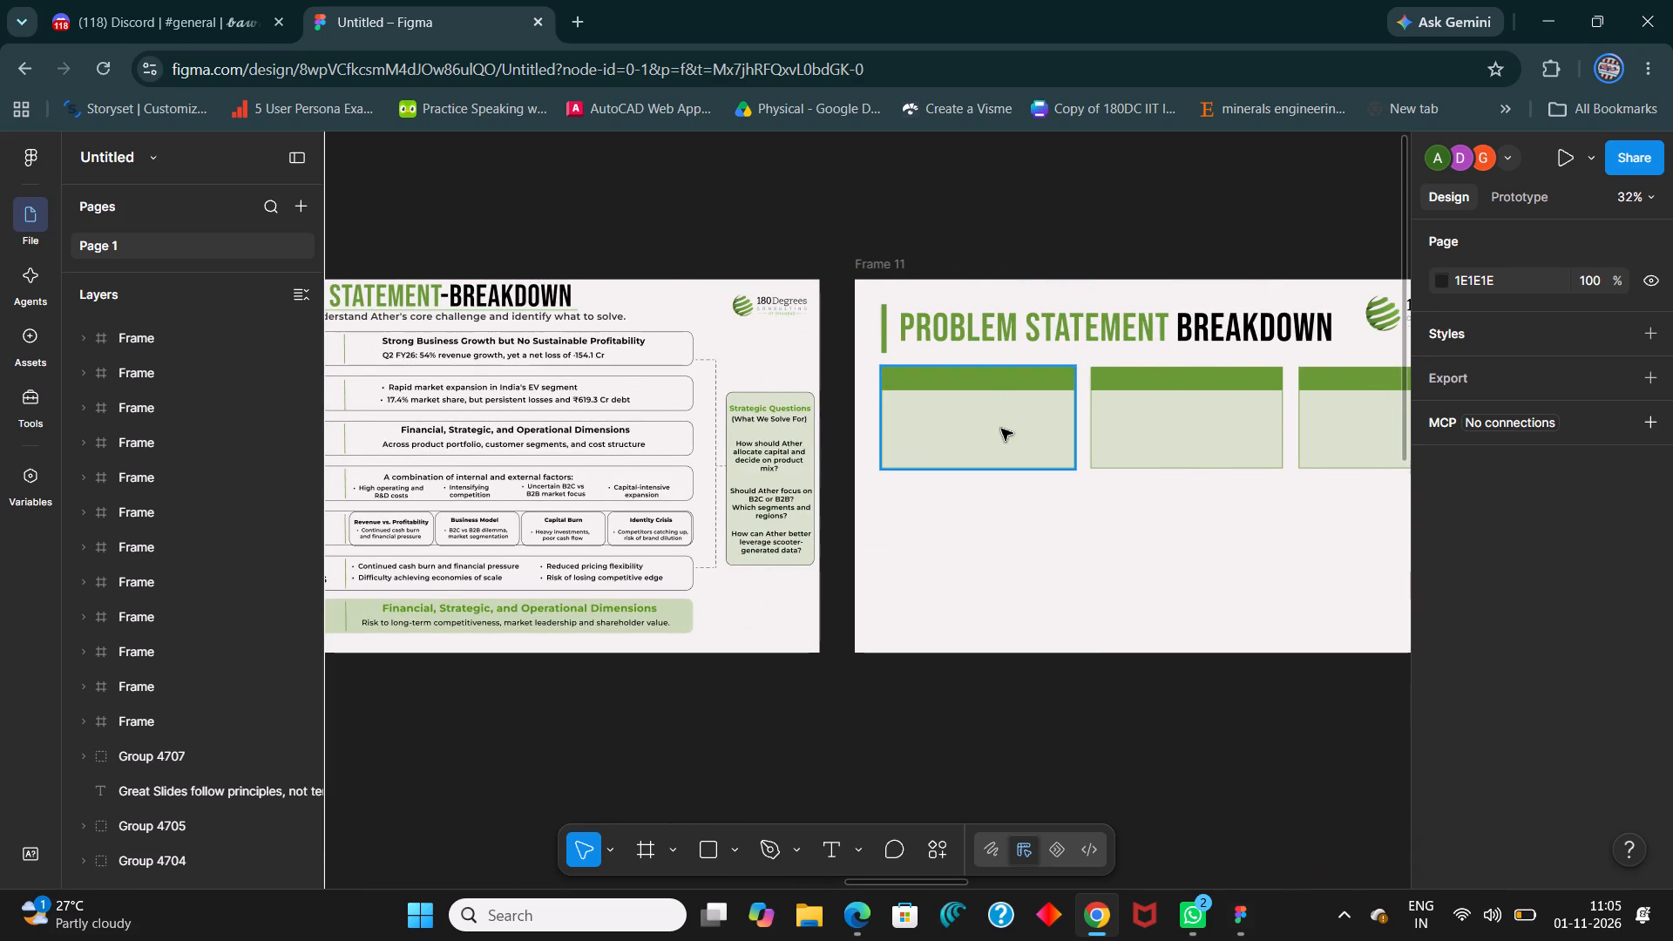
# Duplicate the "Main Problem" label from Frame 9 and place the copy in the empty lower area of Frame 11.
pyautogui.press('t')
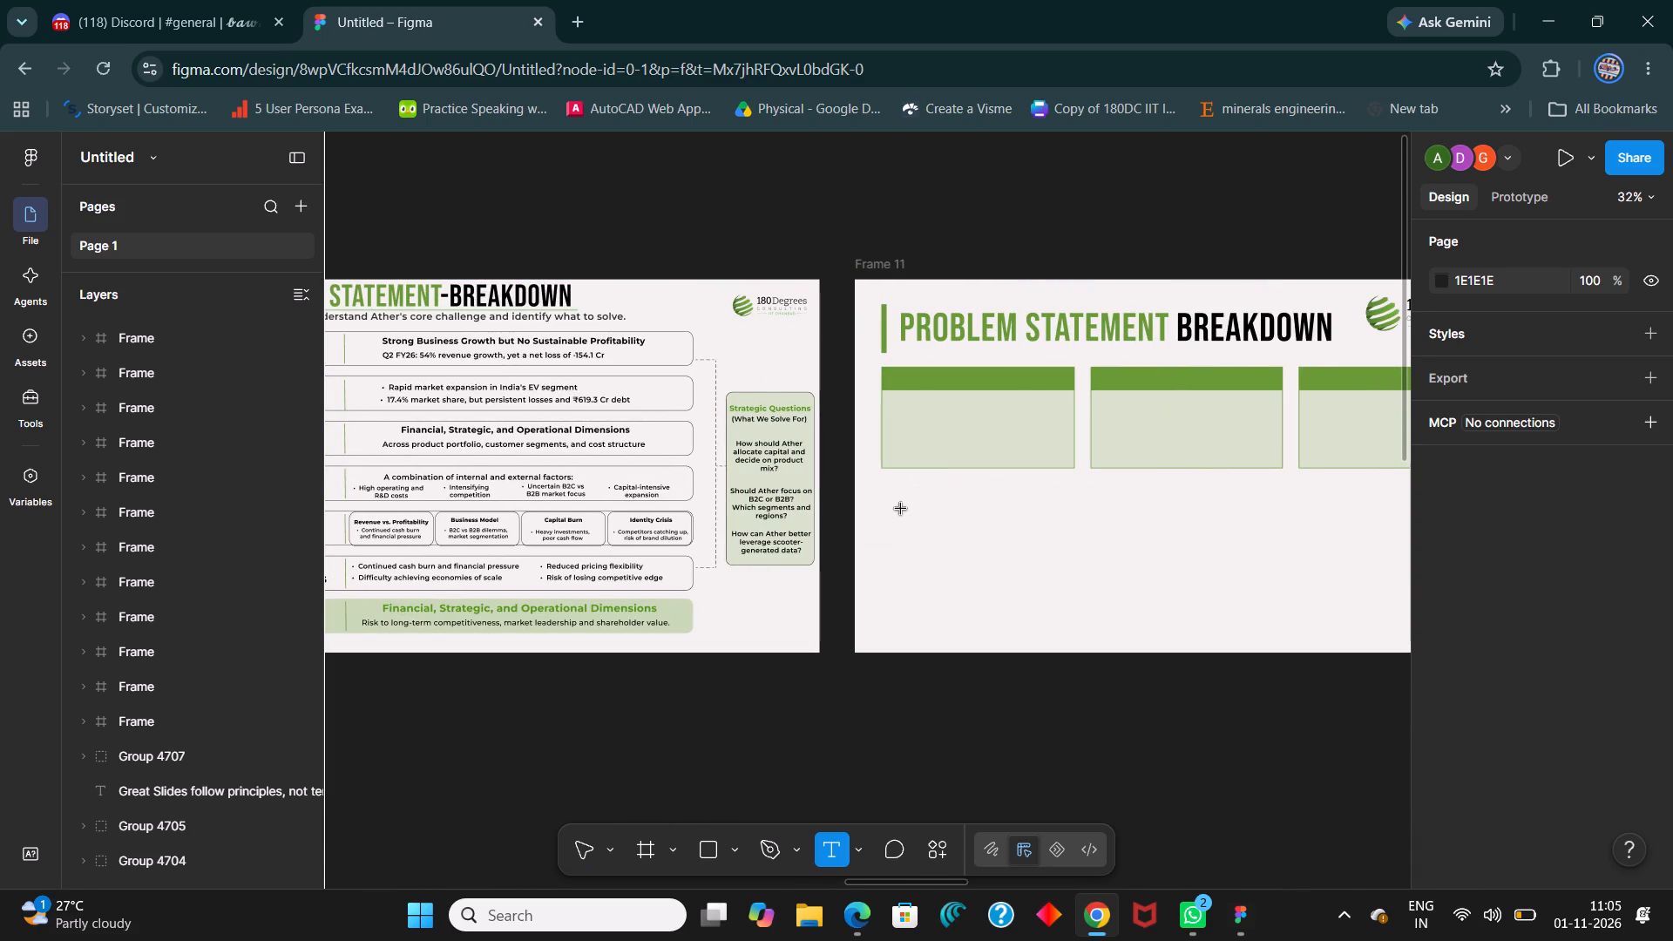
pyautogui.press('Escape')
pyautogui.keyDown('ctrl'); pyautogui.scroll(-3, 857, 511); pyautogui.keyUp('ctrl')
pyautogui.keyDown('shift'); pyautogui.scroll(4, 782, 490); pyautogui.keyUp('shift')
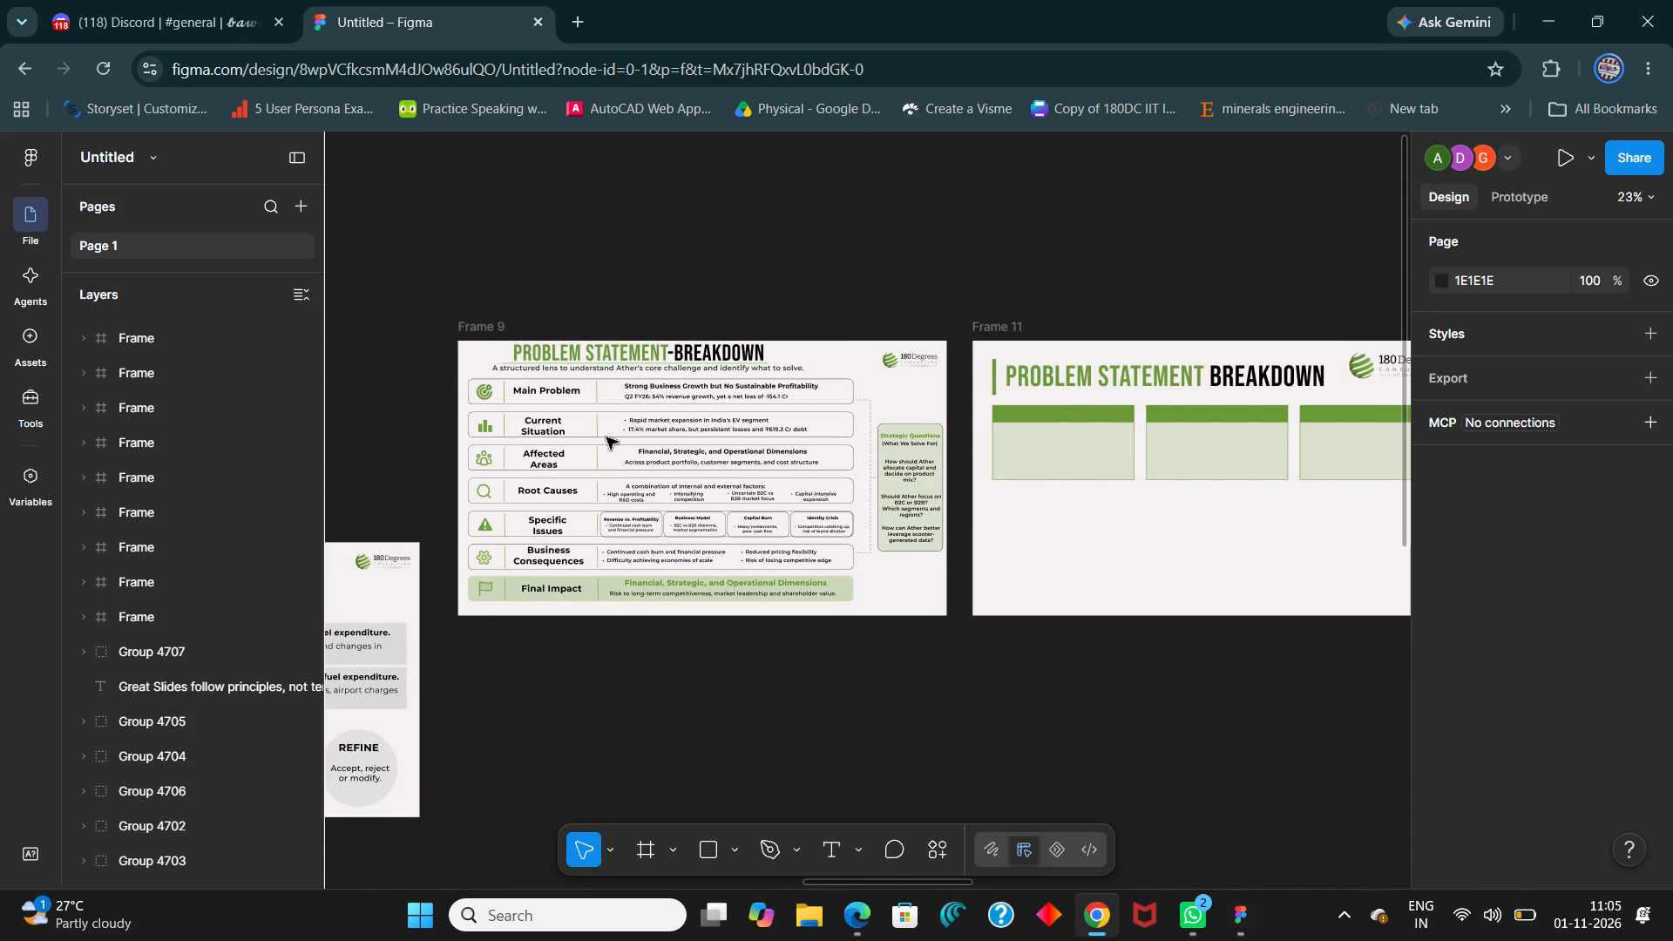
pyautogui.click(556, 392)
pyautogui.hotkey('ctrl', 'd')
pyautogui.moveTo(556, 392); pyautogui.dragTo(1043, 443)
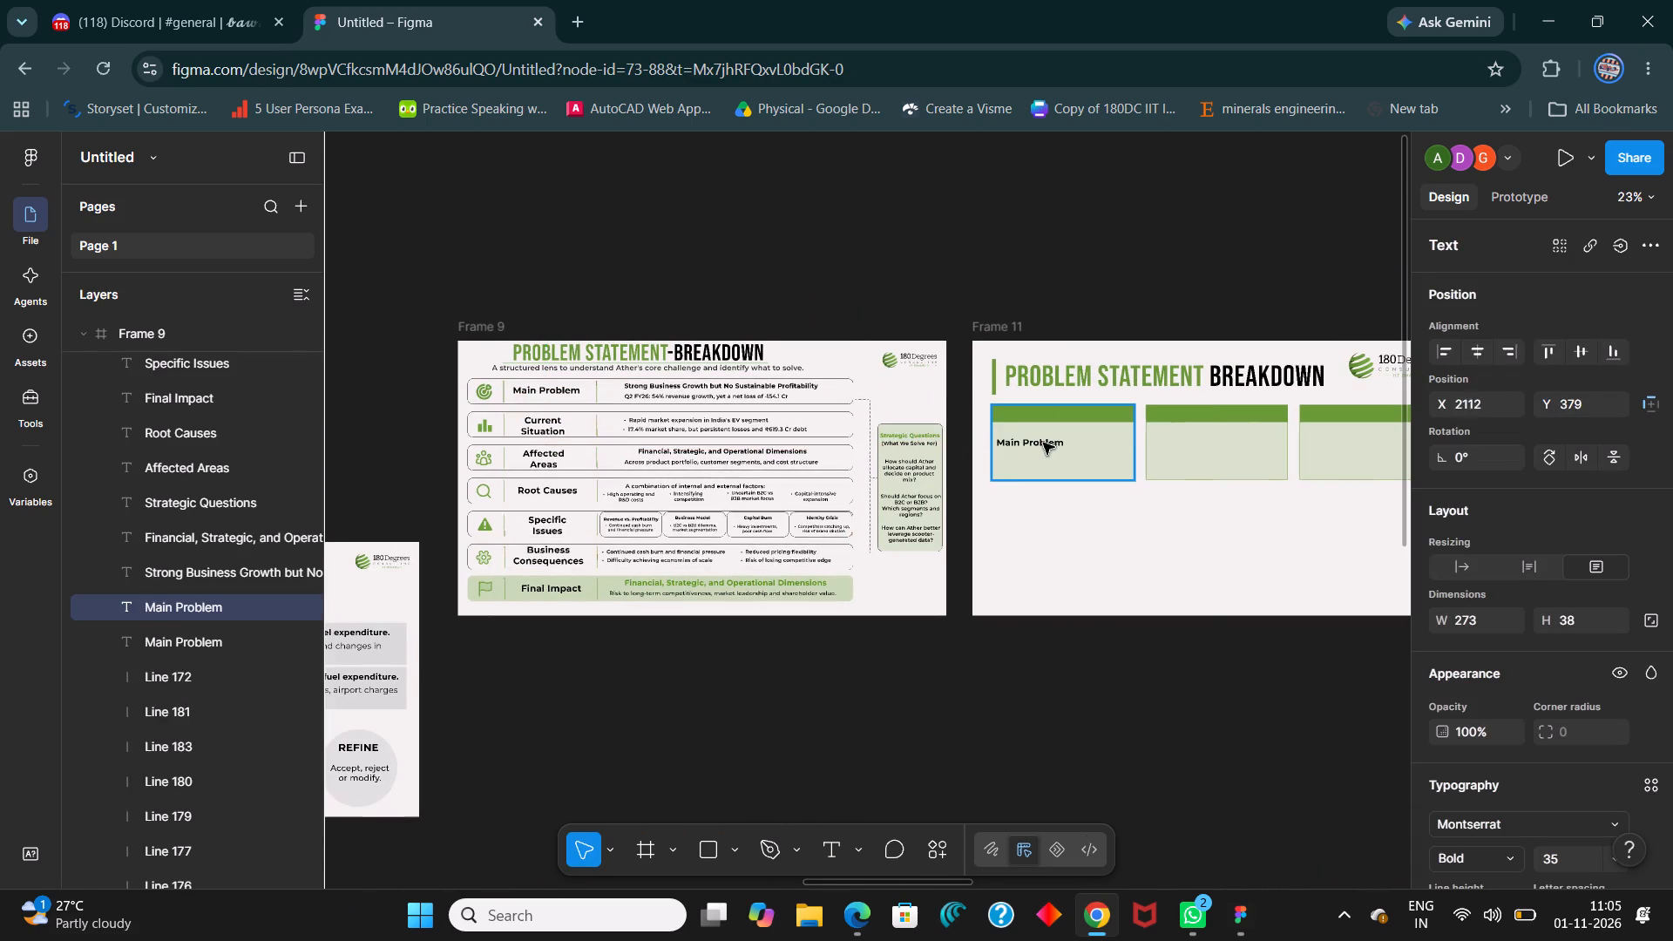
pyautogui.moveTo(1043, 443); pyautogui.dragTo(1091, 586)
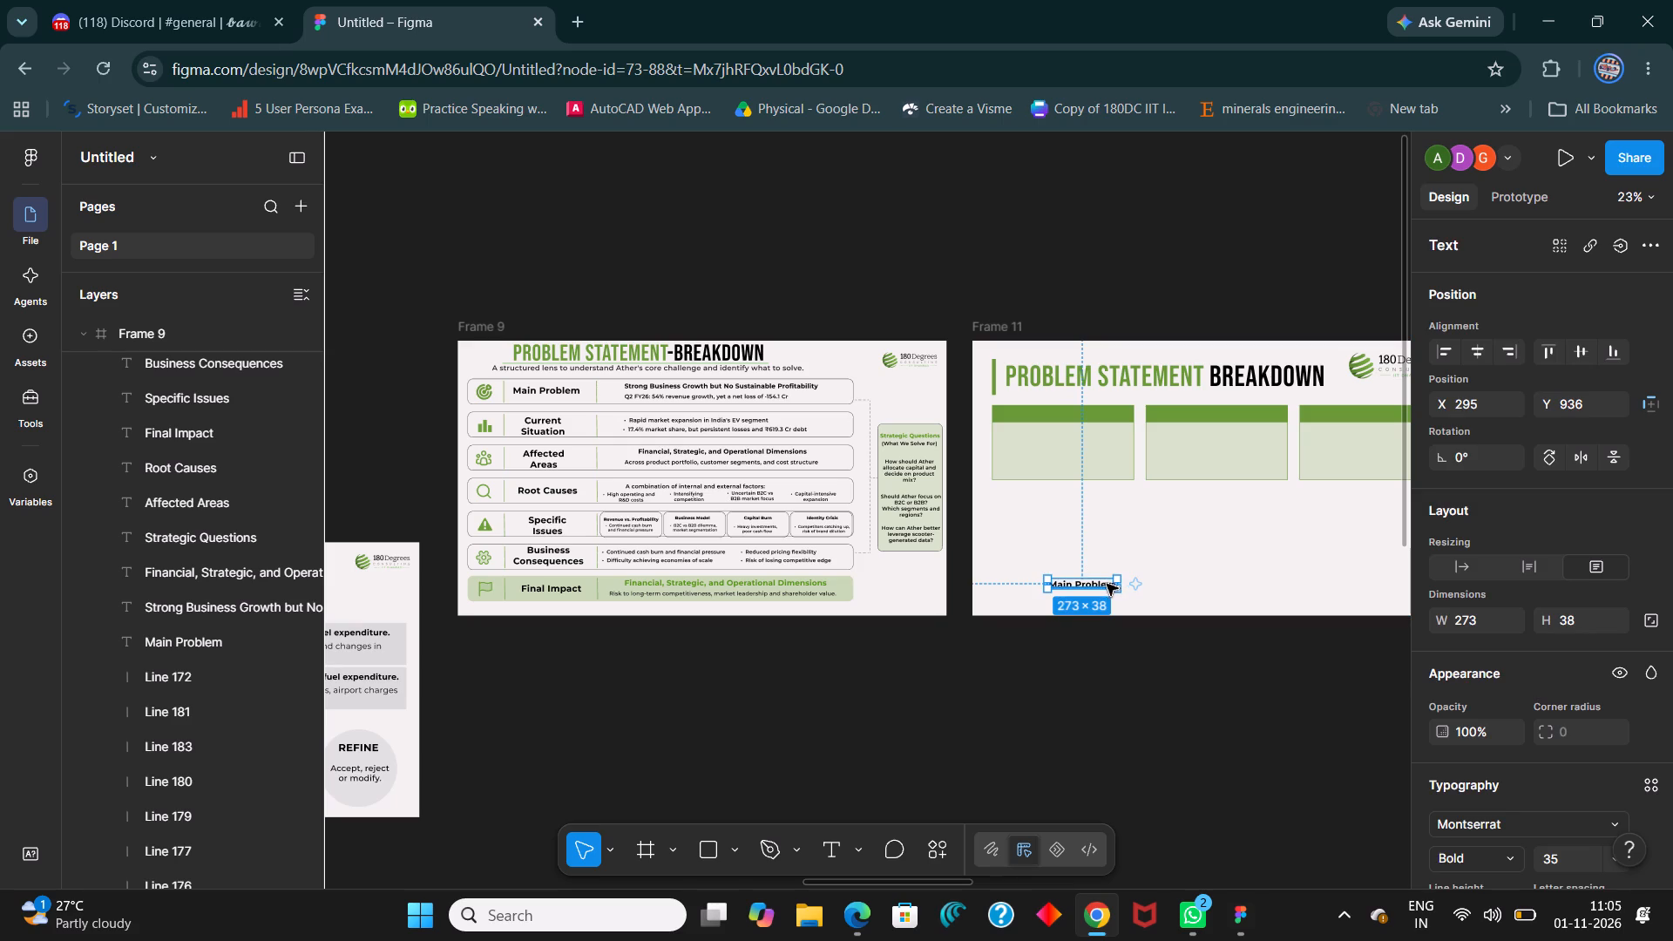
# Recolour the copied Main Problem label to white (FFFFFF) and move it onto the first box's green header bar.
pyautogui.scroll(-4, 1575, 671)
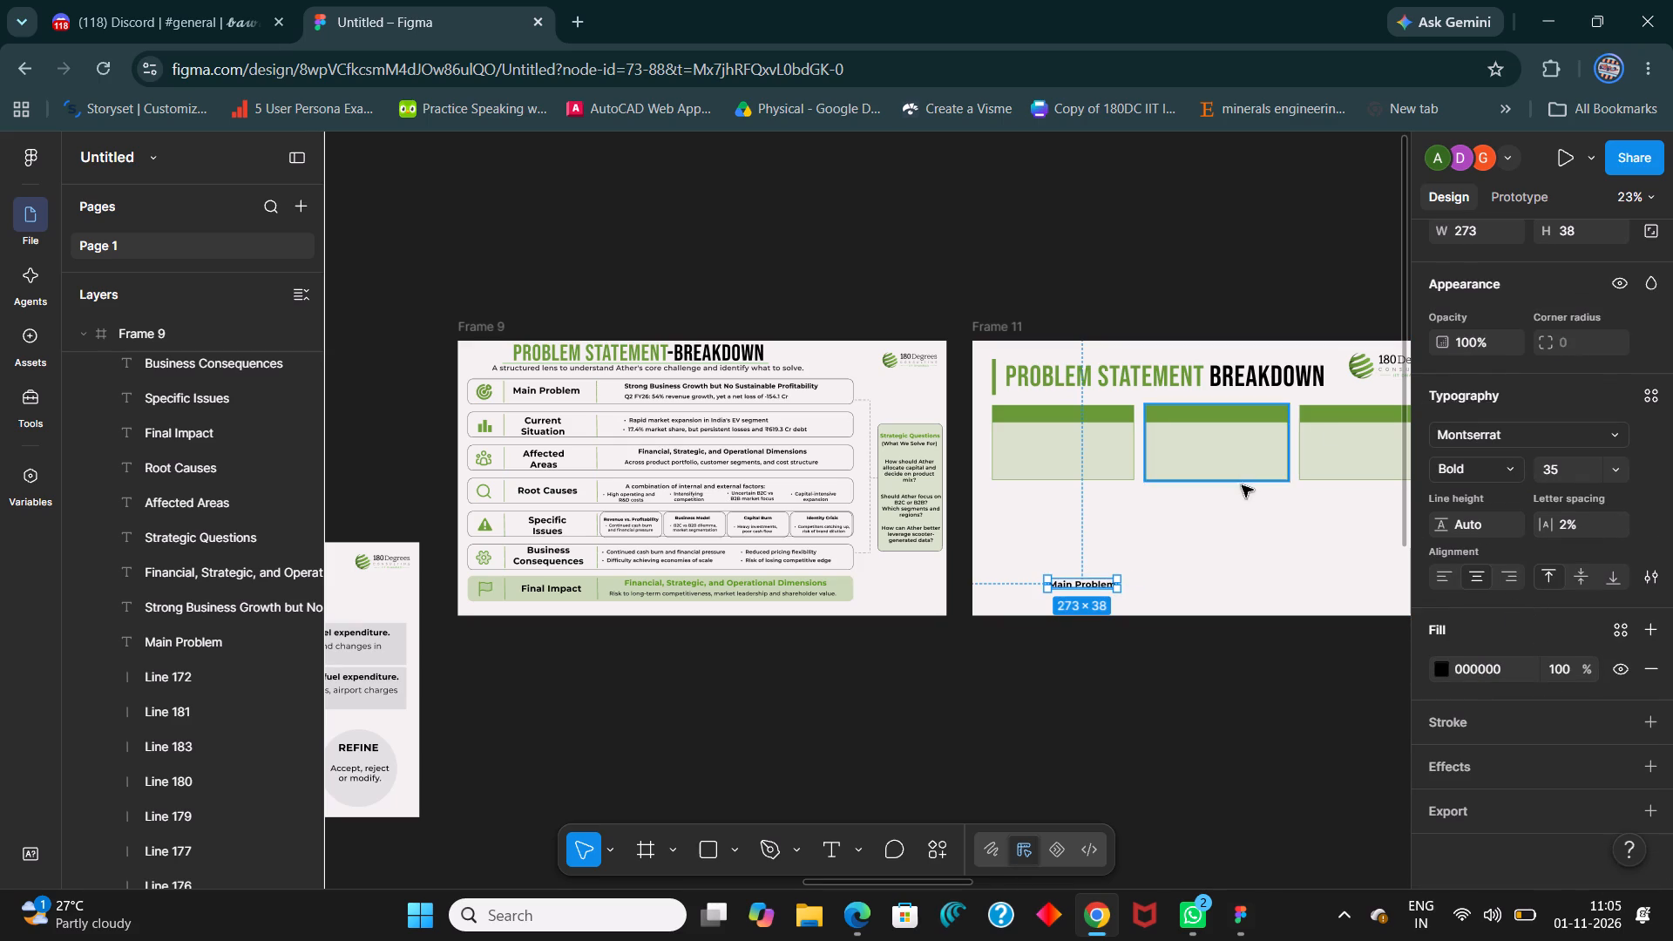
pyautogui.click(1083, 586)
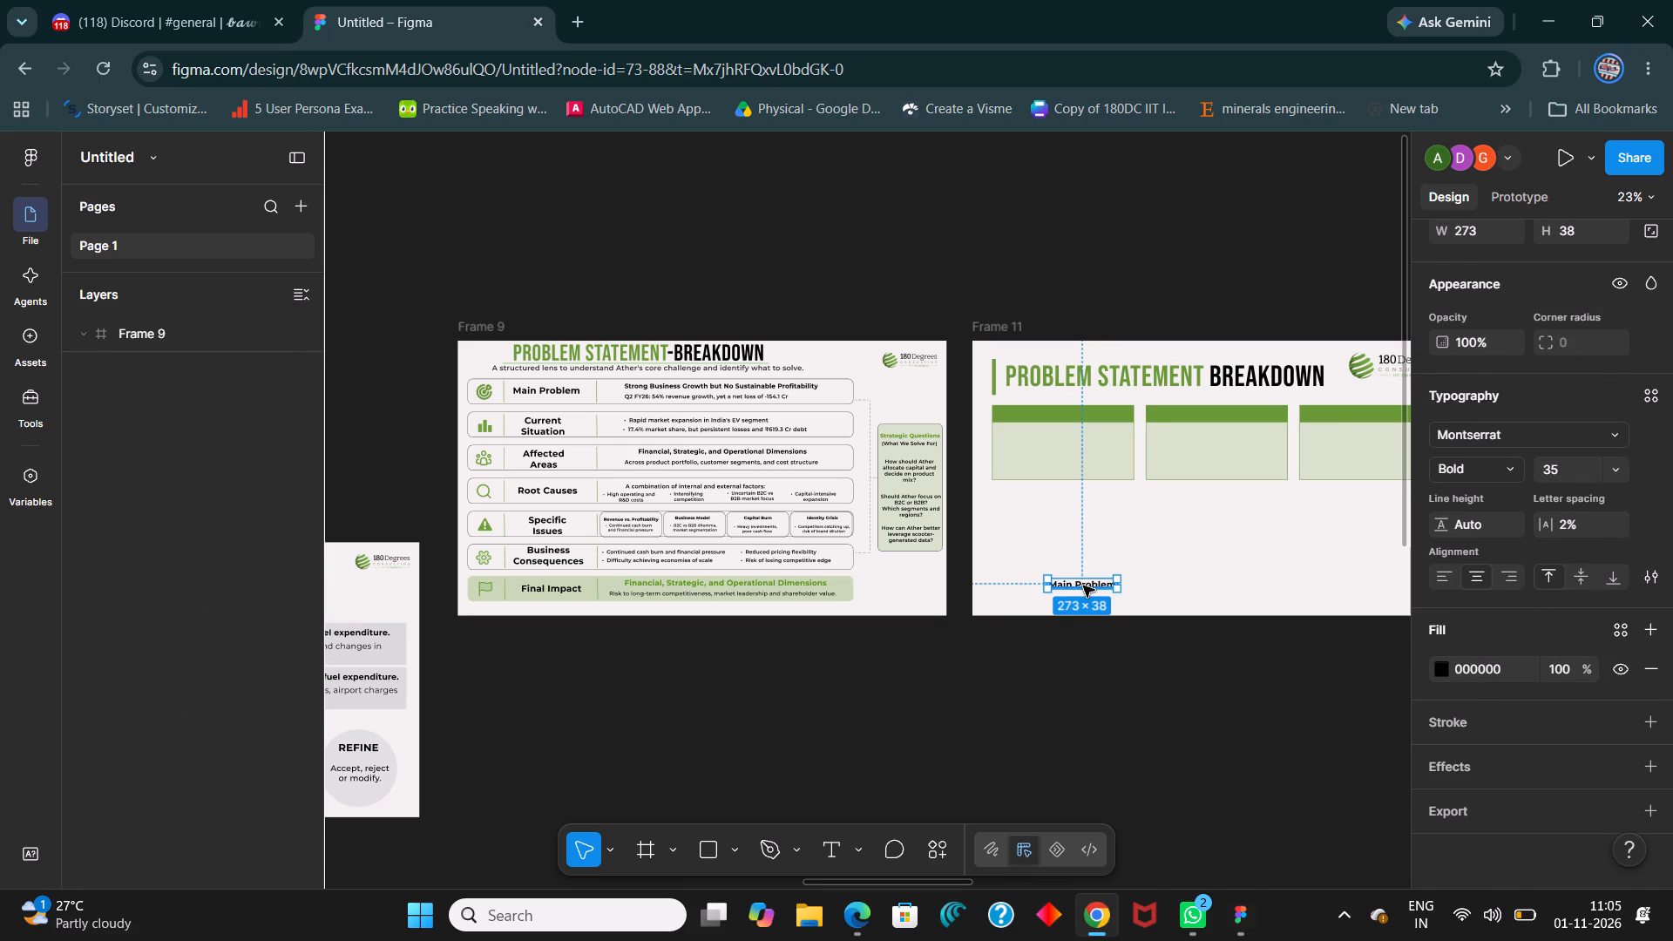
pyautogui.click(1437, 675)
pyautogui.click(1203, 790)
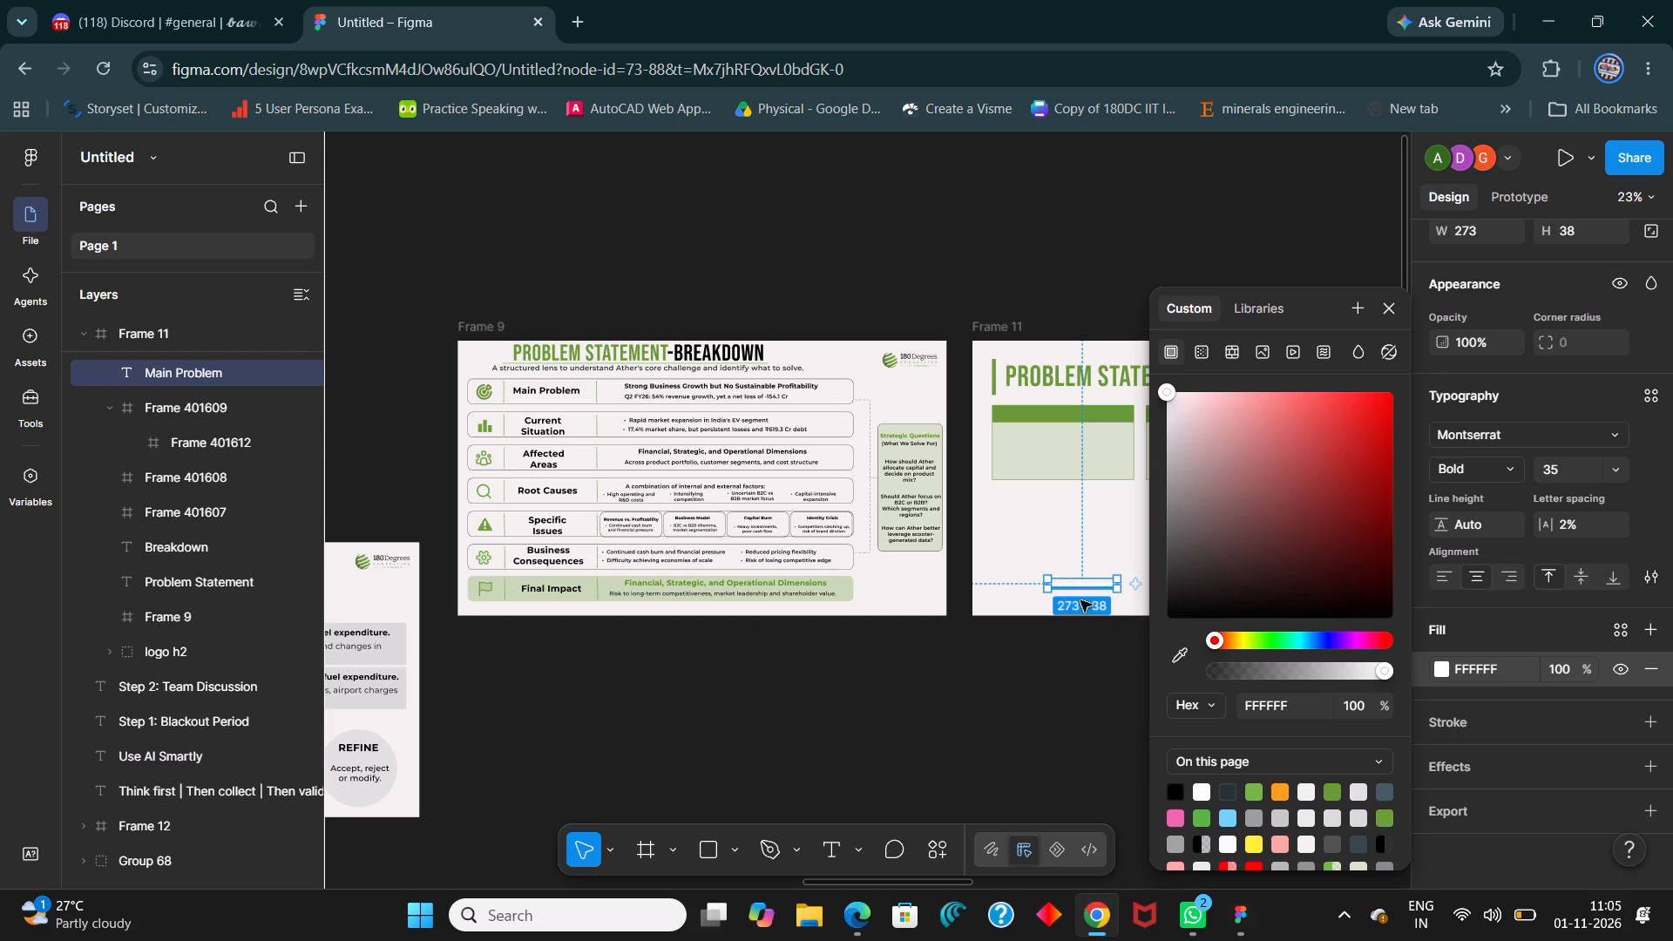
pyautogui.moveTo(1087, 585); pyautogui.dragTo(1060, 416)
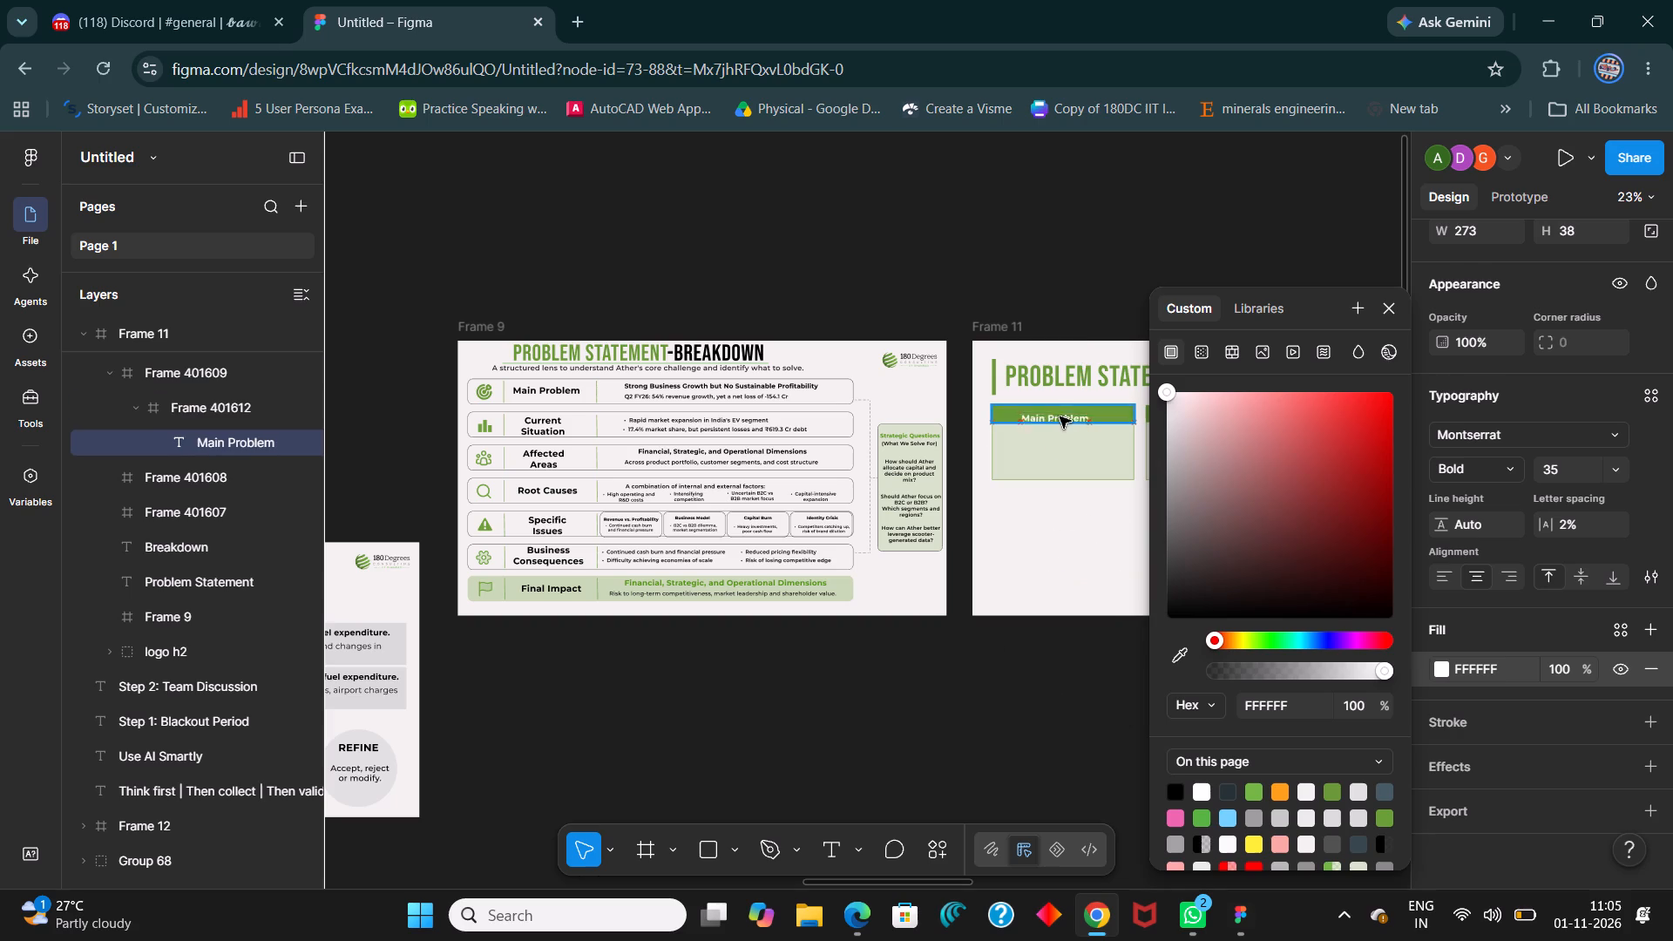
pyautogui.moveTo(1060, 416); pyautogui.dragTo(1045, 415)
# Increase the header label's font size to 46.
pyautogui.hotkey('ctrl', 'shift', '.')
pyautogui.hotkey('ctrl', 'shift', '.')
pyautogui.hotkey('ctrl', 'shift', '.')
pyautogui.hotkey('ctrl', 'shift', '.')
pyautogui.hotkey('ctrl', 'shift', '.')
pyautogui.hotkey('ctrl', 'shift', '.')
pyautogui.hotkey('ctrl', 'shift', '.')
pyautogui.hotkey('ctrl', 'shift', '.')
pyautogui.hotkey('ctrl', 'shift', '.')
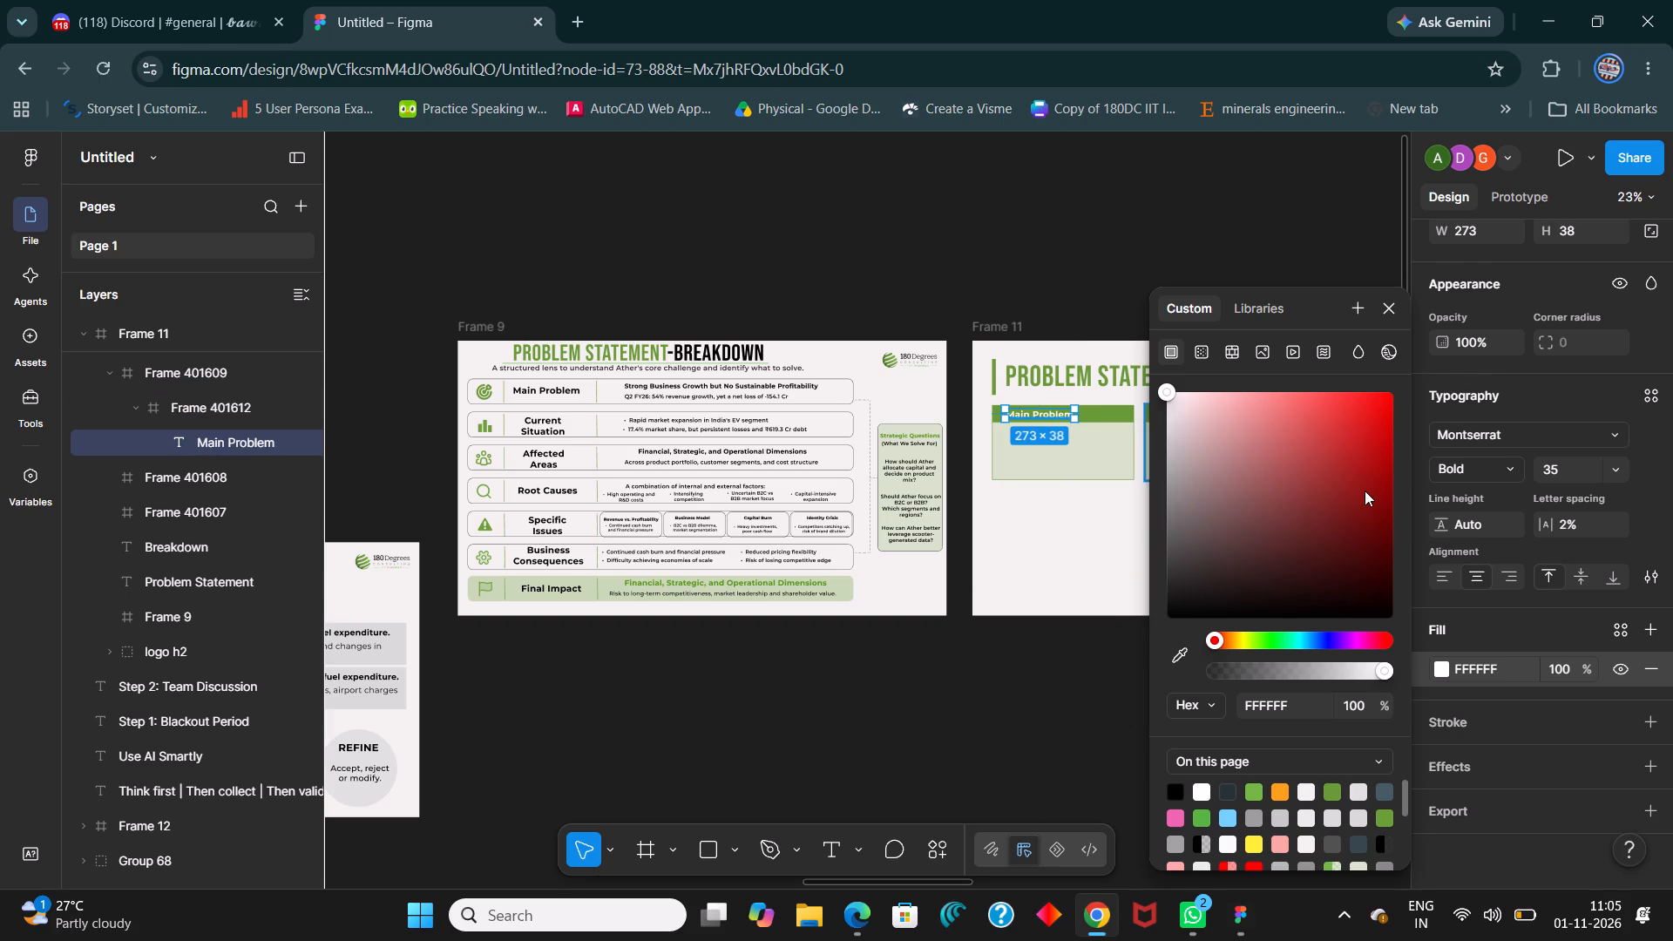
pyautogui.hotkey('ctrl', 'shift', '.')
pyautogui.hotkey('ctrl', 'shift', '.')
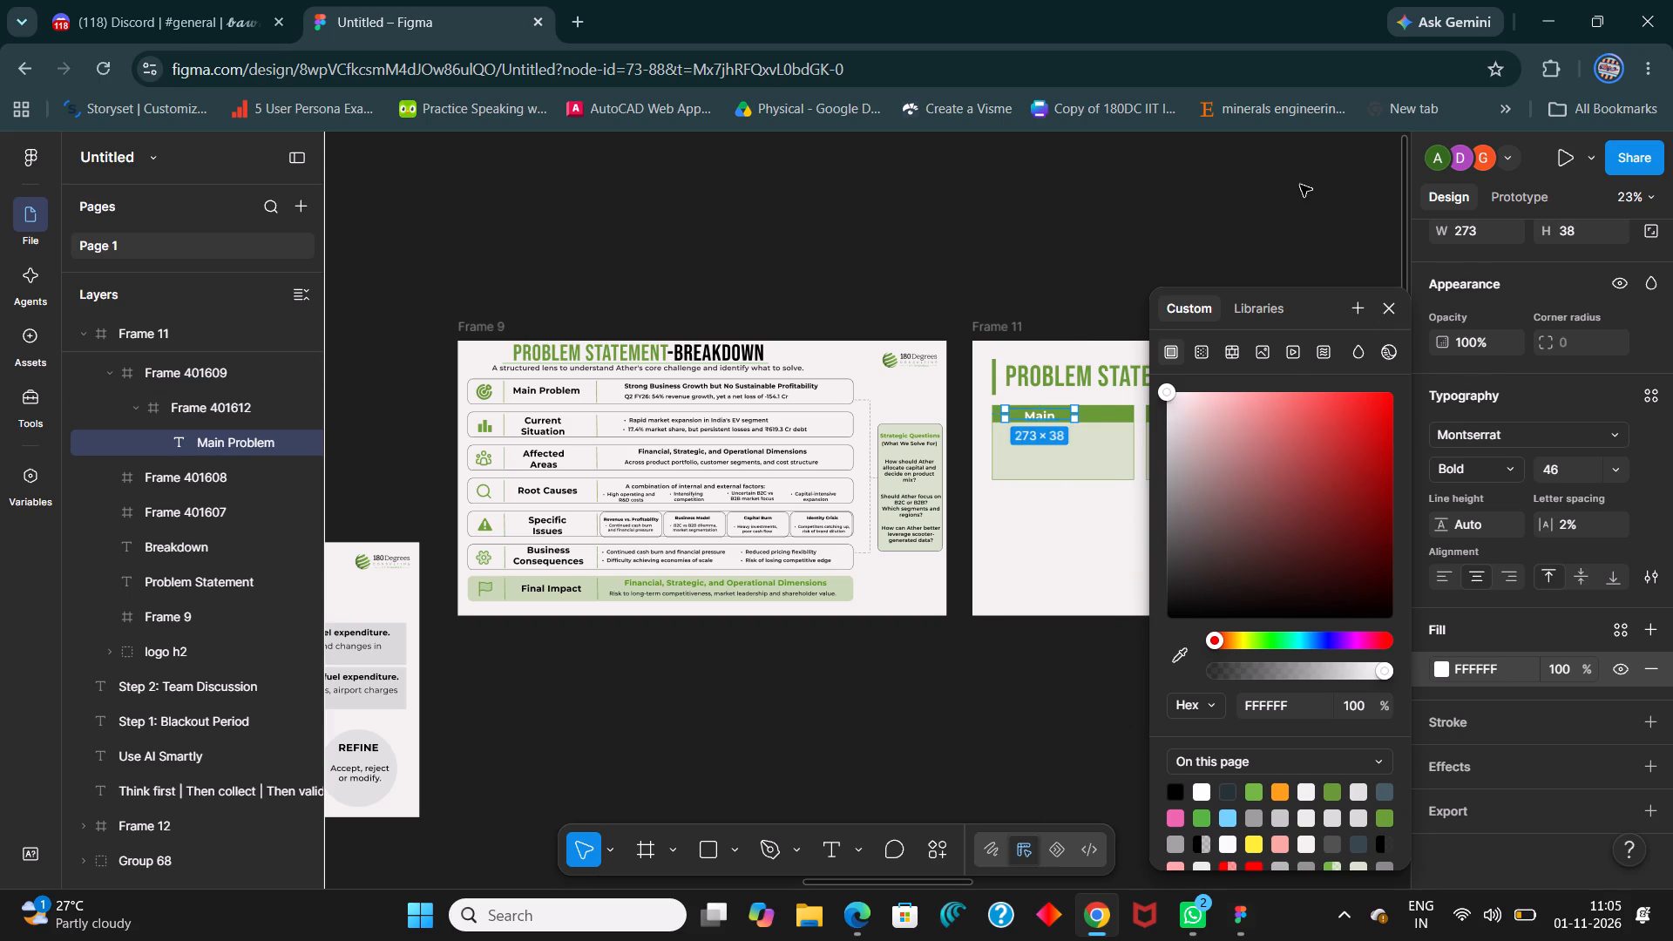
# Widen the Main Problem label's text box to about 538 so the label fits on one line.
pyautogui.click(1299, 185)
pyautogui.doubleClick(1047, 413)
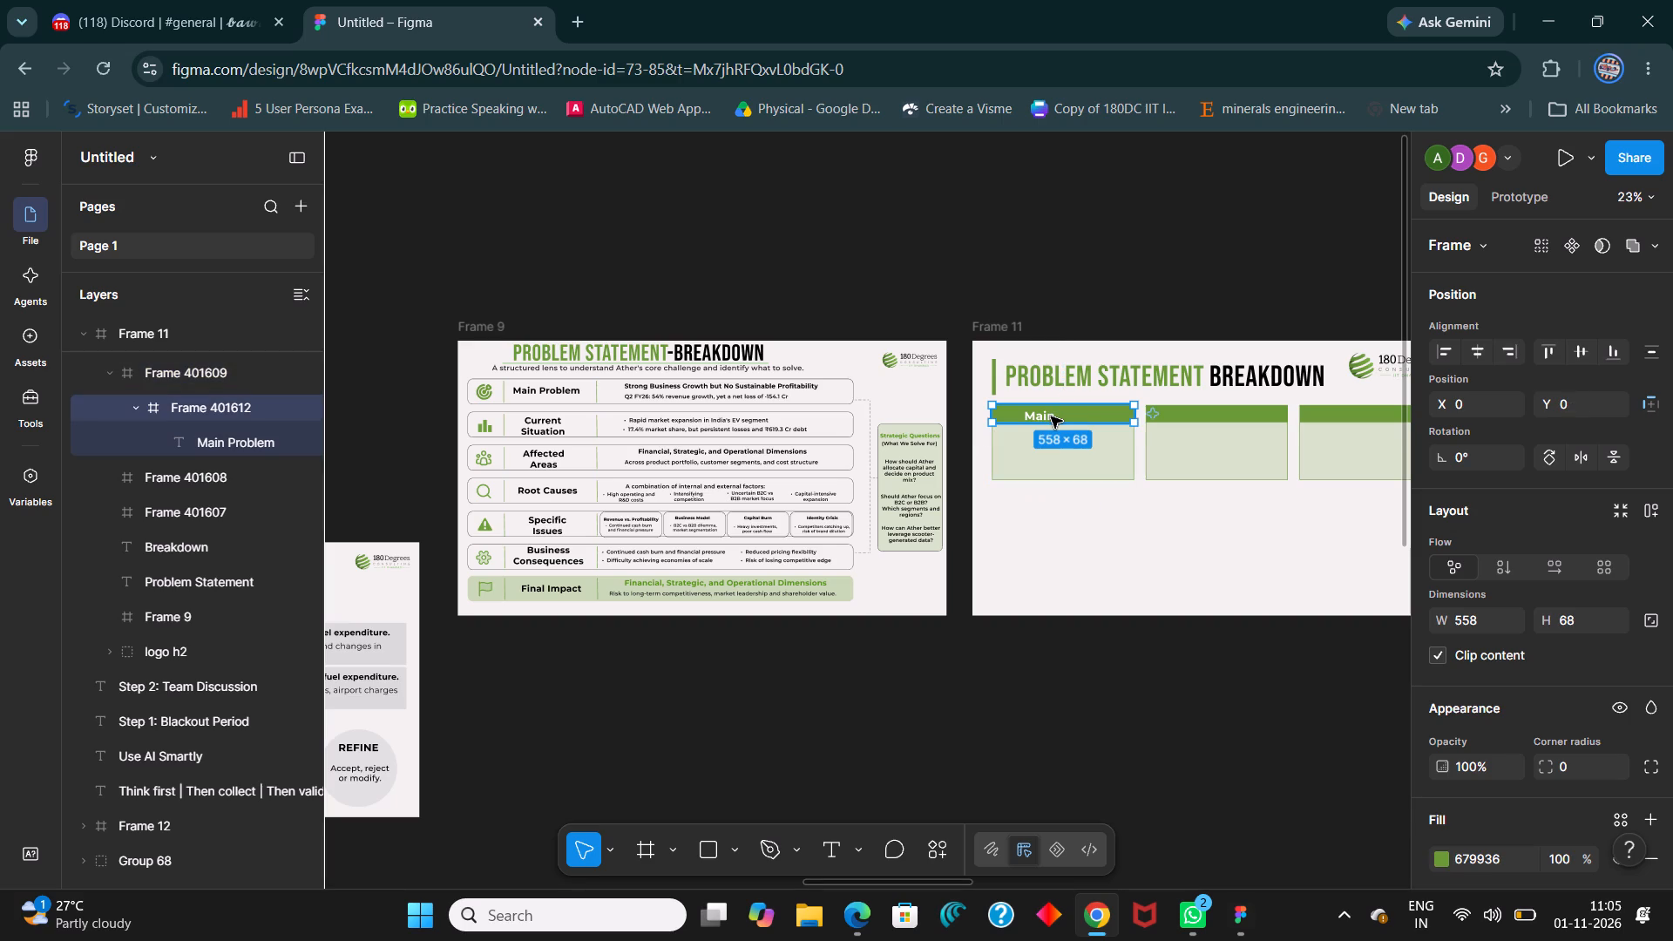
pyautogui.click(1051, 416)
pyautogui.click(1051, 416)
pyautogui.click(1051, 416)
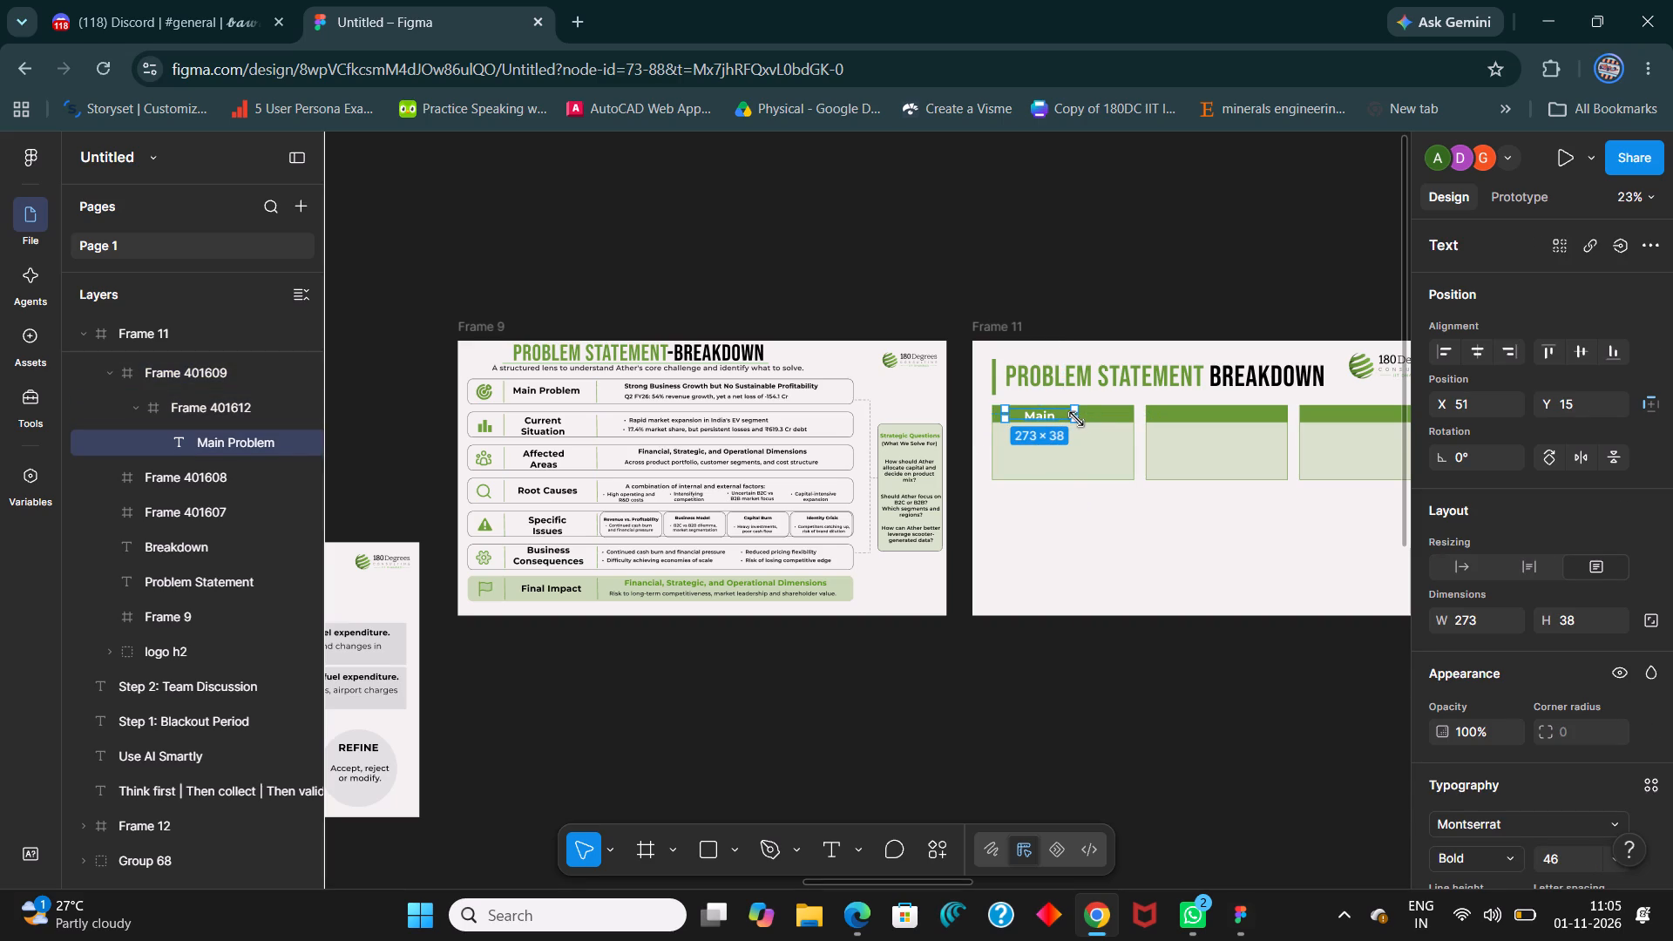
pyautogui.moveTo(1080, 417); pyautogui.dragTo(1141, 420)
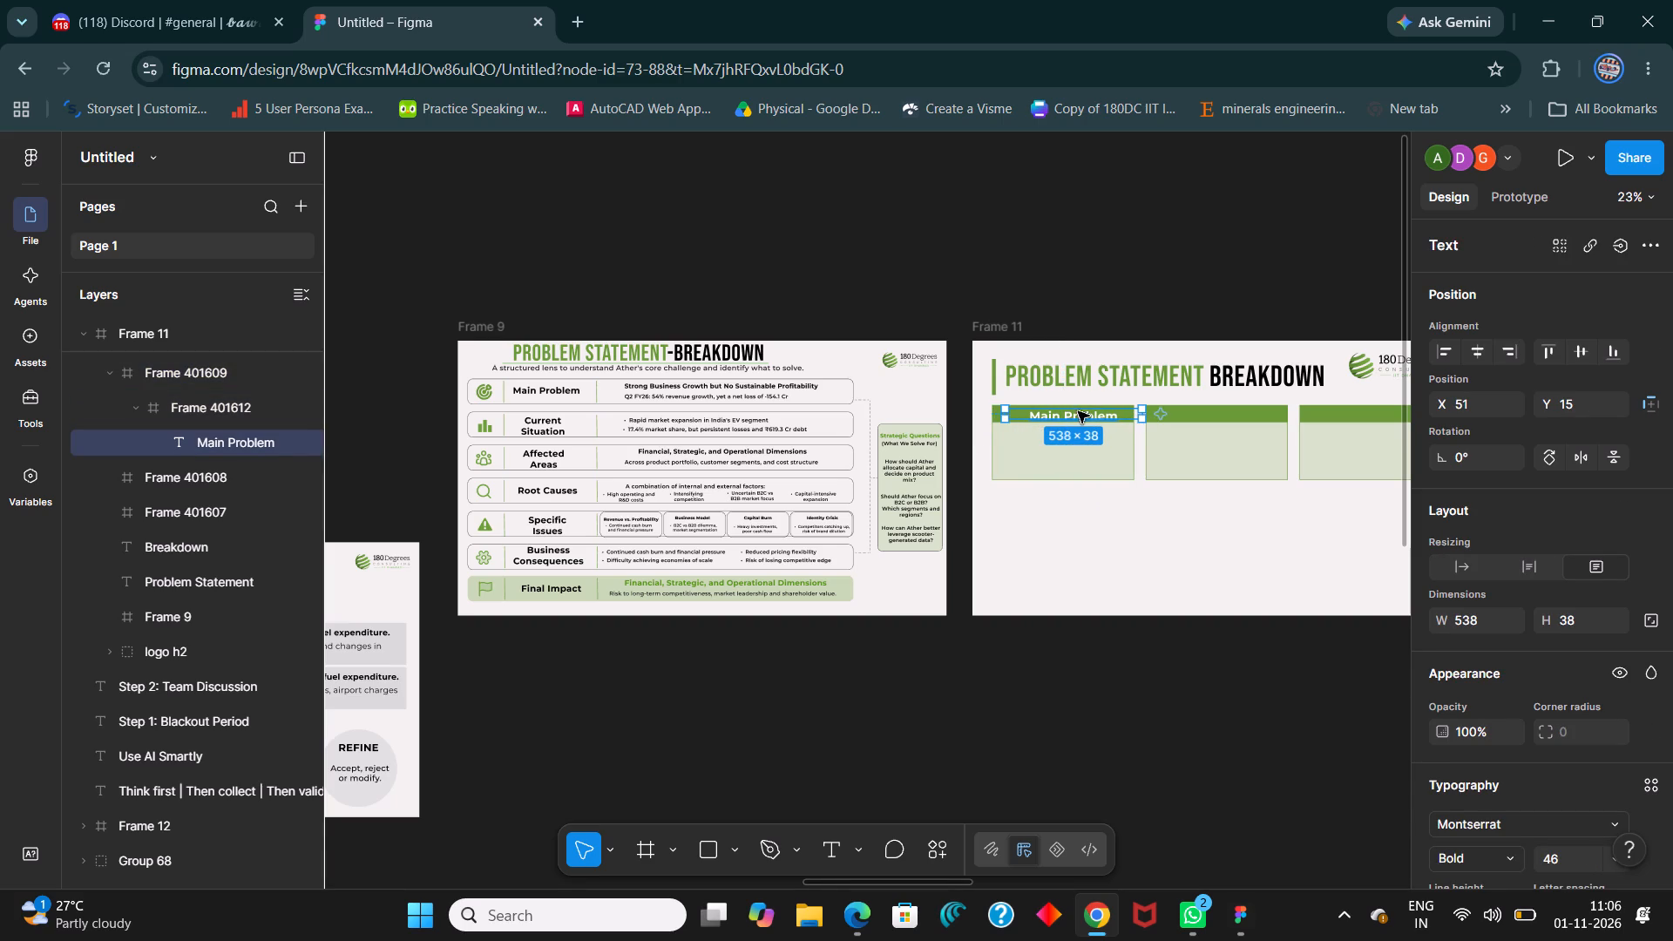
# Shift the Main Problem label to the start of its green header, positioning it at X -69, Y 6.
pyautogui.keyDown('ctrl'); pyautogui.scroll(10, 1085, 437); pyautogui.keyUp('ctrl')
pyautogui.moveTo(1086, 433); pyautogui.dragTo(1023, 414)
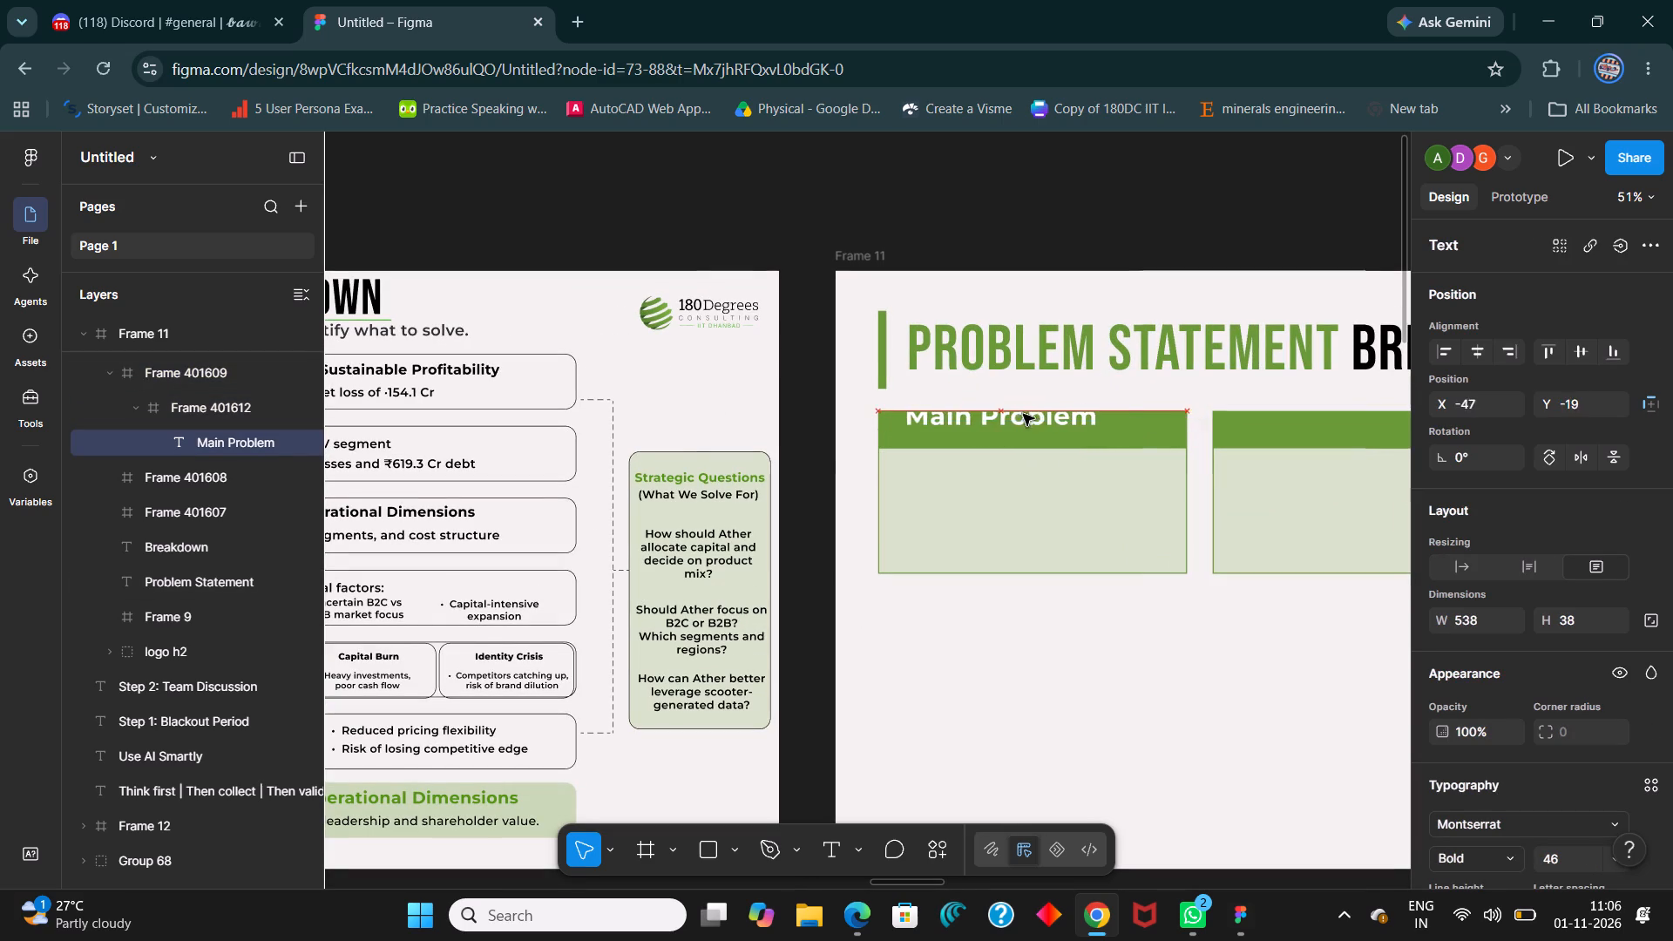
pyautogui.moveTo(1023, 414); pyautogui.dragTo(1020, 428)
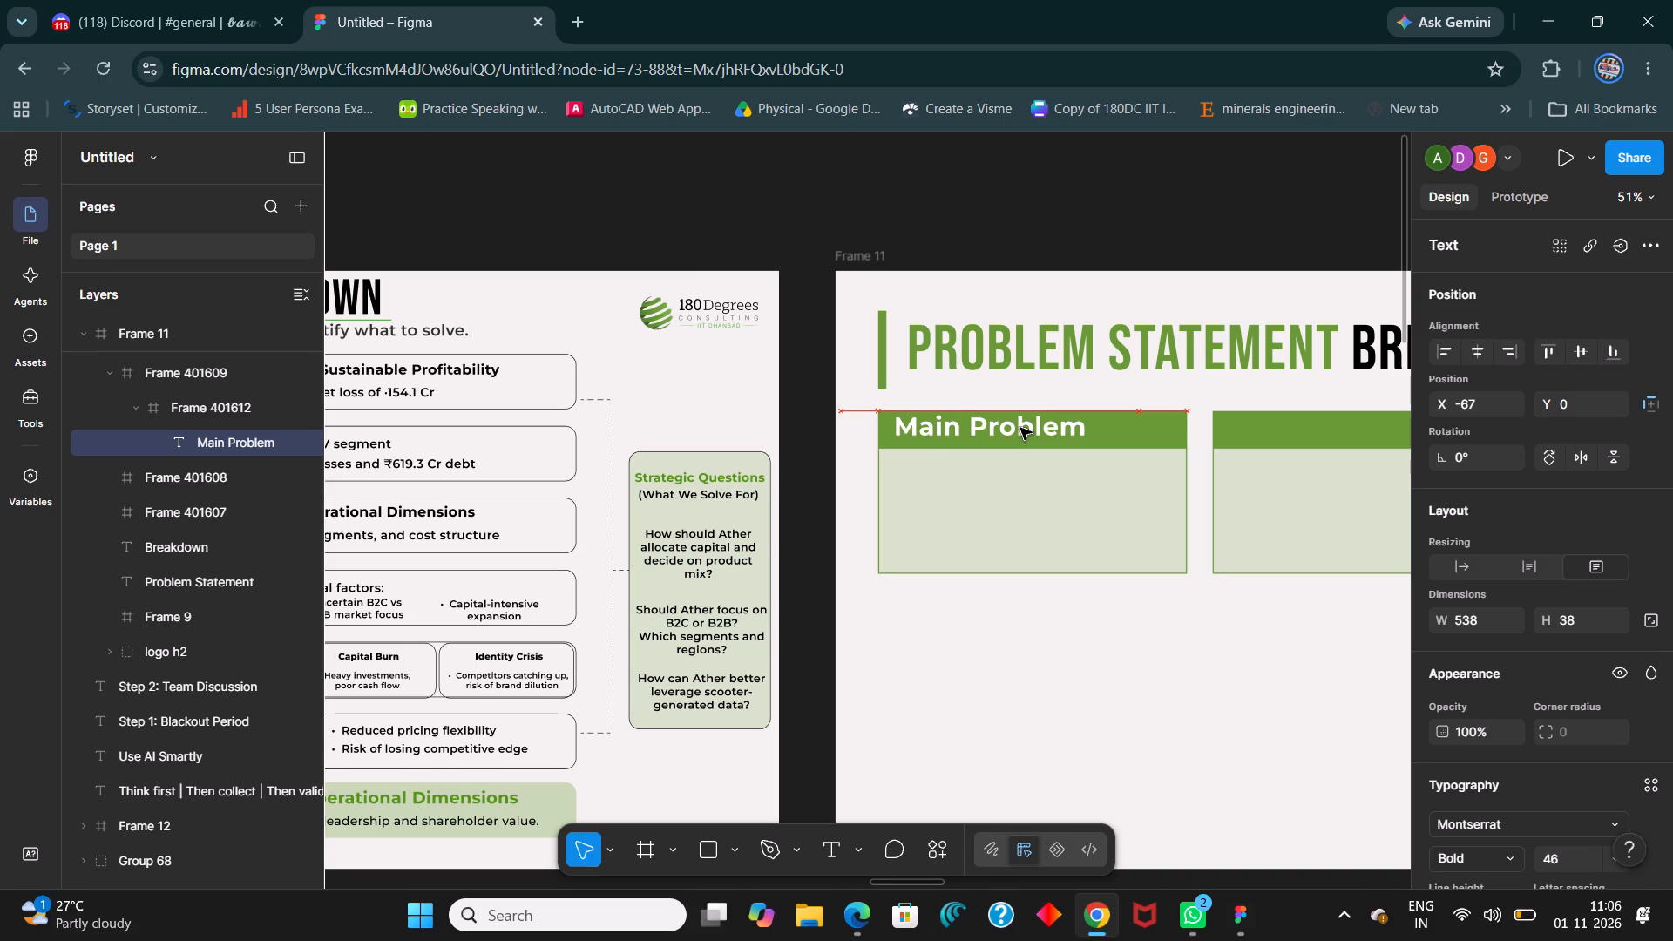
pyautogui.moveTo(1020, 428); pyautogui.dragTo(1020, 430)
pyautogui.press('Down')
pyautogui.press('Down')
pyautogui.press('Down')
pyautogui.press('Down')
pyautogui.press('Down')
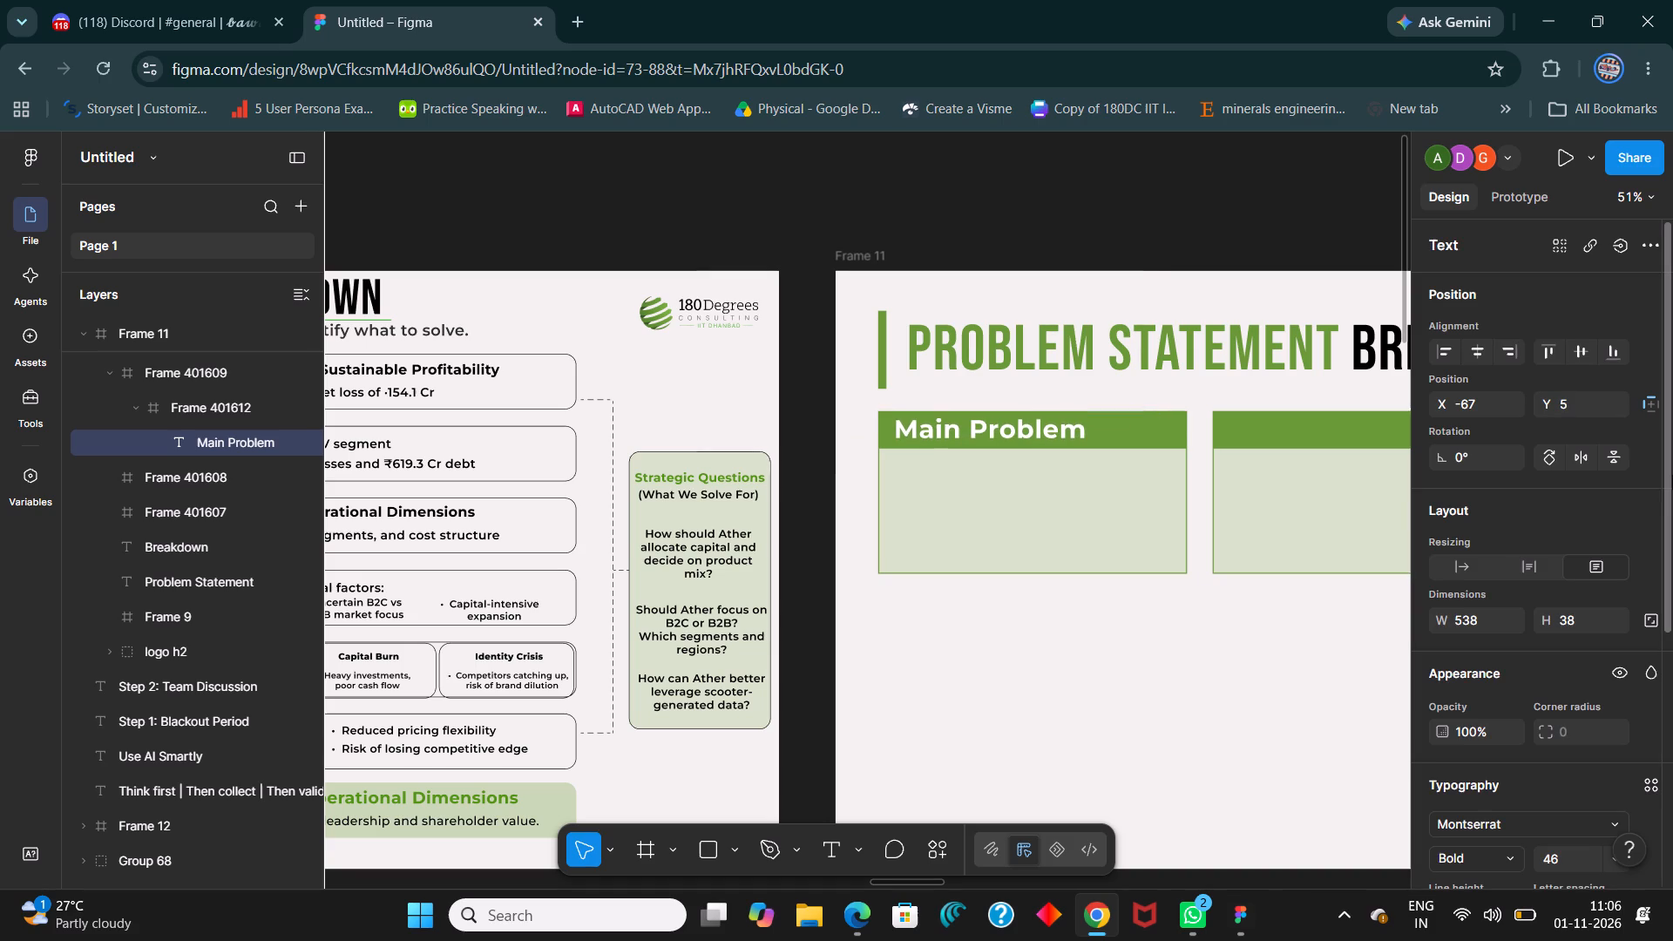
pyautogui.press('Left')
pyautogui.press('Left')
pyautogui.press('Down')
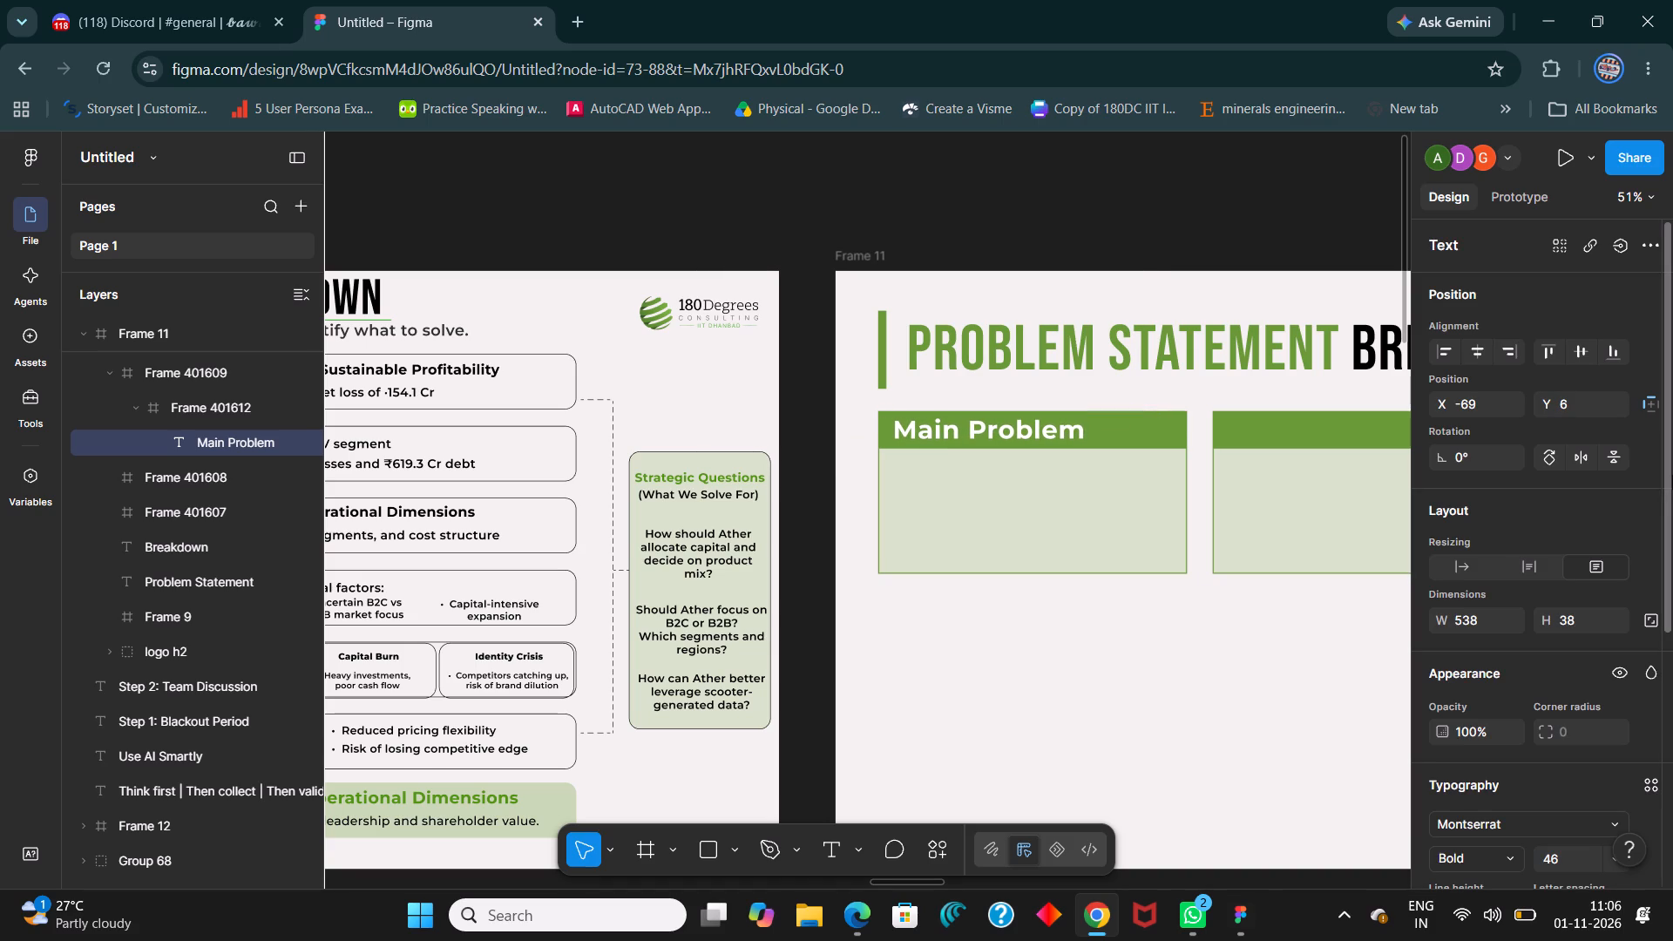
# Reduce the Main Problem header label's font size to 43.
pyautogui.hotkey('ctrl', 'shift', ',')
pyautogui.hotkey('ctrl', 'shift', ',')
pyautogui.hotkey('ctrl', 'shift', ',')
pyautogui.hotkey('ctrl', 'shift', ',')
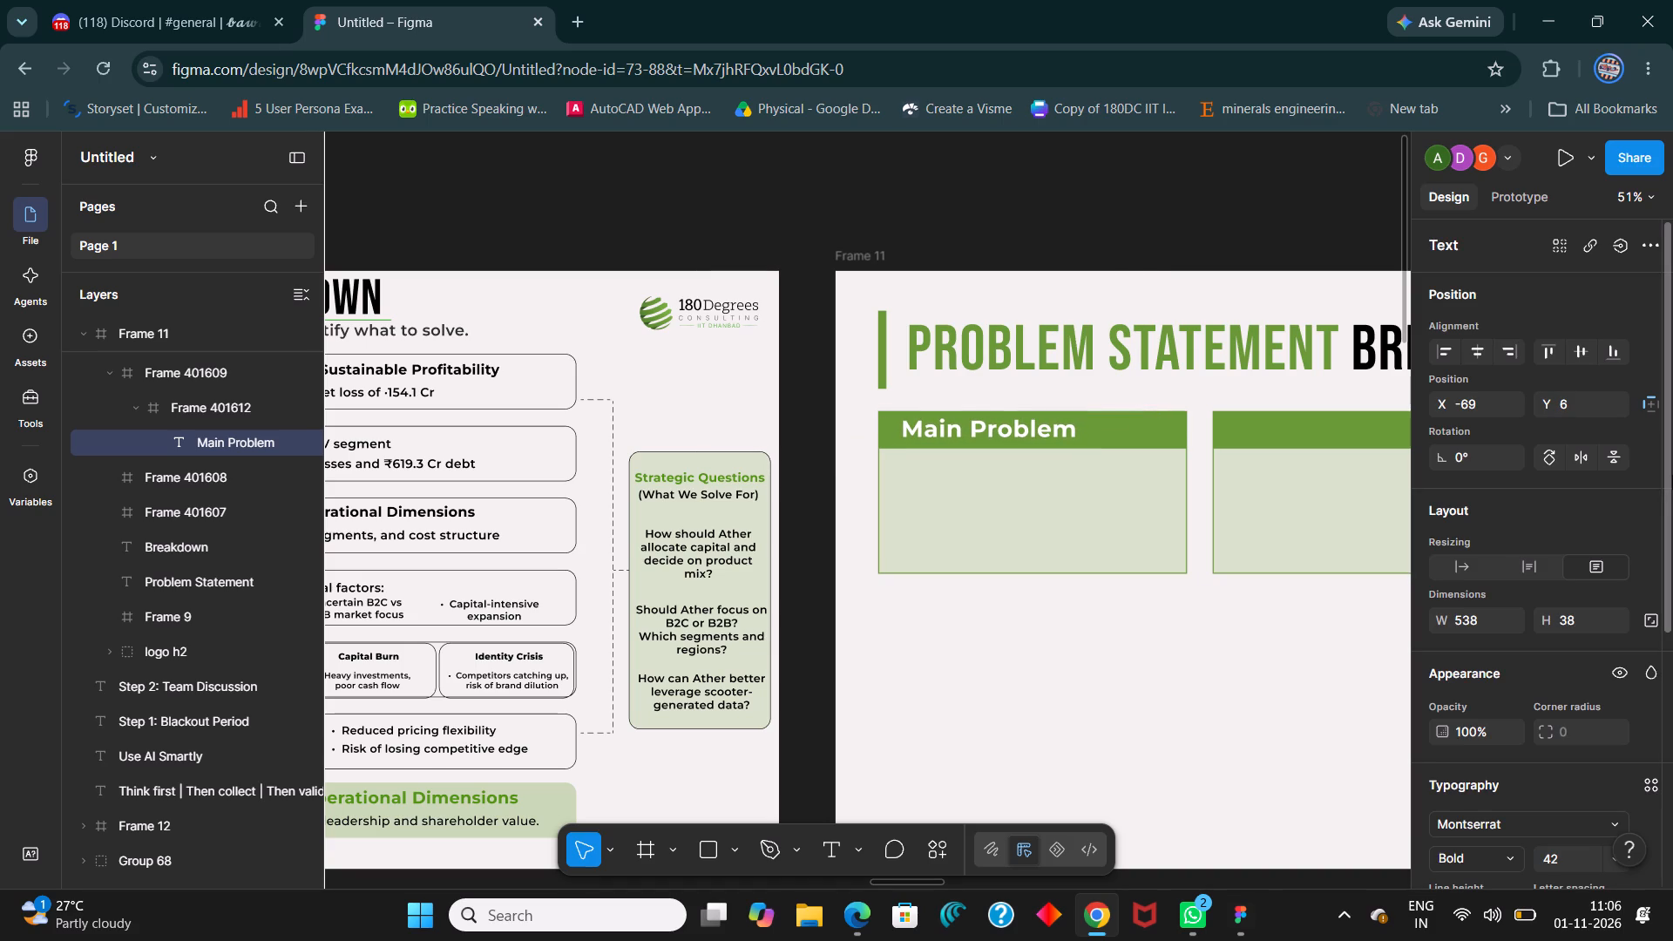
pyautogui.hotkey('ctrl', 'shift', '.')
# Nudge the Main Problem label within its header to X -81, Y 8.
pyautogui.hotkey('shift', 'Left')
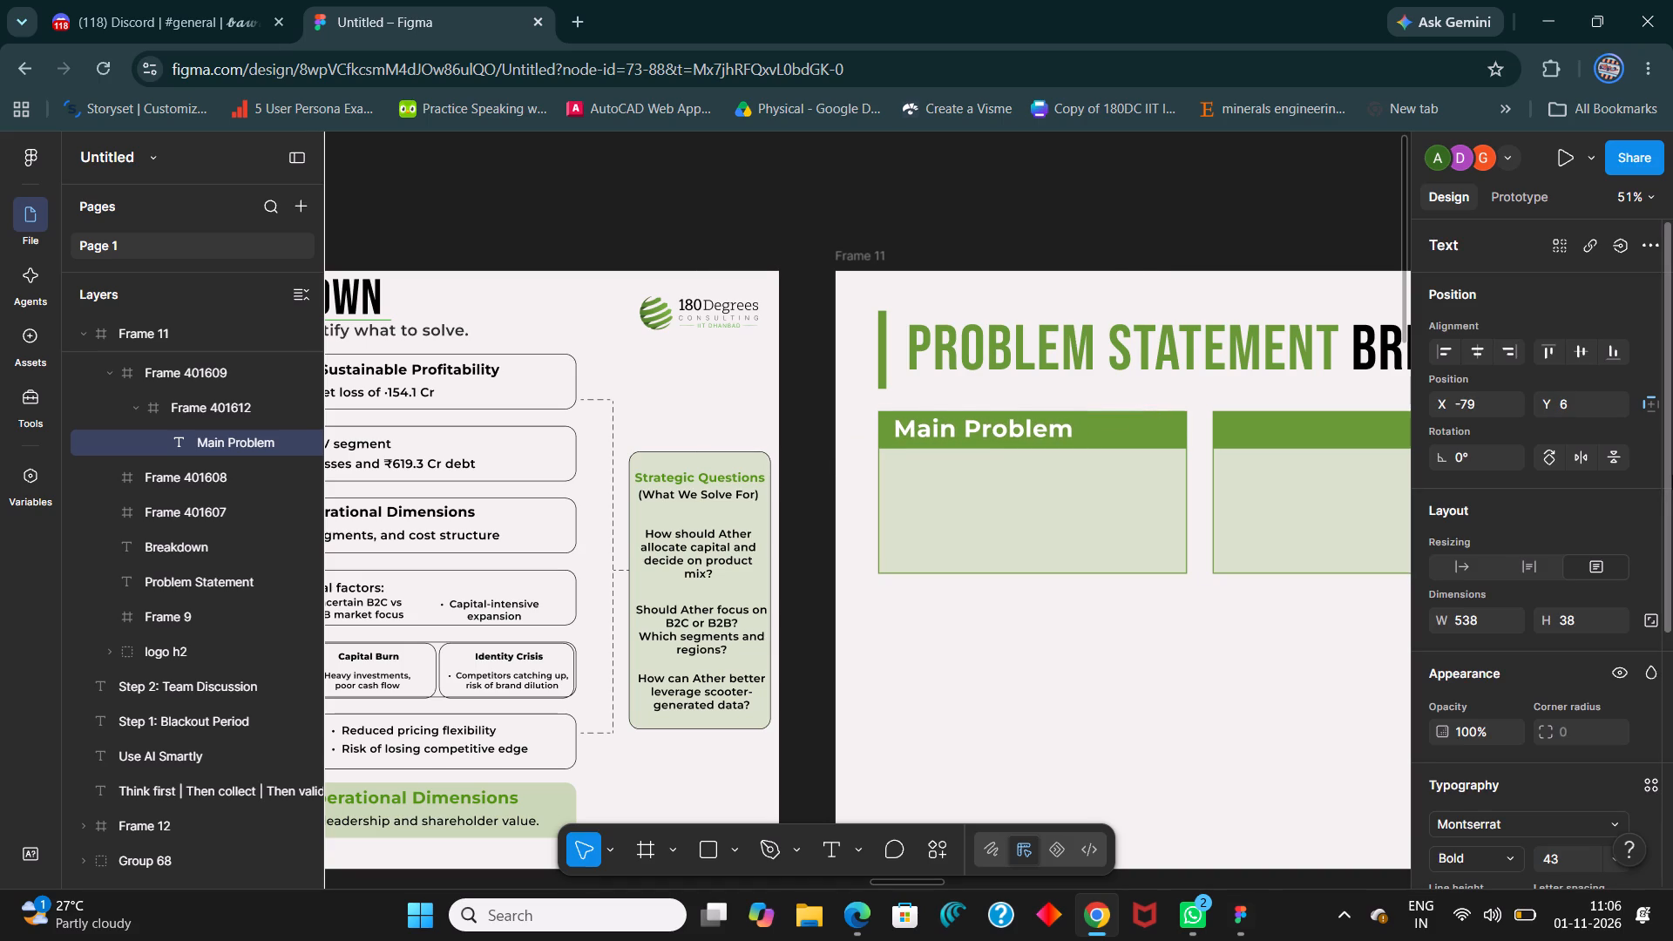
pyautogui.press('Down')
pyautogui.press('Down')
pyautogui.press('Left')
pyautogui.press('Left')
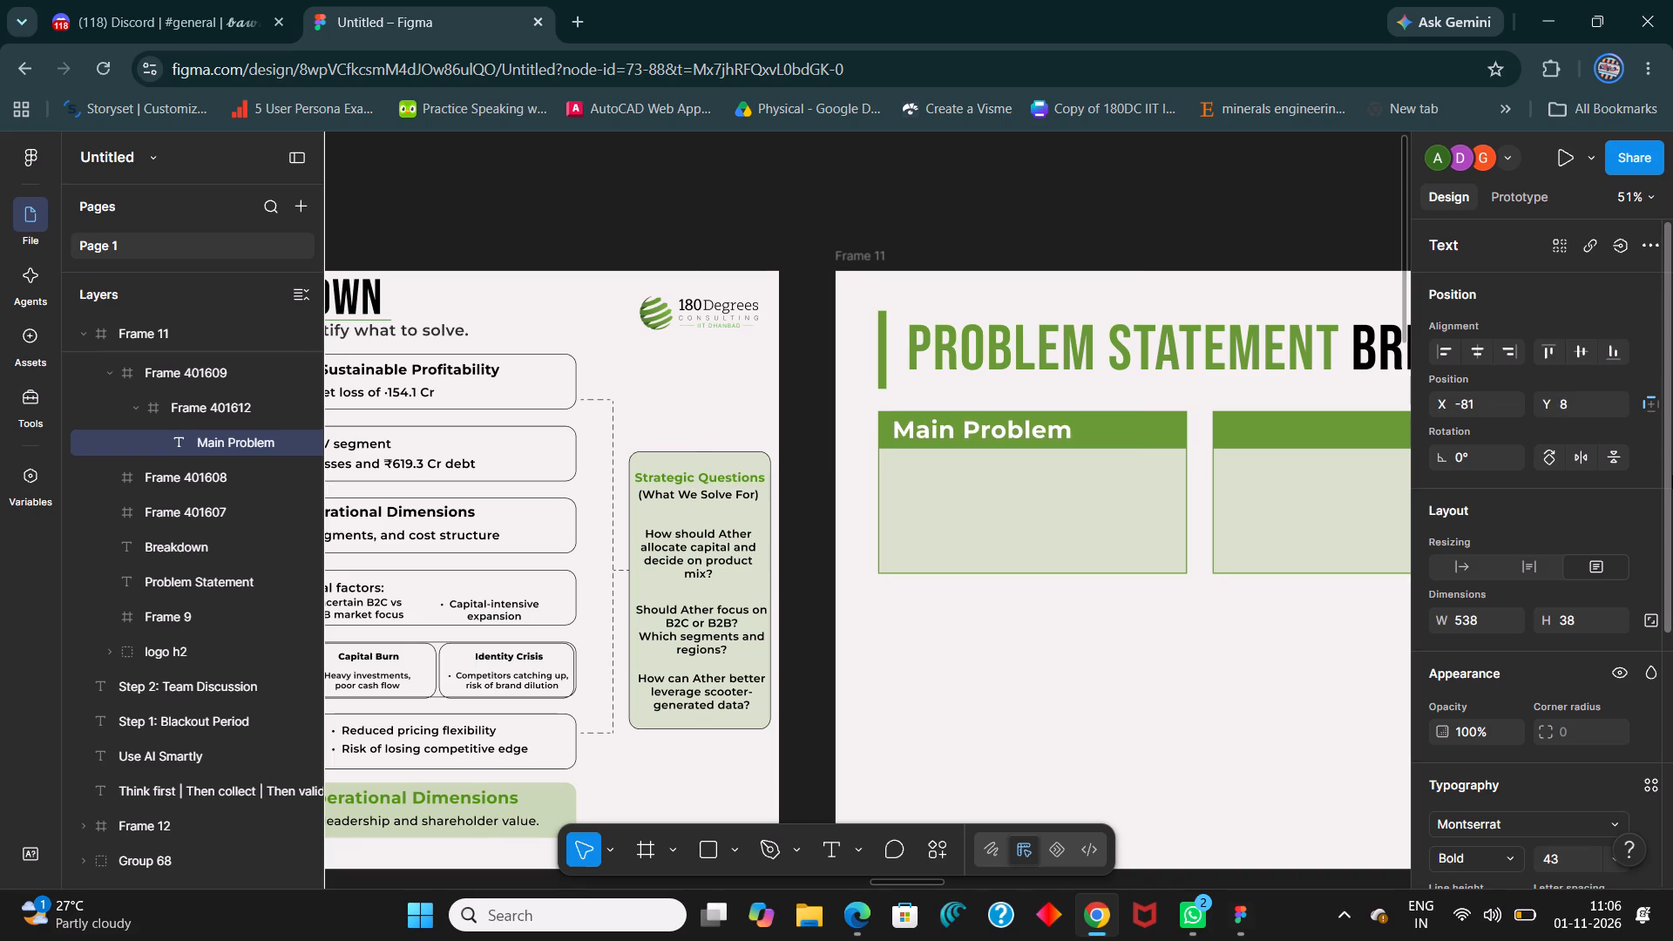
# Narrow the Main Problem label's text box to about 346 wide, fitting it closely around the words.
pyautogui.keyDown('ctrl'); pyautogui.scroll(-4, 1622, 450); pyautogui.keyUp('ctrl')
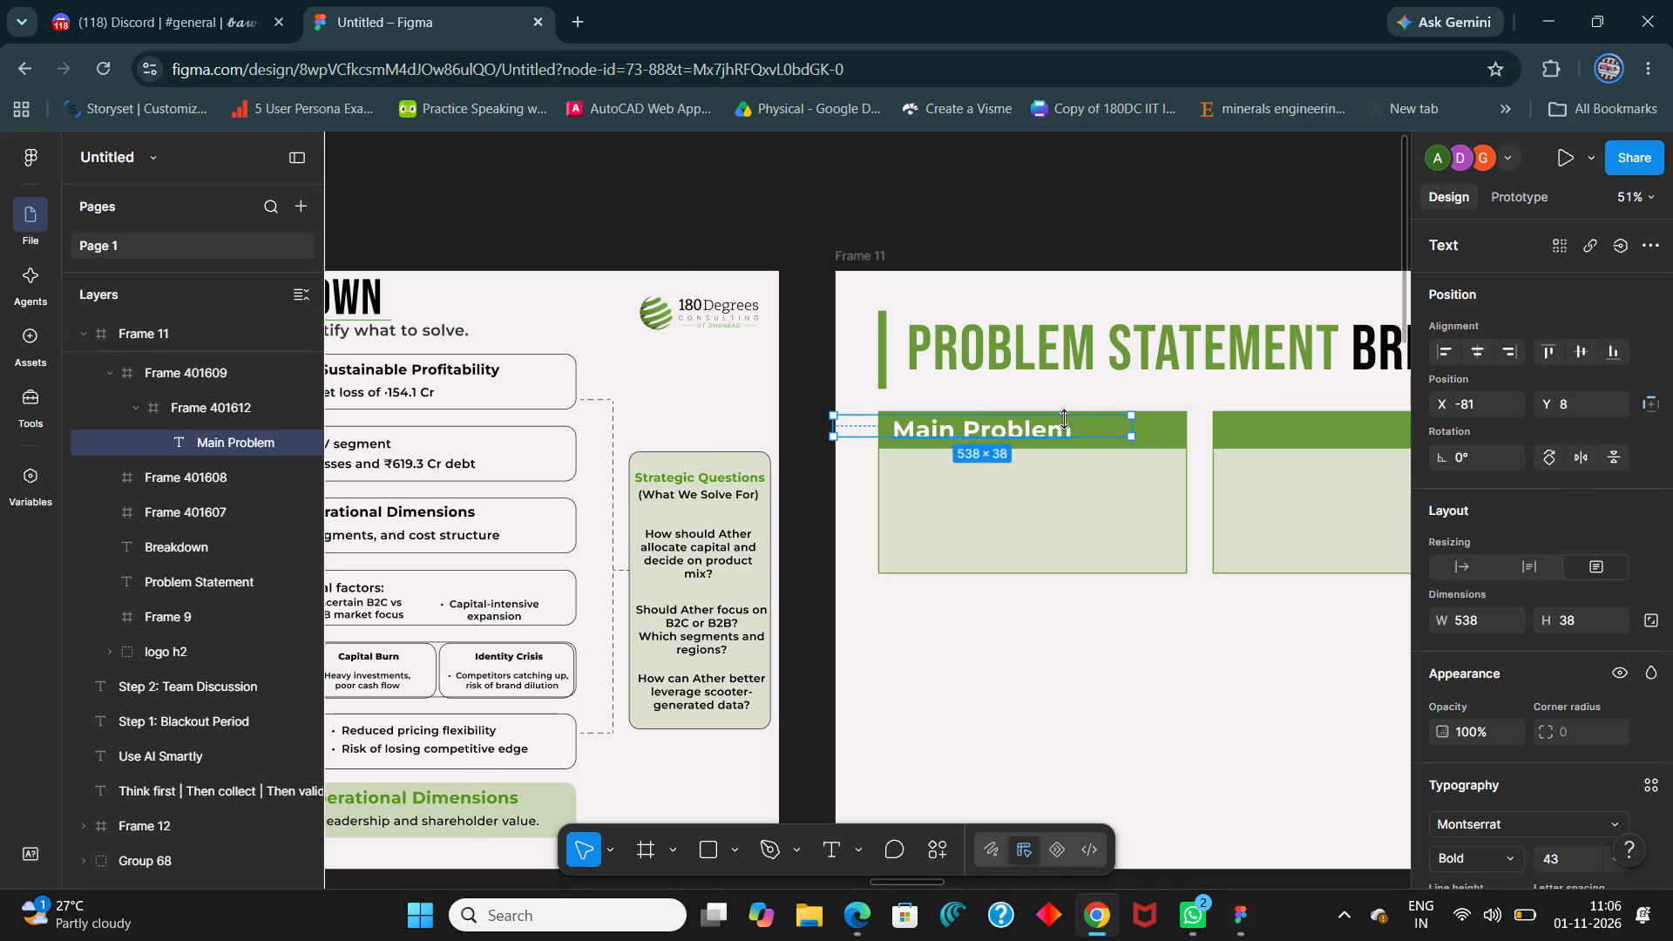
pyautogui.moveTo(832, 423); pyautogui.dragTo(916, 434)
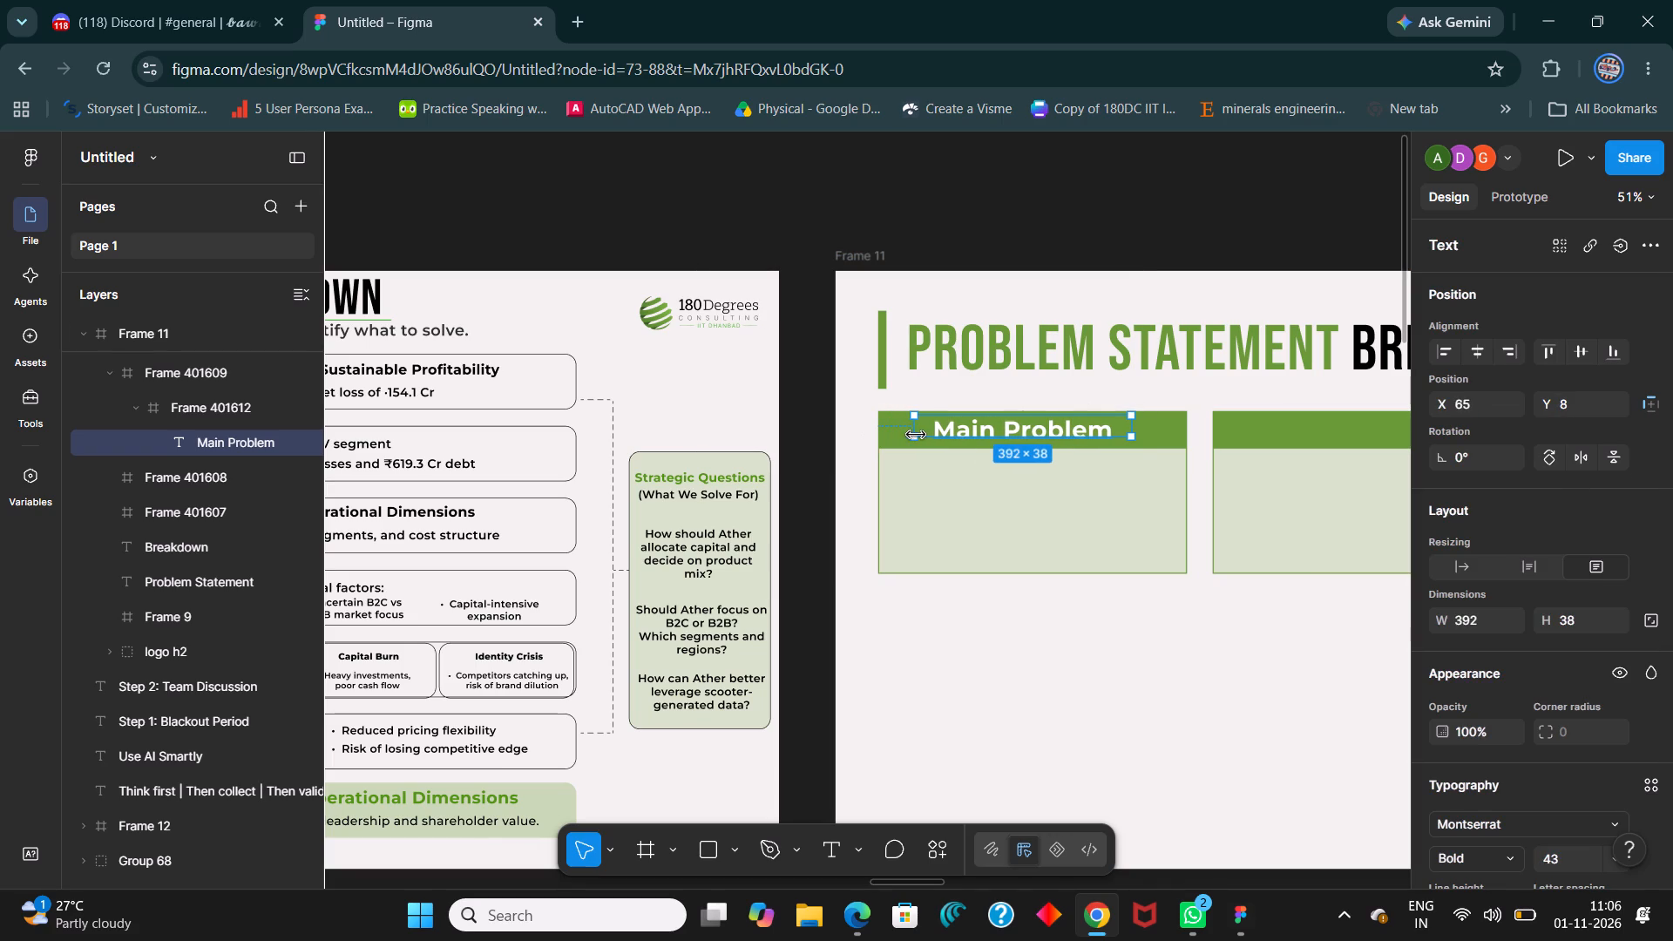
pyautogui.moveTo(916, 434); pyautogui.dragTo(939, 445)
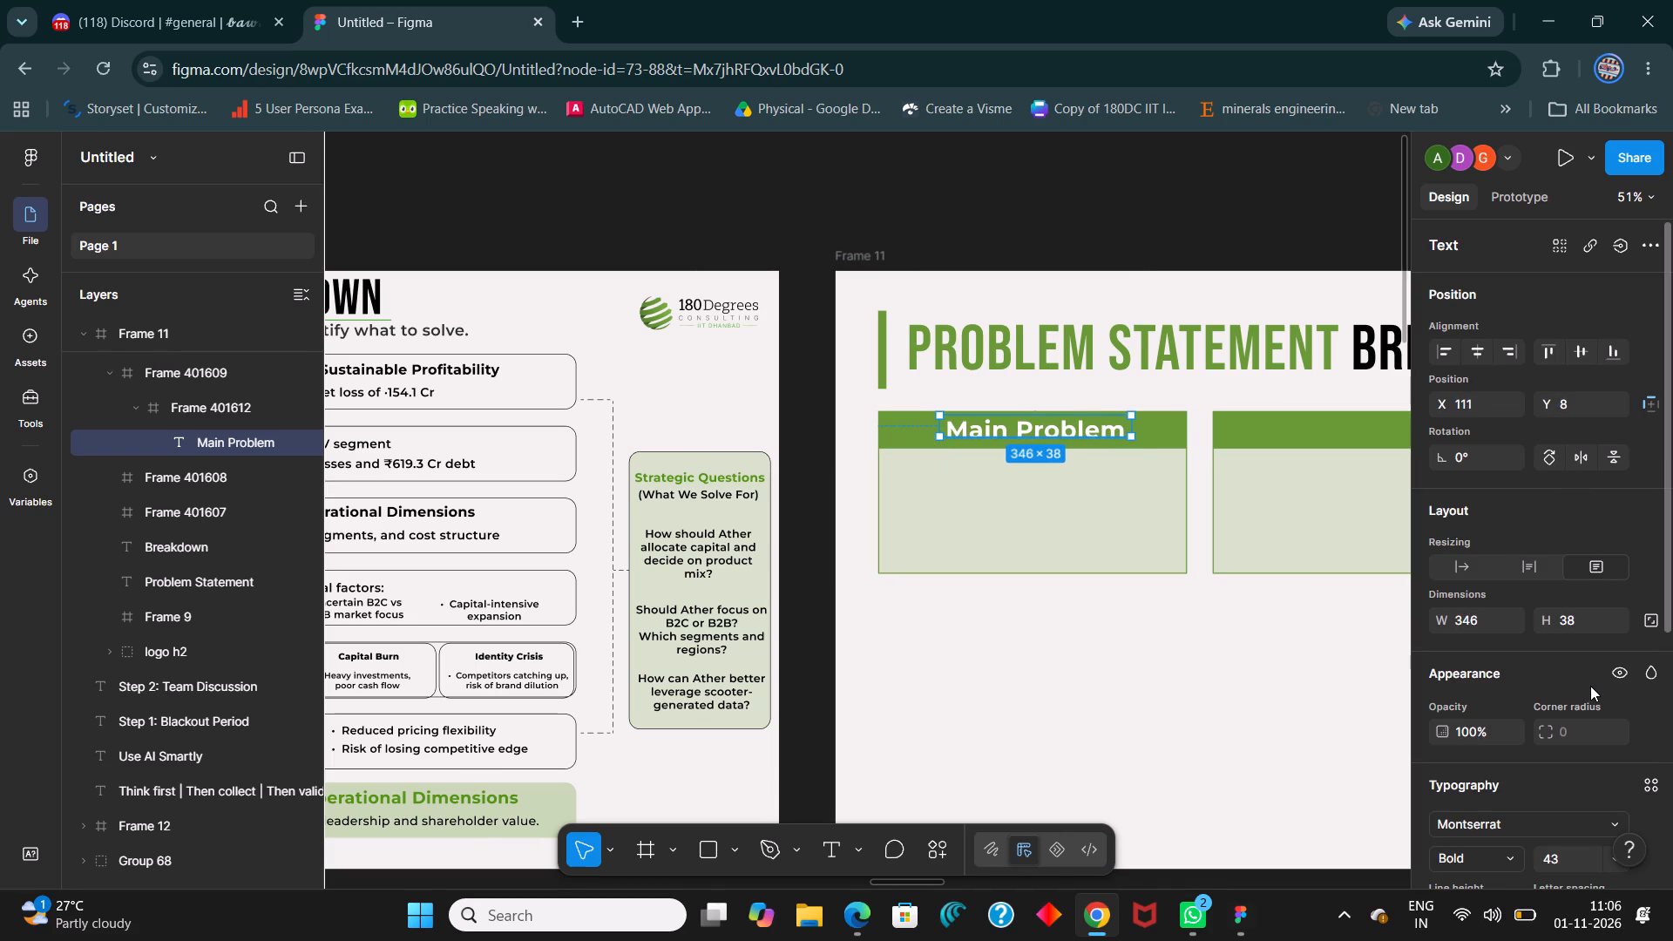
# Move the narrowed Main Problem label back to the start of the green header at X 11, Y 8.
pyautogui.hotkey('shift', 'Left')
pyautogui.hotkey('shift', 'Left')
pyautogui.hotkey('shift', 'Left')
pyautogui.hotkey('shift', 'Left')
pyautogui.hotkey('shift', 'Left')
pyautogui.hotkey('shift', 'Left')
pyautogui.hotkey('shift', 'Left')
pyautogui.hotkey('shift', 'Left')
pyautogui.hotkey('shift', 'Left')
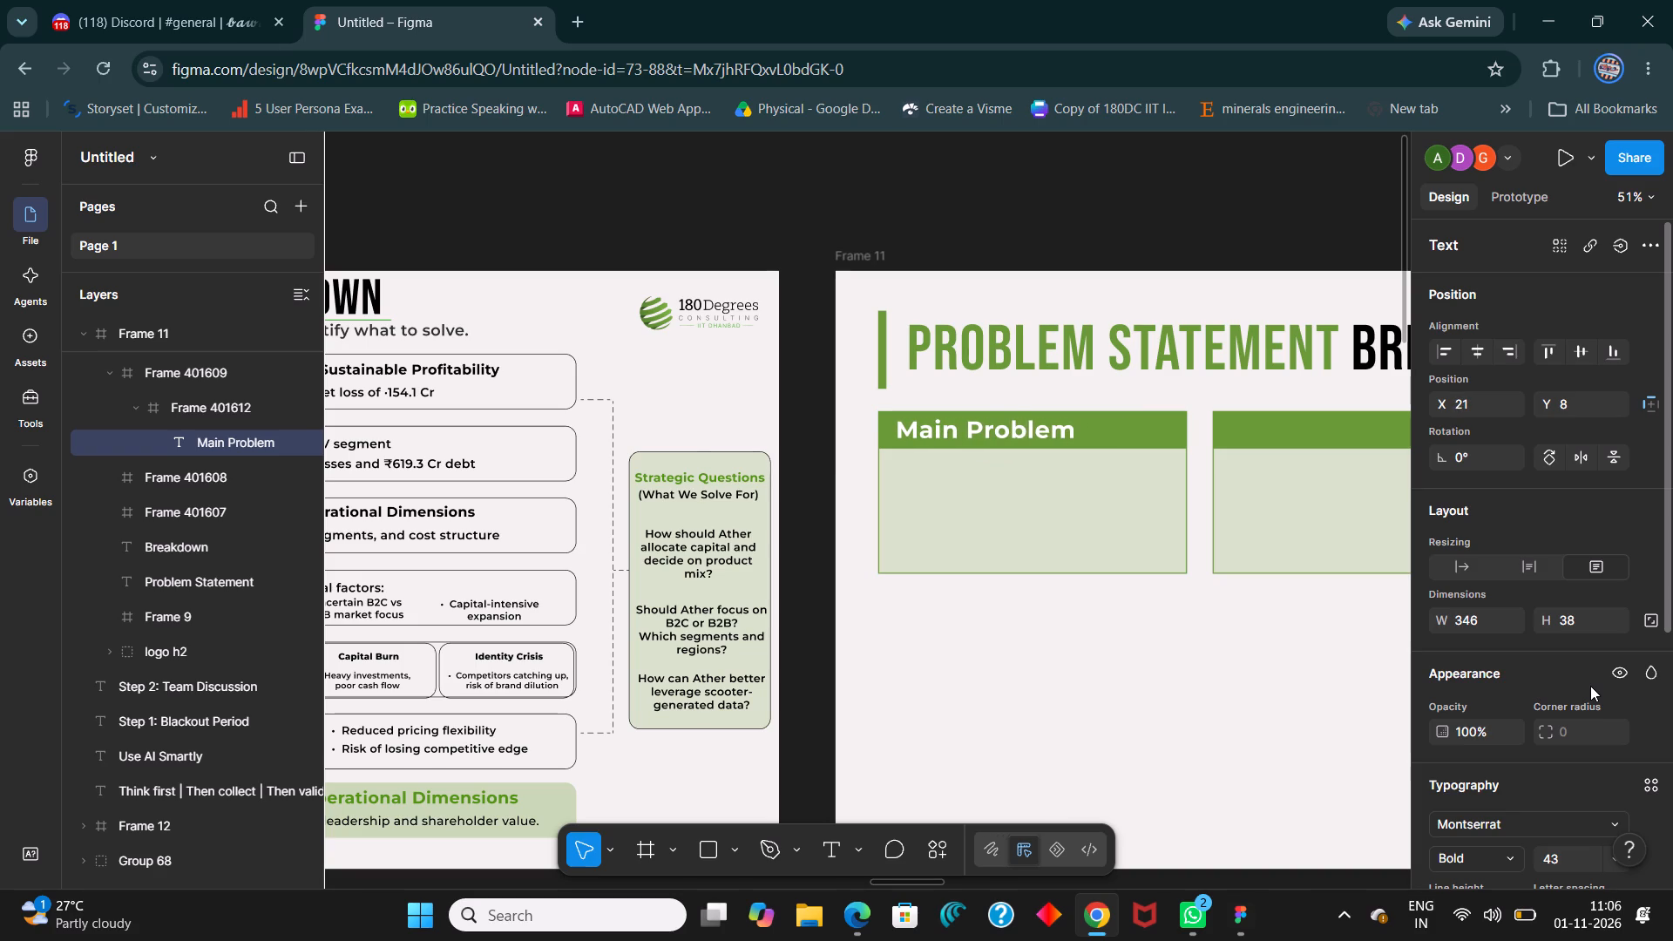
pyautogui.hotkey('shift', 'Left')
pyautogui.hotkey('shift', 'Right')
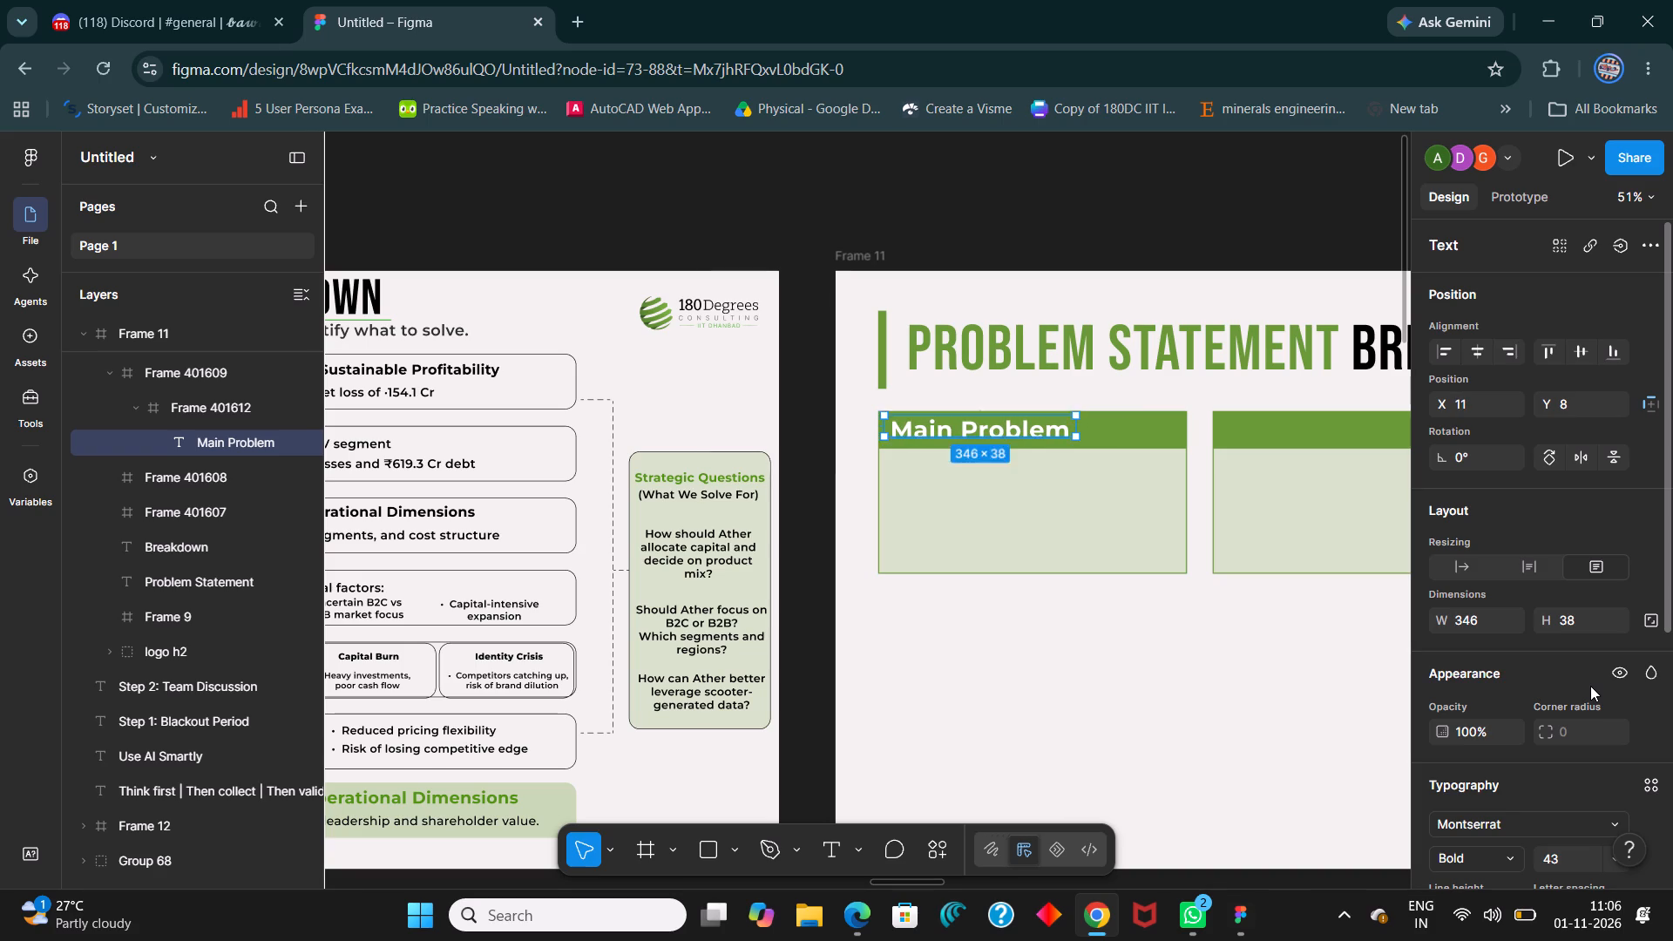
pyautogui.press('Left')
pyautogui.press('Left')
pyautogui.press('Left')
pyautogui.press('Left')
pyautogui.press('Left')
pyautogui.press('Left')
pyautogui.press('Left')
pyautogui.press('Left')
pyautogui.press('Left')
pyautogui.press('Left')
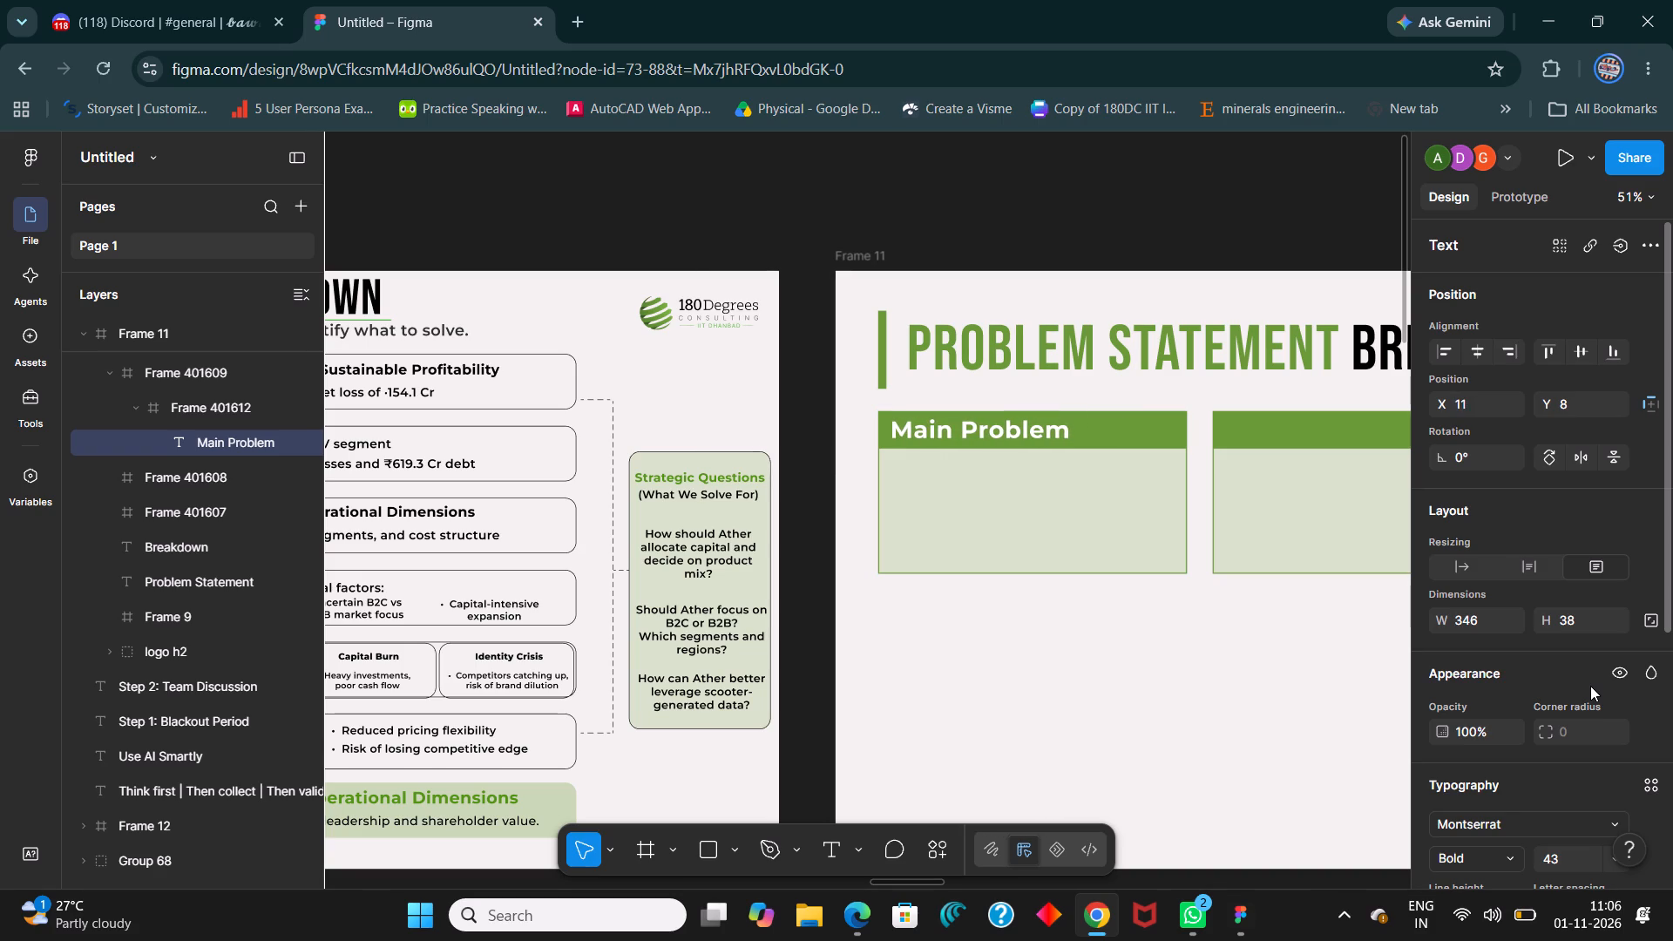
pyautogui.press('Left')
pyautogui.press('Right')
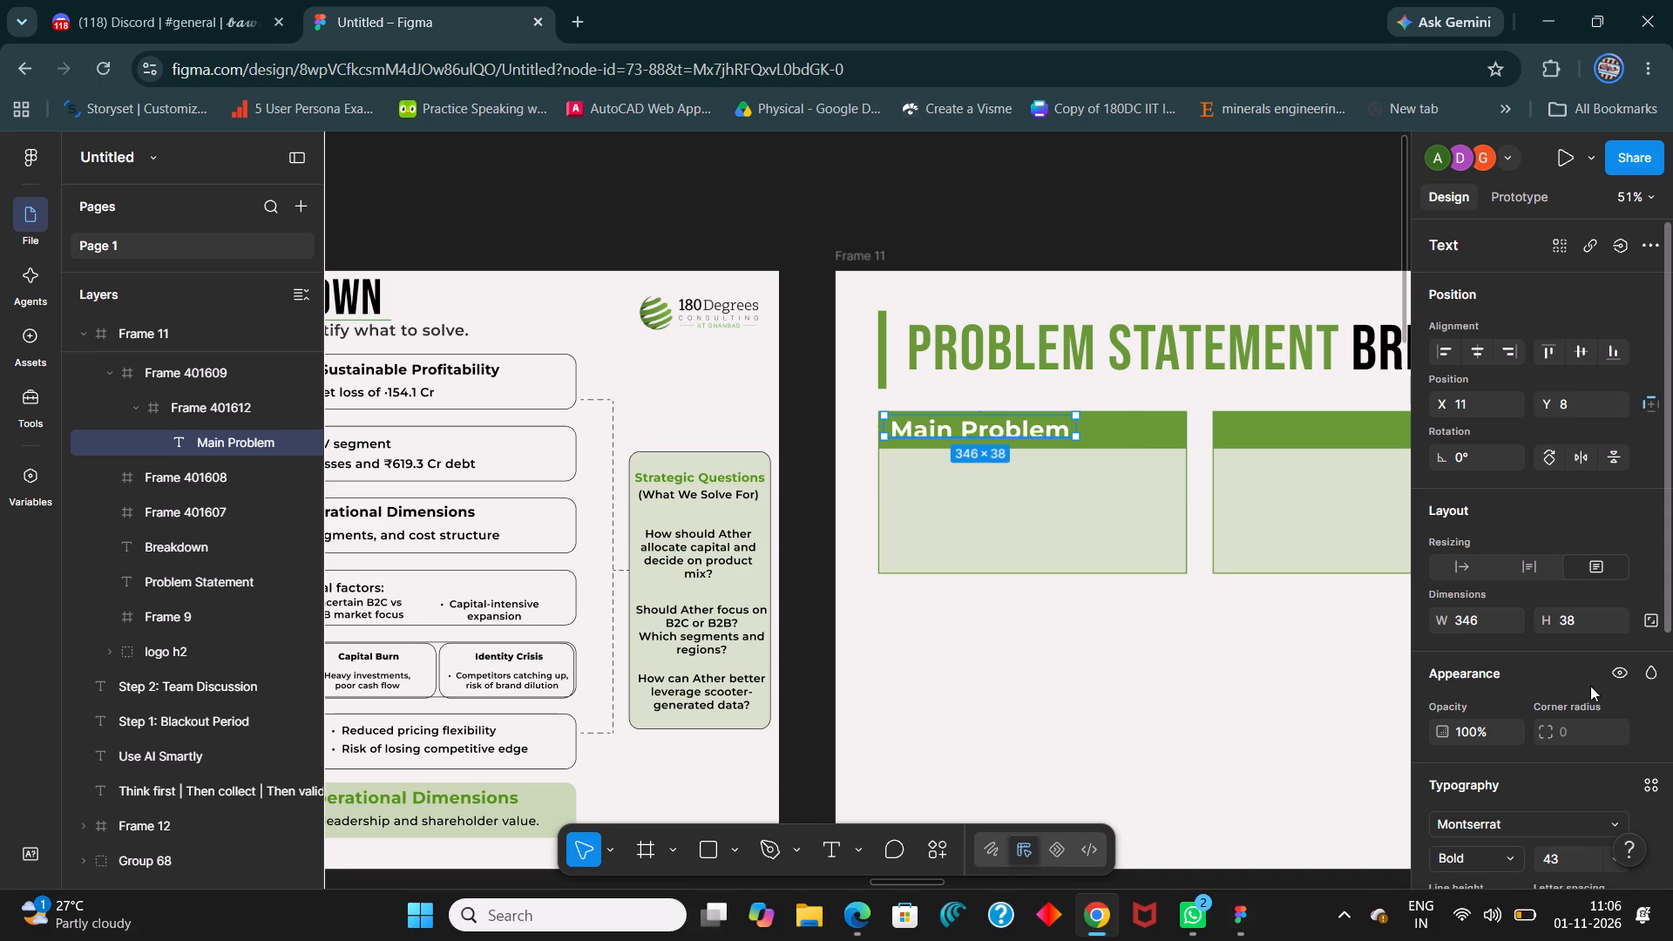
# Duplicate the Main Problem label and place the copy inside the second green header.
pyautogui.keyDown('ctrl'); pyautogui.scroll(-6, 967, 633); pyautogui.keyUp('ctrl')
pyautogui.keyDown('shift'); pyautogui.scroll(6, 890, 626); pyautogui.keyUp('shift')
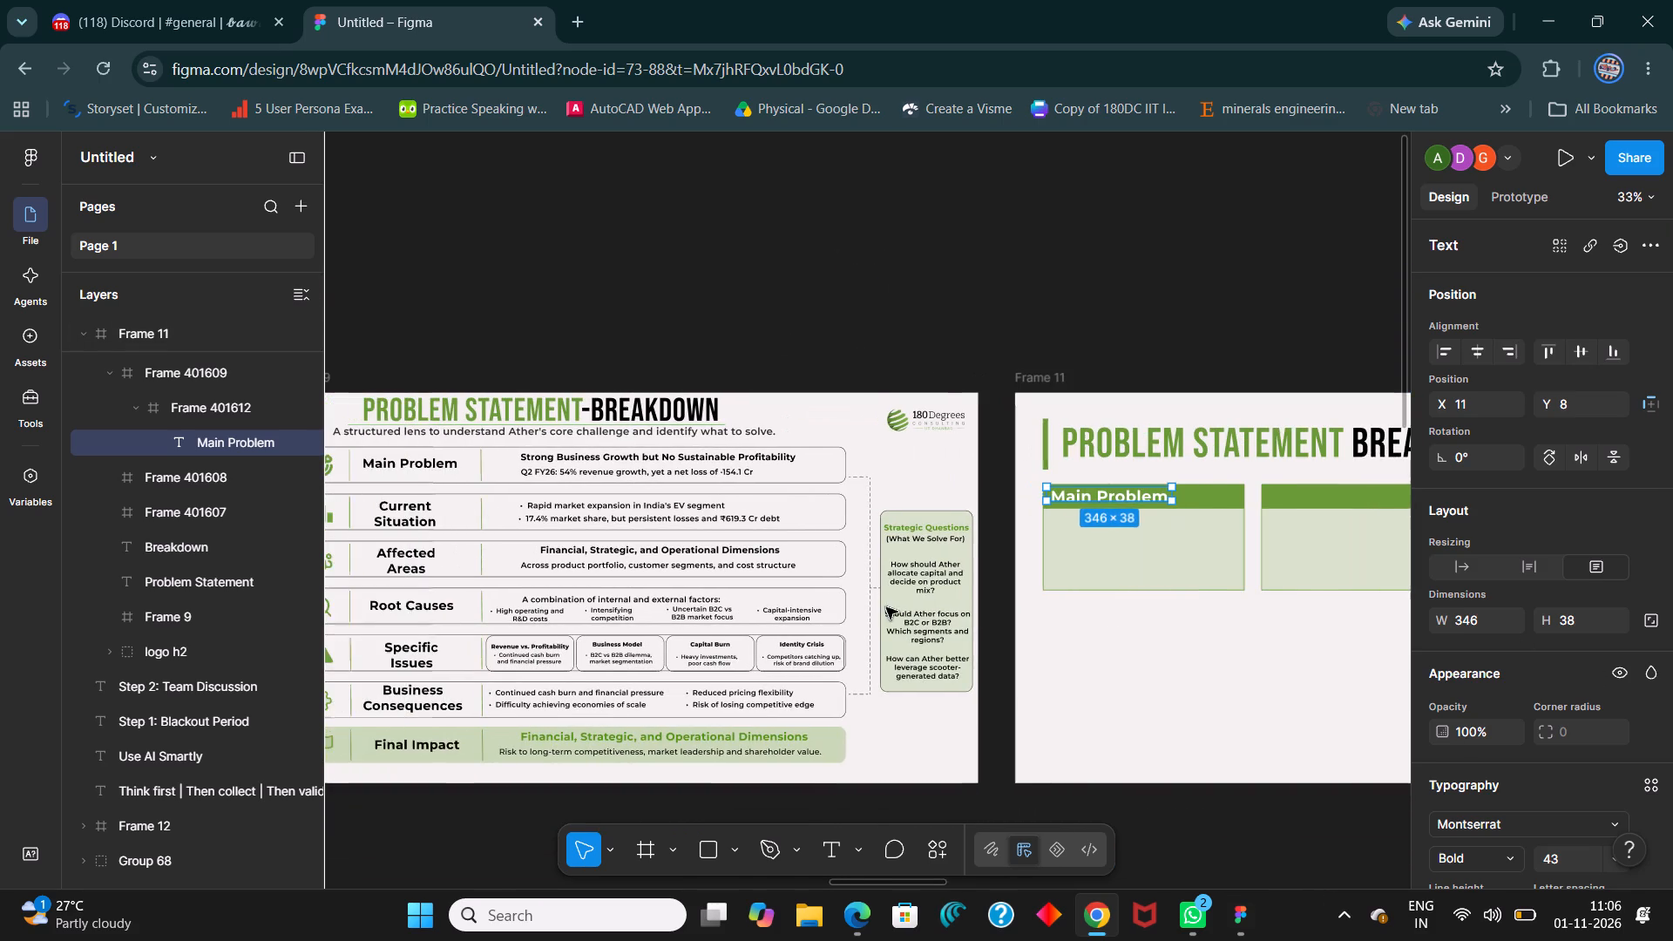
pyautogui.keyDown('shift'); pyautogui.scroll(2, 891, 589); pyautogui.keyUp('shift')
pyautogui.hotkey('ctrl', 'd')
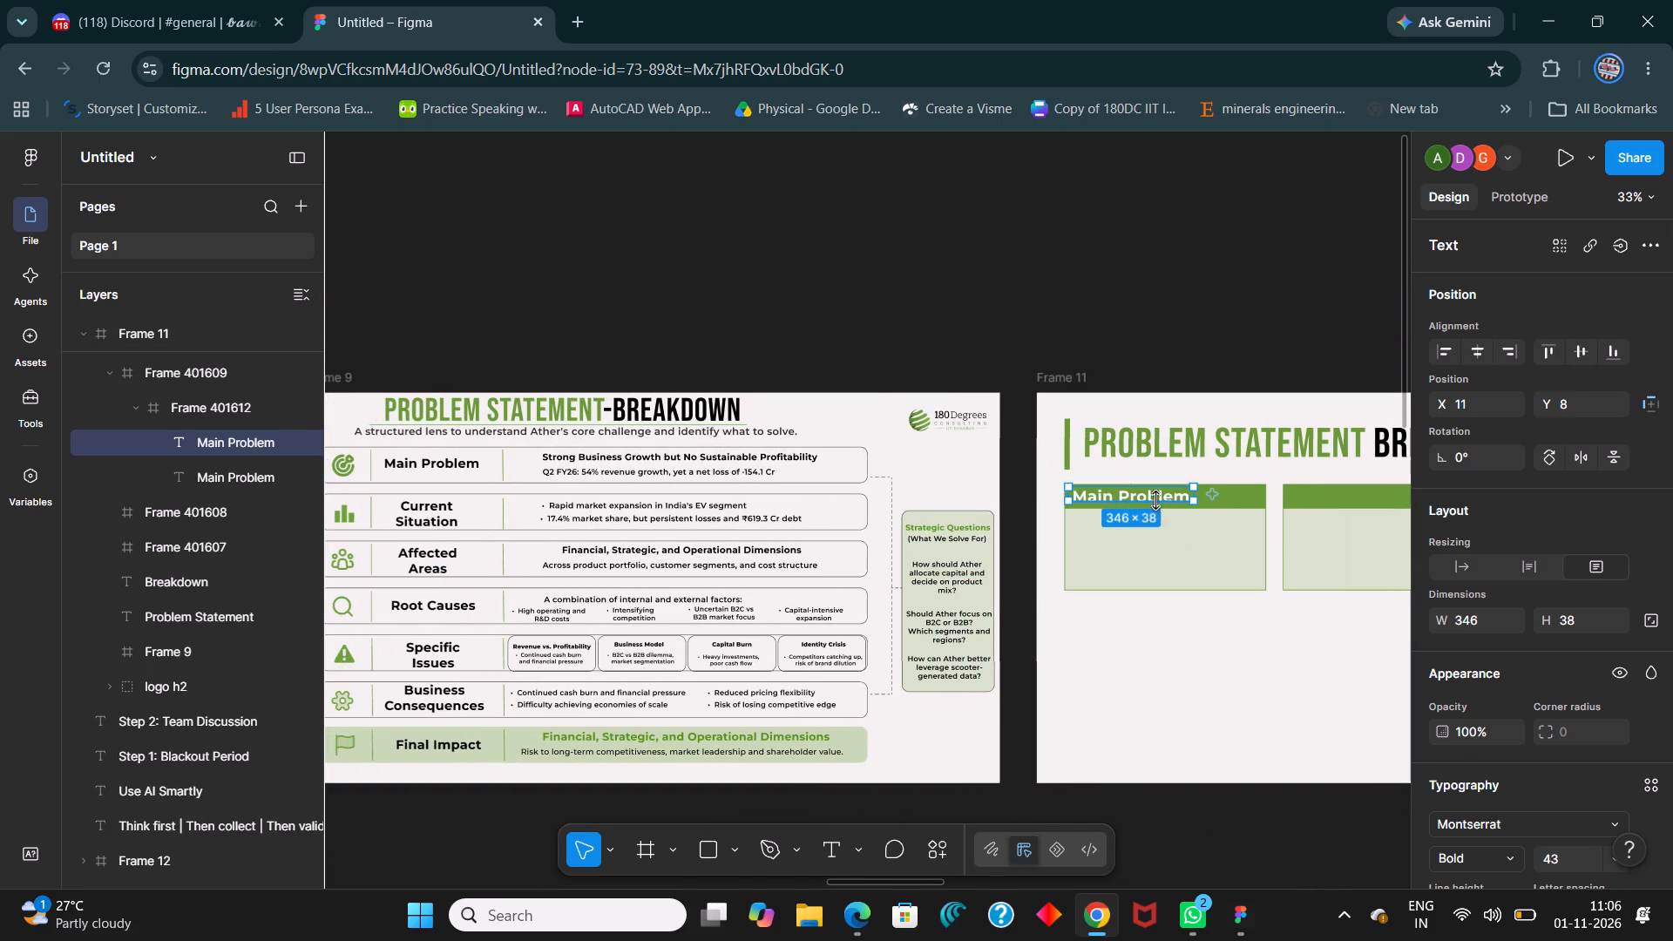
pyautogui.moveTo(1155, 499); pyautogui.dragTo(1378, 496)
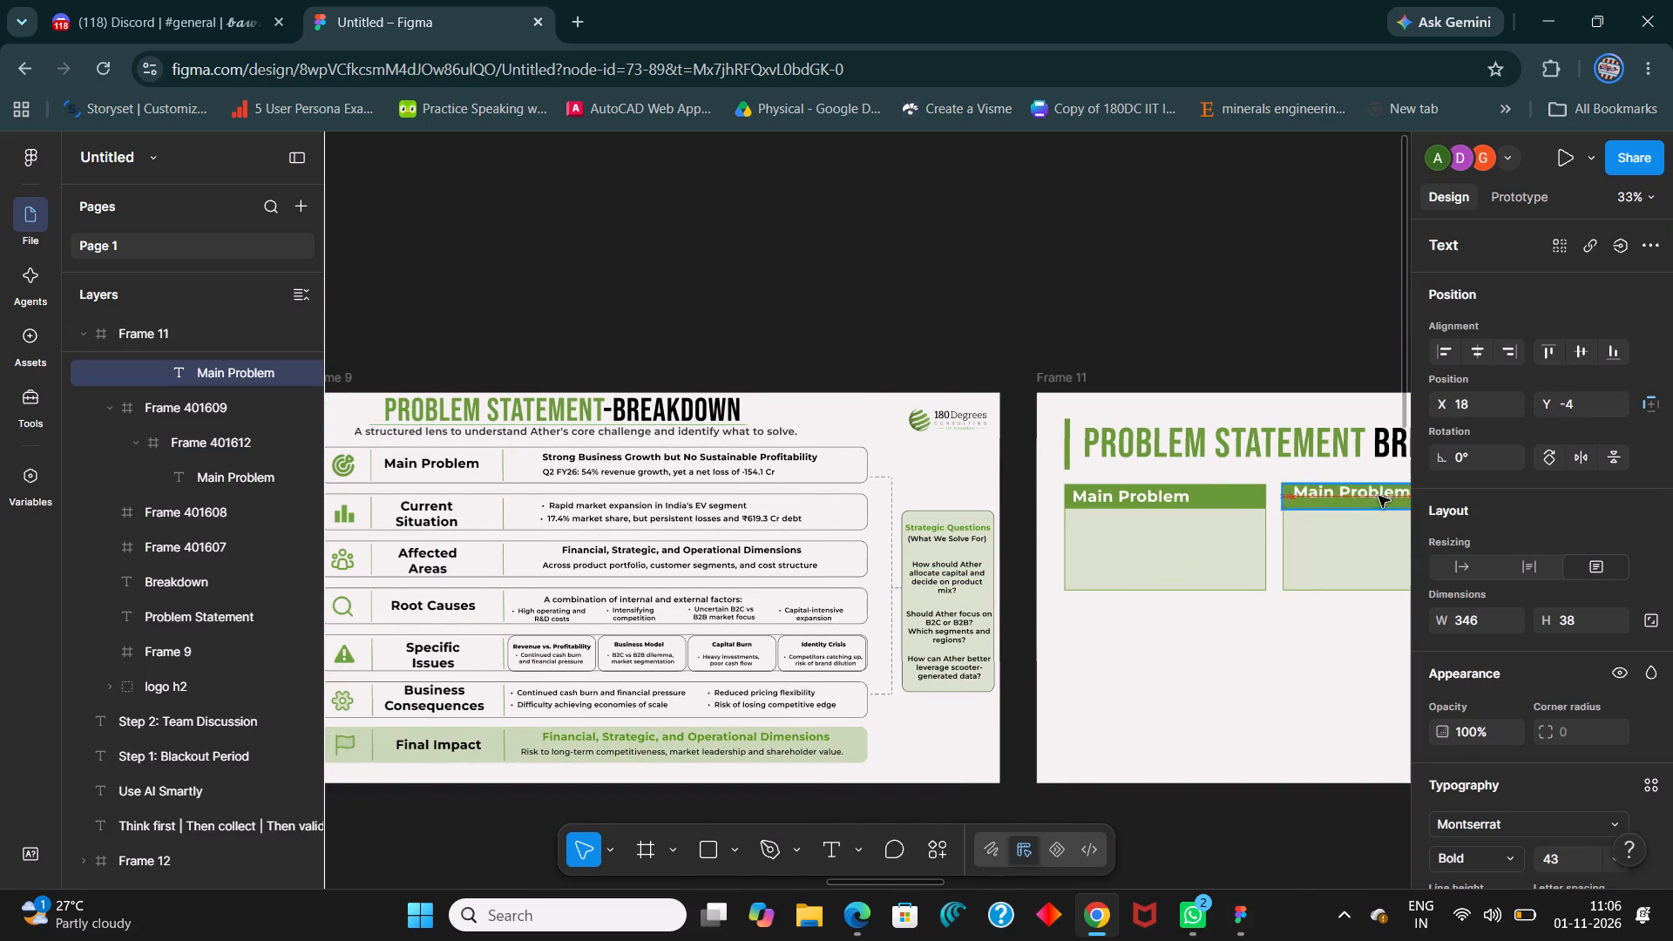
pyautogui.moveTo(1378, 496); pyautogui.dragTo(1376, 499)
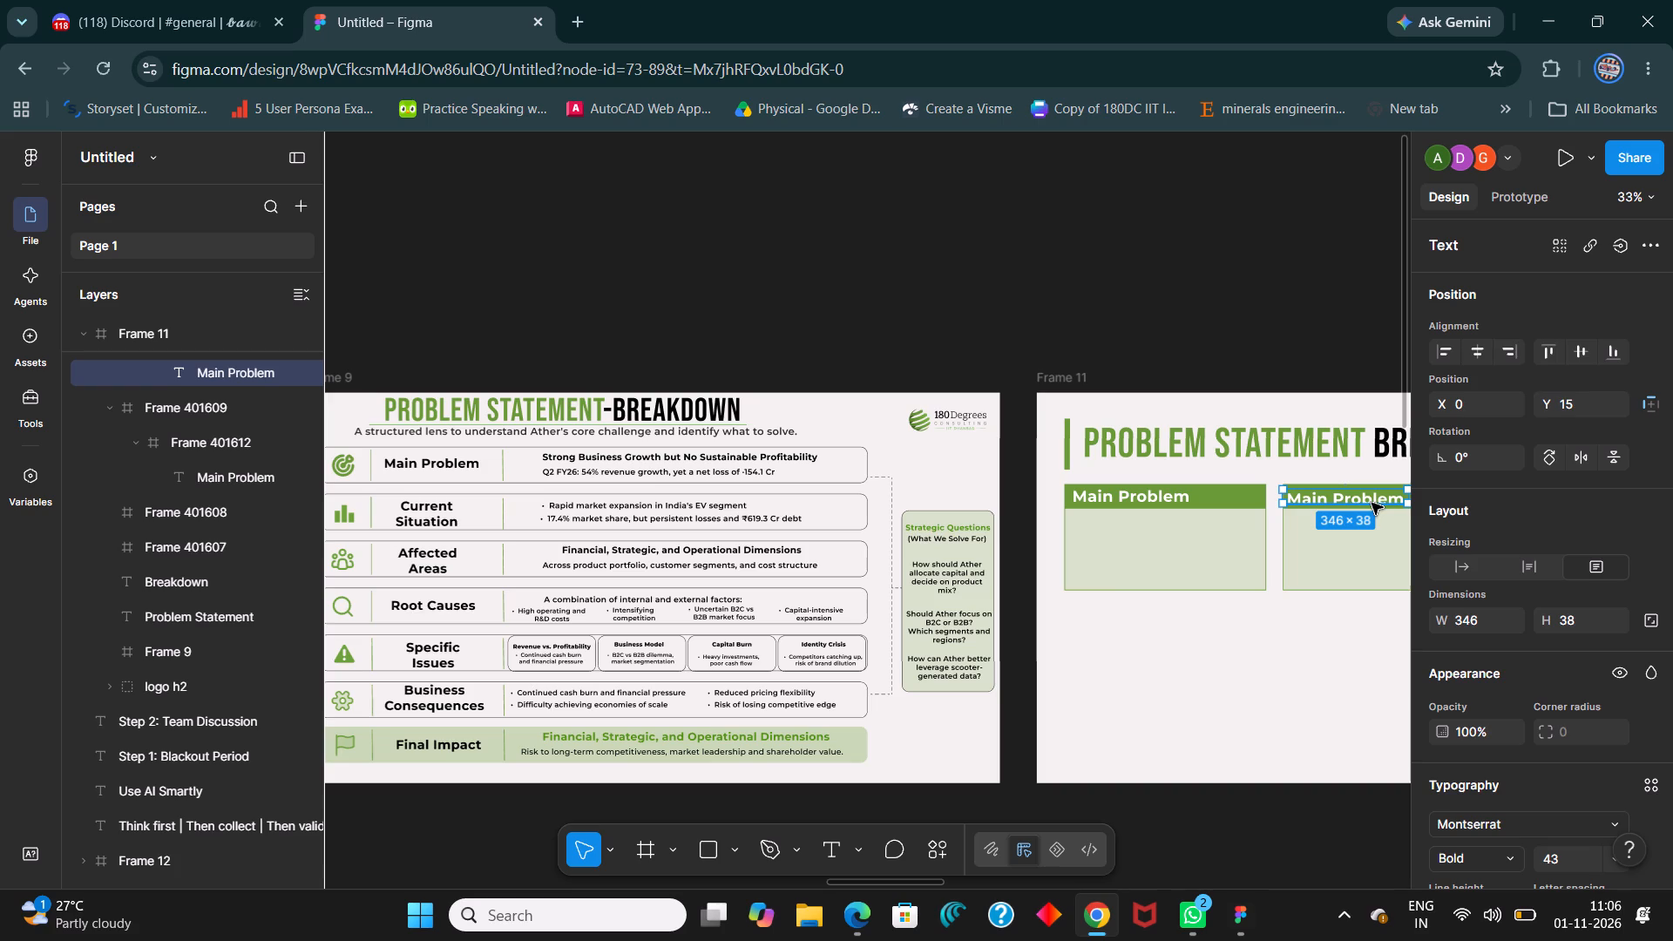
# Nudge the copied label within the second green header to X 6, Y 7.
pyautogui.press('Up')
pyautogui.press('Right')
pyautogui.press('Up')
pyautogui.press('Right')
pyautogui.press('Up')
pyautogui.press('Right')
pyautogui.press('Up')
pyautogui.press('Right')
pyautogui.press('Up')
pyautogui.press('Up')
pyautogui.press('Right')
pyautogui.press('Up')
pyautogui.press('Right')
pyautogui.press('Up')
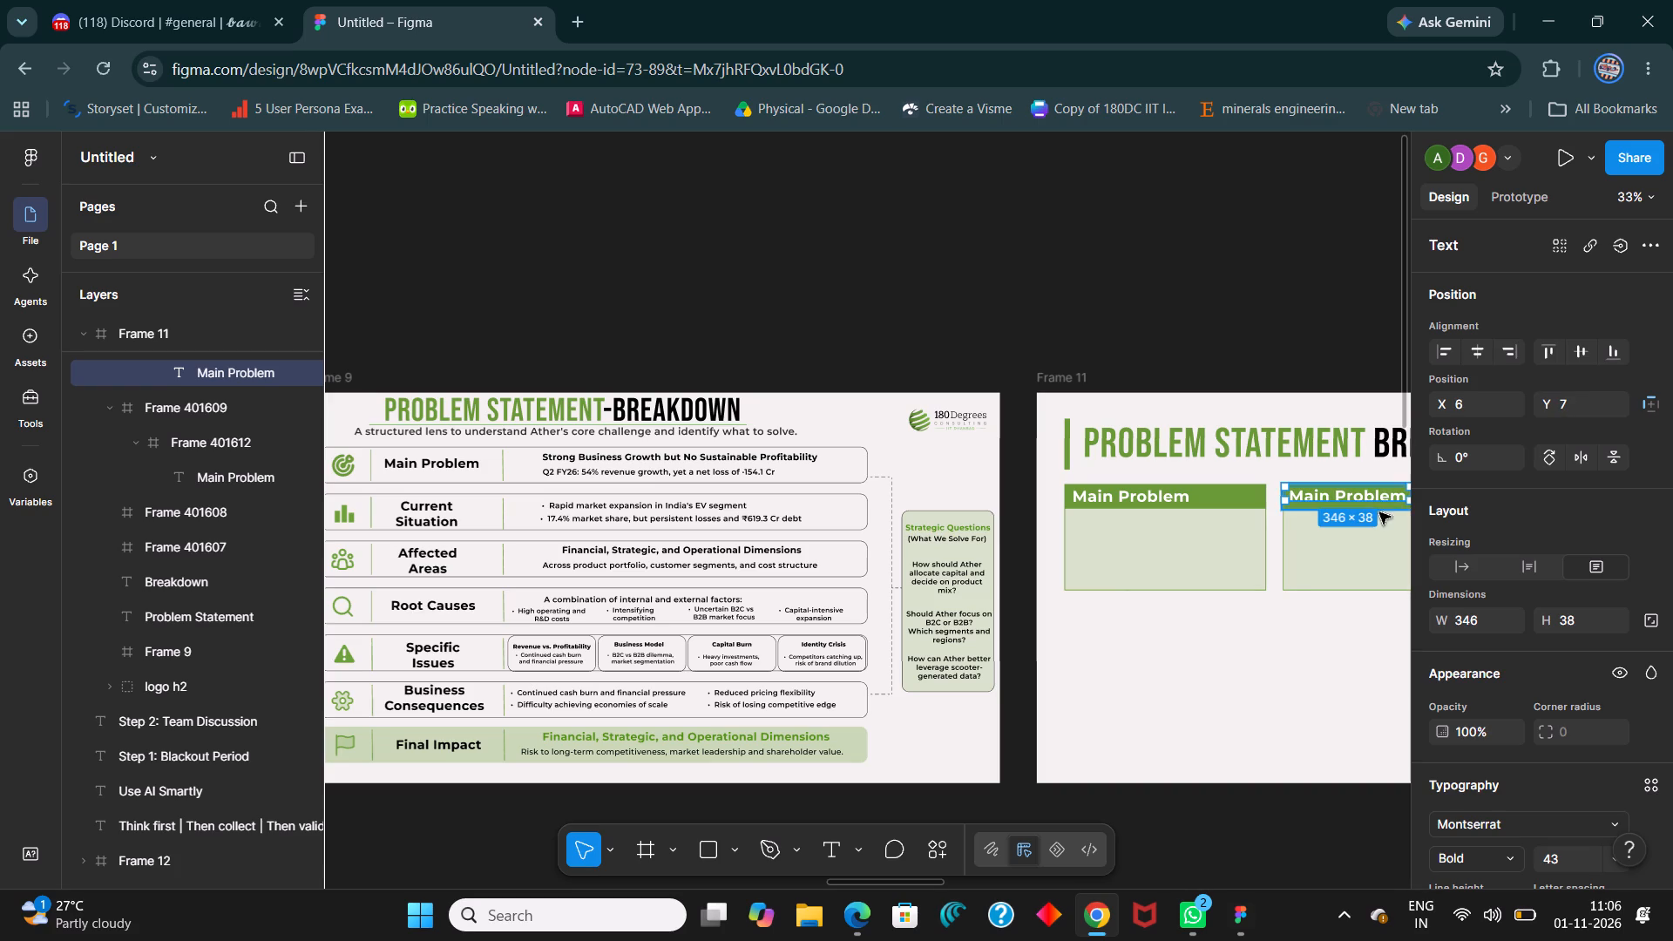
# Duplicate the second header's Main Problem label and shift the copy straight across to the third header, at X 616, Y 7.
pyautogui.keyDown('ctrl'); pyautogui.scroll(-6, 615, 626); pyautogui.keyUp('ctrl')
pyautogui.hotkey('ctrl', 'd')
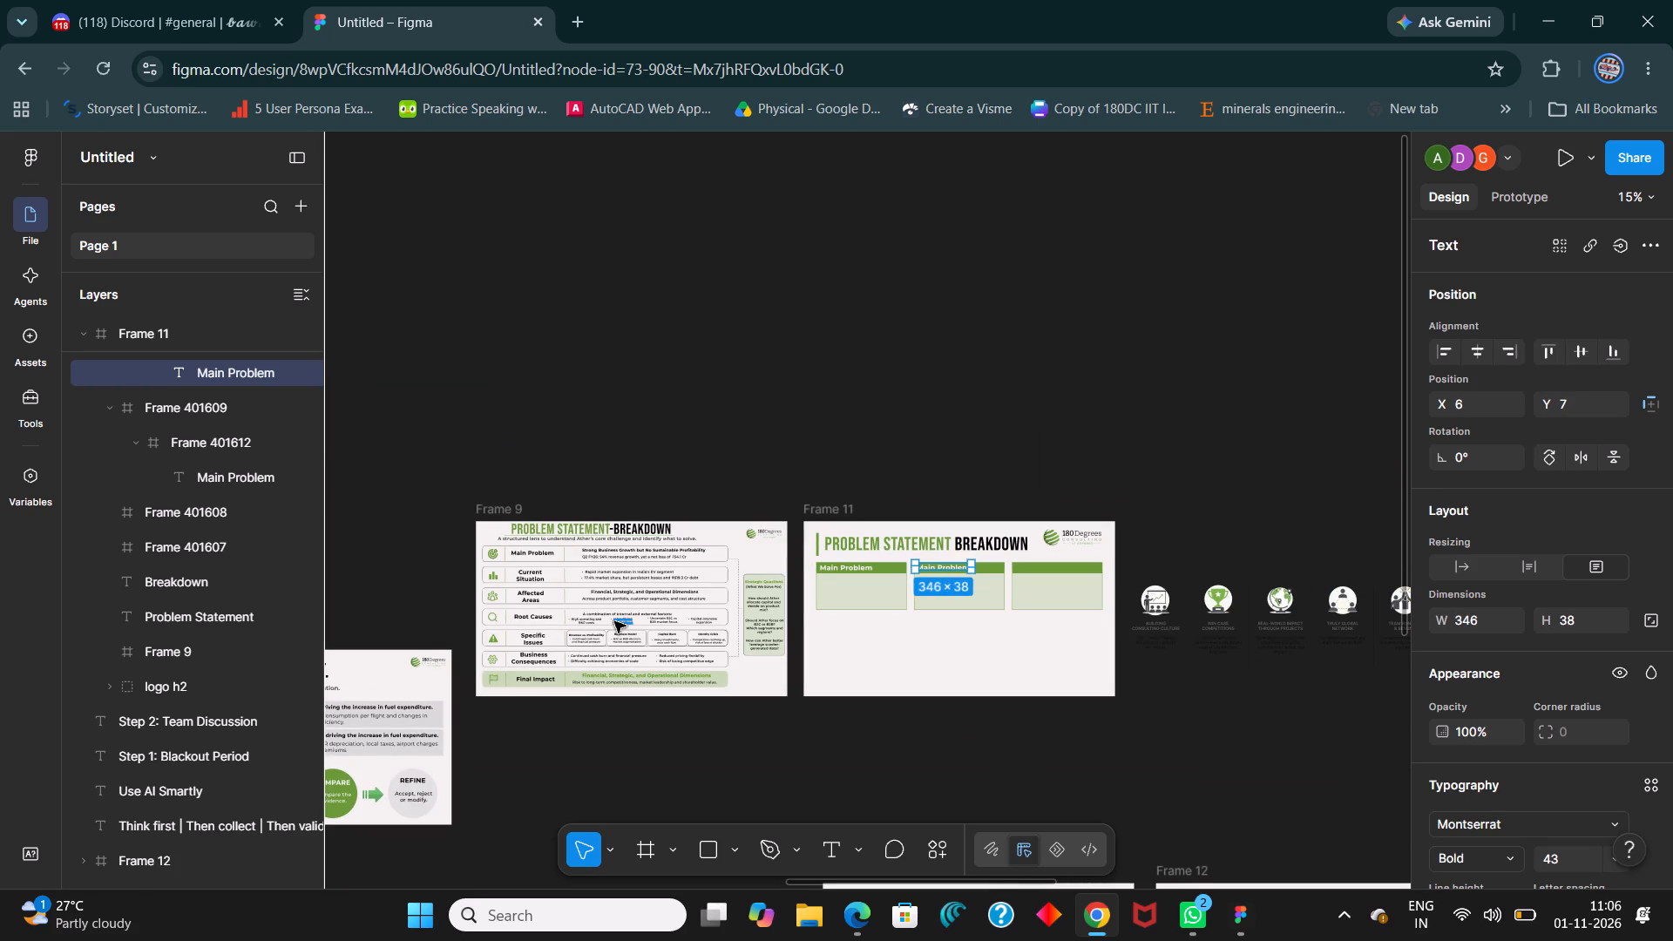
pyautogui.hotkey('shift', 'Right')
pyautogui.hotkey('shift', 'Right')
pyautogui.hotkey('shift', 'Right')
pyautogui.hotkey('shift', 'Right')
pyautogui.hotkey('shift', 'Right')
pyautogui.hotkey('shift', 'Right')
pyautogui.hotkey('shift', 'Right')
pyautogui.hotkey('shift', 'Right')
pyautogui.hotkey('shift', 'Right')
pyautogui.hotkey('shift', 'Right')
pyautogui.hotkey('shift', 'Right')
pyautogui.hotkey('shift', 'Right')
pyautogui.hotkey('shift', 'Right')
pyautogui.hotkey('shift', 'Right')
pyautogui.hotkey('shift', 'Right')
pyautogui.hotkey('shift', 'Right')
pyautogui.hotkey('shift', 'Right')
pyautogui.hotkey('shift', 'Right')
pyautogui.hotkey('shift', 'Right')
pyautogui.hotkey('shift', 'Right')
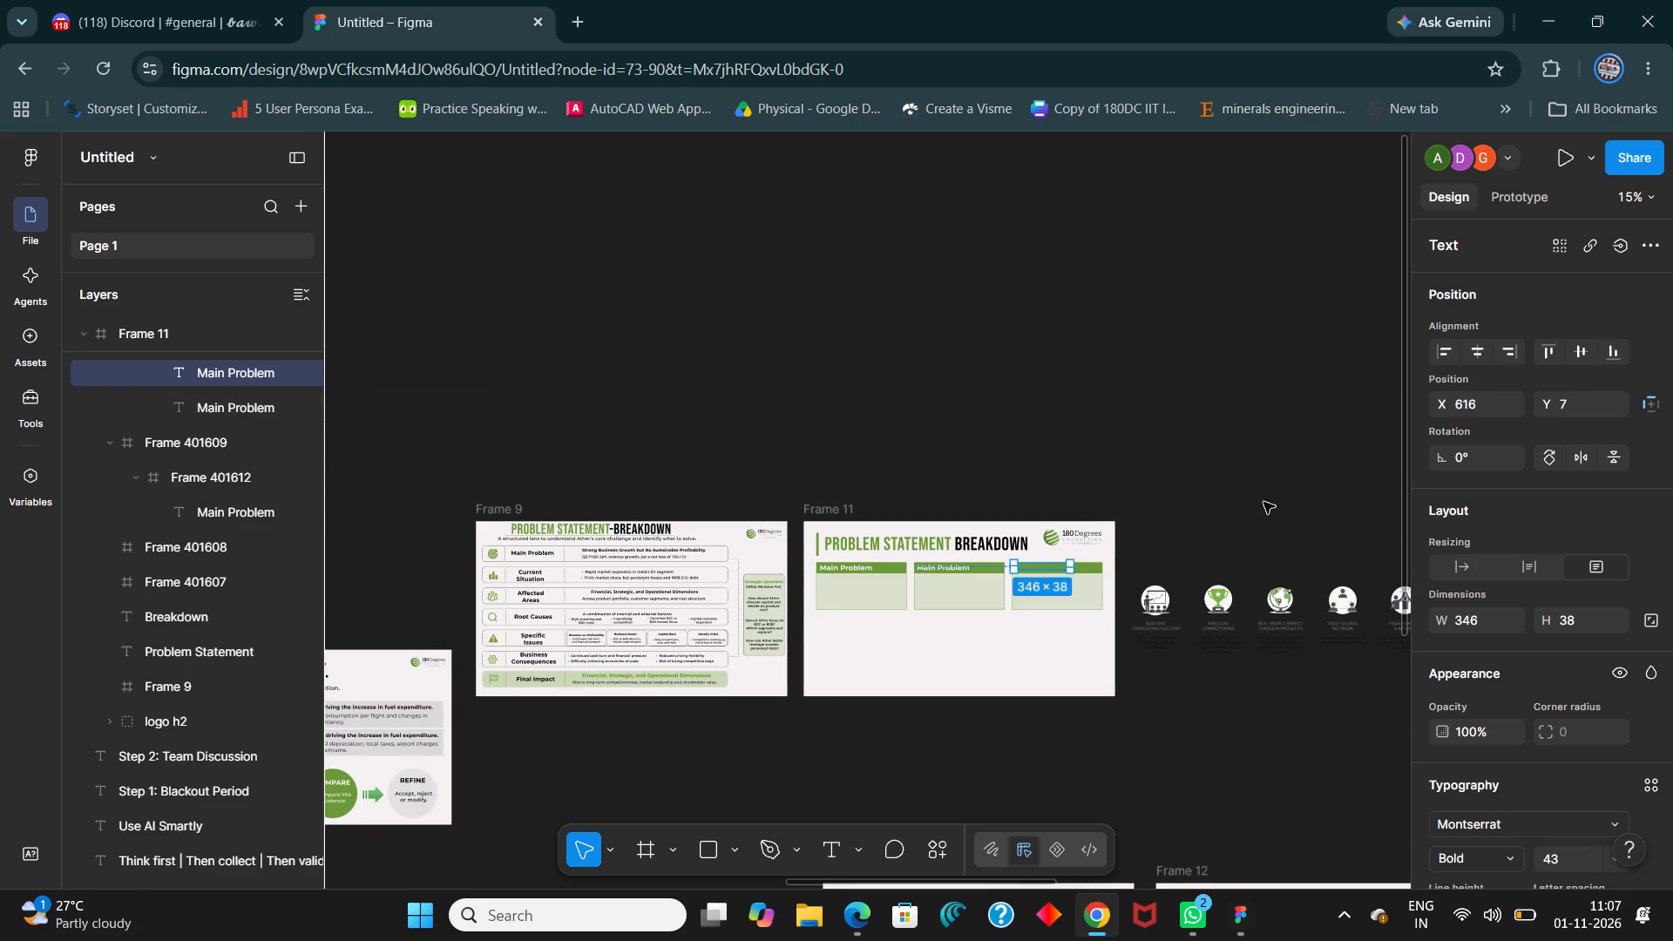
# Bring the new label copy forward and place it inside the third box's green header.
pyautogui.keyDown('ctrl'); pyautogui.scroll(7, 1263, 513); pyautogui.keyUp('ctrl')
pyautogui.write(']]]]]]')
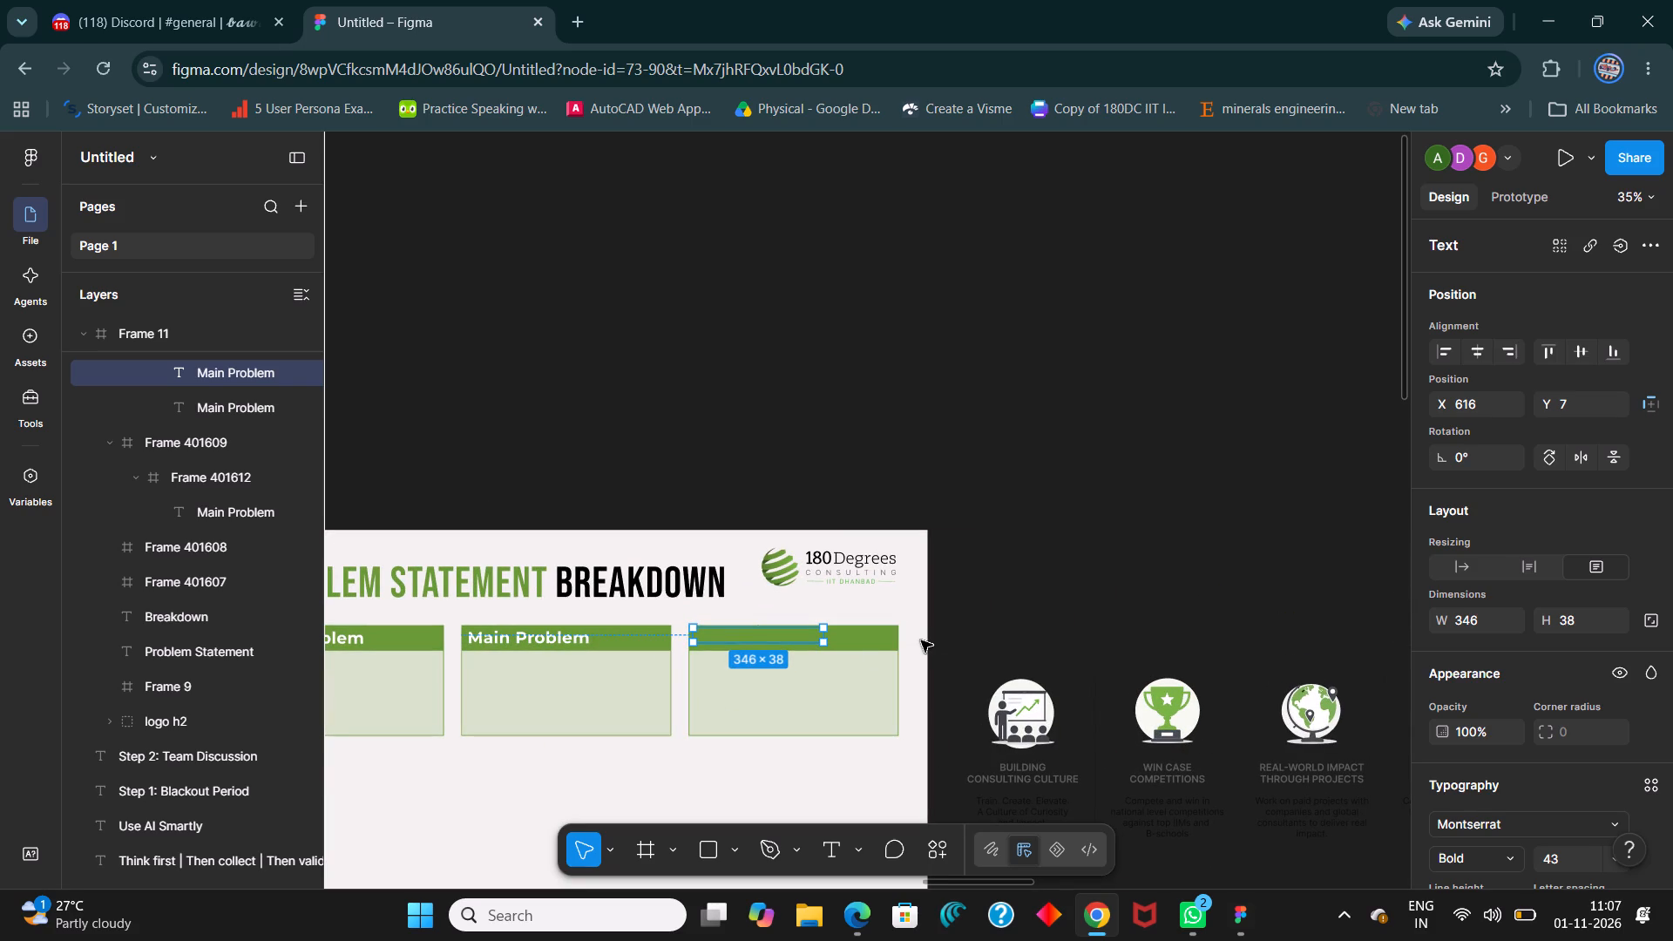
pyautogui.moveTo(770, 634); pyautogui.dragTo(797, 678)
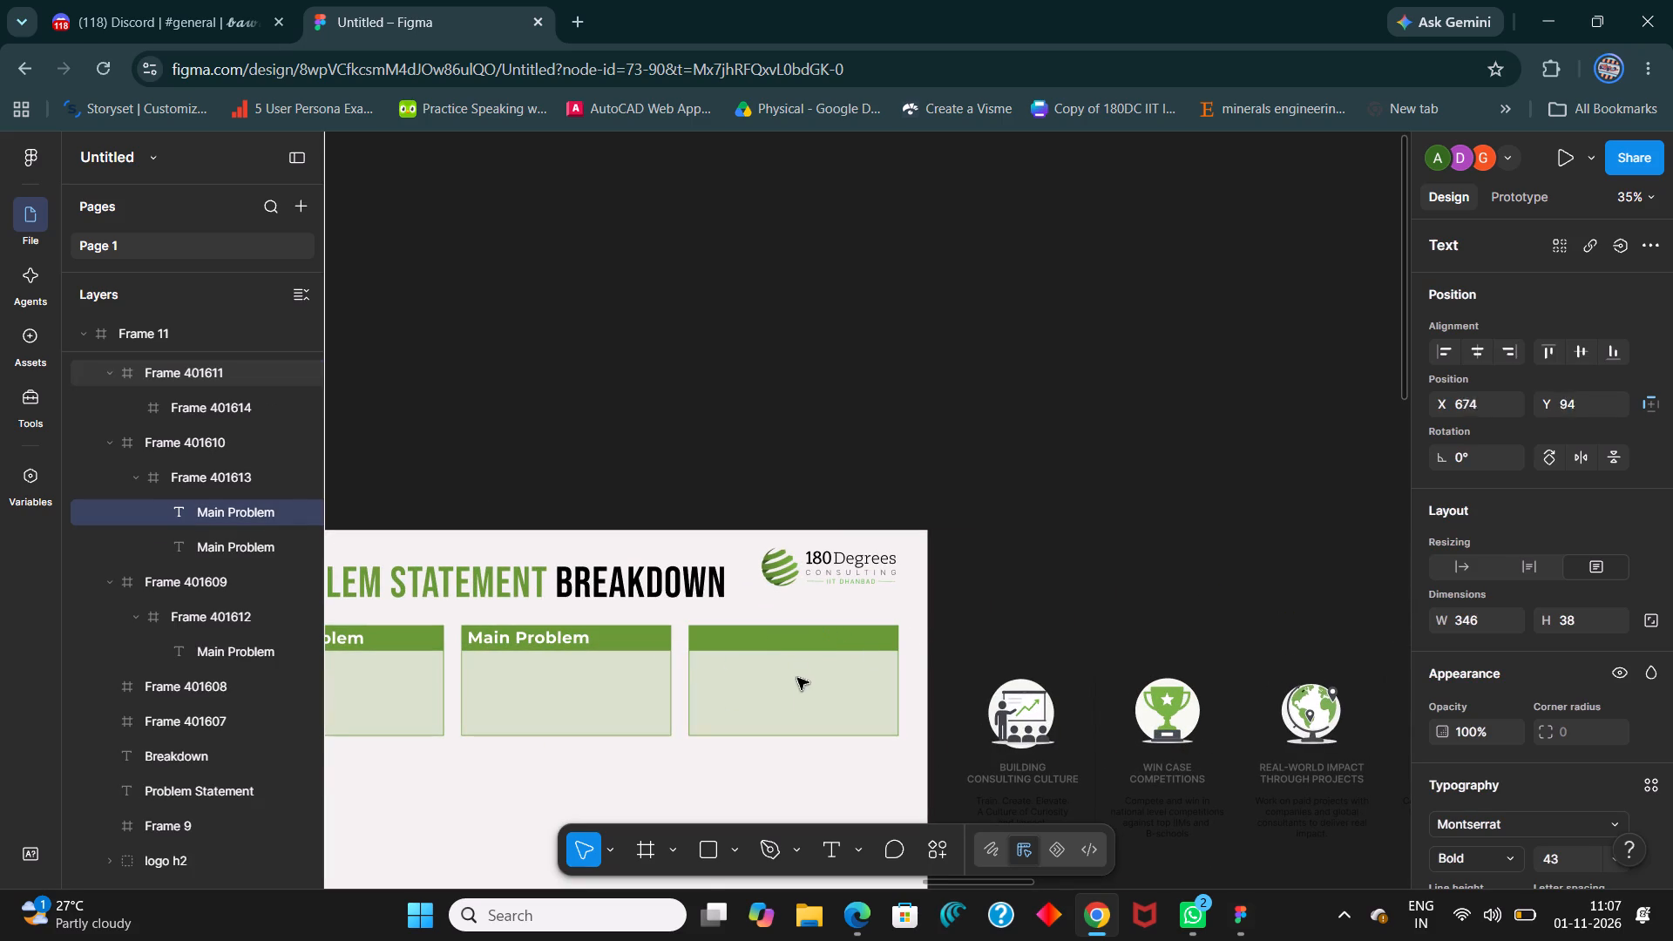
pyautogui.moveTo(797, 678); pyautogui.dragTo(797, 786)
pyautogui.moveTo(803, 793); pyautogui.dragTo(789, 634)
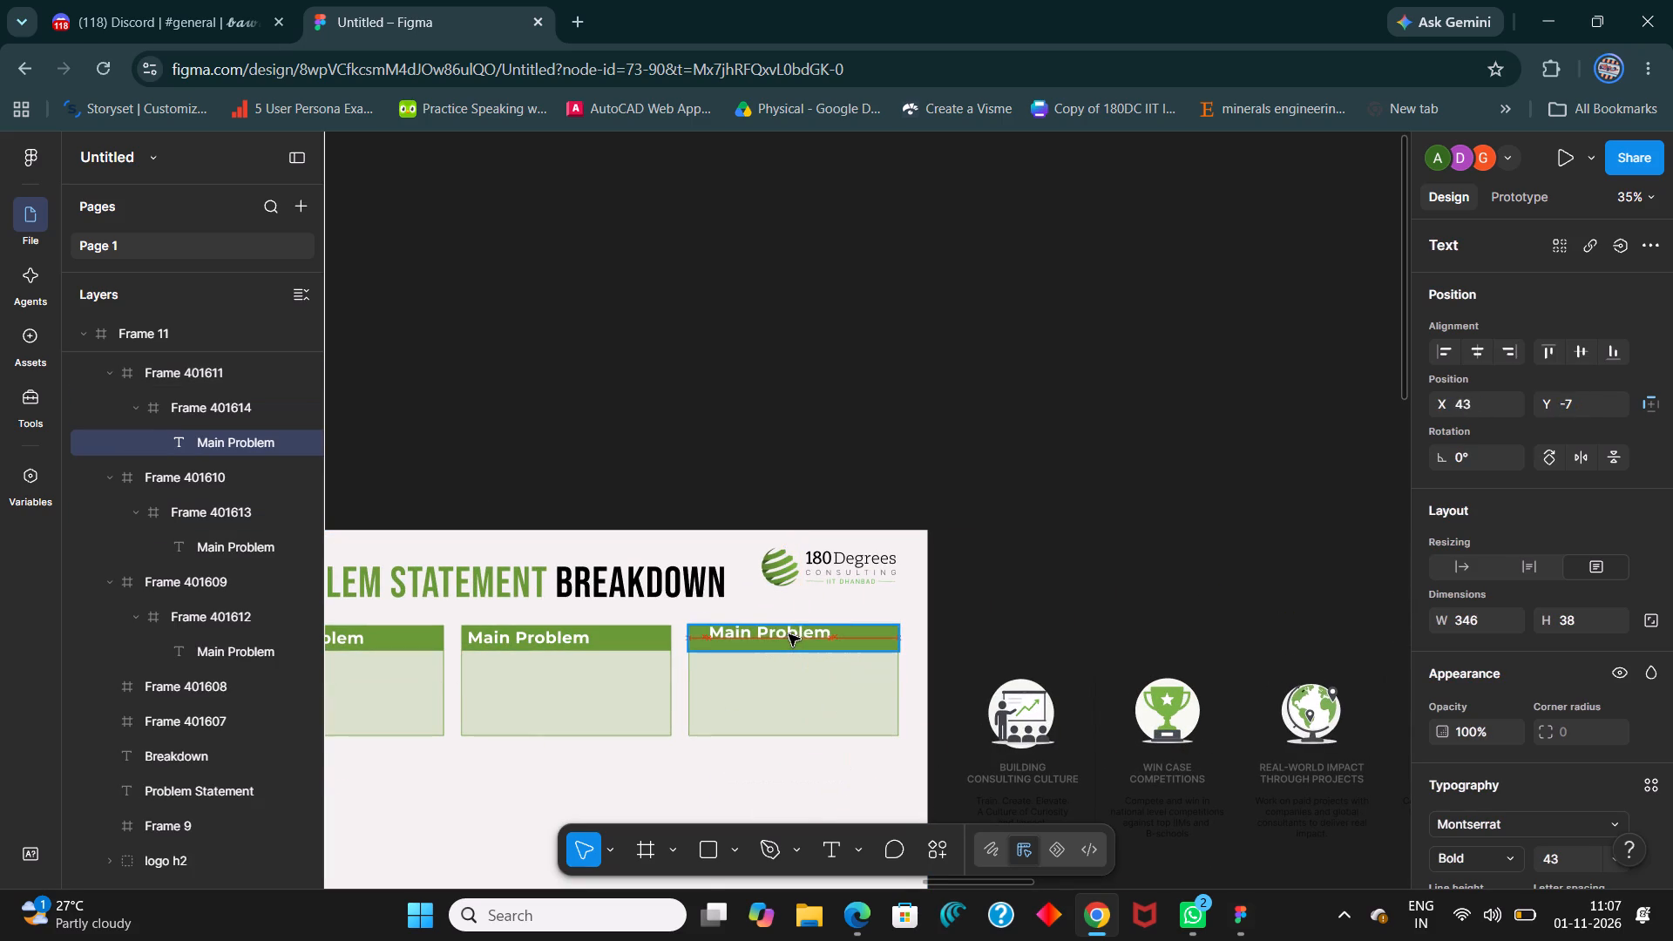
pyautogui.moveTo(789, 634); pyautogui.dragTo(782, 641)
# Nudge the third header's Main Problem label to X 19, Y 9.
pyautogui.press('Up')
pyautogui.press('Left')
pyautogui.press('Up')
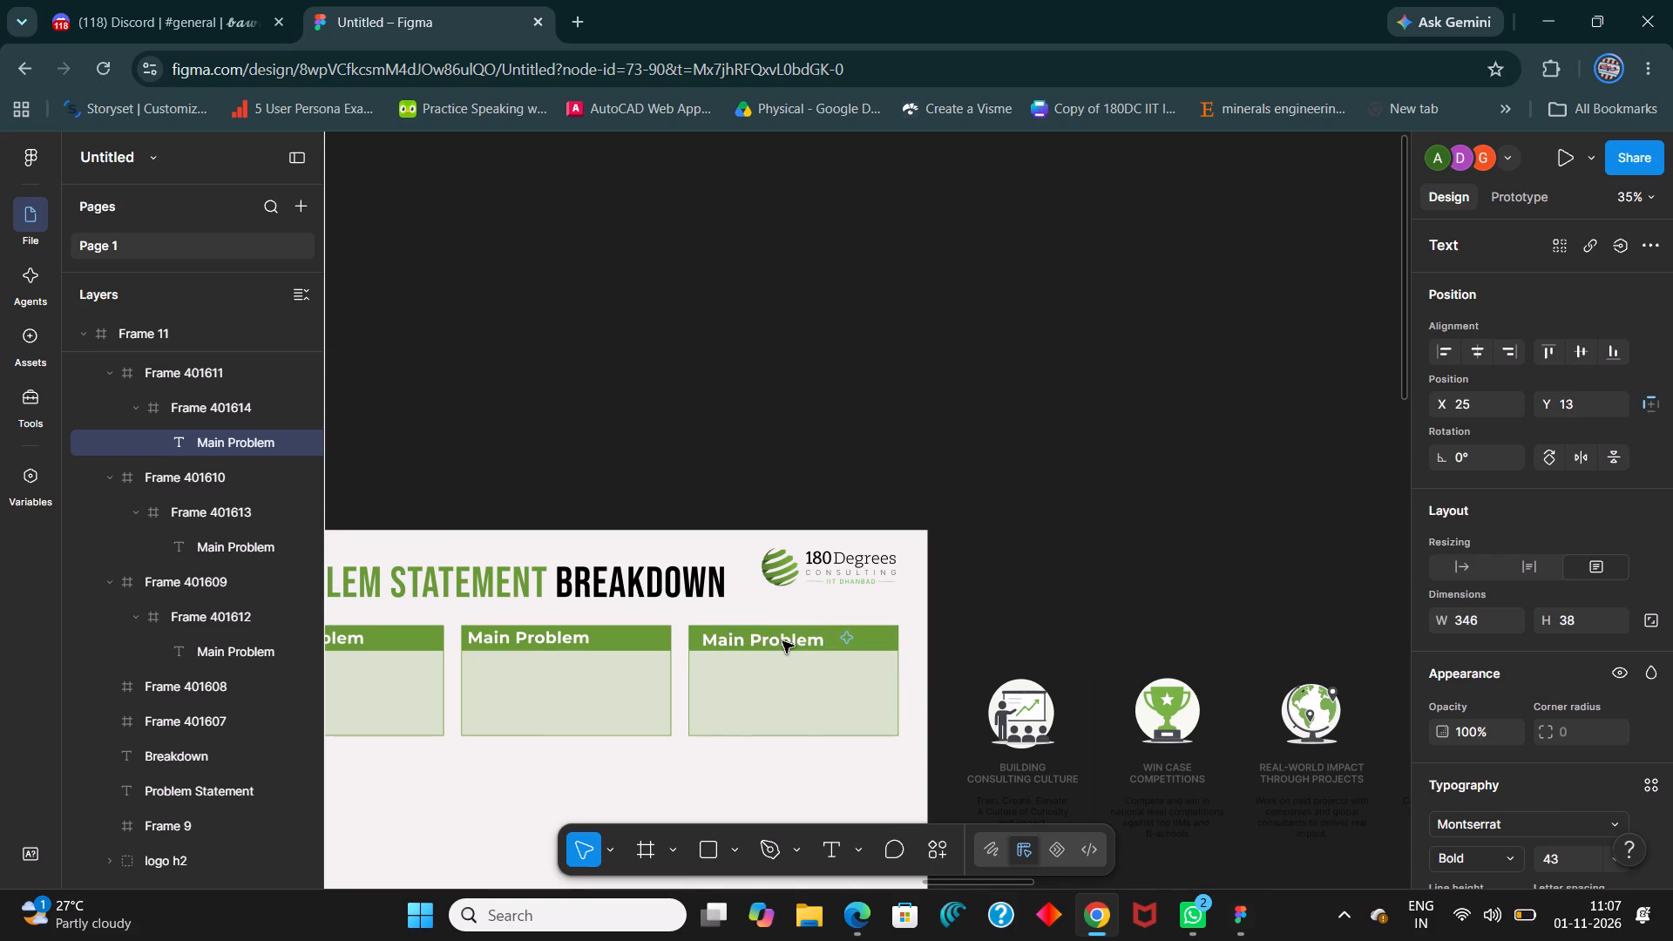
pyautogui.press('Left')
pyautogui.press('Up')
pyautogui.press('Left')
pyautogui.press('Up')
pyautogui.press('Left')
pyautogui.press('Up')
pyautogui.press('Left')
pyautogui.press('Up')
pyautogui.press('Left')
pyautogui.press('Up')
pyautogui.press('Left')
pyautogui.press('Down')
# Delete the second and third green-headed boxes together with their labels.
pyautogui.keyDown('ctrl'); pyautogui.scroll(-1, 796, 673); pyautogui.keyUp('ctrl')
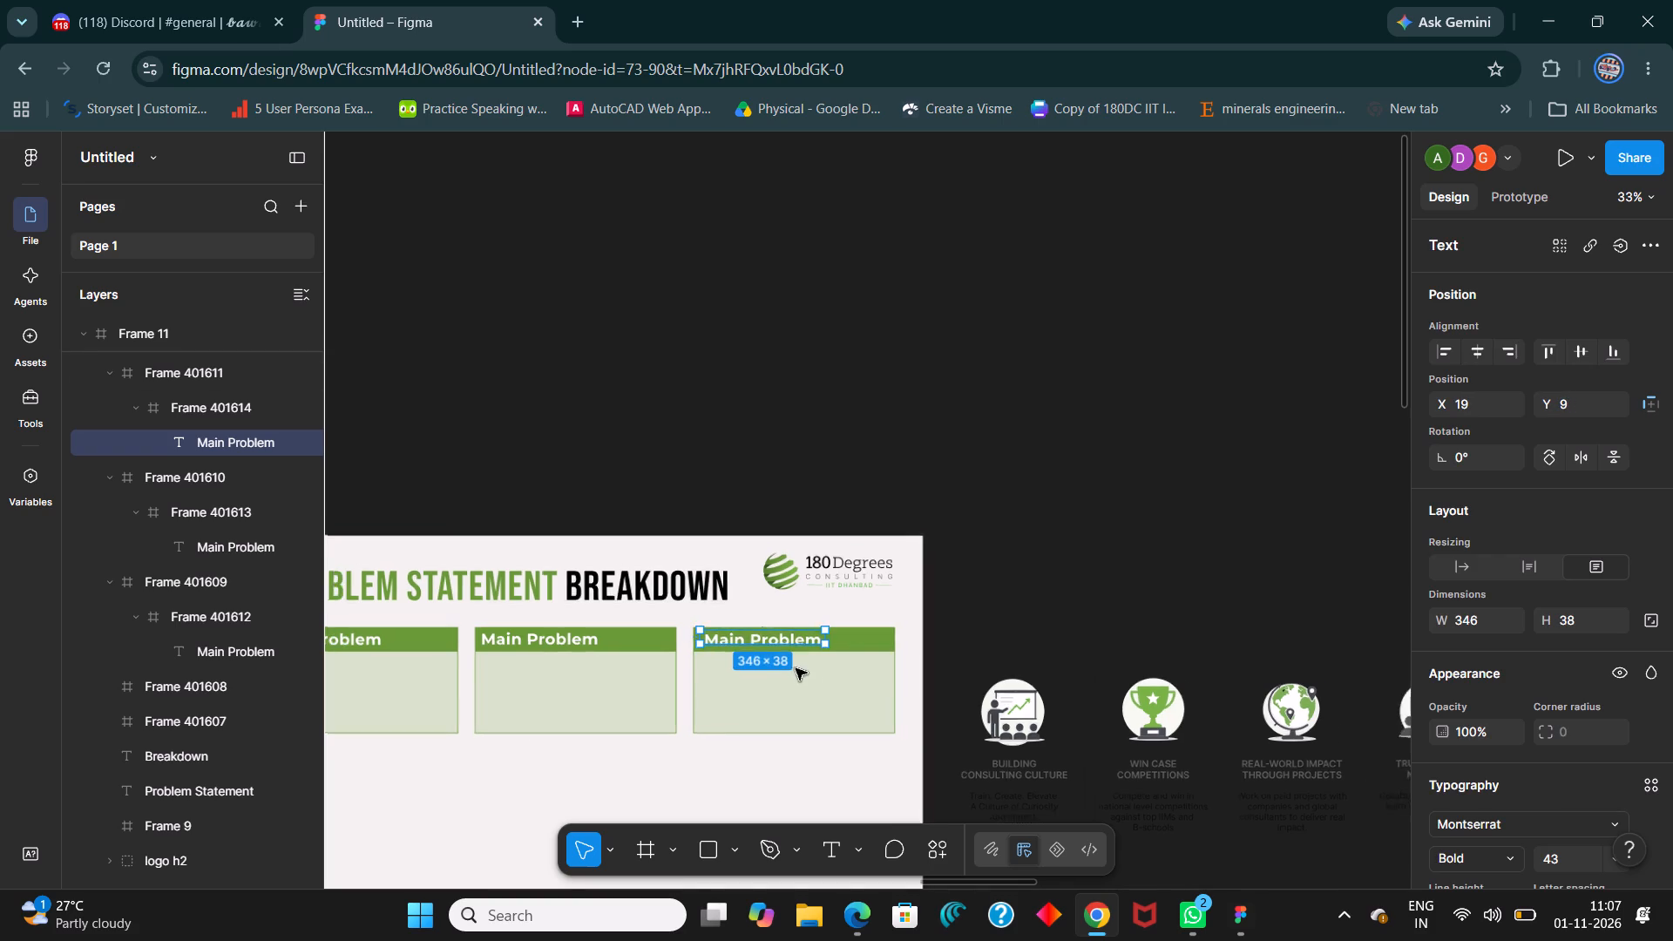
pyautogui.keyDown('ctrl'); pyautogui.scroll(-3, 755, 592); pyautogui.keyUp('ctrl')
pyautogui.keyDown('shift'); pyautogui.scroll(5, 693, 734); pyautogui.keyUp('shift')
pyautogui.keyDown('ctrl'); pyautogui.scroll(6, 657, 647); pyautogui.keyUp('ctrl')
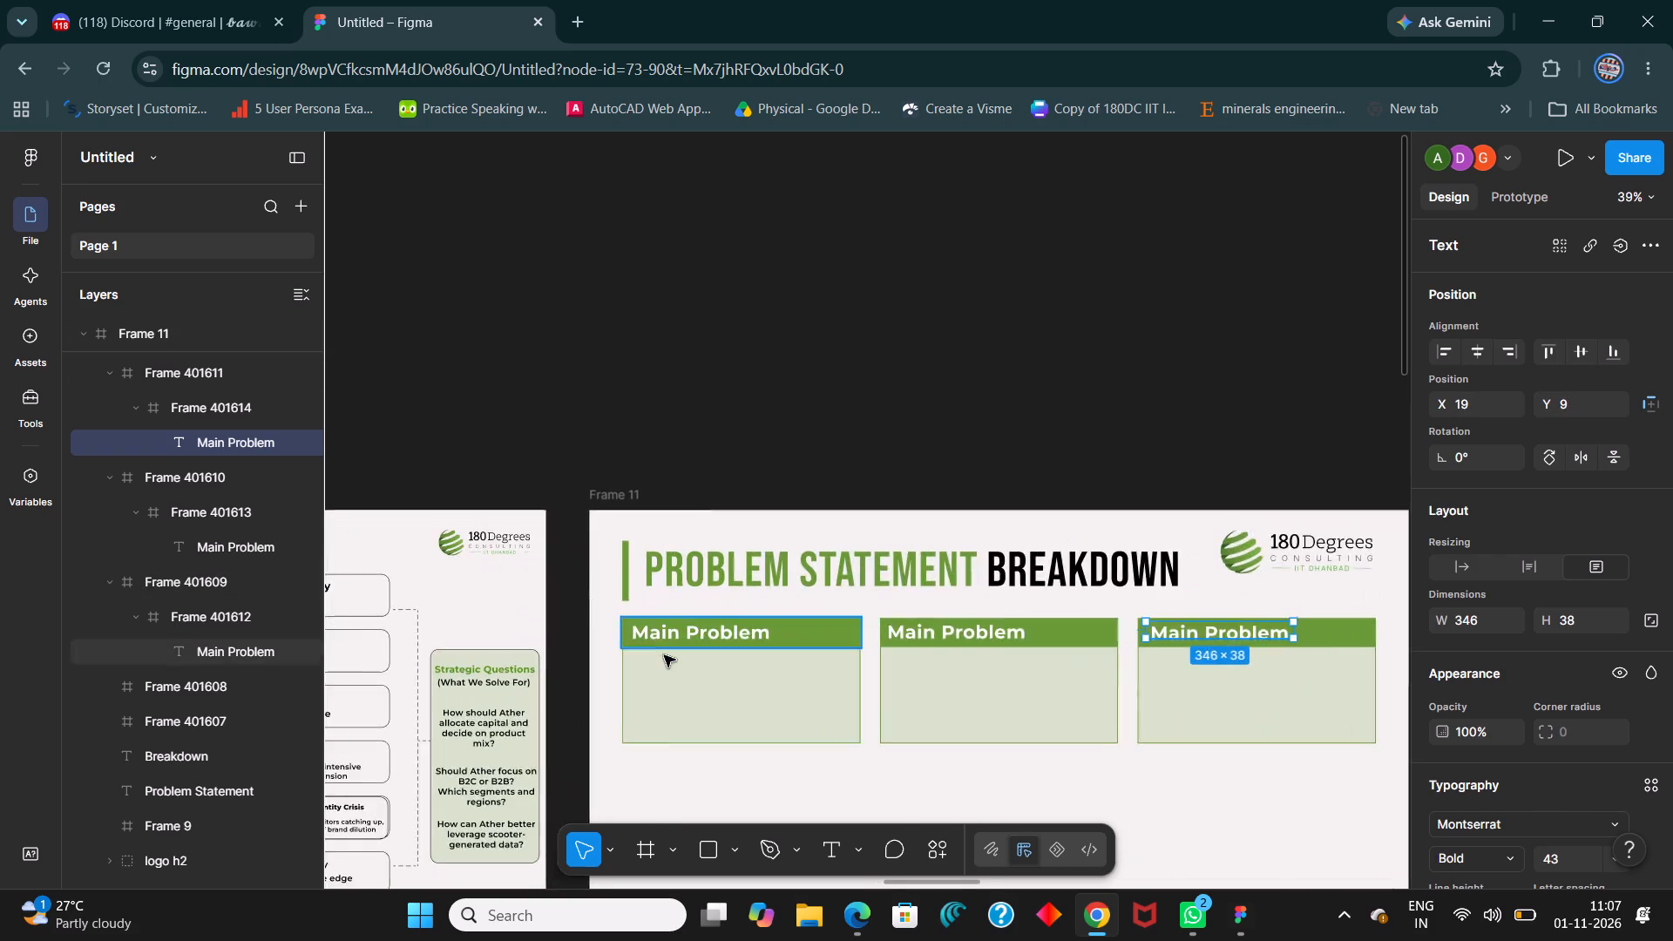
pyautogui.keyDown('ctrl'); pyautogui.scroll(3, 664, 655); pyautogui.keyUp('ctrl')
pyautogui.keyDown('ctrl'); pyautogui.scroll(-5, 944, 661); pyautogui.keyUp('ctrl')
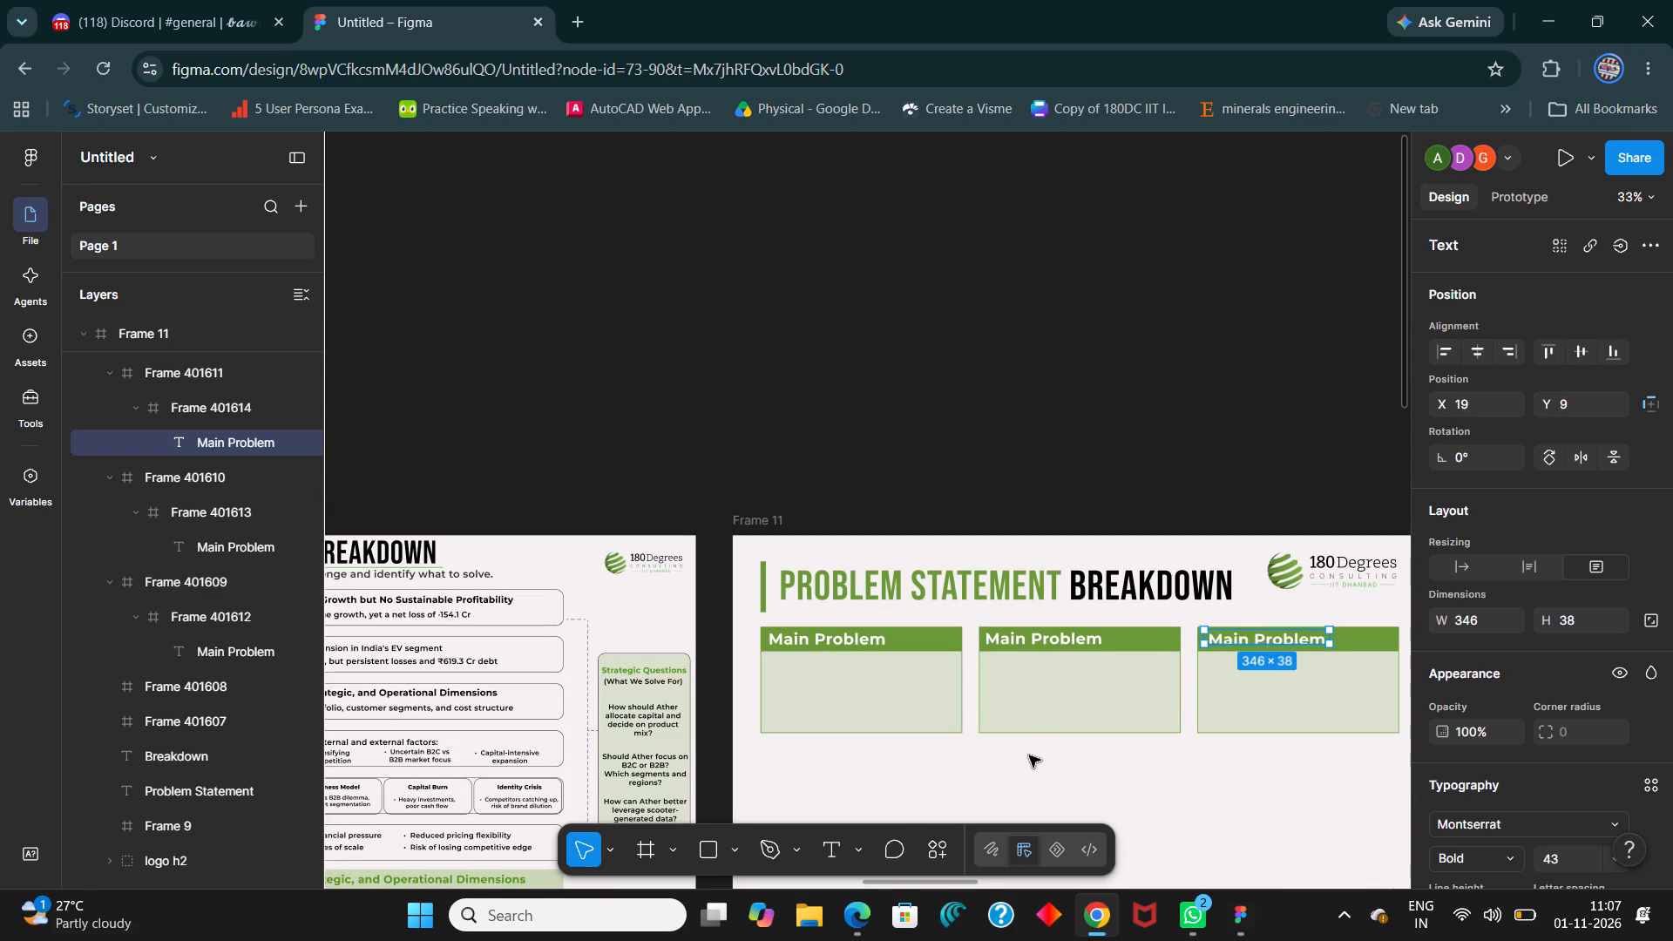
pyautogui.click(1040, 694)
pyautogui.keyDown('shift'); pyautogui.click(1291, 688); pyautogui.keyUp('shift')
pyautogui.press('Delete')
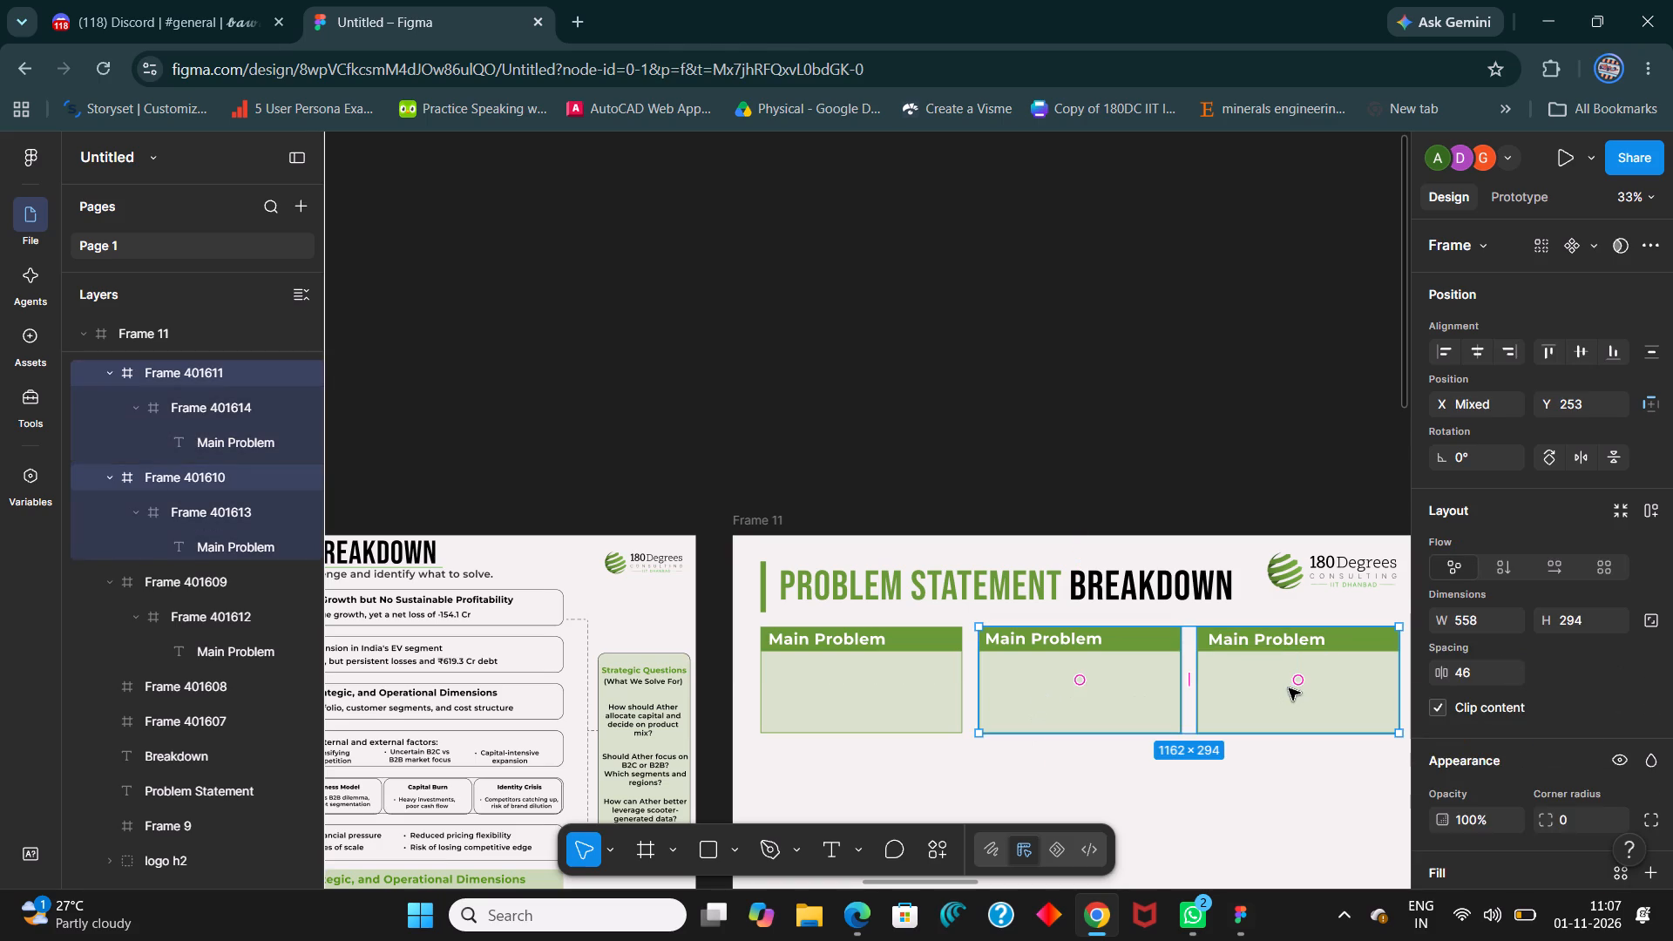
# Duplicate the labelled Main Problem box twice, placing the copies in the same row at X 681 and X 1285, Y 253.
pyautogui.click(814, 659)
pyautogui.hotkey('ctrl', 'd')
pyautogui.moveTo(836, 671); pyautogui.dragTo(1076, 713)
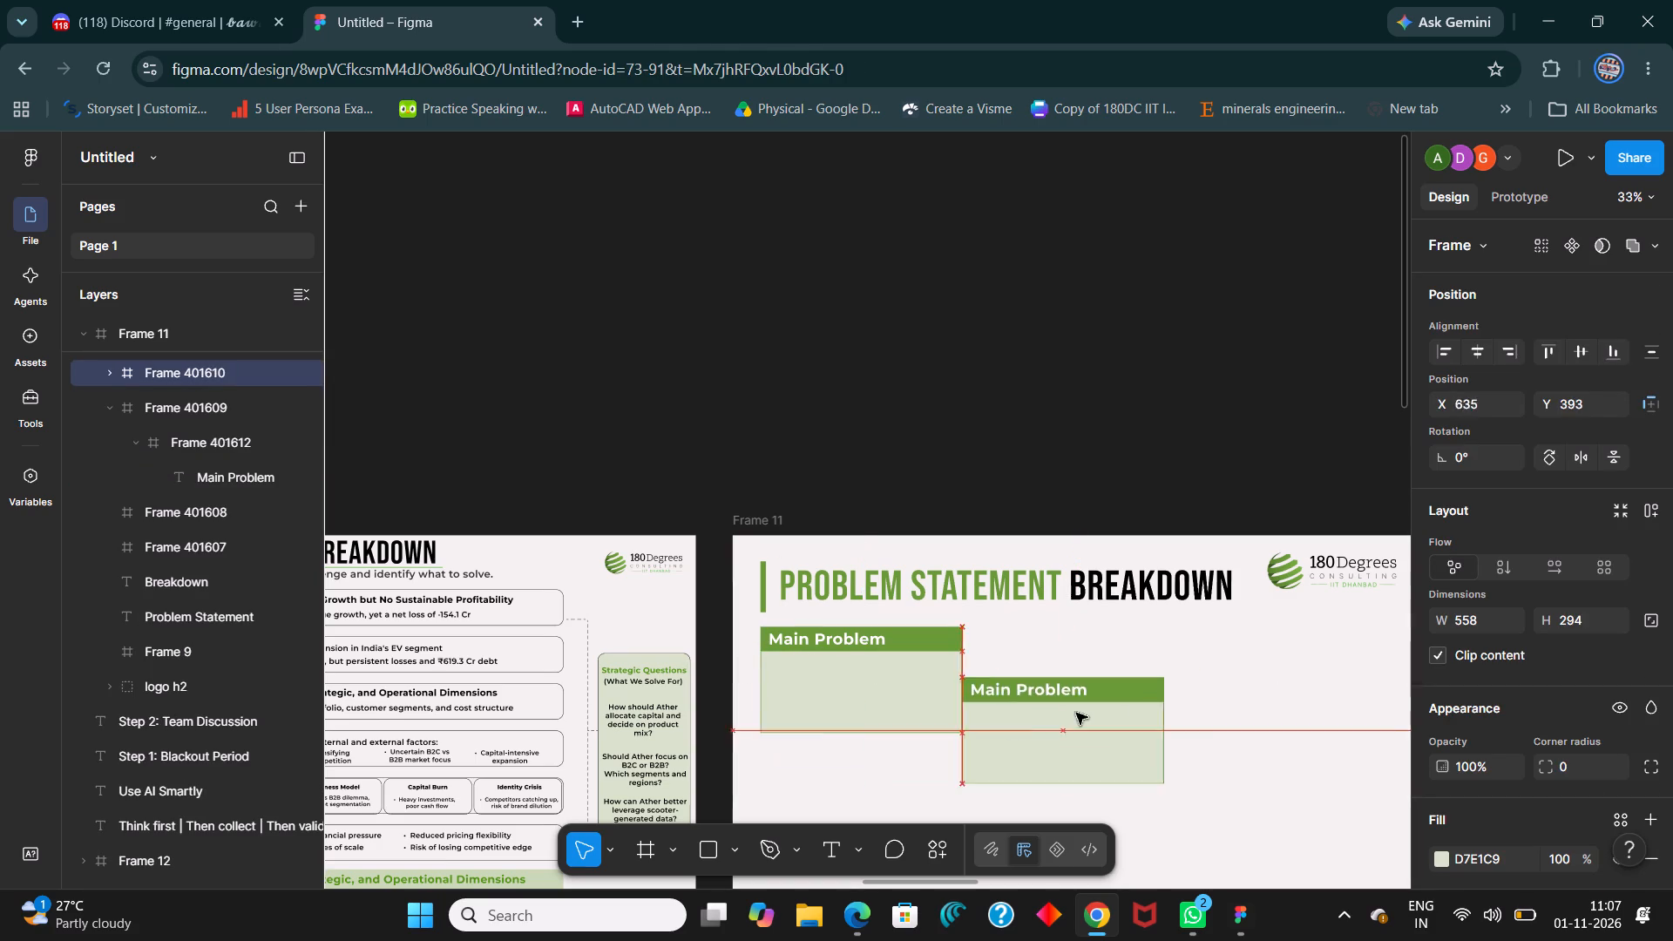
pyautogui.moveTo(1076, 713); pyautogui.dragTo(1059, 670)
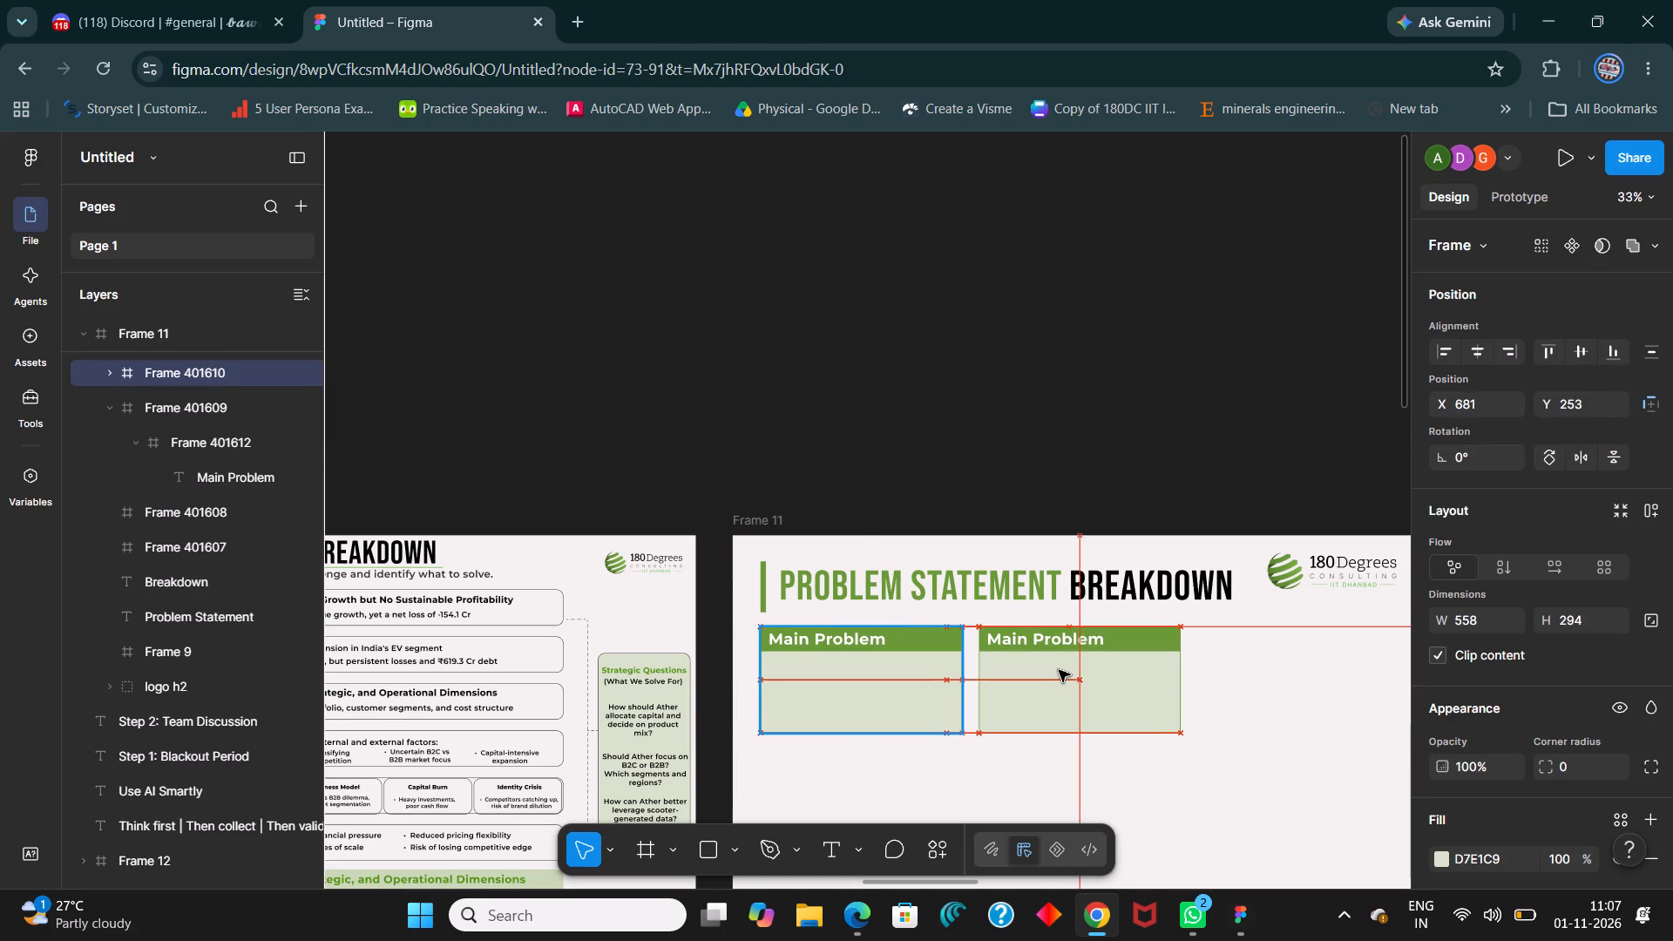
pyautogui.moveTo(1059, 670); pyautogui.dragTo(1056, 672)
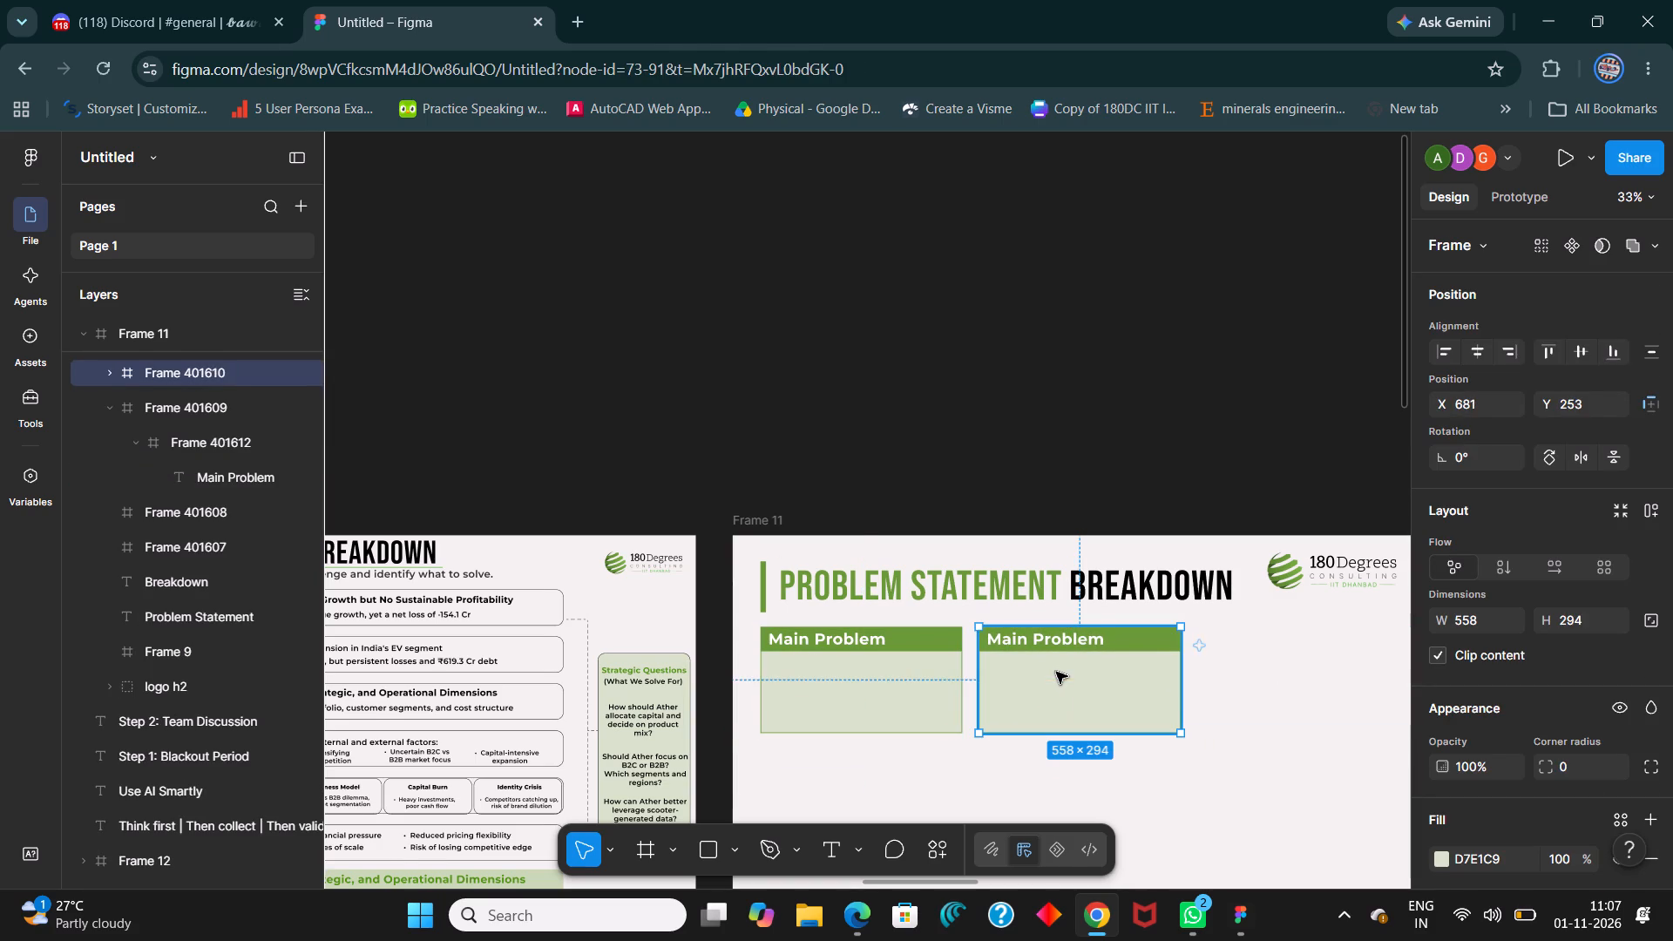
pyautogui.hotkey('ctrl', 'd')
# Copy the Current Situation text from Frame 9 and paste it over the label text in Frame 11's second header.
pyautogui.keyDown('ctrl'); pyautogui.scroll(-2, 788, 763); pyautogui.keyUp('ctrl')
pyautogui.keyDown('shift'); pyautogui.scroll(3, 494, 725); pyautogui.keyUp('shift')
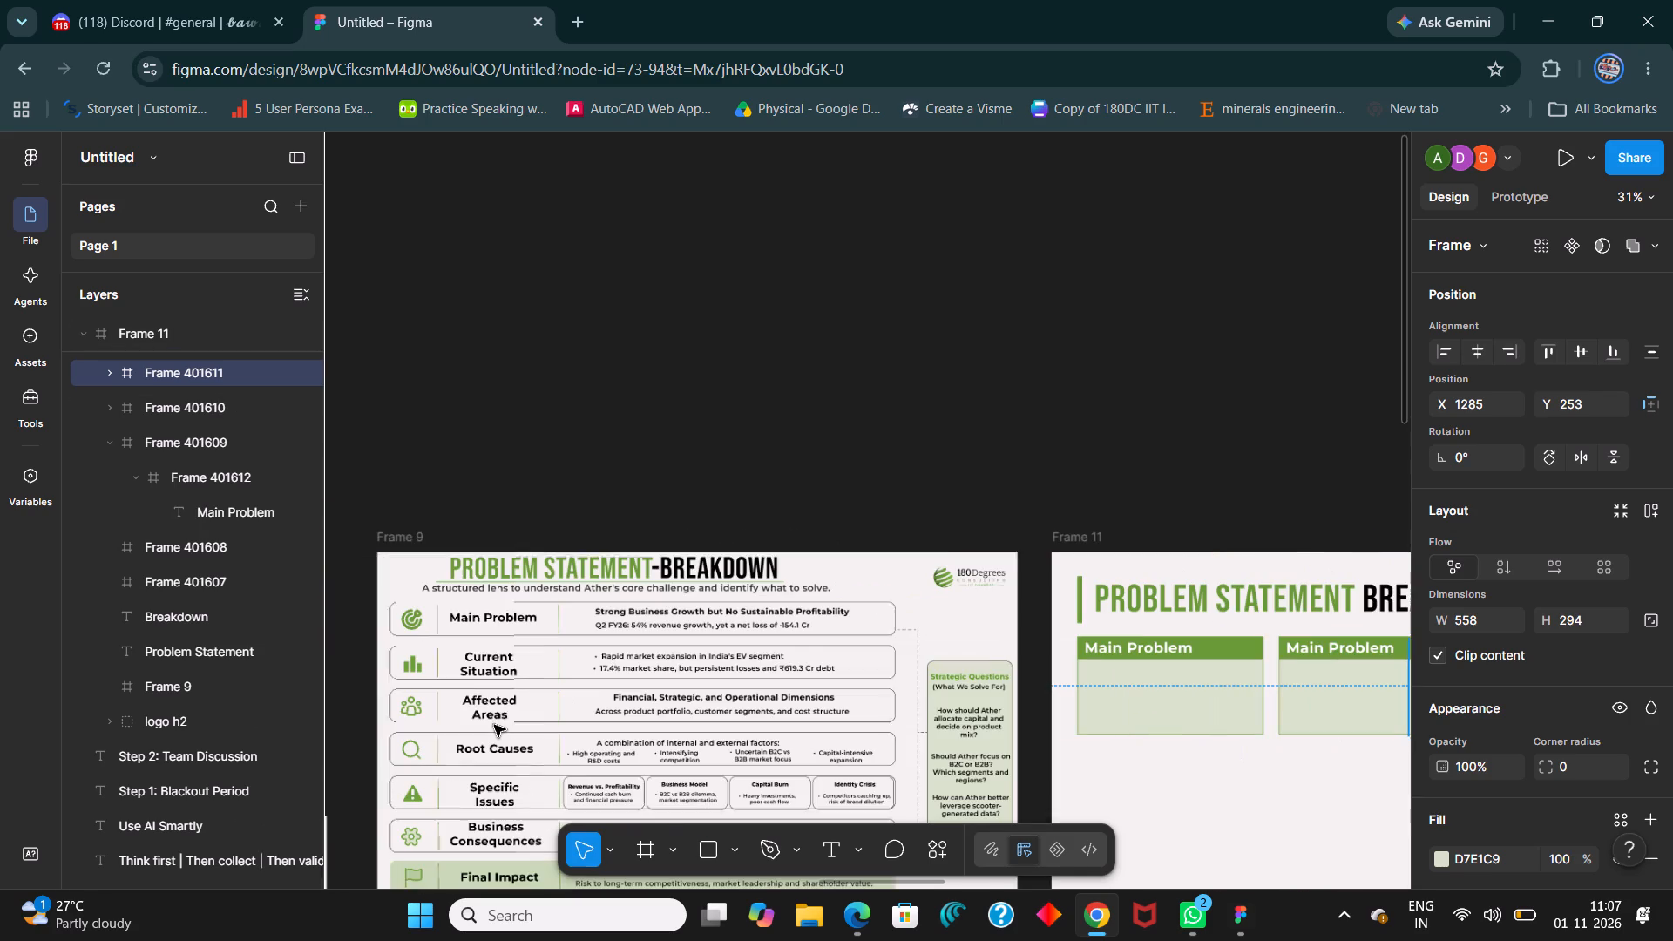
pyautogui.keyDown('shift'); pyautogui.scroll(4, 494, 725); pyautogui.keyUp('shift')
pyautogui.click(524, 660)
pyautogui.doubleClick(522, 660)
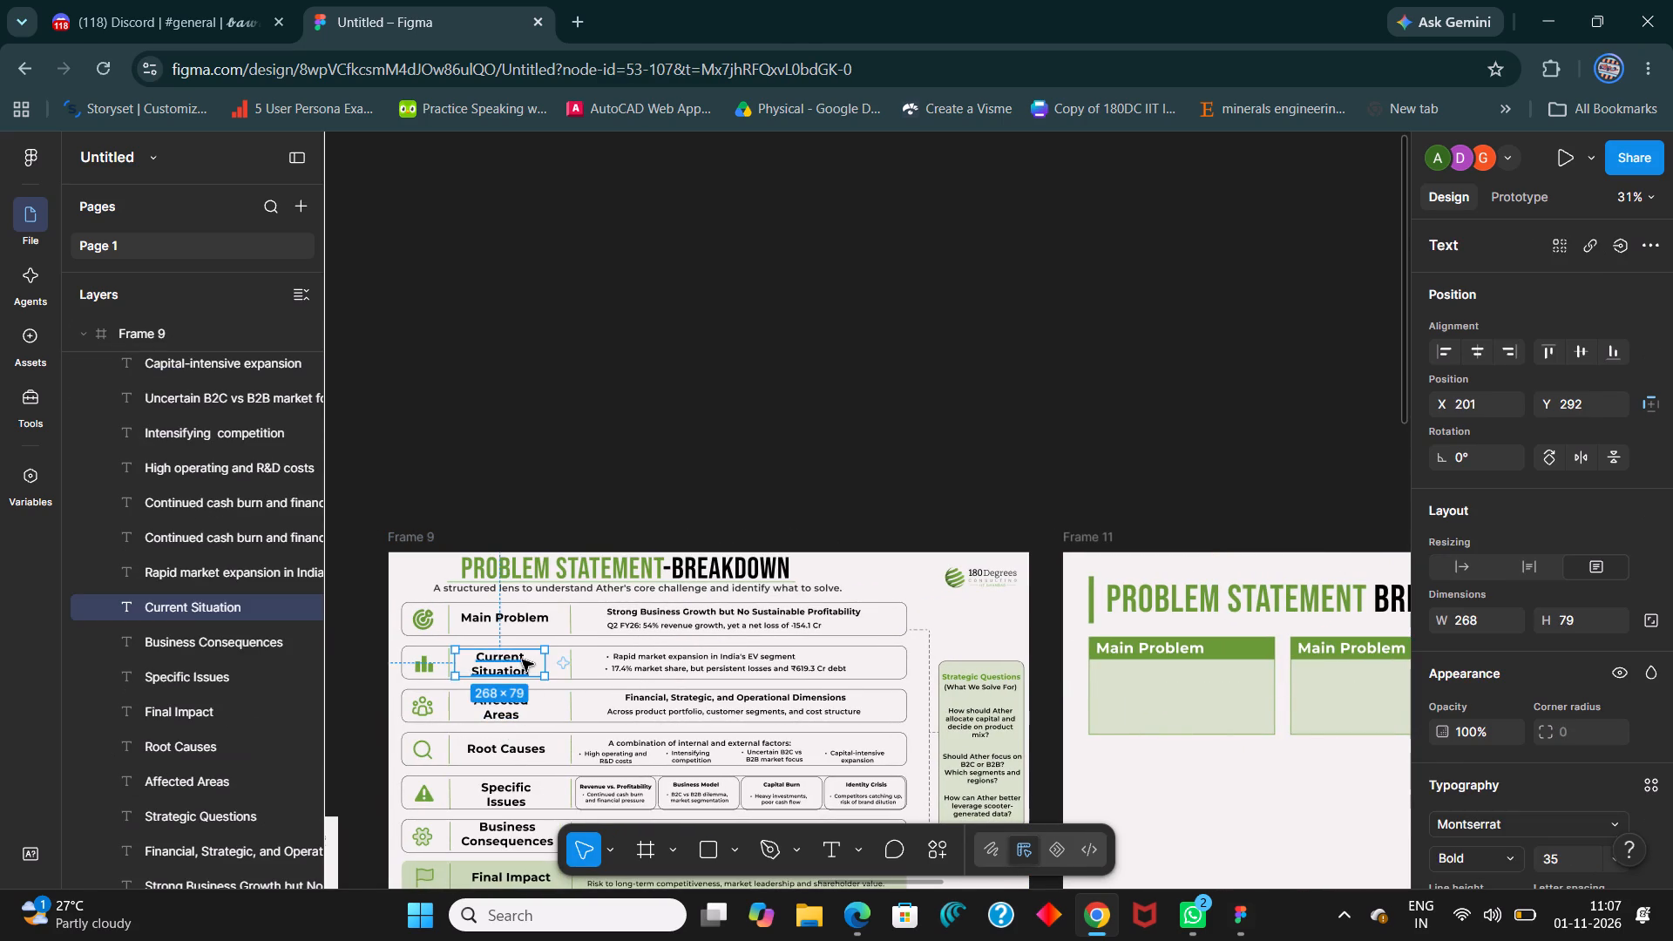
pyautogui.hotkey('ctrl', 'c')
pyautogui.keyDown('shift'); pyautogui.scroll(-5, 1061, 630); pyautogui.keyUp('shift')
pyautogui.keyDown('ctrl'); pyautogui.scroll(6, 1105, 638); pyautogui.keyUp('ctrl')
pyautogui.tripleClick(1042, 653)
pyautogui.hotkey('ctrl', 'v')
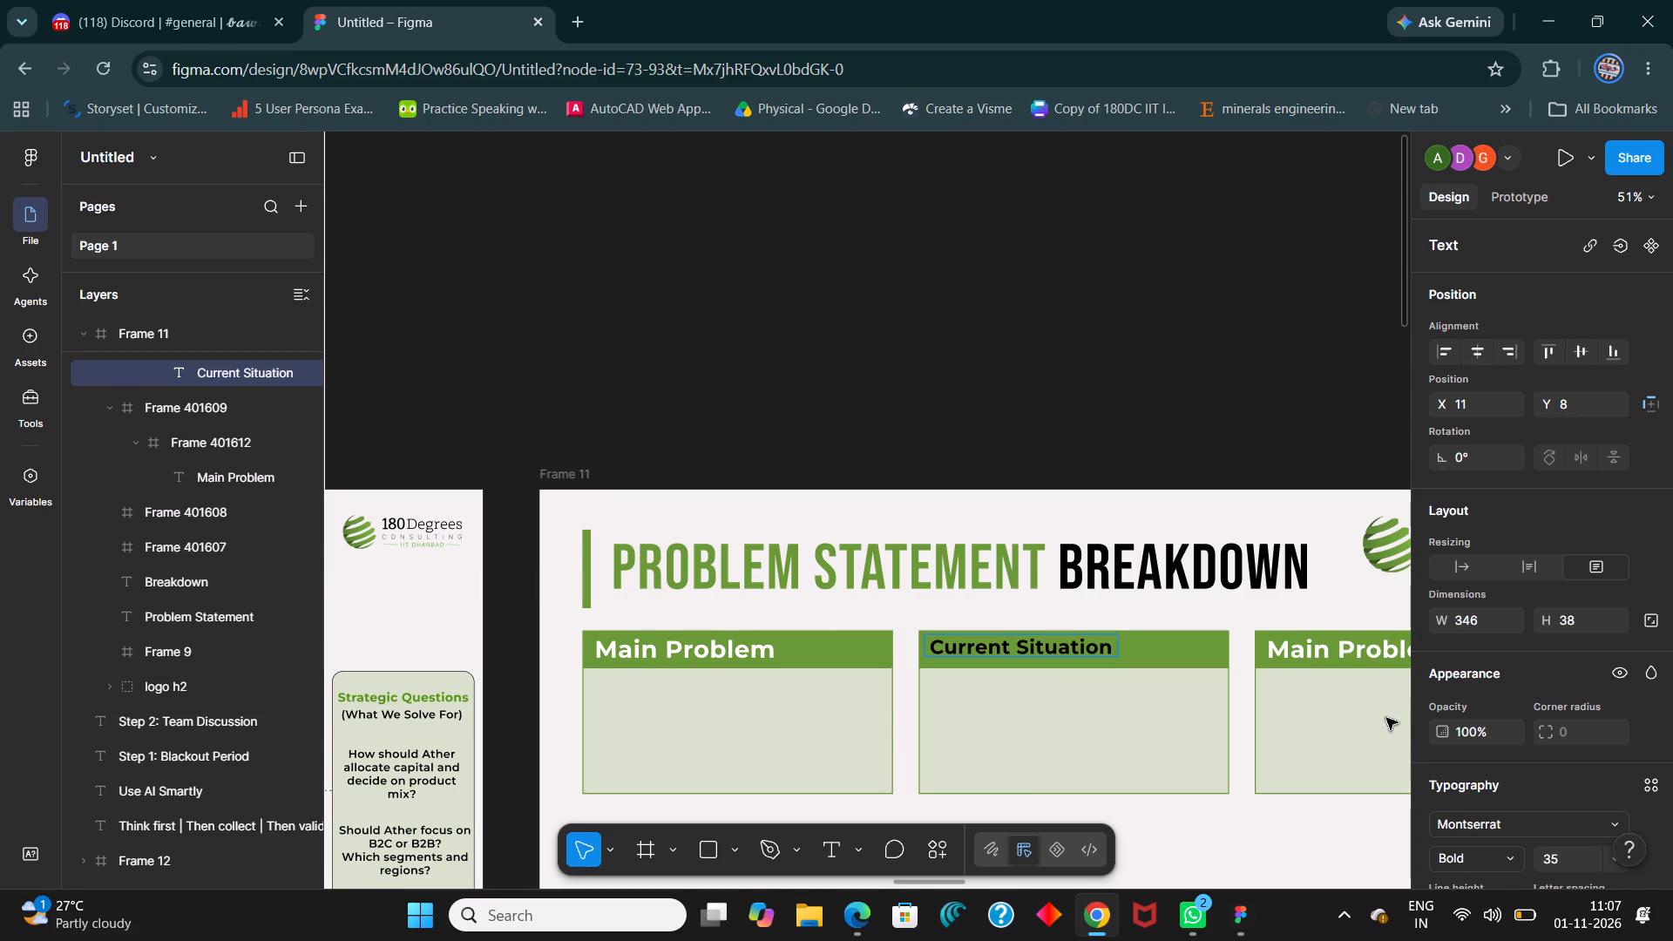
# Change the Current Situation header label's text colour to white, FFFFFF.
pyautogui.scroll(-3, 1546, 734)
pyautogui.click(1443, 738)
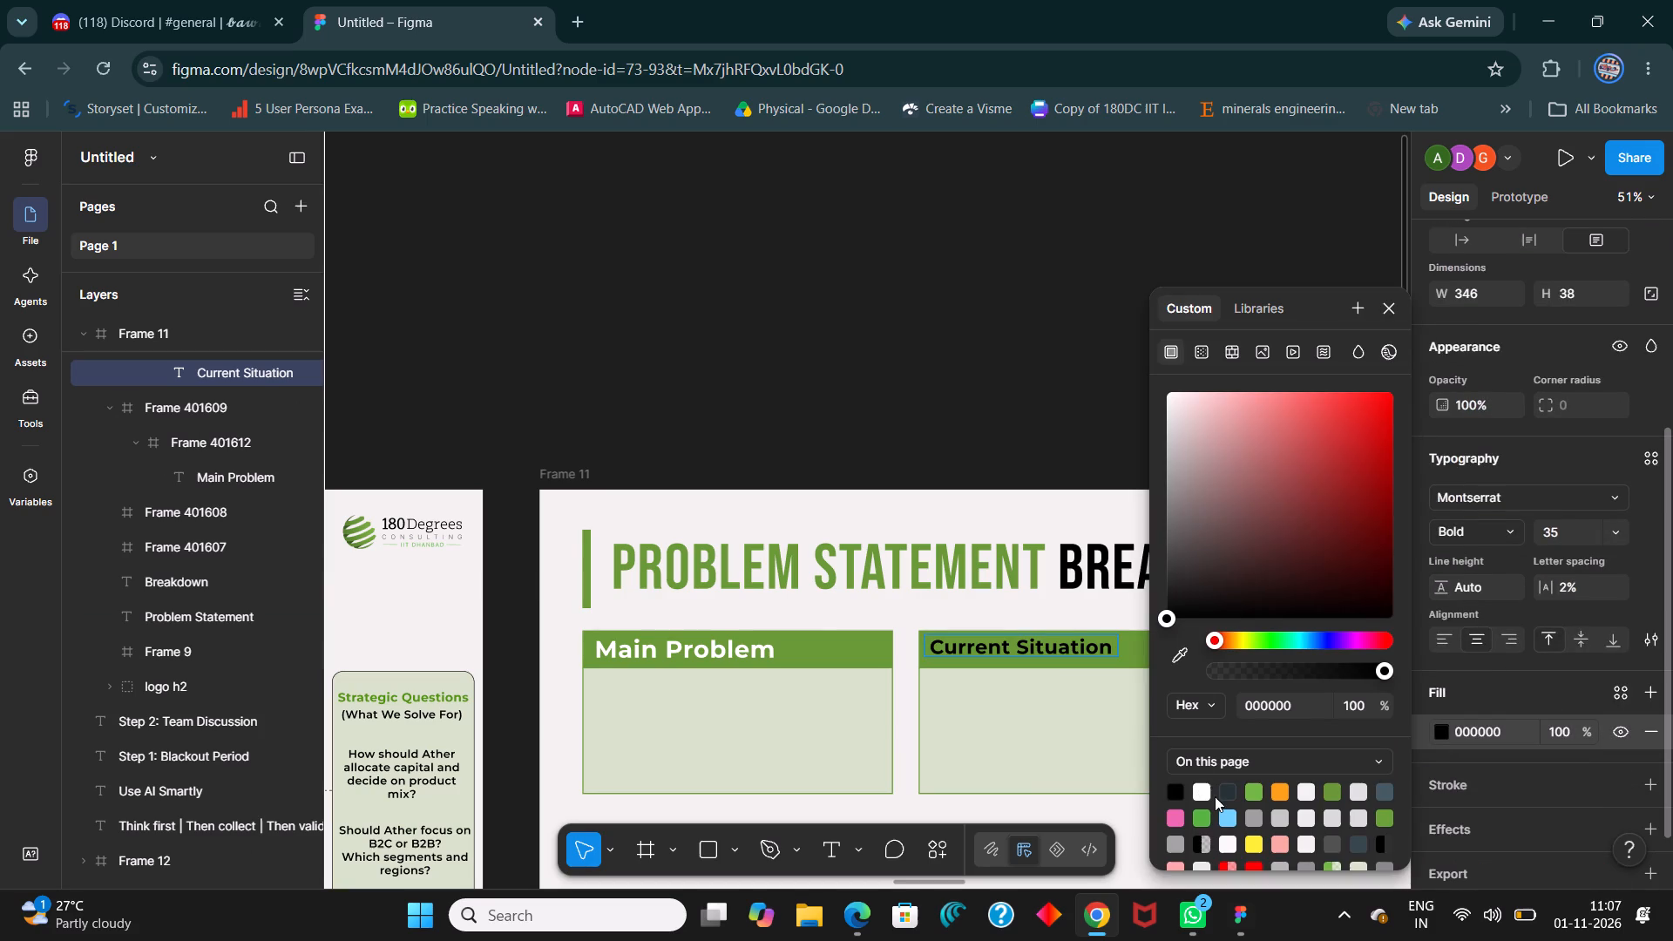
pyautogui.click(1202, 788)
pyautogui.tripleClick(1065, 650)
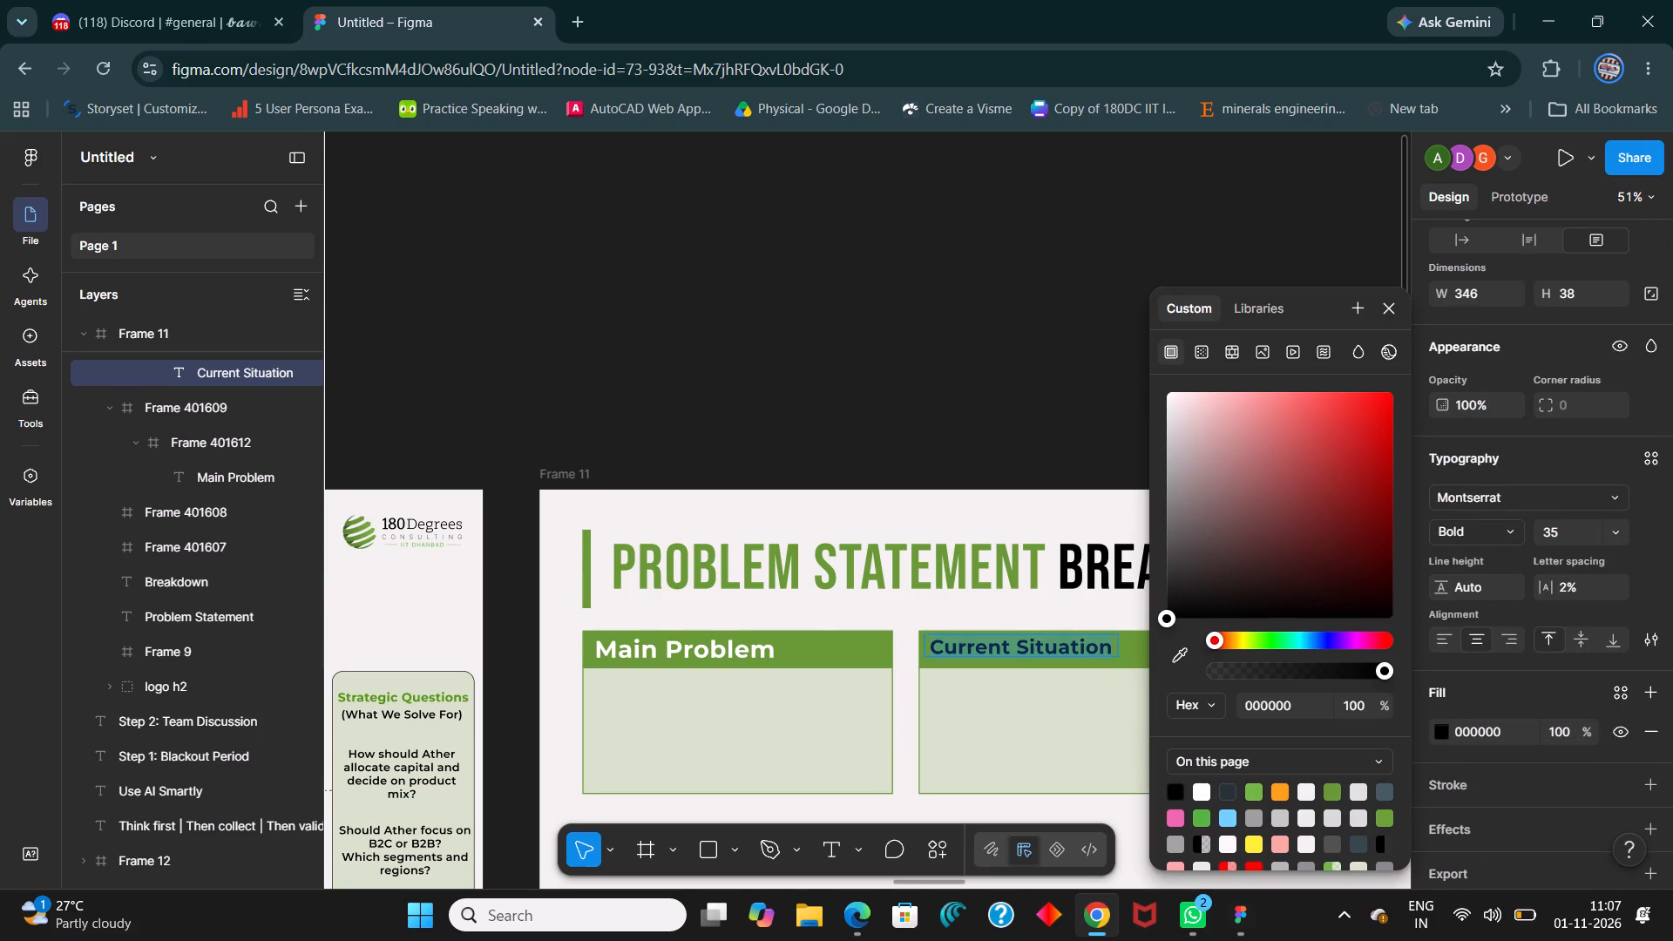
pyautogui.click(1198, 788)
pyautogui.click(930, 307)
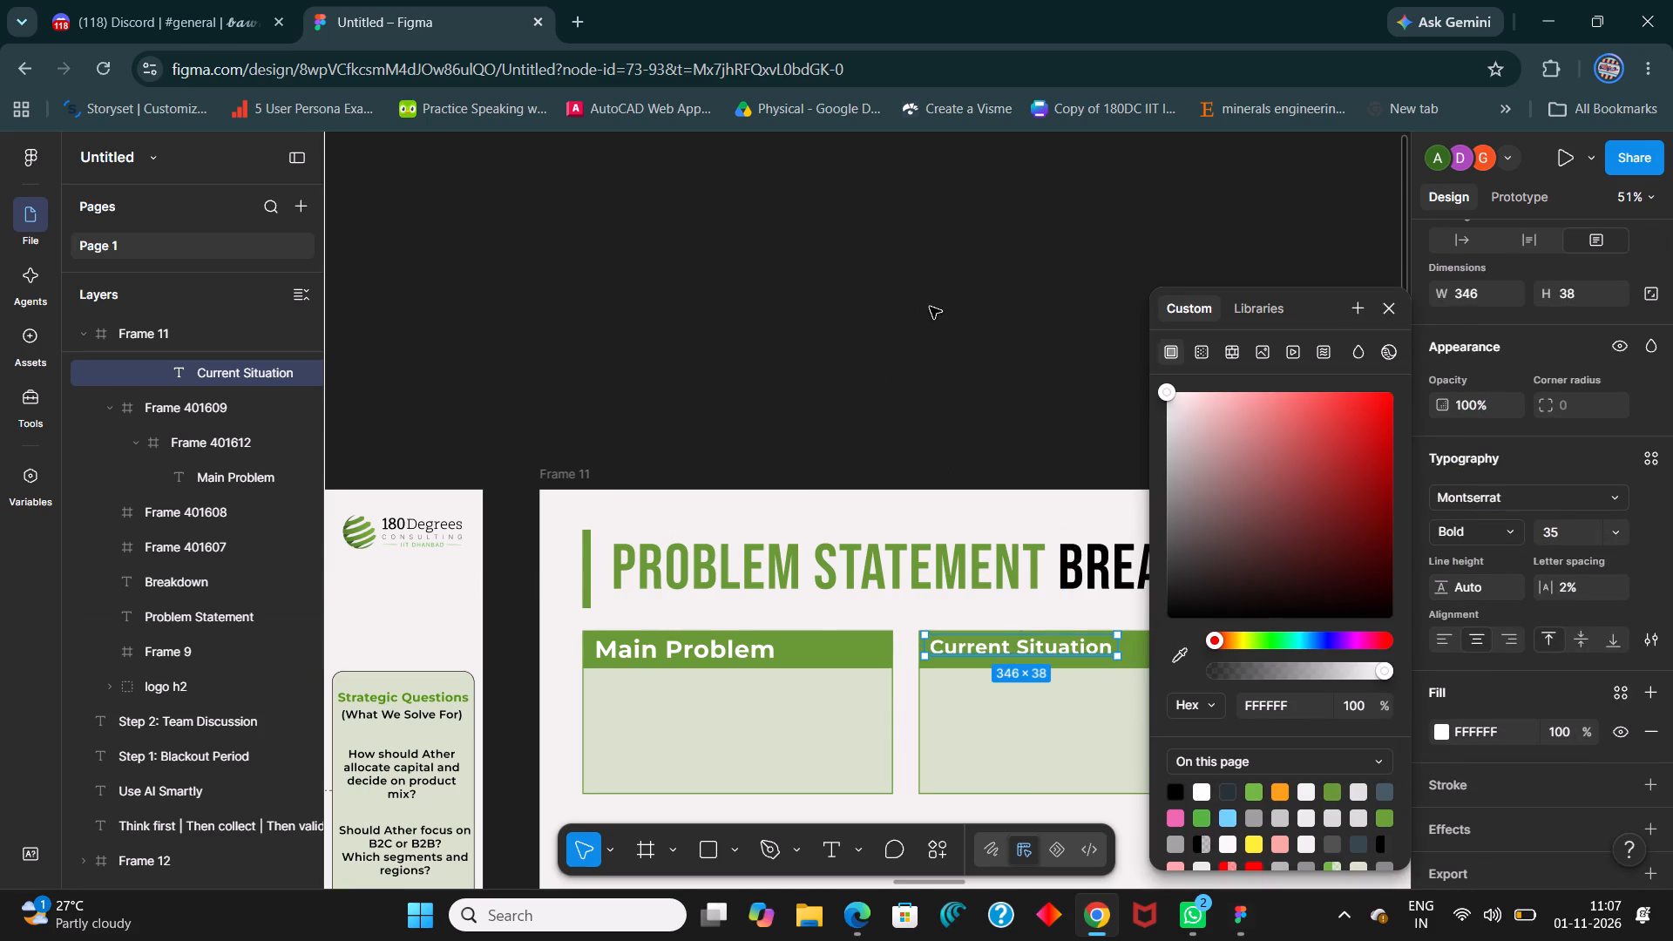
# Increase the Current Situation label's font size to 37 and widen its text box to 449 so it fits on one line.
pyautogui.hotkey('ctrl', 'shift', '.')
pyautogui.hotkey('ctrl', 'shift', '.')
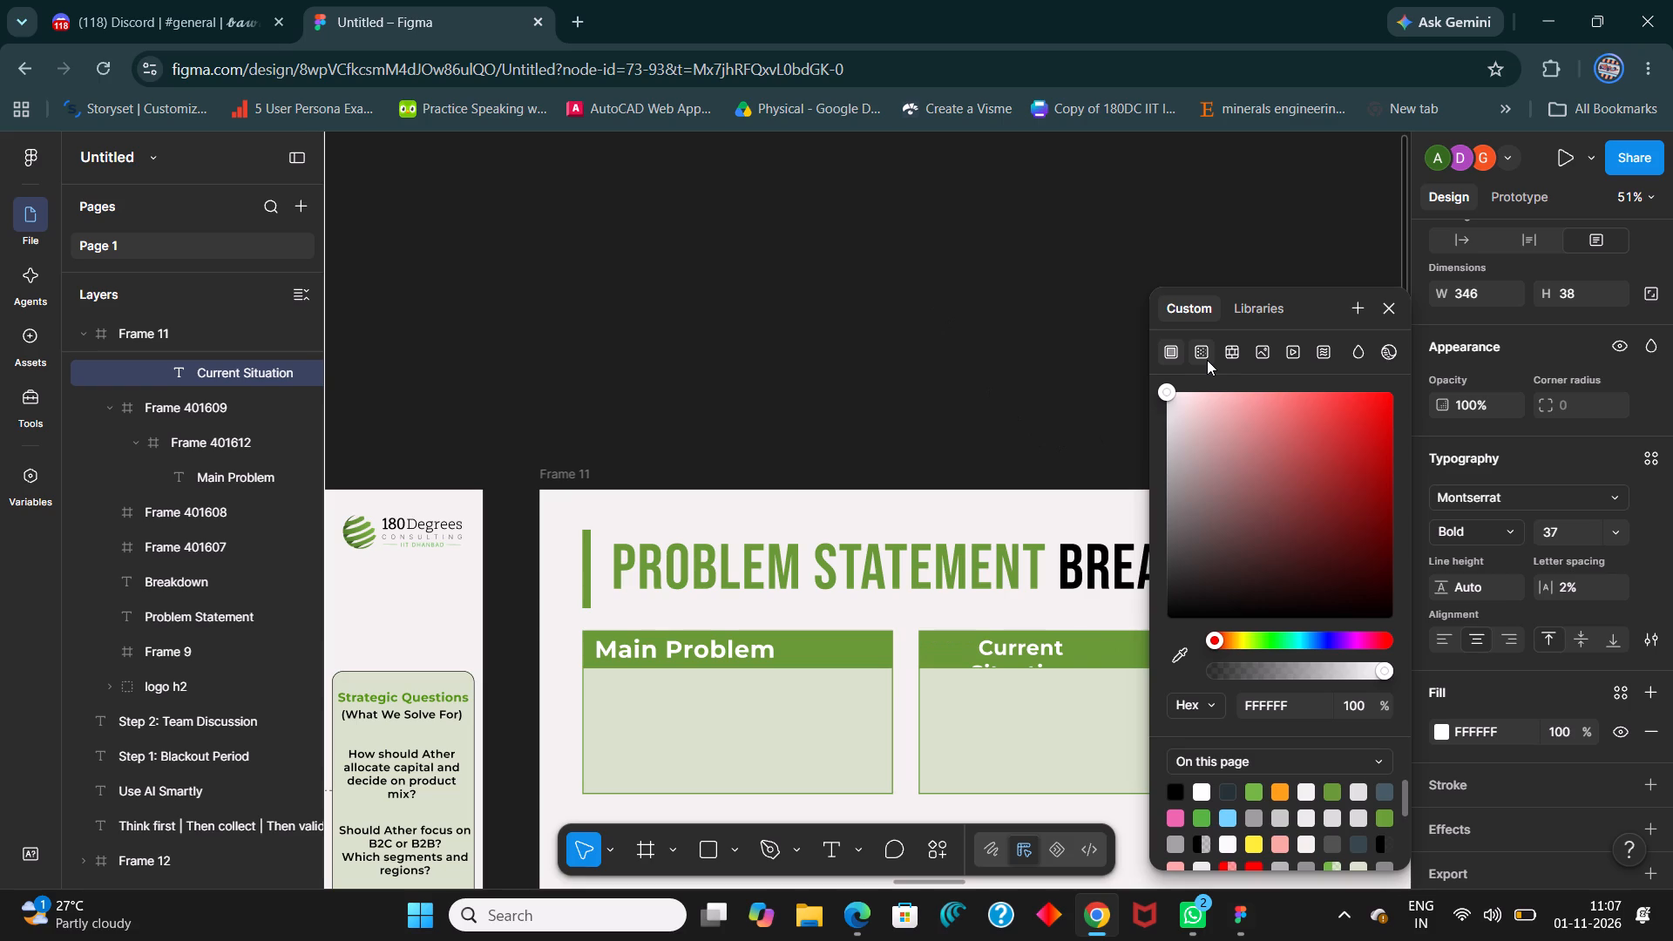
pyautogui.click(1394, 313)
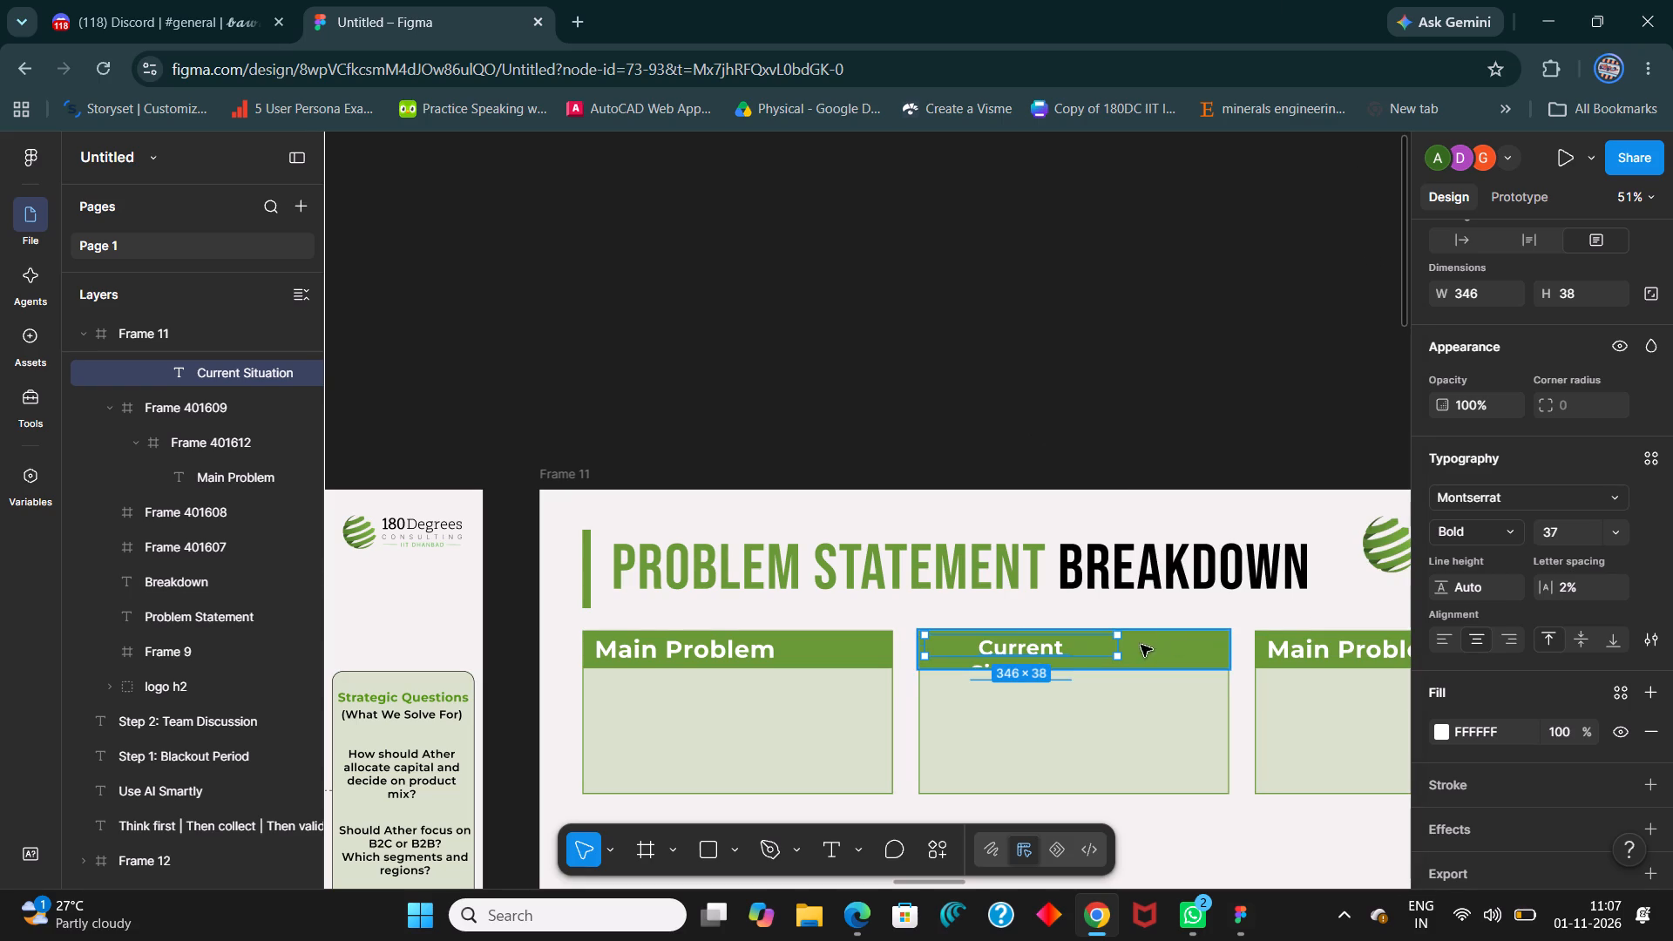
pyautogui.moveTo(1120, 648); pyautogui.dragTo(1174, 650)
# Nudge the Current Situation label to the start of its green header, vertically centred like the Main Problem label.
pyautogui.hotkey('shift', 'Down')
pyautogui.hotkey('shift', 'Down')
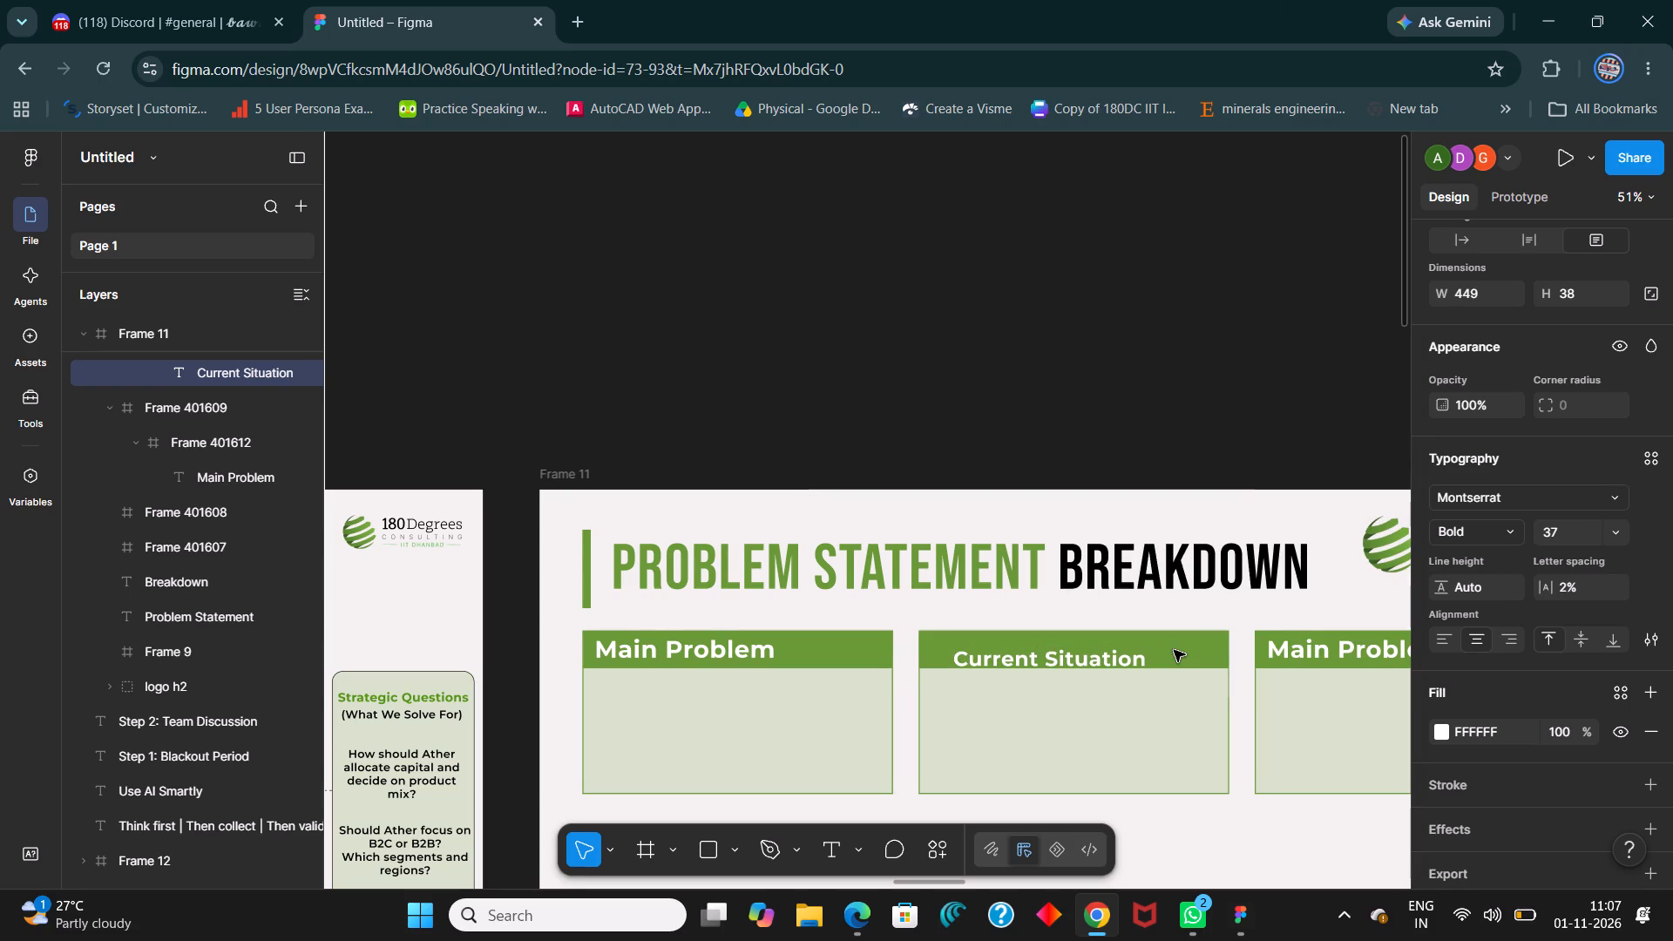
pyautogui.hotkey('shift', 'Up')
pyautogui.hotkey('shift', 'Left')
pyautogui.hotkey('shift', 'Left')
pyautogui.hotkey('shift', 'Left')
pyautogui.press('Up')
pyautogui.press('Up')
pyautogui.press('Up')
pyautogui.press('Left')
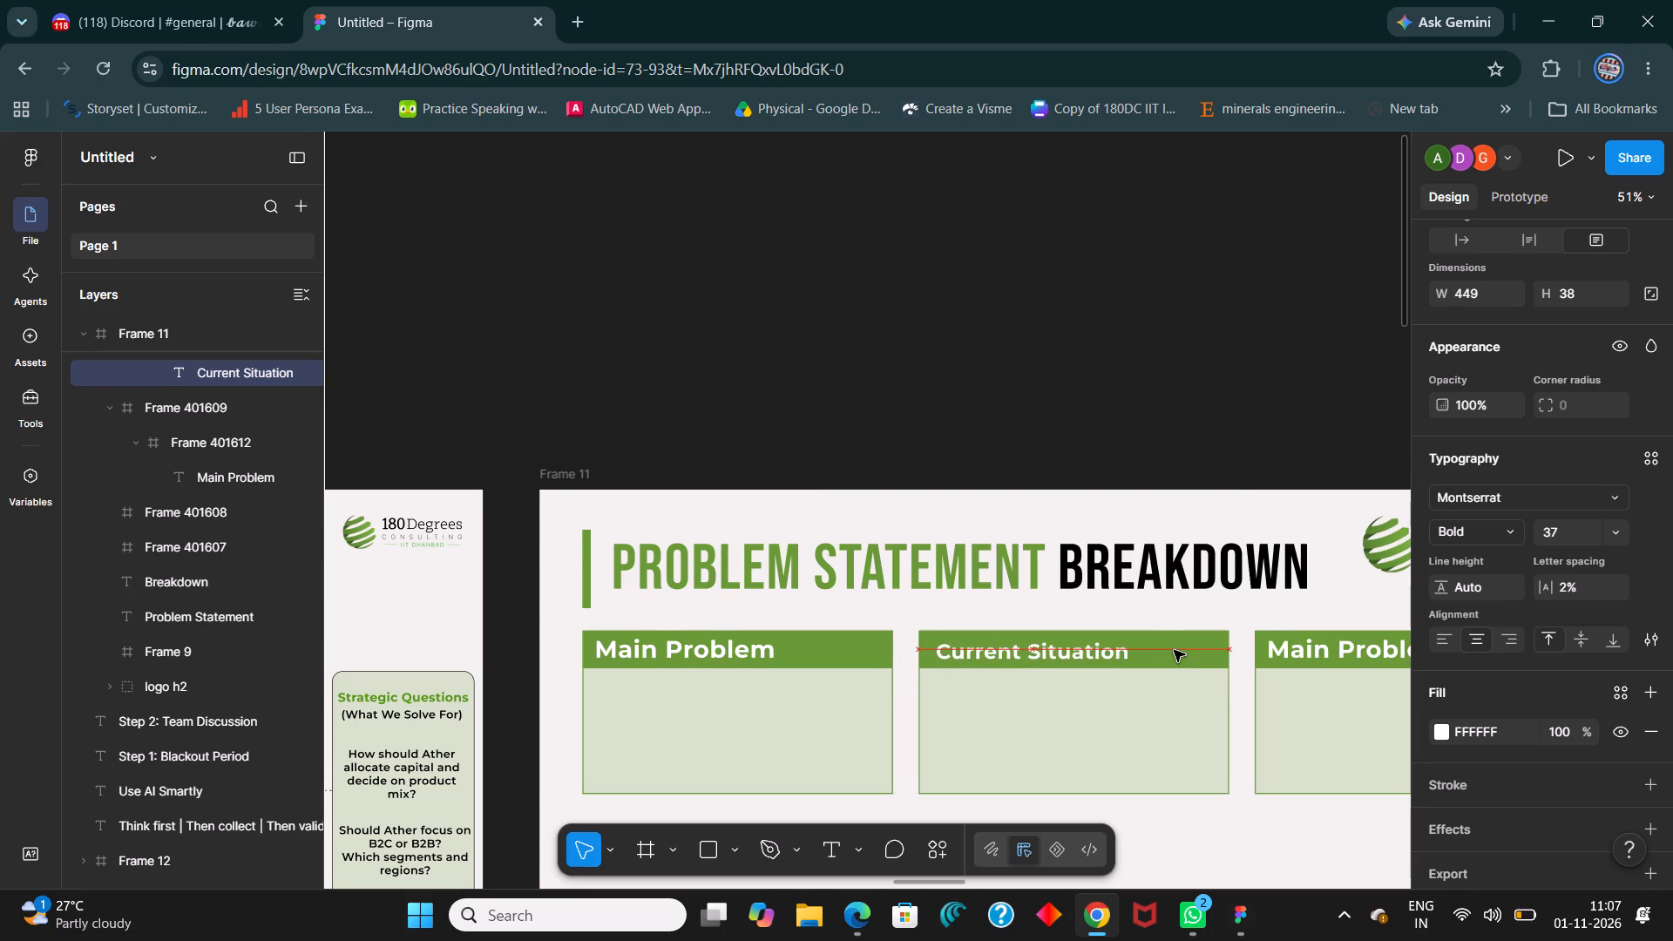
pyautogui.press('Up')
pyautogui.press('Left')
pyautogui.press('Up')
pyautogui.press('Left')
pyautogui.press('Up')
pyautogui.press('Left')
pyautogui.press('Up')
pyautogui.press('Up')
pyautogui.press('Left')
pyautogui.press('Left')
pyautogui.press('Down')
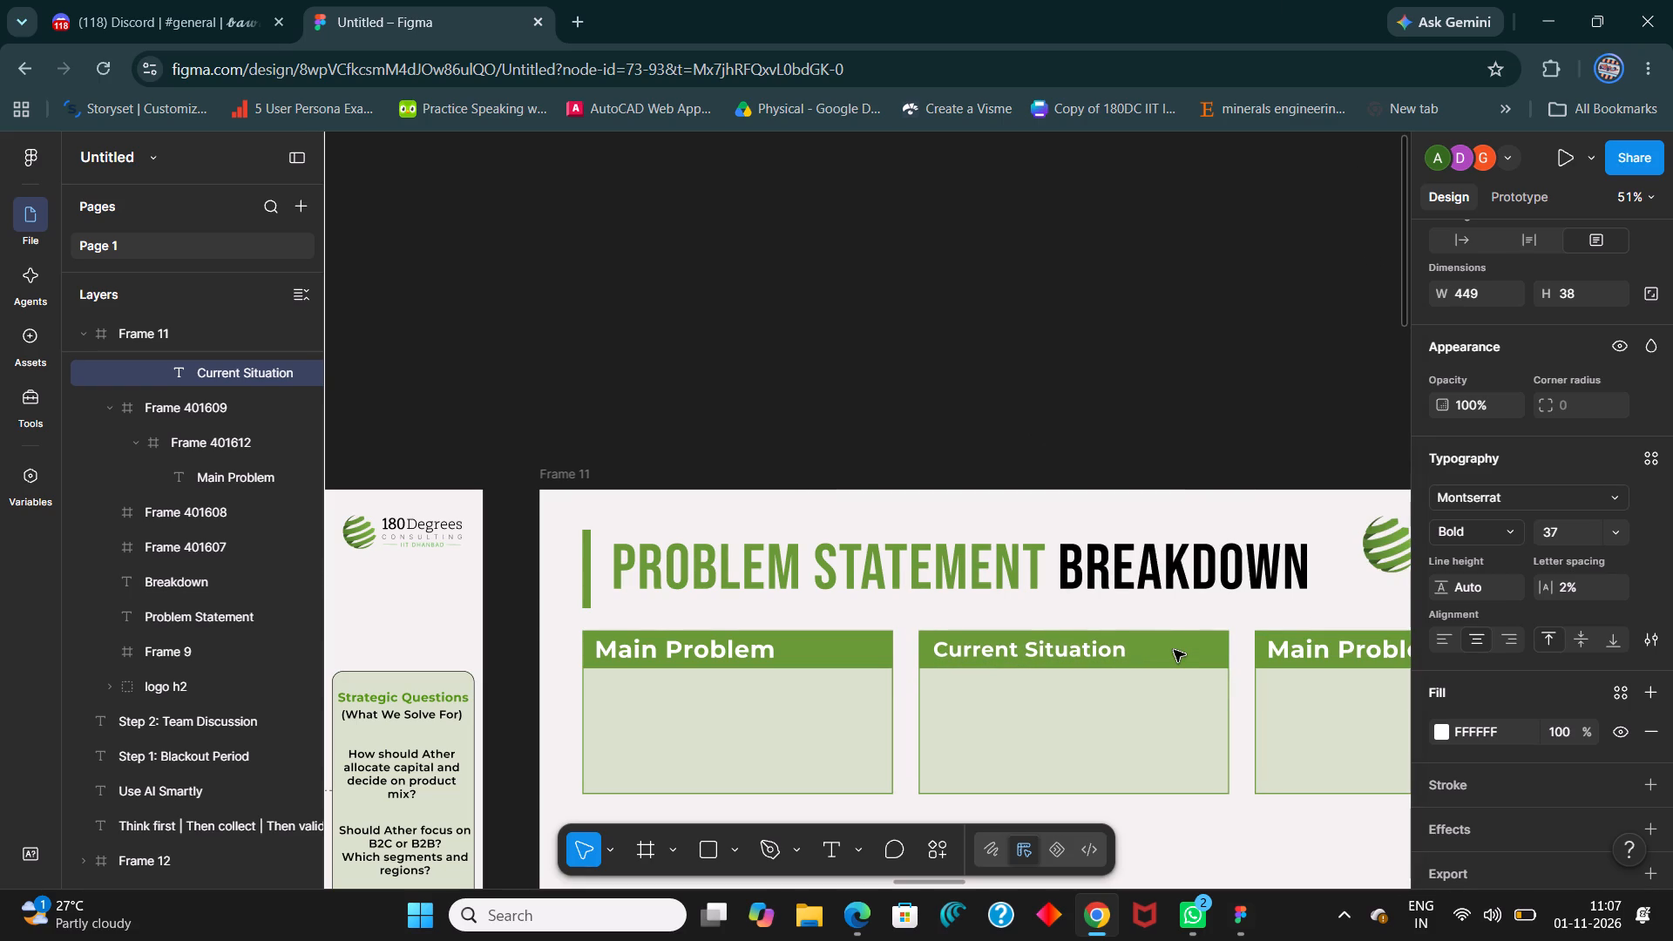
pyautogui.press('Left')
# Replace the word "Main" with "Affected Areas" in the third box's header label.
pyautogui.keyDown('ctrl'); pyautogui.scroll(-2, 1114, 536); pyautogui.keyUp('ctrl')
pyautogui.keyDown('ctrl'); pyautogui.scroll(-4, 904, 718); pyautogui.keyUp('ctrl')
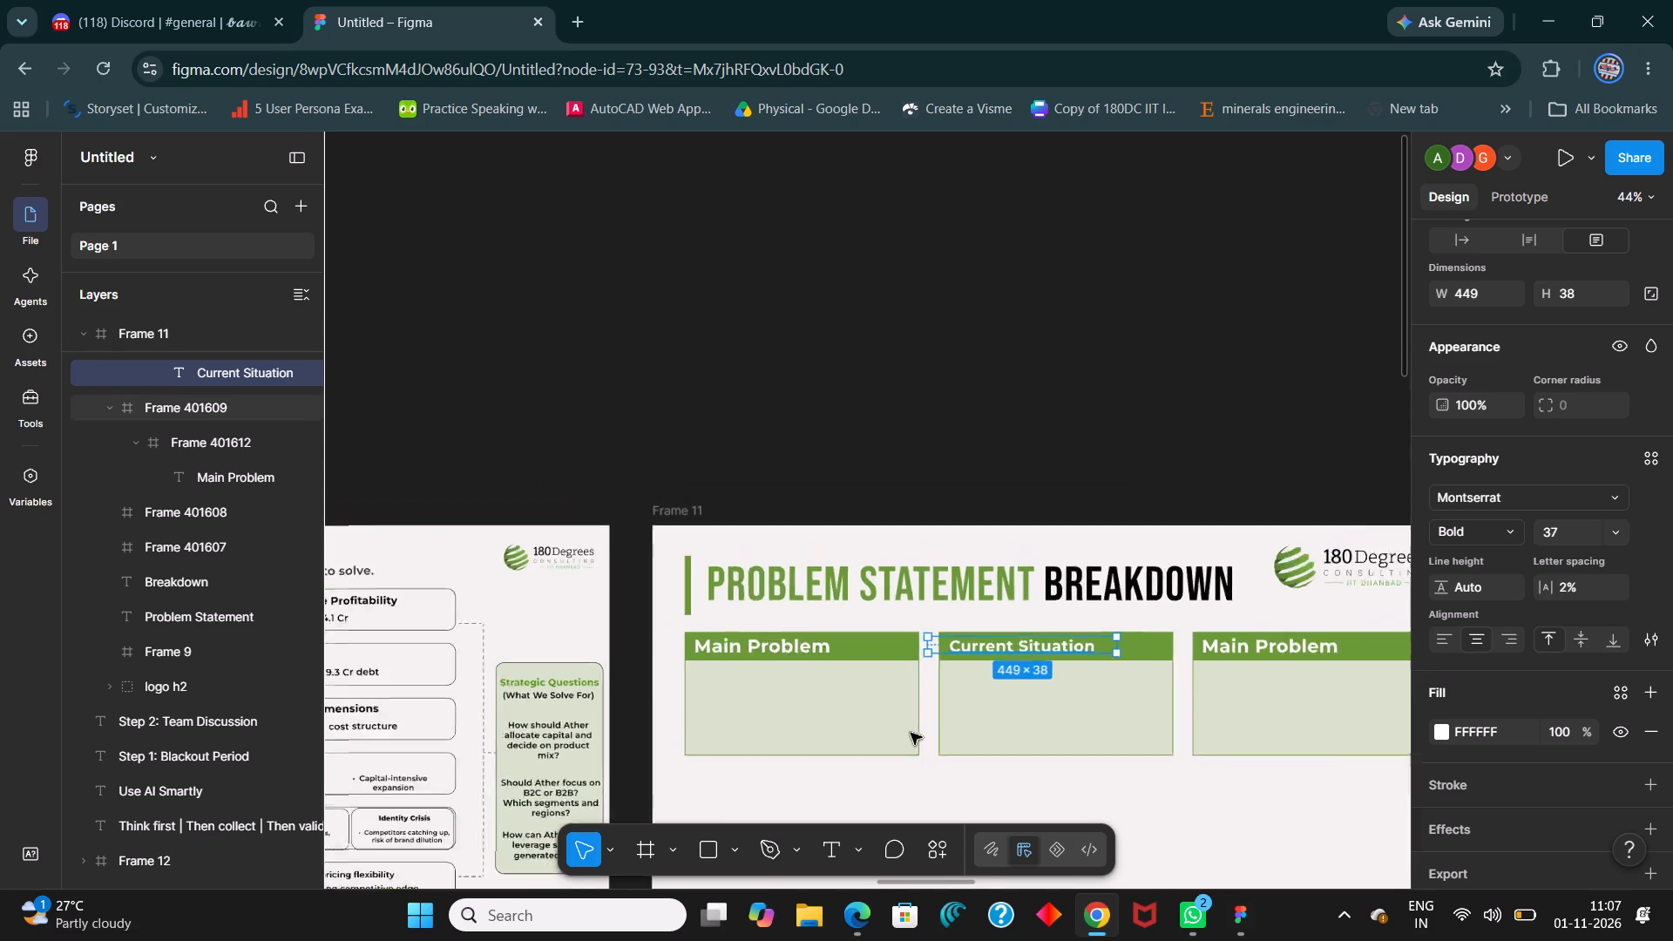
pyautogui.keyDown('shift'); pyautogui.scroll(7, 819, 743); pyautogui.keyUp('shift')
pyautogui.keyDown('shift'); pyautogui.scroll(3, 687, 716); pyautogui.keyUp('shift')
pyautogui.keyDown('shift'); pyautogui.scroll(-8, 700, 707); pyautogui.keyUp('shift')
pyautogui.keyDown('ctrl'); pyautogui.scroll(2, 757, 656); pyautogui.keyUp('ctrl')
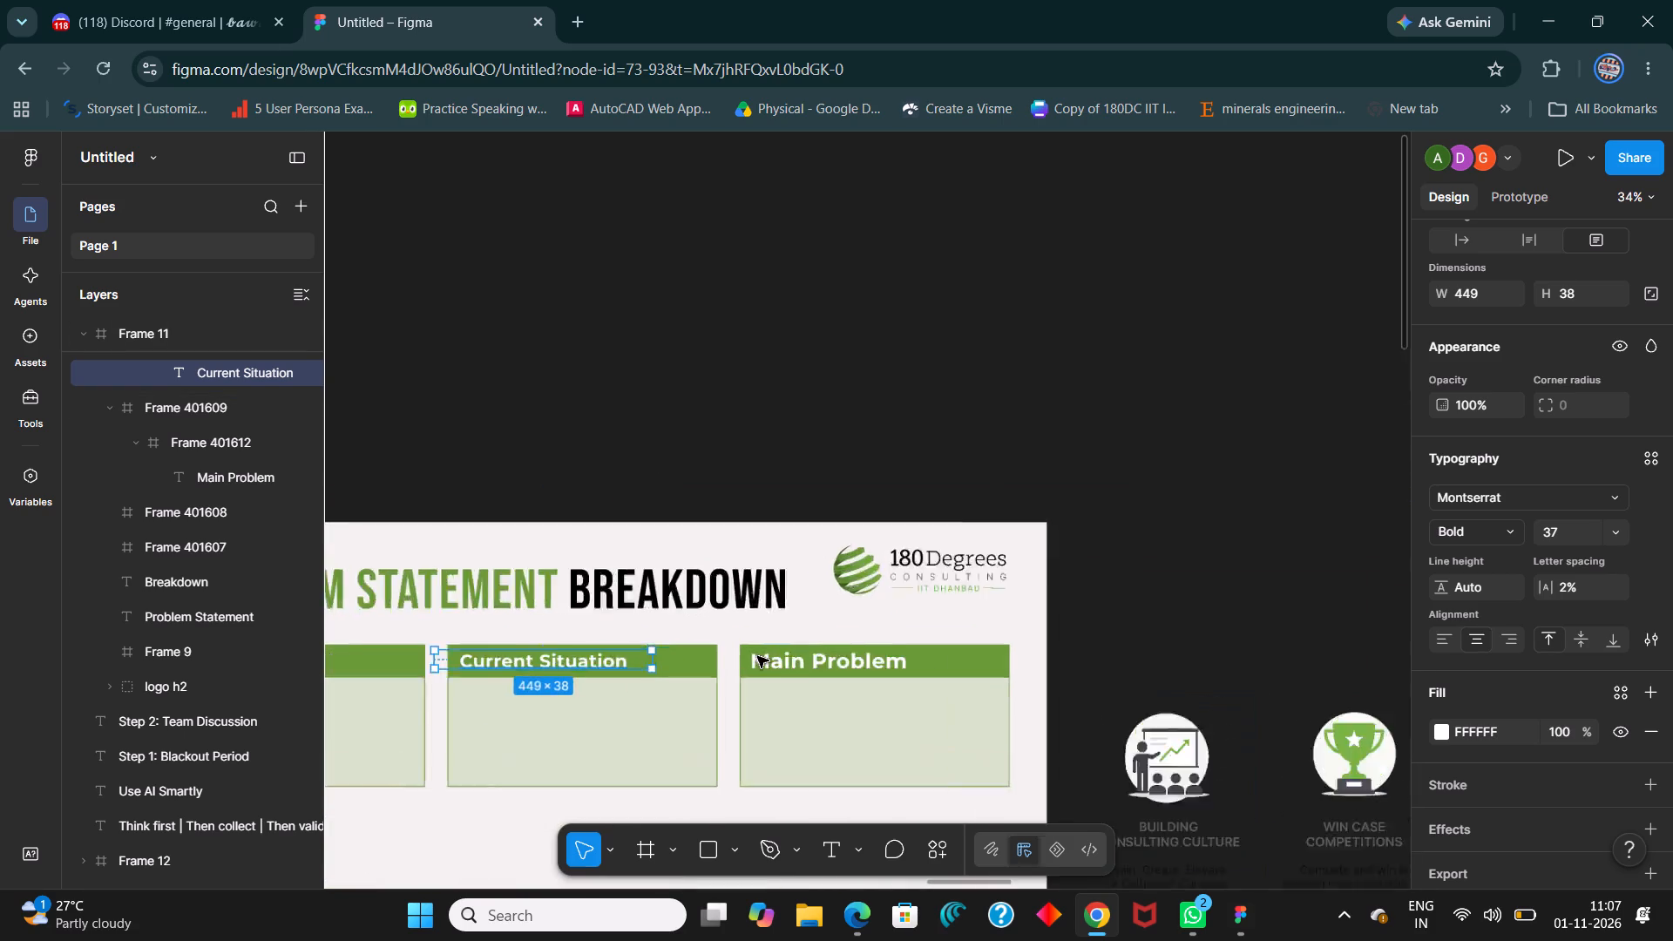
pyautogui.keyDown('ctrl'); pyautogui.scroll(7, 757, 656); pyautogui.keyUp('ctrl')
pyautogui.tripleClick(812, 662)
pyautogui.tripleClick(814, 664)
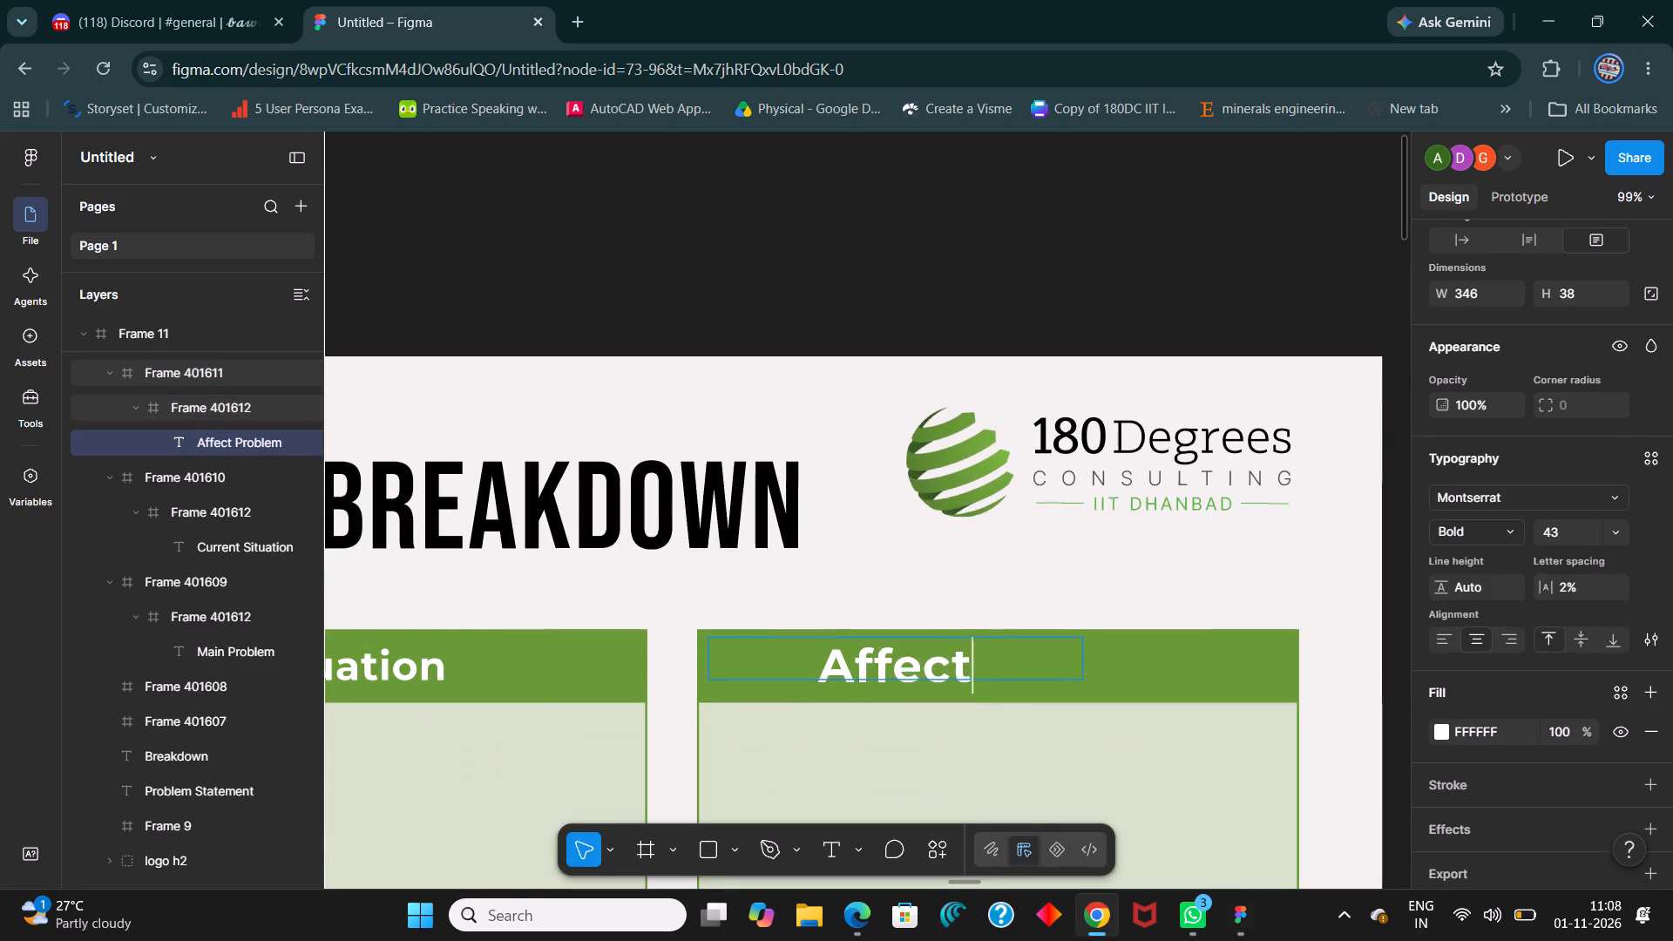
pyautogui.press('a')
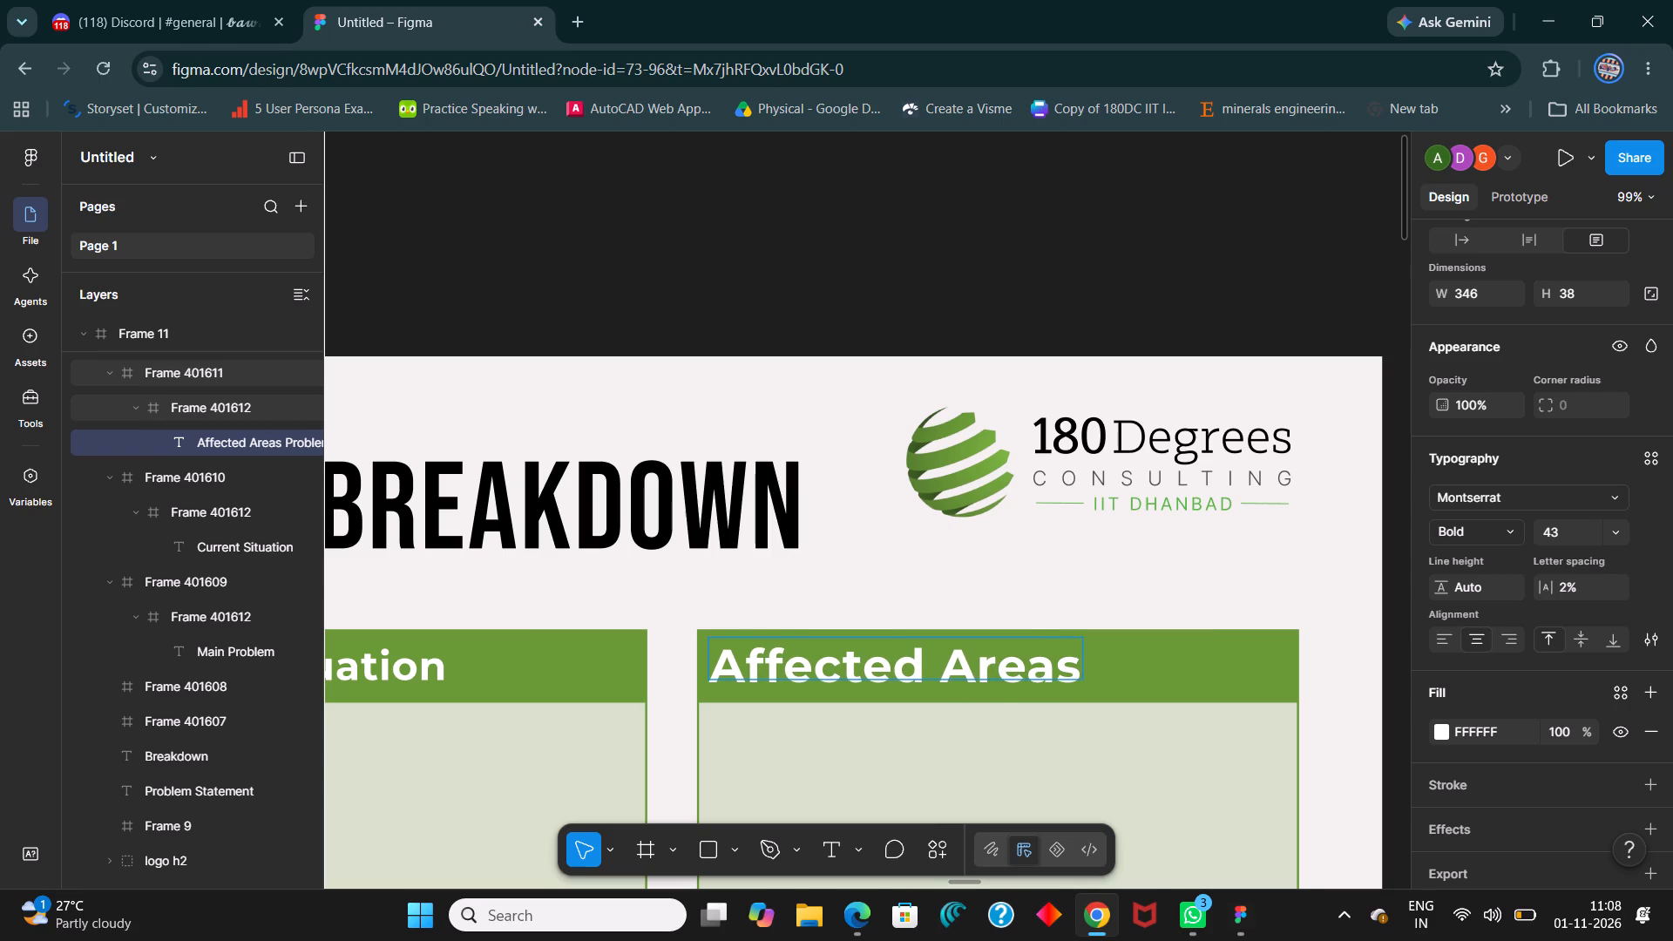
# Delete the leftover word "Problem" from the third header label so it reads only "Affected Areas".
pyautogui.press('Down')
pyautogui.hotkey('shift', 'Left')
pyautogui.hotkey('shift', 'Left')
pyautogui.hotkey('shift', 'Left')
pyautogui.hotkey('shift', 'Left')
pyautogui.hotkey('shift', 'Left')
pyautogui.hotkey('shift', 'Left')
pyautogui.hotkey('shift', 'Left')
pyautogui.hotkey('shift', 'Left')
pyautogui.hotkey('shift', 'Left')
pyautogui.hotkey('shift', 'Left')
pyautogui.hotkey('shift', 'Left')
pyautogui.hotkey('shift', 'Right')
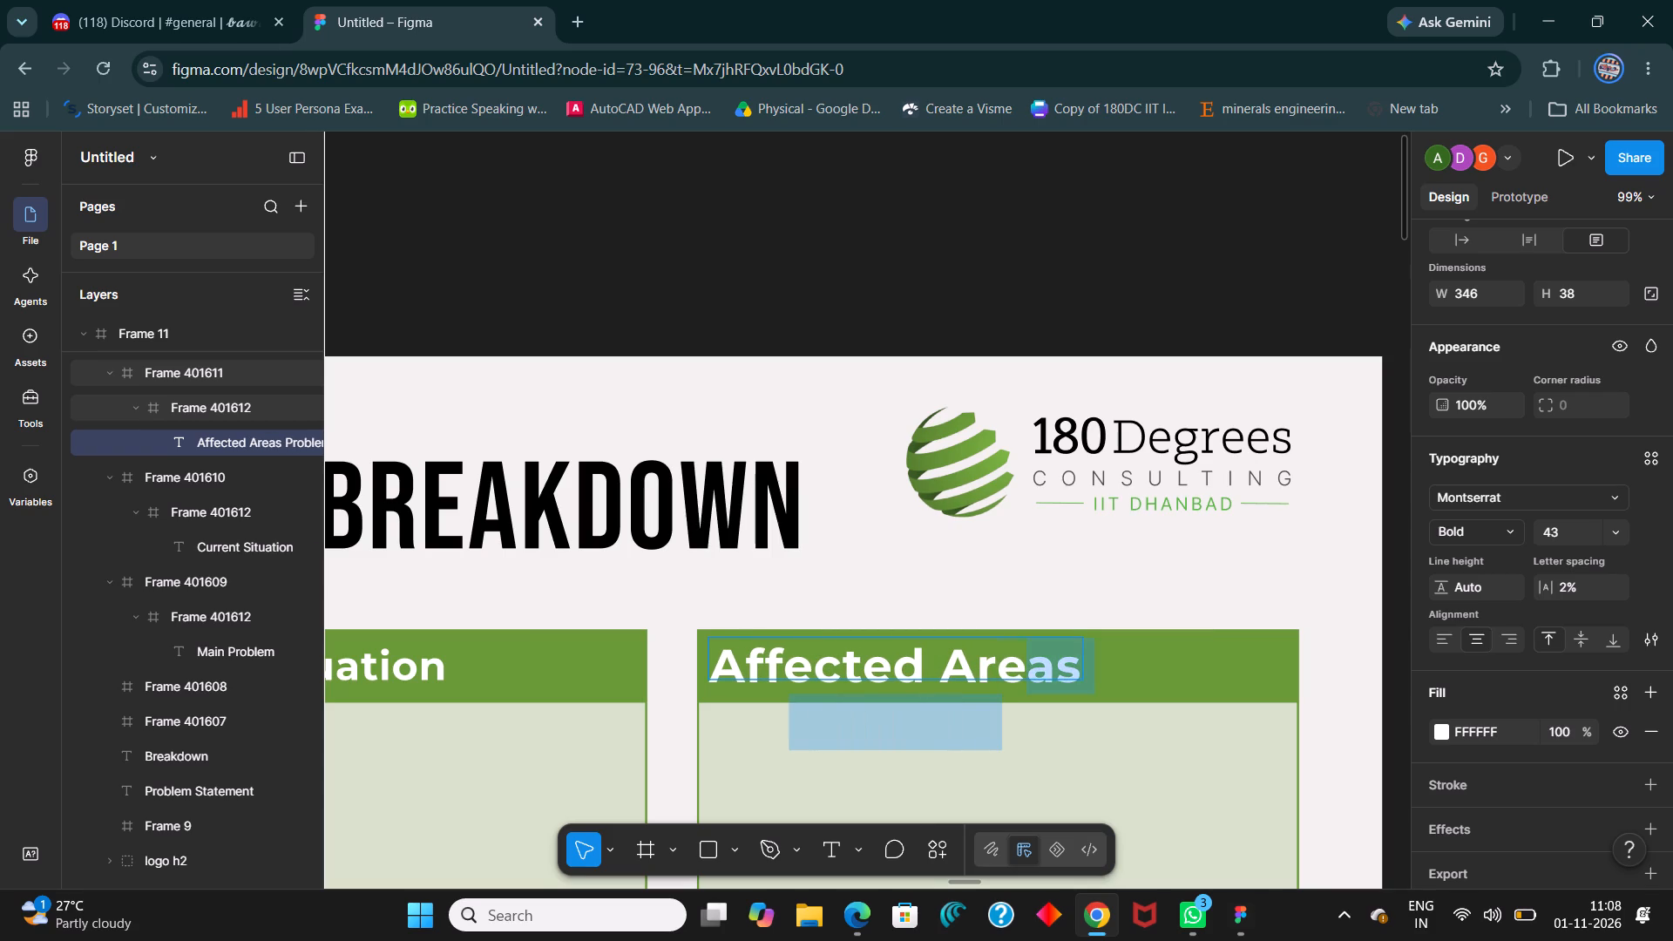
pyautogui.hotkey('shift', 'Right')
pyautogui.hotkey('shift', 'Right')
pyautogui.press('BackSpace')
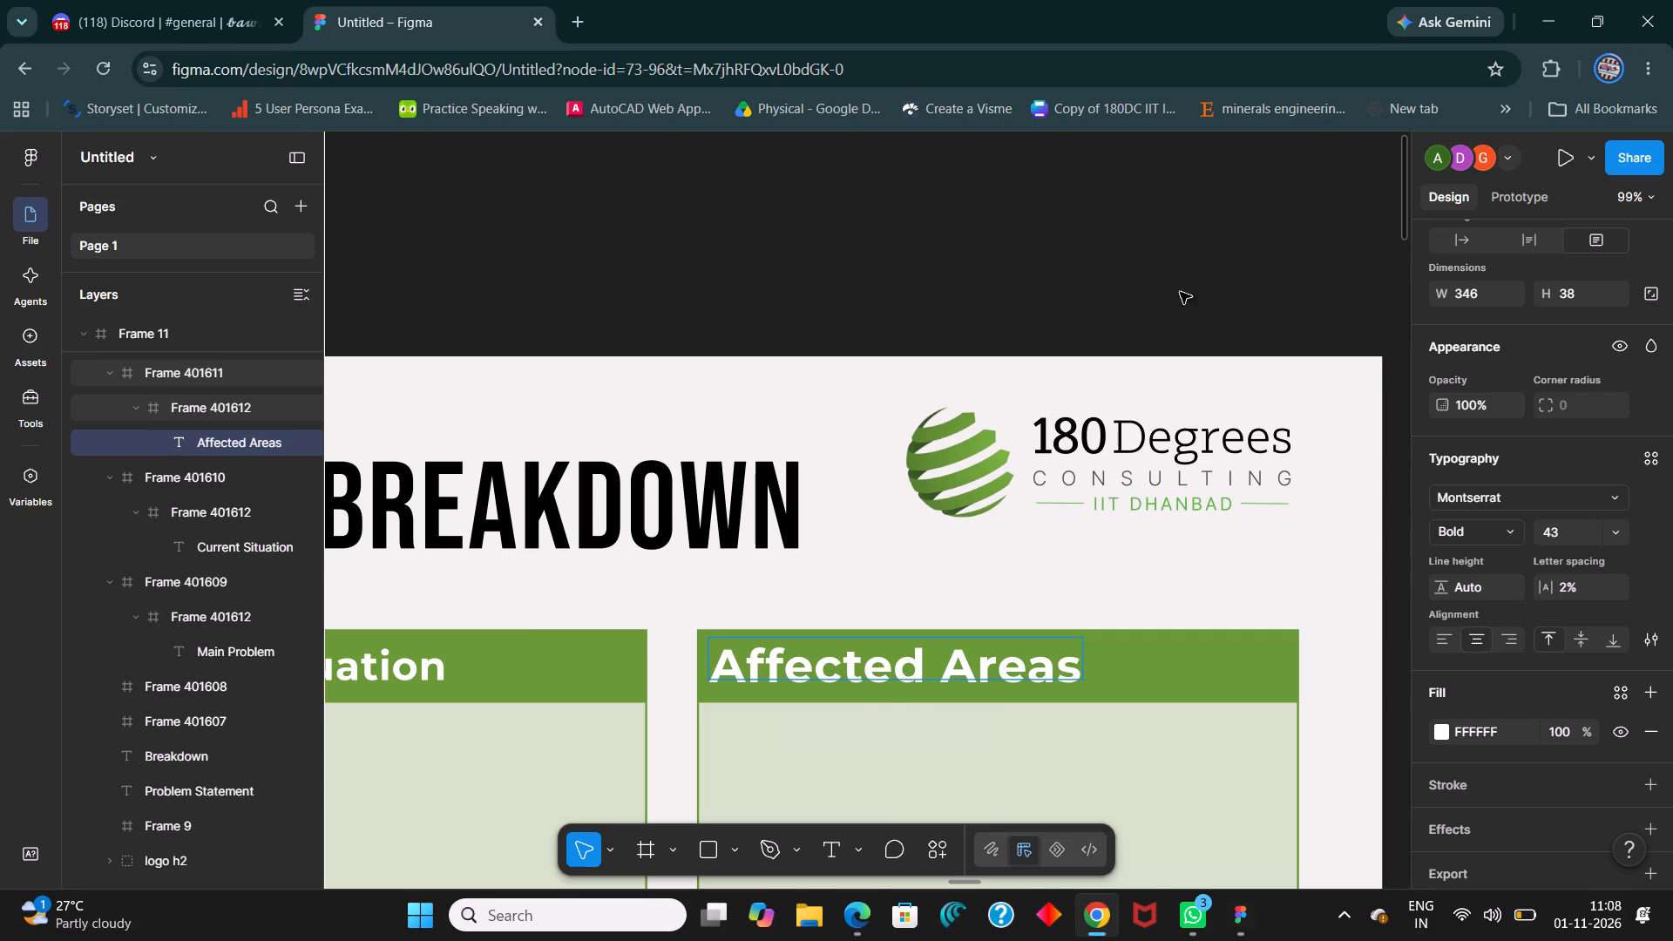
pyautogui.click(940, 235)
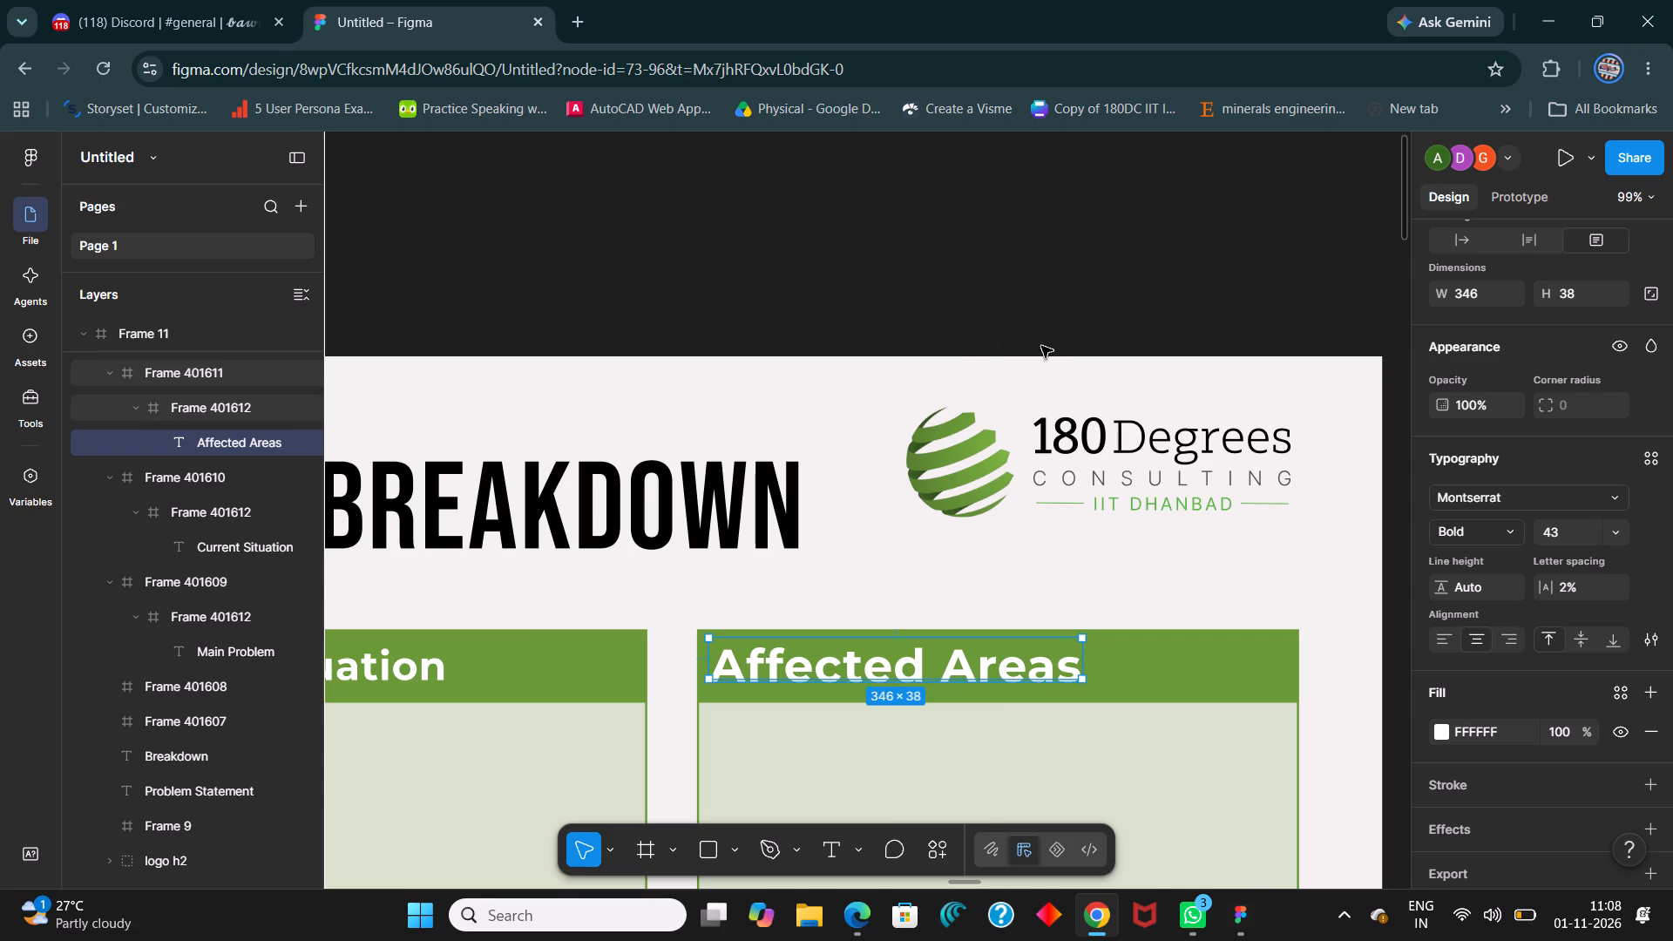
pyautogui.keyDown('ctrl'); pyautogui.scroll(-6, 1114, 497); pyautogui.keyUp('ctrl')
pyautogui.keyDown('ctrl'); pyautogui.scroll(-4, 1190, 633); pyautogui.keyUp('ctrl')
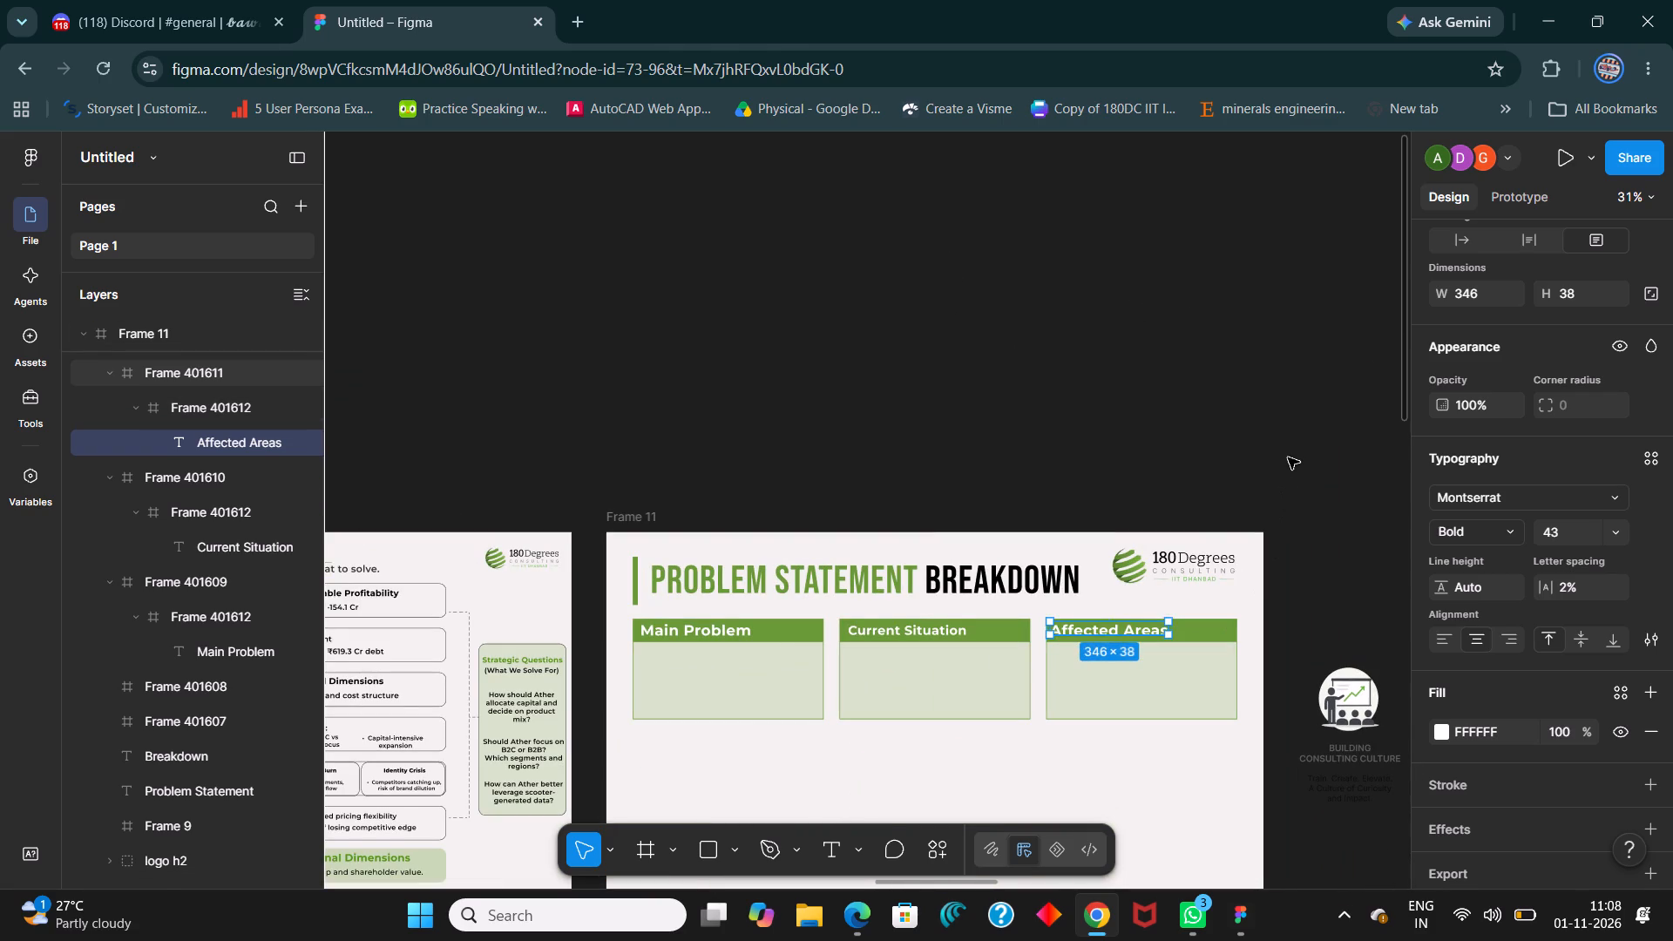
pyautogui.click(1288, 457)
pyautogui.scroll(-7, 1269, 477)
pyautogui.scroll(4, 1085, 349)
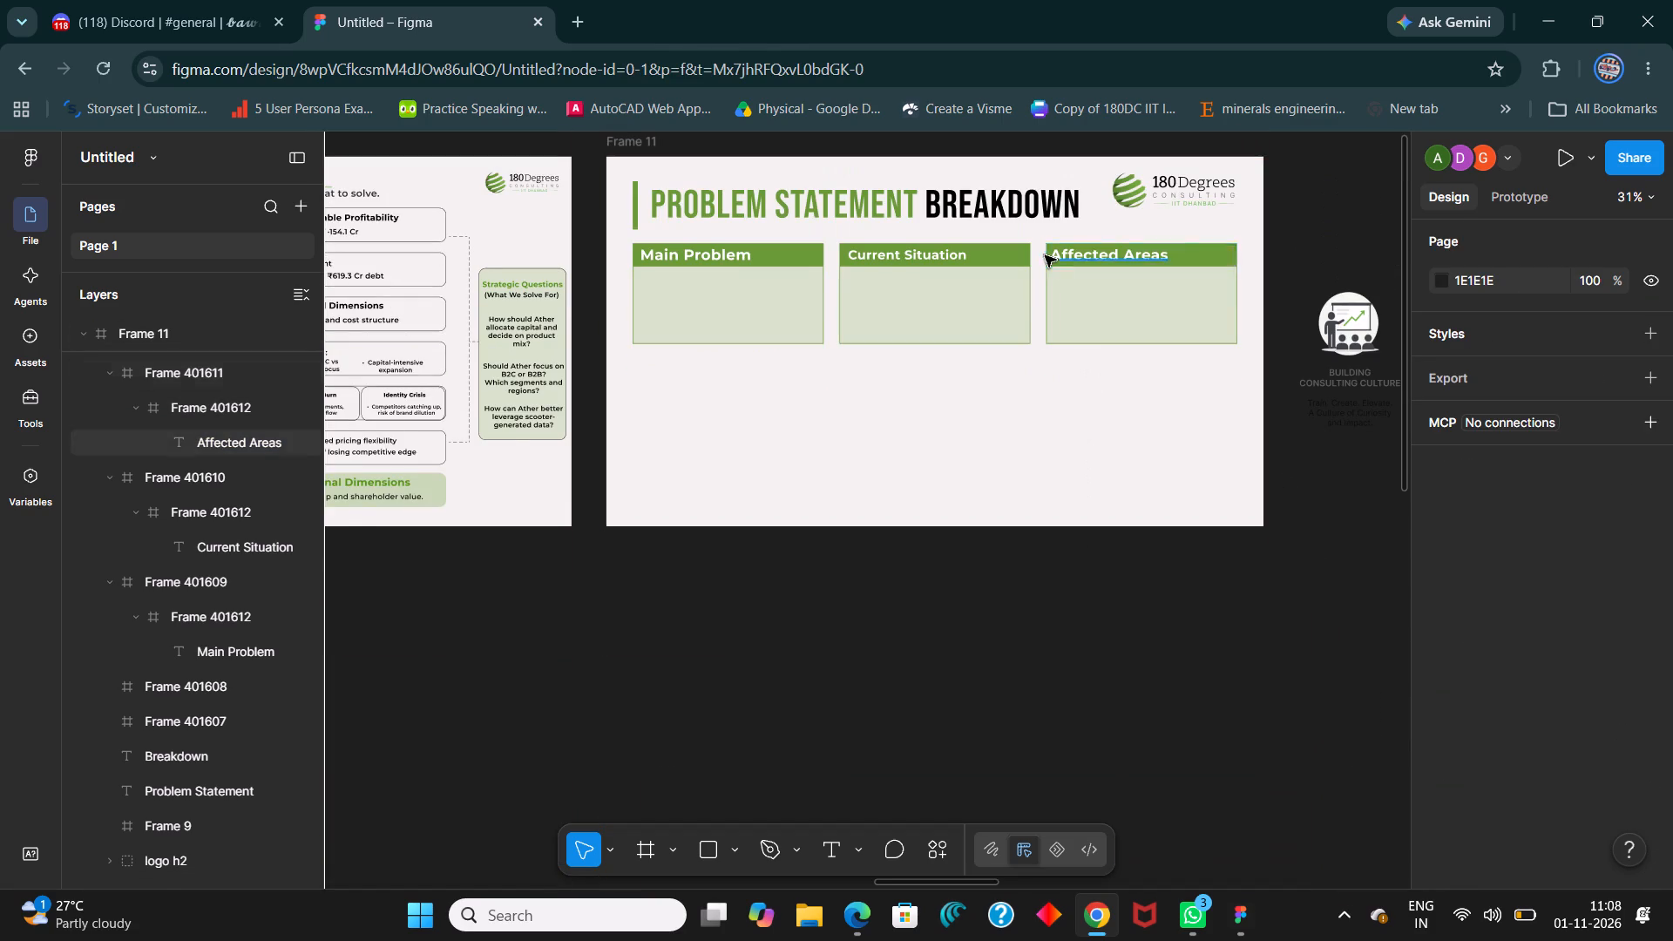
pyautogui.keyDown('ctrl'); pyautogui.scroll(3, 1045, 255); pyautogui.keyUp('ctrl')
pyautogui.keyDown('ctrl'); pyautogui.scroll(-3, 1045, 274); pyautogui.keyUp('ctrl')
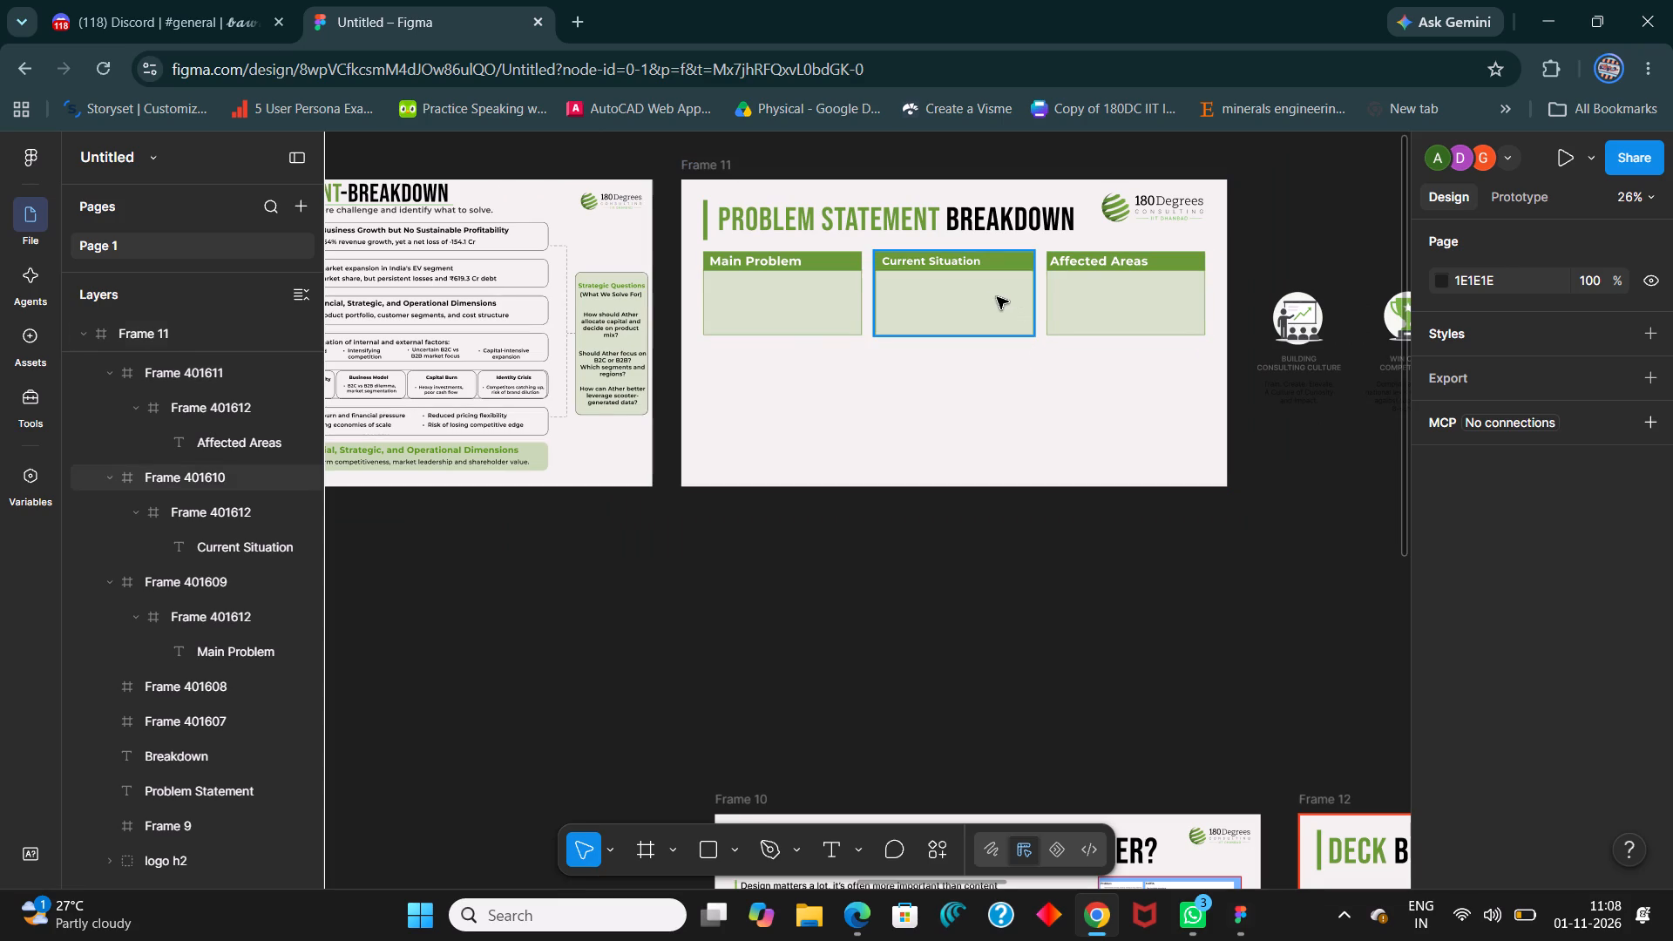
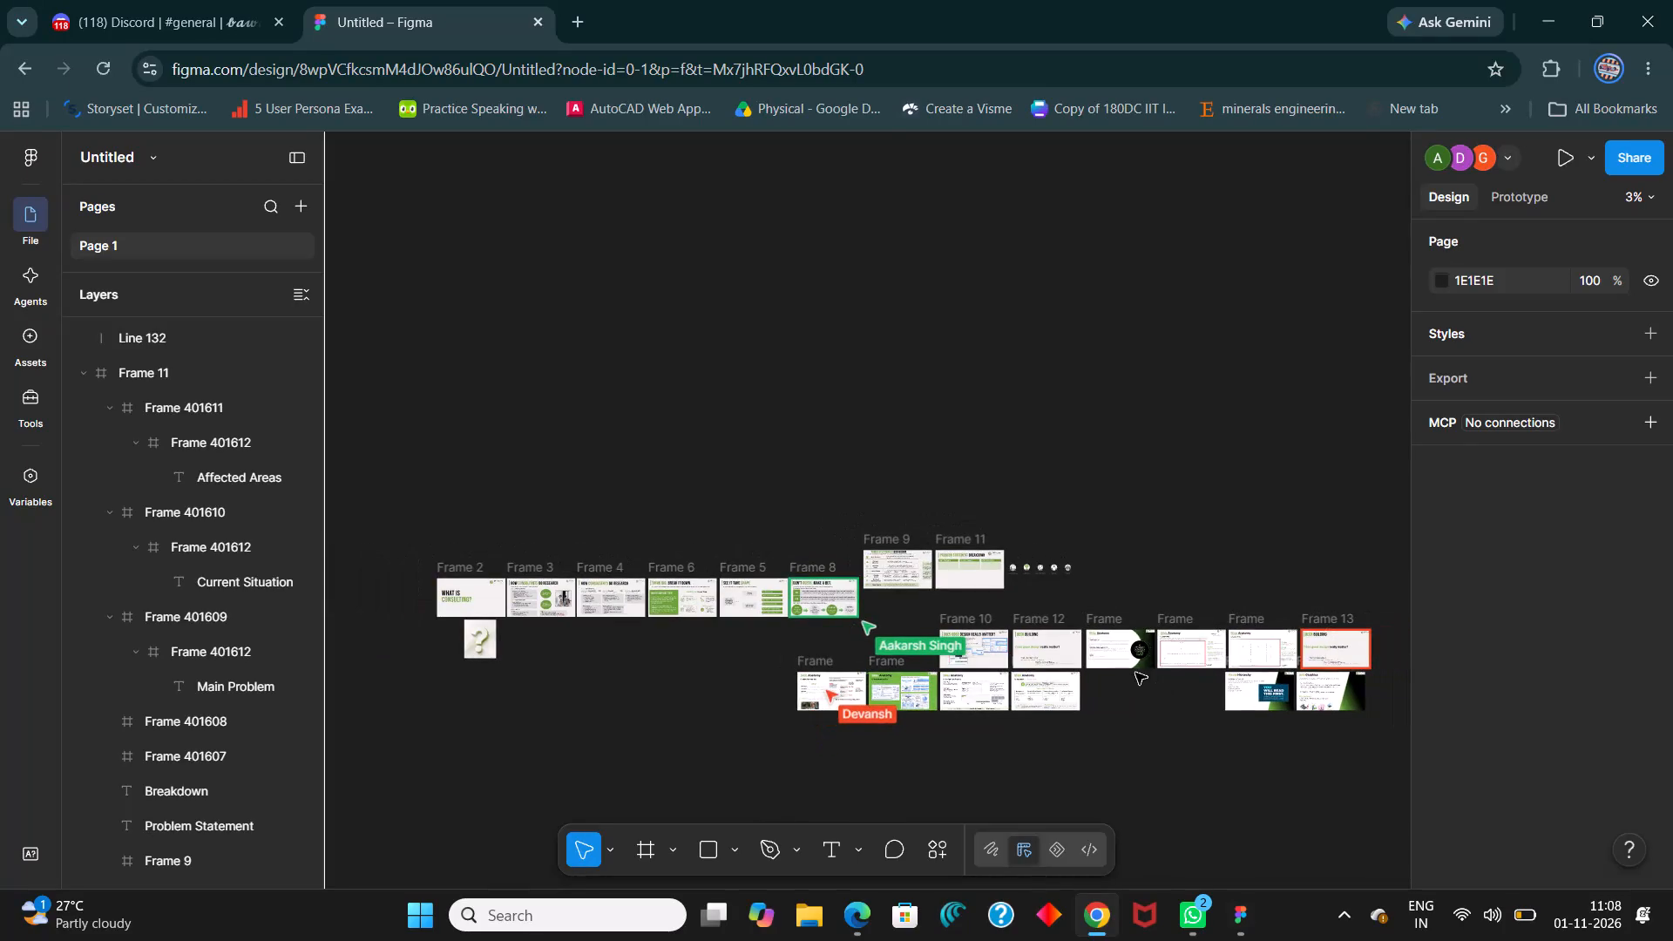
# Look over the deck's slide frames across the canvas, coming back to Frame 9 and Frame 11.
pyautogui.keyDown('shift'); pyautogui.scroll(-7, 1103, 672); pyautogui.keyUp('shift')
pyautogui.keyDown('ctrl'); pyautogui.scroll(6, 796, 648); pyautogui.keyUp('ctrl')
pyautogui.keyDown('shift'); pyautogui.scroll(10, 792, 663); pyautogui.keyUp('shift')
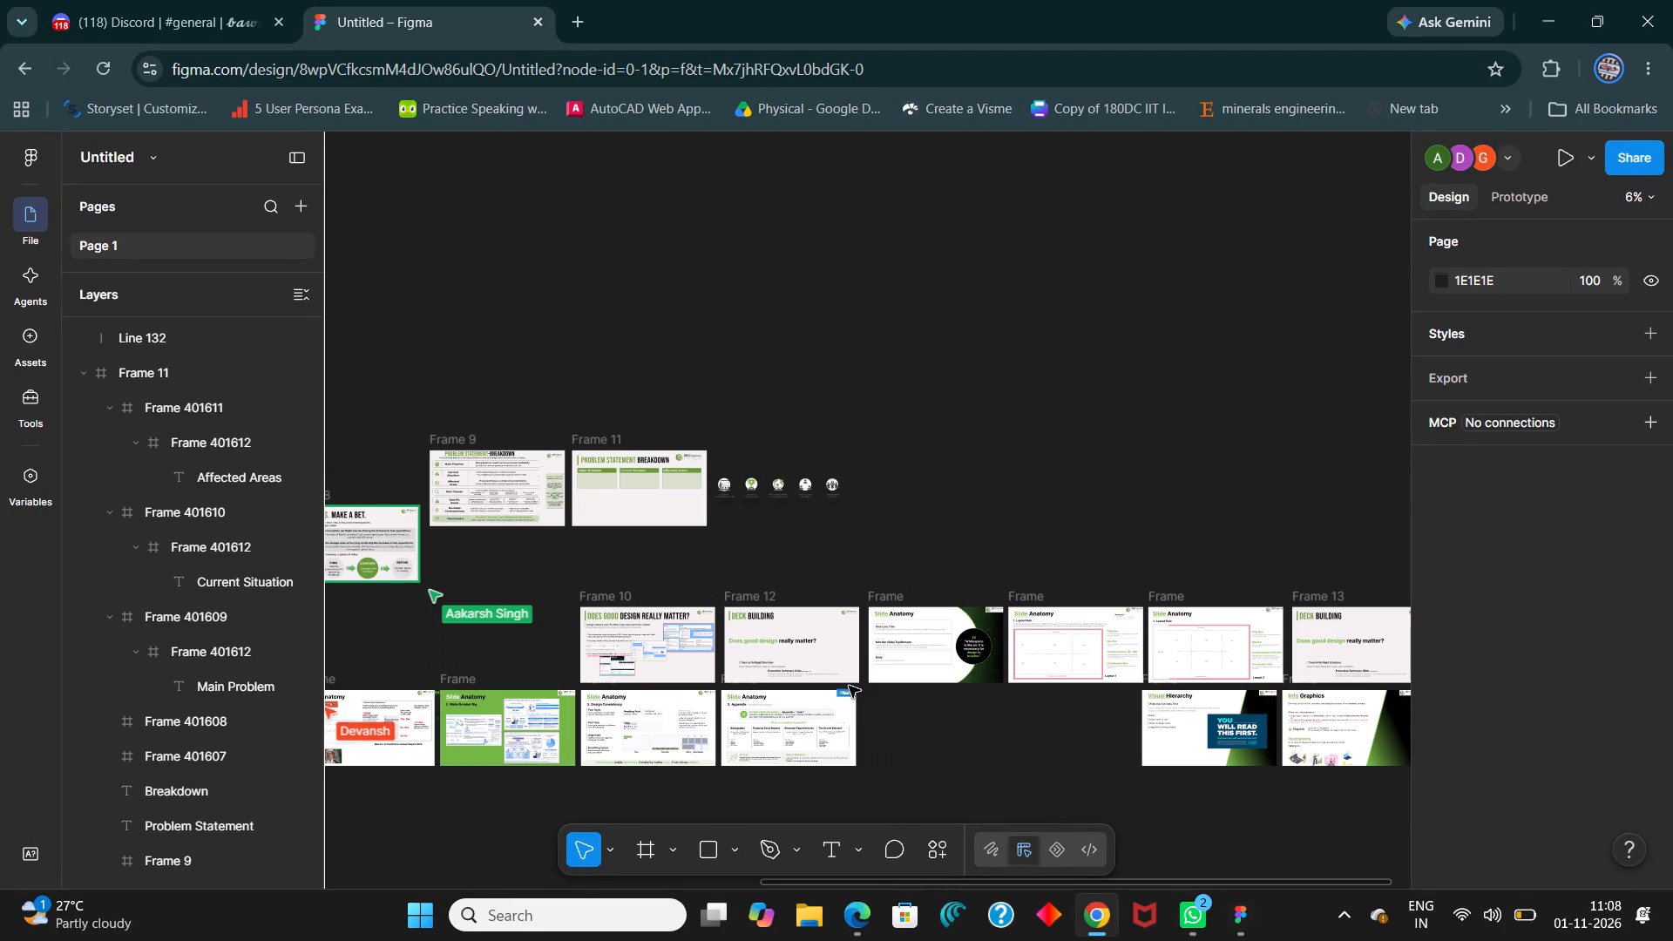
pyautogui.keyDown('shift'); pyautogui.scroll(10, 869, 660); pyautogui.keyUp('shift')
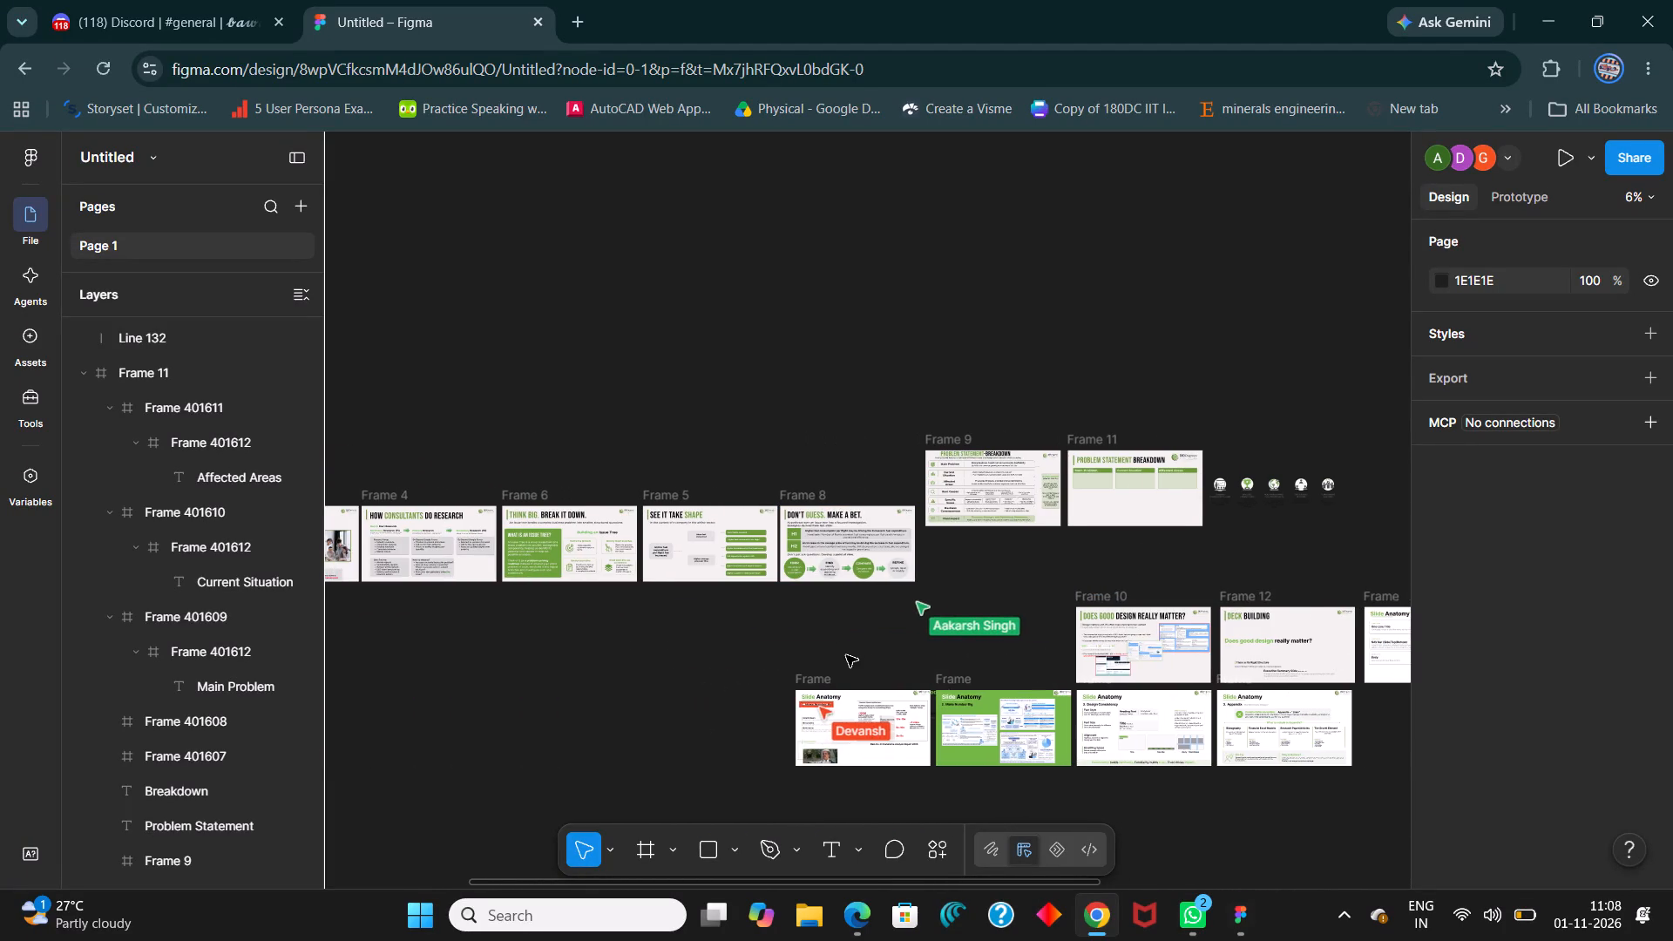
pyautogui.keyDown('shift'); pyautogui.scroll(8, 846, 655); pyautogui.keyUp('shift')
pyautogui.keyDown('shift'); pyautogui.scroll(-8, 847, 644); pyautogui.keyUp('shift')
pyautogui.keyDown('shift'); pyautogui.scroll(-3, 1035, 475); pyautogui.keyUp('shift')
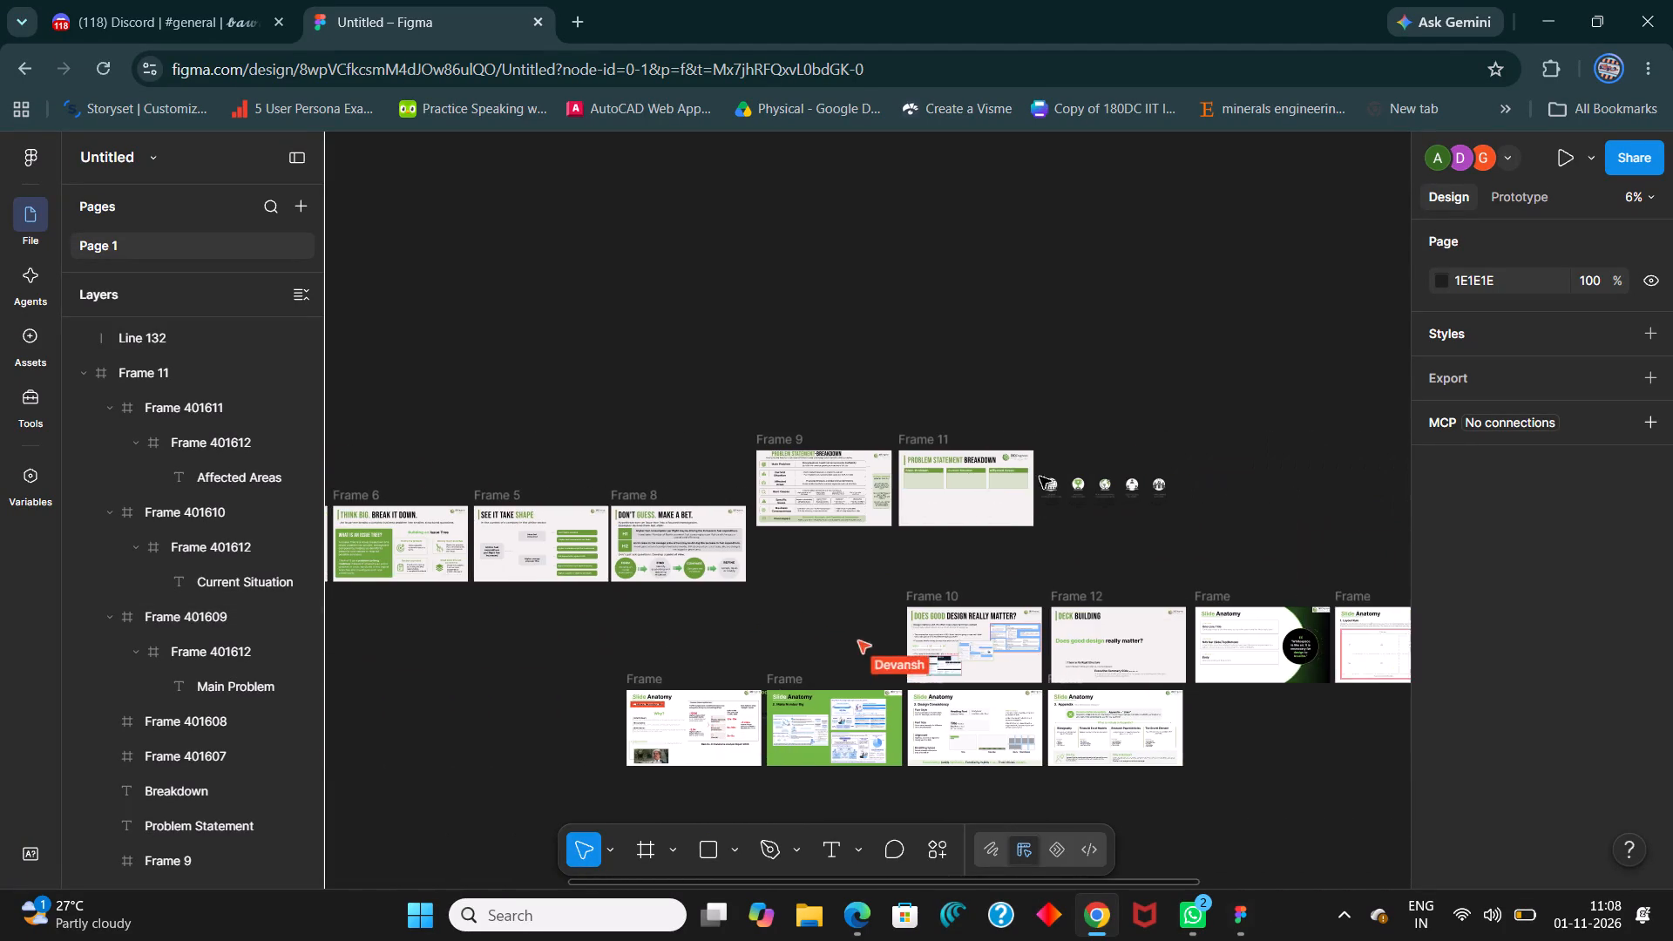
pyautogui.keyDown('shift'); pyautogui.scroll(-1, 1040, 477); pyautogui.keyUp('shift')
pyautogui.keyDown('ctrl'); pyautogui.scroll(10, 960, 445); pyautogui.keyUp('ctrl')
# Switch from the browser's Figma file to another open application window.
pyautogui.press('Tab')
pyautogui.hotkey('alt', 'Tab')
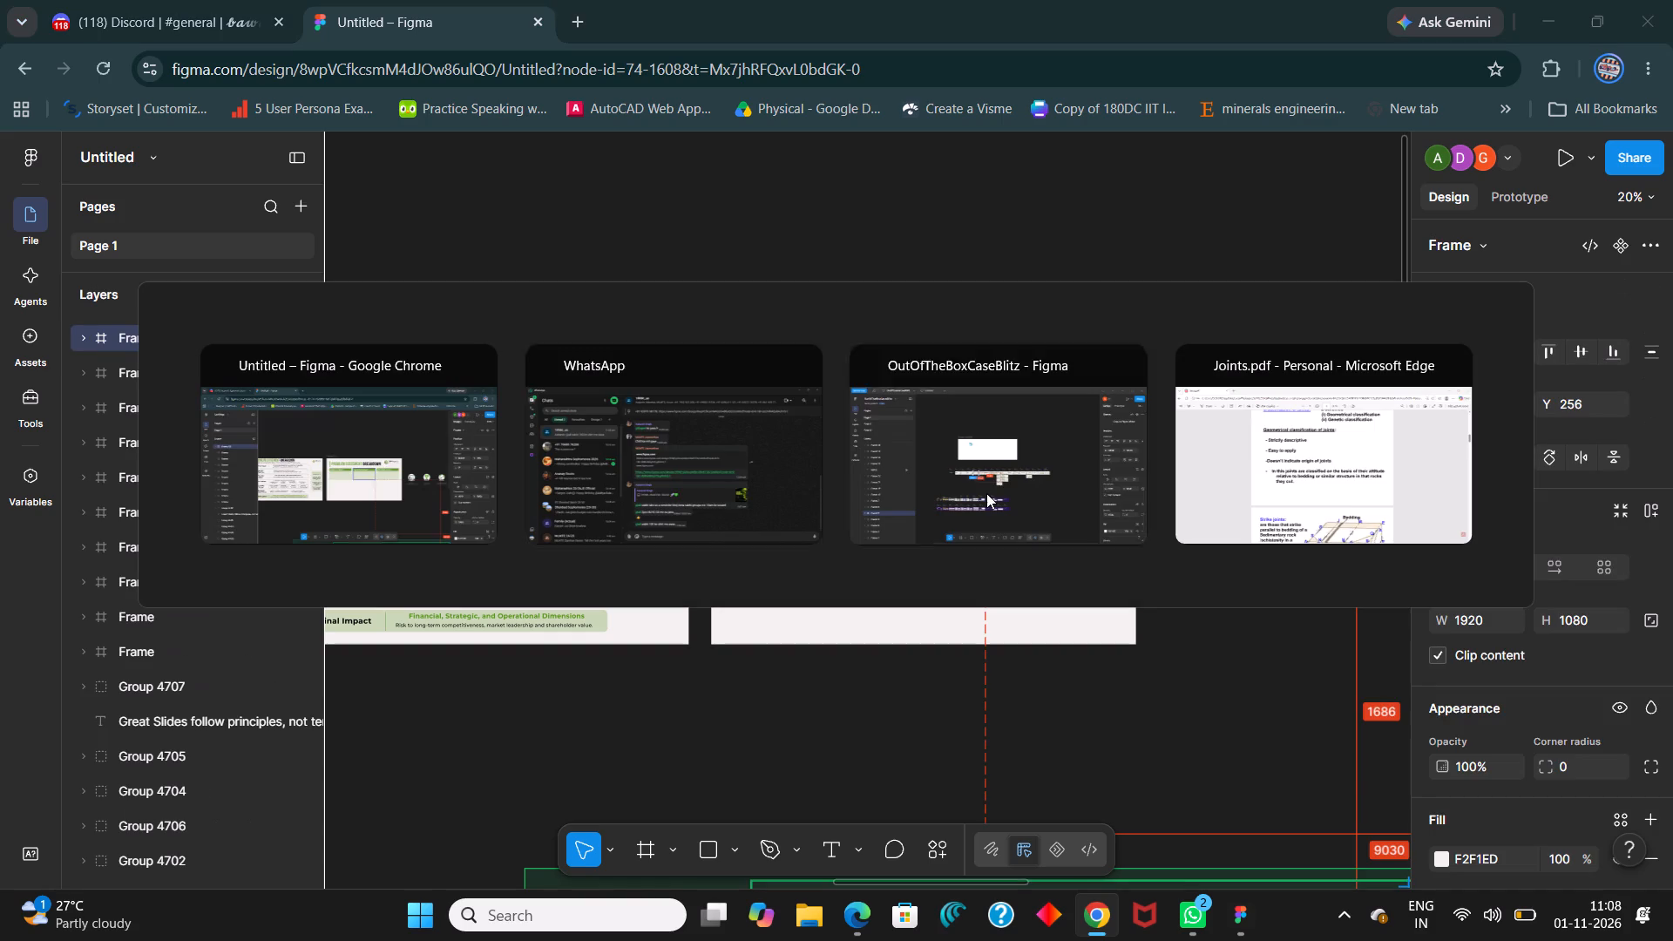
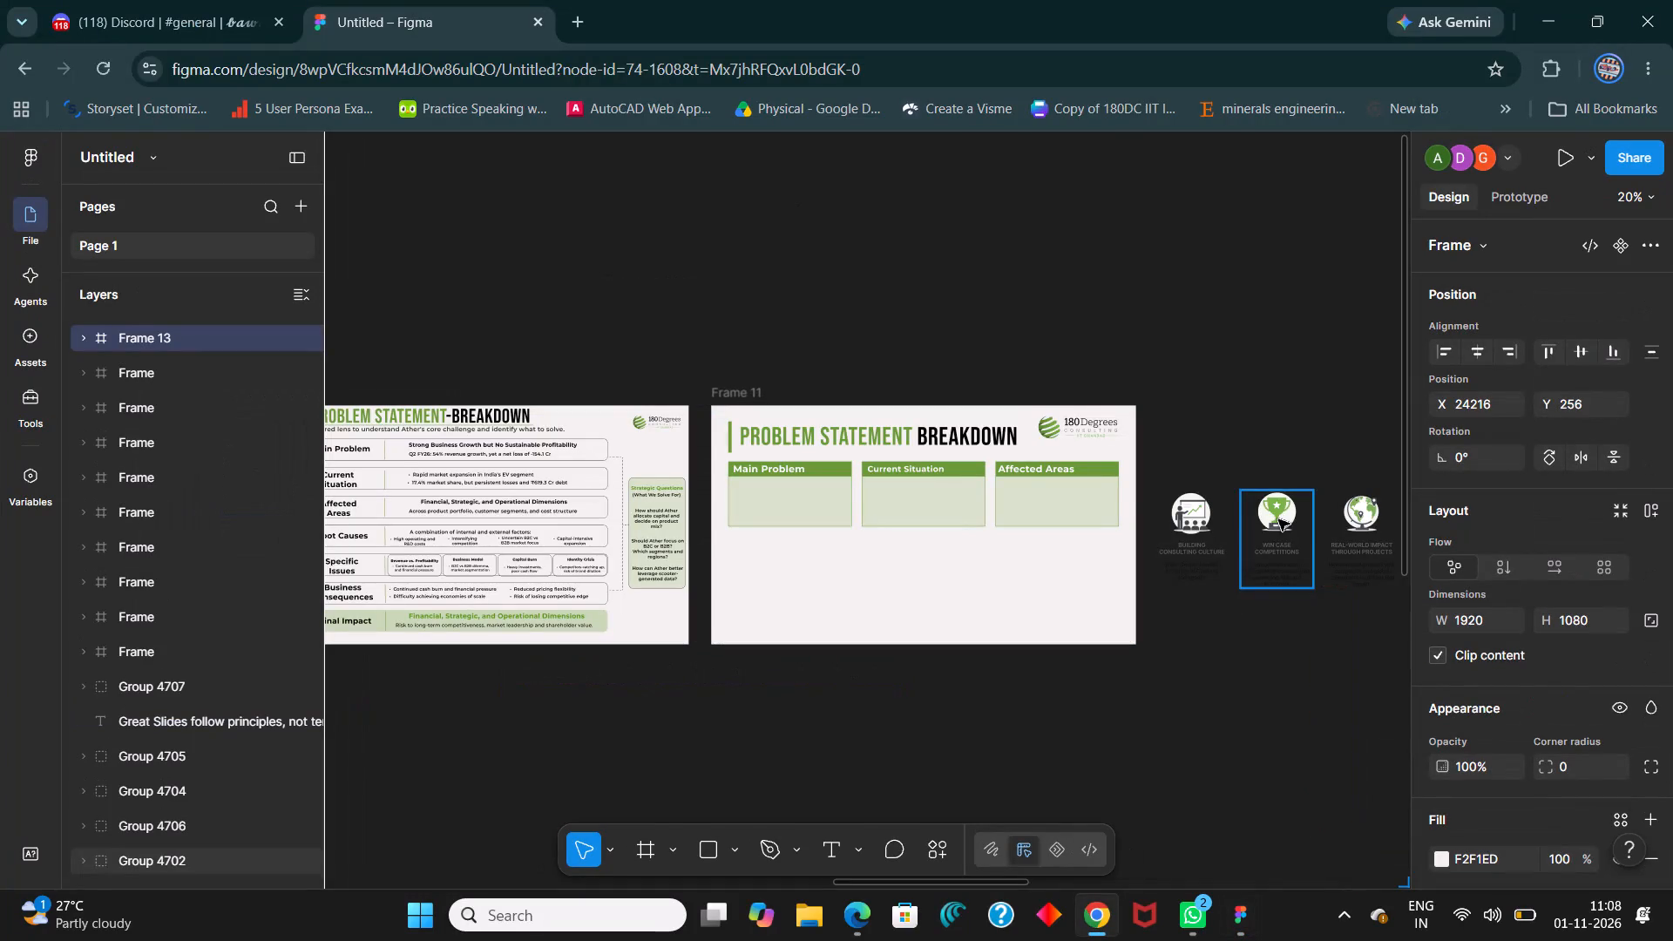
# Review the earlier deck slides from Frame 9 back to Frame 2, examining the layouts of Frame 3 and Frame 4 closely.
pyautogui.keyDown('shift'); pyautogui.scroll(8, 882, 623); pyautogui.keyUp('shift')
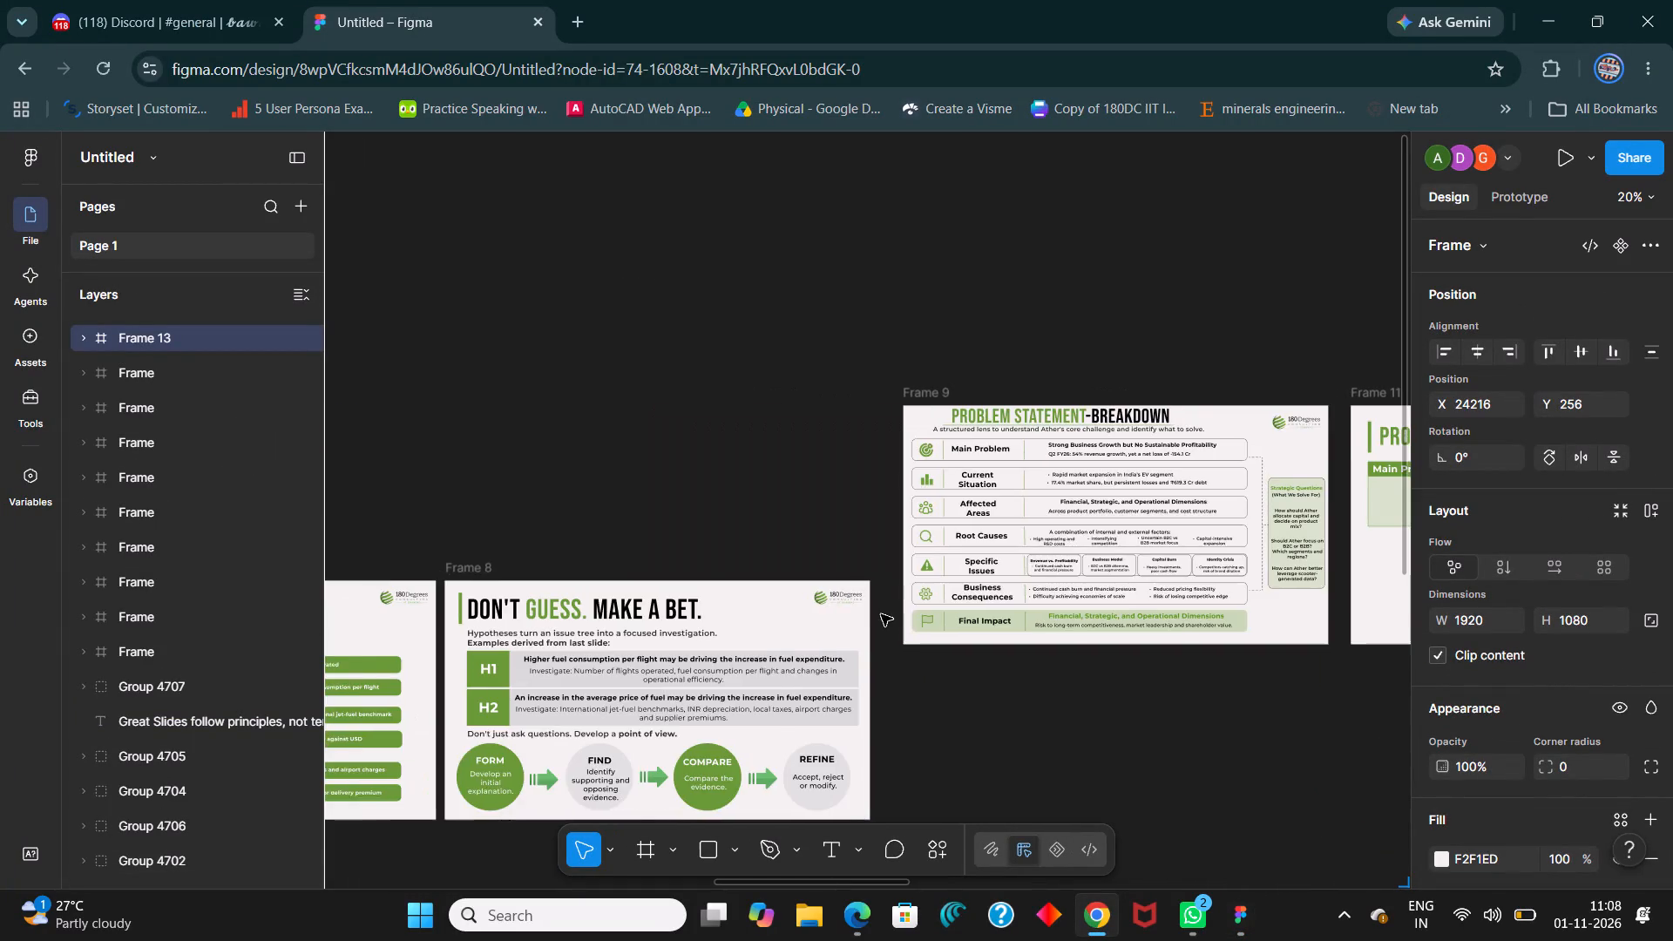
pyautogui.keyDown('shift'); pyautogui.scroll(-1, 881, 612); pyautogui.keyUp('shift')
pyautogui.keyDown('shift'); pyautogui.scroll(6, 881, 612); pyautogui.keyUp('shift')
pyautogui.scroll(-6, 881, 608)
pyautogui.keyDown('ctrl'); pyautogui.scroll(-4, 891, 560); pyautogui.keyUp('ctrl')
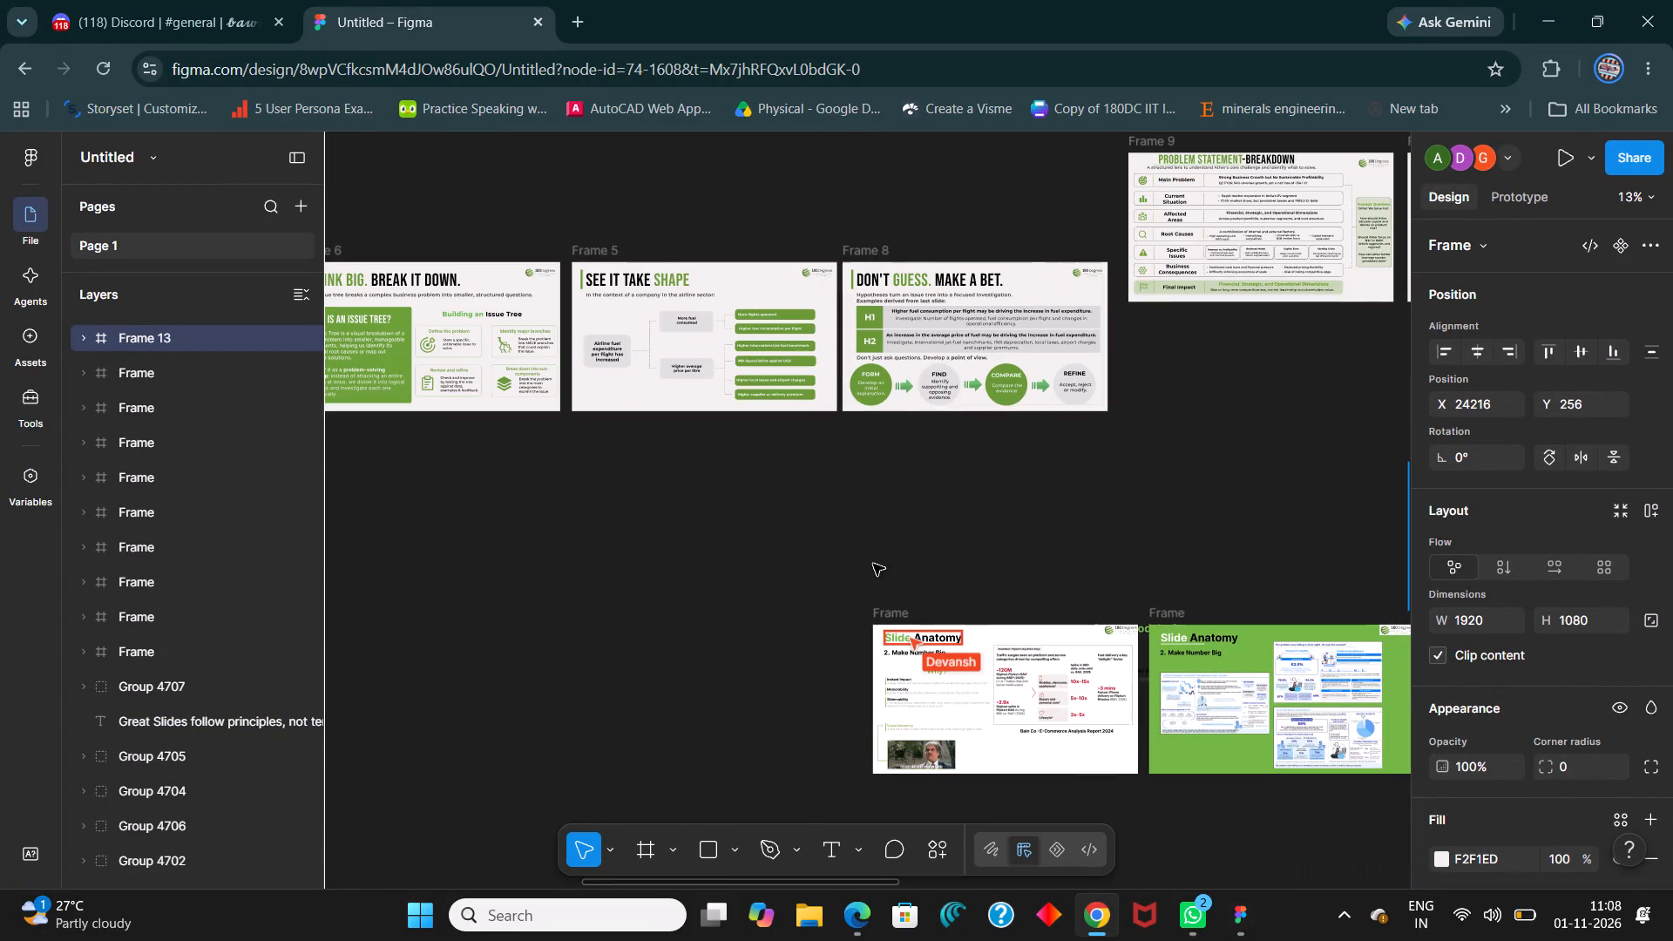
pyautogui.keyDown('shift'); pyautogui.scroll(9, 918, 369); pyautogui.keyUp('shift')
pyautogui.keyDown('shift'); pyautogui.scroll(5, 815, 341); pyautogui.keyUp('shift')
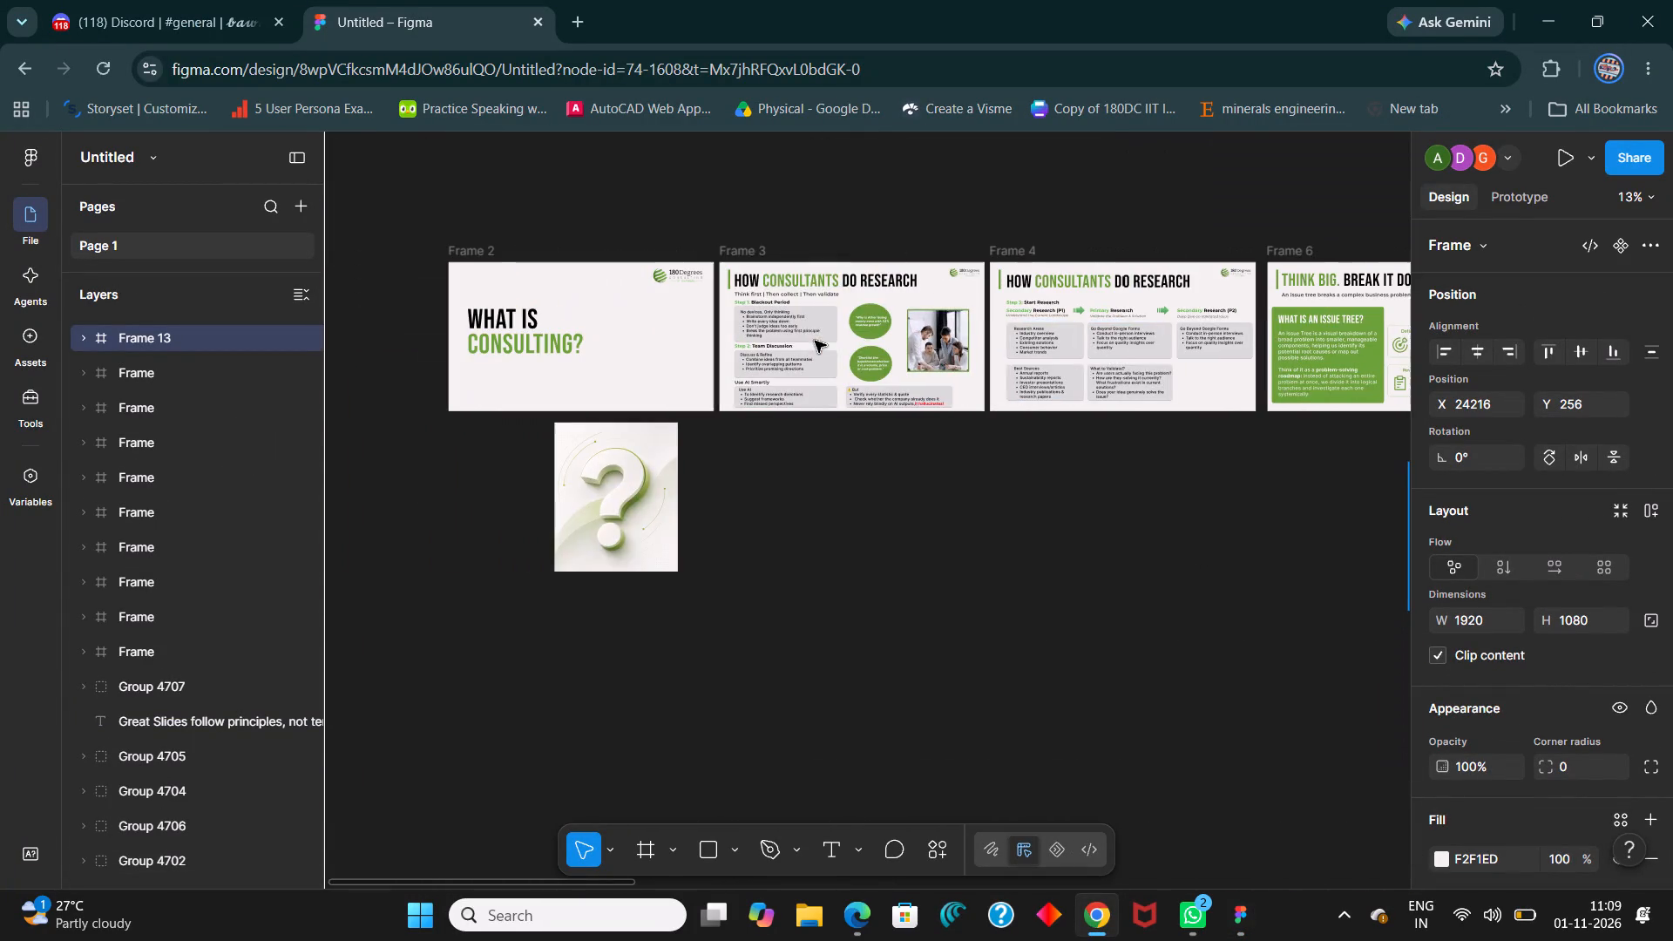
pyautogui.keyDown('ctrl'); pyautogui.scroll(7, 828, 316); pyautogui.keyUp('ctrl')
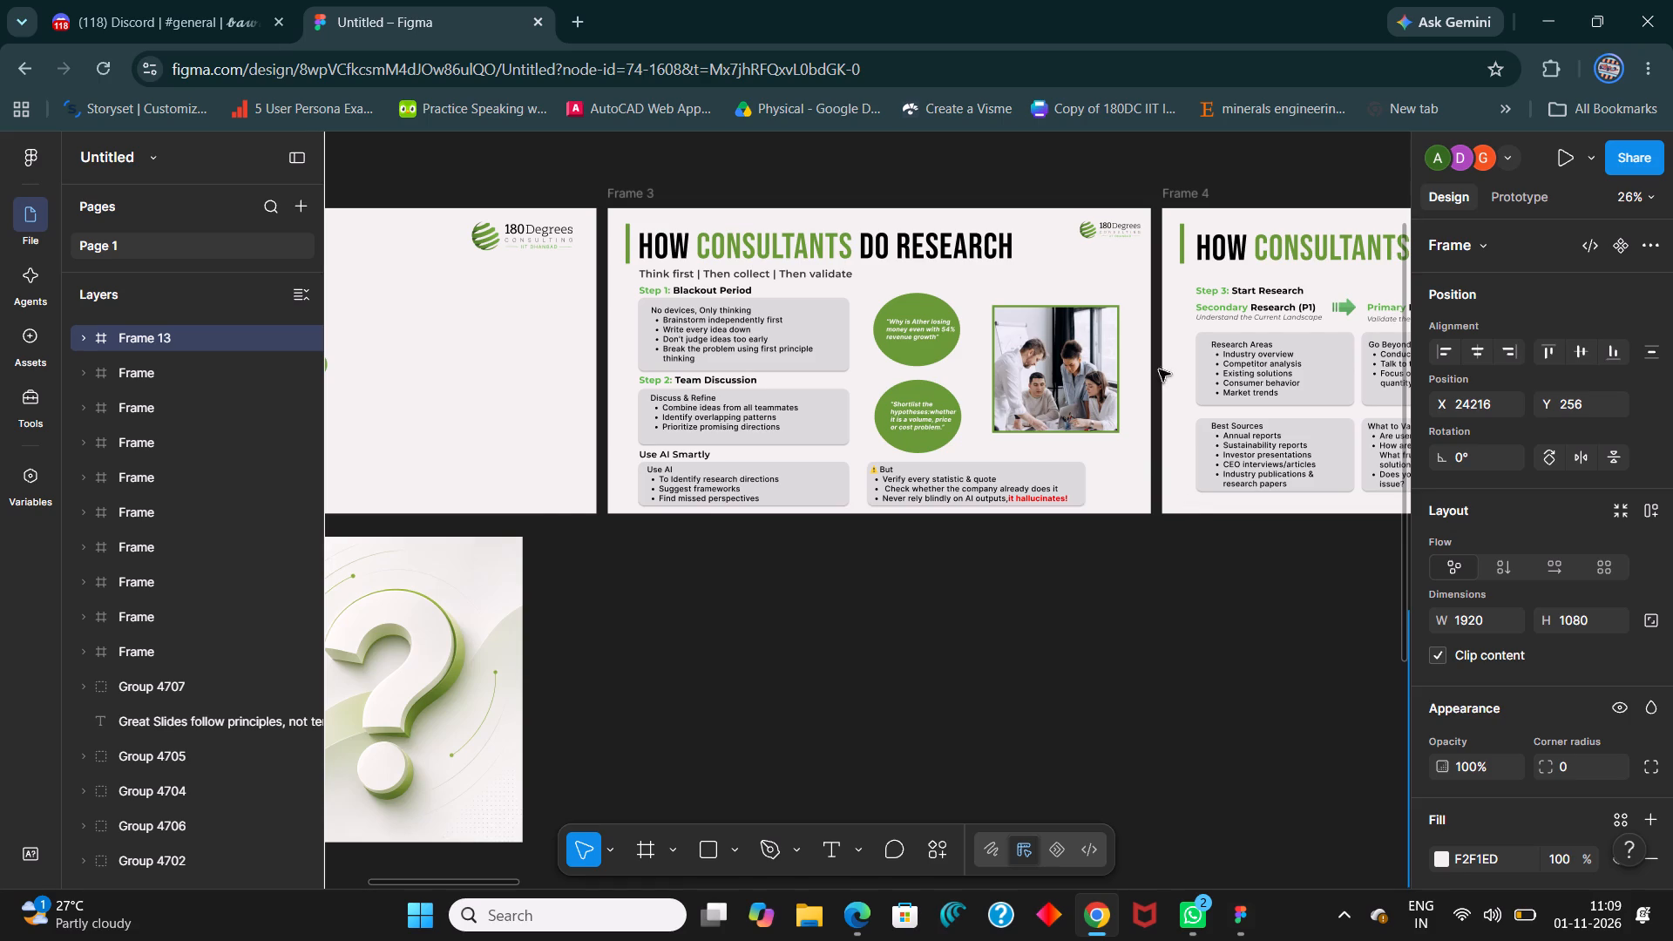
pyautogui.keyDown('shift'); pyautogui.scroll(-5, 1052, 320); pyautogui.keyUp('shift')
pyautogui.keyDown('shift'); pyautogui.scroll(-7, 1168, 498); pyautogui.keyUp('shift')
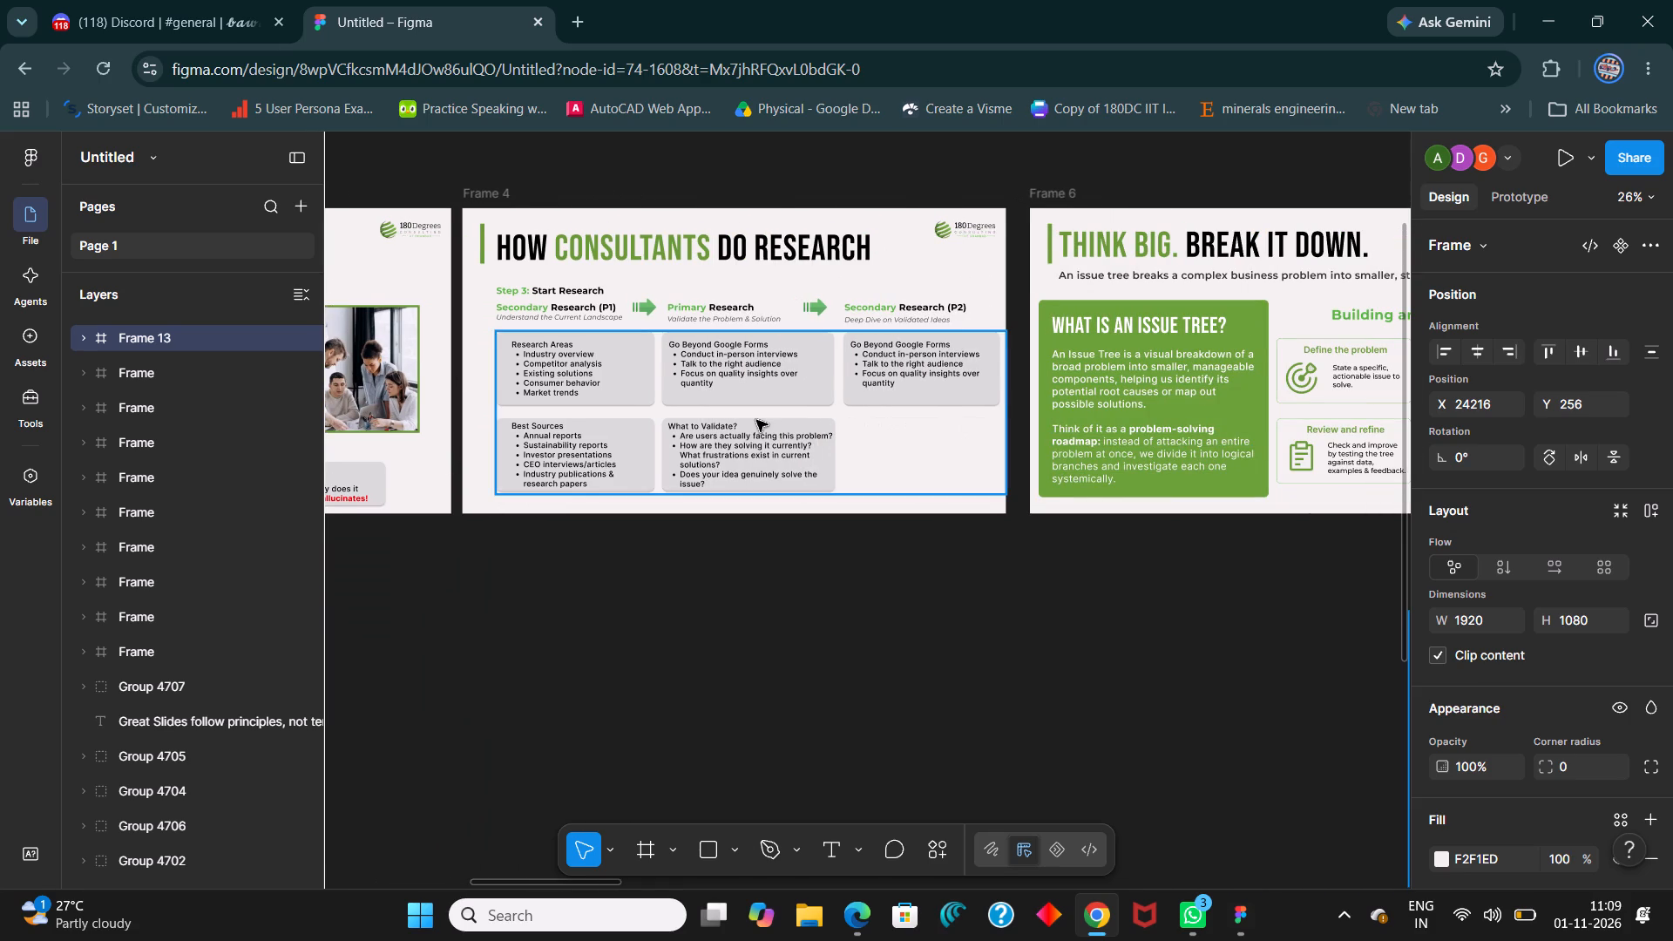
pyautogui.keyDown('shift'); pyautogui.scroll(1, 756, 420); pyautogui.keyUp('shift')
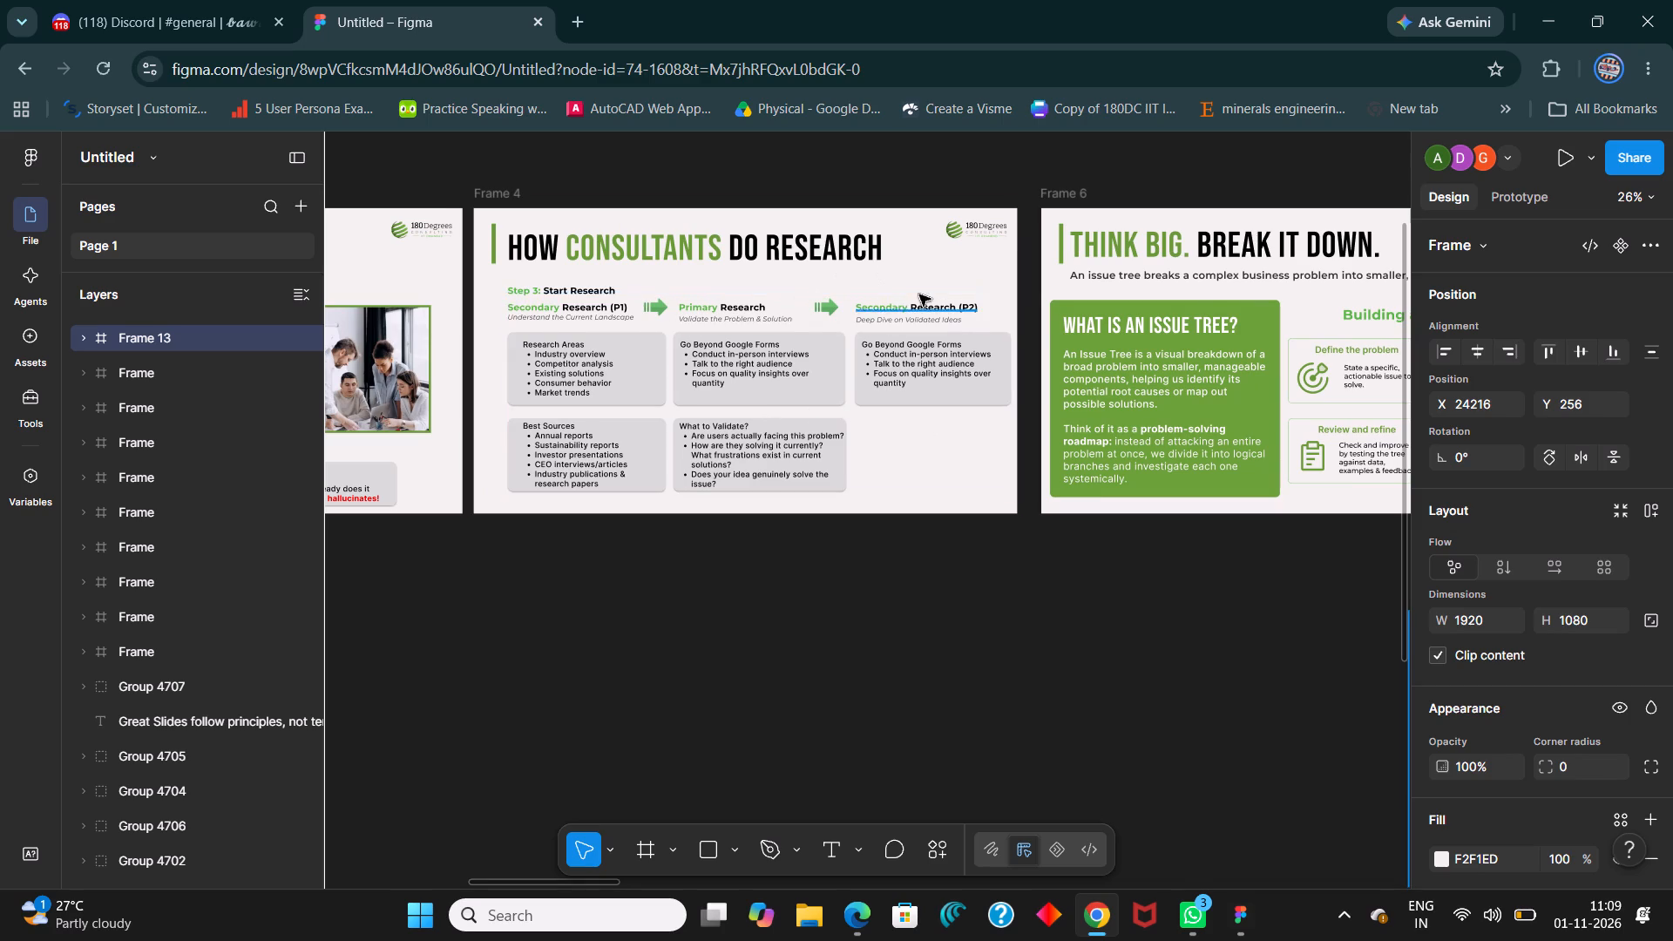
pyautogui.keyDown('ctrl'); pyautogui.scroll(4, 918, 290); pyautogui.keyUp('ctrl')
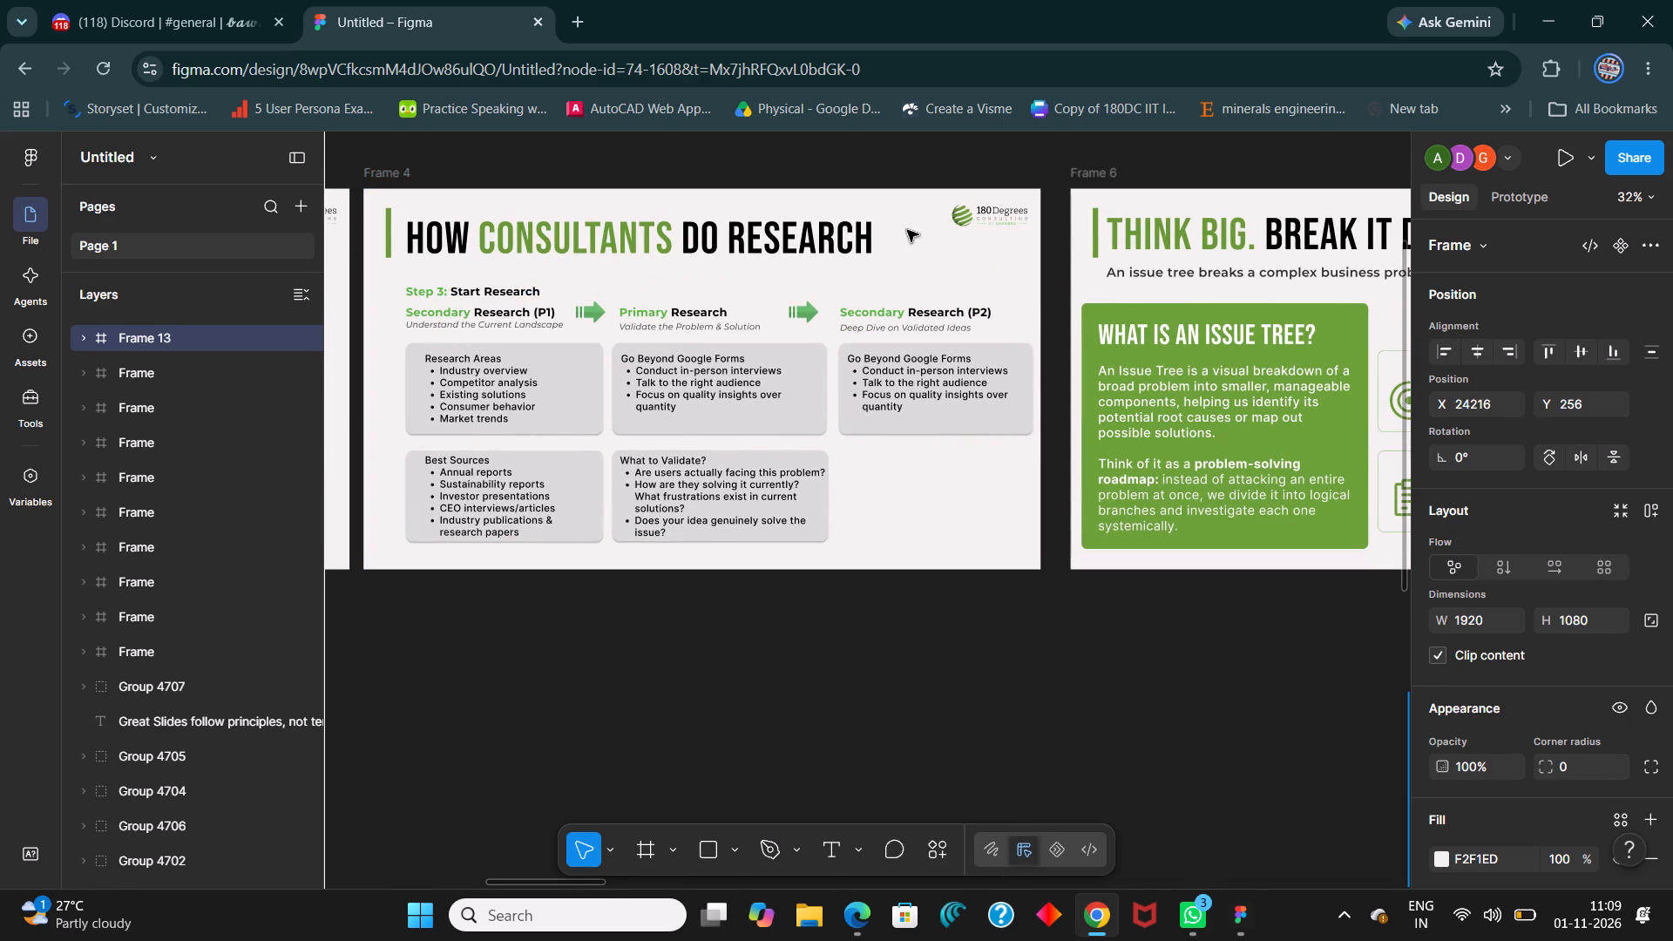
# Switch from the browser's Untitled file to the OutOfTheBoxCaseBlitz file in the Figma desktop app.
pyautogui.hotkey('alt', 'Tab')
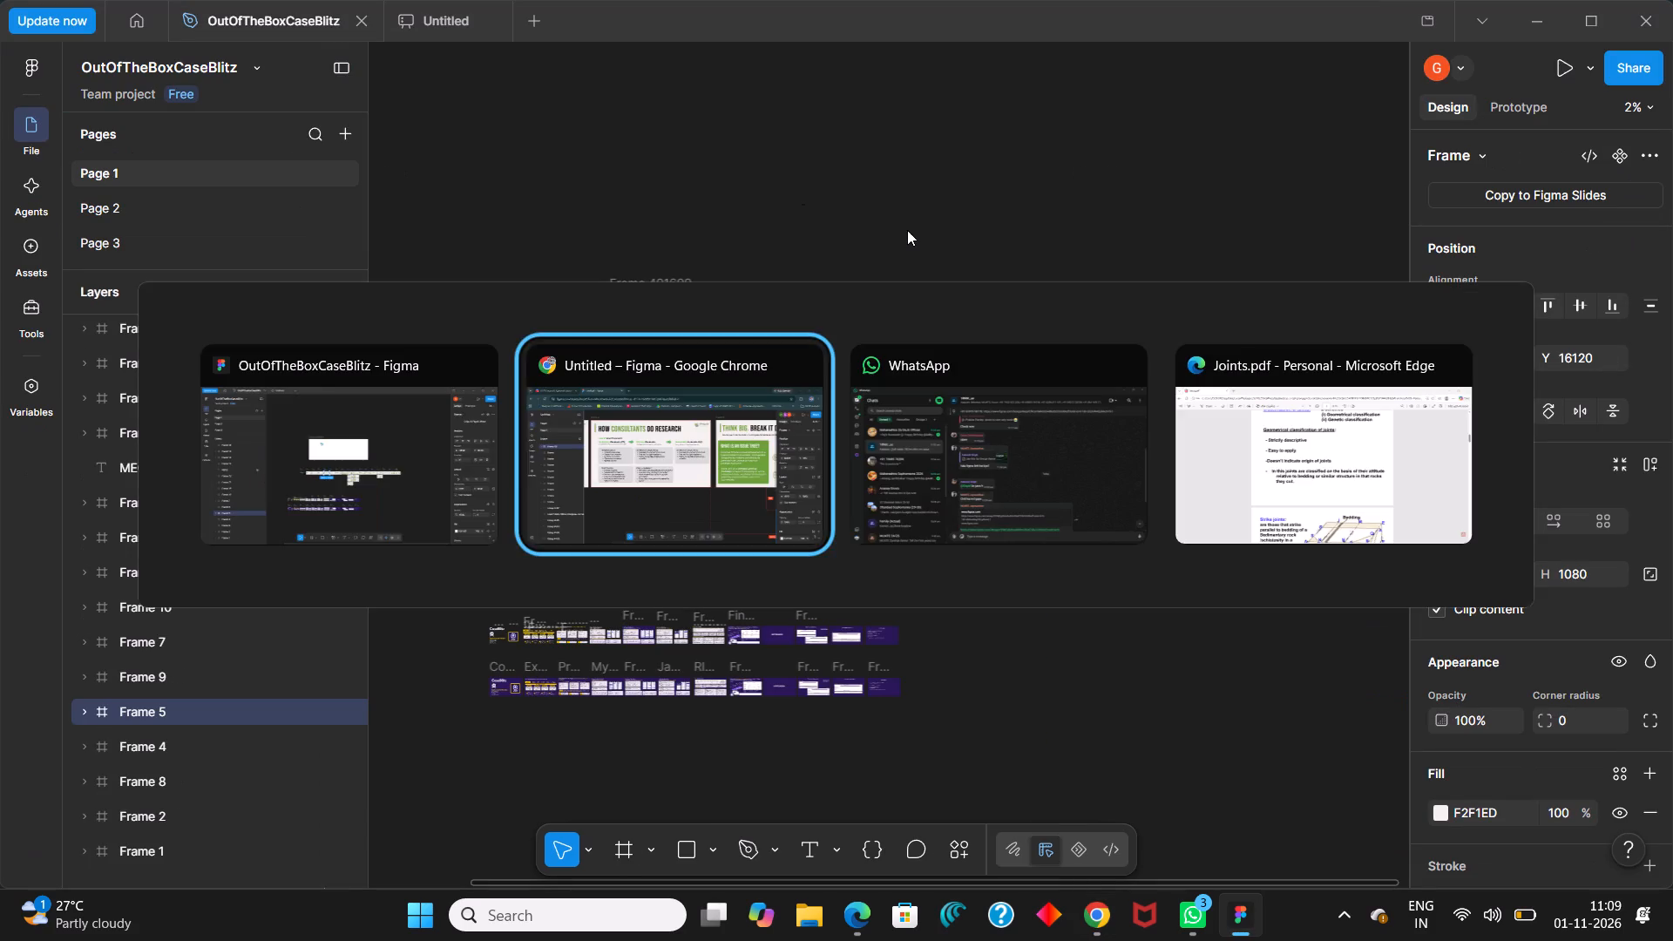
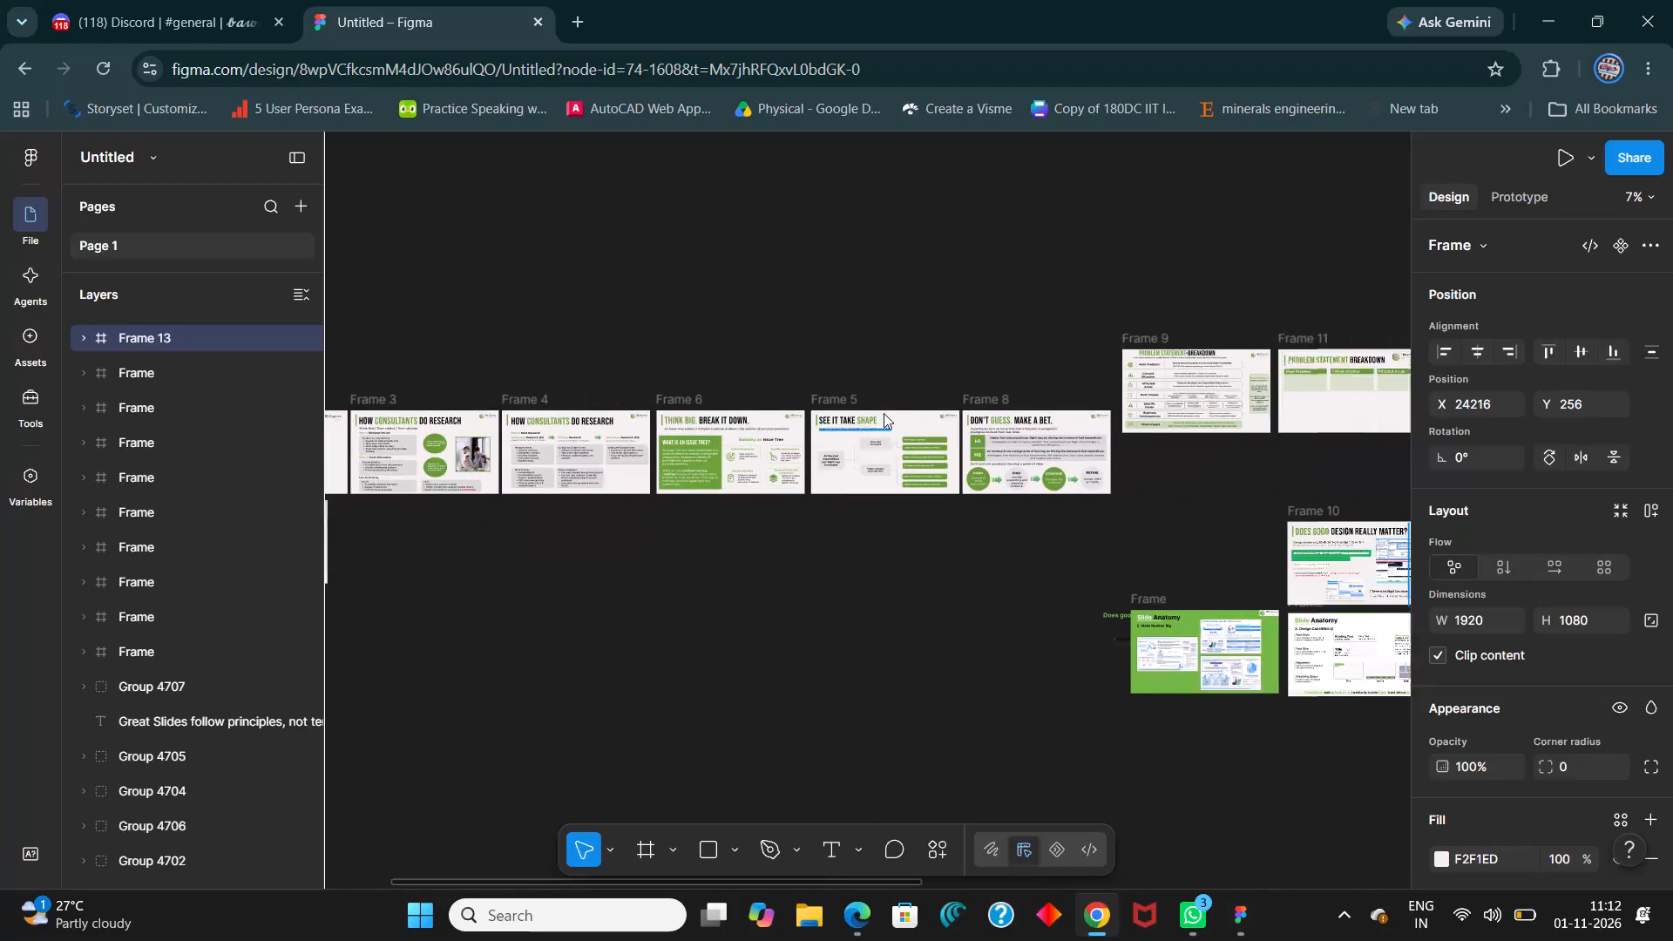
# Examine the Main Problem row's wording on Frame 9 and compare the slide with Frame 11's empty green-headed boxes.
pyautogui.keyDown('shift'); pyautogui.scroll(-1, 994, 407); pyautogui.keyUp('shift')
pyautogui.keyDown('ctrl'); pyautogui.scroll(7, 925, 349); pyautogui.keyUp('ctrl')
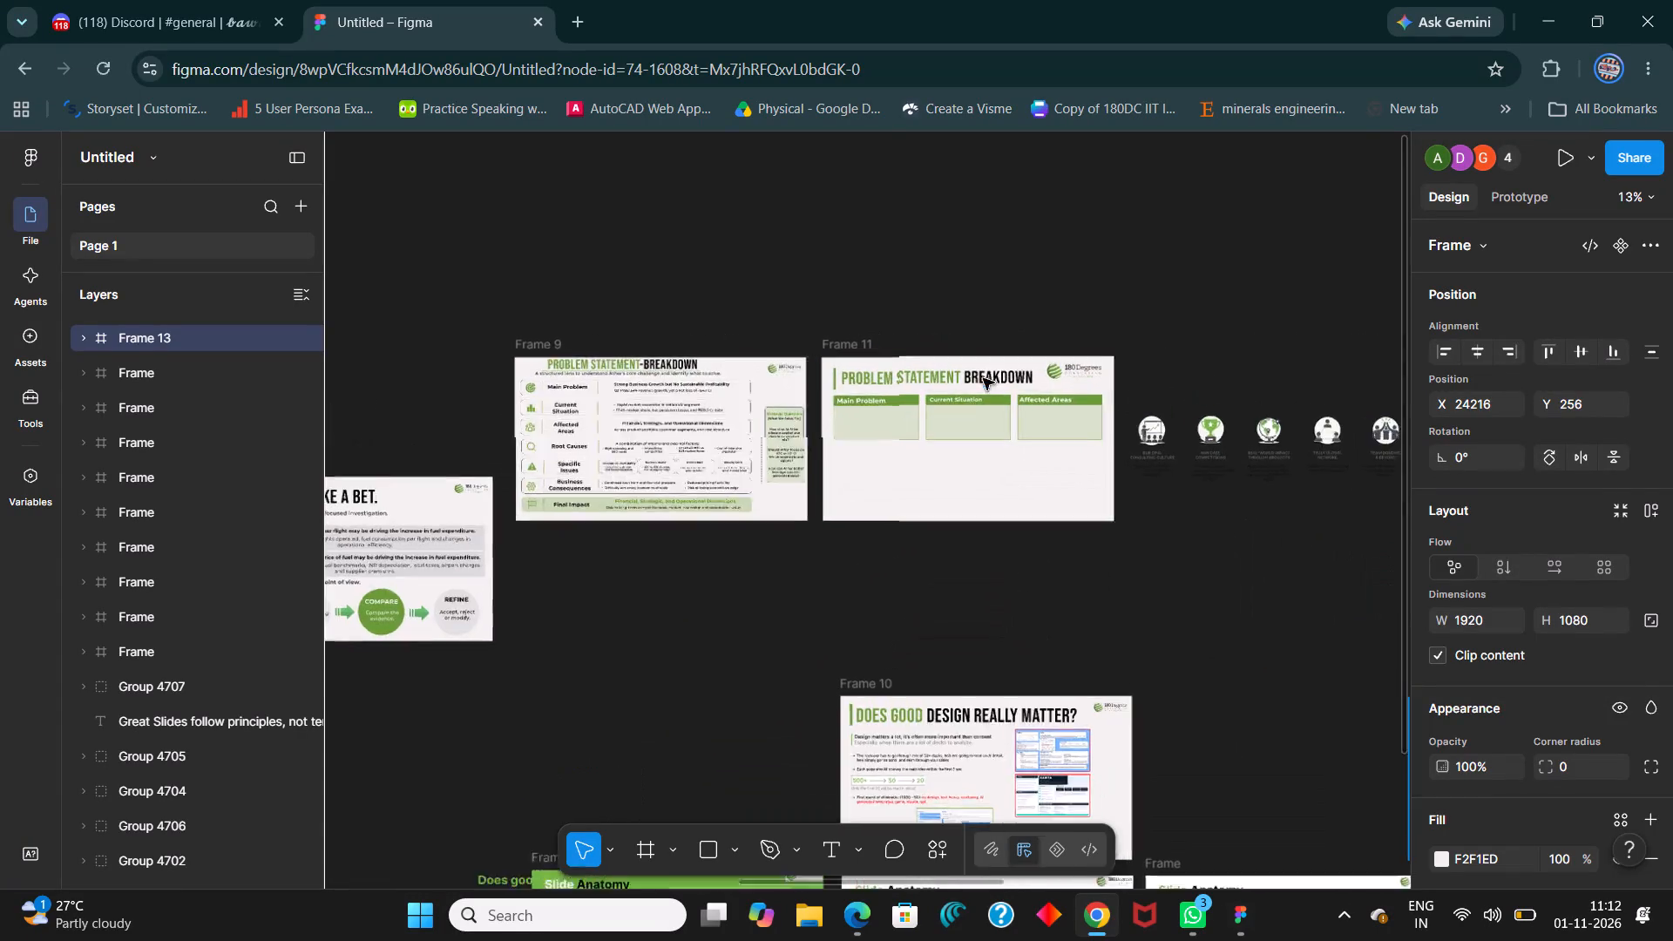
pyautogui.keyDown('ctrl'); pyautogui.scroll(6, 983, 378); pyautogui.keyUp('ctrl')
pyautogui.keyDown('ctrl'); pyautogui.scroll(-9, 998, 455); pyautogui.keyUp('ctrl')
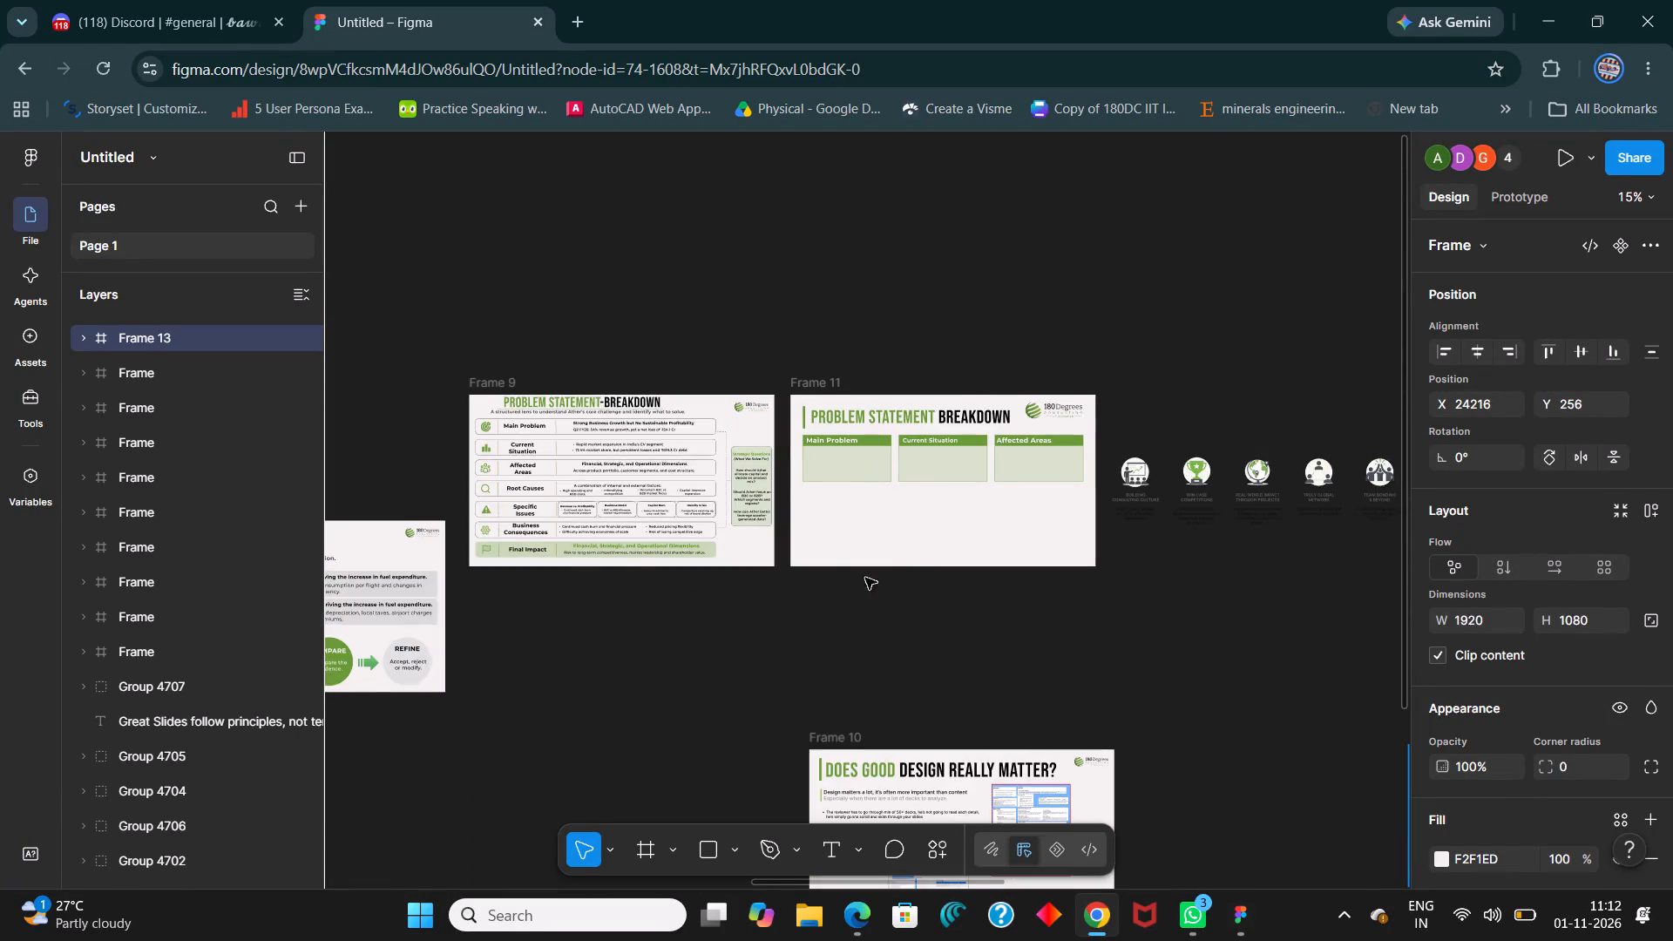
pyautogui.keyDown('shift'); pyautogui.scroll(10, 749, 632); pyautogui.keyUp('shift')
pyautogui.keyDown('shift'); pyautogui.scroll(-5, 1092, 518); pyautogui.keyUp('shift')
pyautogui.keyDown('ctrl'); pyautogui.scroll(7, 1008, 375); pyautogui.keyUp('ctrl')
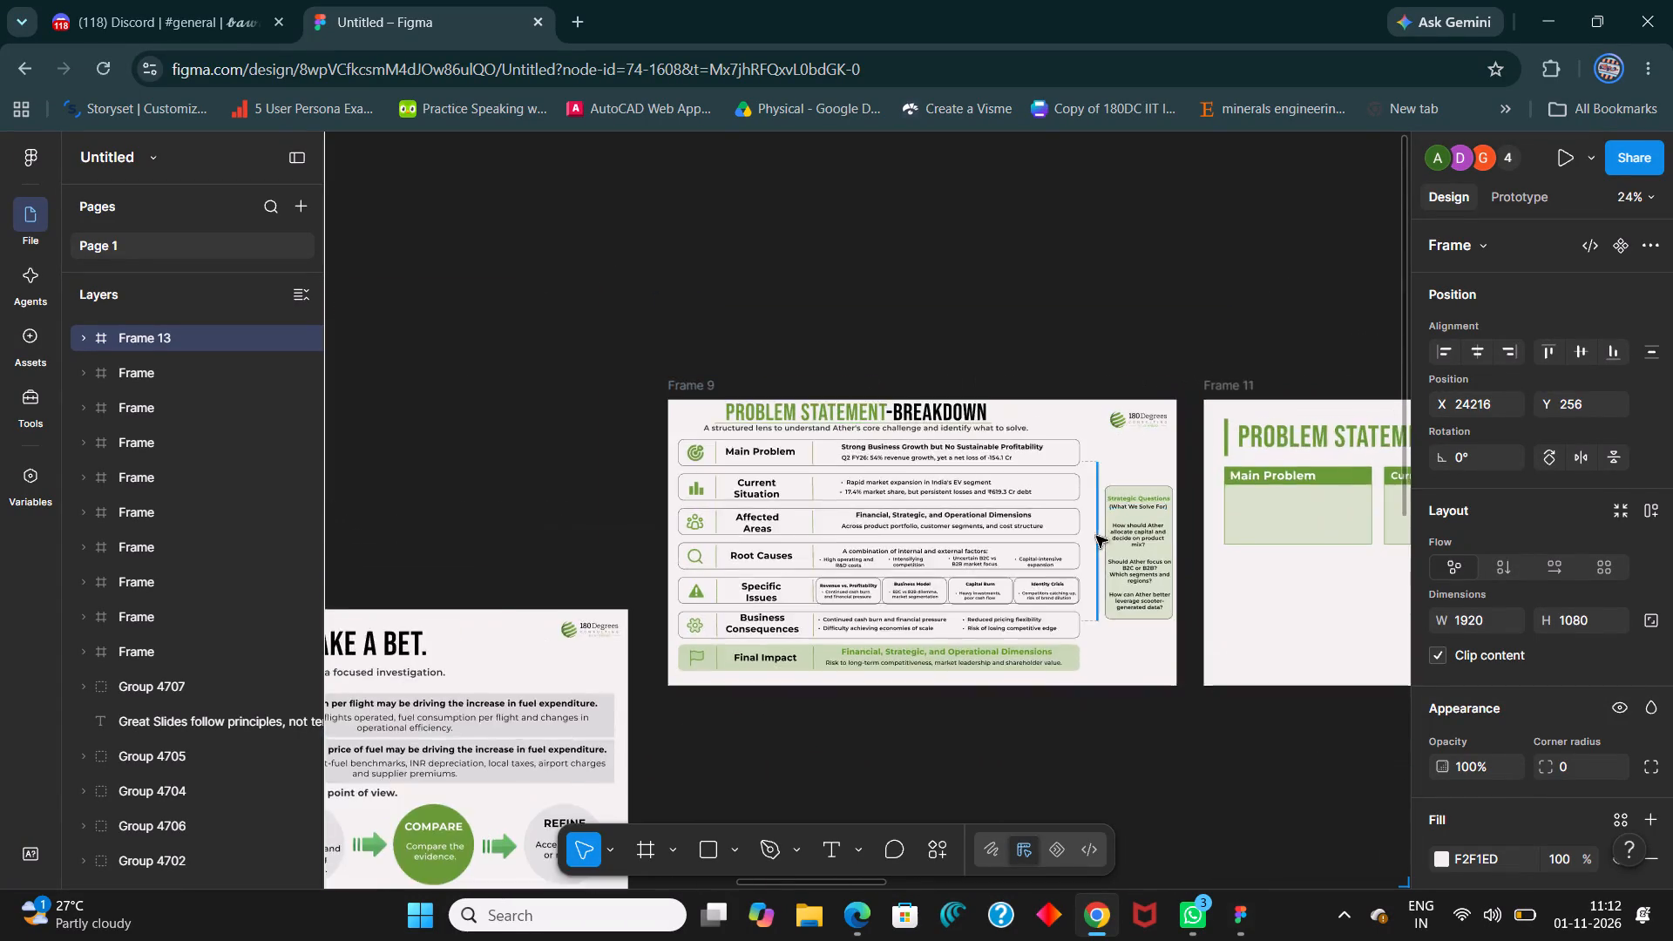
pyautogui.keyDown('ctrl'); pyautogui.scroll(2, 1096, 536); pyautogui.keyUp('ctrl')
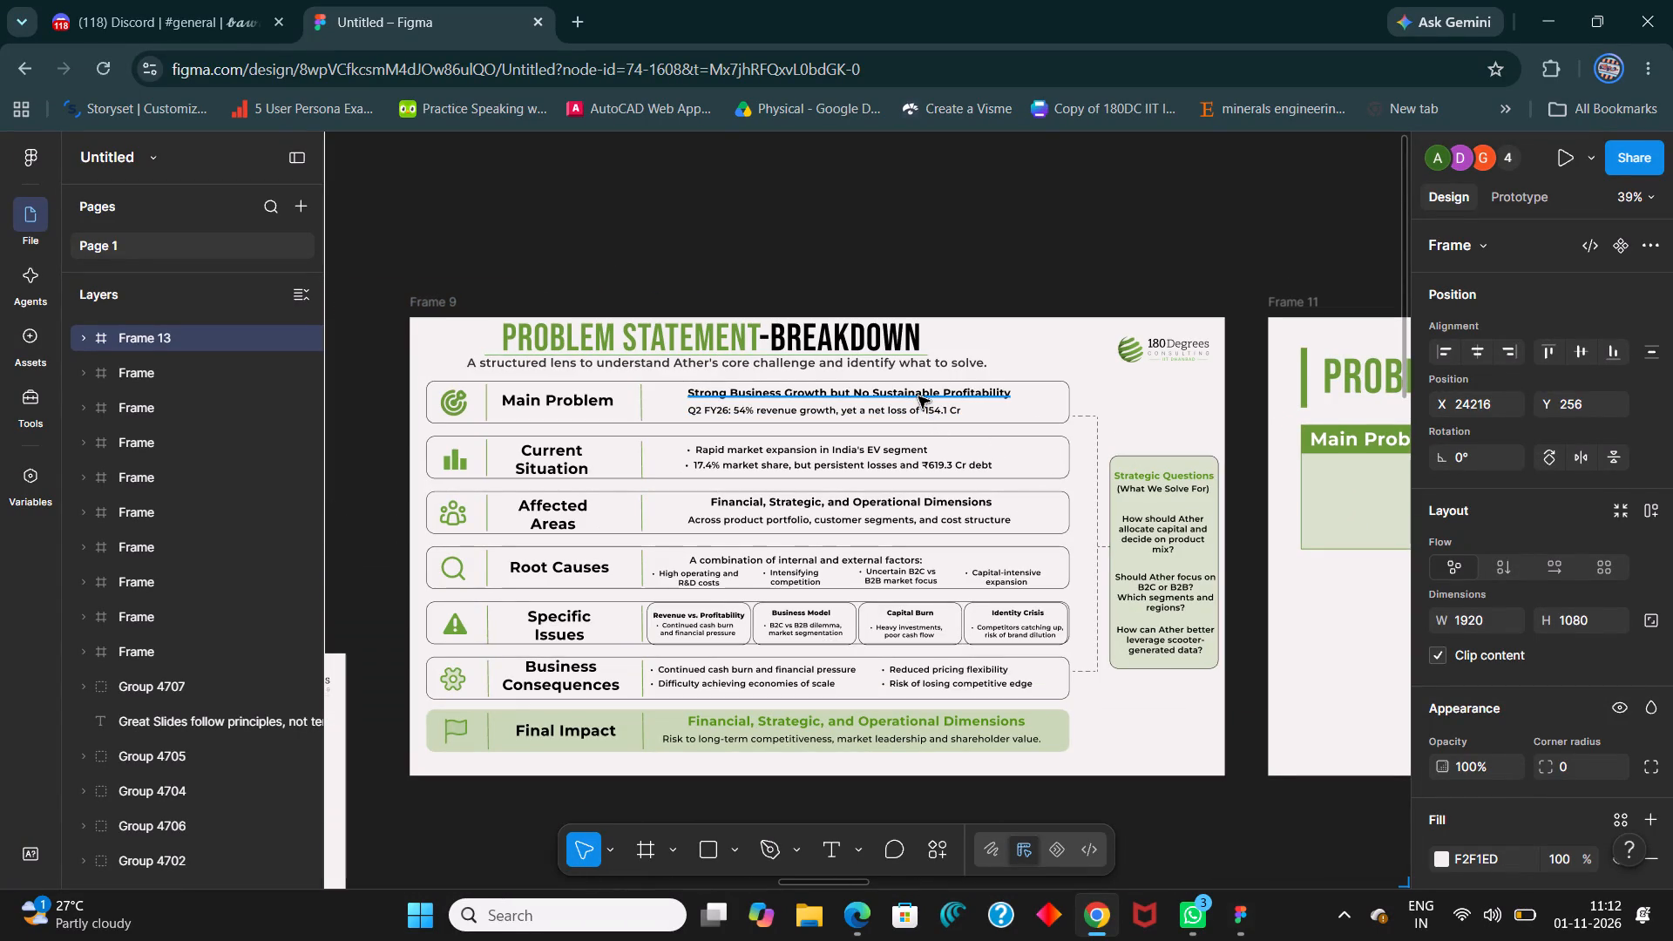
pyautogui.click(918, 396)
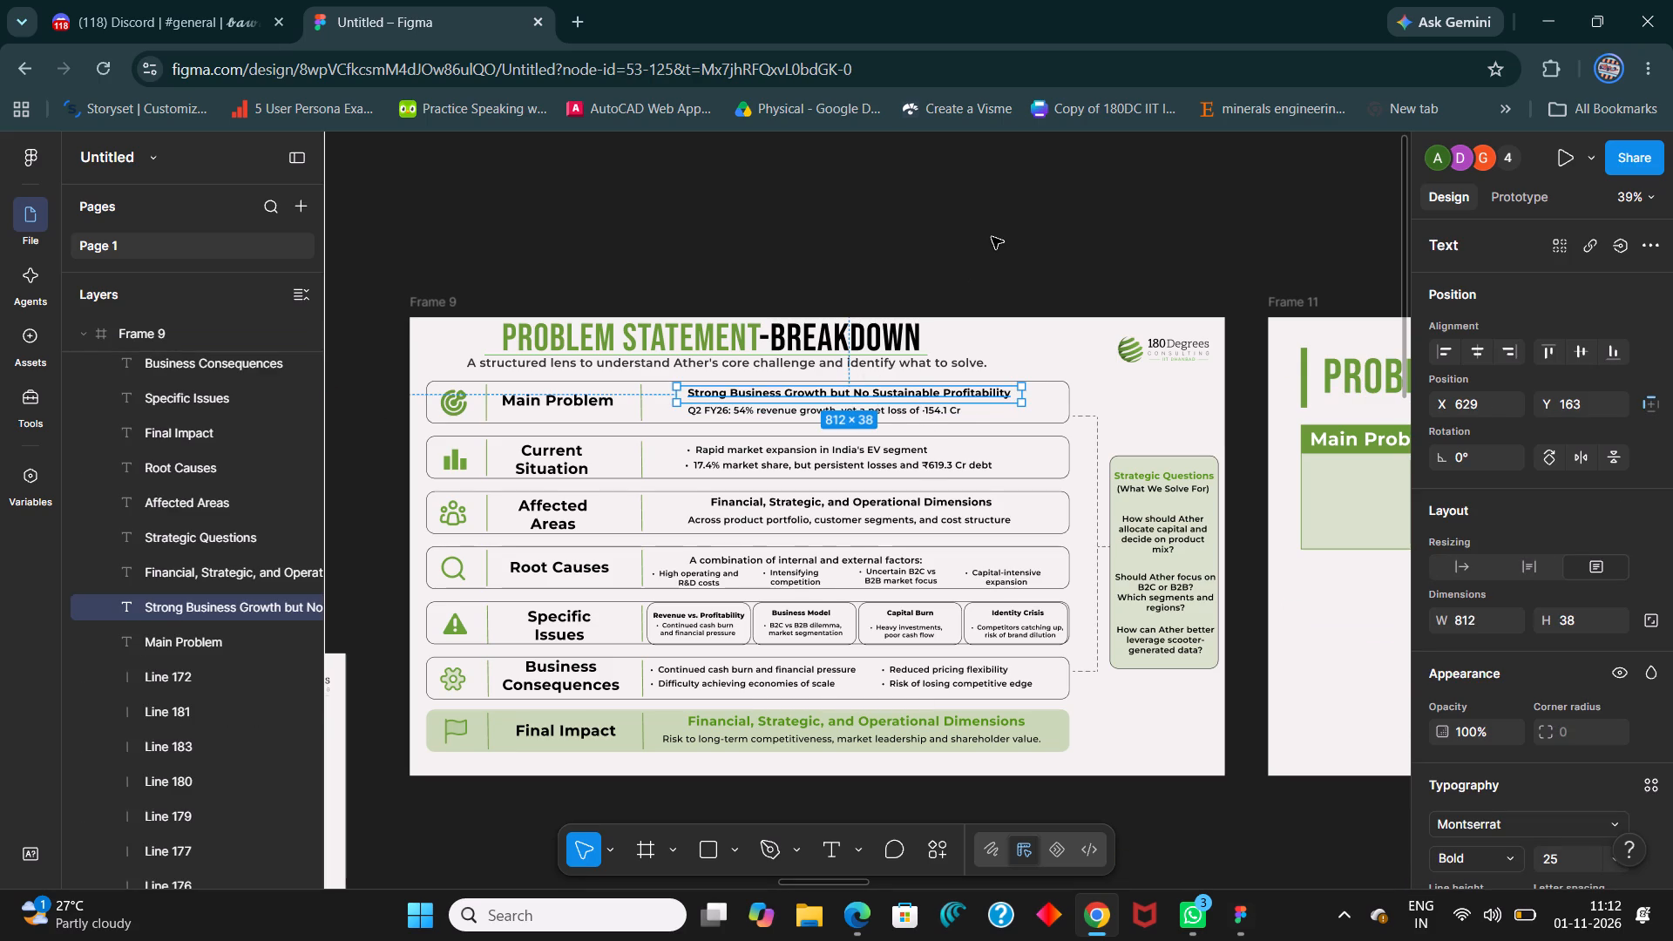
pyautogui.keyDown('ctrl'); pyautogui.scroll(9, 856, 456); pyautogui.keyUp('ctrl')
pyautogui.click(1045, 176)
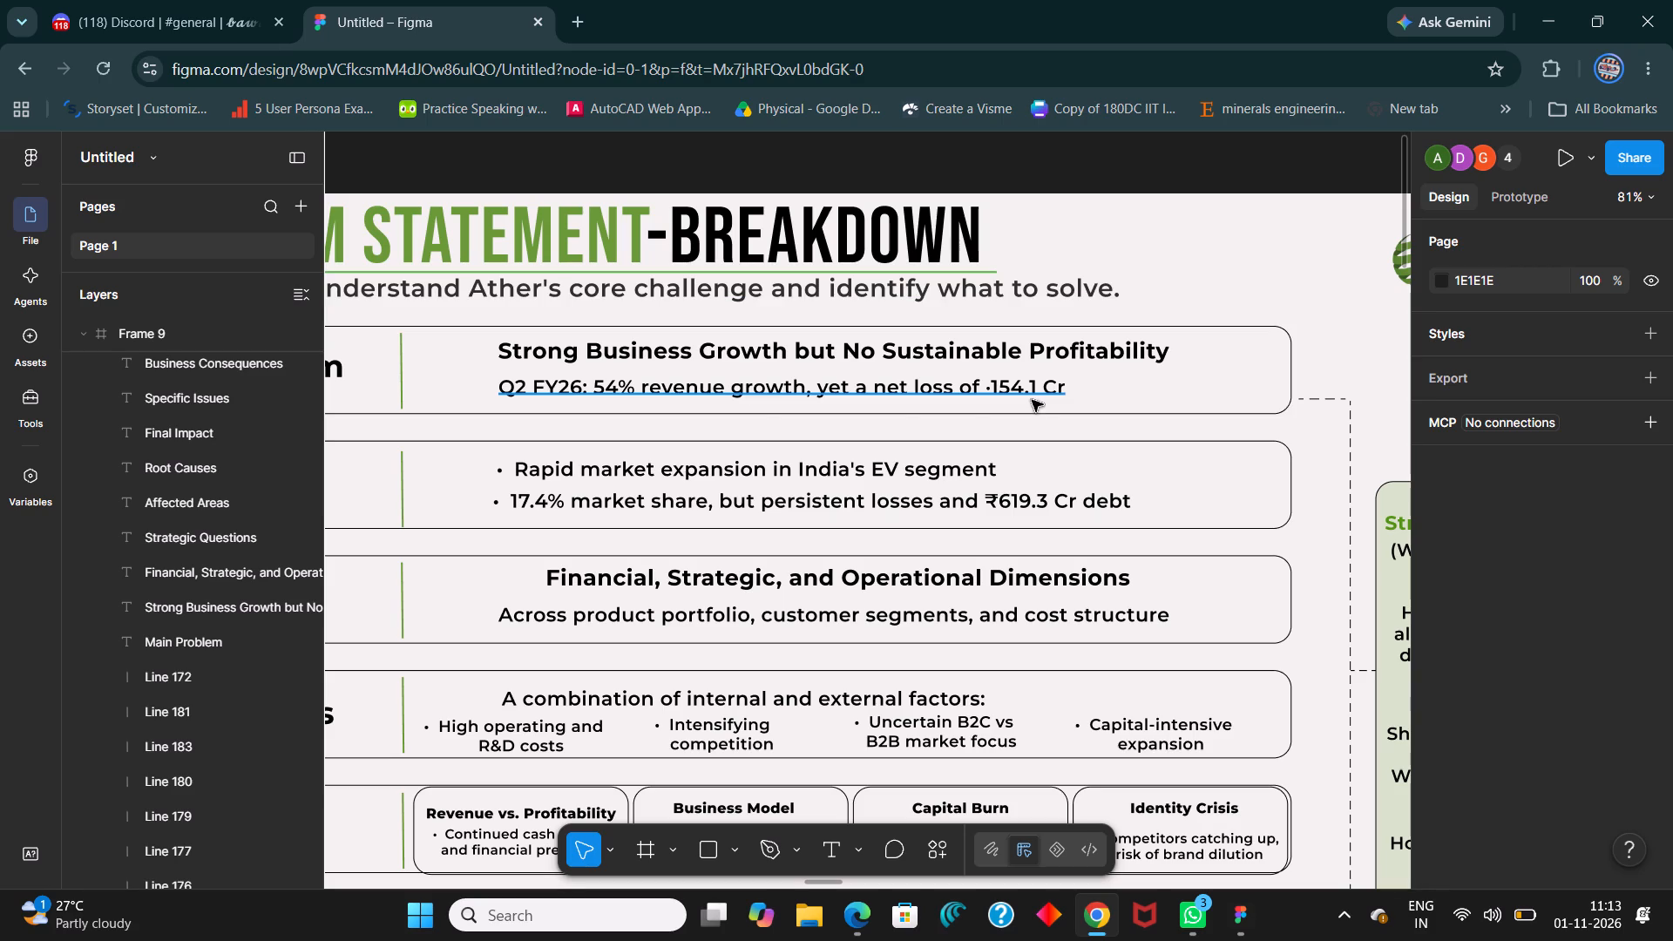
pyautogui.keyDown('ctrl'); pyautogui.scroll(-7, 972, 478); pyautogui.keyUp('ctrl')
pyautogui.keyDown('shift'); pyautogui.scroll(3, 947, 392); pyautogui.keyUp('shift')
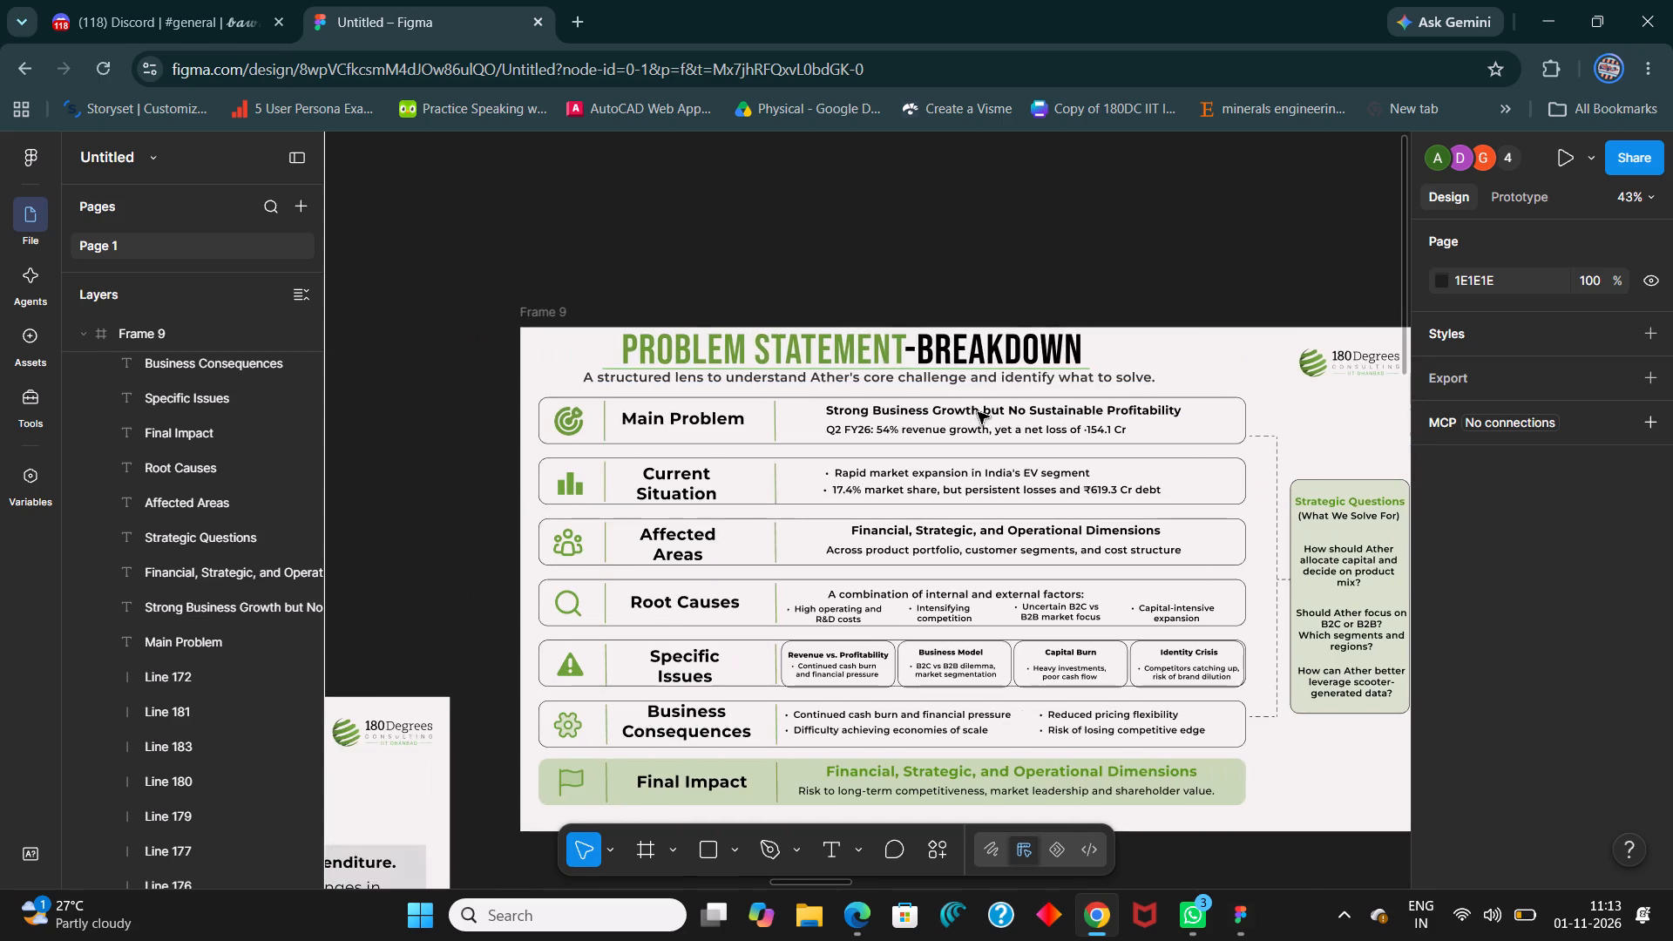
pyautogui.keyDown('ctrl'); pyautogui.scroll(-4, 975, 412); pyautogui.keyUp('ctrl')
pyautogui.keyDown('ctrl'); pyautogui.scroll(4, 1091, 403); pyautogui.keyUp('ctrl')
pyautogui.keyDown('shift'); pyautogui.scroll(-5, 1036, 428); pyautogui.keyUp('shift')
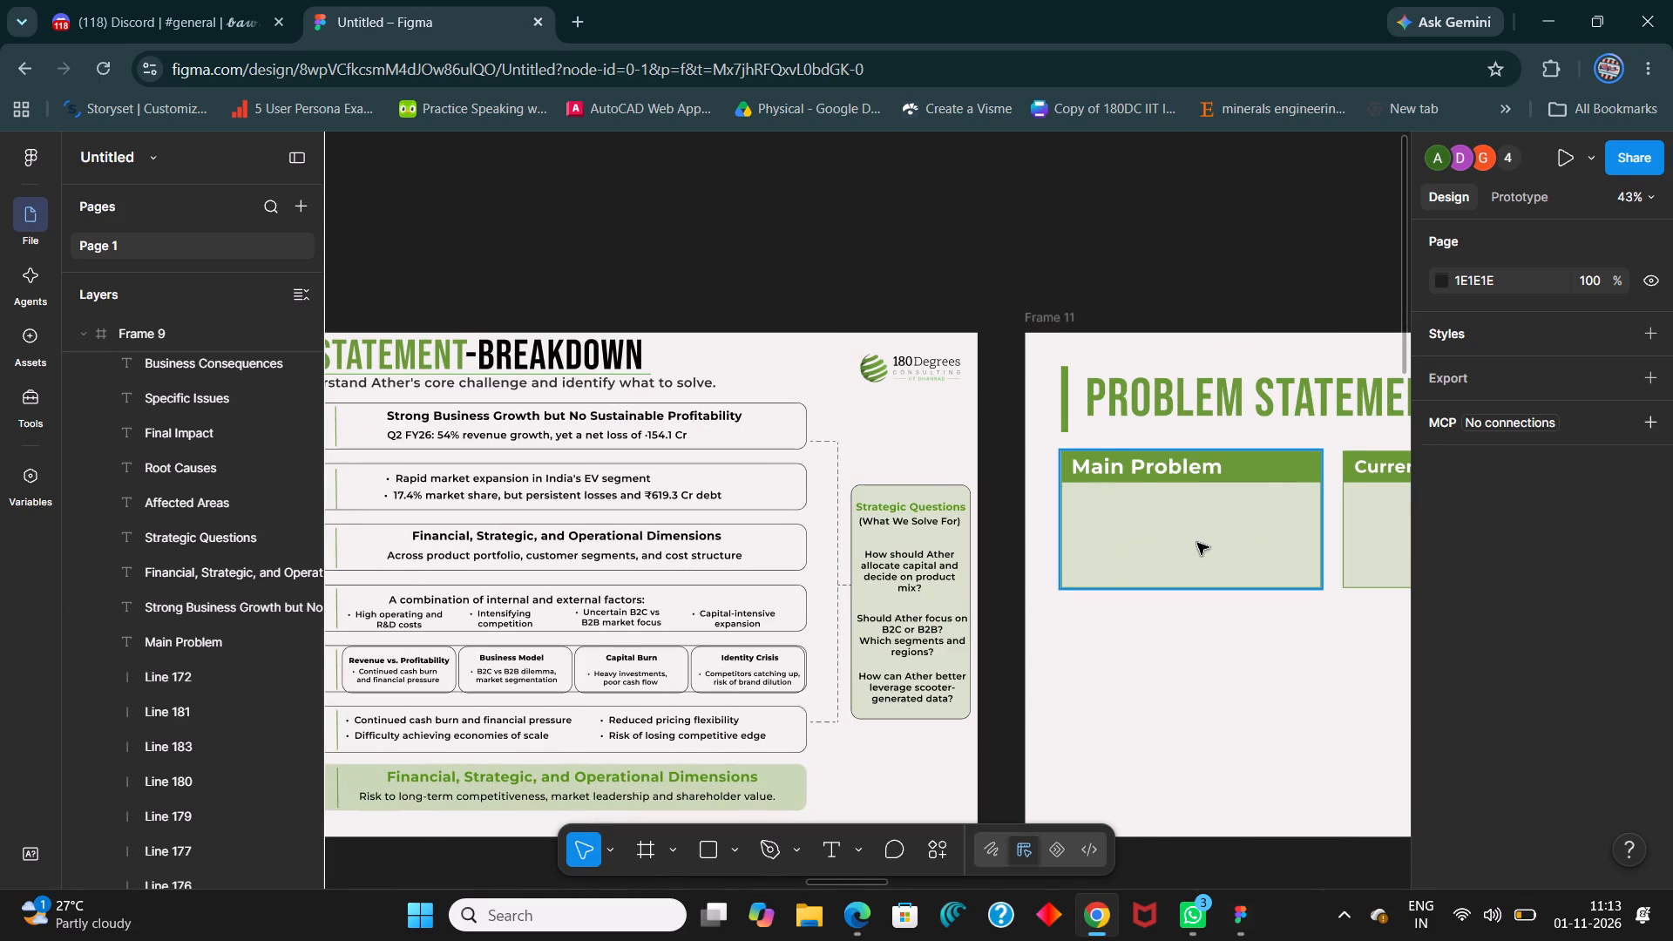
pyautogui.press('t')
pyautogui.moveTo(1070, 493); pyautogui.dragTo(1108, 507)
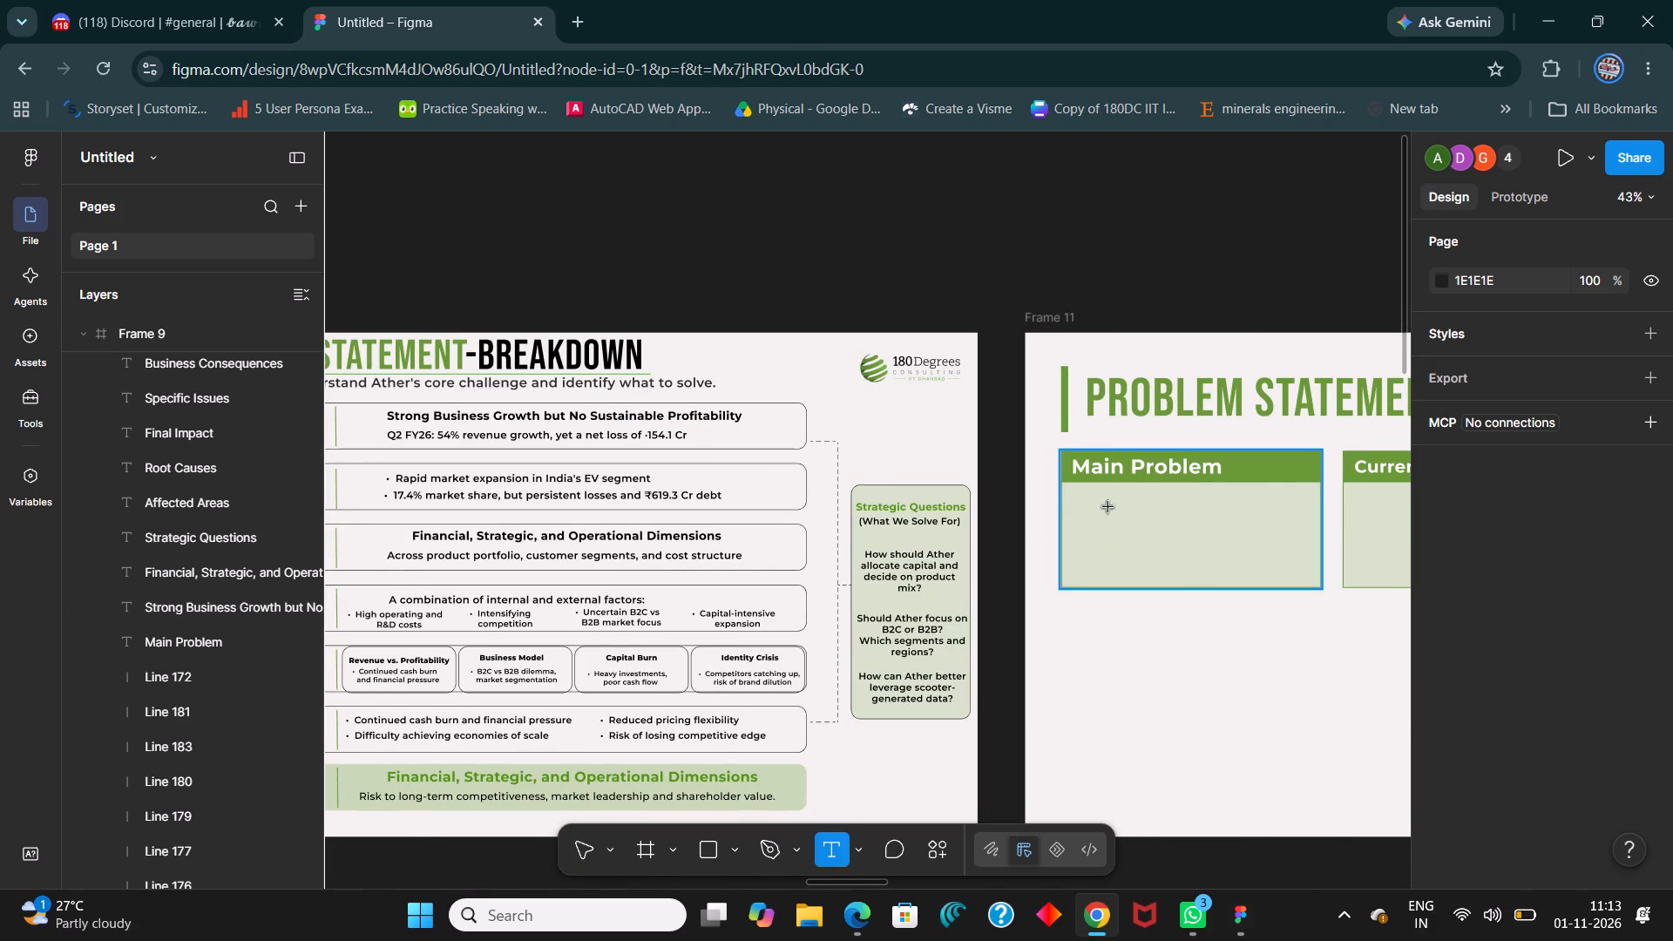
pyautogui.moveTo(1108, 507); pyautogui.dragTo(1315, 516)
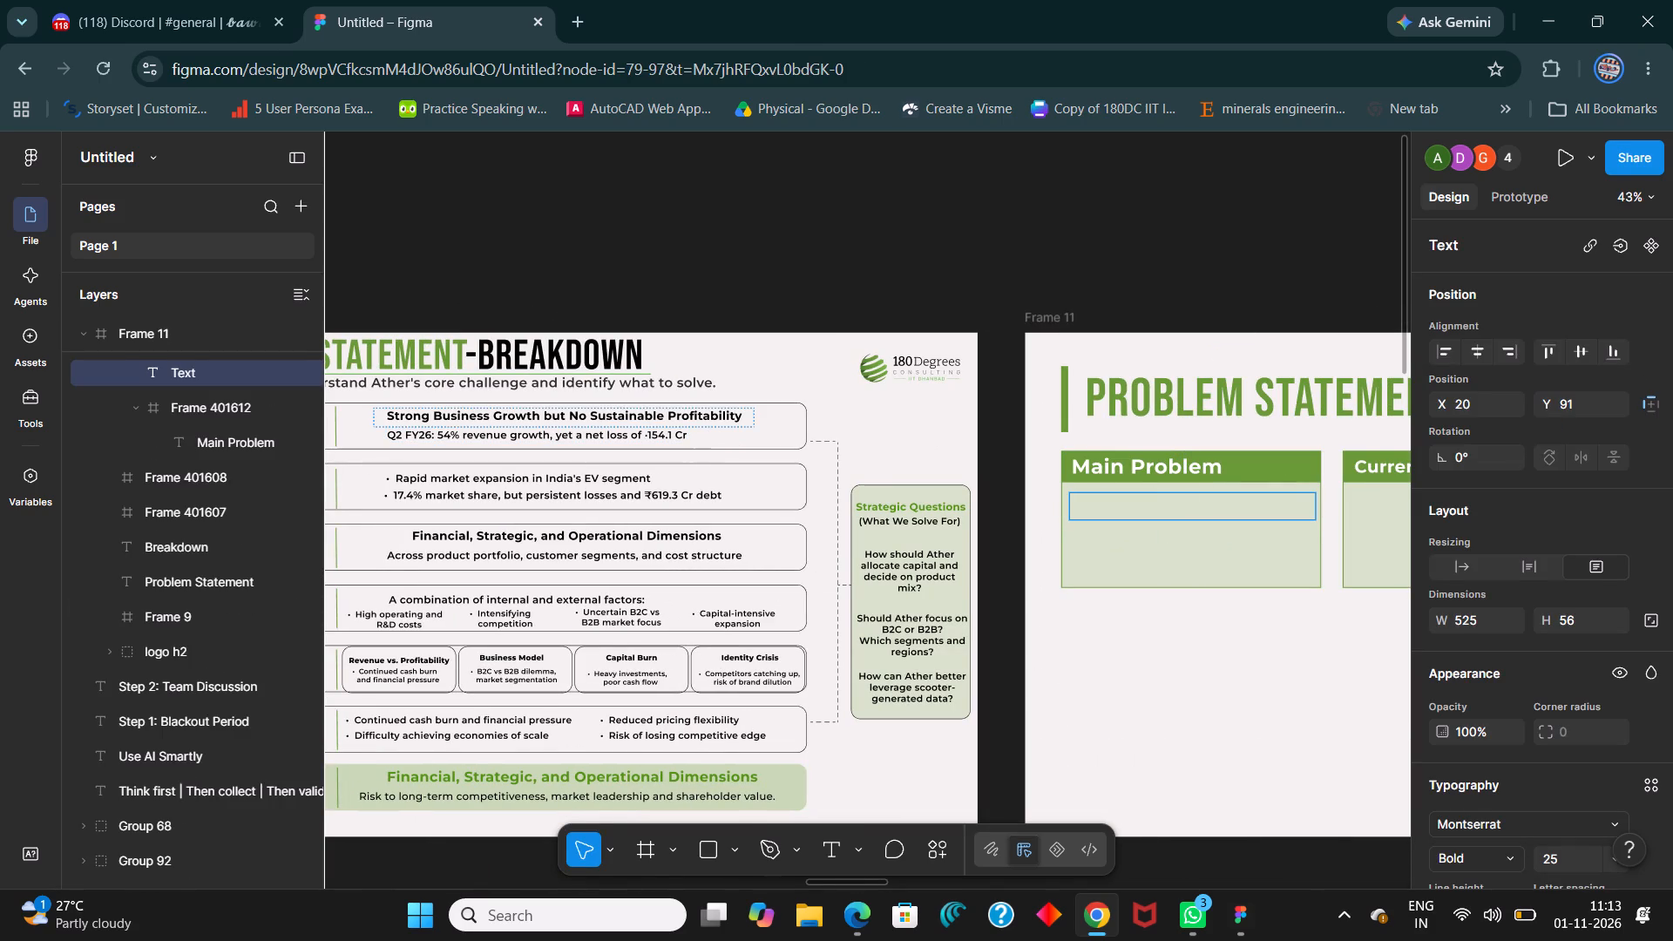
# Copy "Strong Business Growth but No Sustainable Profitability" from Frame 9 into a new text box inside Frame 11's Main Problem box.
pyautogui.tripleClick(680, 418)
pyautogui.hotkey('ctrl', 'c')
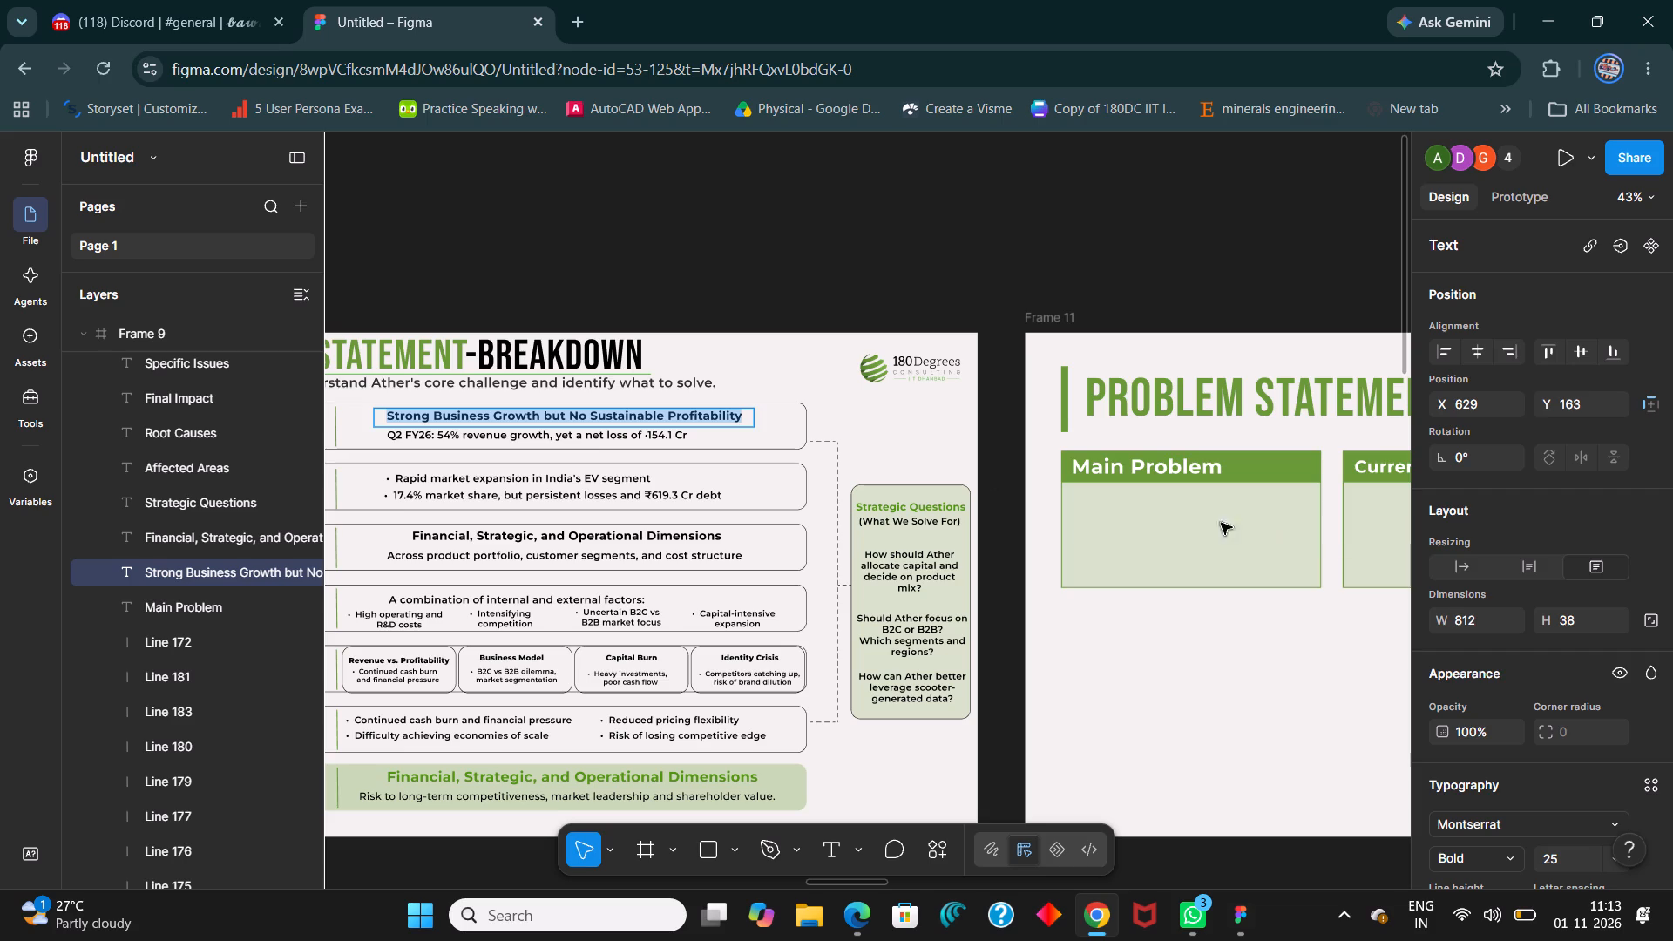
pyautogui.click(1193, 516)
pyautogui.tripleClick(1185, 504)
pyautogui.click(1185, 504)
pyautogui.click(1185, 498)
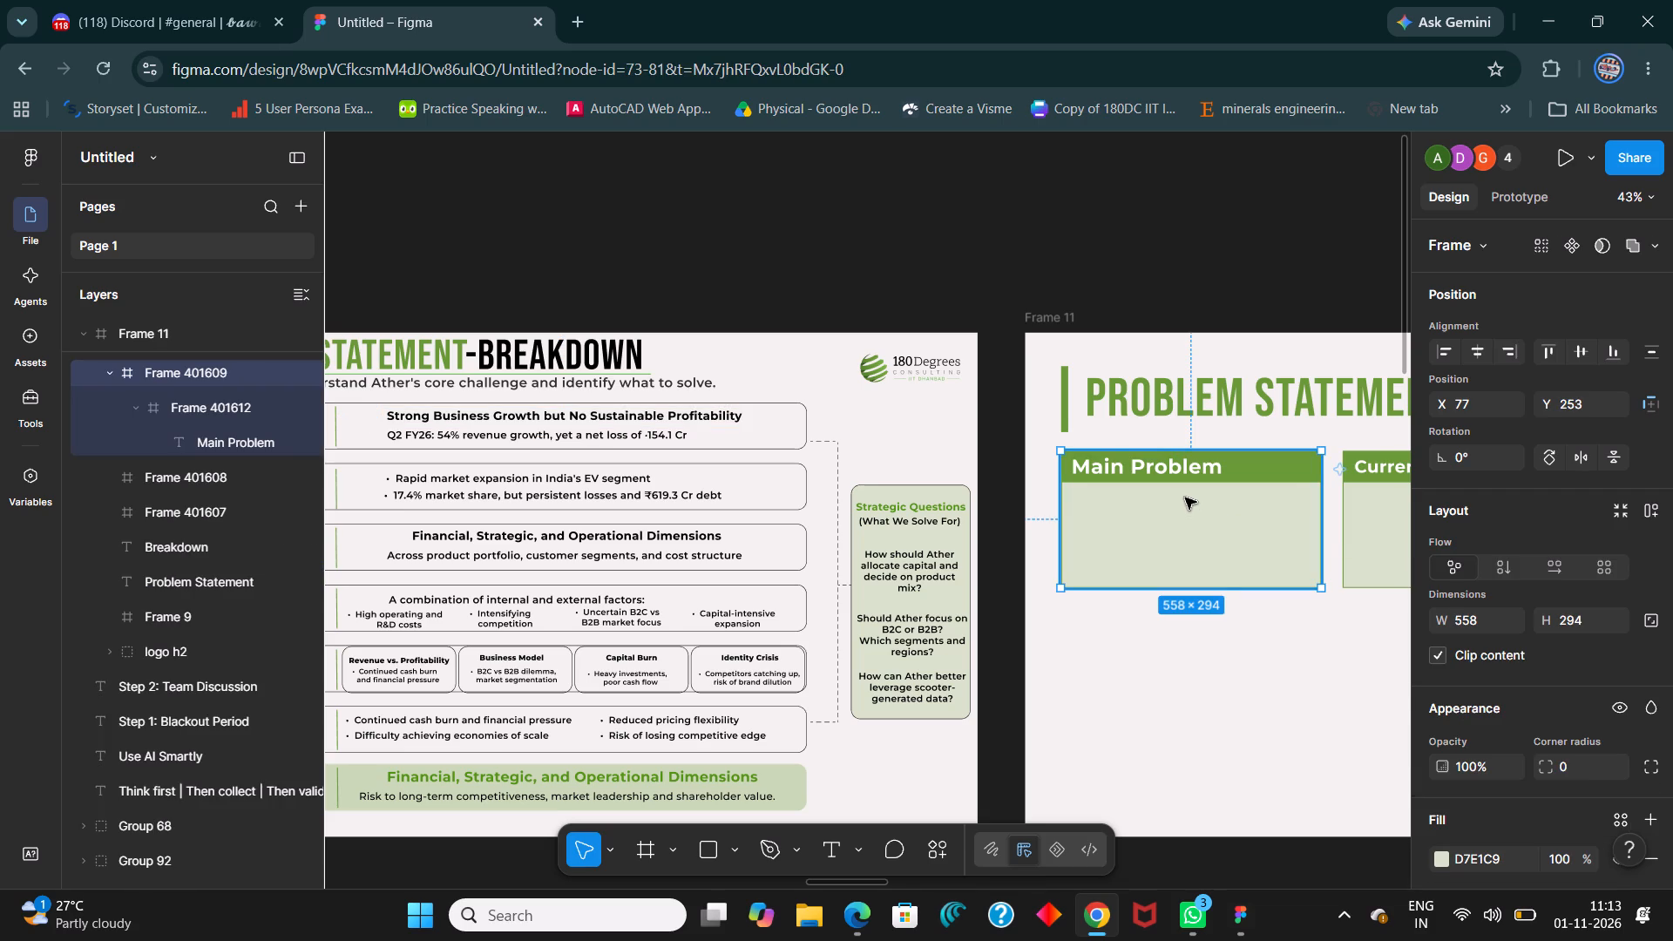
pyautogui.press('r')
pyautogui.press('t')
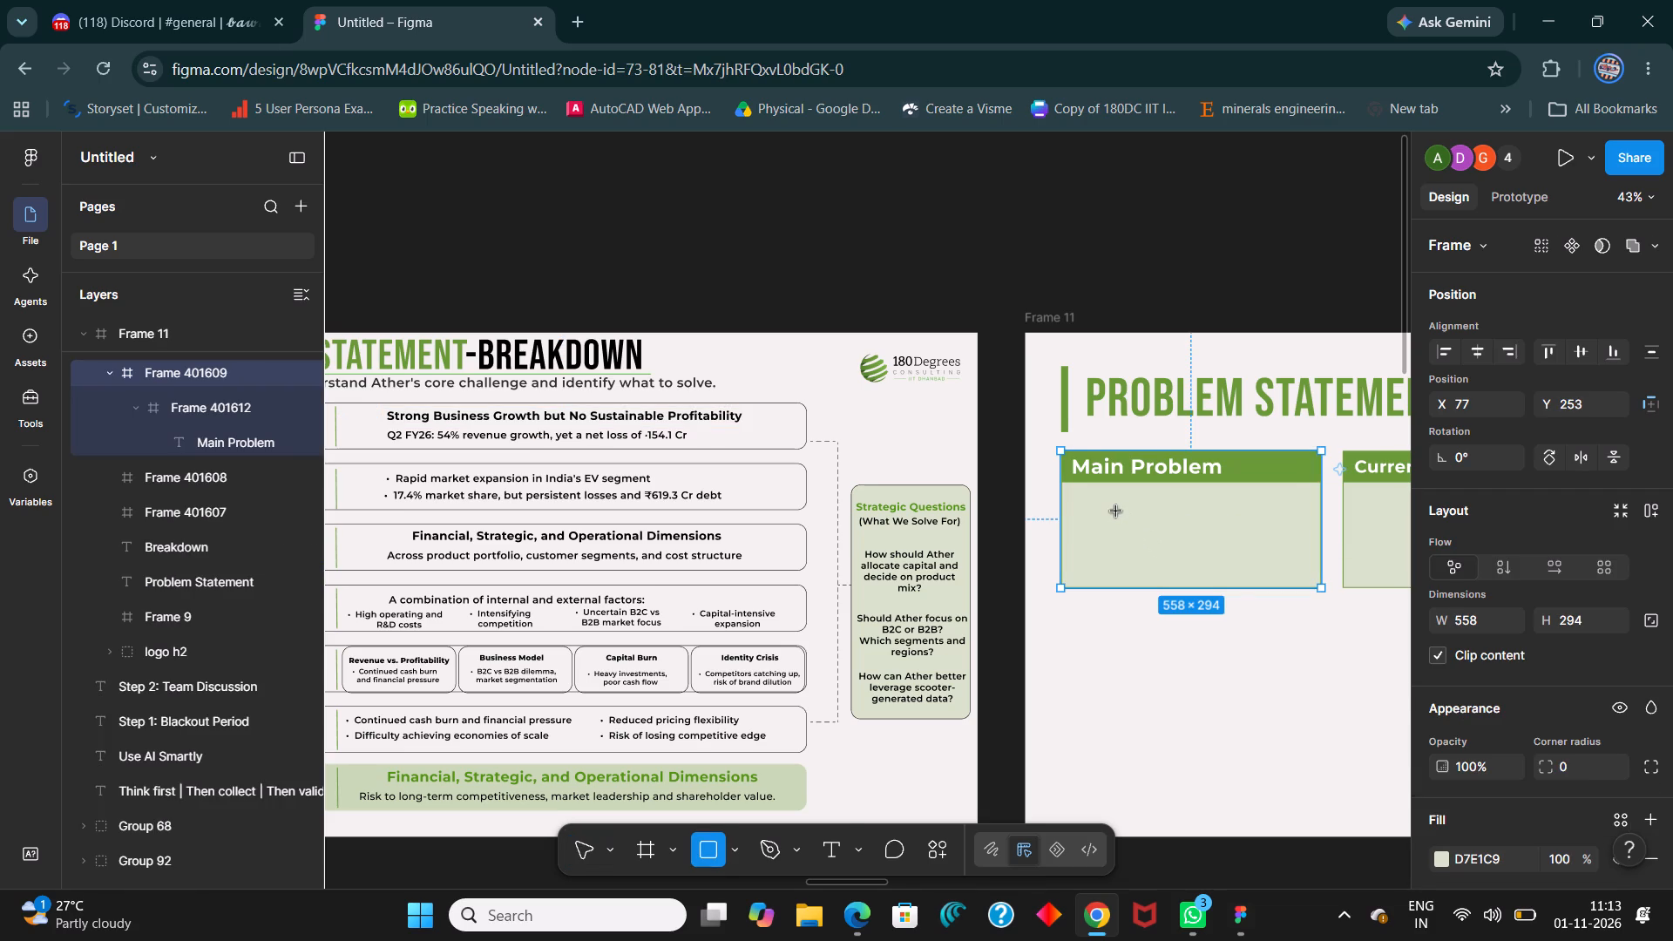
pyautogui.moveTo(1091, 504); pyautogui.dragTo(1244, 525)
pyautogui.hotkey('ctrl', 'v')
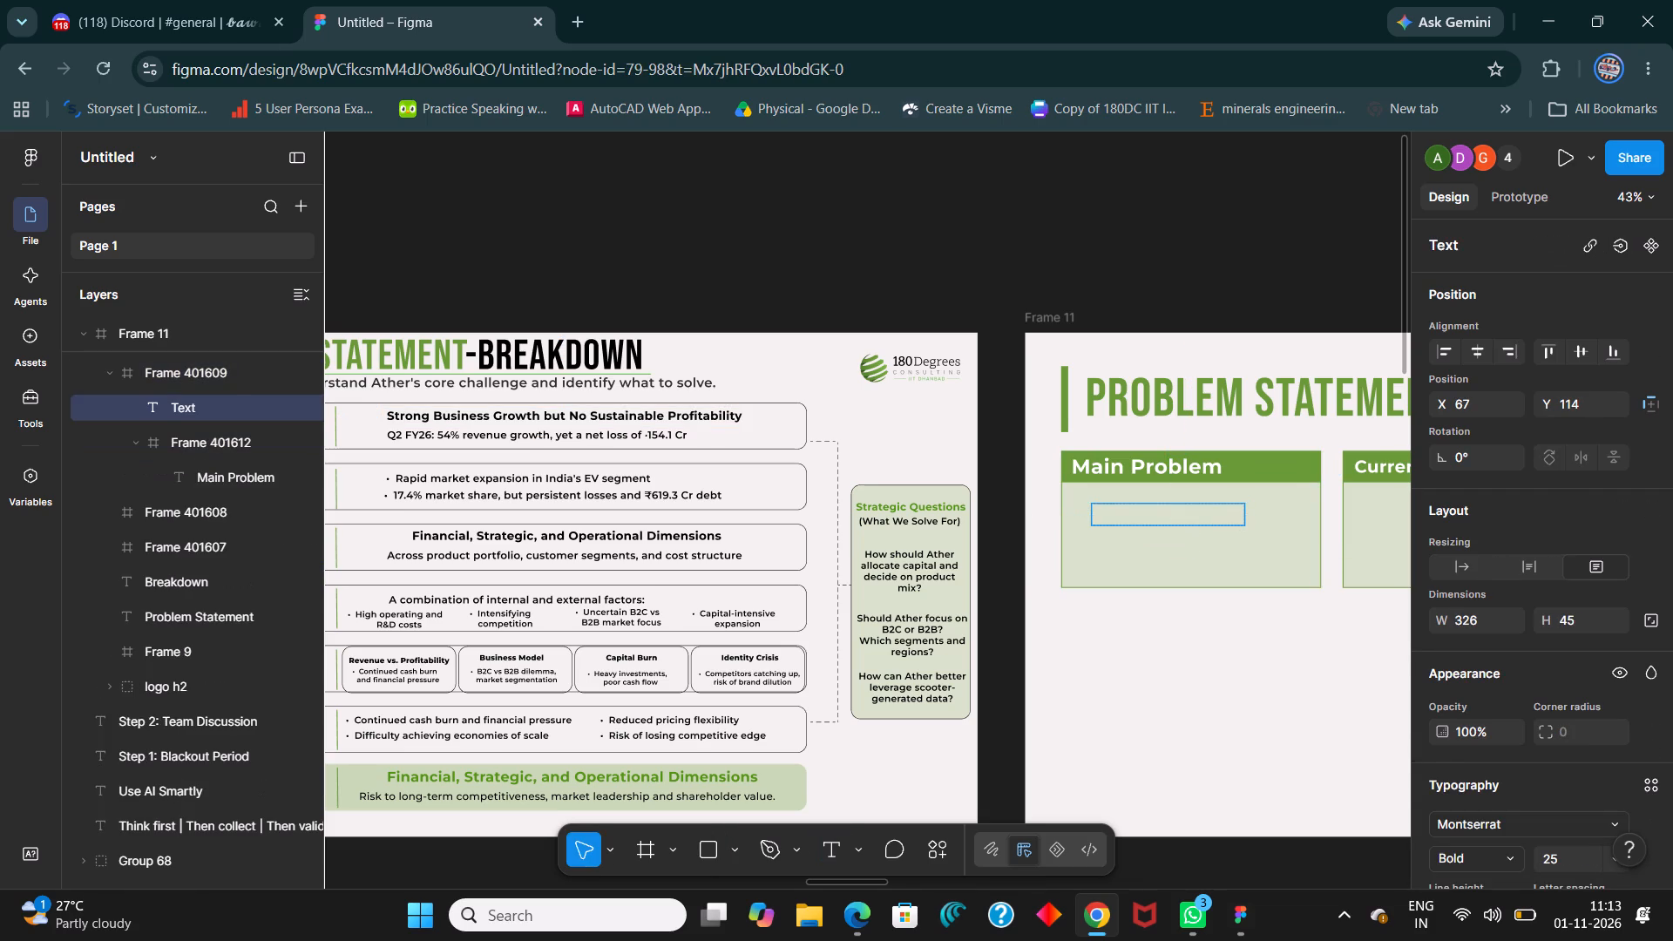
pyautogui.click(1270, 514)
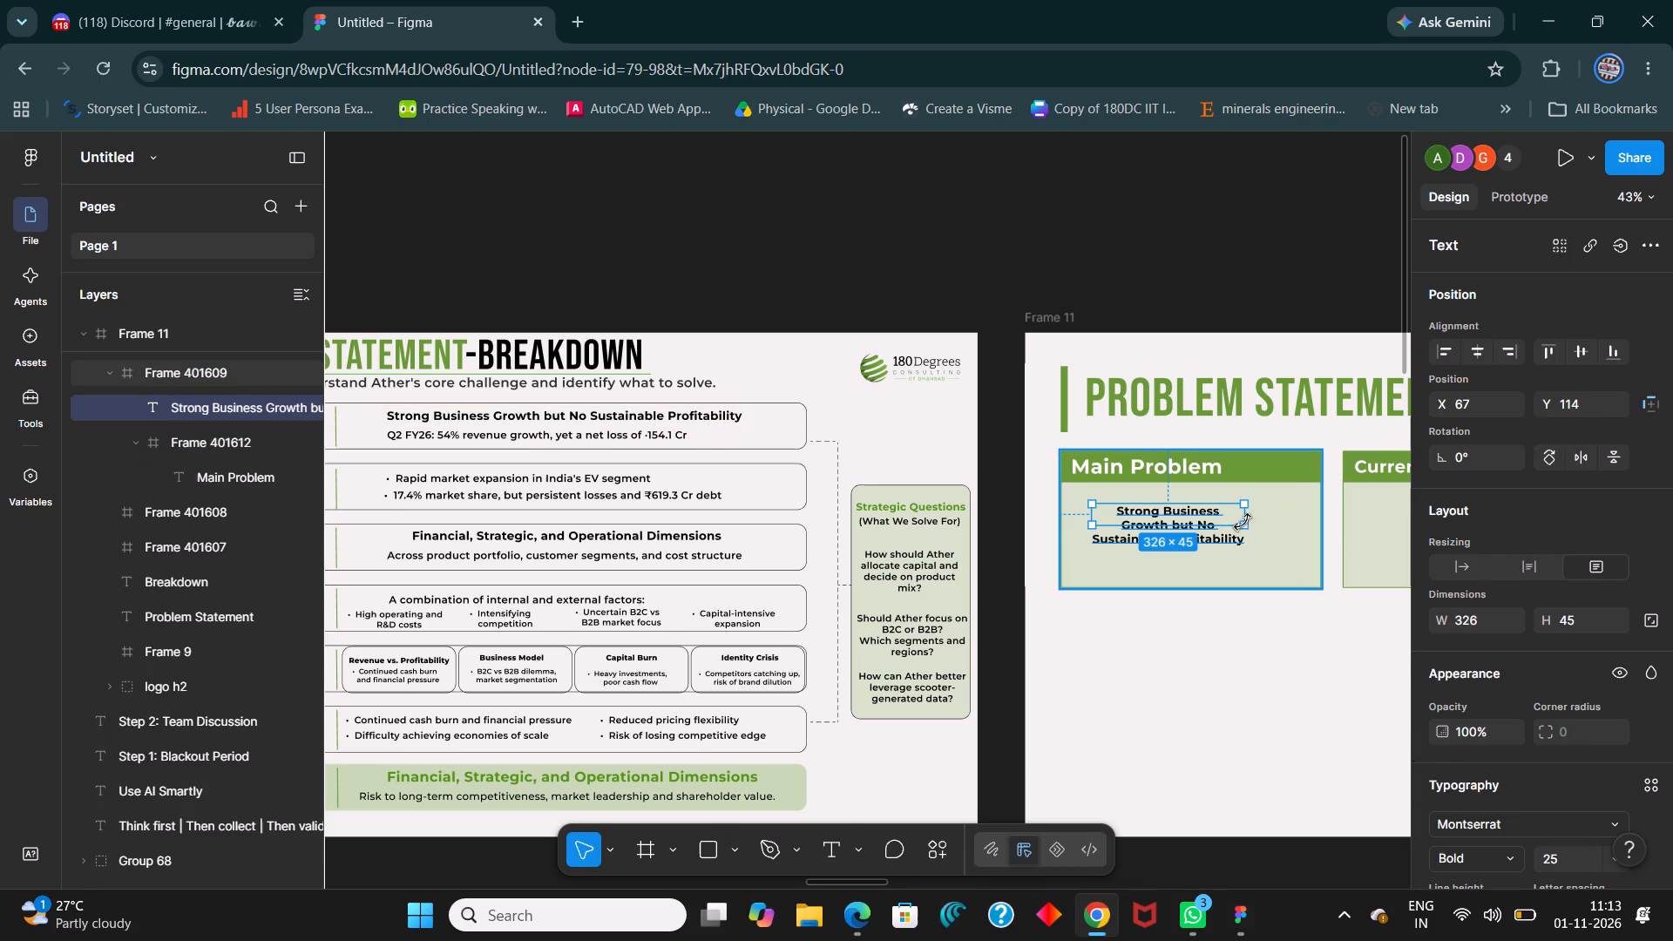
# Widen the pasted text box to 464 and centre it horizontally just below the Main Problem header.
pyautogui.tripleClick(1191, 508)
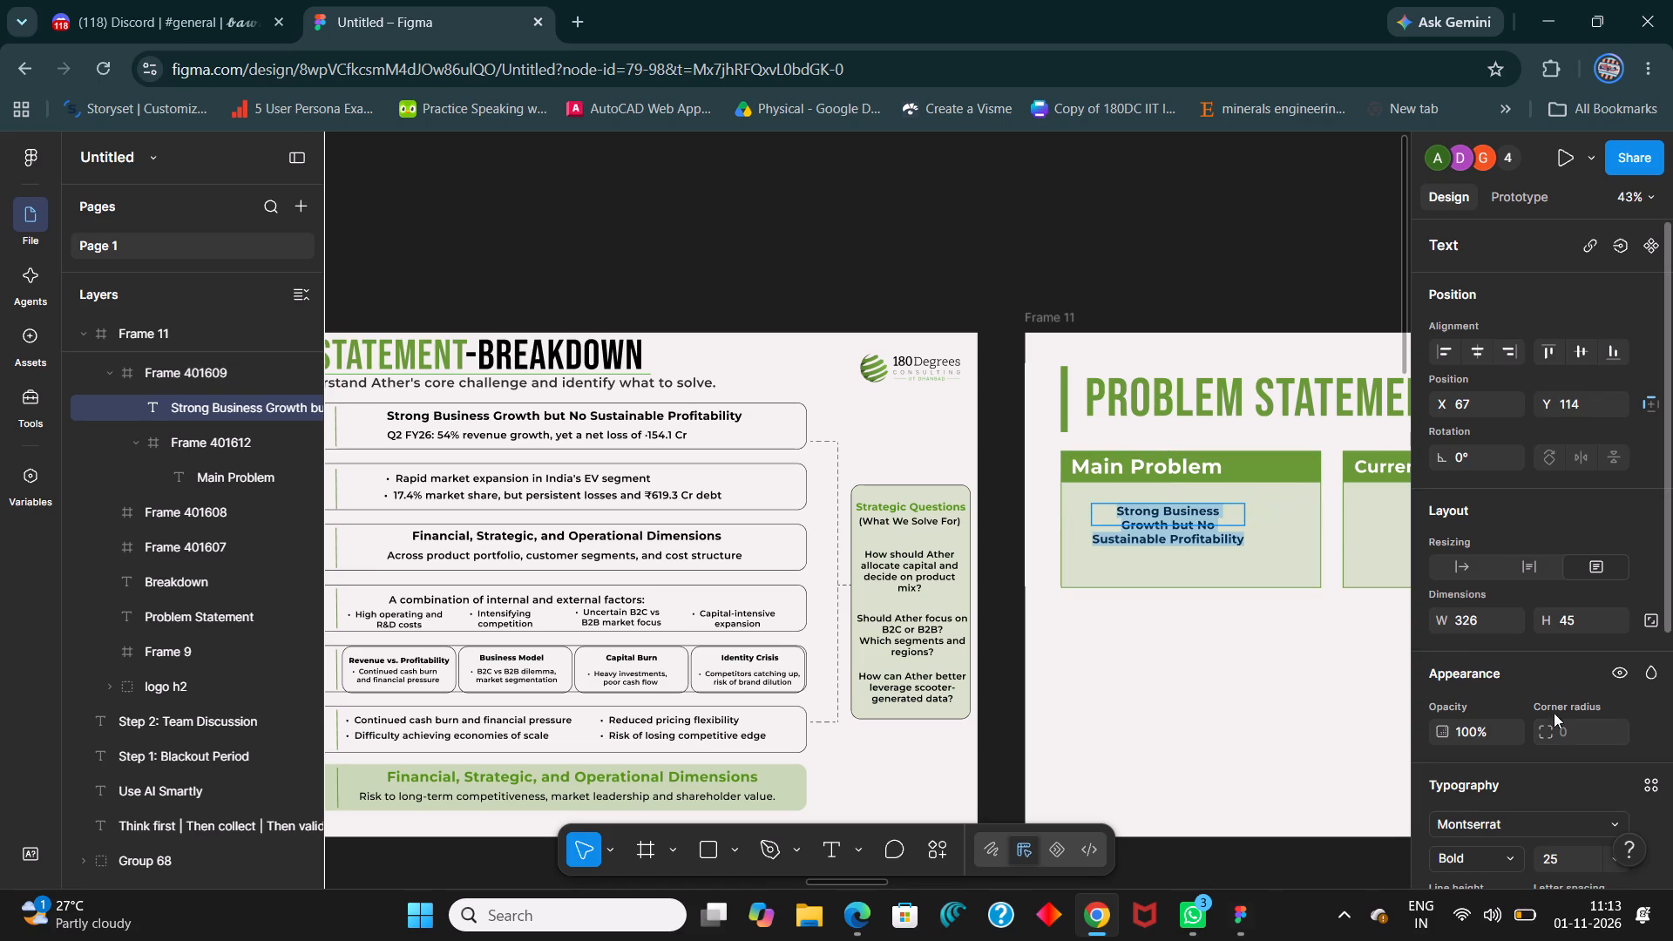
pyautogui.click(1263, 652)
pyautogui.moveTo(1248, 517); pyautogui.dragTo(1308, 521)
pyautogui.moveTo(1250, 524); pyautogui.dragTo(1241, 522)
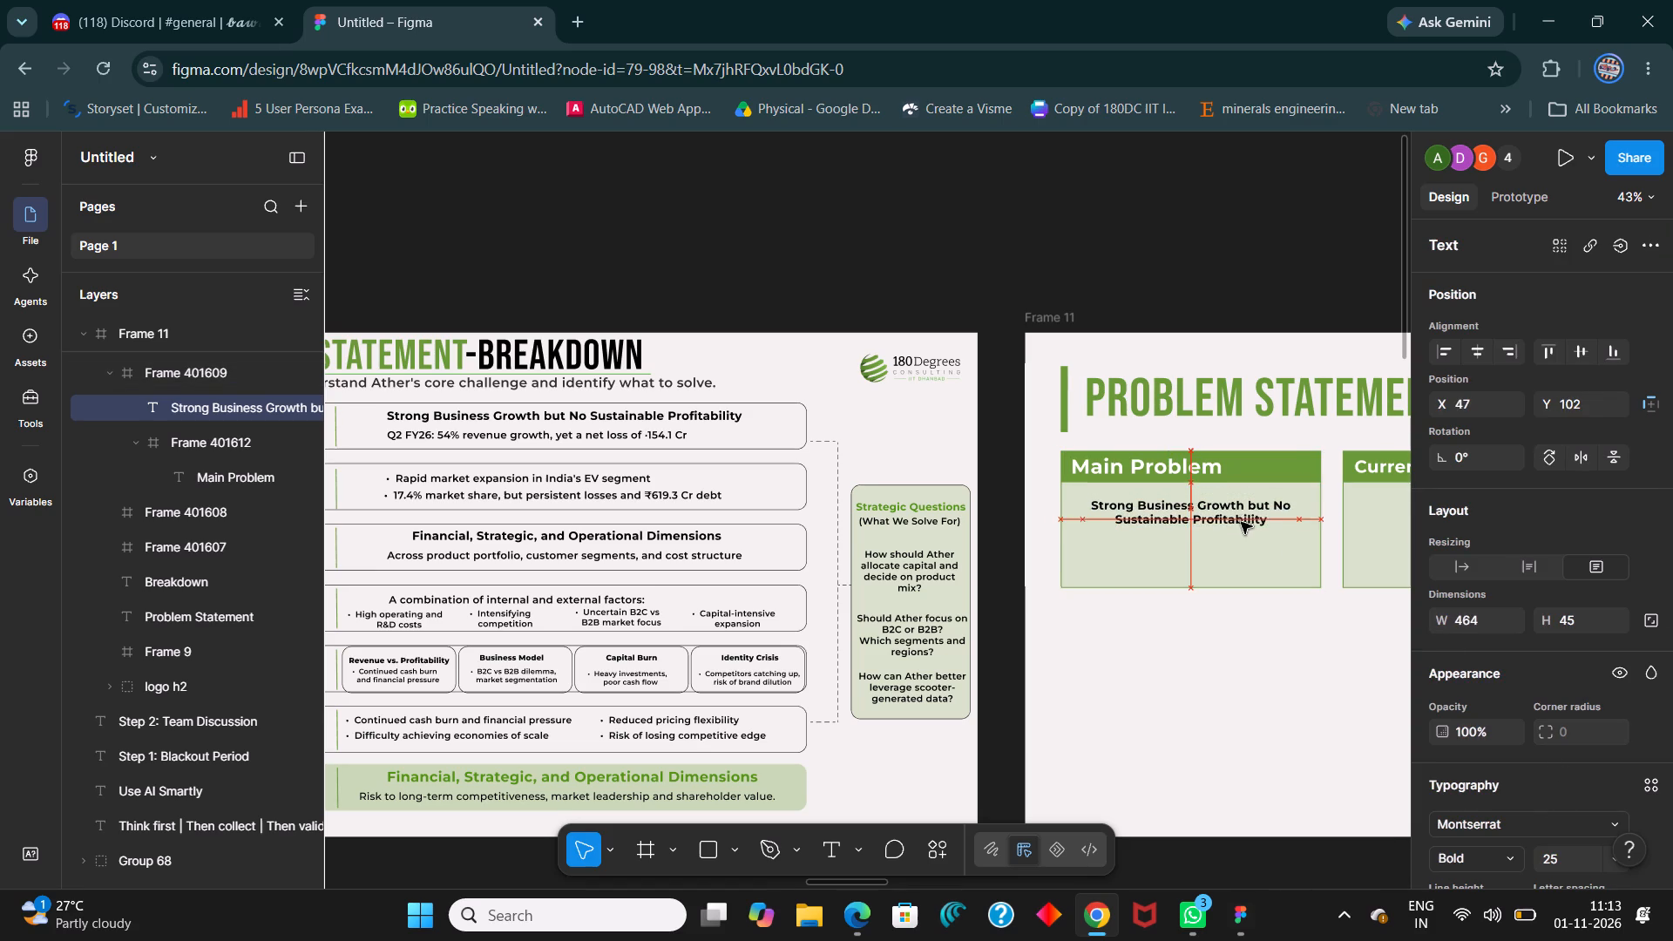
pyautogui.moveTo(1241, 522); pyautogui.dragTo(1242, 511)
# Set the pasted Main Problem text's font weight to Medium.
pyautogui.scroll(-2, 1650, 805)
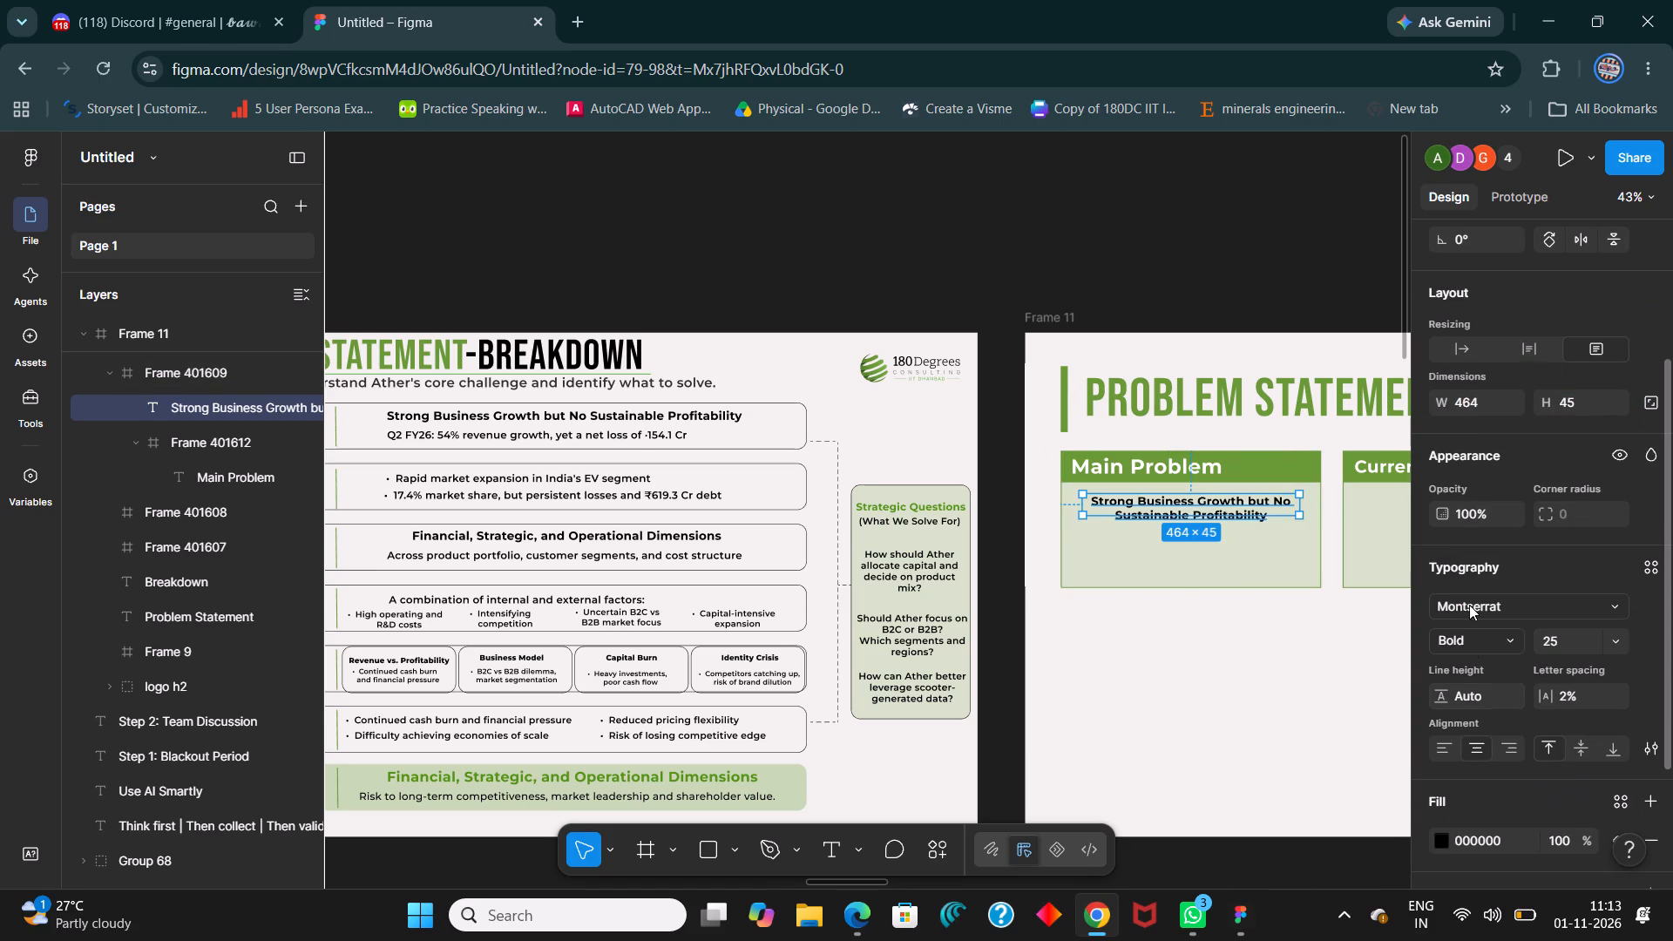
pyautogui.click(1488, 637)
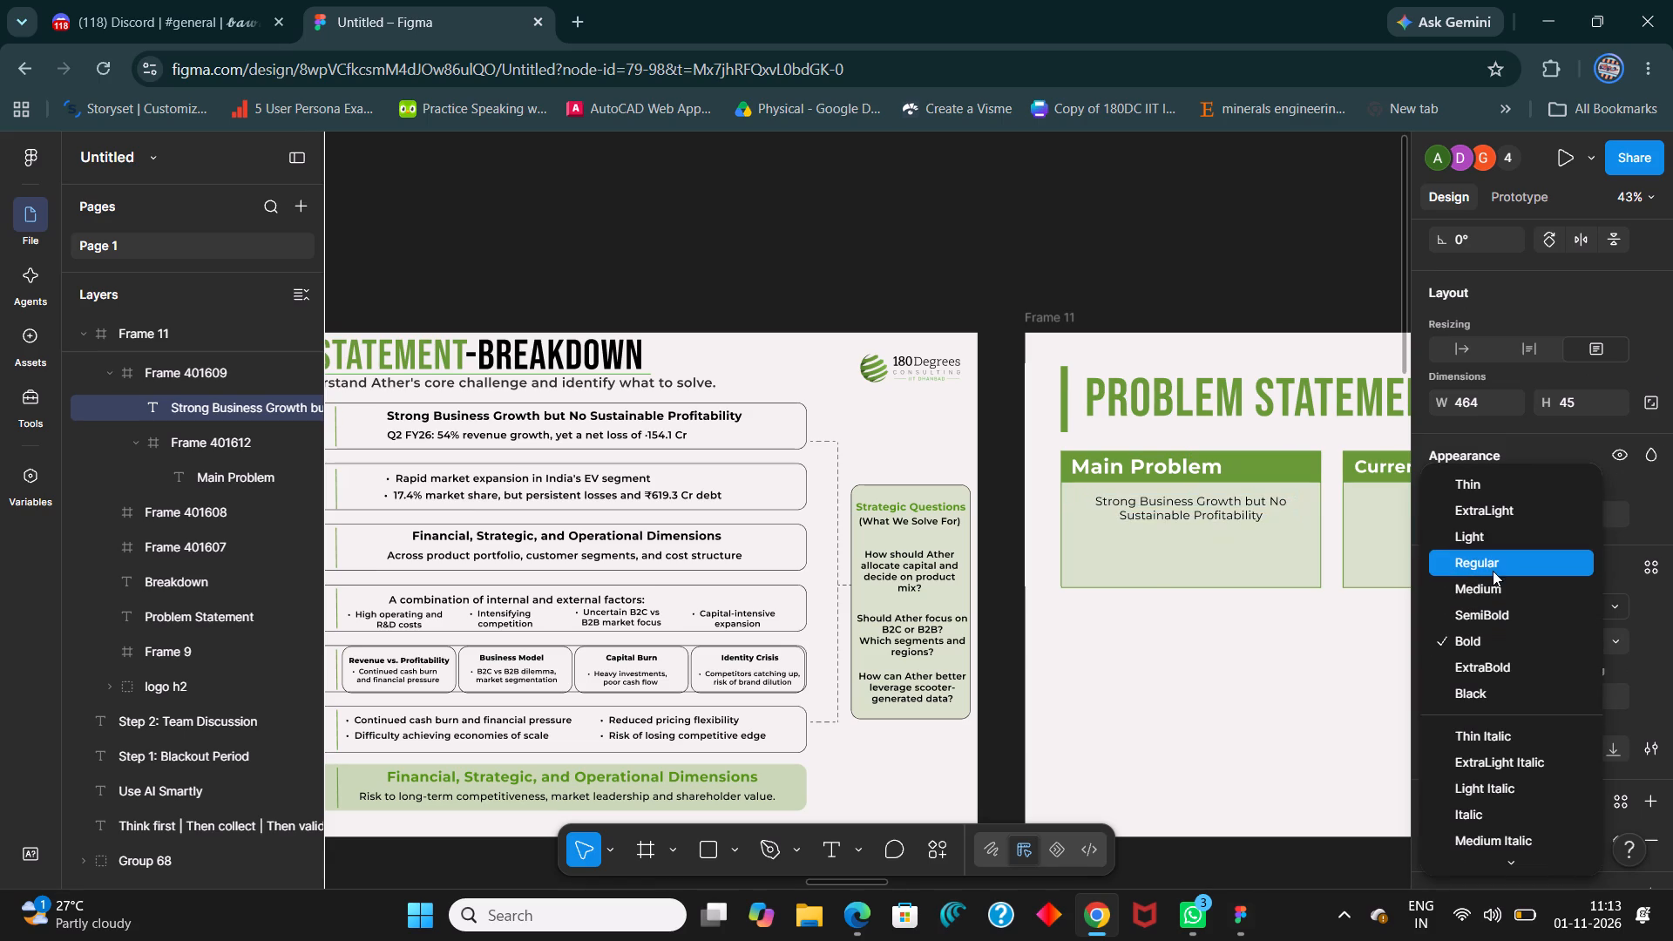
pyautogui.click(1495, 597)
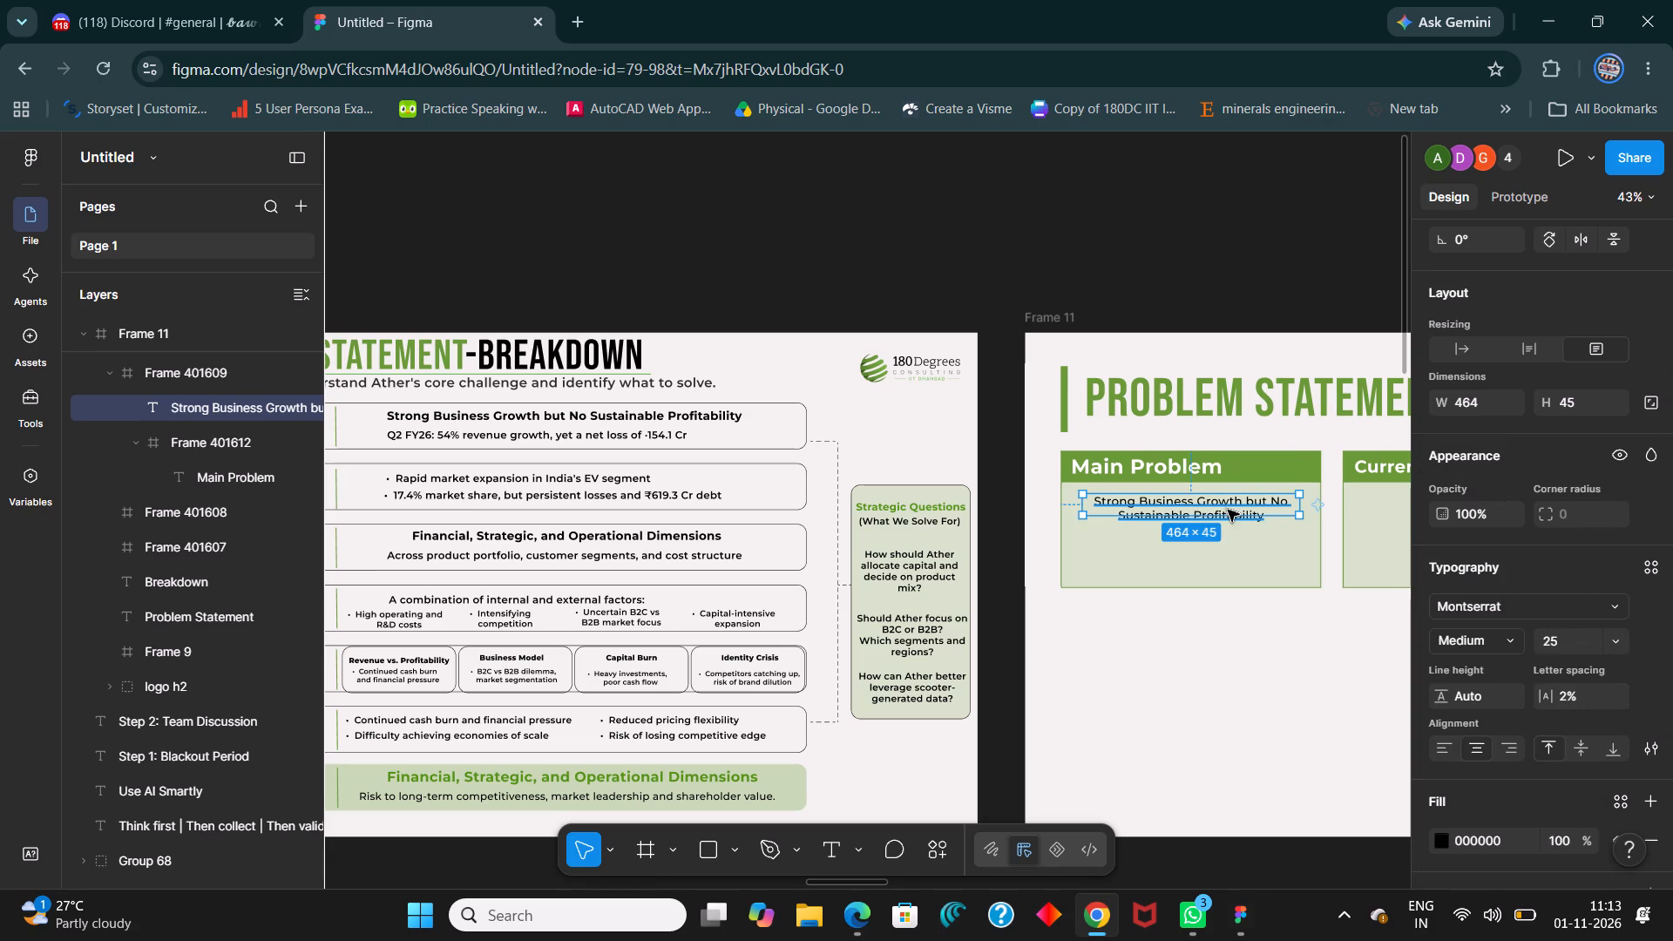
# Shift the text toward the Main Problem box's left edge, widen it to 560, and adjust its height below the header.
pyautogui.moveTo(1225, 503); pyautogui.dragTo(1212, 505)
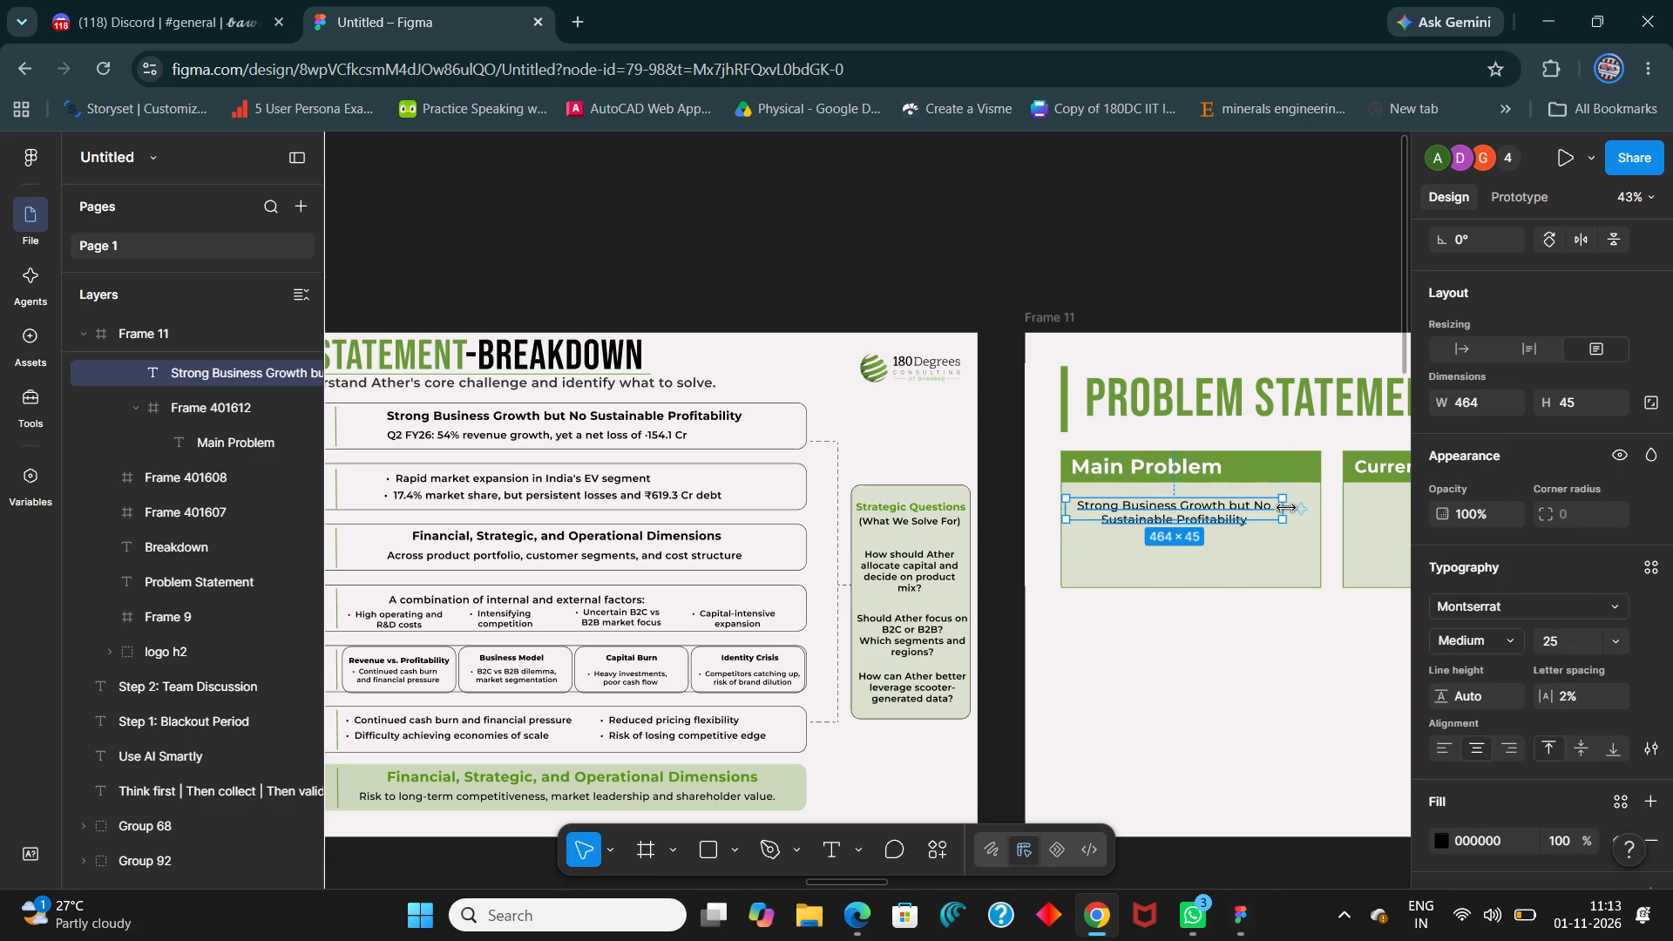
pyautogui.moveTo(1286, 511); pyautogui.dragTo(1338, 518)
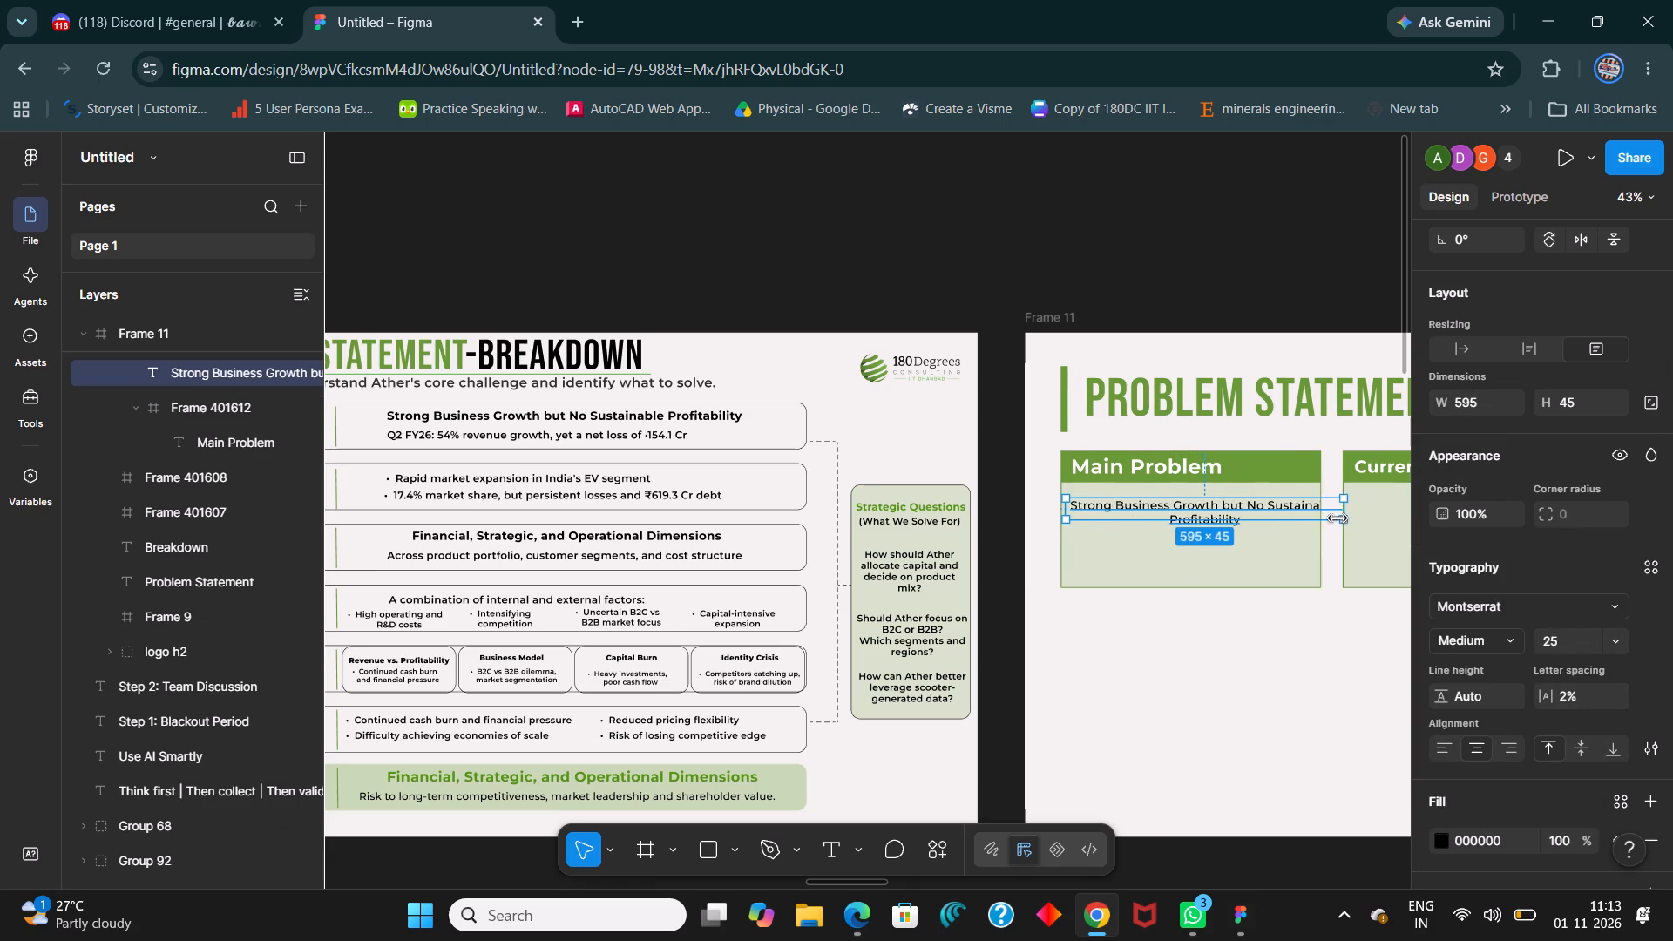
pyautogui.moveTo(1338, 518); pyautogui.dragTo(1327, 519)
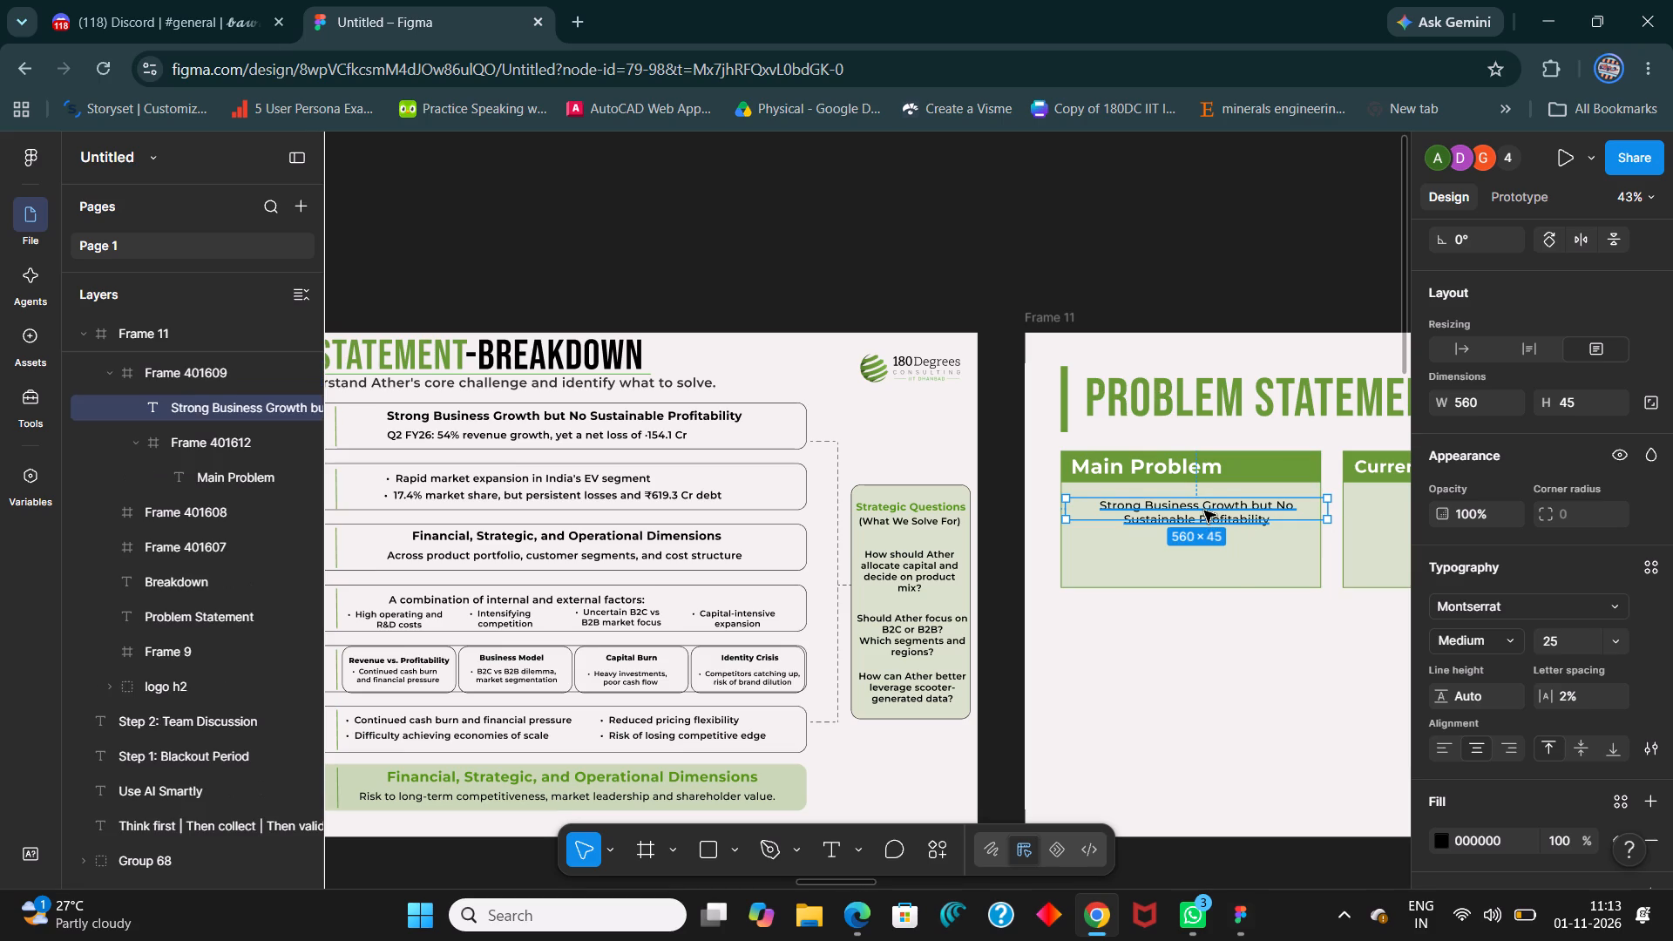
pyautogui.hotkey('shift', 'Up')
pyautogui.hotkey('shift', 'Up')
pyautogui.hotkey('shift', 'Up')
pyautogui.hotkey('shift', 'Down')
pyautogui.hotkey('shift', 'Down')
# Increase the Main Problem text's font size to 29.
pyautogui.hotkey('ctrl', 'shift', '.')
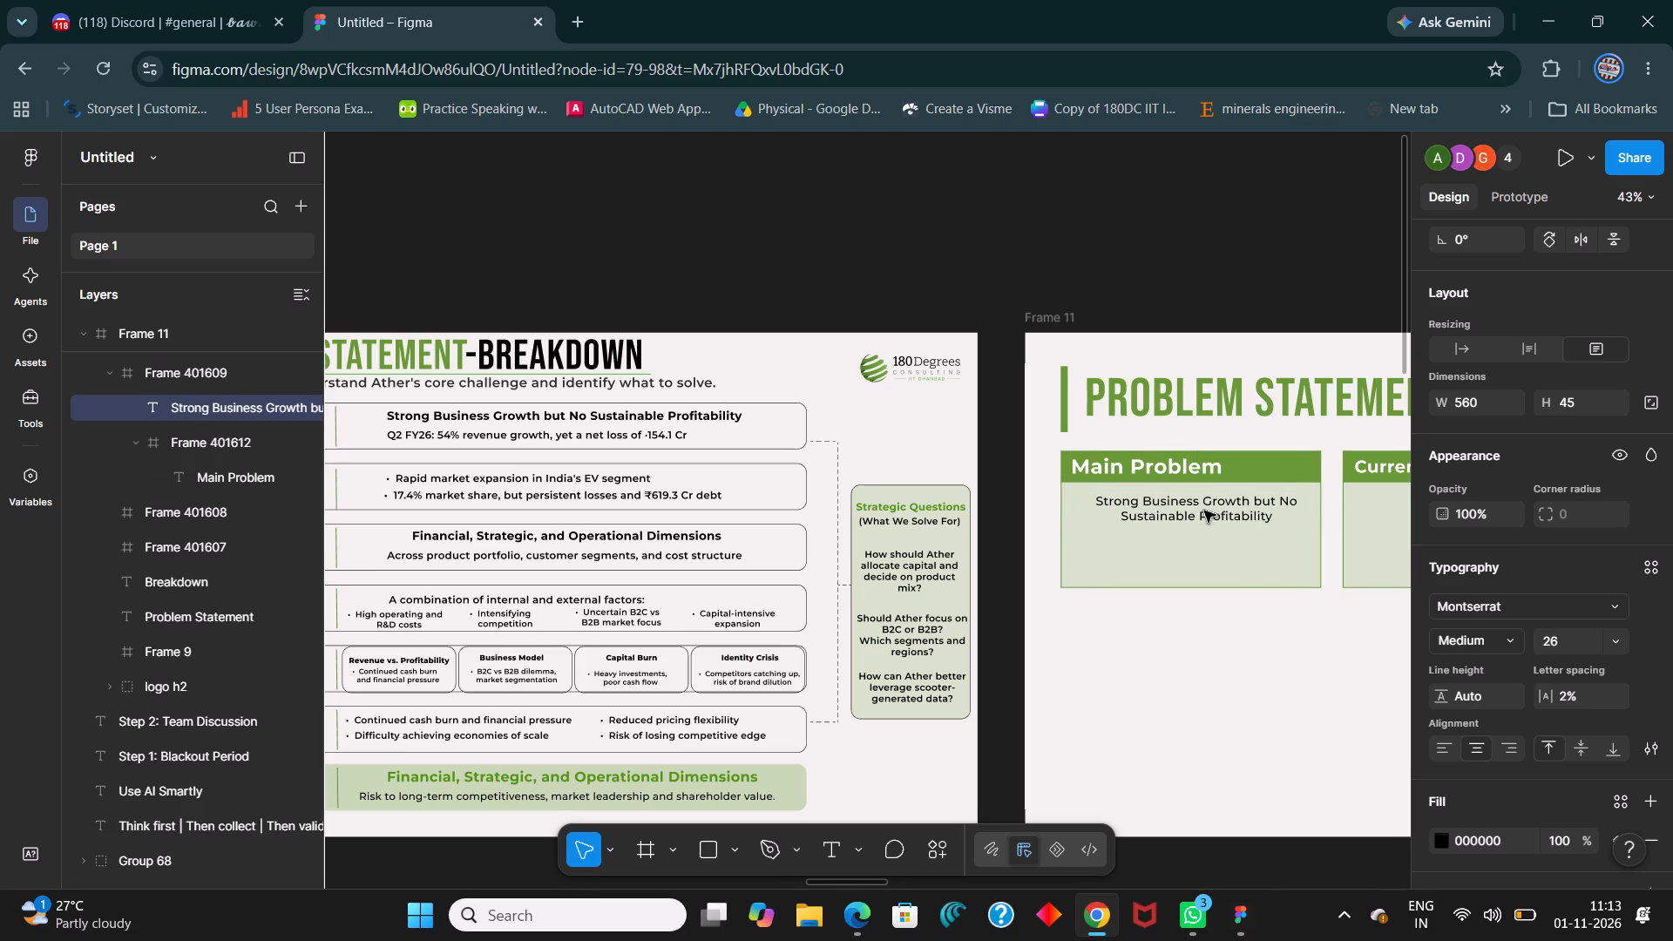
pyautogui.hotkey('ctrl', 'shift', '.')
pyautogui.hotkey('ctrl', 'shift', '.')
pyautogui.hotkey('ctrl', 'shift', '.')
# Nudge the Main Problem text up and left to X -1, Y 77, directly beneath the green header.
pyautogui.press('Up')
pyautogui.press('Up')
pyautogui.press('Up')
pyautogui.press('Up')
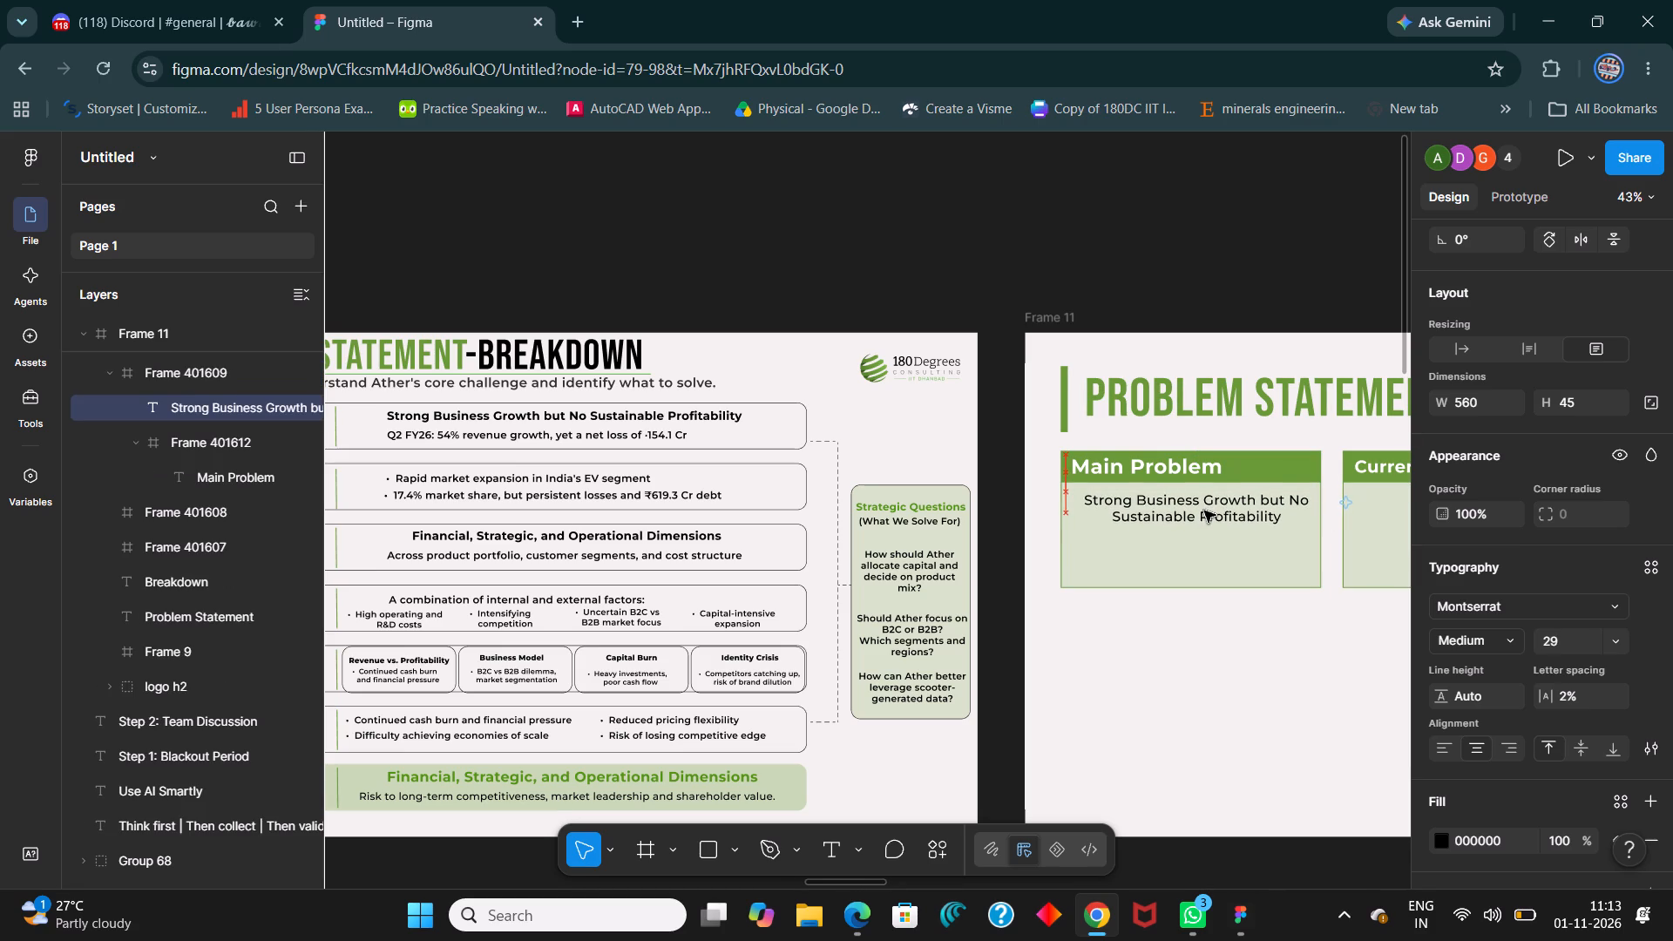
pyautogui.press('Left')
pyautogui.press('Left')
pyautogui.press('Up')
pyautogui.press('Left')
pyautogui.press('Up')
pyautogui.press('Left')
pyautogui.press('Up')
pyautogui.press('Left')
pyautogui.press('Up')
pyautogui.press('Left')
pyautogui.press('Up')
pyautogui.press('Left')
pyautogui.press('Up')
pyautogui.press('Left')
pyautogui.press('Up')
pyautogui.press('Left')
pyautogui.press('Up')
pyautogui.press('Left')
pyautogui.press('Up')
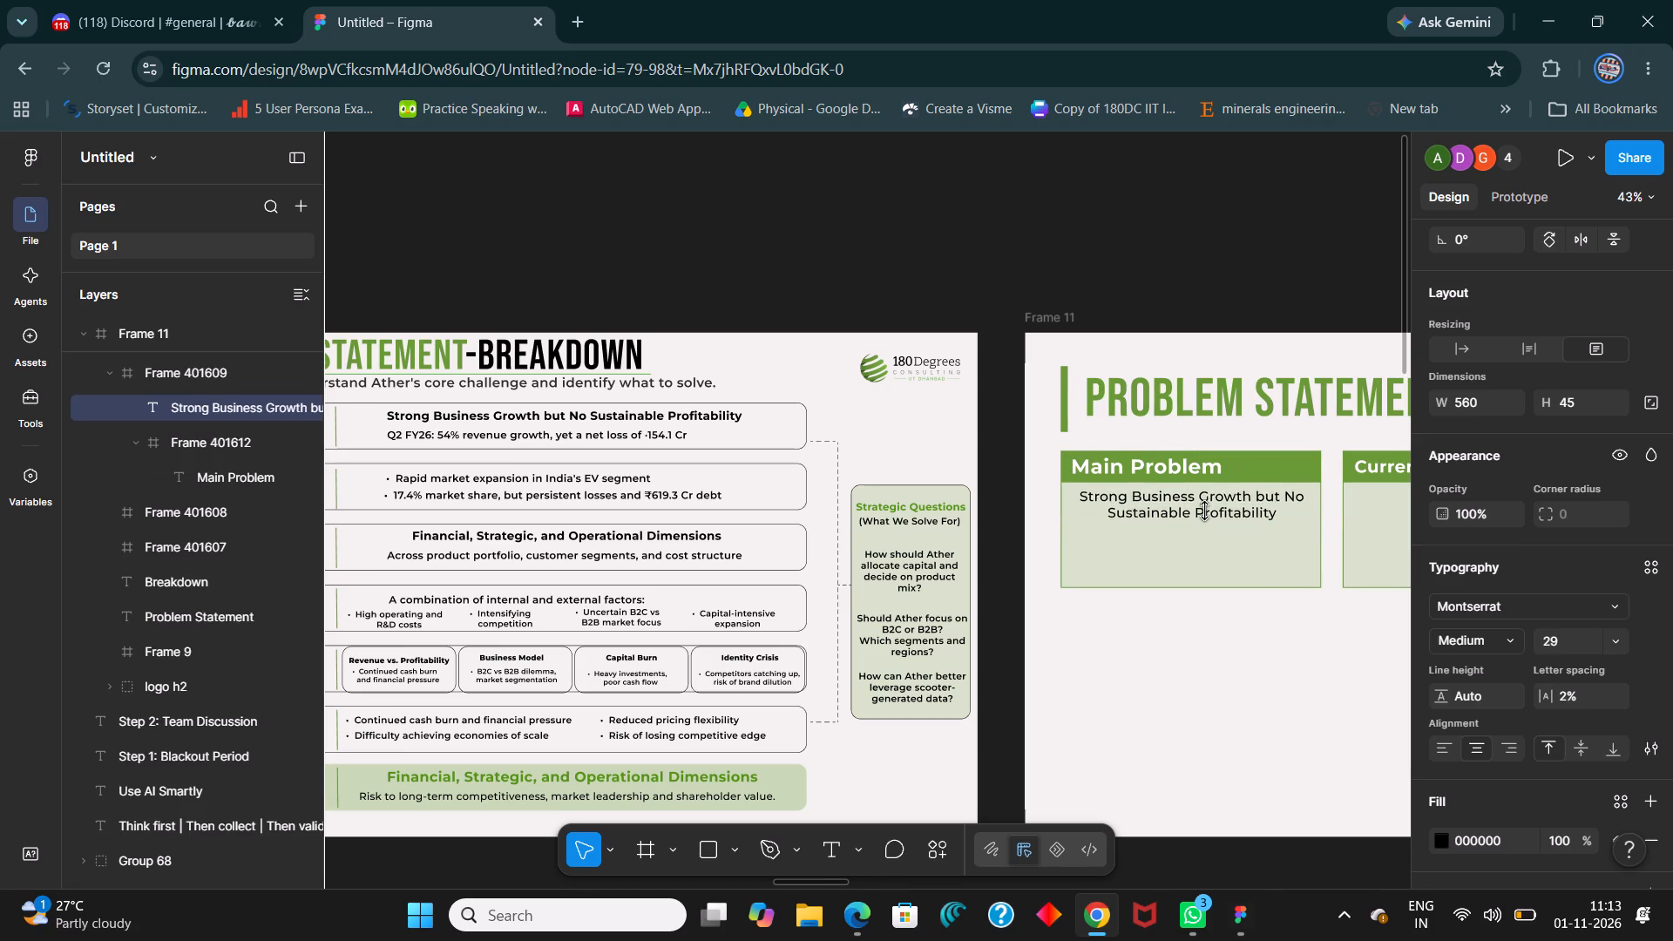
pyautogui.press('Left')
pyautogui.press('Up')
pyautogui.press('Left')
pyautogui.press('Up')
pyautogui.press('Left')
pyautogui.press('Up')
pyautogui.press('Right')
pyautogui.press('Down')
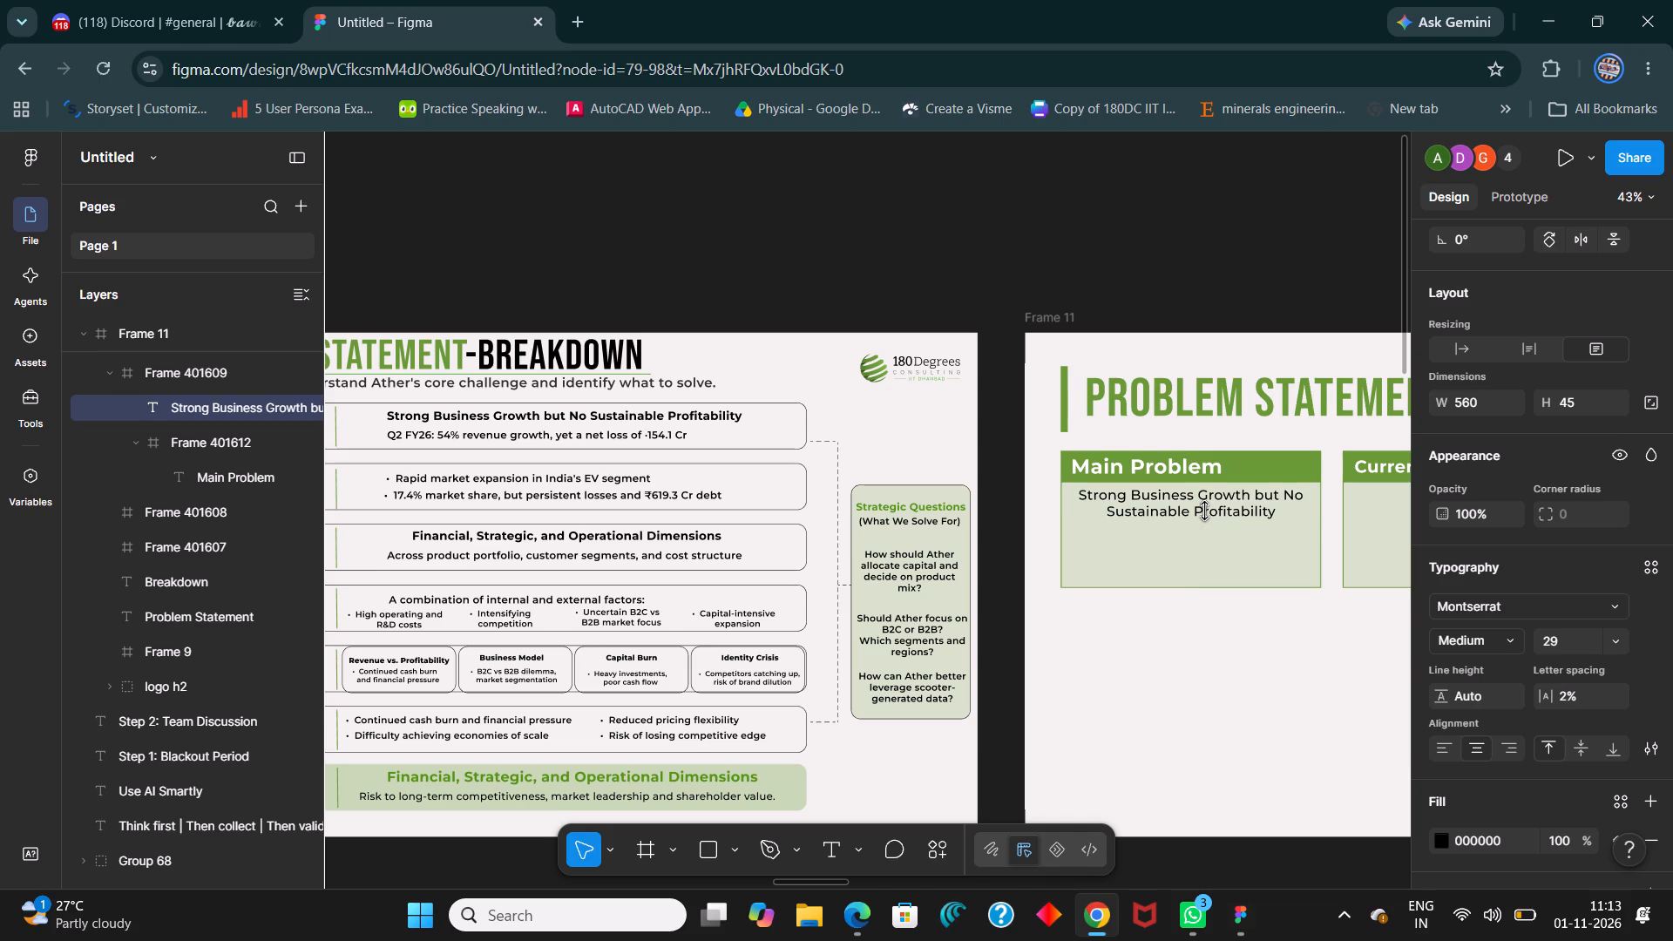
pyautogui.click(1170, 705)
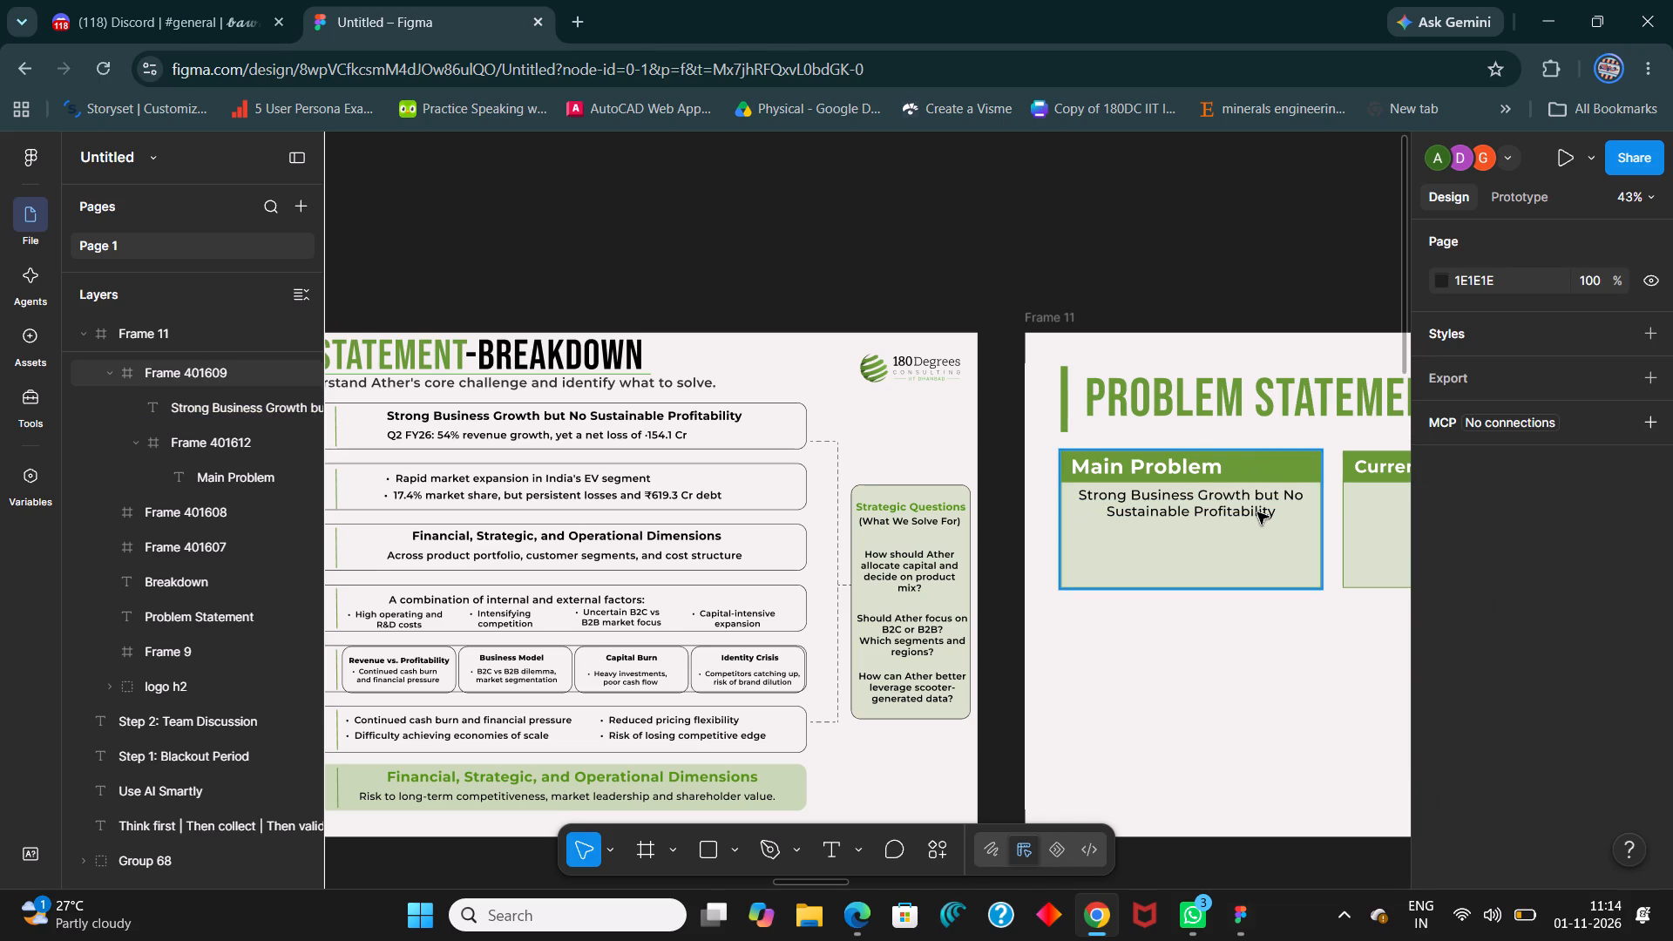
# Increase the Main Problem text box's height to 98.
pyautogui.doubleClick(1257, 512)
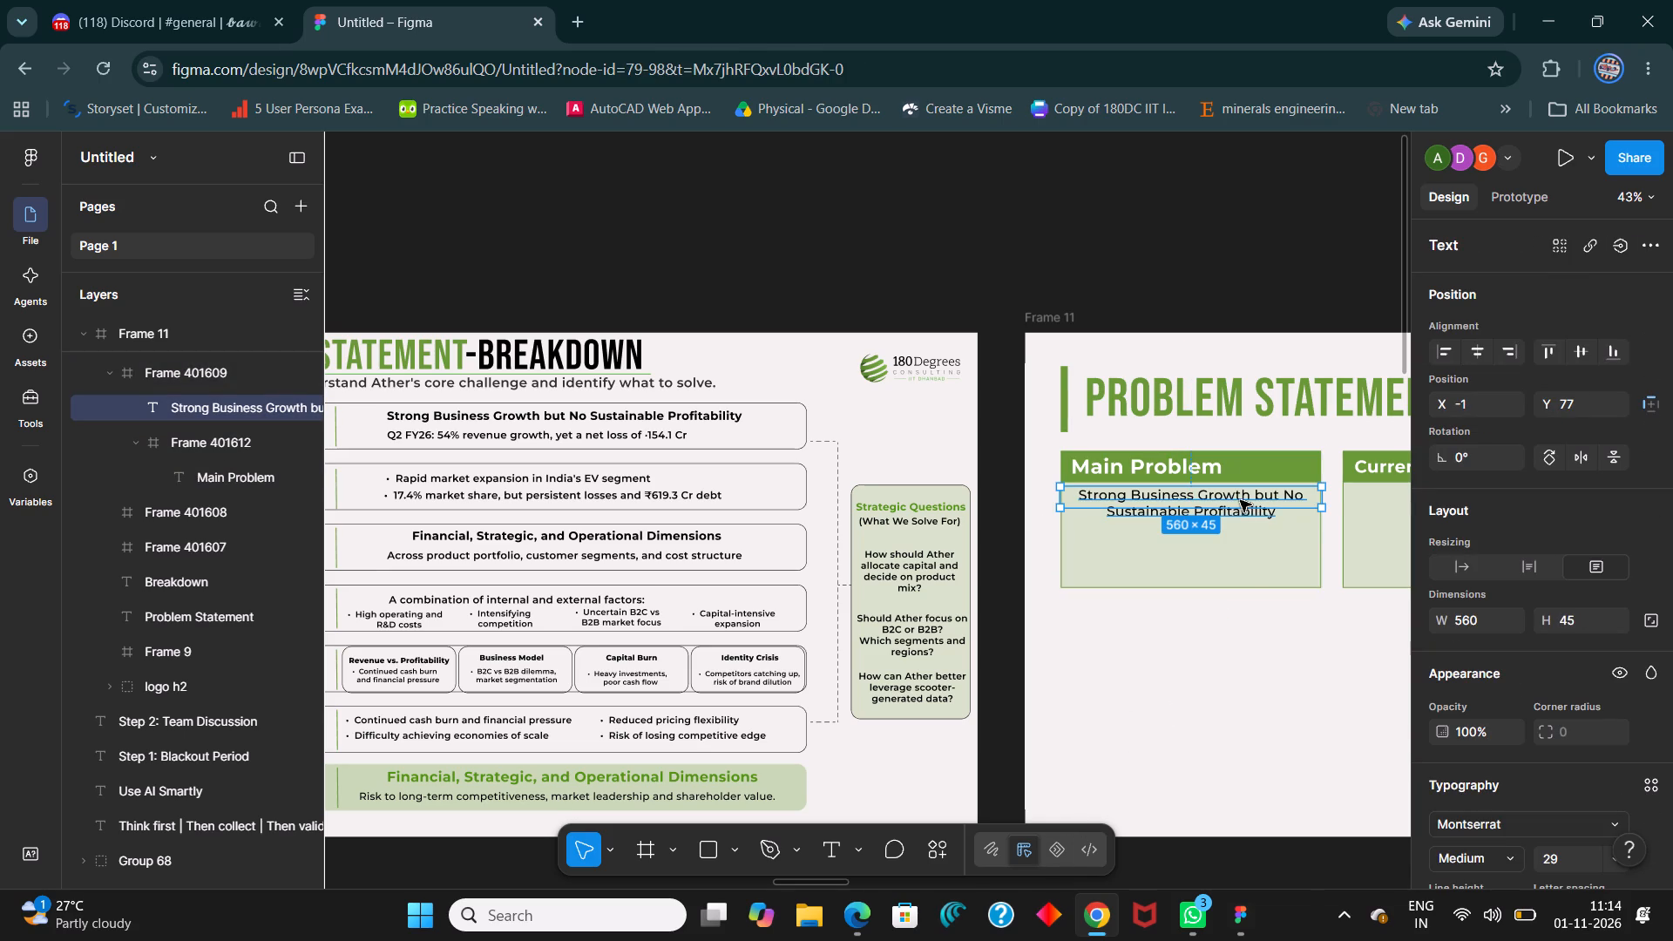
pyautogui.moveTo(1242, 509); pyautogui.dragTo(1248, 532)
pyautogui.click(1286, 513)
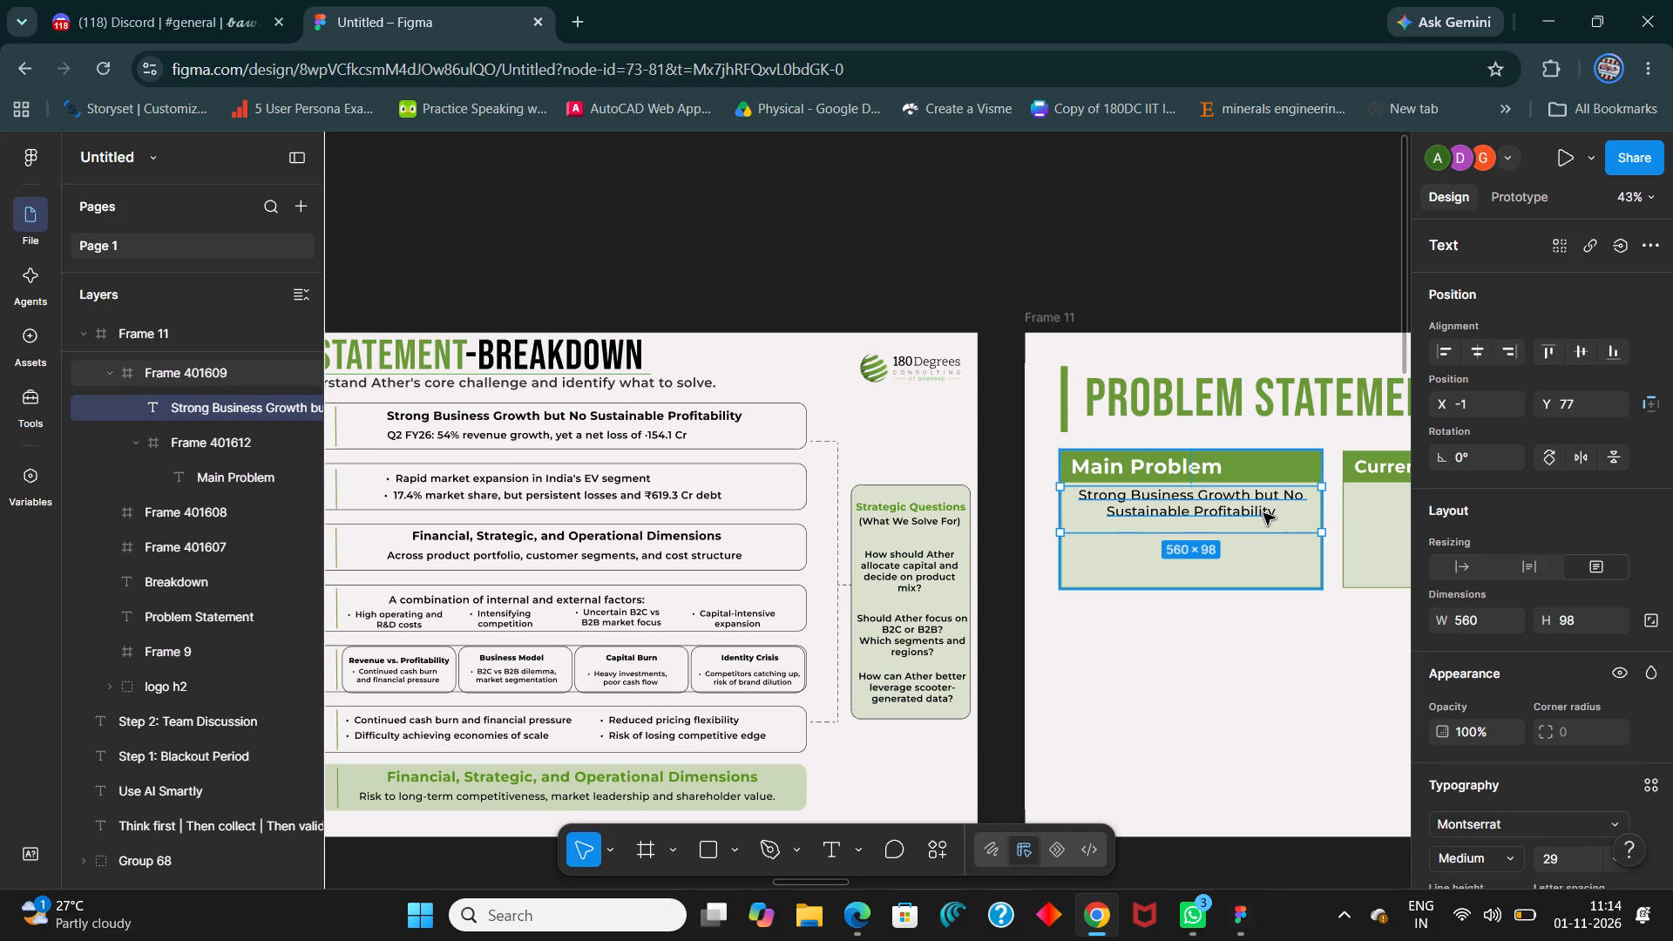
# End the Main Problem text's sentence with a period and start a new line reading "In FY26".
pyautogui.tripleClick(1263, 513)
pyautogui.tripleClick(1263, 513)
pyautogui.click(1263, 513)
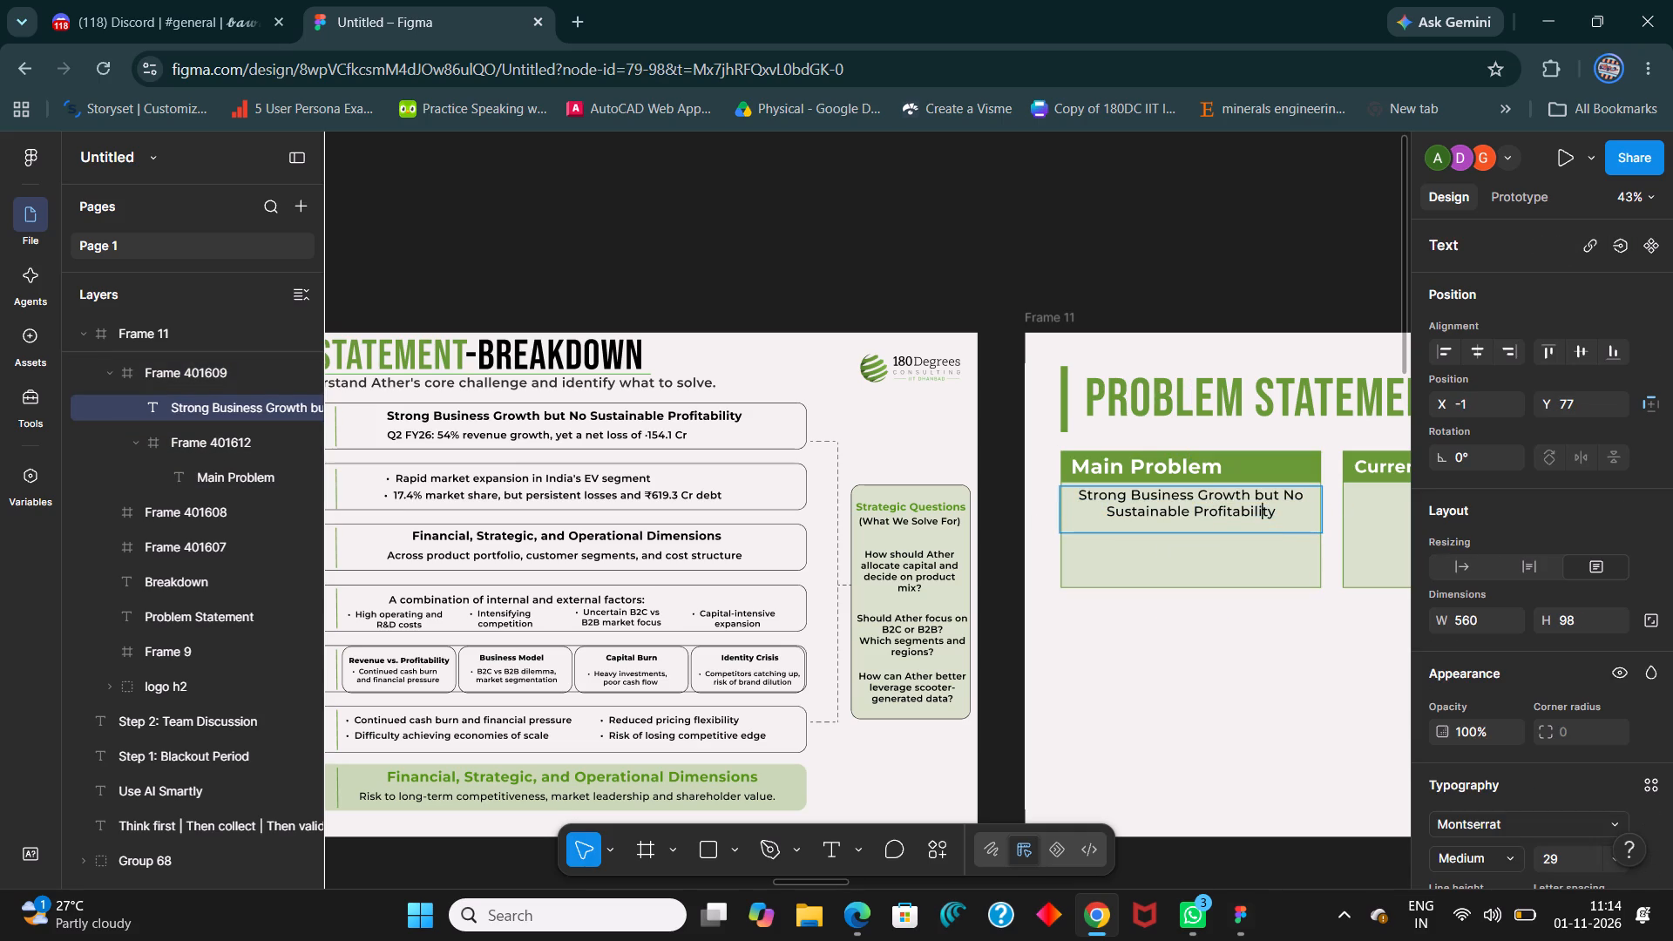
pyautogui.press('Right')
pyautogui.press('Right')
pyautogui.press('.')
pyautogui.press('Return')
pyautogui.press('Return')
pyautogui.press('BackSpace')
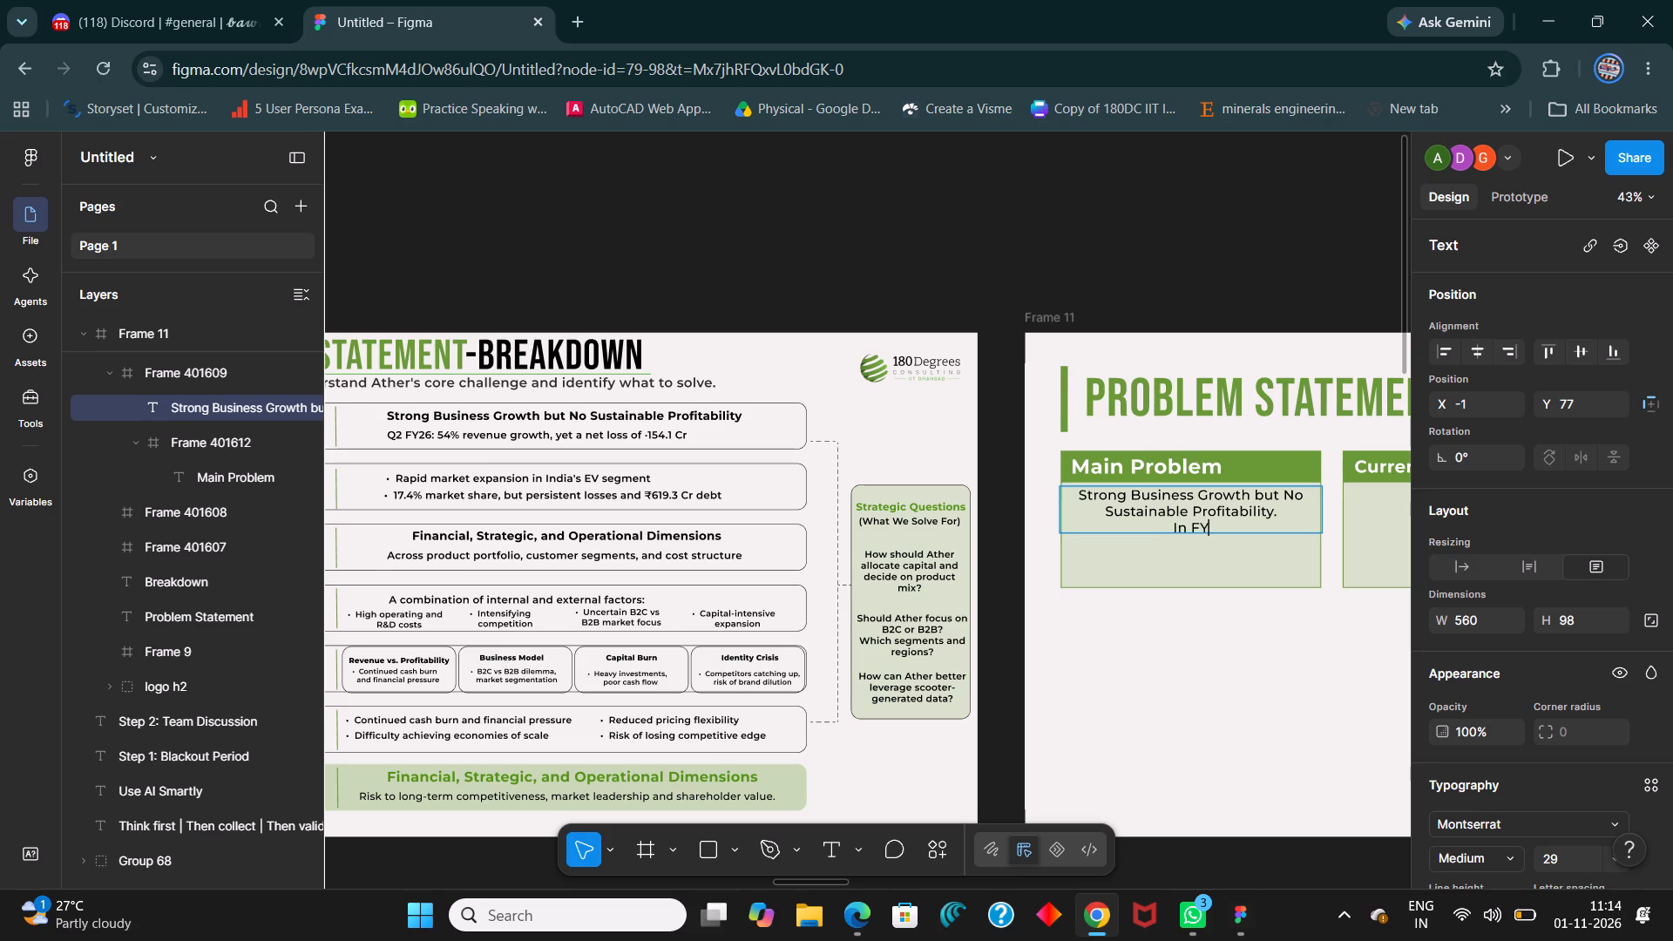
pyautogui.press('BackSpace')
pyautogui.press('6')
# Rework the Main Problem text's new line to read "InQ2 FY26:".
pyautogui.press('BackSpace')
pyautogui.press('BackSpace')
pyautogui.press('BackSpace')
pyautogui.press('BackSpace')
pyautogui.press('BackSpace')
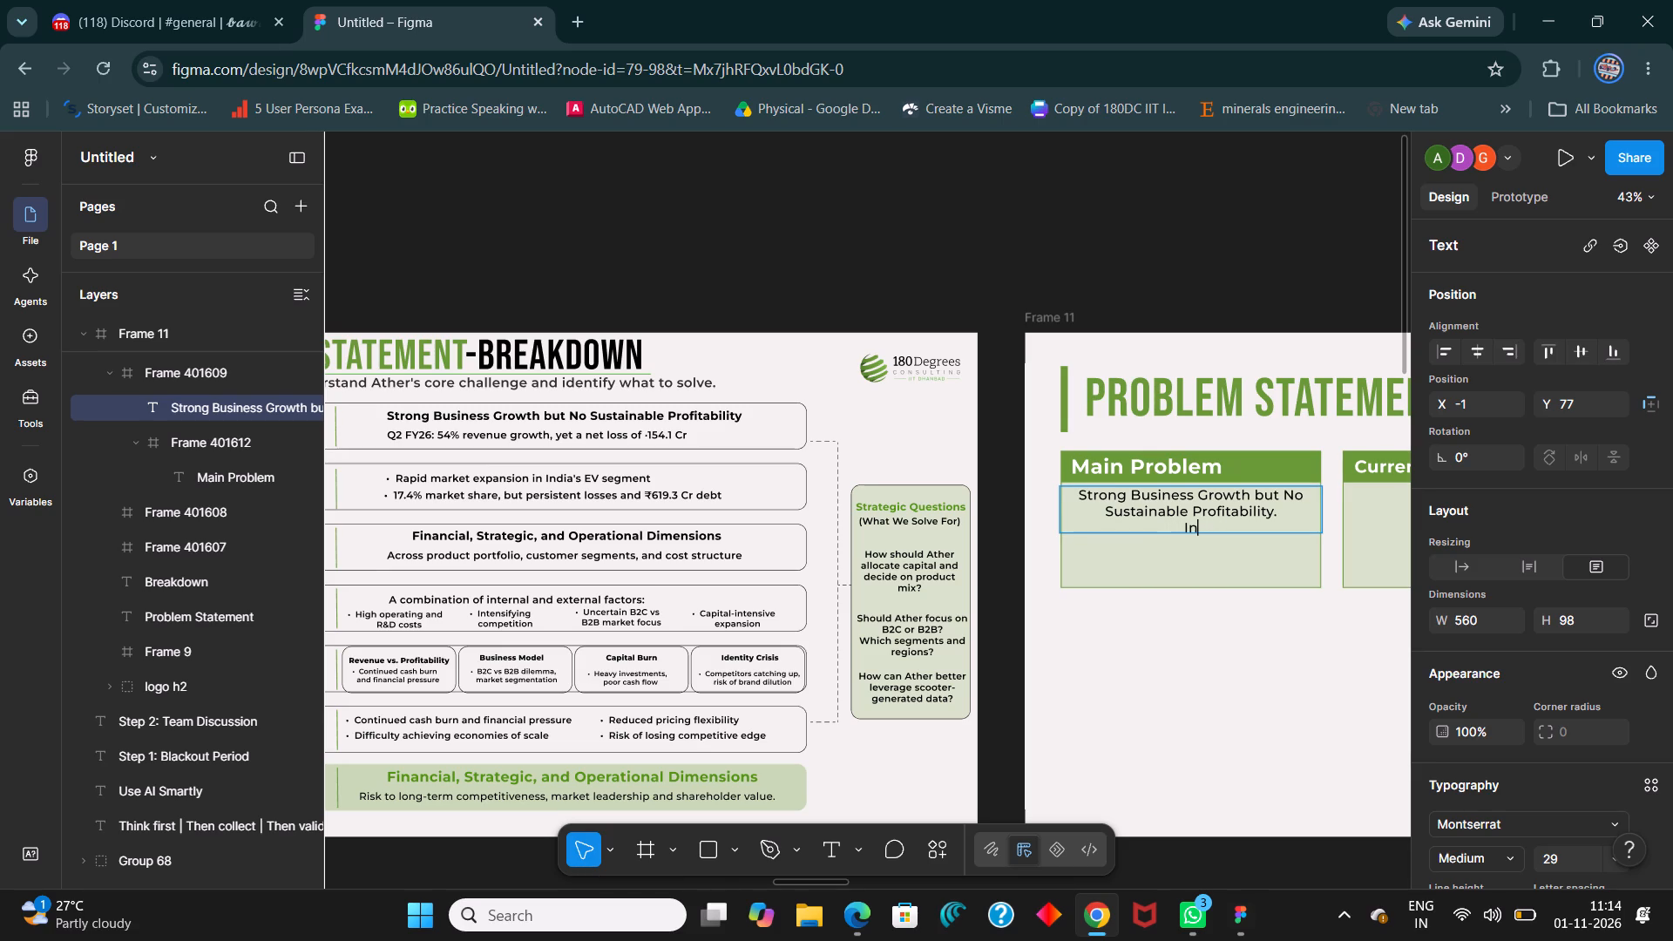
pyautogui.write('Q2')
pyautogui.press('space')
pyautogui.write('FY26')
pyautogui.hotkey('shift', ':')
pyautogui.doubleClick(1317, 672)
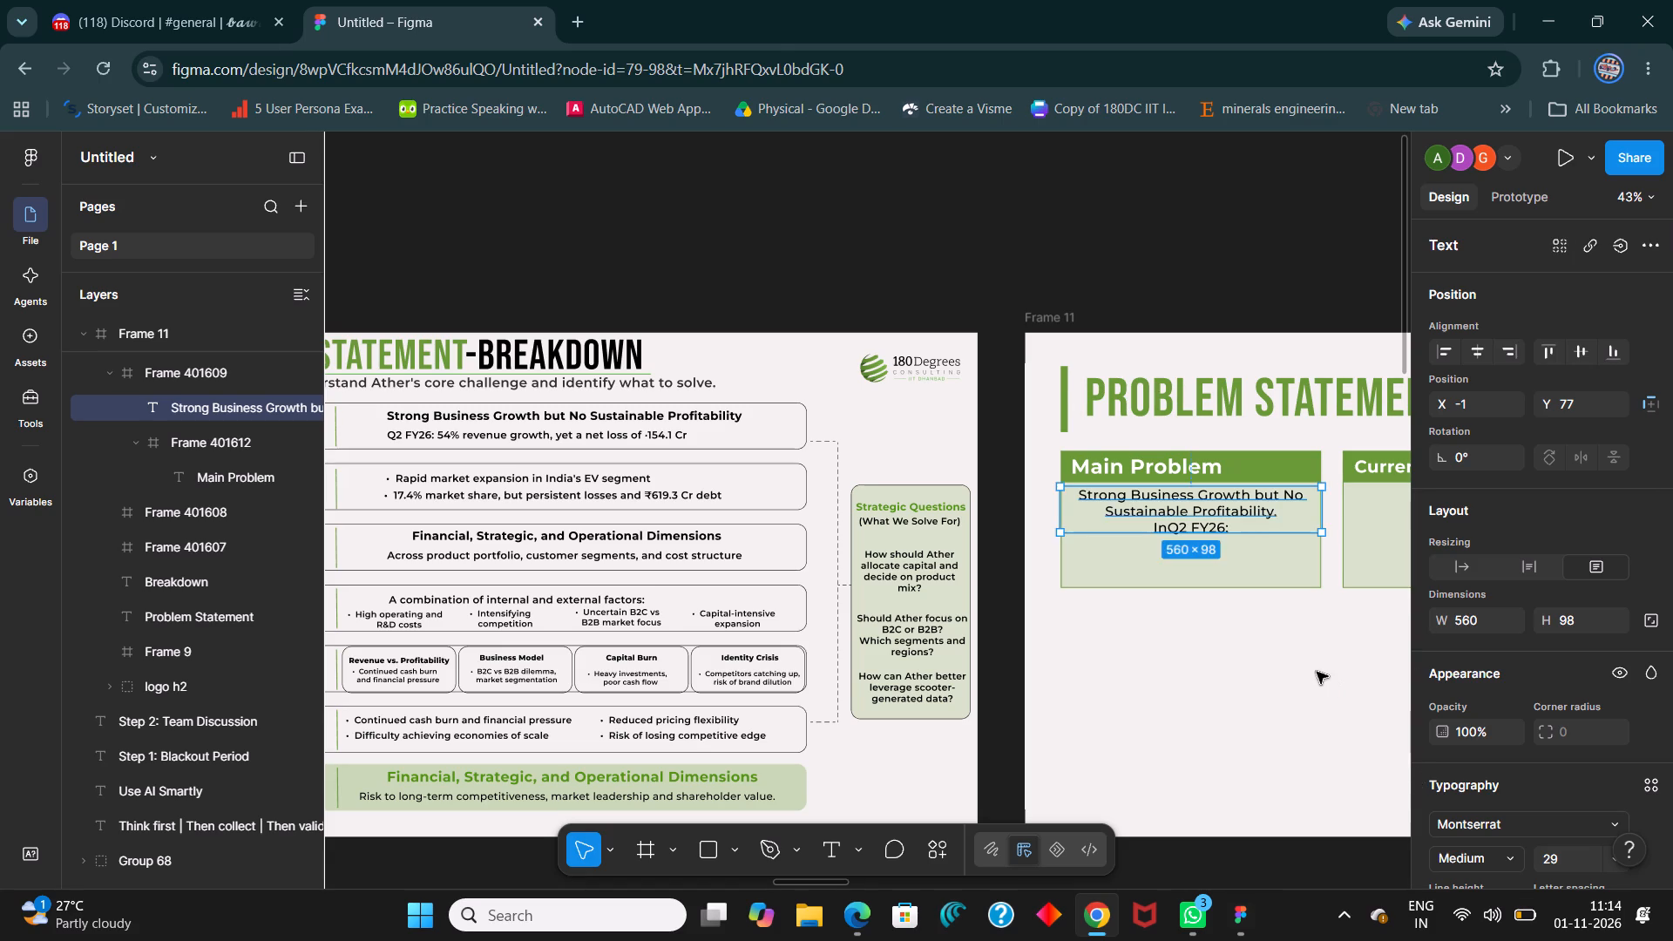
# Look over the other slide frames across the canvas and return to Frame 11.
pyautogui.keyDown('ctrl'); pyautogui.scroll(-14, 1024, 713); pyautogui.keyUp('ctrl')
pyautogui.scroll(-4, 1116, 481)
pyautogui.keyDown('shift'); pyautogui.scroll(4, 823, 534); pyautogui.keyUp('shift')
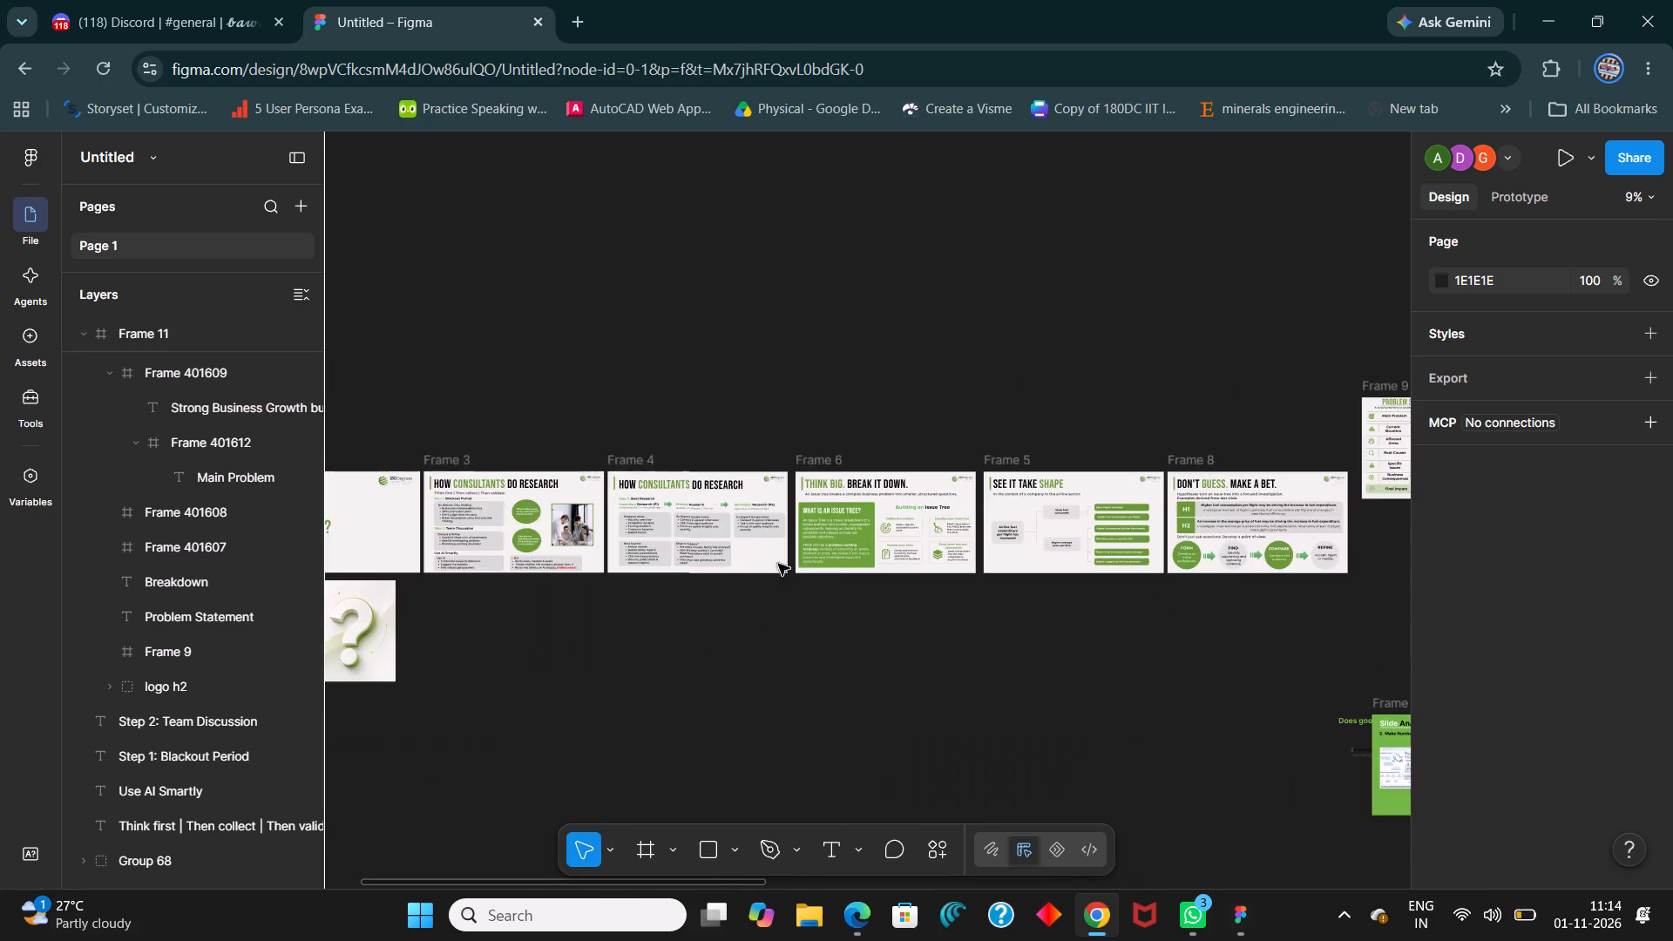
pyautogui.keyDown('shift'); pyautogui.scroll(7, 778, 564); pyautogui.keyUp('shift')
pyautogui.keyDown('shift'); pyautogui.scroll(-6, 821, 535); pyautogui.keyUp('shift')
pyautogui.keyDown('shift'); pyautogui.scroll(-10, 1236, 524); pyautogui.keyUp('shift')
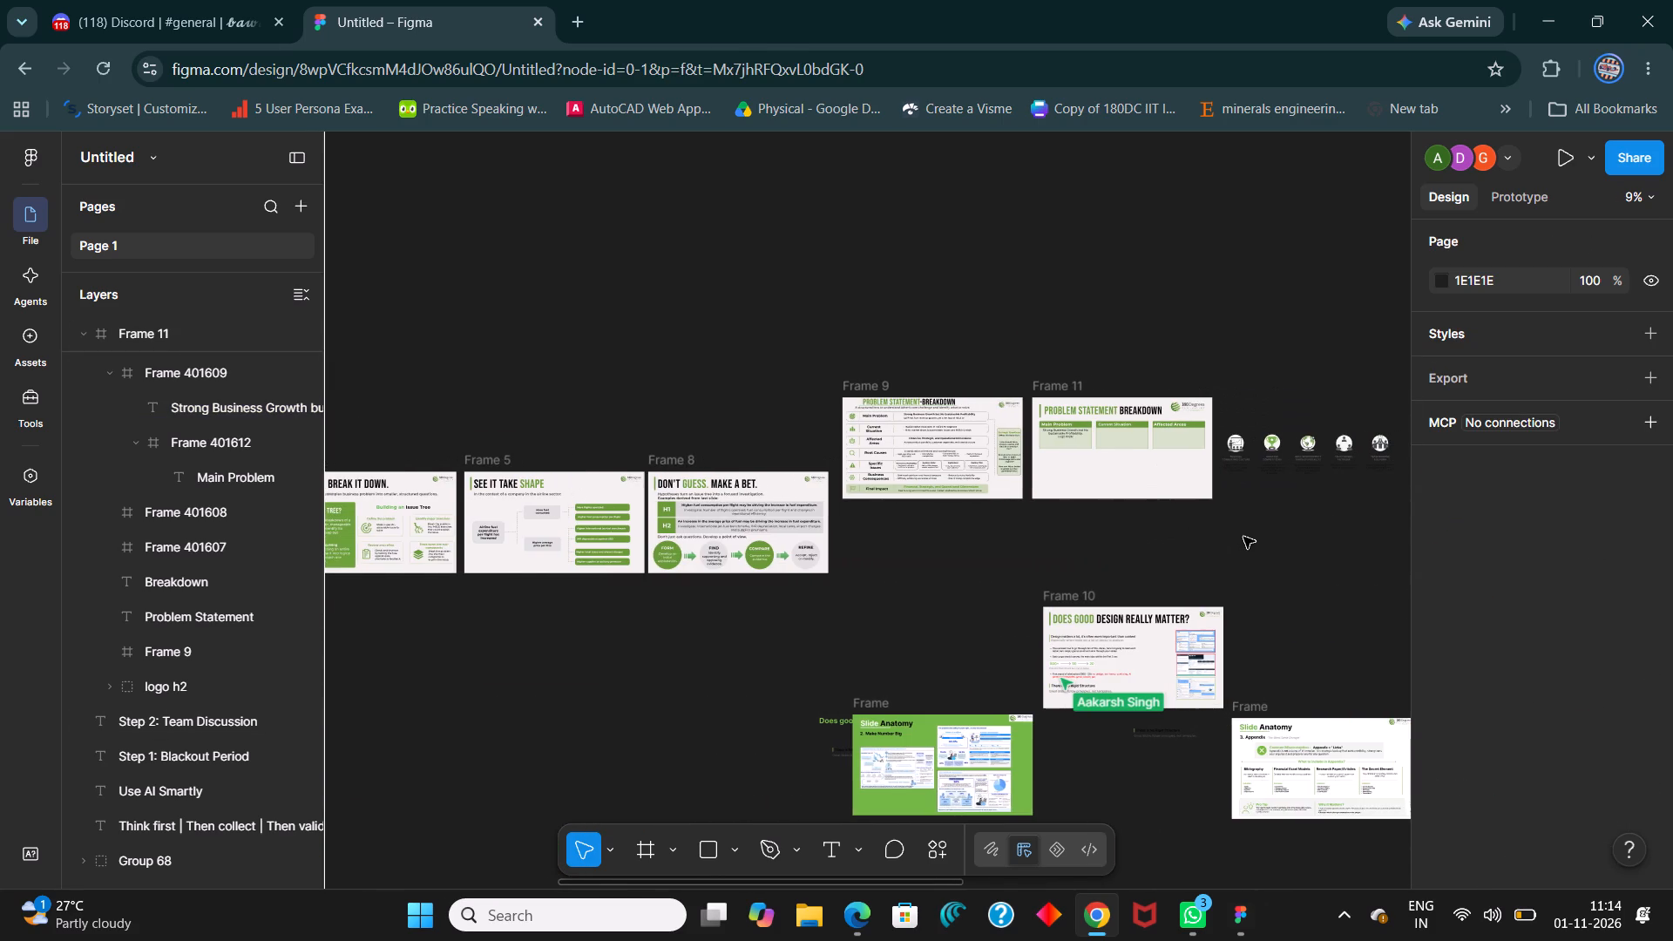
pyautogui.keyDown('shift'); pyautogui.scroll(-1, 1243, 537); pyautogui.keyUp('shift')
pyautogui.keyDown('shift'); pyautogui.scroll(-18, 1250, 635); pyautogui.keyUp('shift')
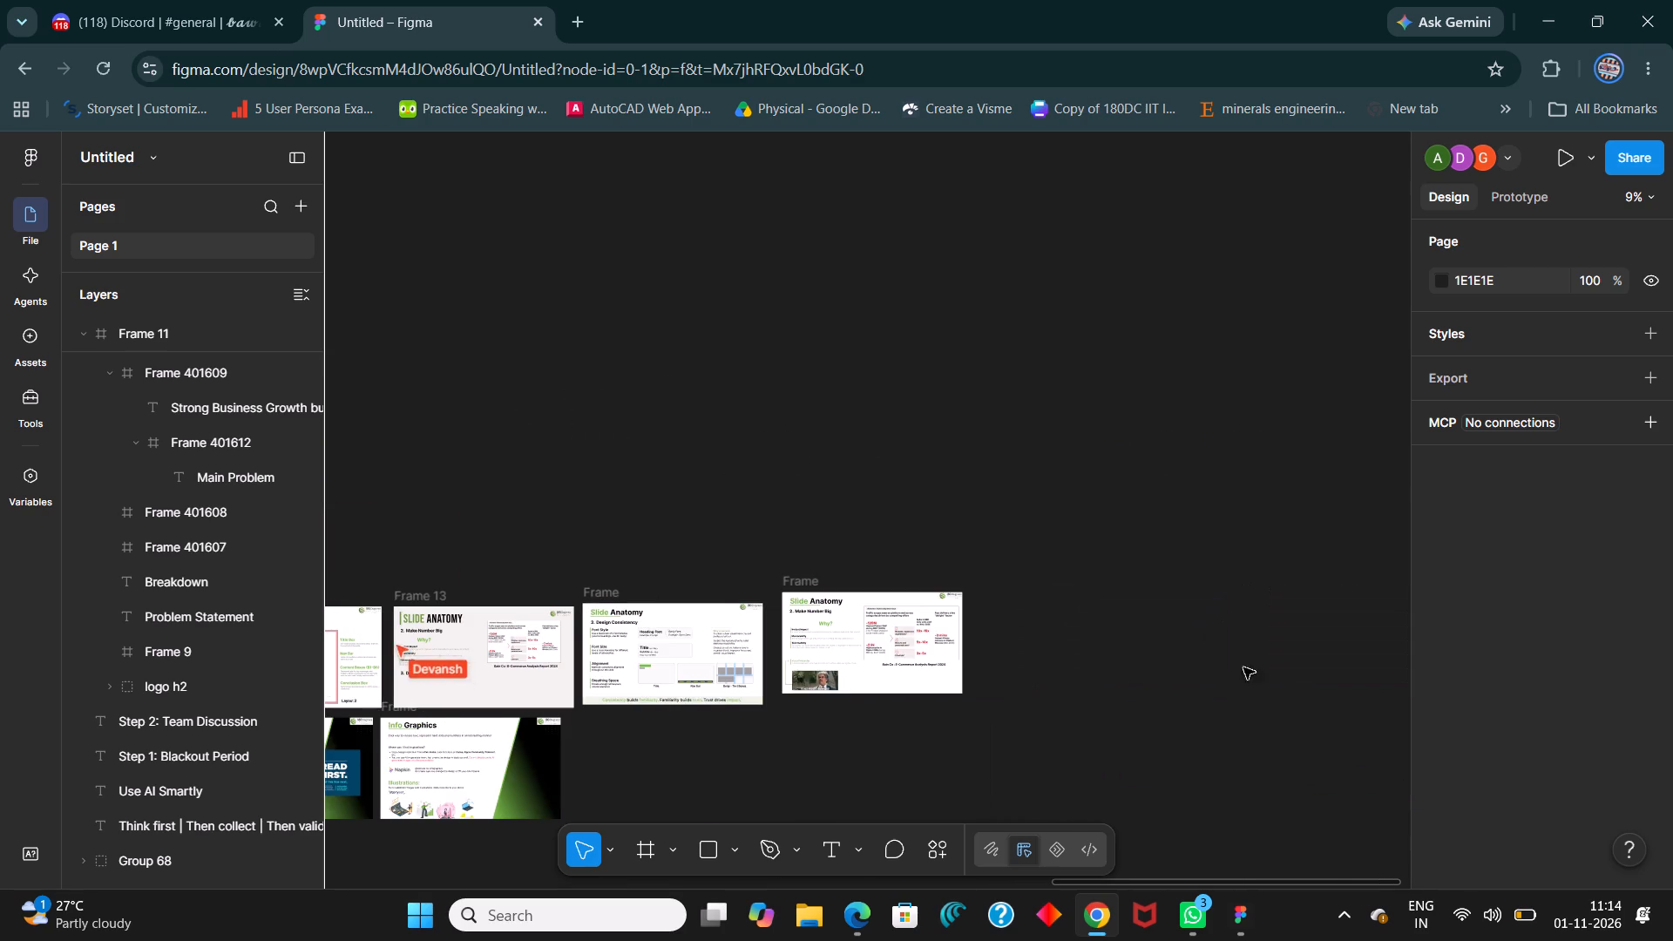
pyautogui.keyDown('shift'); pyautogui.scroll(4, 1229, 672); pyautogui.keyUp('shift')
pyautogui.keyDown('shift'); pyautogui.scroll(11, 1143, 659); pyautogui.keyUp('shift')
pyautogui.keyDown('shift'); pyautogui.scroll(5, 831, 531); pyautogui.keyUp('shift')
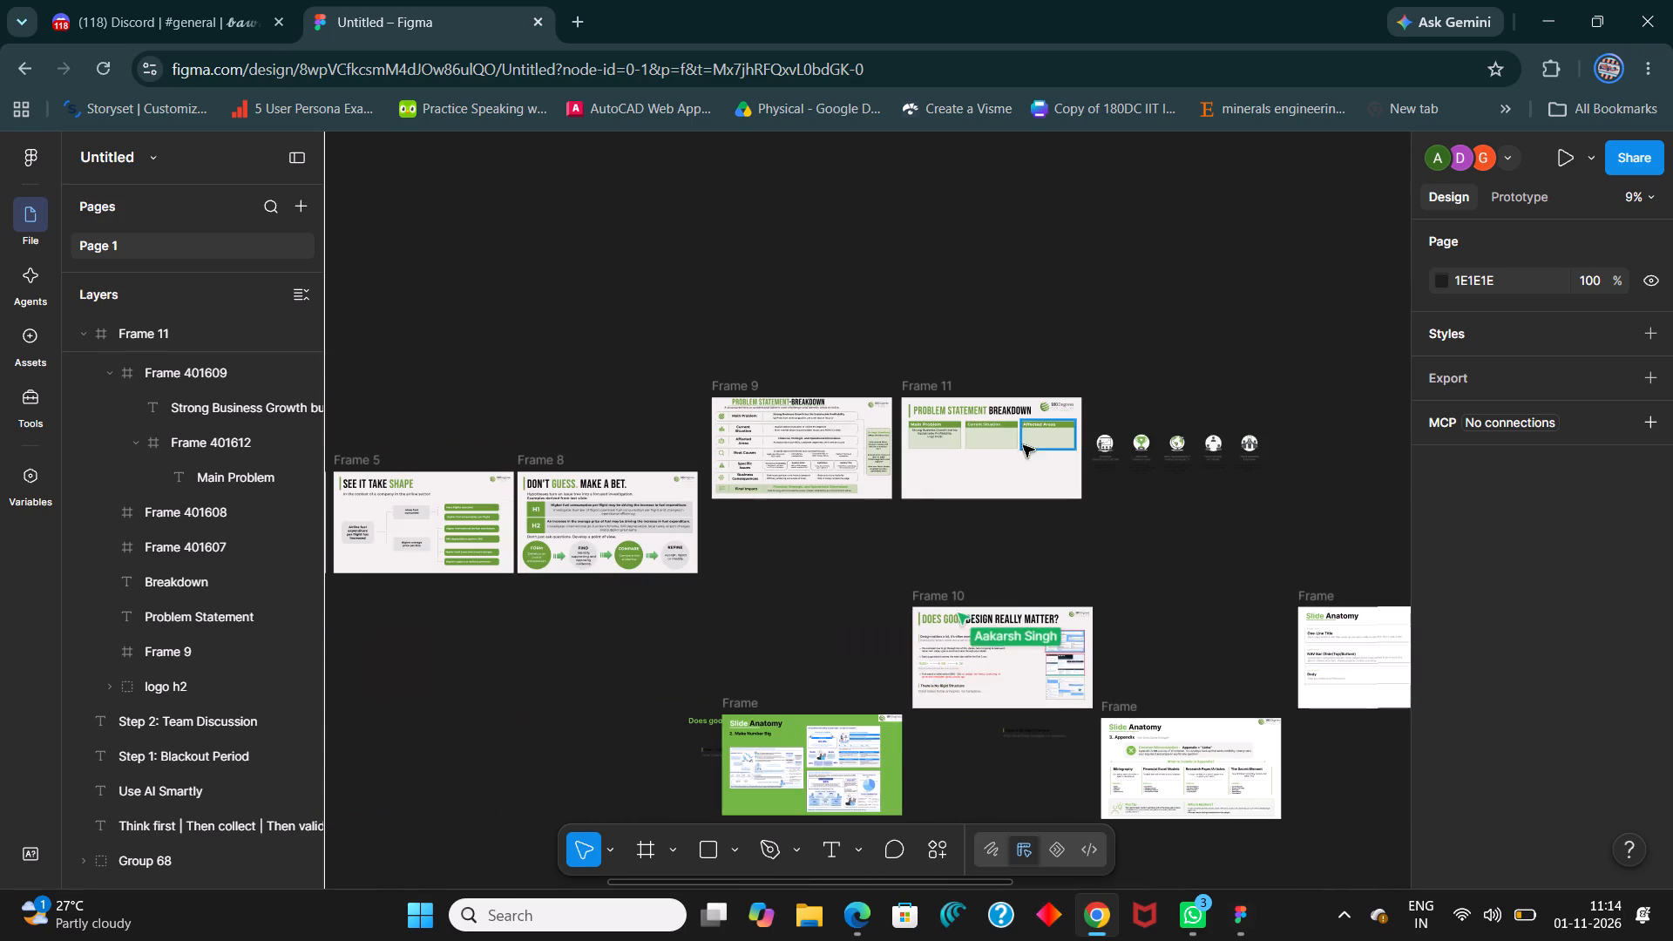
pyautogui.keyDown('ctrl'); pyautogui.scroll(14, 998, 420); pyautogui.keyUp('ctrl')
# Widen the Main Problem text box to 572.
pyautogui.tripleClick(794, 472)
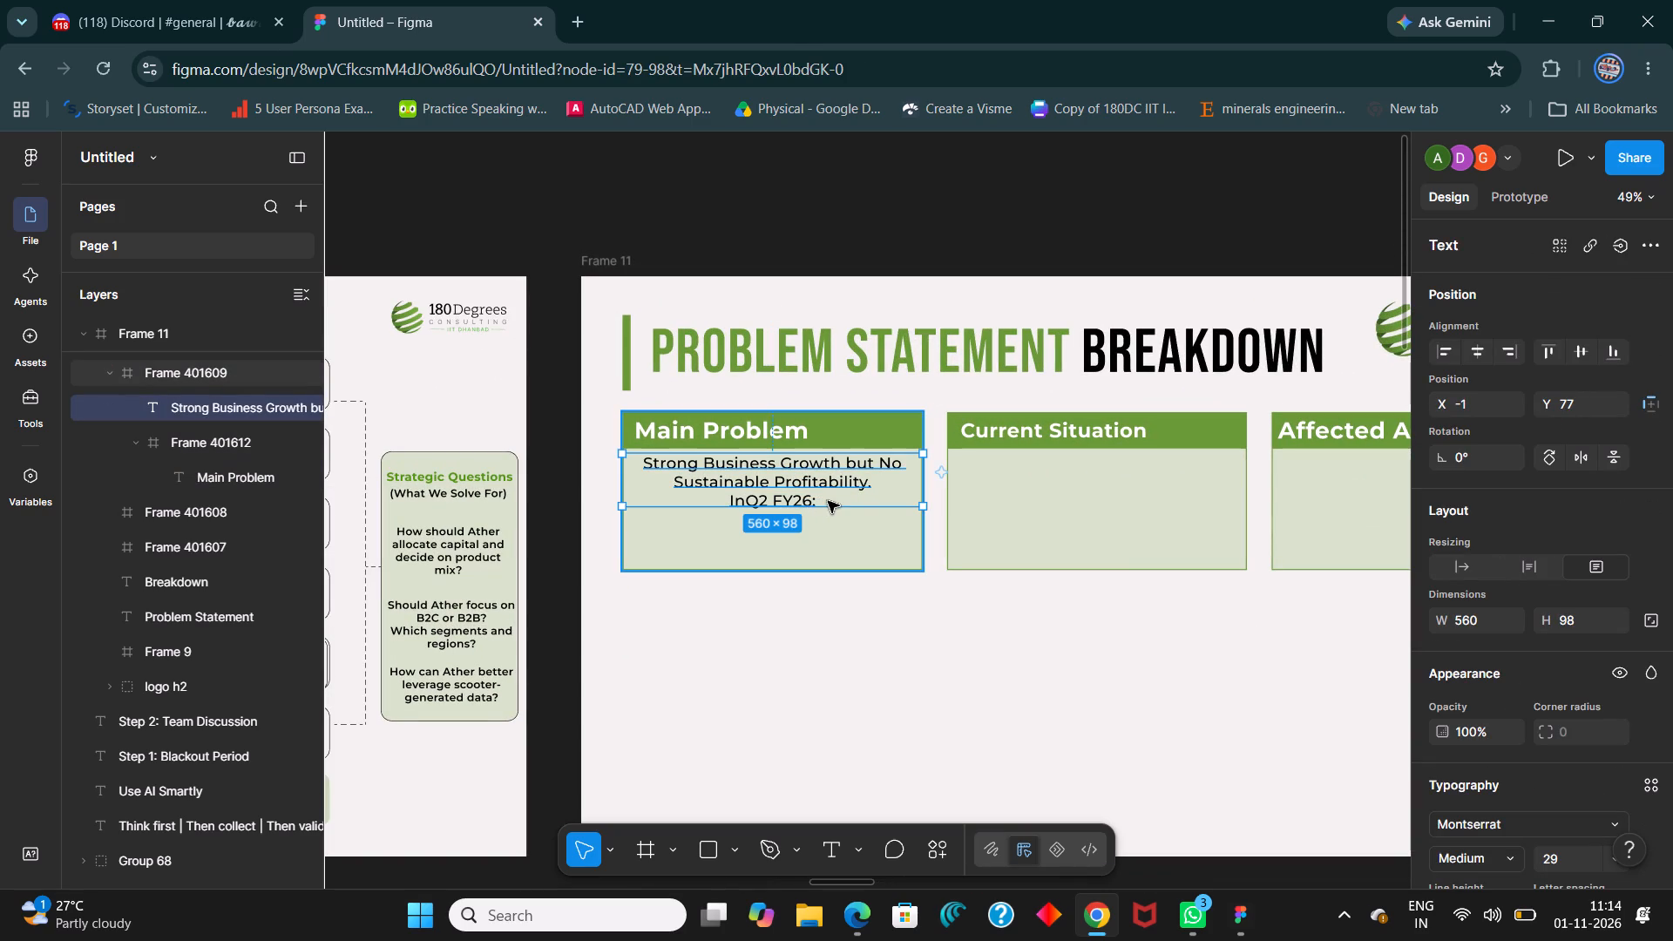
pyautogui.click(869, 652)
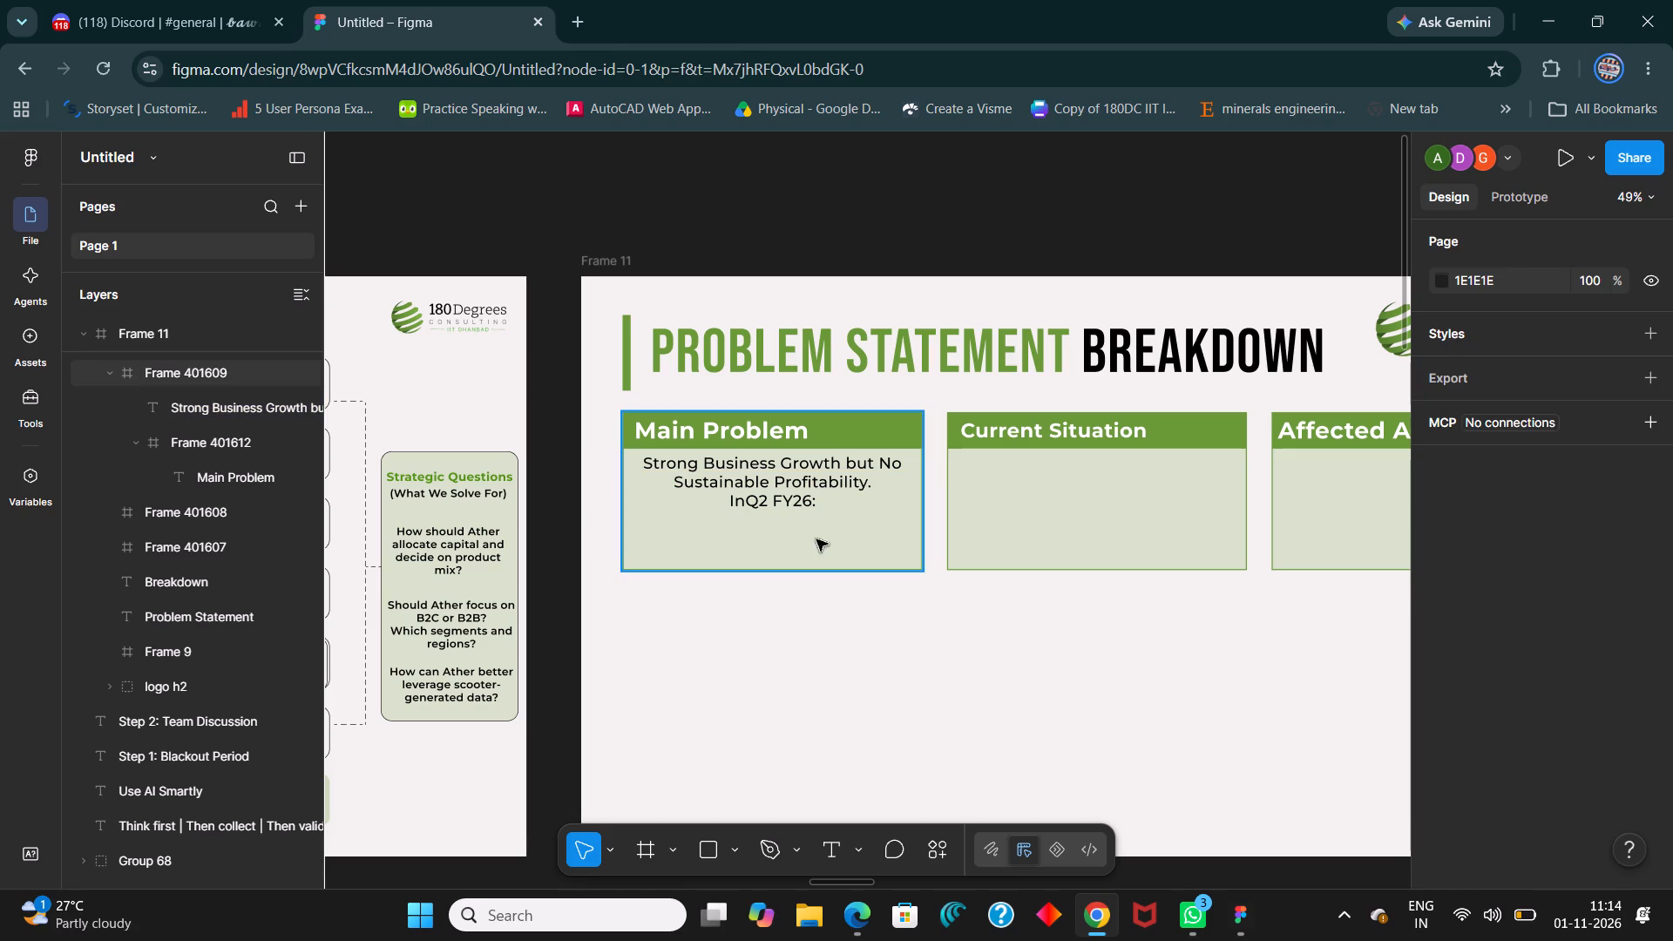
pyautogui.tripleClick(793, 480)
pyautogui.click(926, 485)
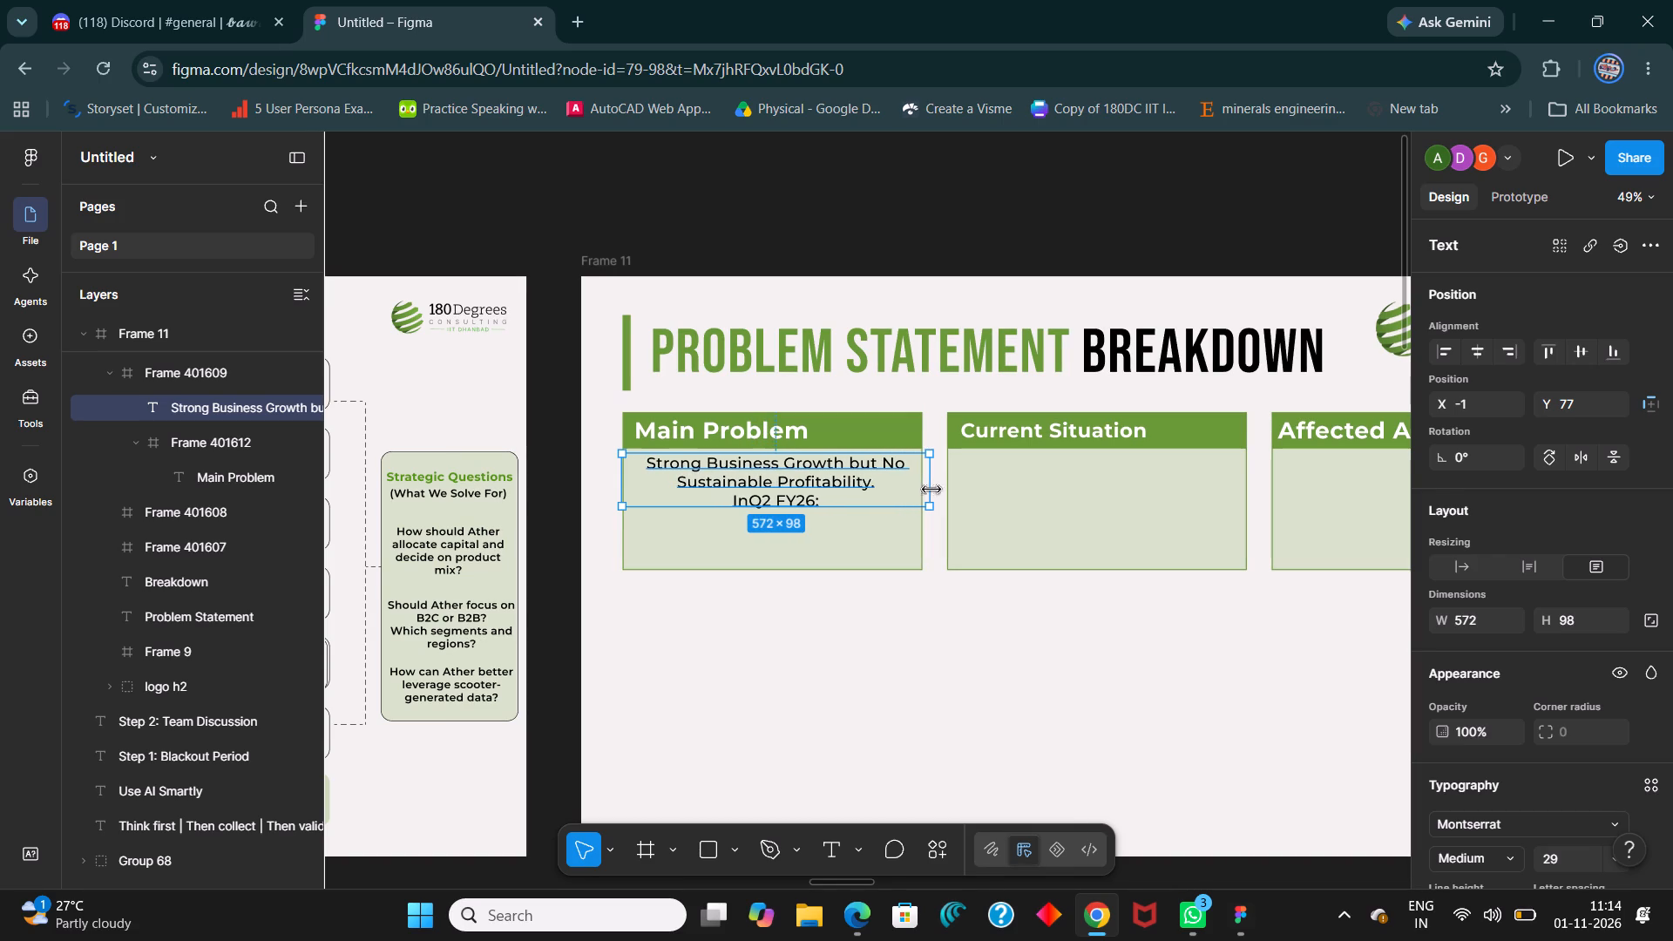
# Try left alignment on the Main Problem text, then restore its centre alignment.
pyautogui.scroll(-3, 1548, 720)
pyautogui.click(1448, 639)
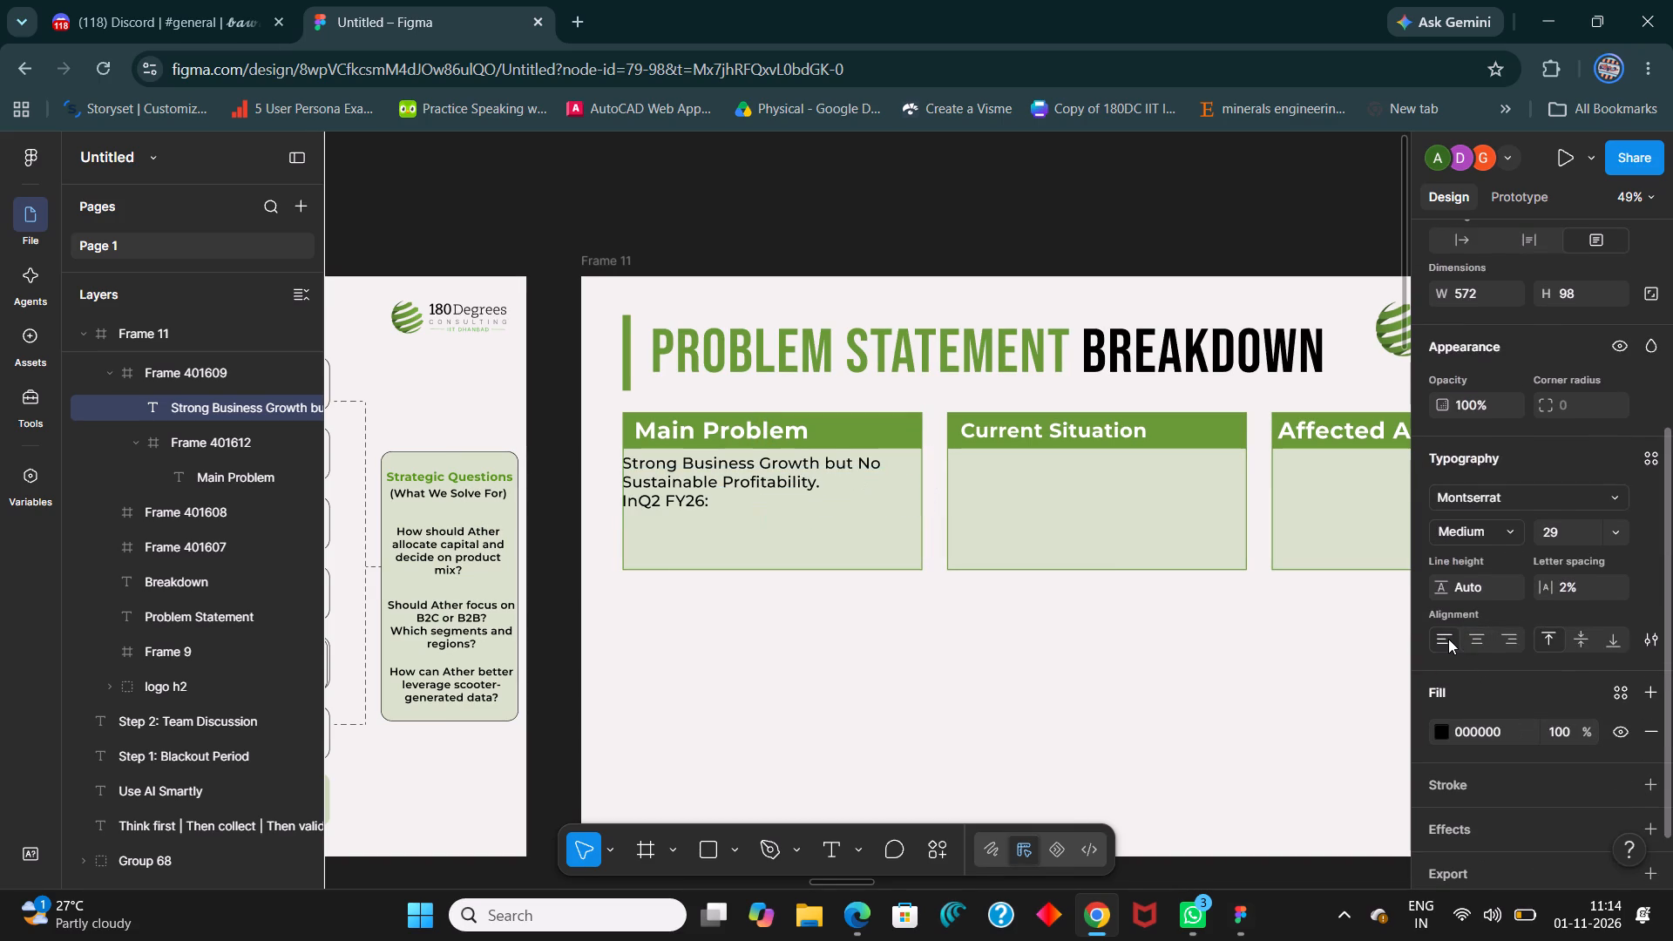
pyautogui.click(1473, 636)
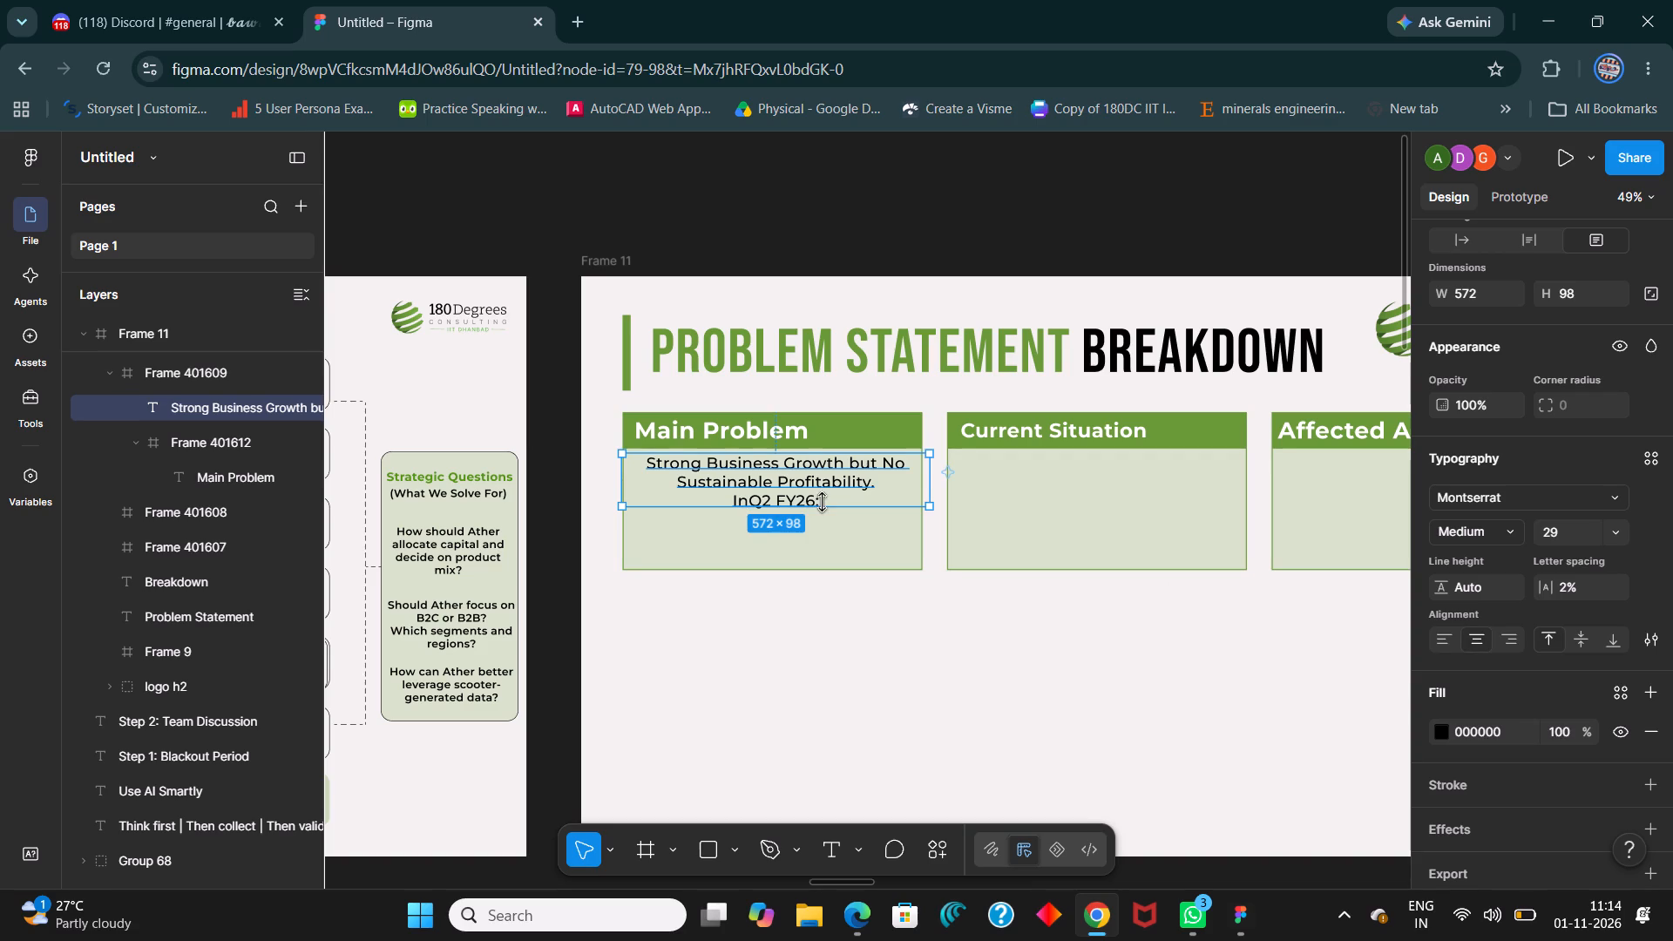
# Re-enter the period after "Sustainable Profitability" with a trailing space and a line break before "InQ2 FY26:".
pyautogui.doubleClick(845, 501)
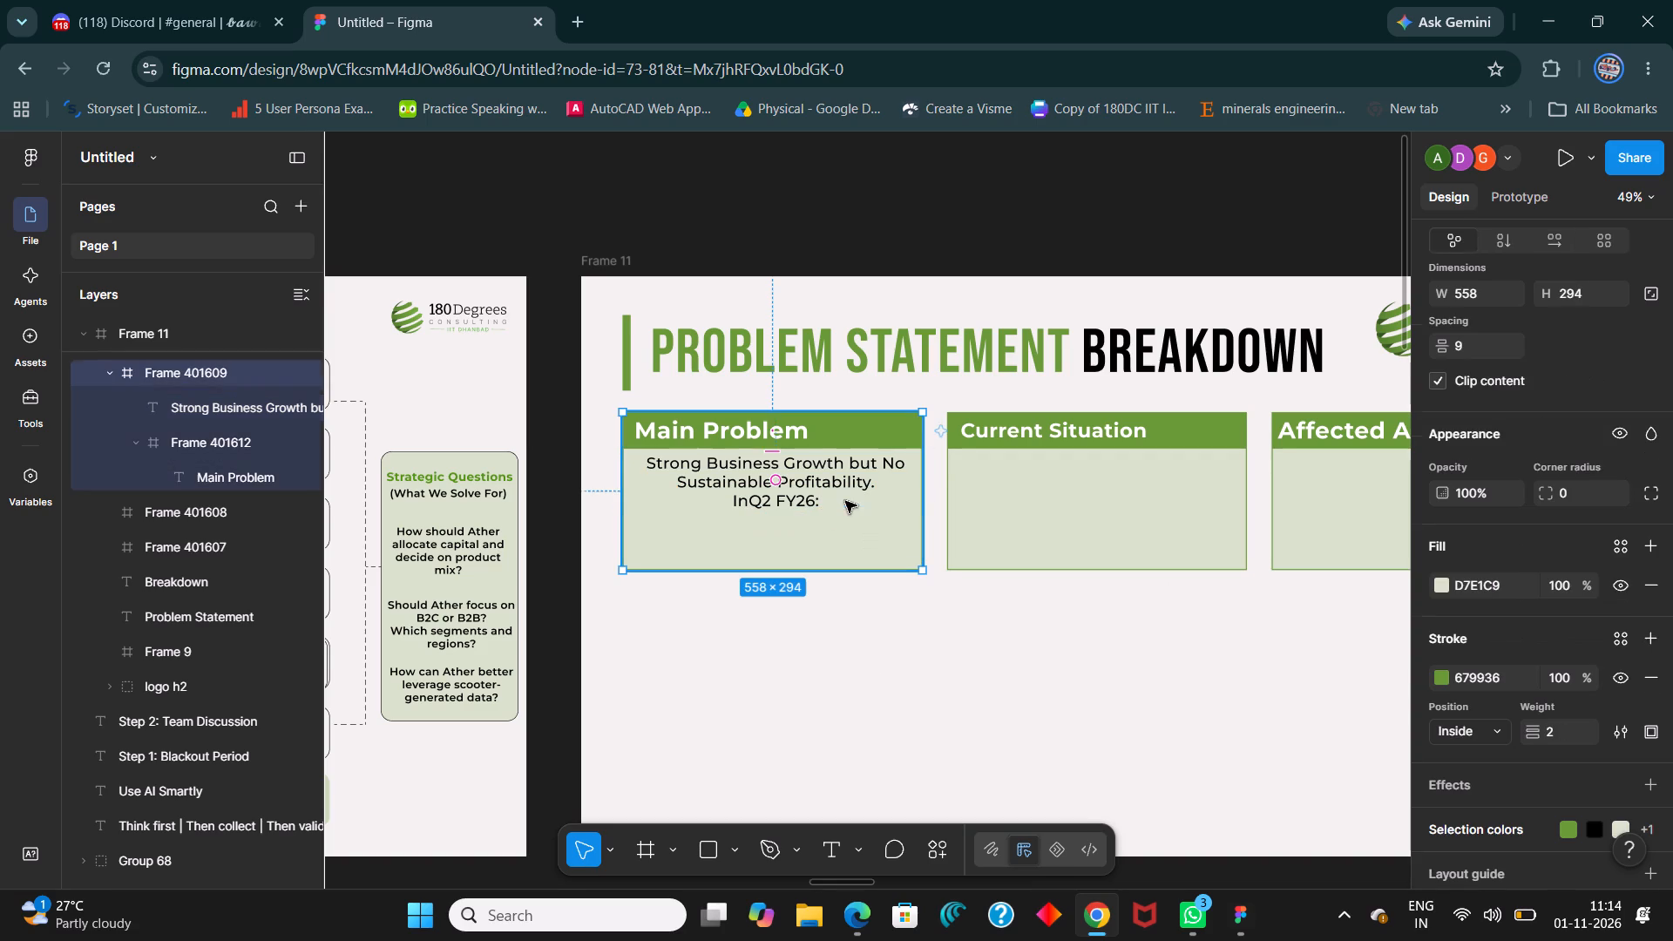
pyautogui.click(773, 492)
pyautogui.click(789, 503)
pyautogui.tripleClick(796, 497)
pyautogui.click(796, 497)
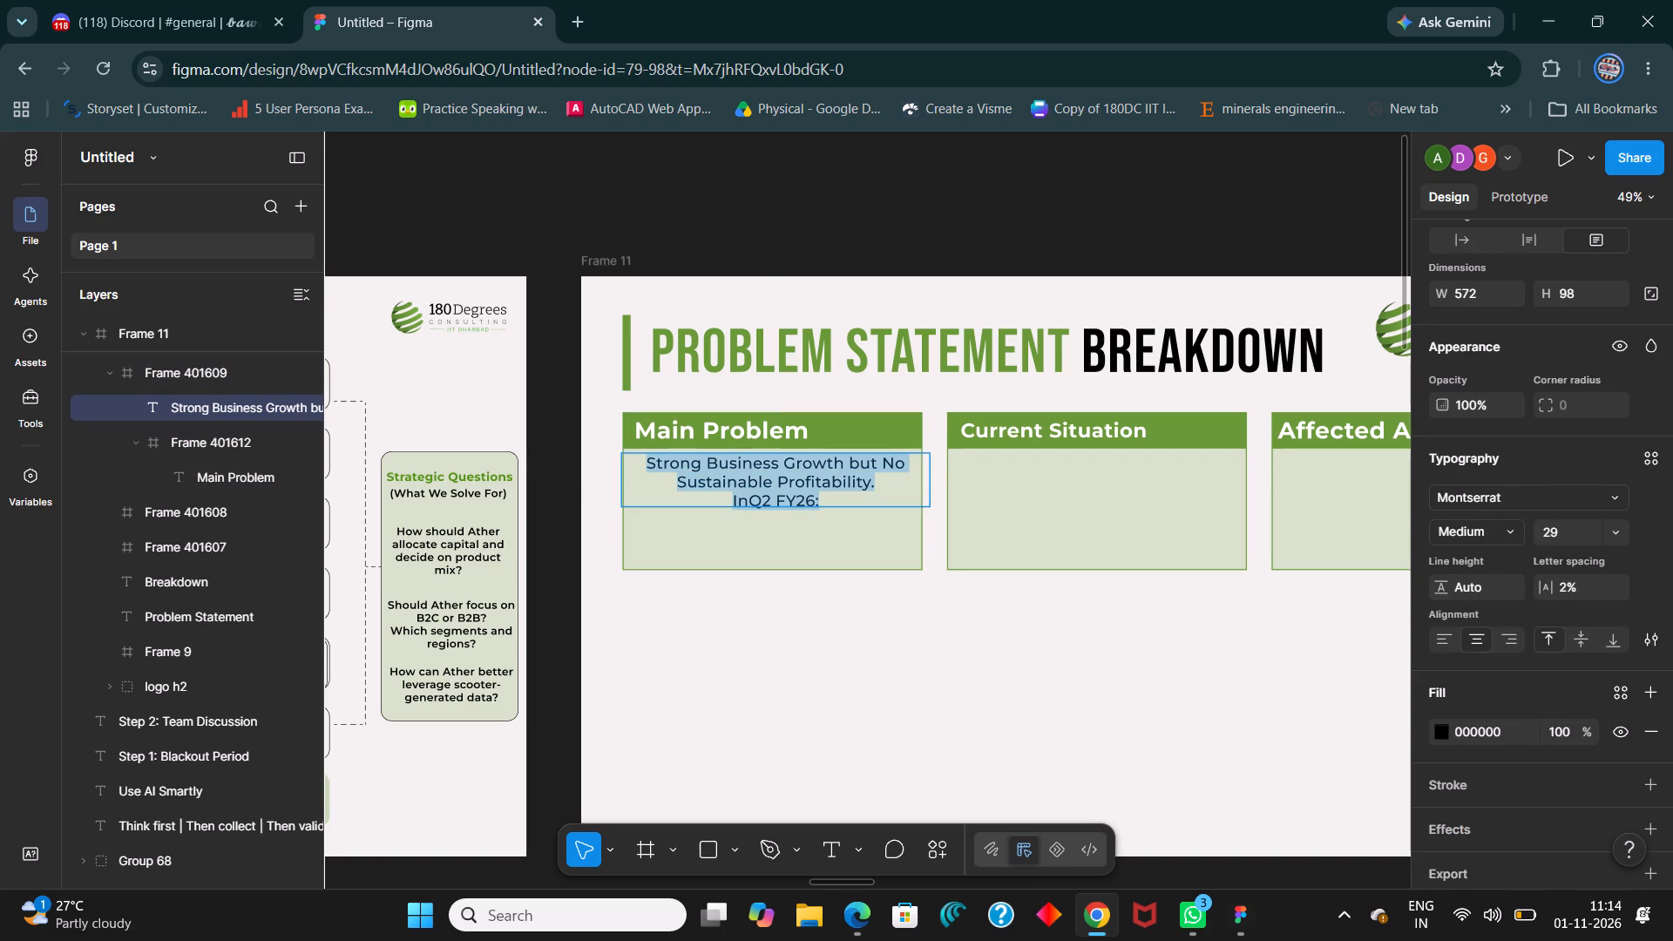
pyautogui.click(742, 499)
pyautogui.click(733, 502)
pyautogui.press('BackSpace')
pyautogui.press('BackSpace')
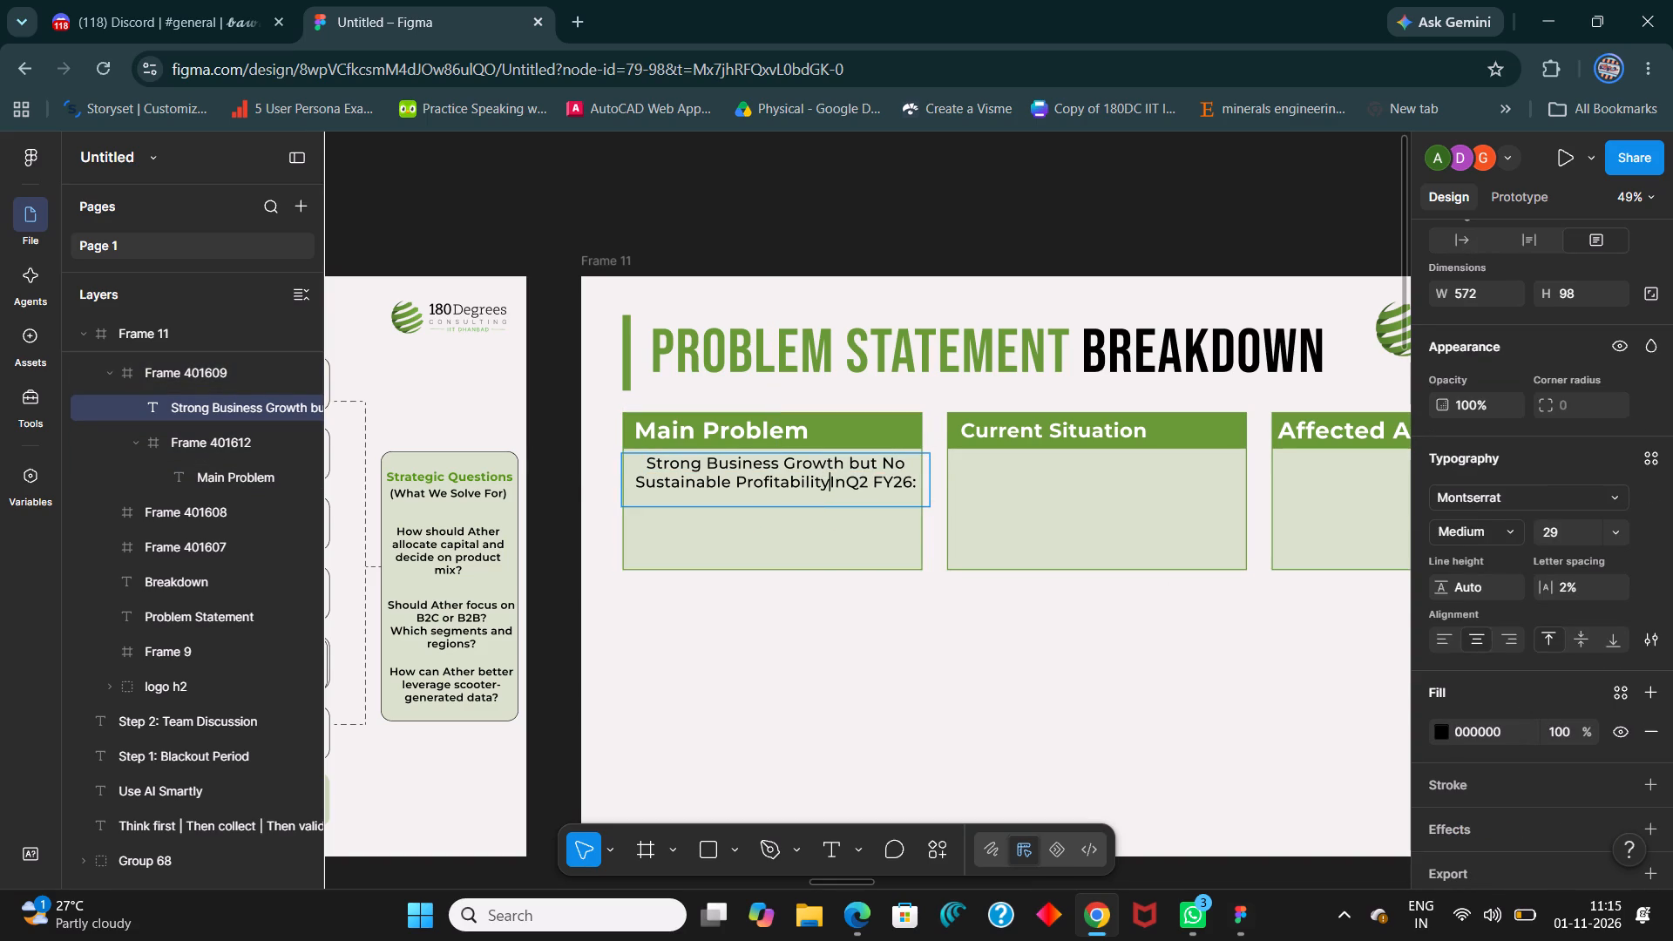
pyautogui.press('.')
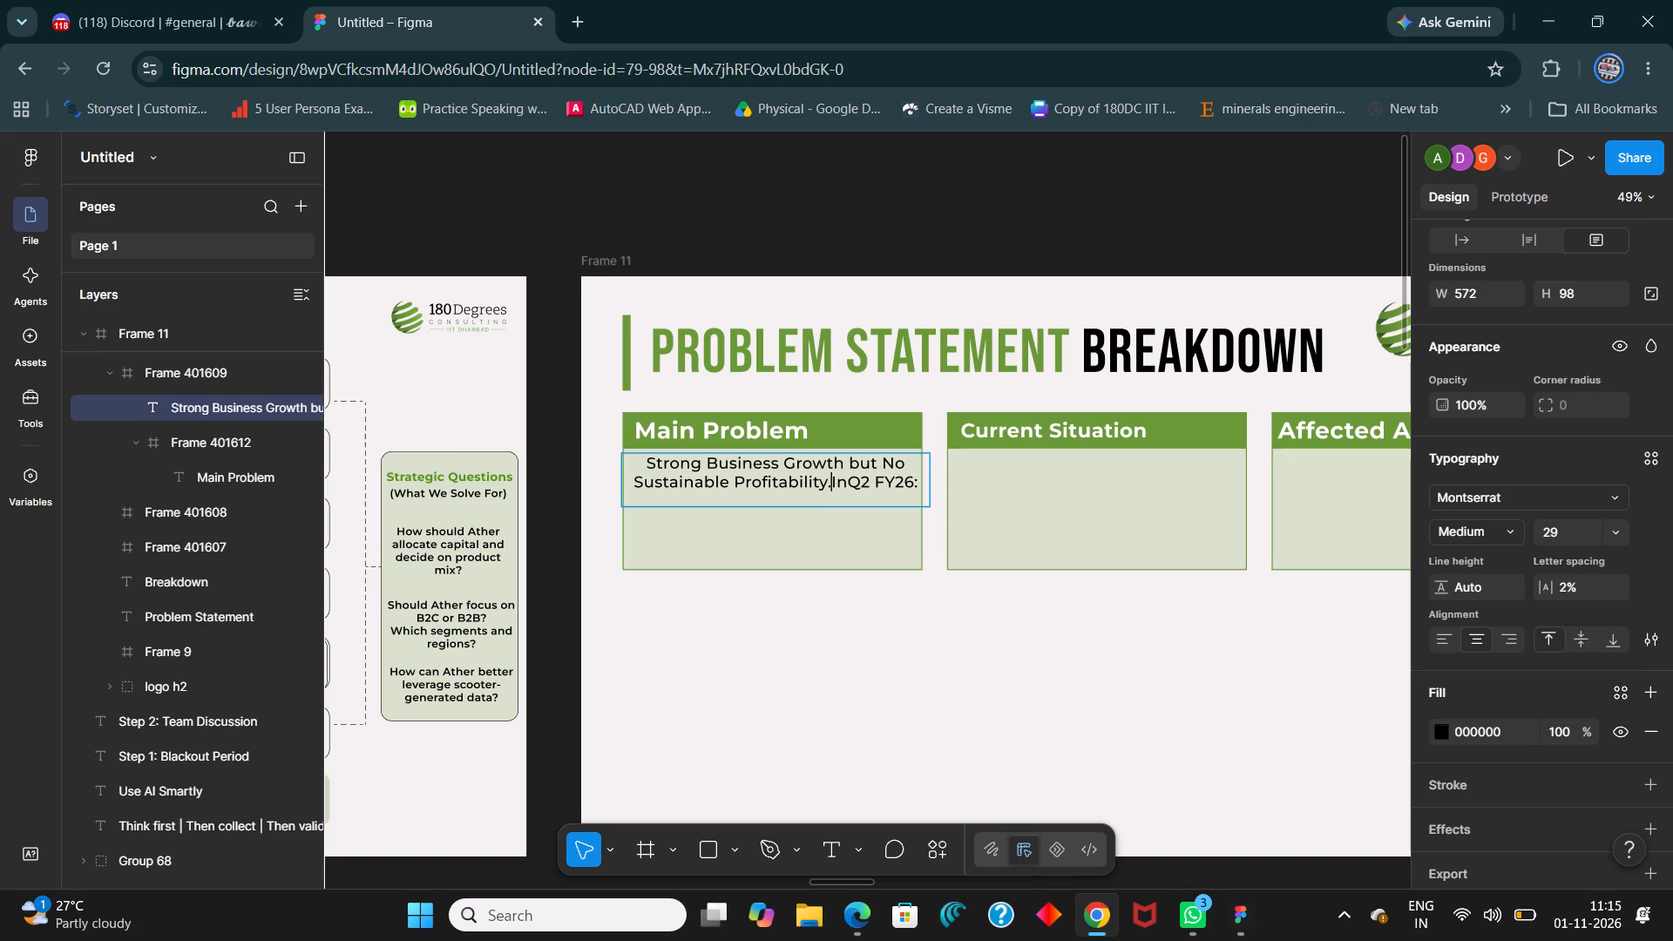
pyautogui.press('space')
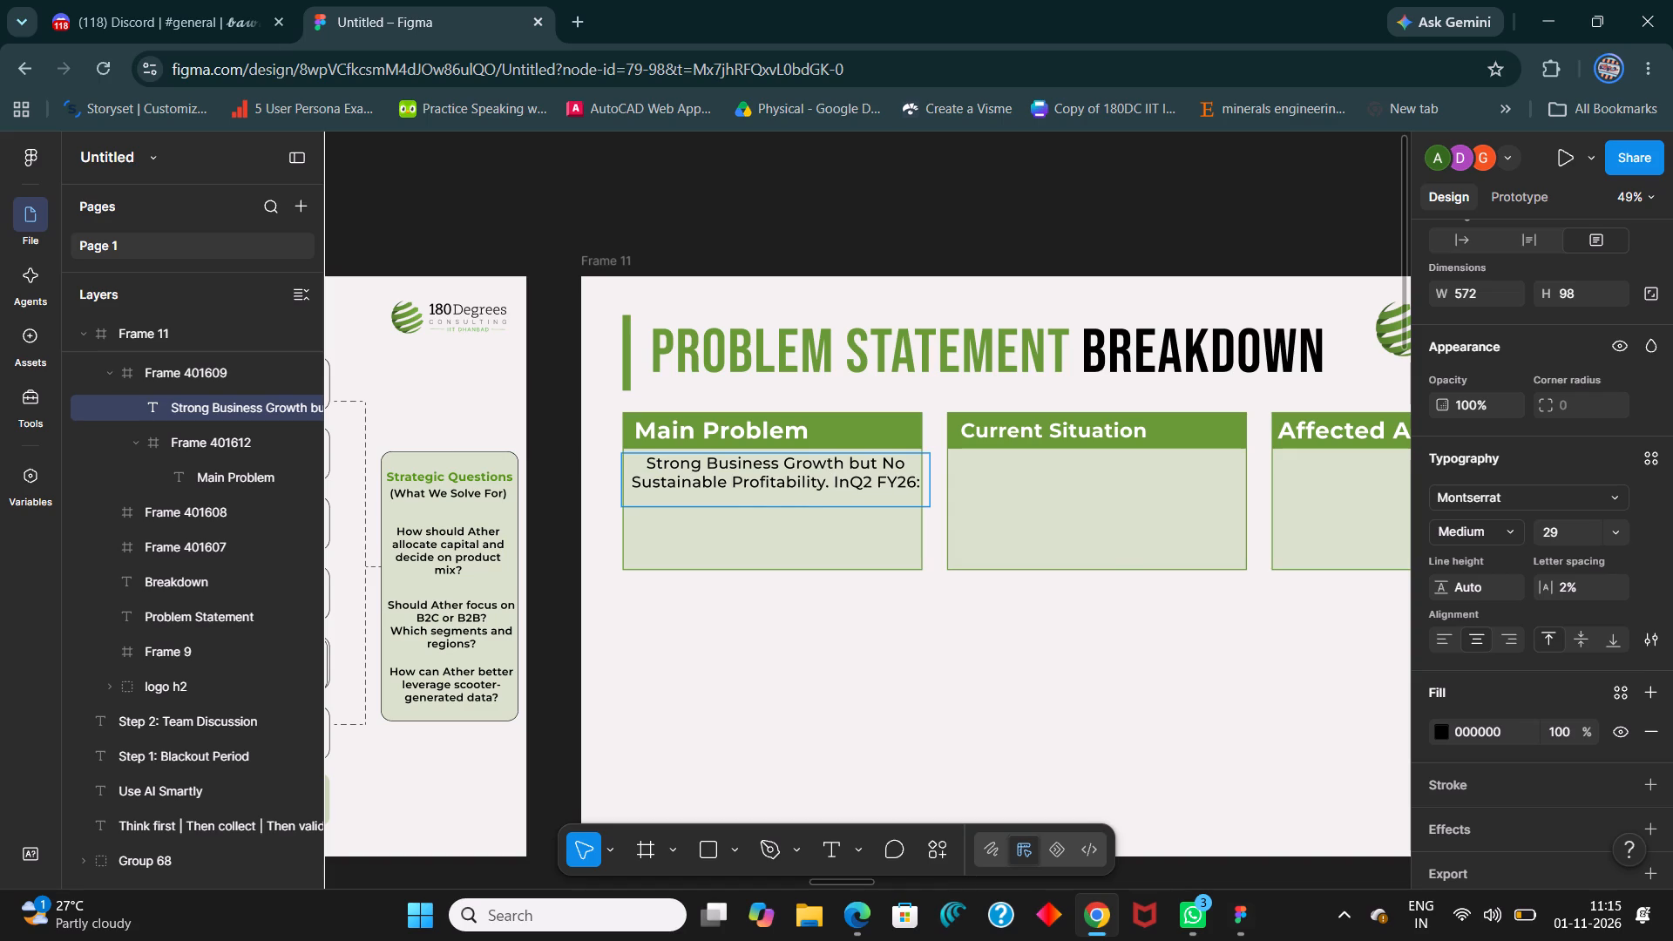
pyautogui.press('Return')
pyautogui.press('Right')
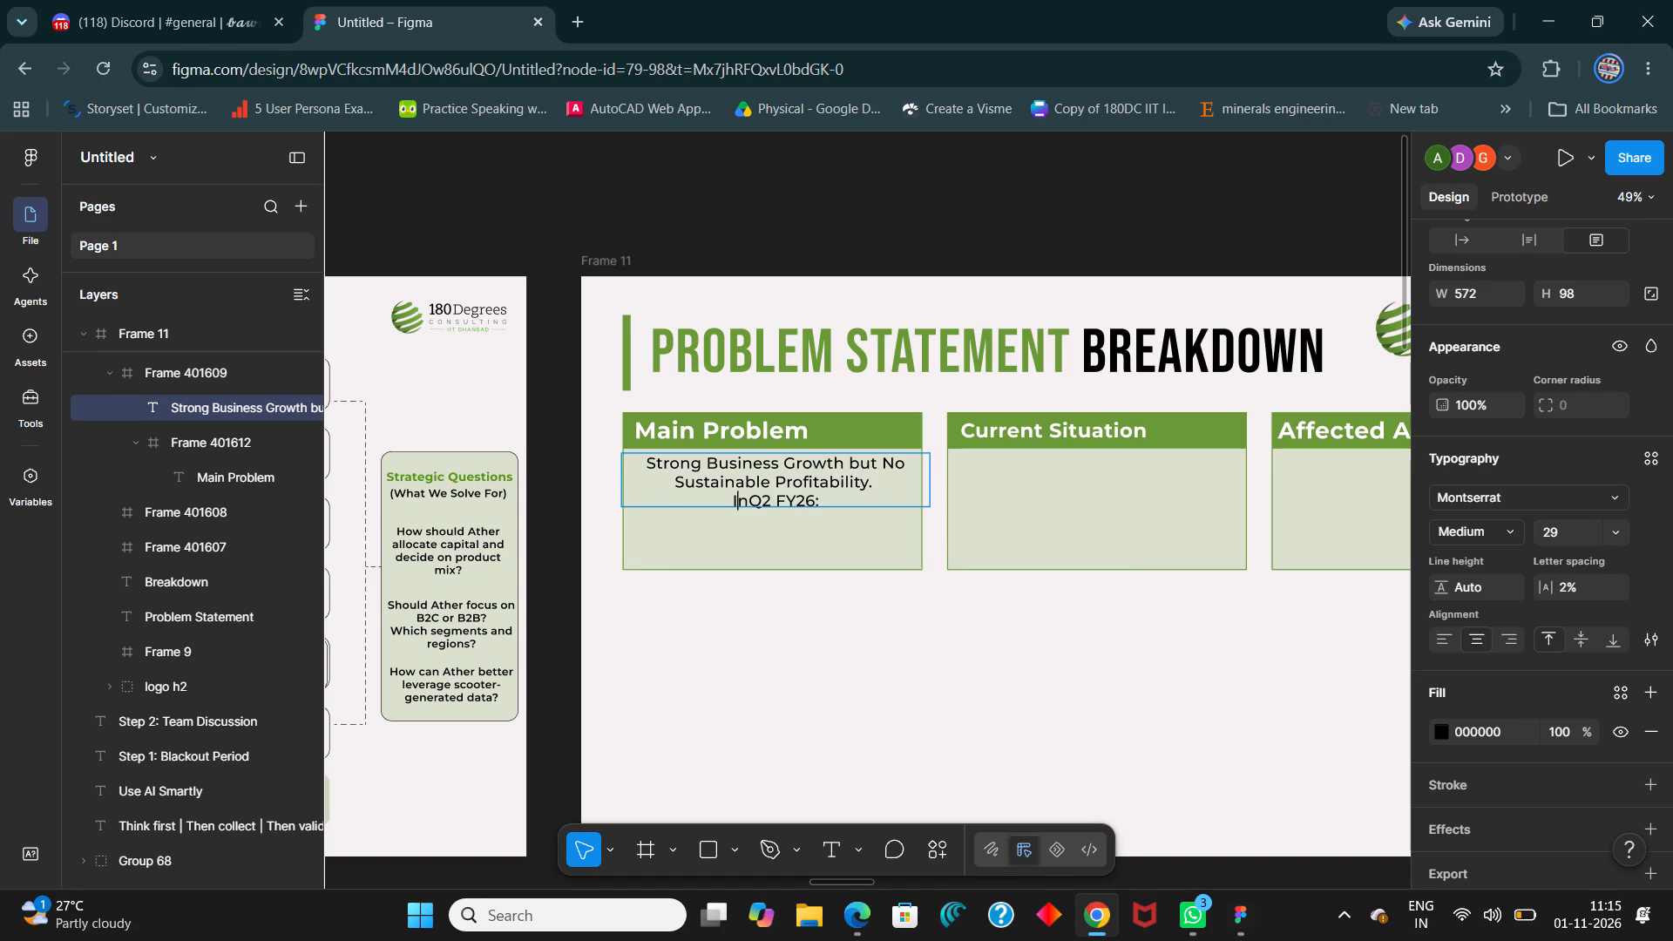
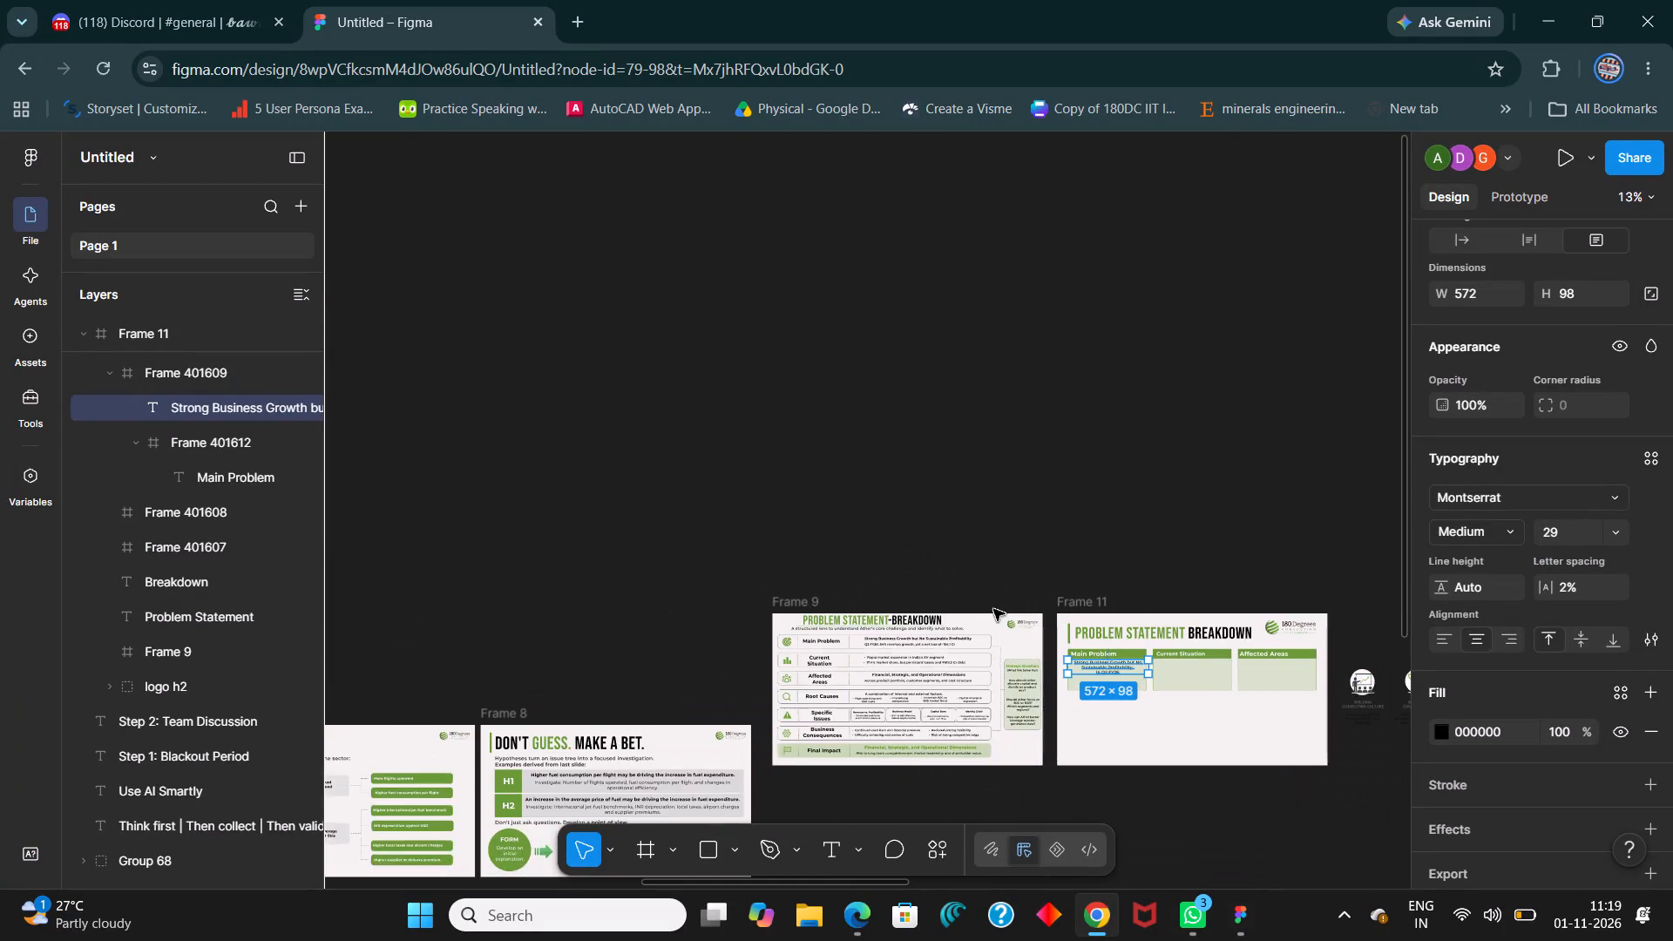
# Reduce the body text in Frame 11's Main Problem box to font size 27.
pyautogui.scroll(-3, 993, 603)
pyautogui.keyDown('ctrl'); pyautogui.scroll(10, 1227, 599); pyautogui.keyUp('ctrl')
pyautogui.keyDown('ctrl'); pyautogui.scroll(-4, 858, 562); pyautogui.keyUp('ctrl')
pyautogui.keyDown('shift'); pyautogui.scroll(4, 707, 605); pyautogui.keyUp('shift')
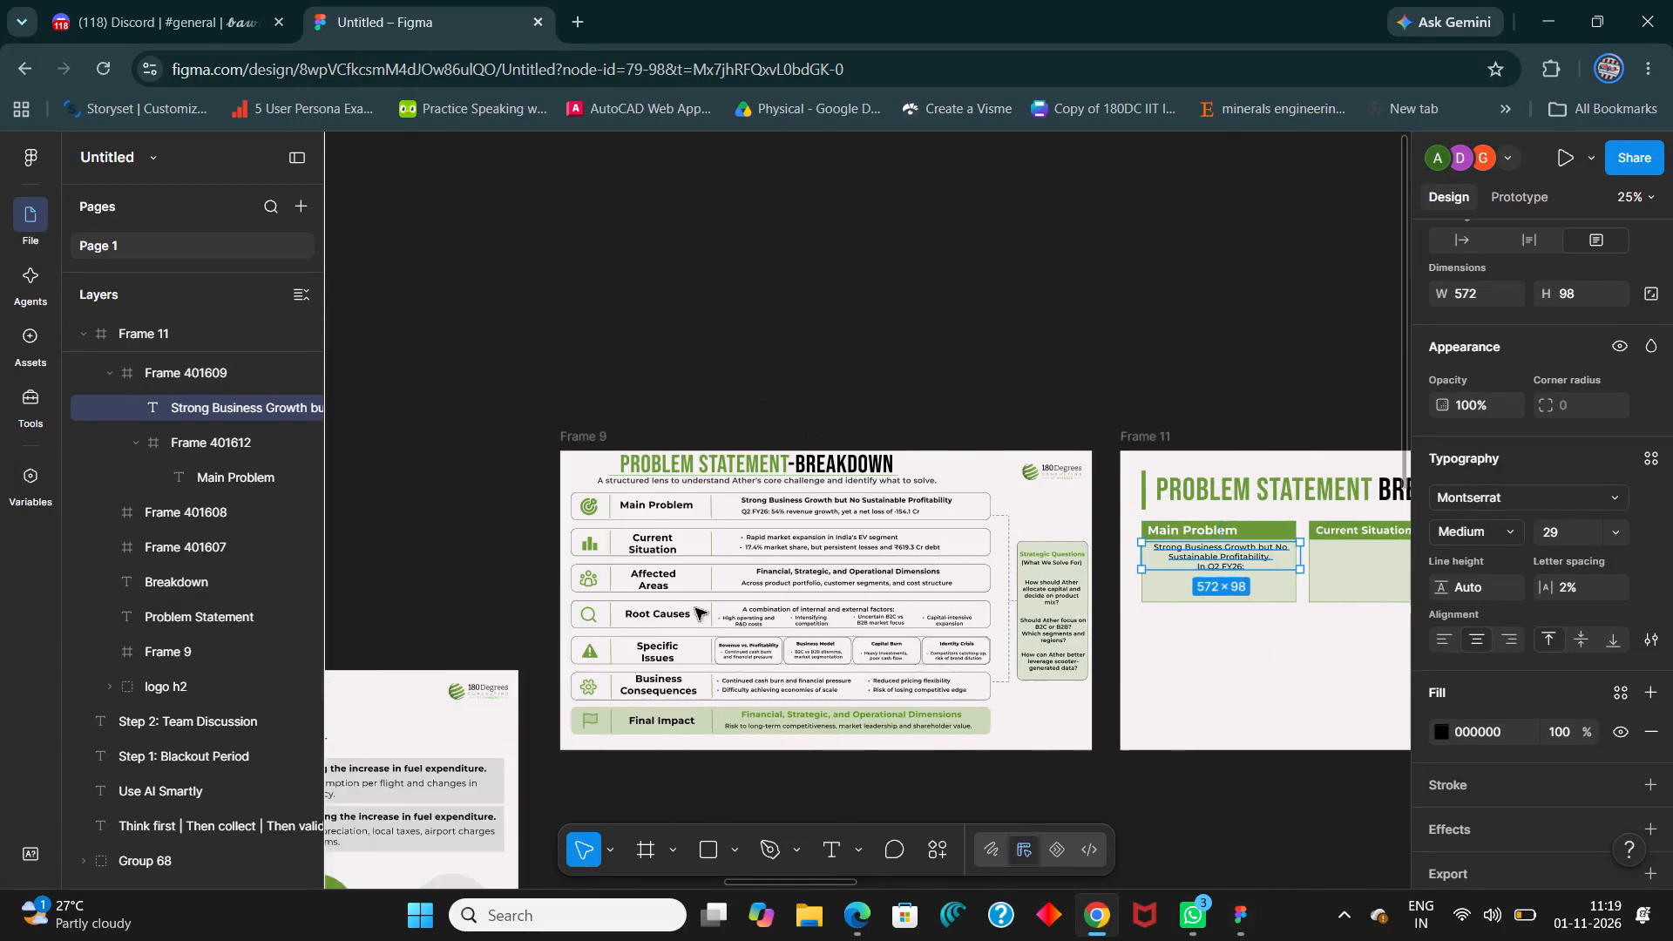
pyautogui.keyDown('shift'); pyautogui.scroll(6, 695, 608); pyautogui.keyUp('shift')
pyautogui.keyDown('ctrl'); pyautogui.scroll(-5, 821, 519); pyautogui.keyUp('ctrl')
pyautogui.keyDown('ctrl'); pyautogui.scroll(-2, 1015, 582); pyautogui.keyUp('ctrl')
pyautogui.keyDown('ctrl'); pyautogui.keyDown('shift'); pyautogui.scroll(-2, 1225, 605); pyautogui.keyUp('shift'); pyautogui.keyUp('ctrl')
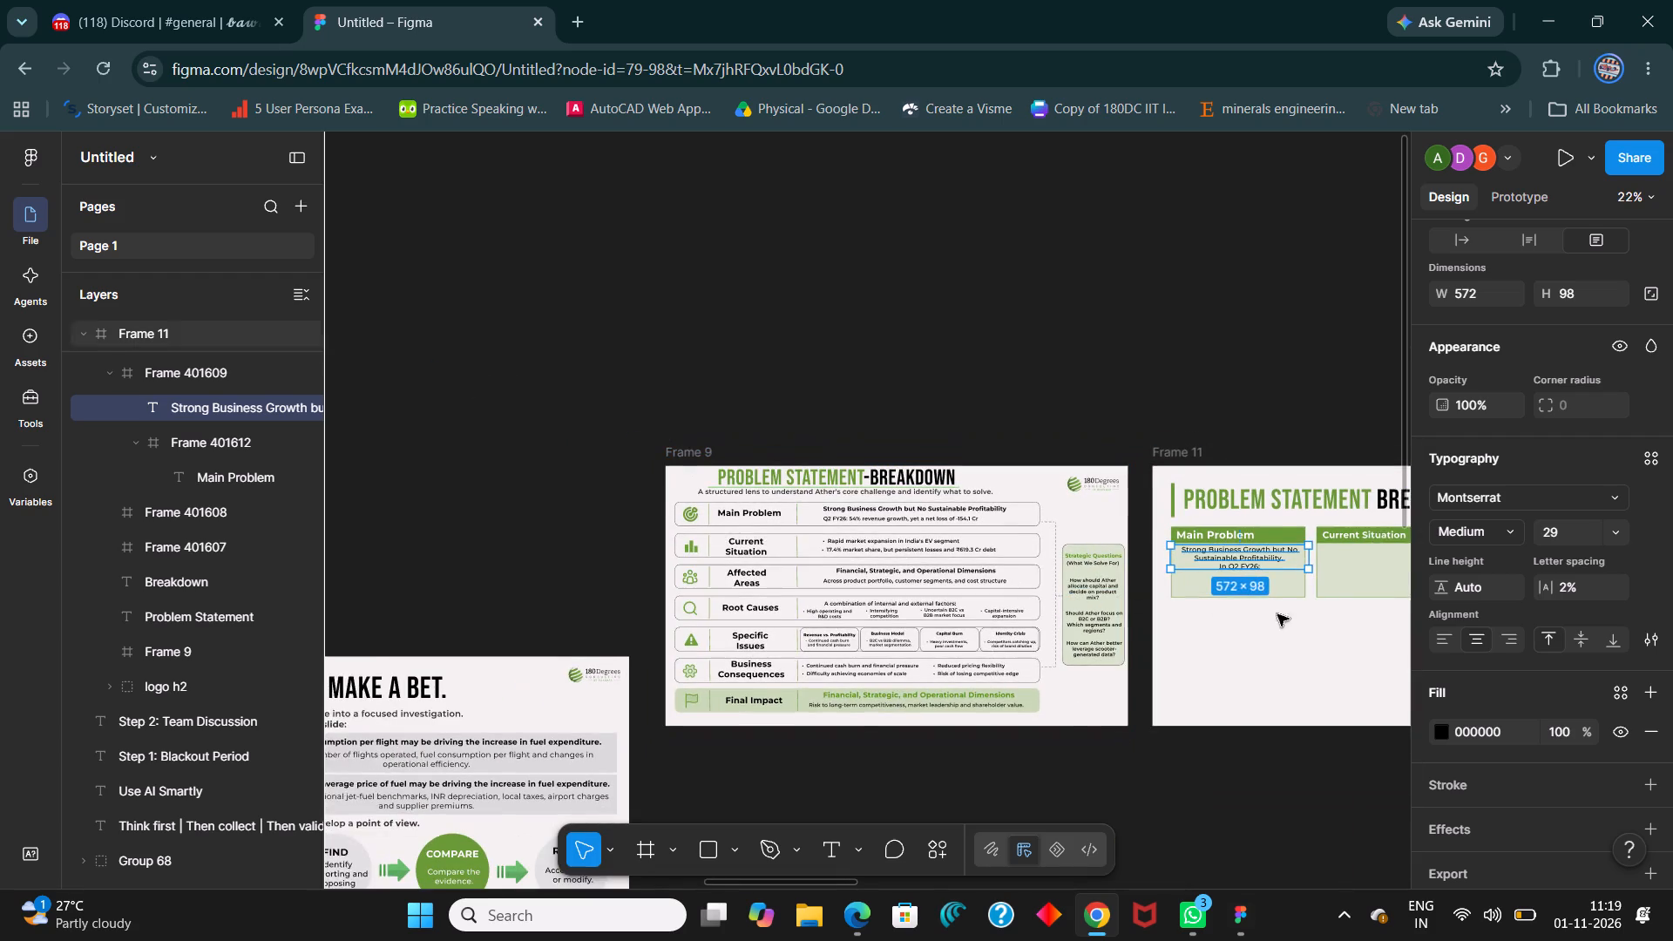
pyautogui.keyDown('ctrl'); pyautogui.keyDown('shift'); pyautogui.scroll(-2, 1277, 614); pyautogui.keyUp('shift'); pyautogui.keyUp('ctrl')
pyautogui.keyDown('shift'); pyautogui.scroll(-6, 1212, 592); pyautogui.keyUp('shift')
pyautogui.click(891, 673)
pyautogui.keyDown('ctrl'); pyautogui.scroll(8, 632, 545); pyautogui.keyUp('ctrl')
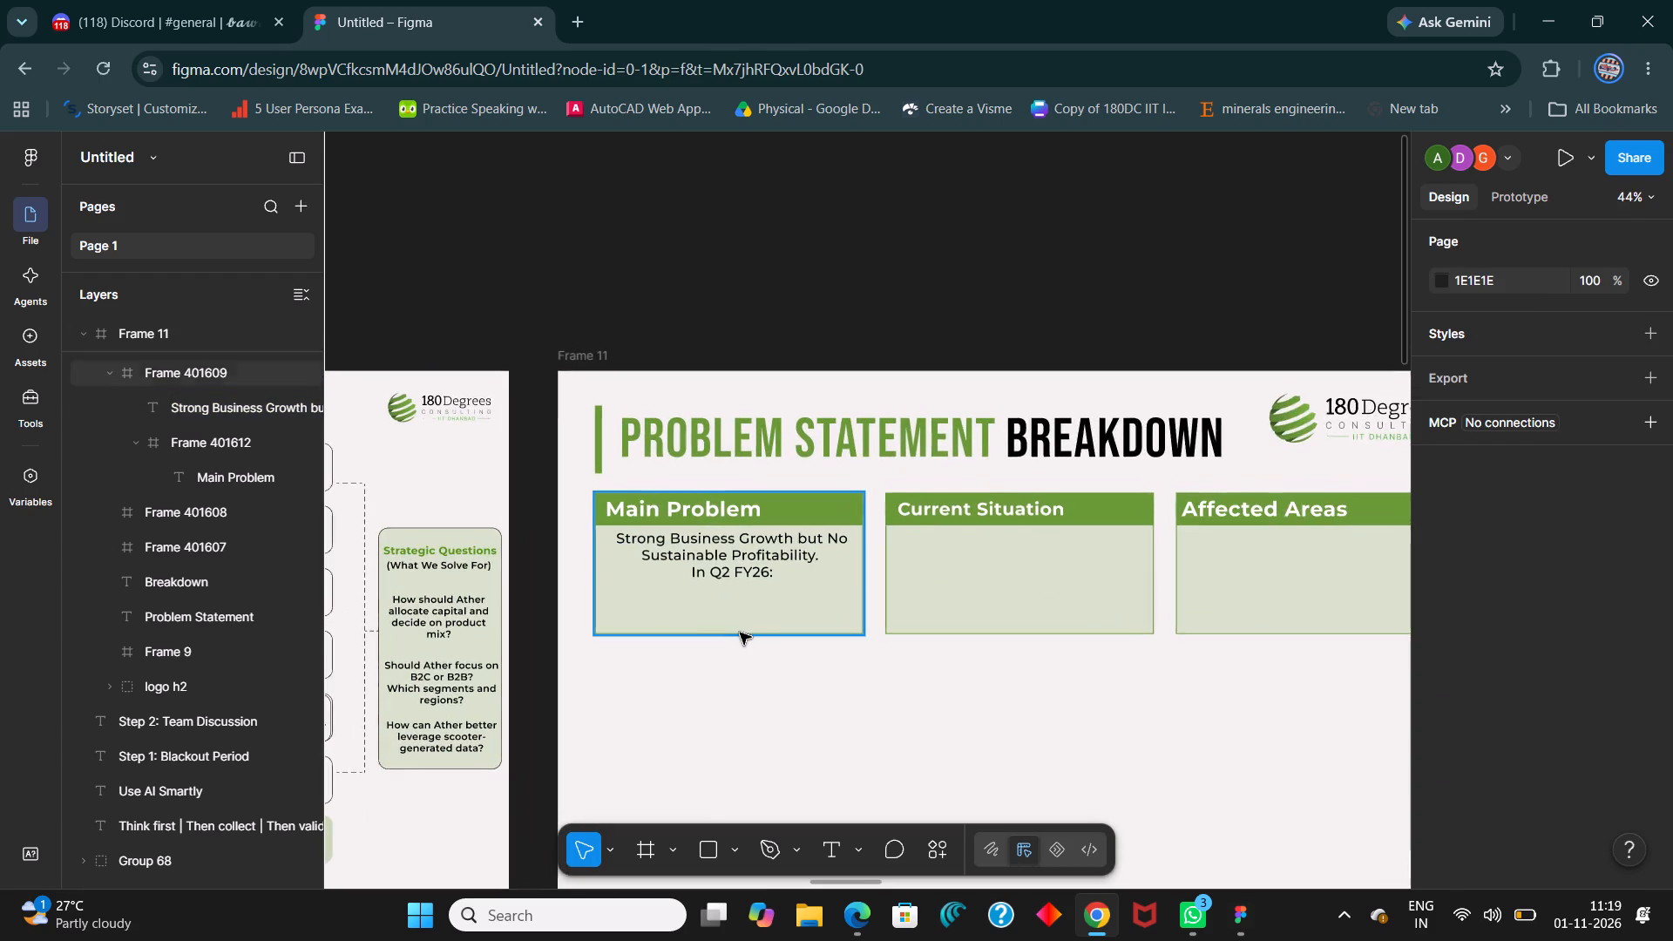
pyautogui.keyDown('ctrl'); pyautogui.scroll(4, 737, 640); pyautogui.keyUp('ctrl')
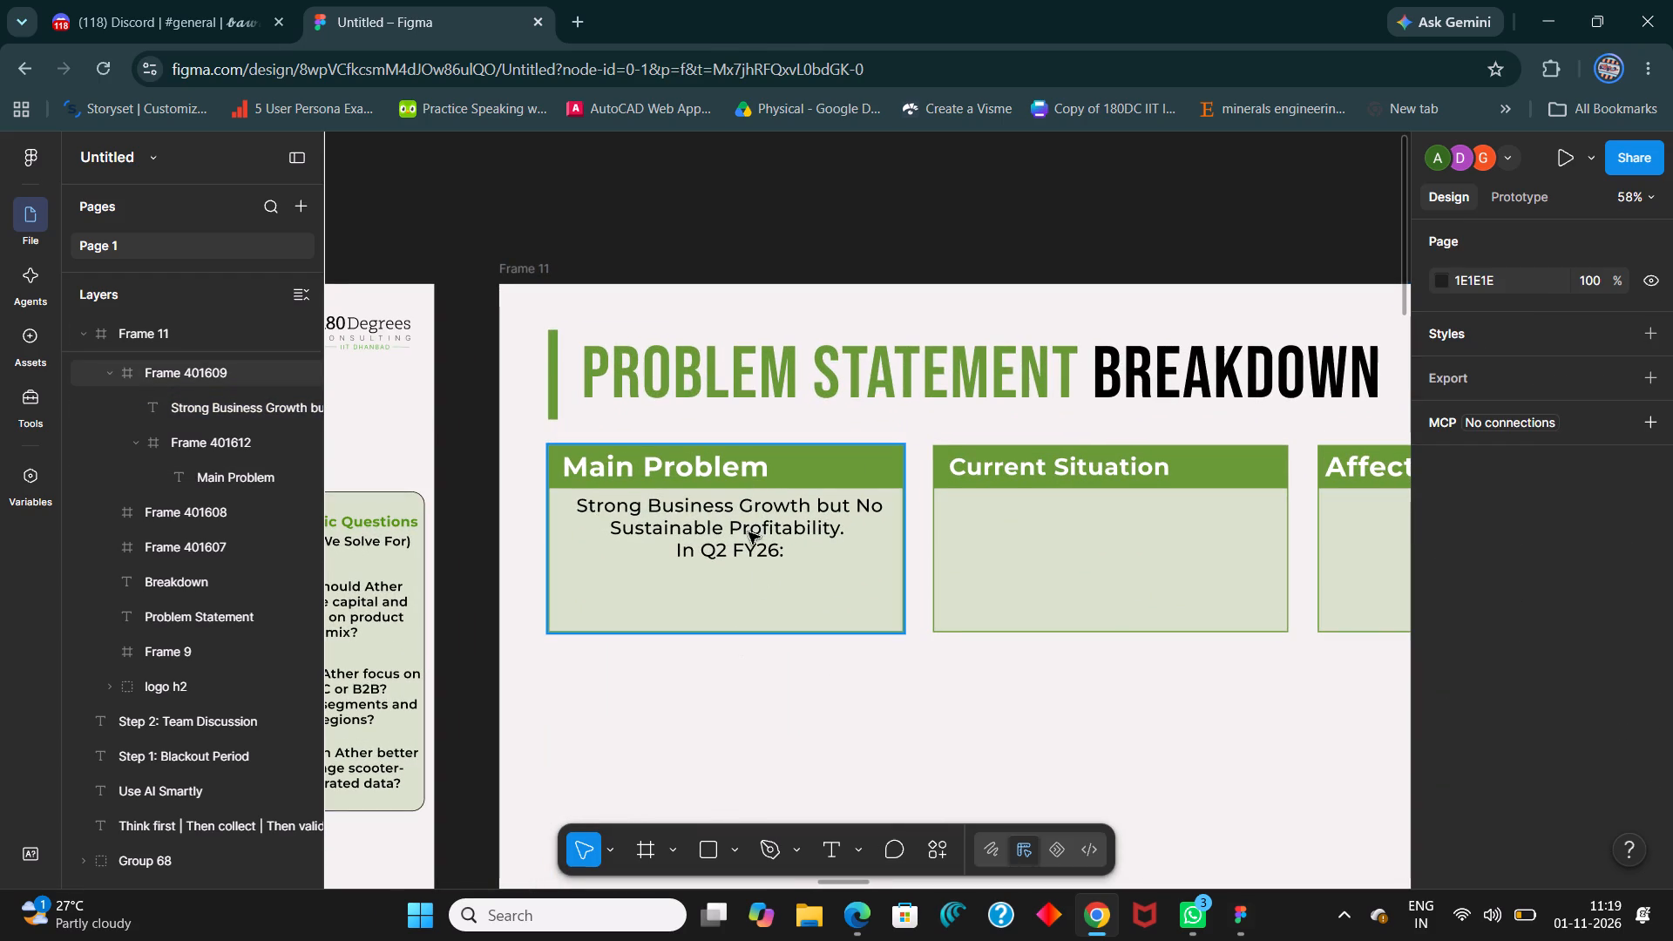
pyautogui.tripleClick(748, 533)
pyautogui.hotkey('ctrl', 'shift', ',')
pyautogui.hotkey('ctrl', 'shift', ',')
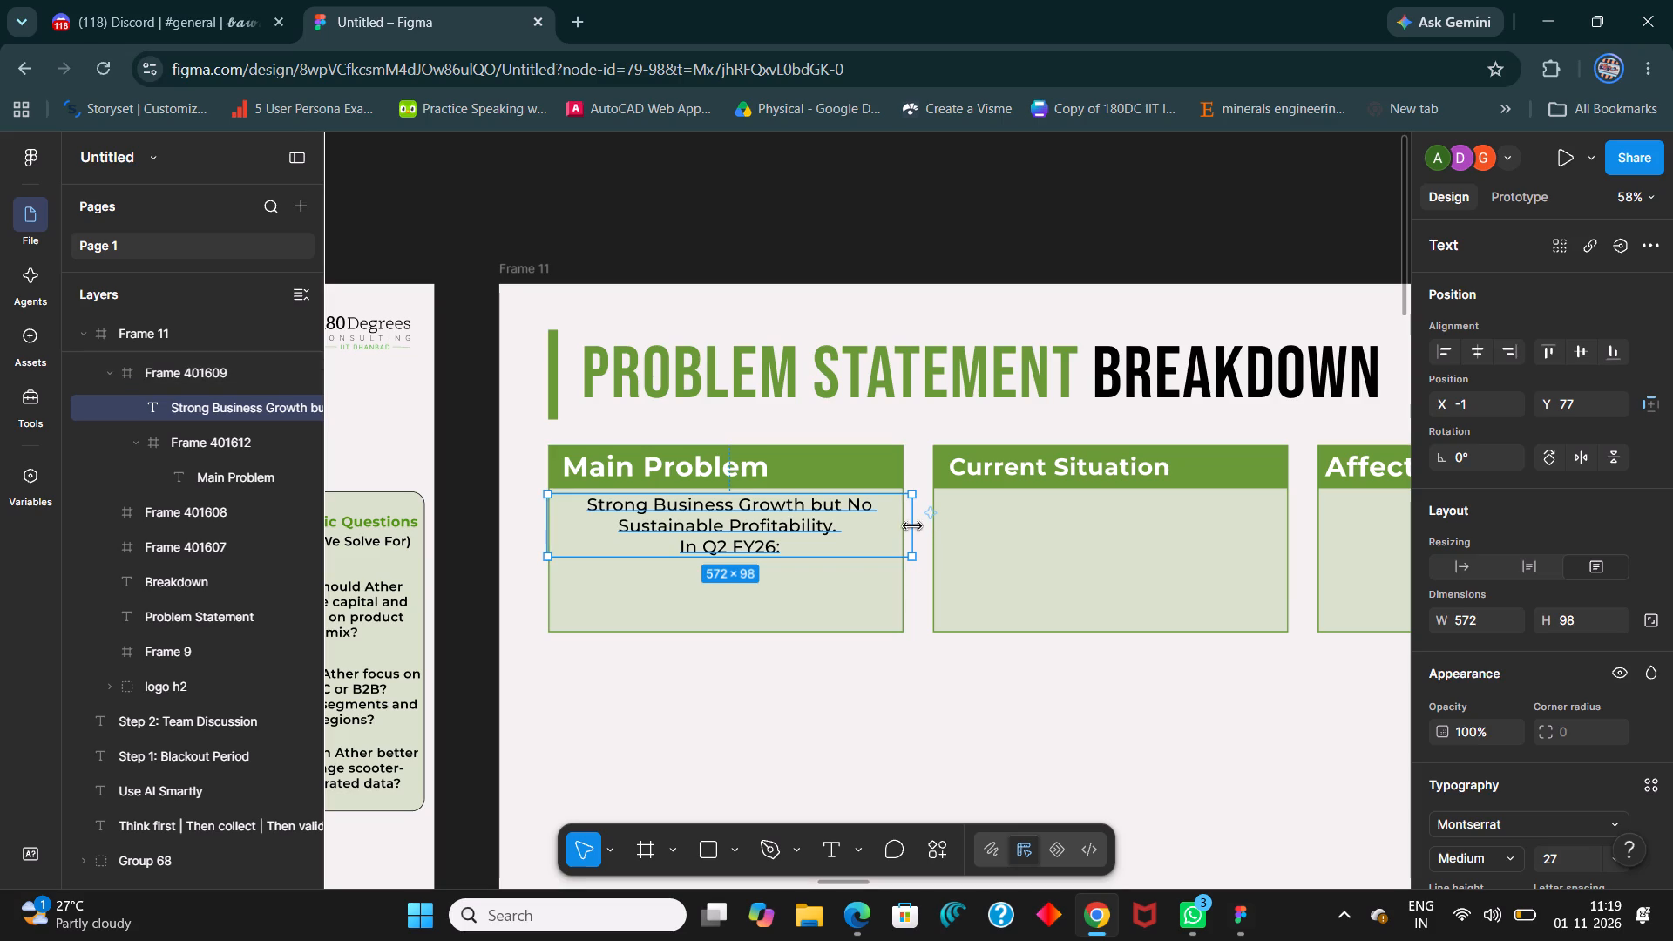
# Adjust the width of the Main Problem body text box to 581.
pyautogui.moveTo(911, 531); pyautogui.dragTo(952, 545)
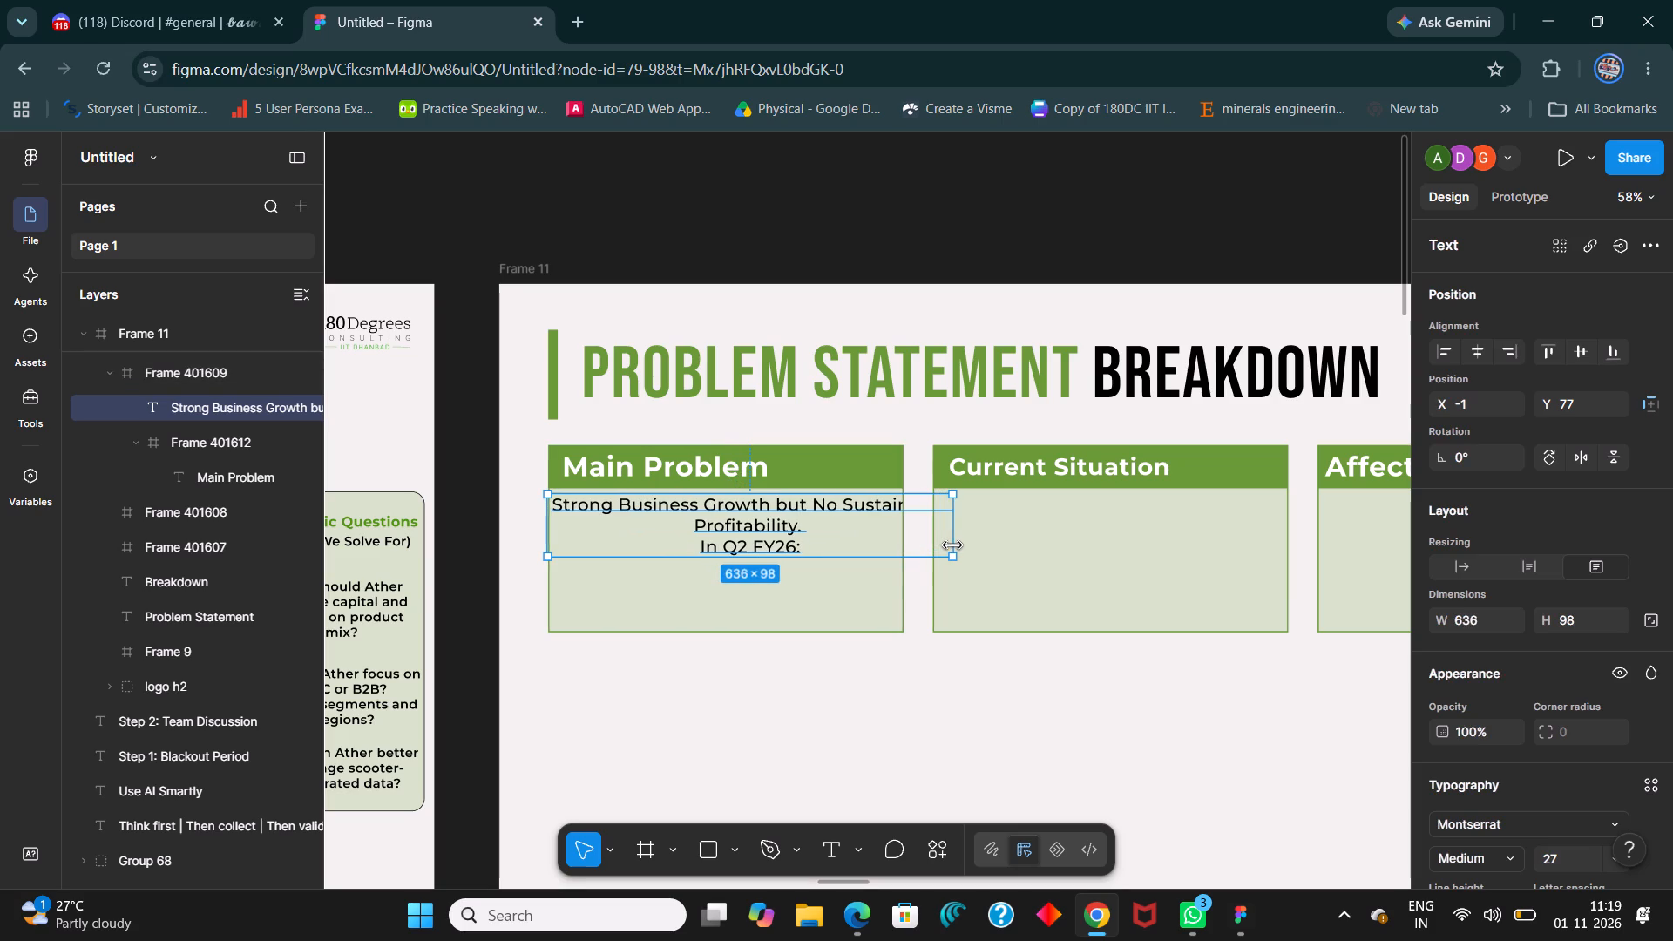
pyautogui.moveTo(952, 545); pyautogui.dragTo(934, 539)
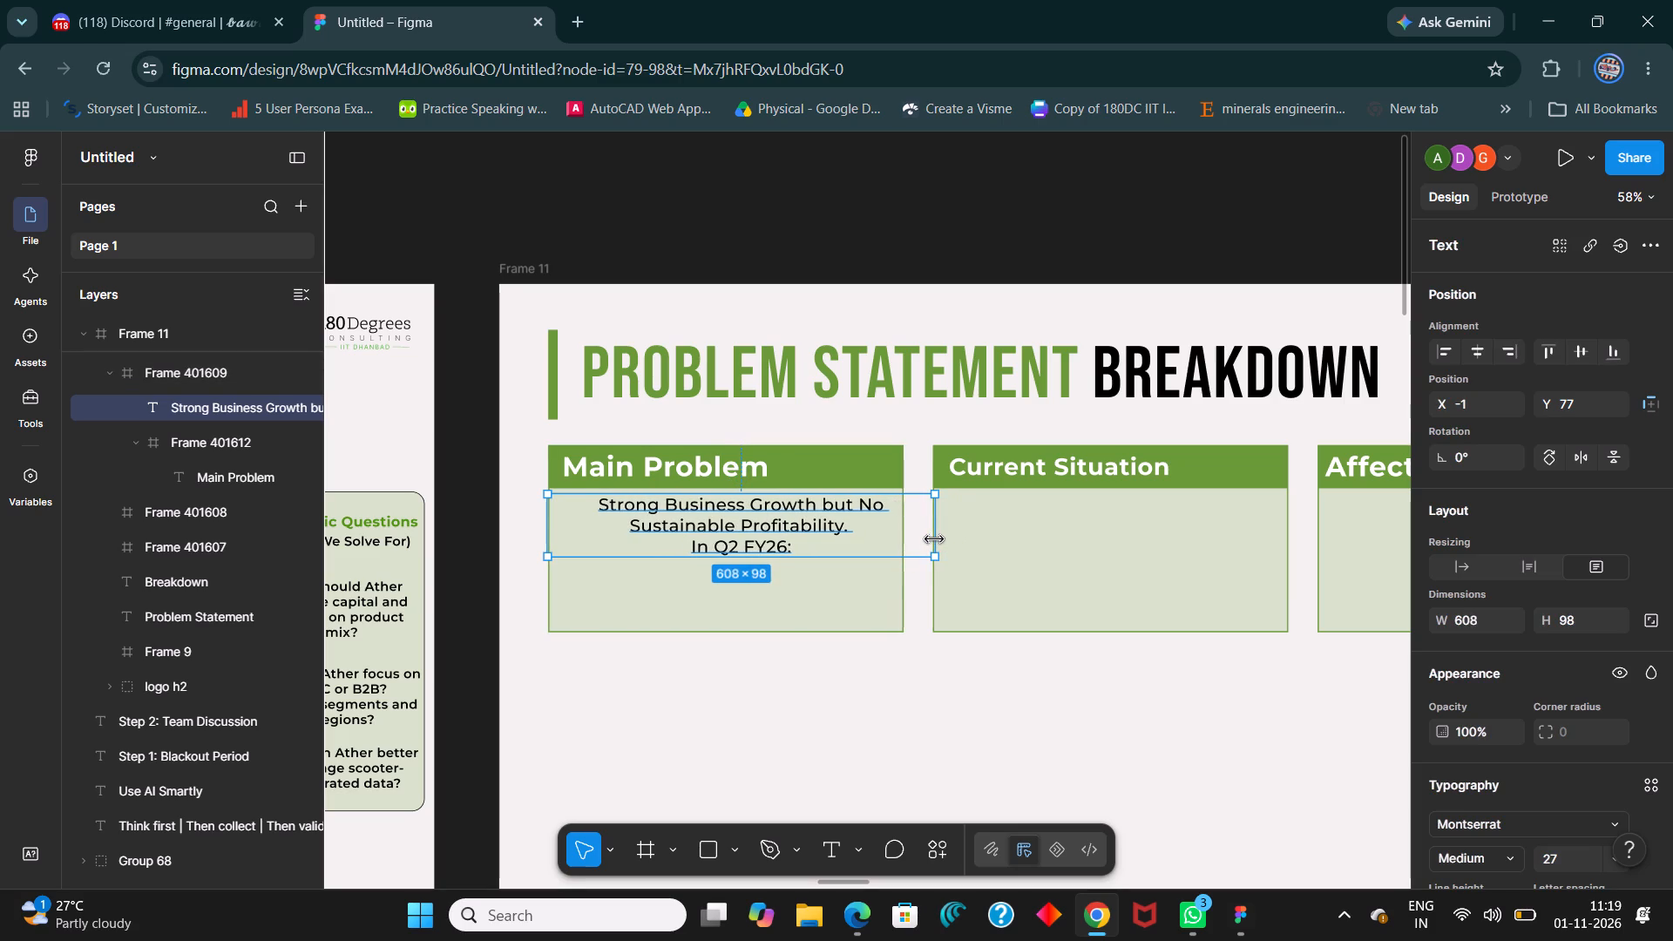
pyautogui.moveTo(934, 539); pyautogui.dragTo(918, 539)
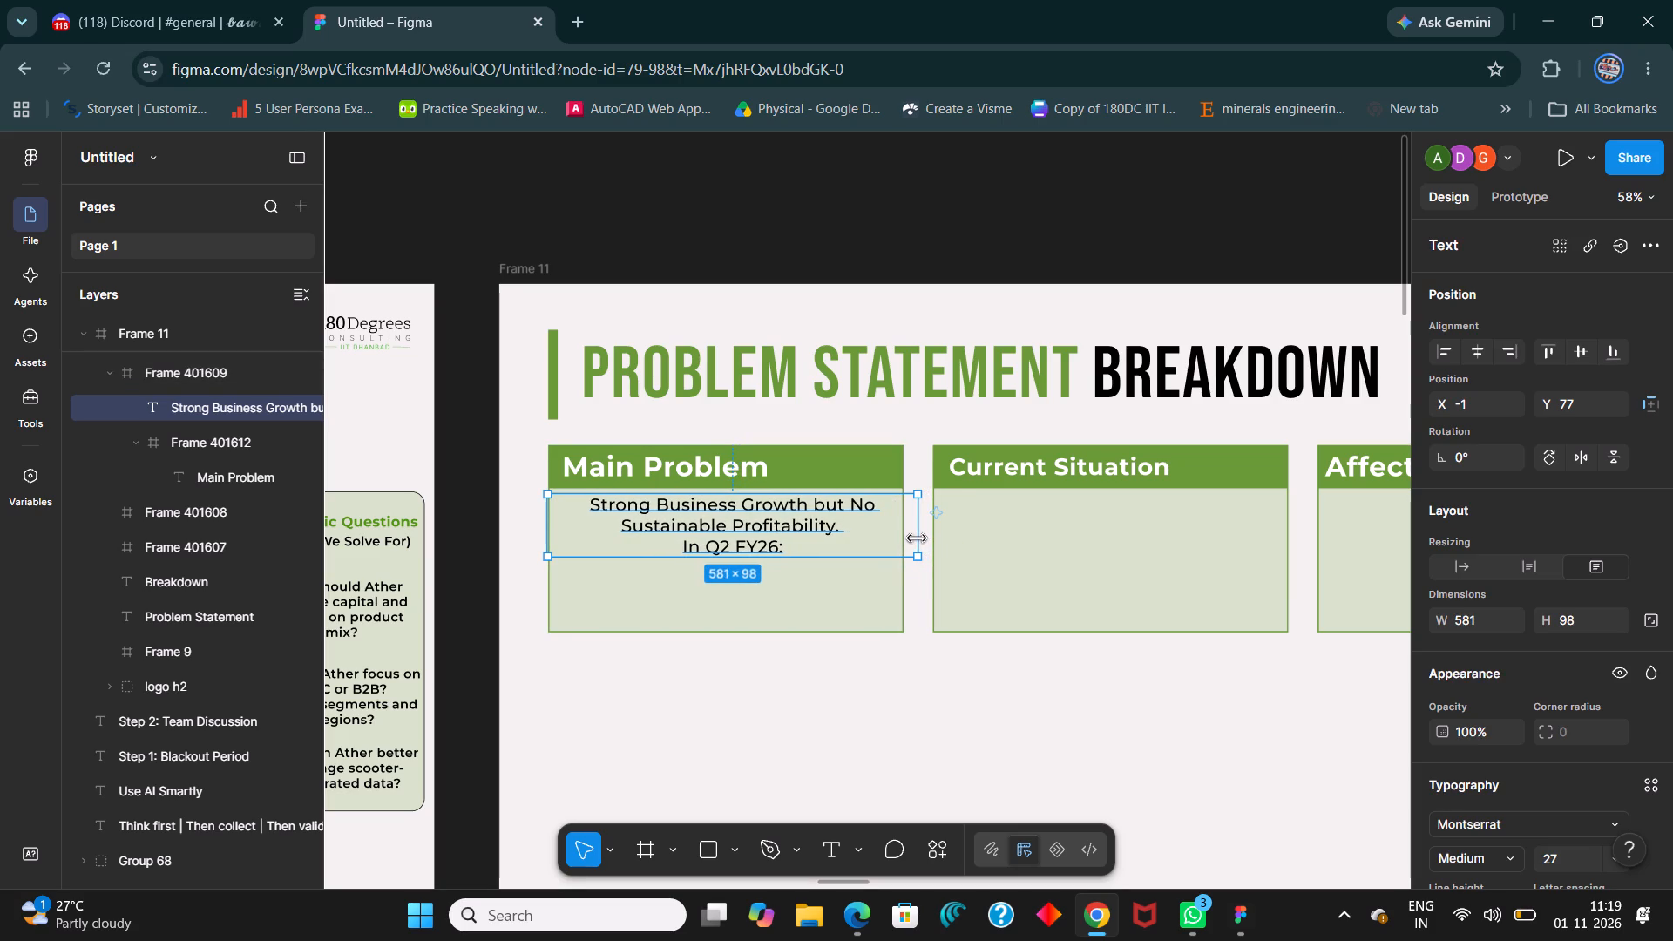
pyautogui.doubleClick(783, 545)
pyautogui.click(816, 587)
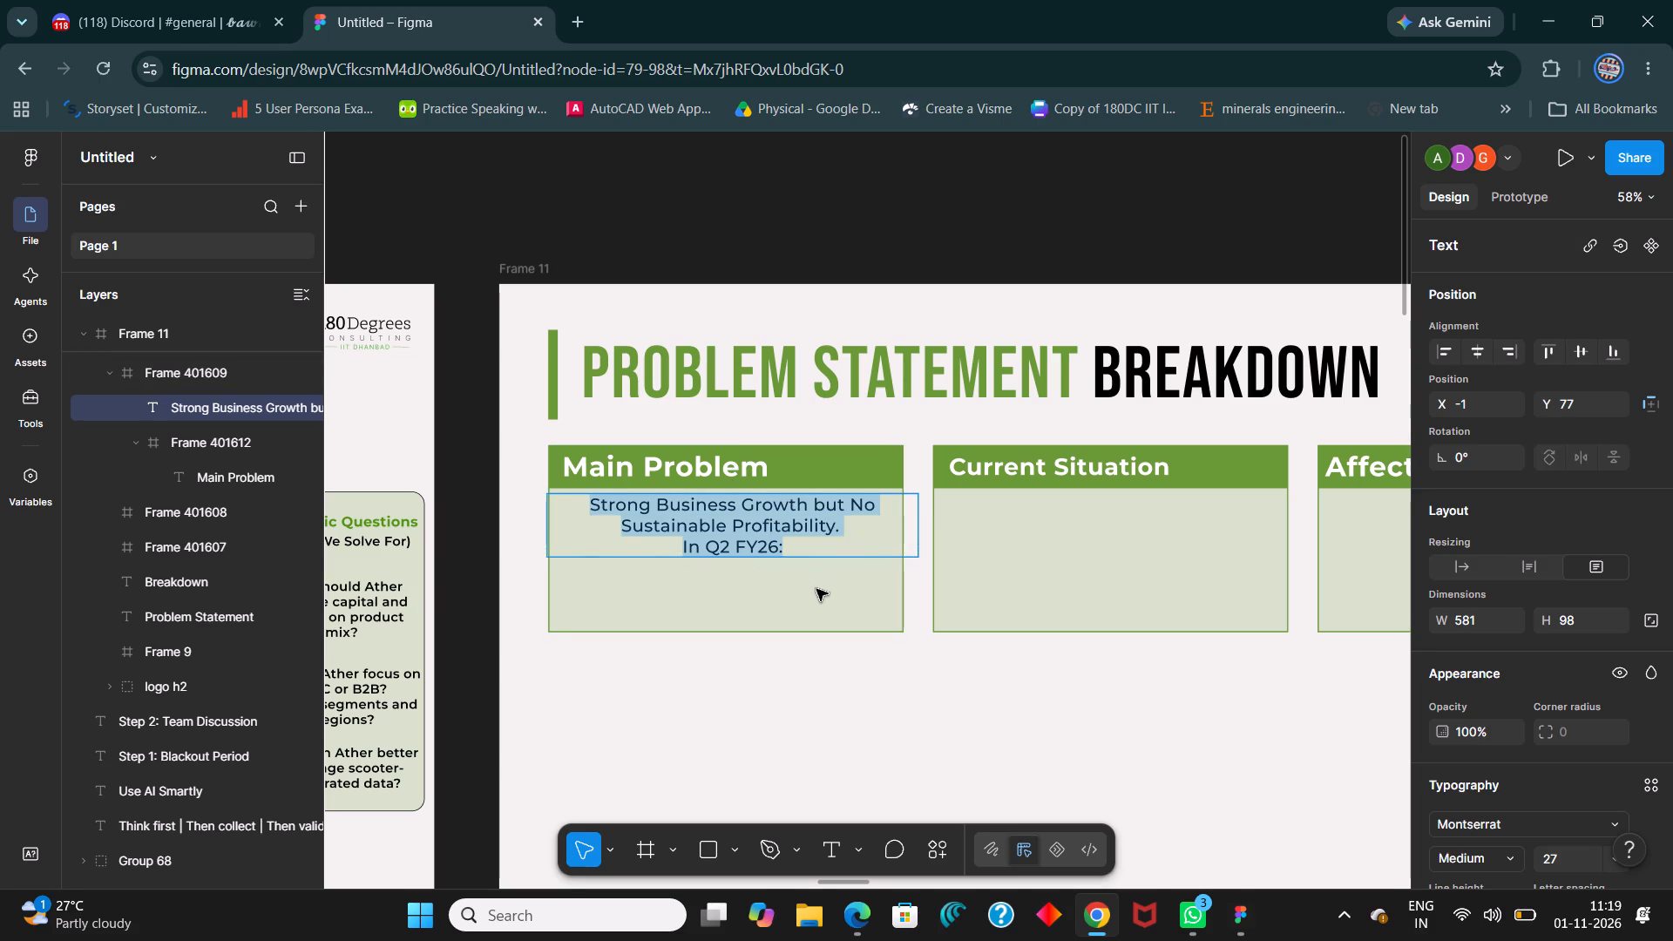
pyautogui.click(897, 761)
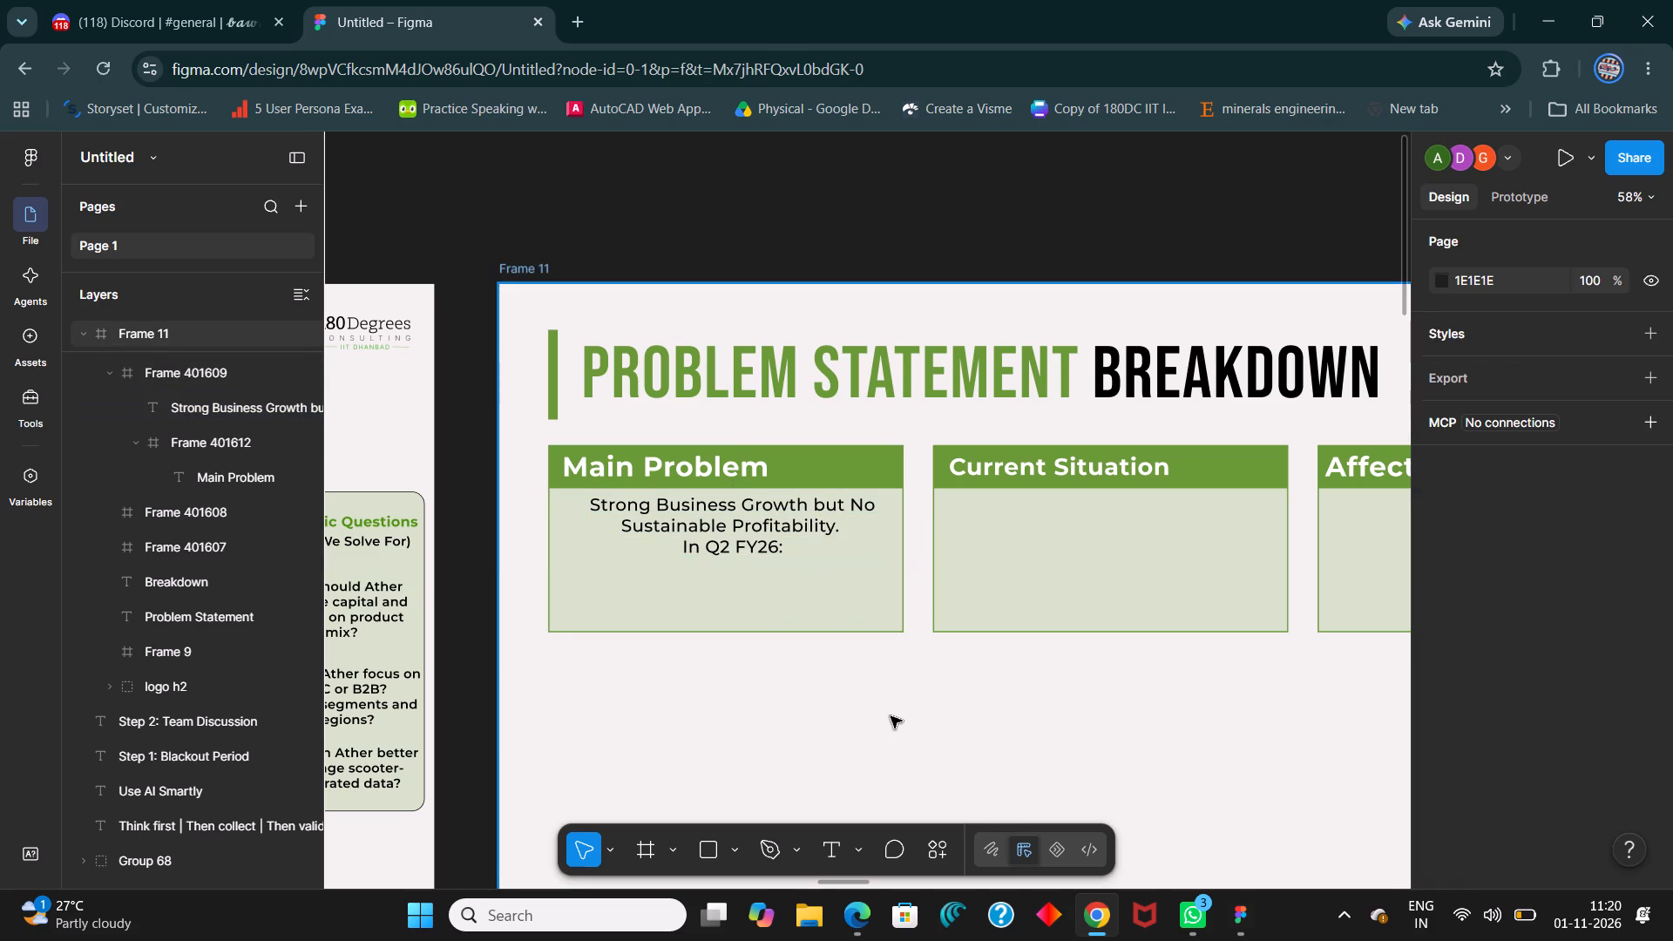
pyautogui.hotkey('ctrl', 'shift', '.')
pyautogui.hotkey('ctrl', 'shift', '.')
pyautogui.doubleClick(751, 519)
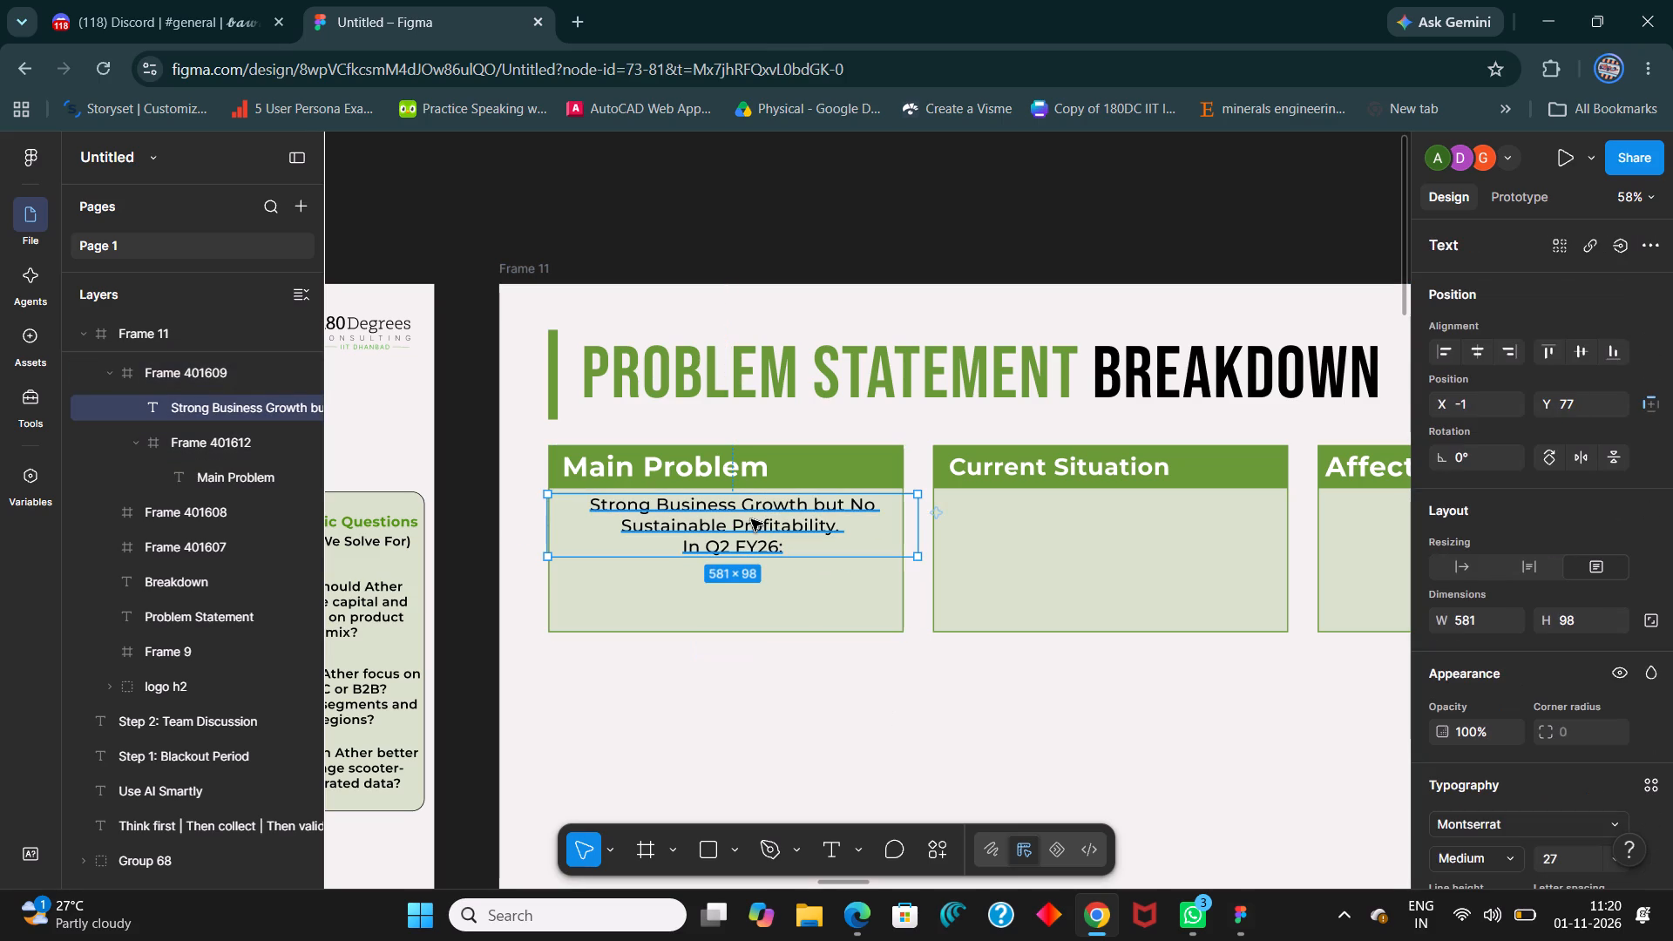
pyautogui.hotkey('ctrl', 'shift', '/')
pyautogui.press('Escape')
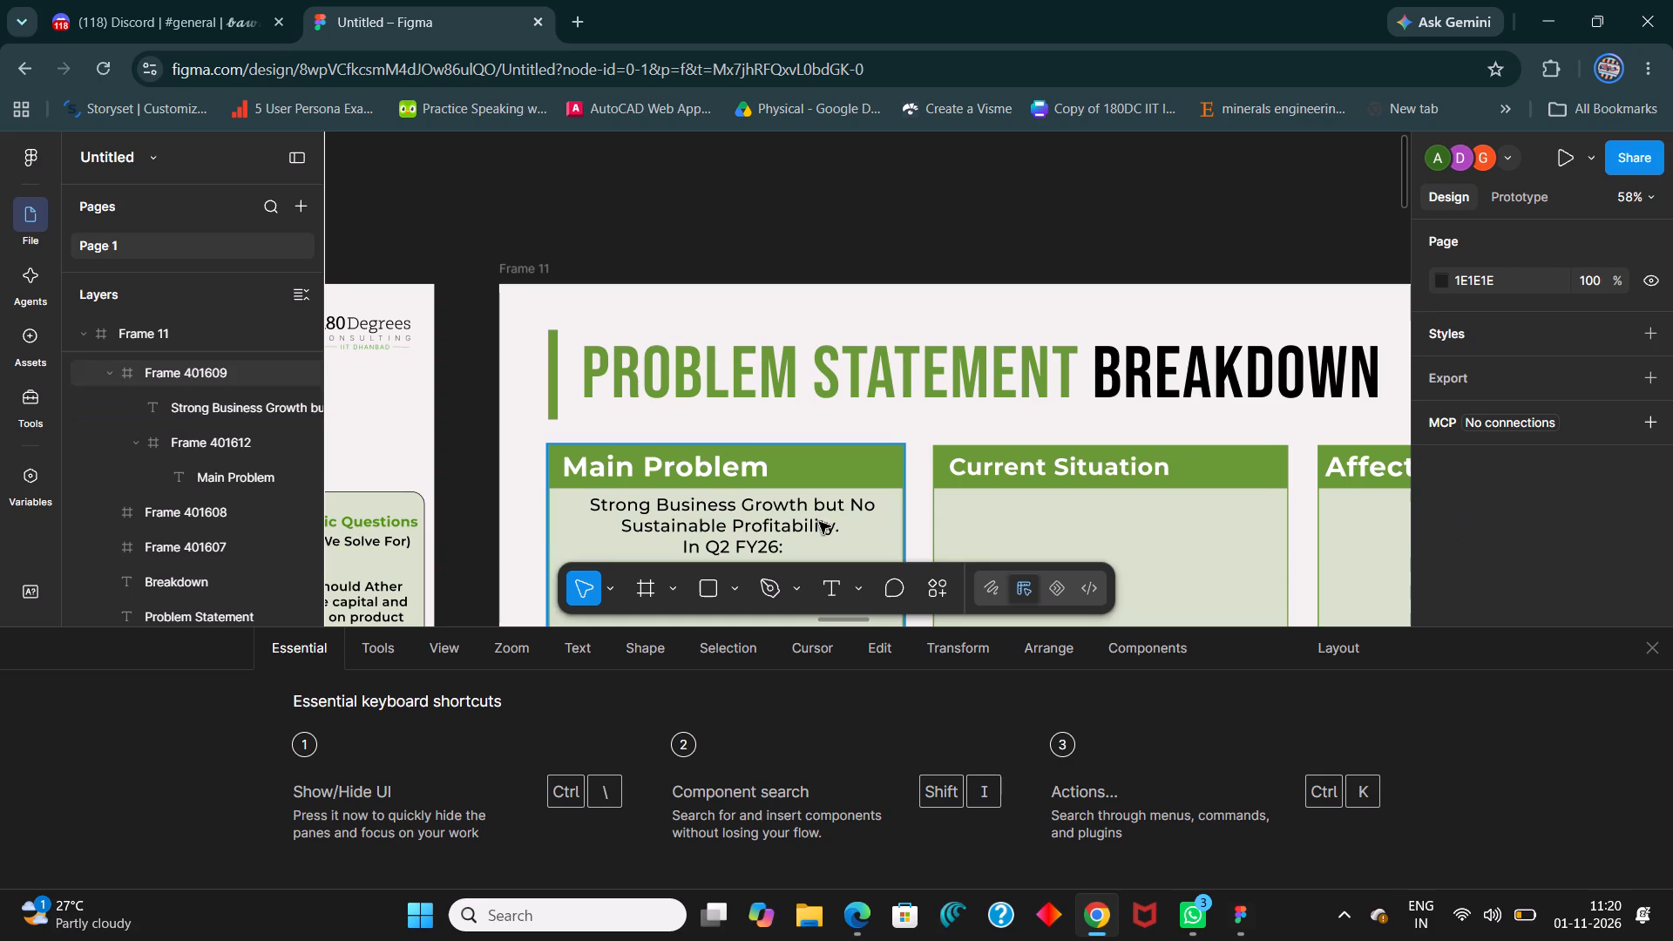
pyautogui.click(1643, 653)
# Set the Main Problem body text's font size to 29.
pyautogui.doubleClick(789, 518)
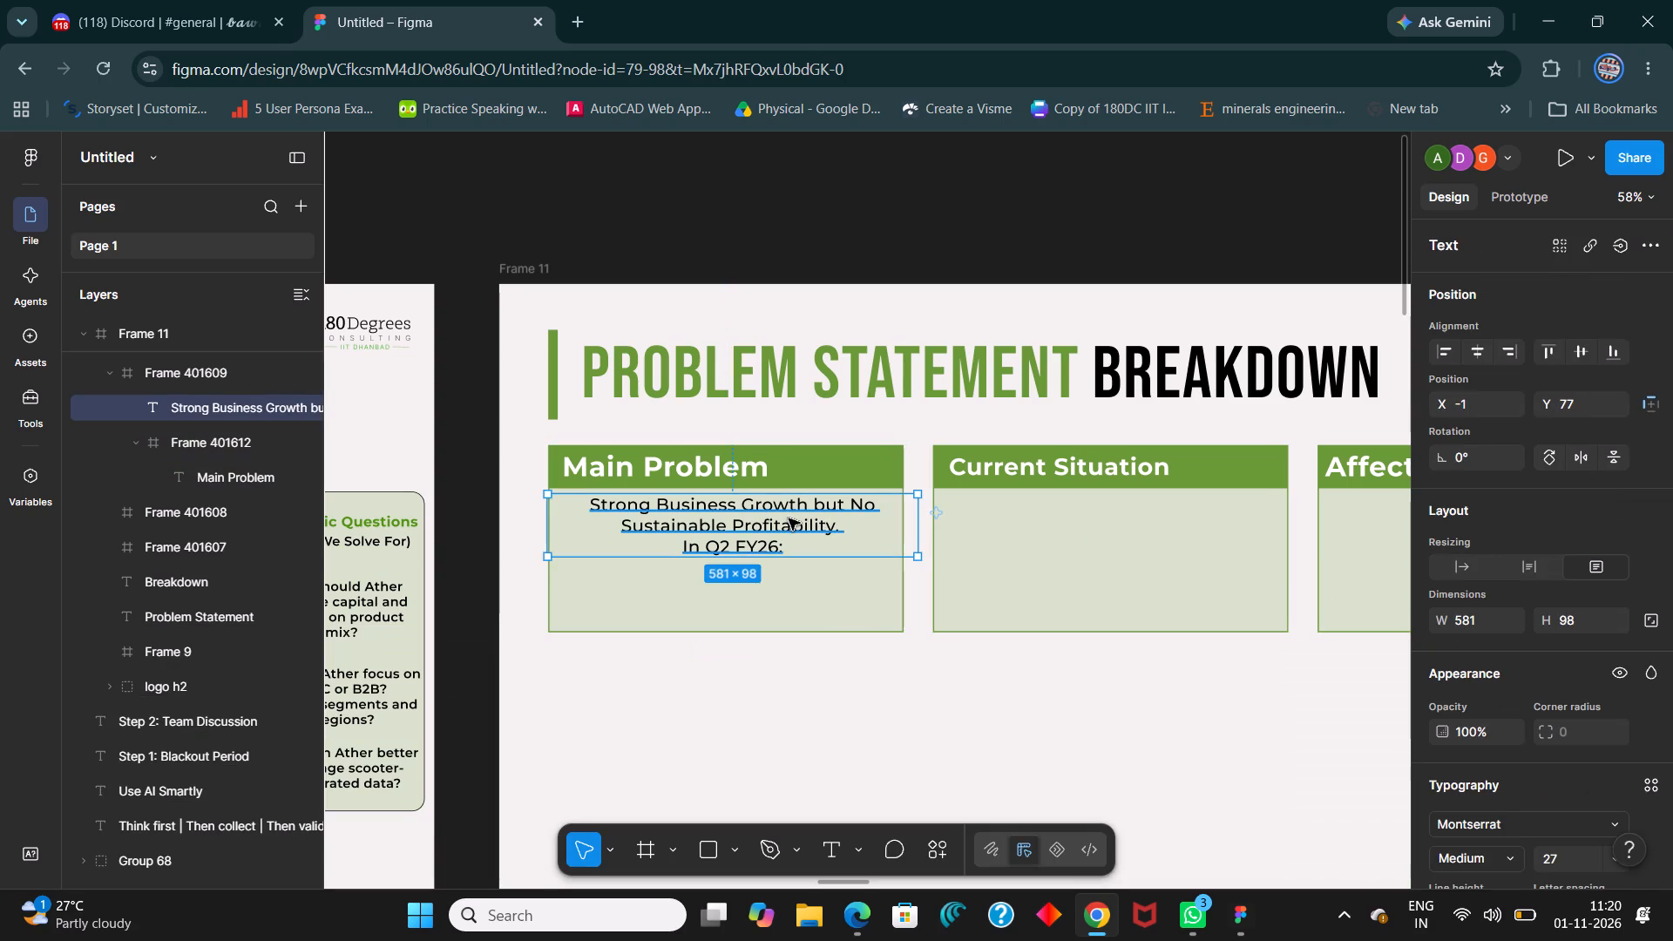
pyautogui.hotkey('ctrl', 'shift', '.')
pyautogui.hotkey('ctrl', 'shift', '.')
# Add a text box about 134 by 75 reading "54%" beneath "In Q2 FY26:" in the Main Problem box.
pyautogui.keyDown('ctrl'); pyautogui.scroll(-6, 979, 674); pyautogui.keyUp('ctrl')
pyautogui.keyDown('shift'); pyautogui.scroll(5, 832, 762); pyautogui.keyUp('shift')
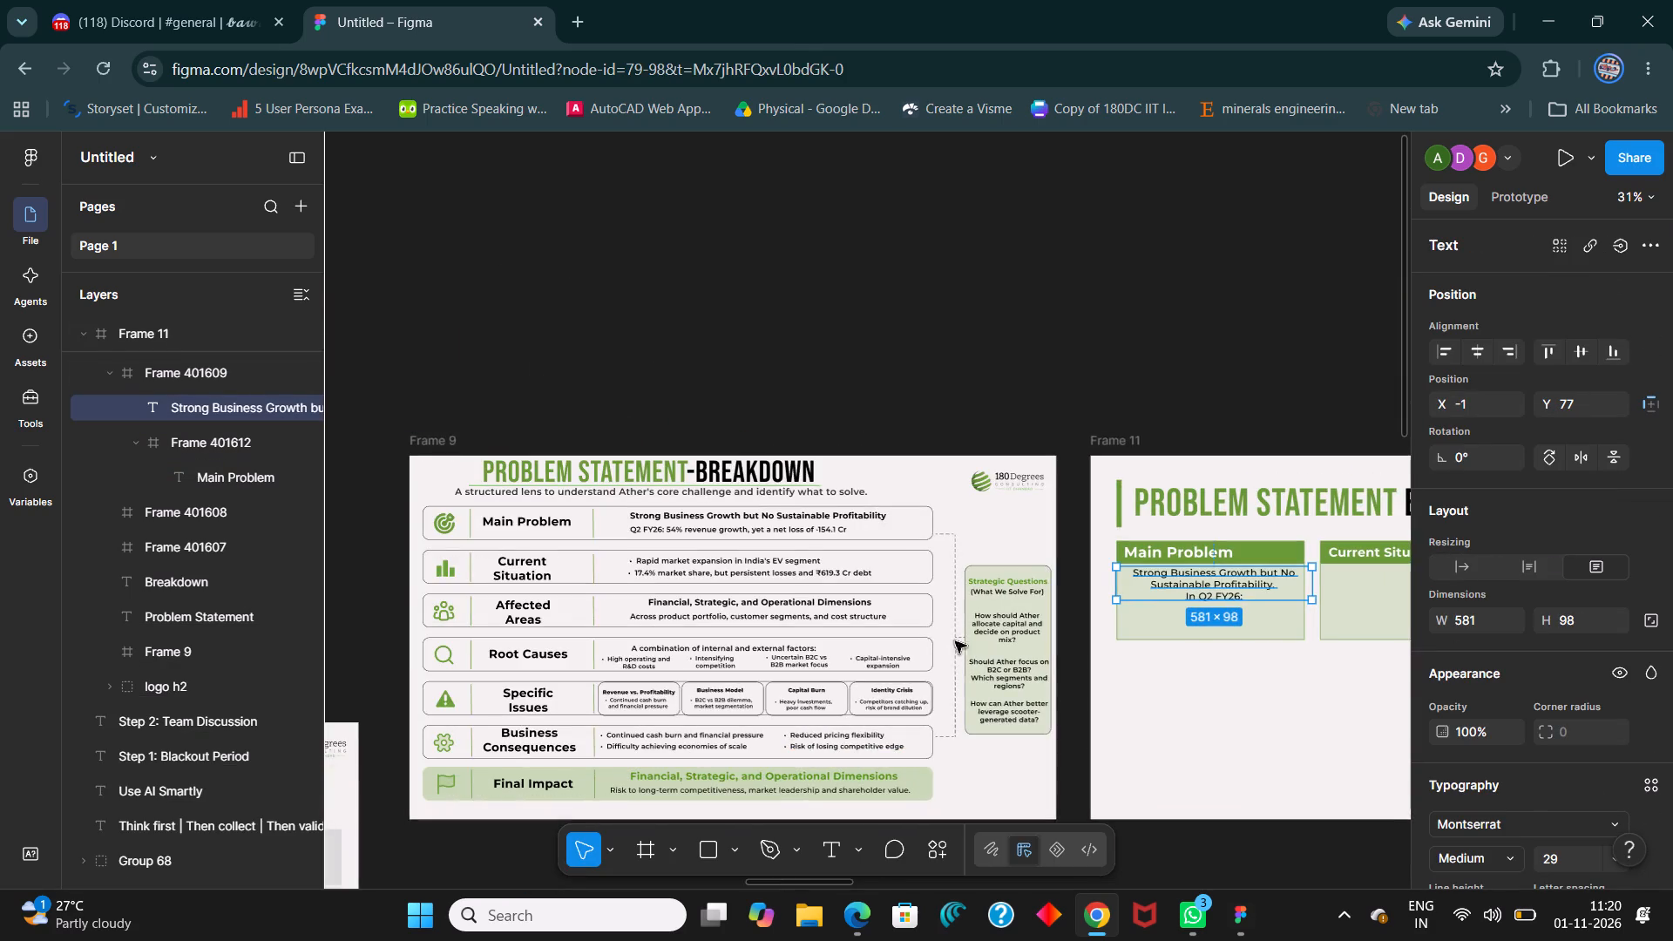
pyautogui.keyDown('ctrl'); pyautogui.scroll(5, 1242, 619); pyautogui.keyUp('ctrl')
pyautogui.press('t')
pyautogui.moveTo(1051, 599); pyautogui.dragTo(1112, 638)
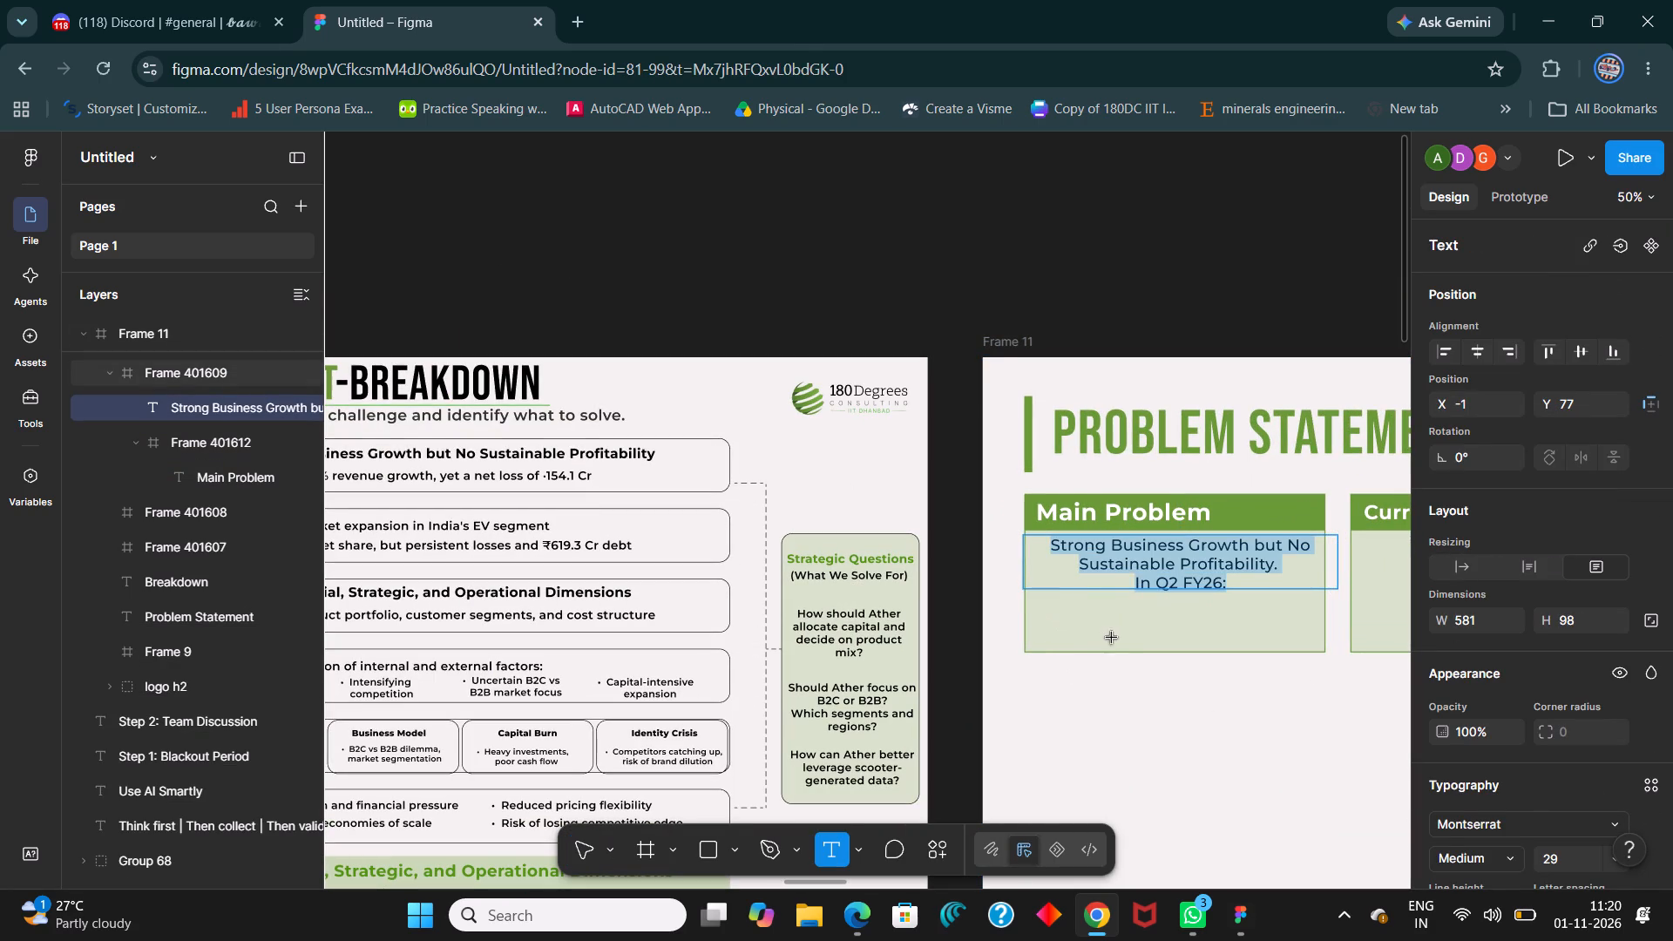
pyautogui.moveTo(1112, 638); pyautogui.dragTo(1117, 640)
pyautogui.keyDown('shift'); pyautogui.scroll(4, 1099, 666); pyautogui.keyUp('shift')
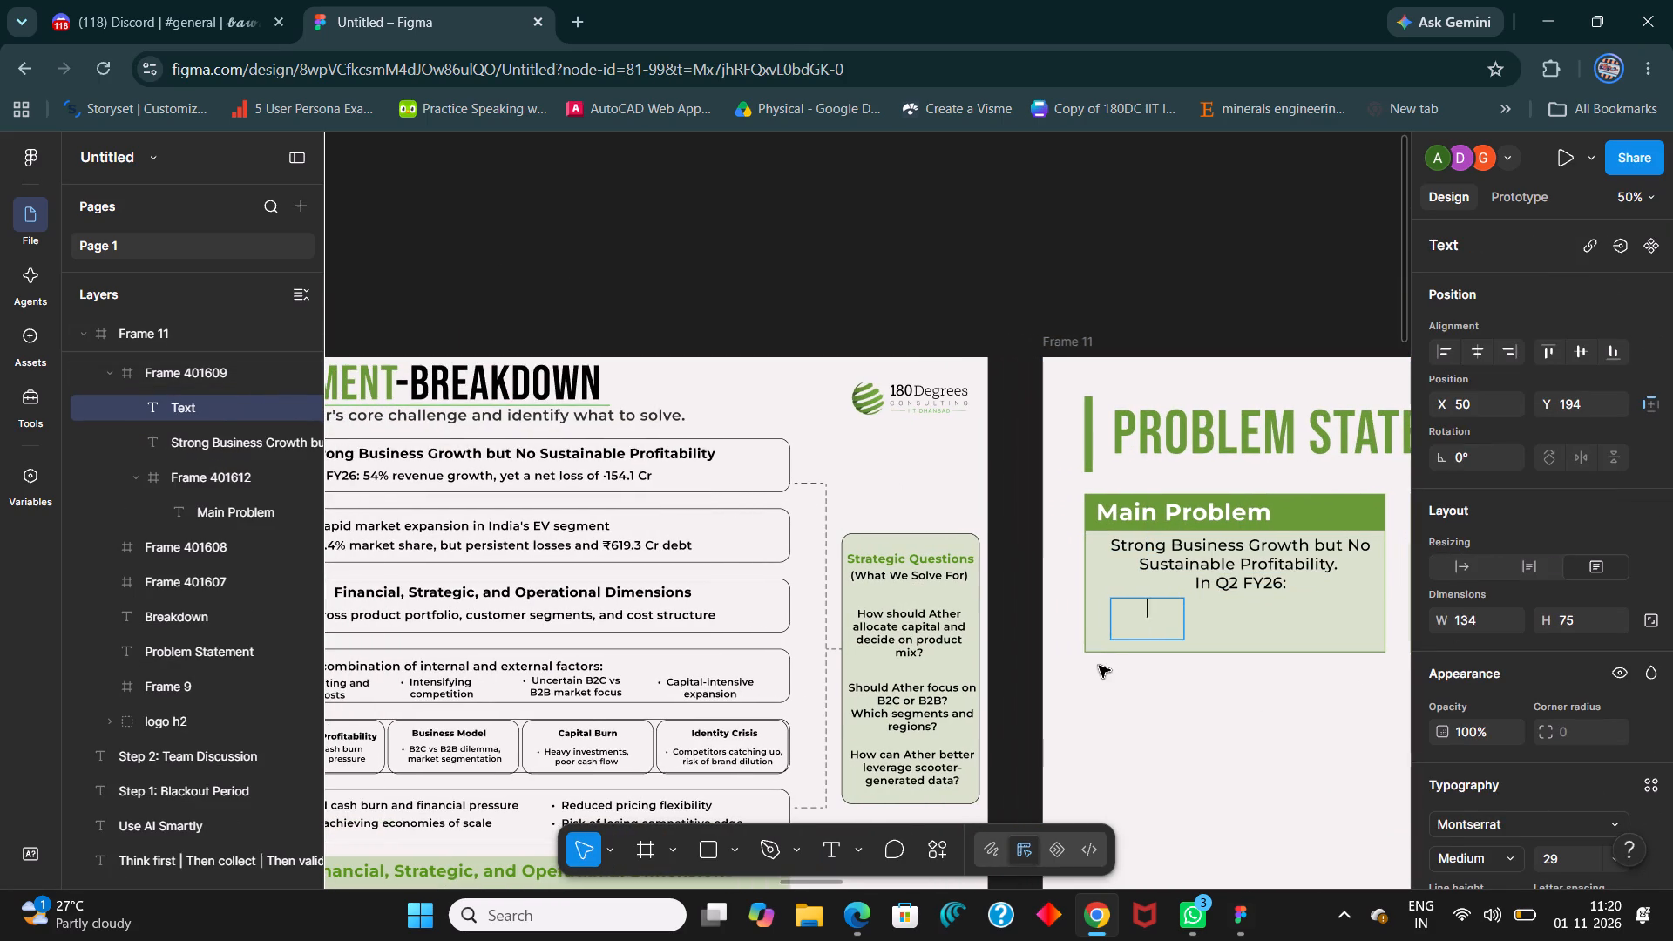
pyautogui.write('54%')
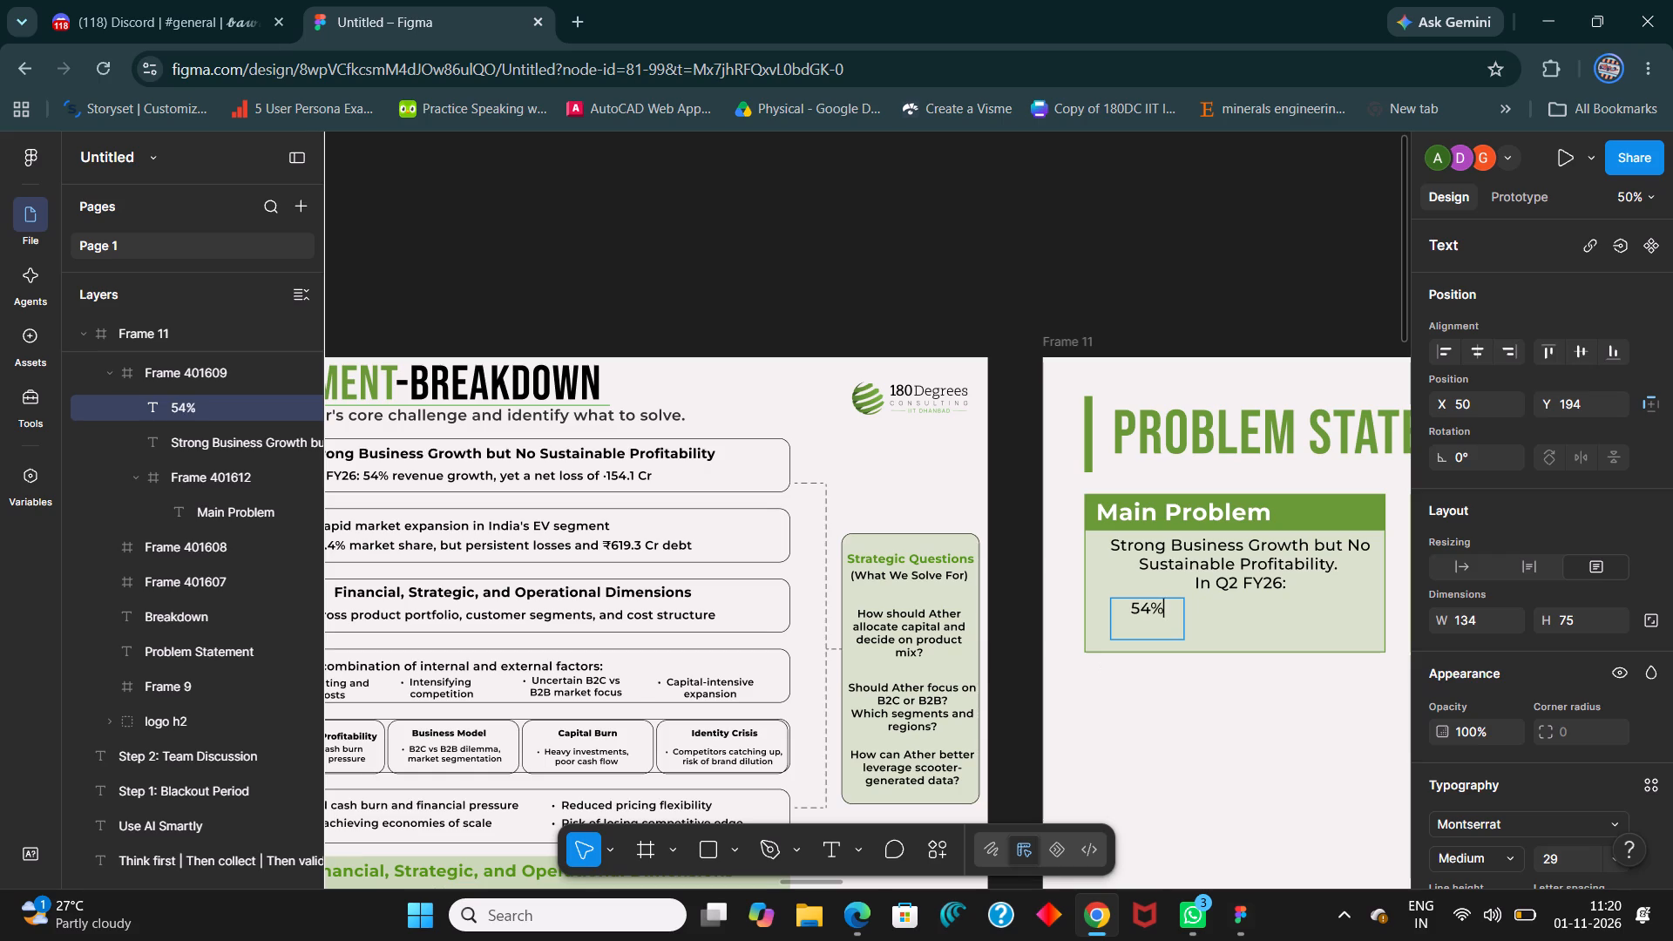
# Enlarge the "54%" text to font size 44.
pyautogui.hotkey('ctrl', 'shift', 'Up')
pyautogui.hotkey('ctrl', 'shift', '.')
pyautogui.hotkey('ctrl', 'shift', '.')
pyautogui.hotkey('ctrl', 'shift', '.')
pyautogui.hotkey('ctrl', 'shift', '.')
pyautogui.hotkey('ctrl', 'shift', '.')
pyautogui.hotkey('ctrl', 'shift', '.')
pyautogui.hotkey('ctrl', 'shift', '.')
pyautogui.hotkey('ctrl', 'shift', '.')
pyautogui.hotkey('ctrl', 'shift', '.')
pyautogui.hotkey('ctrl', 'shift', '.')
pyautogui.hotkey('ctrl', 'shift', '.')
pyautogui.hotkey('ctrl', 'shift', '.')
pyautogui.hotkey('ctrl', 'shift', '.')
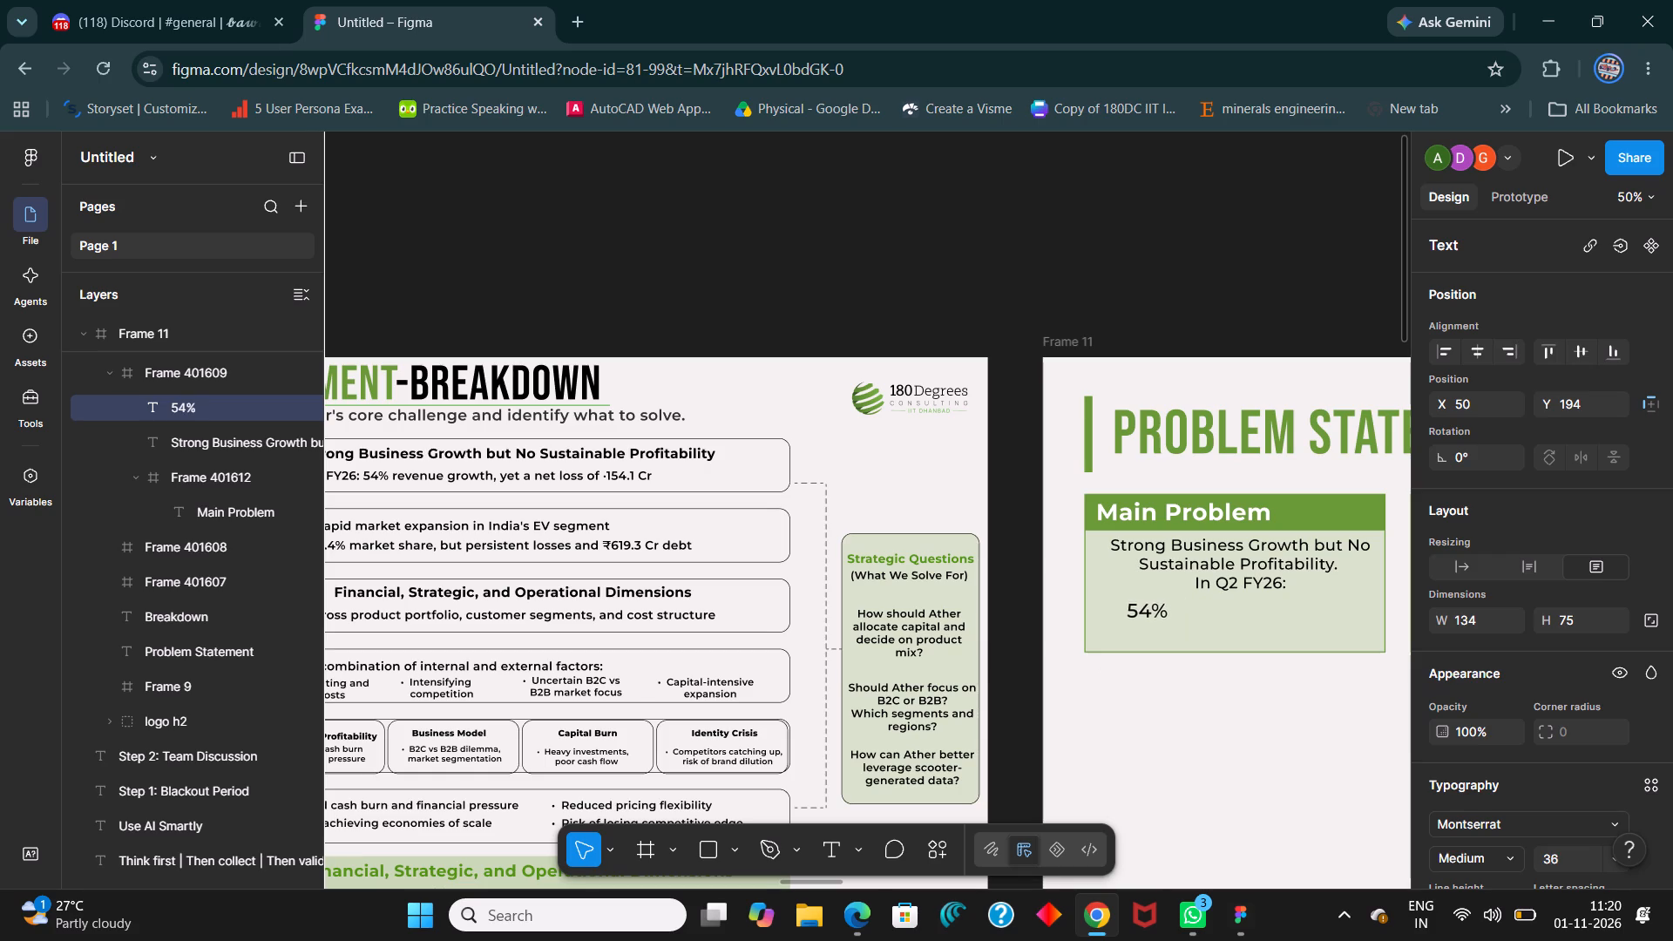
pyautogui.hotkey('ctrl', 'shift', '.')
pyautogui.hotkey('ctrl', 'shift', '.')
# Change the font of the "54%" text to DM Sans.
pyautogui.scroll(-4, 1529, 751)
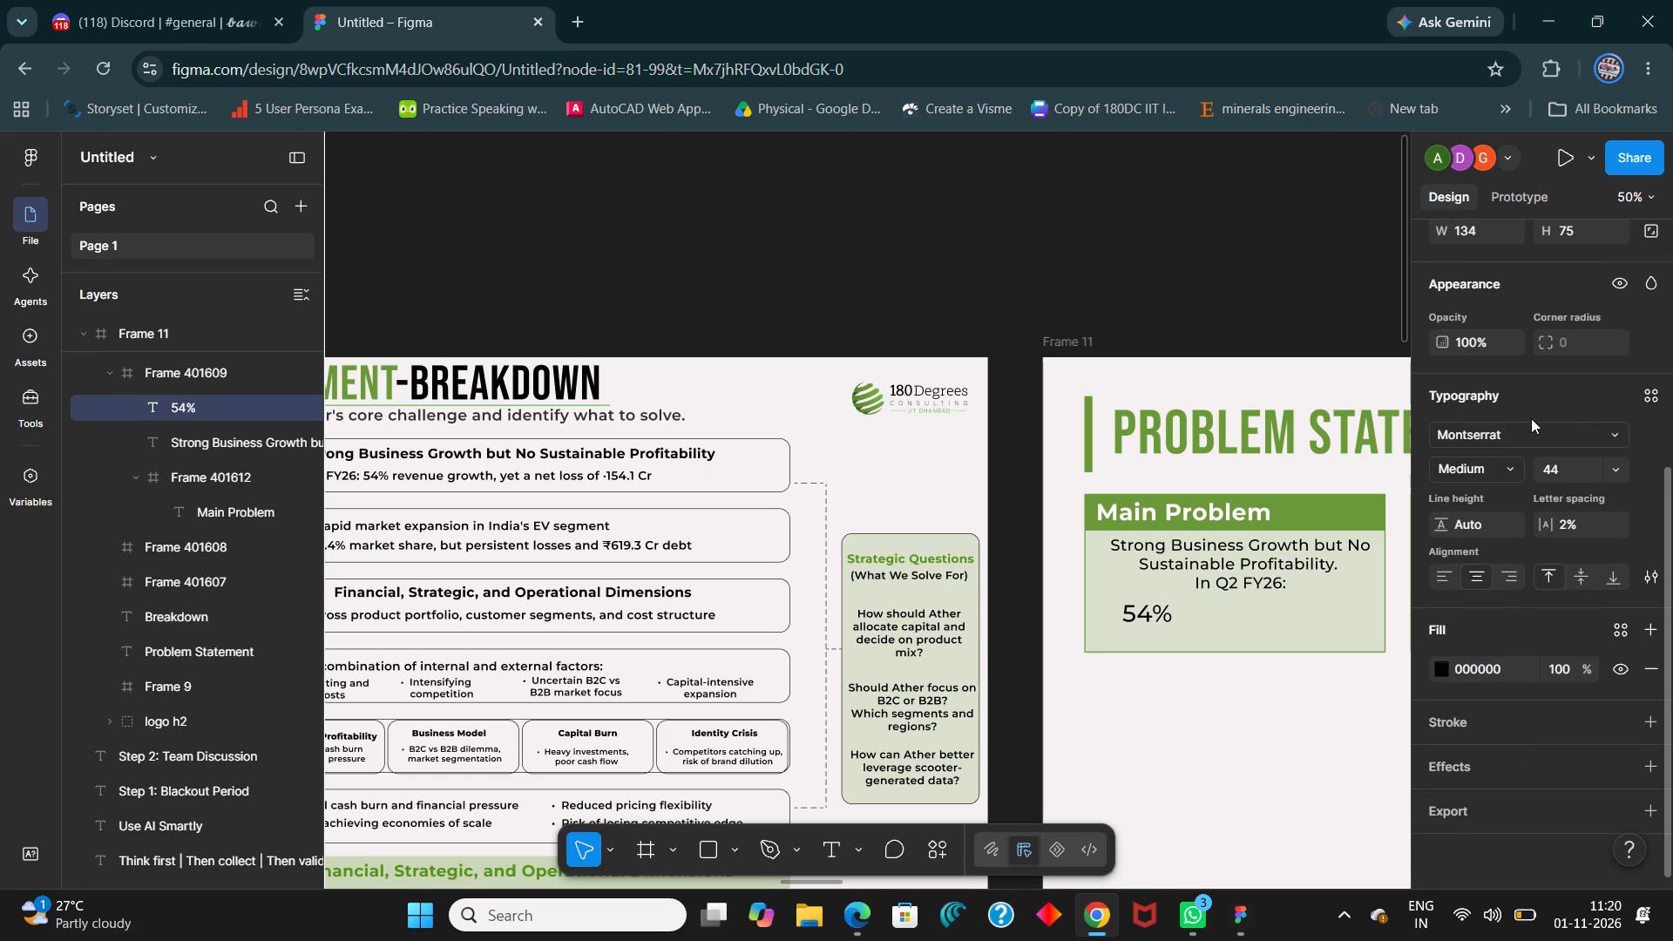
pyautogui.click(1531, 433)
pyautogui.write('DMSA')
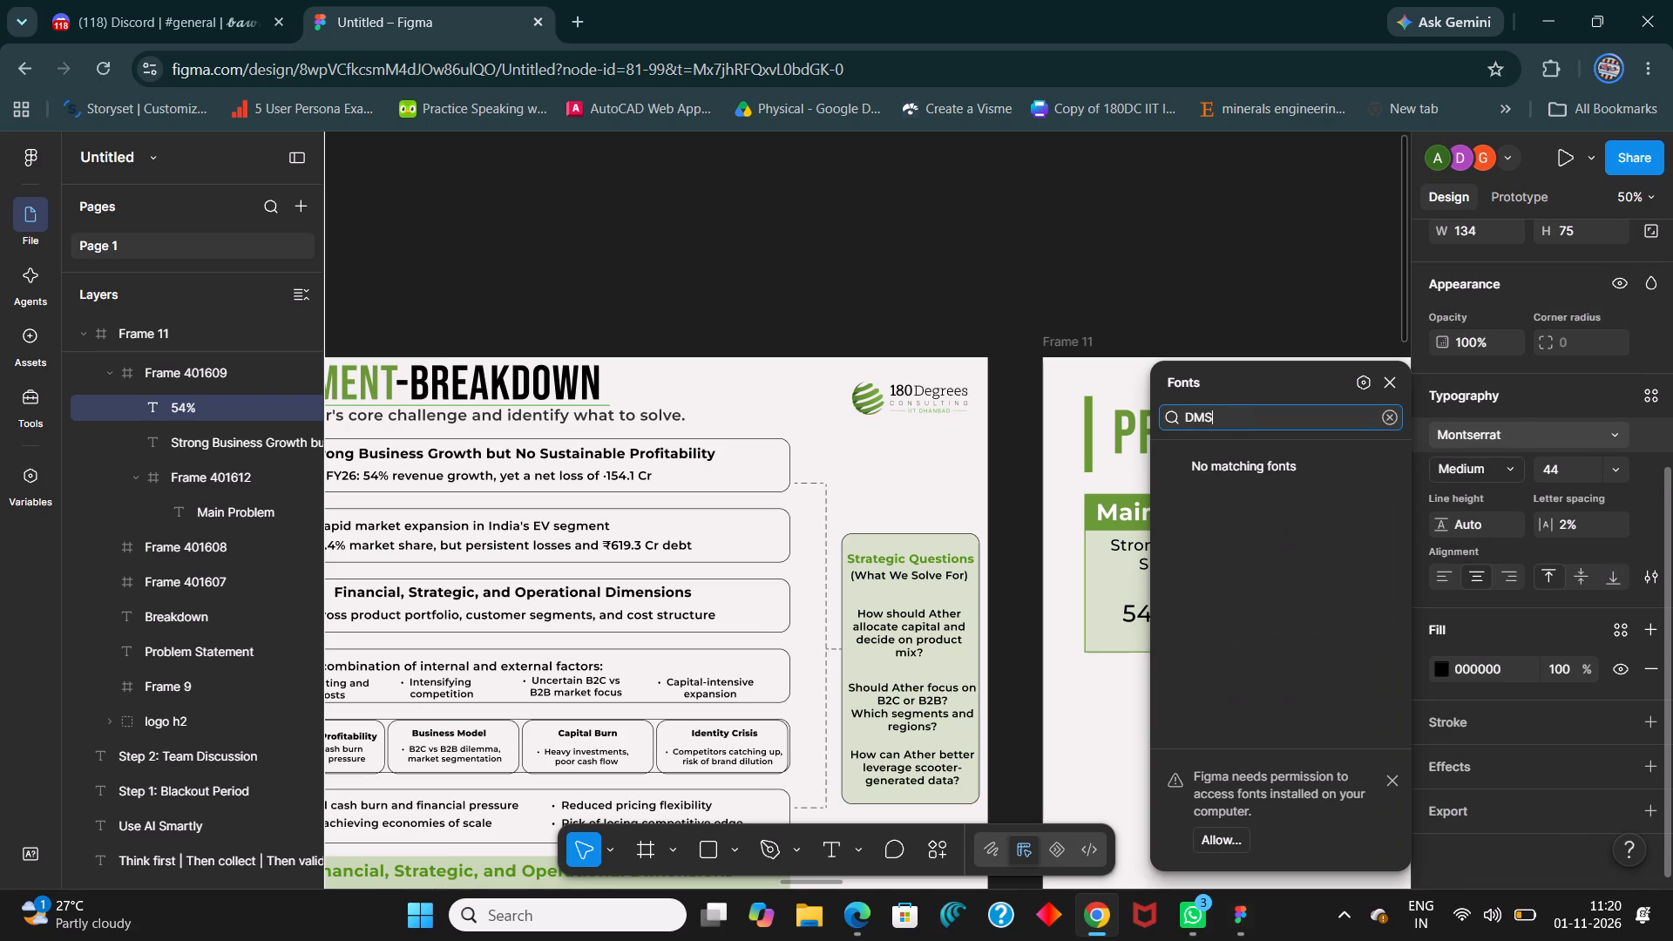
pyautogui.press('BackSpace')
pyautogui.press('BackSpace')
pyautogui.press('space')
pyautogui.press('Down')
pyautogui.press('Return')
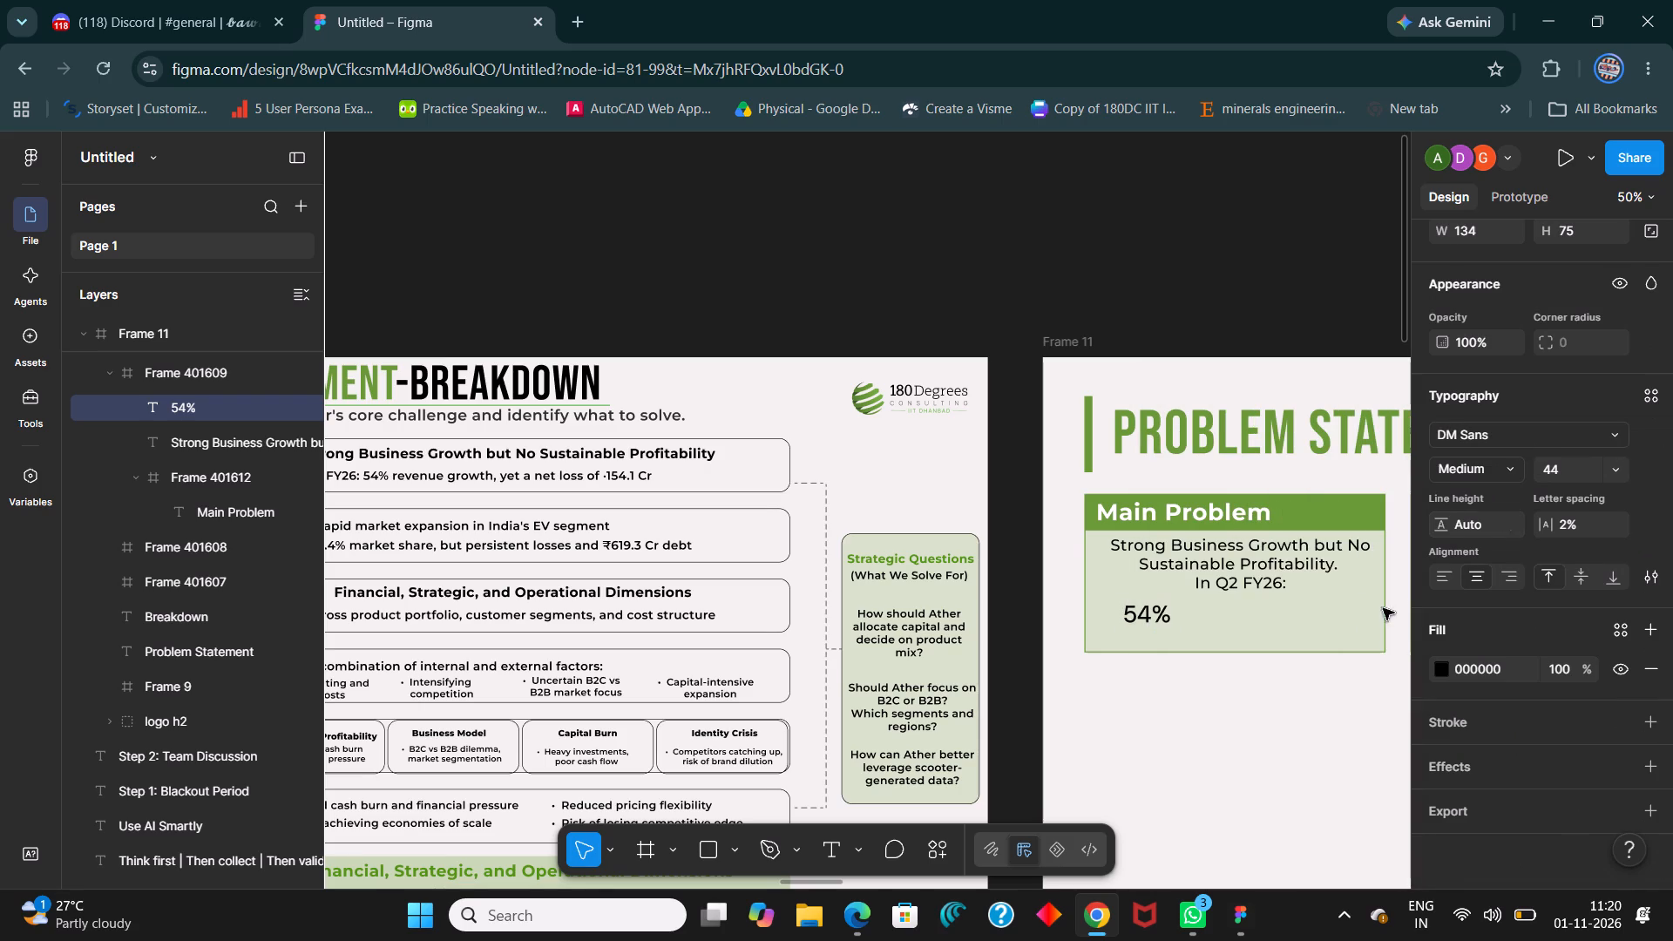
# Recolour the "54%" text to the Main Problem header's green, 679936.
pyautogui.tripleClick(1157, 612)
pyautogui.scroll(-1, 1641, 713)
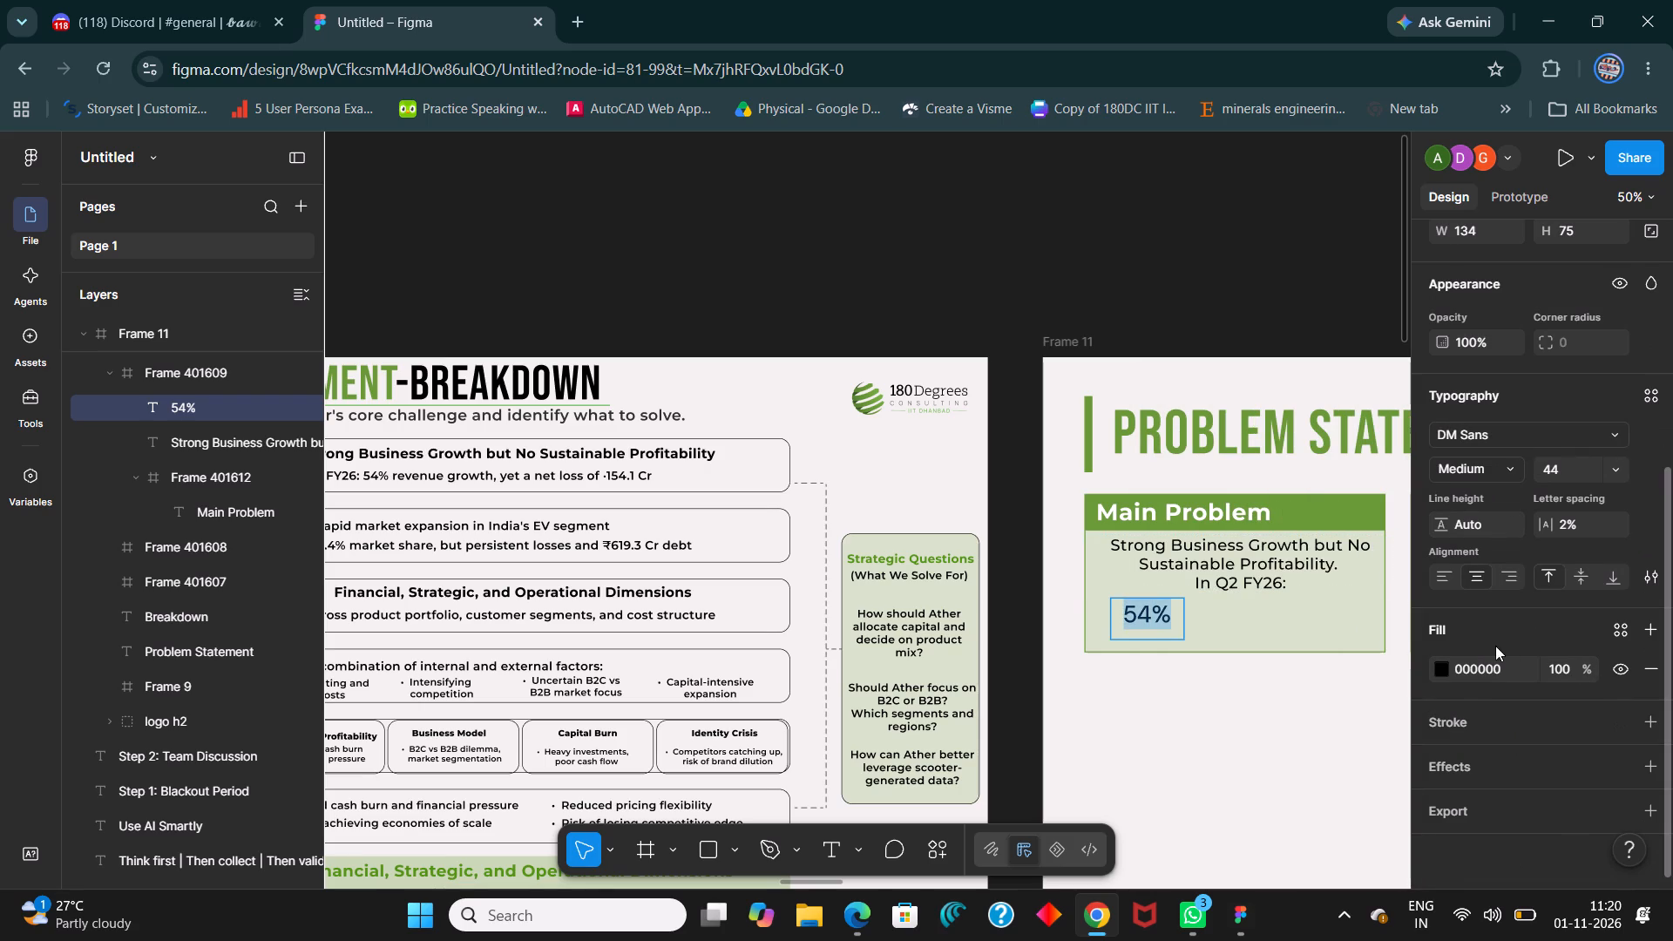
pyautogui.click(1437, 668)
pyautogui.click(1259, 792)
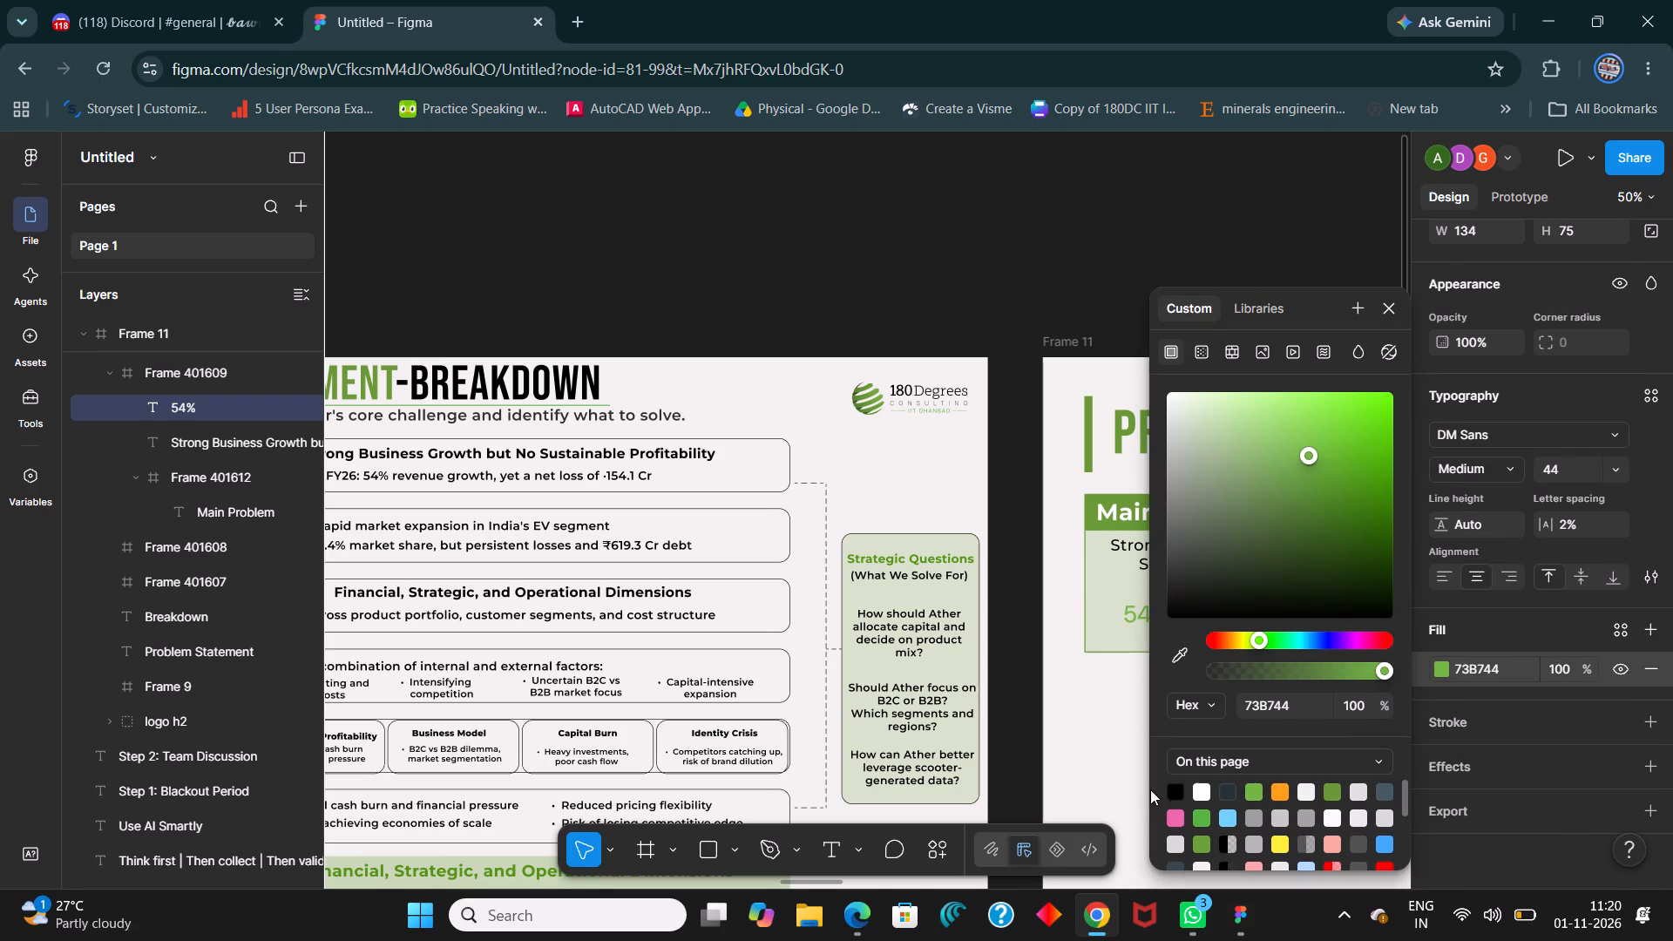
pyautogui.click(1137, 789)
pyautogui.click(1190, 654)
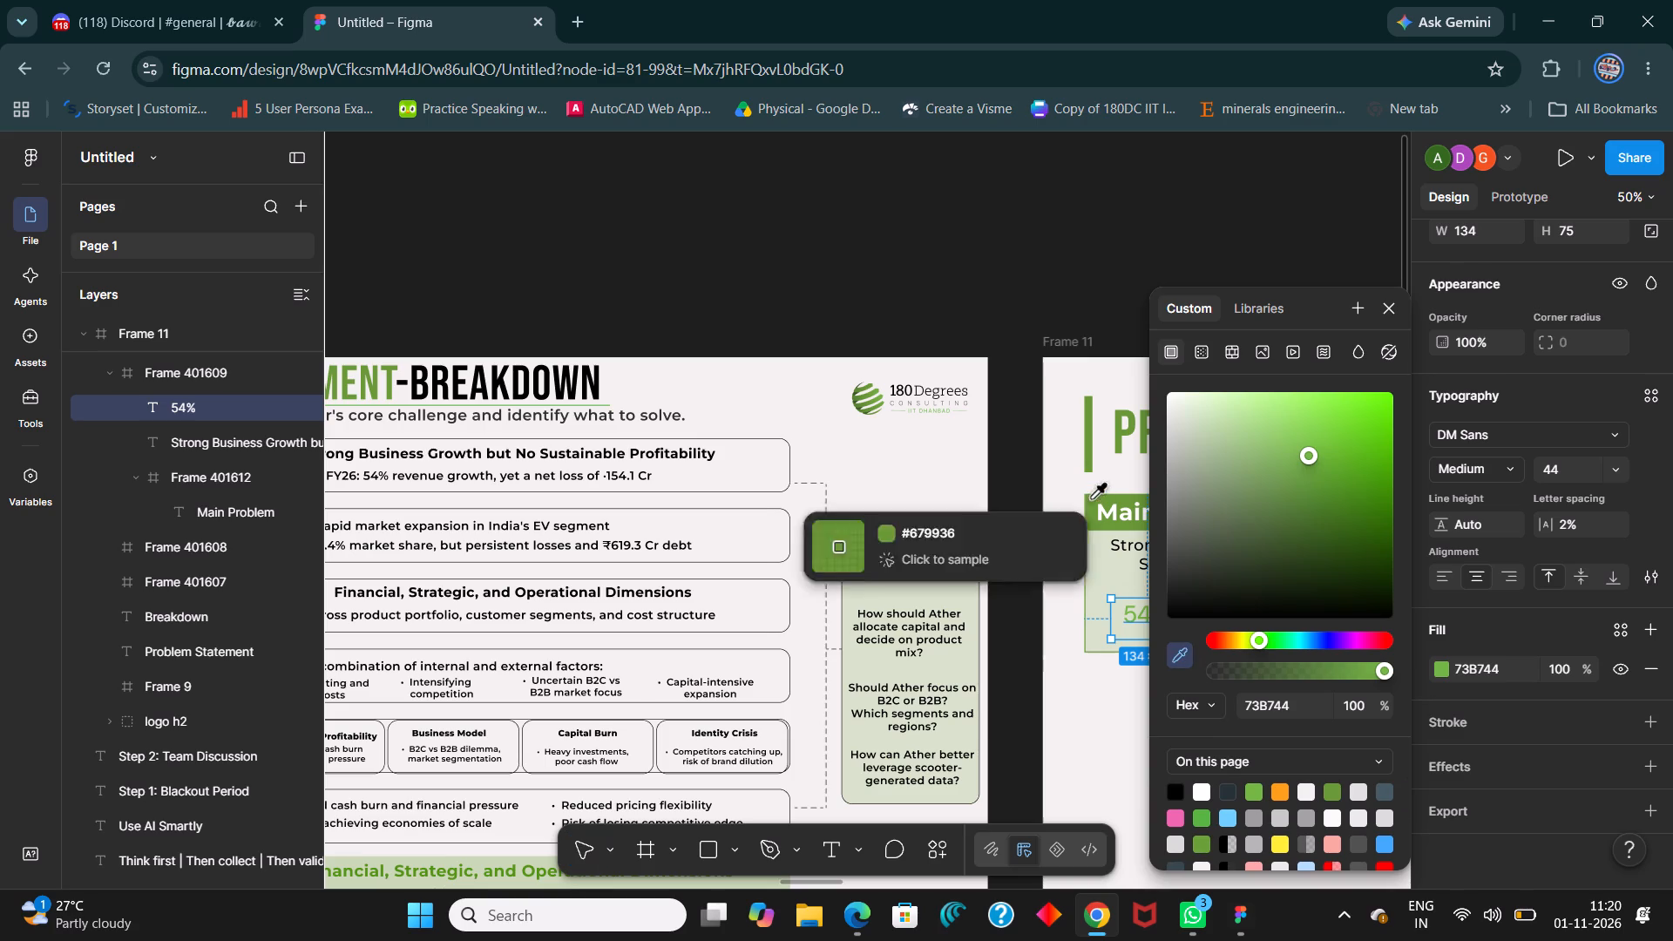
pyautogui.click(1092, 497)
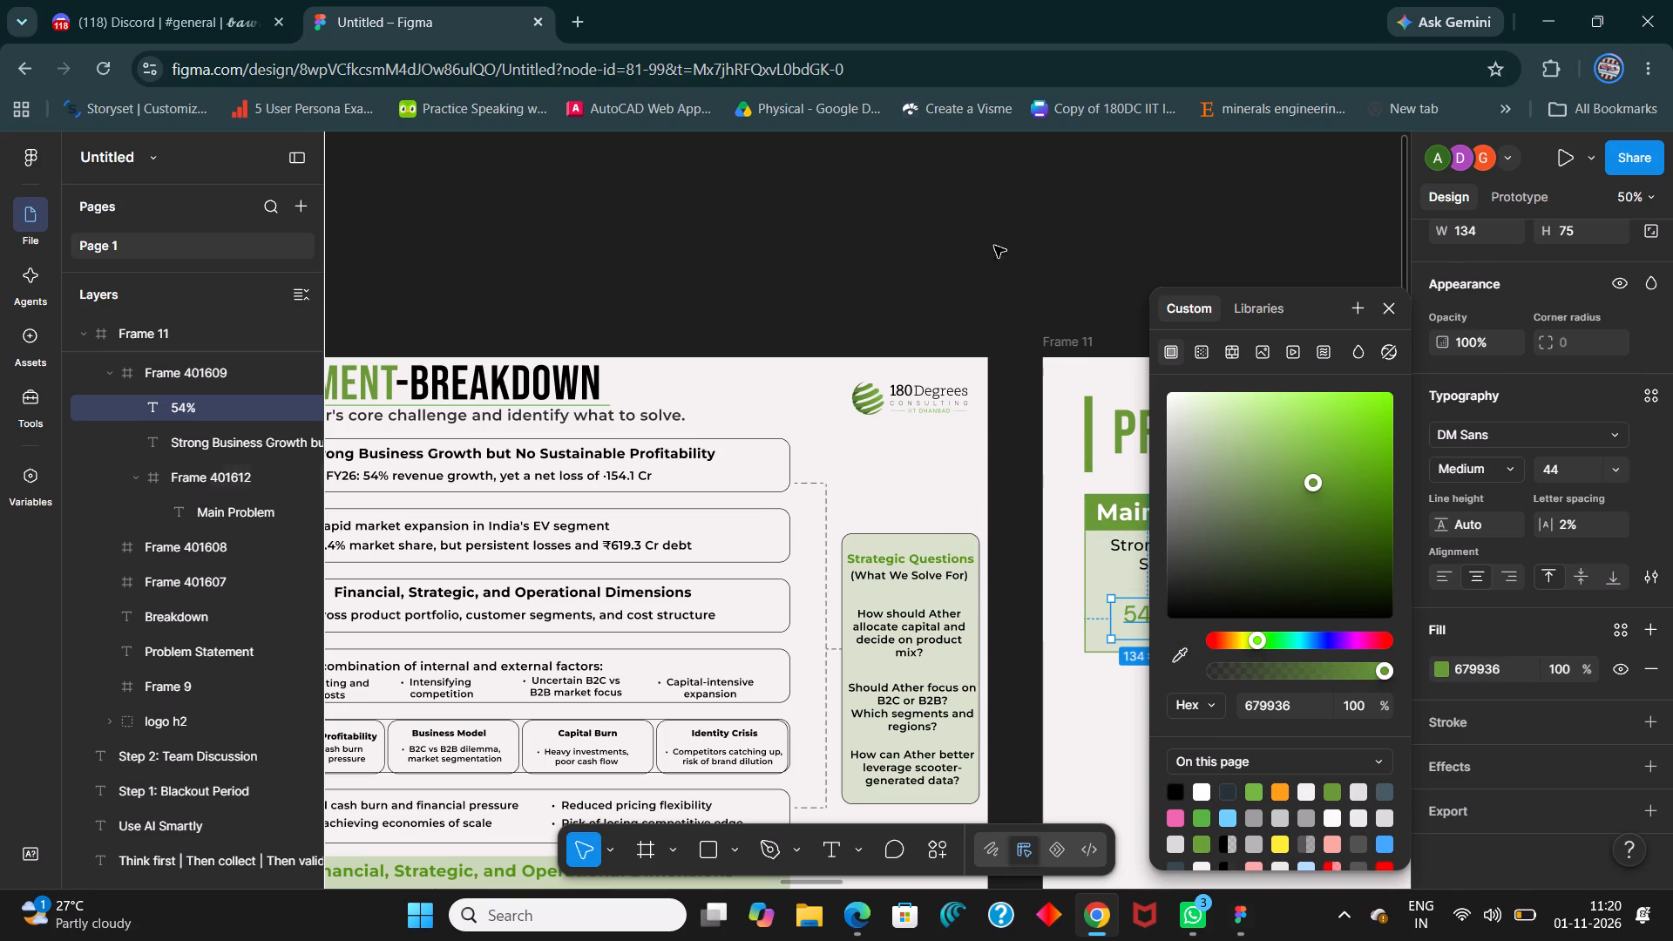
# Set the "54%" text's font weight to Black.
pyautogui.tripleClick(1130, 615)
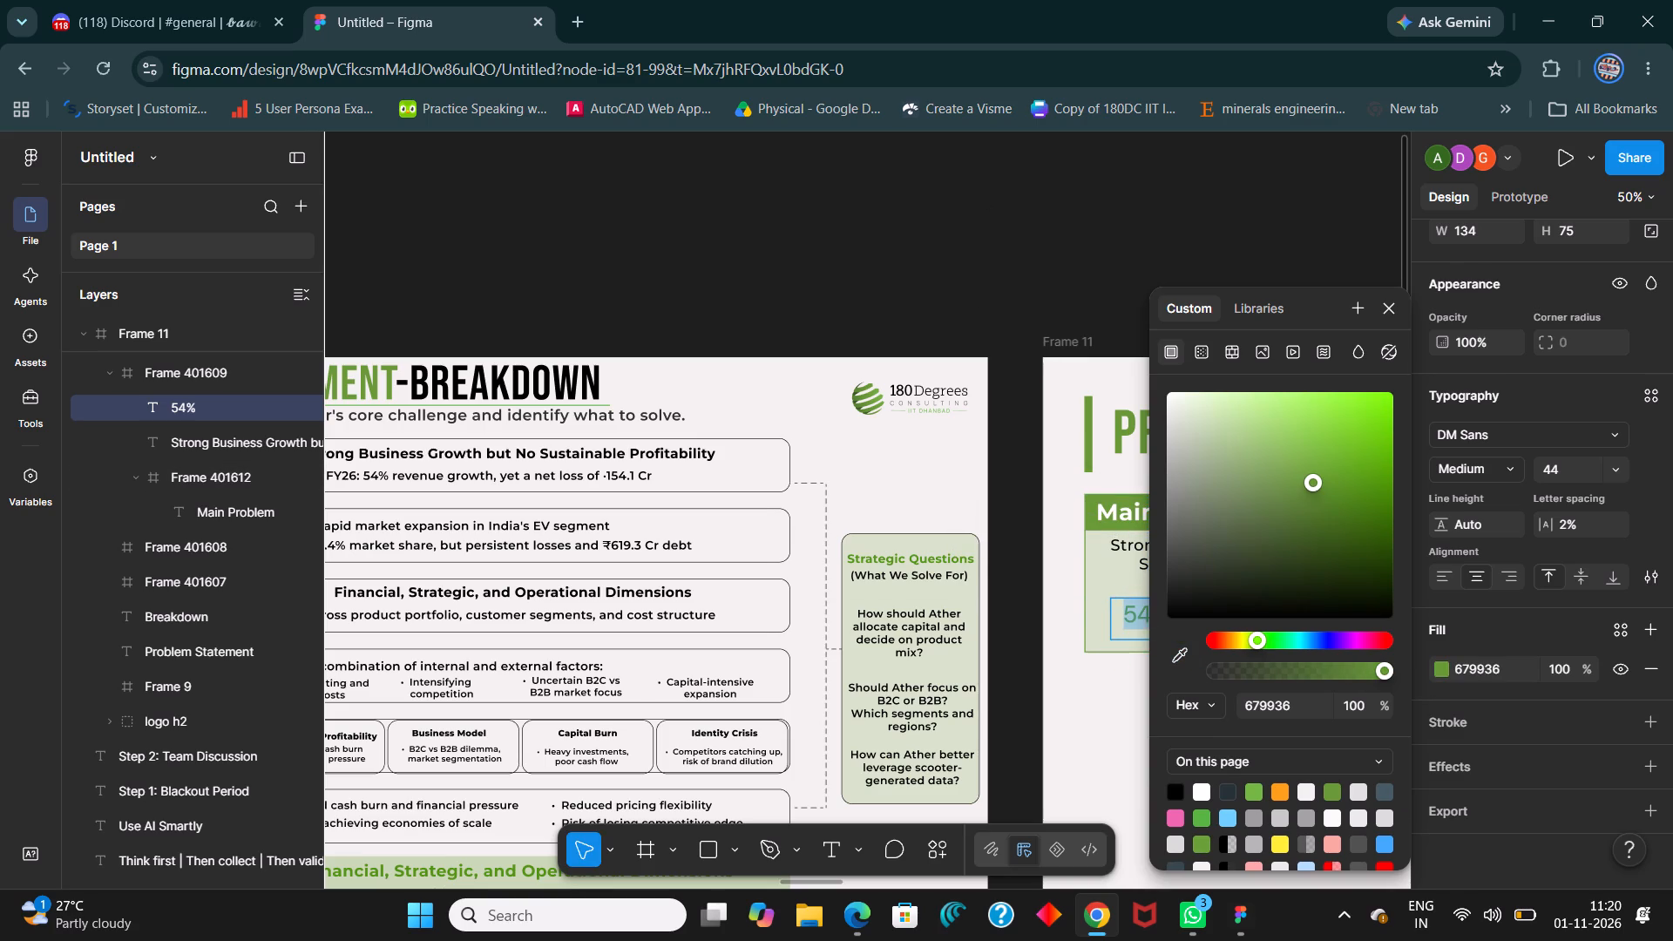
pyautogui.click(1496, 464)
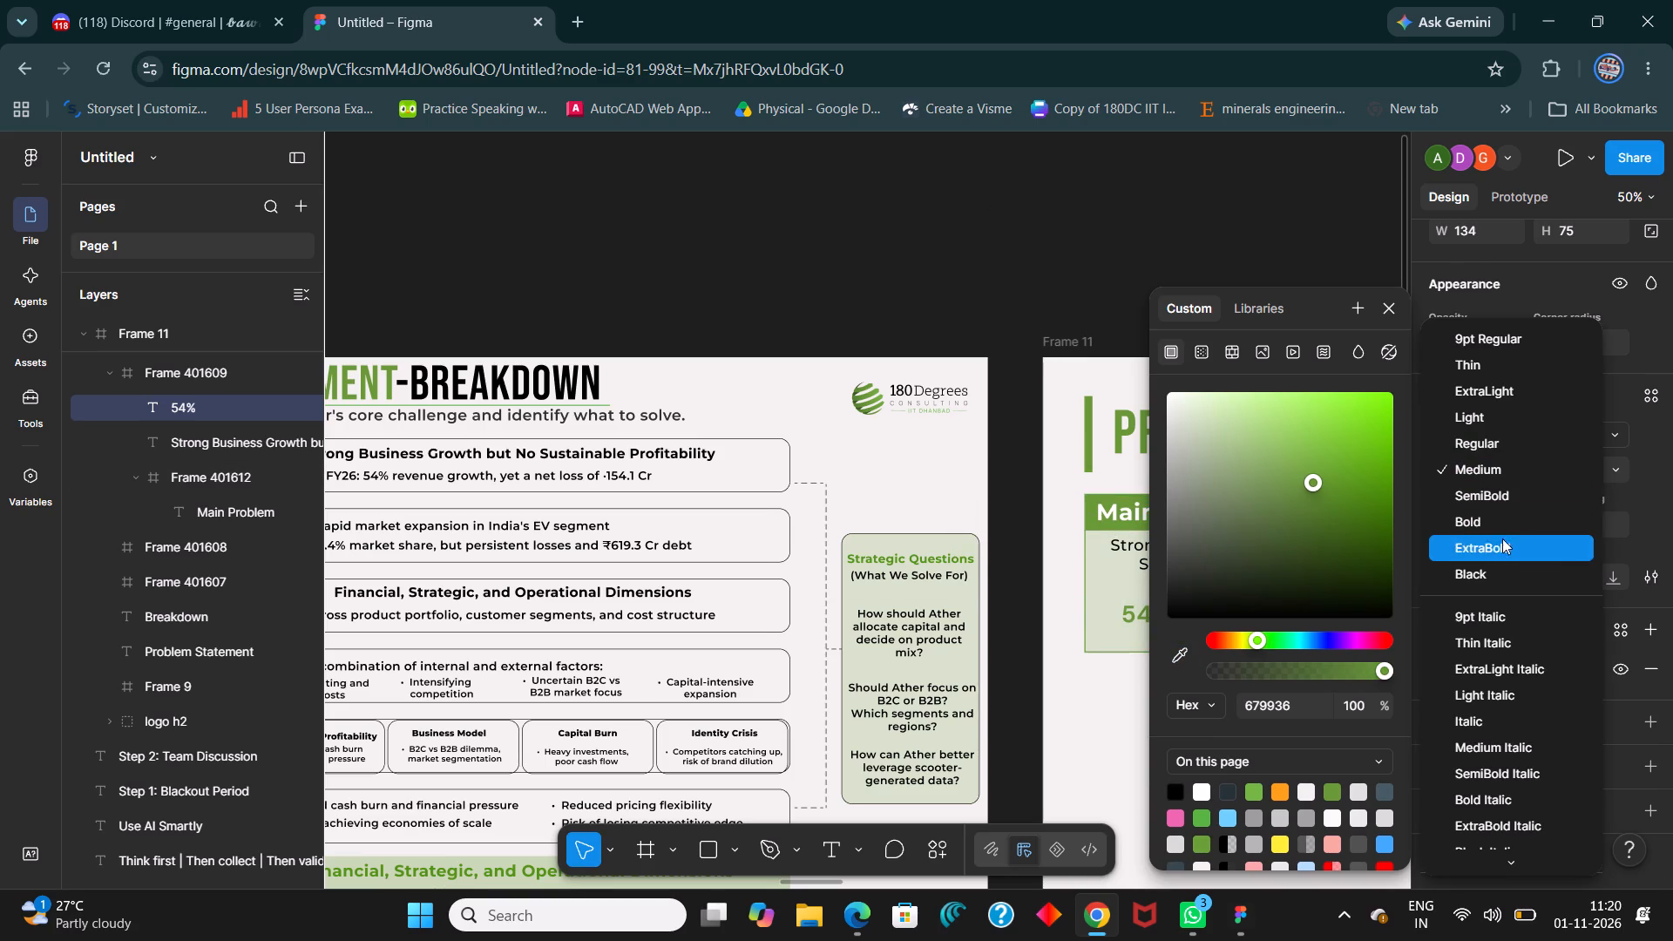
pyautogui.click(1502, 565)
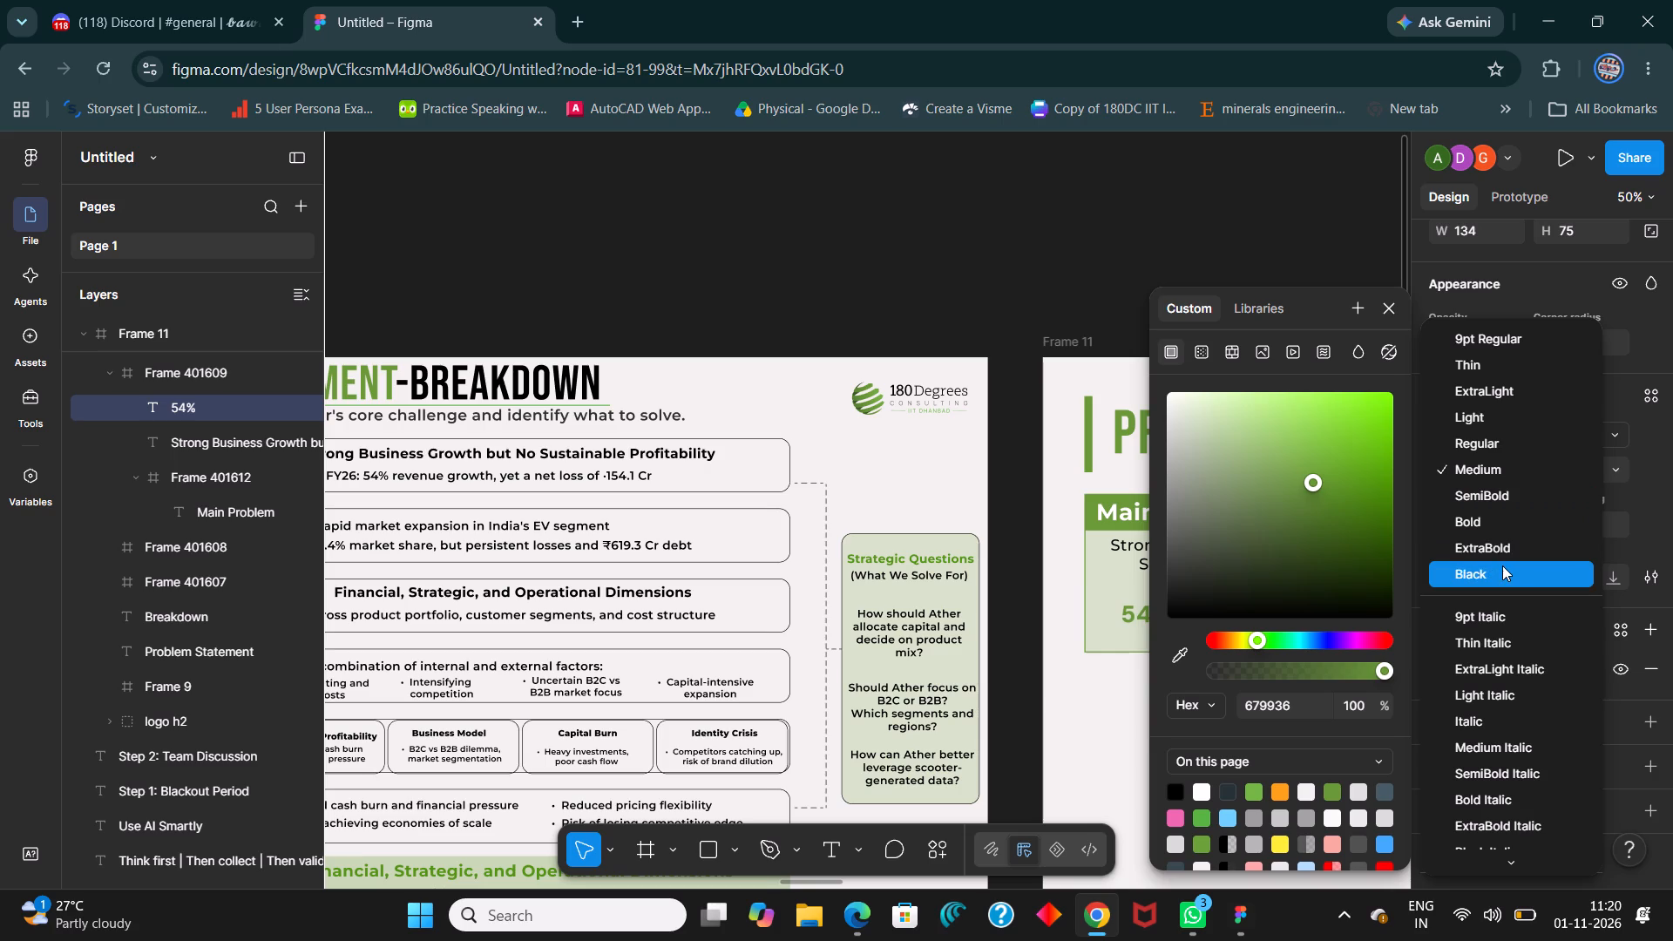
pyautogui.click(1143, 729)
pyautogui.click(1134, 729)
# Enlarge the "54%" figure to font size 74.
pyautogui.keyDown('ctrl'); pyautogui.scroll(5, 1236, 589); pyautogui.keyUp('ctrl')
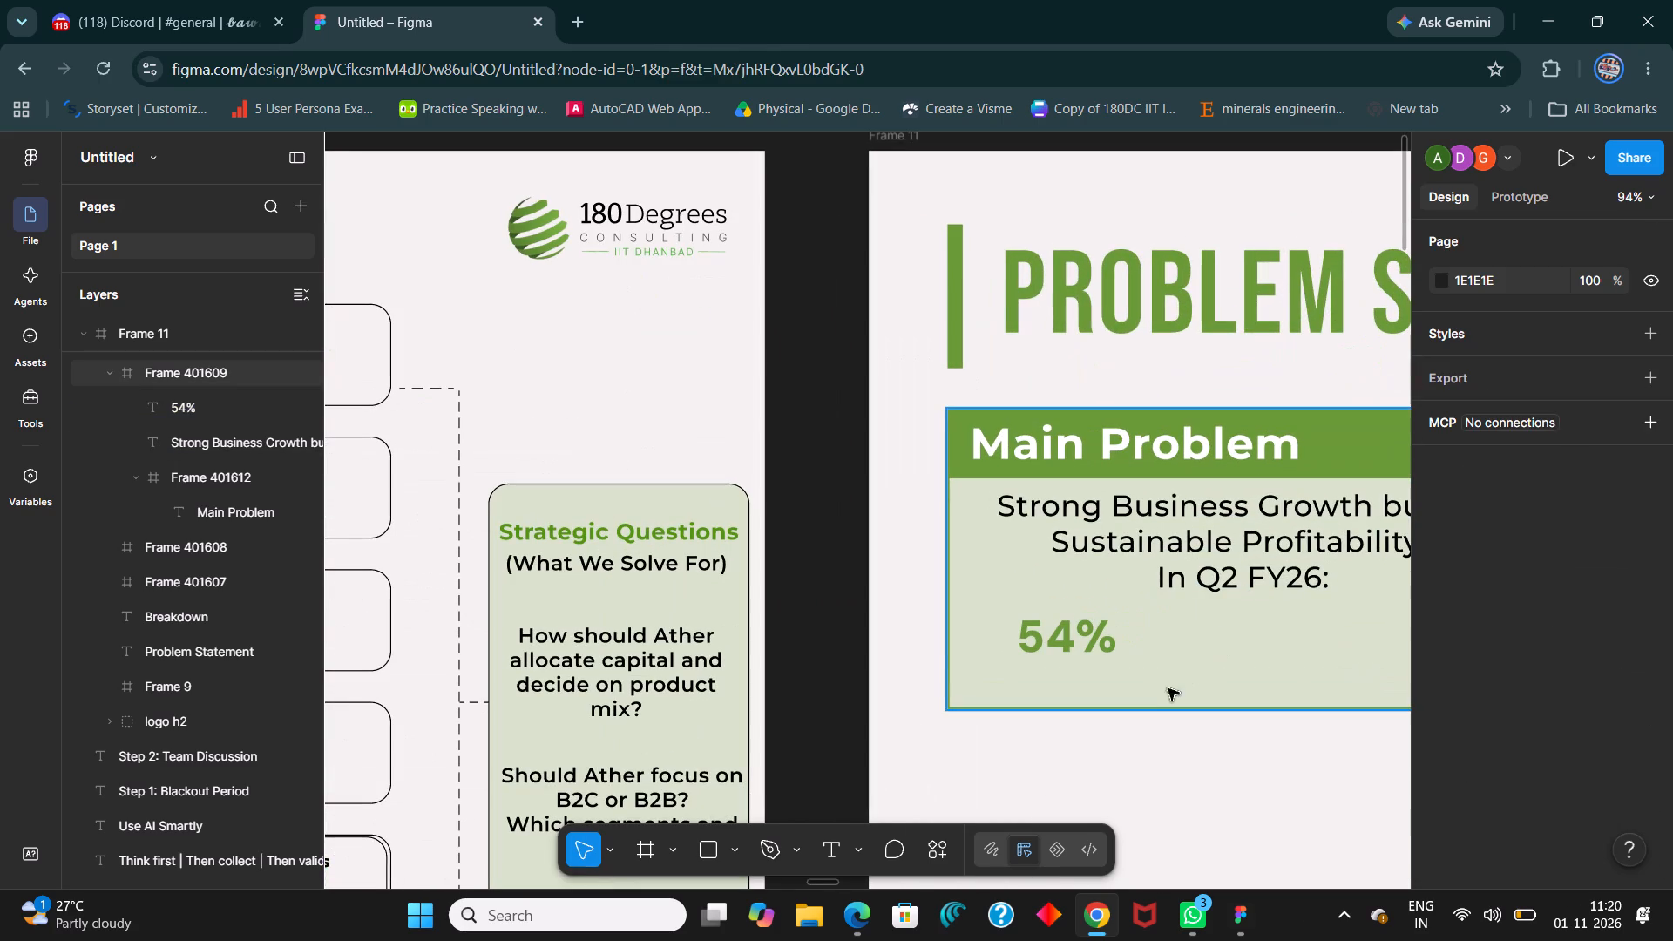
pyautogui.tripleClick(1068, 640)
pyautogui.hotkey('ctrl', 'shift', '.')
pyautogui.hotkey('ctrl', 'shift', '.')
pyautogui.hotkey('ctrl', 'shift', '.')
pyautogui.hotkey('ctrl', 'shift', '.')
pyautogui.hotkey('ctrl', 'shift', '.')
pyautogui.hotkey('ctrl', 'shift', '.')
pyautogui.hotkey('ctrl', 'shift', '.')
pyautogui.hotkey('ctrl', 'shift', '.')
pyautogui.hotkey('ctrl', 'shift', '.')
pyautogui.hotkey('ctrl', 'shift', '.')
pyautogui.hotkey('ctrl', 'shift', '.')
pyautogui.hotkey('ctrl', 'shift', '.')
pyautogui.hotkey('ctrl', 'shift', '.')
pyautogui.hotkey('ctrl', 'shift', '.')
pyautogui.hotkey('ctrl', 'shift', '.')
pyautogui.hotkey('ctrl', 'shift', '.')
pyautogui.hotkey('ctrl', 'shift', '.')
pyautogui.hotkey('ctrl', 'shift', '.')
pyautogui.hotkey('ctrl', 'shift', '.')
pyautogui.hotkey('ctrl', 'shift', '.')
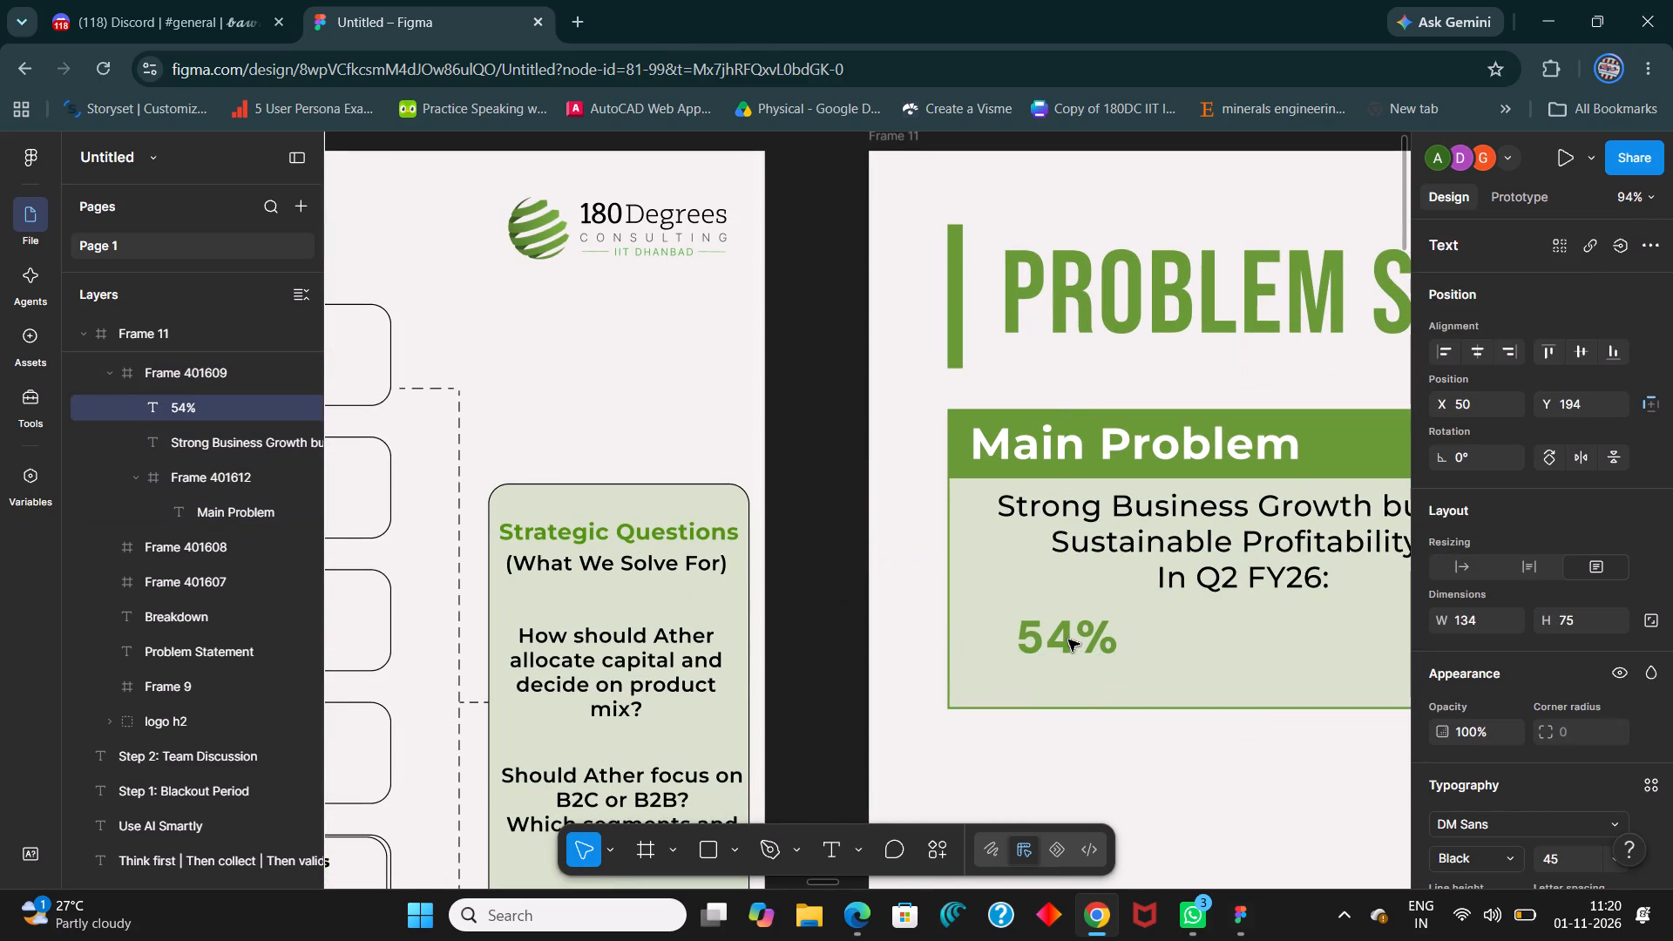
pyautogui.hotkey('ctrl', 'shift', '.')
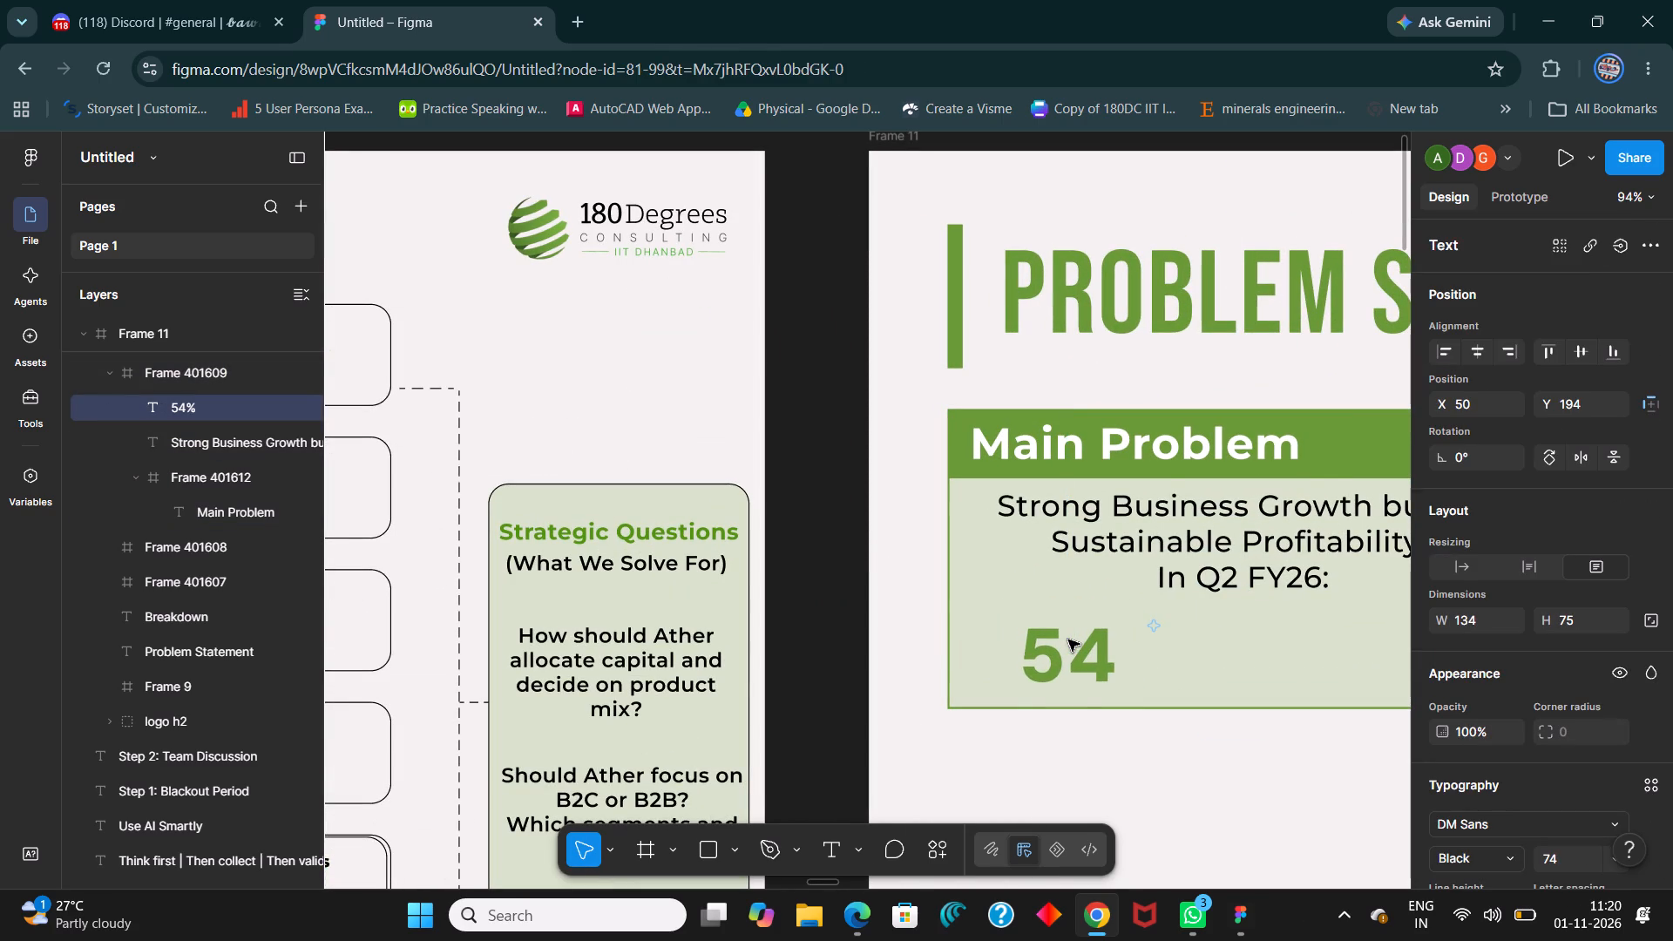
# Widen the "54%" text box to 198 and reposition it at about X 17, Y 169.
pyautogui.moveTo(1136, 647); pyautogui.dragTo(1201, 677)
pyautogui.moveTo(1121, 654); pyautogui.dragTo(1087, 629)
# Duplicate the "54%" figure, place the copy beside it at about X 290, Y 171, and change its text to "154.1 Cr".
pyautogui.keyDown('ctrl'); pyautogui.scroll(-5, 1117, 705); pyautogui.keyUp('ctrl')
pyautogui.hotkey('ctrl', 'd')
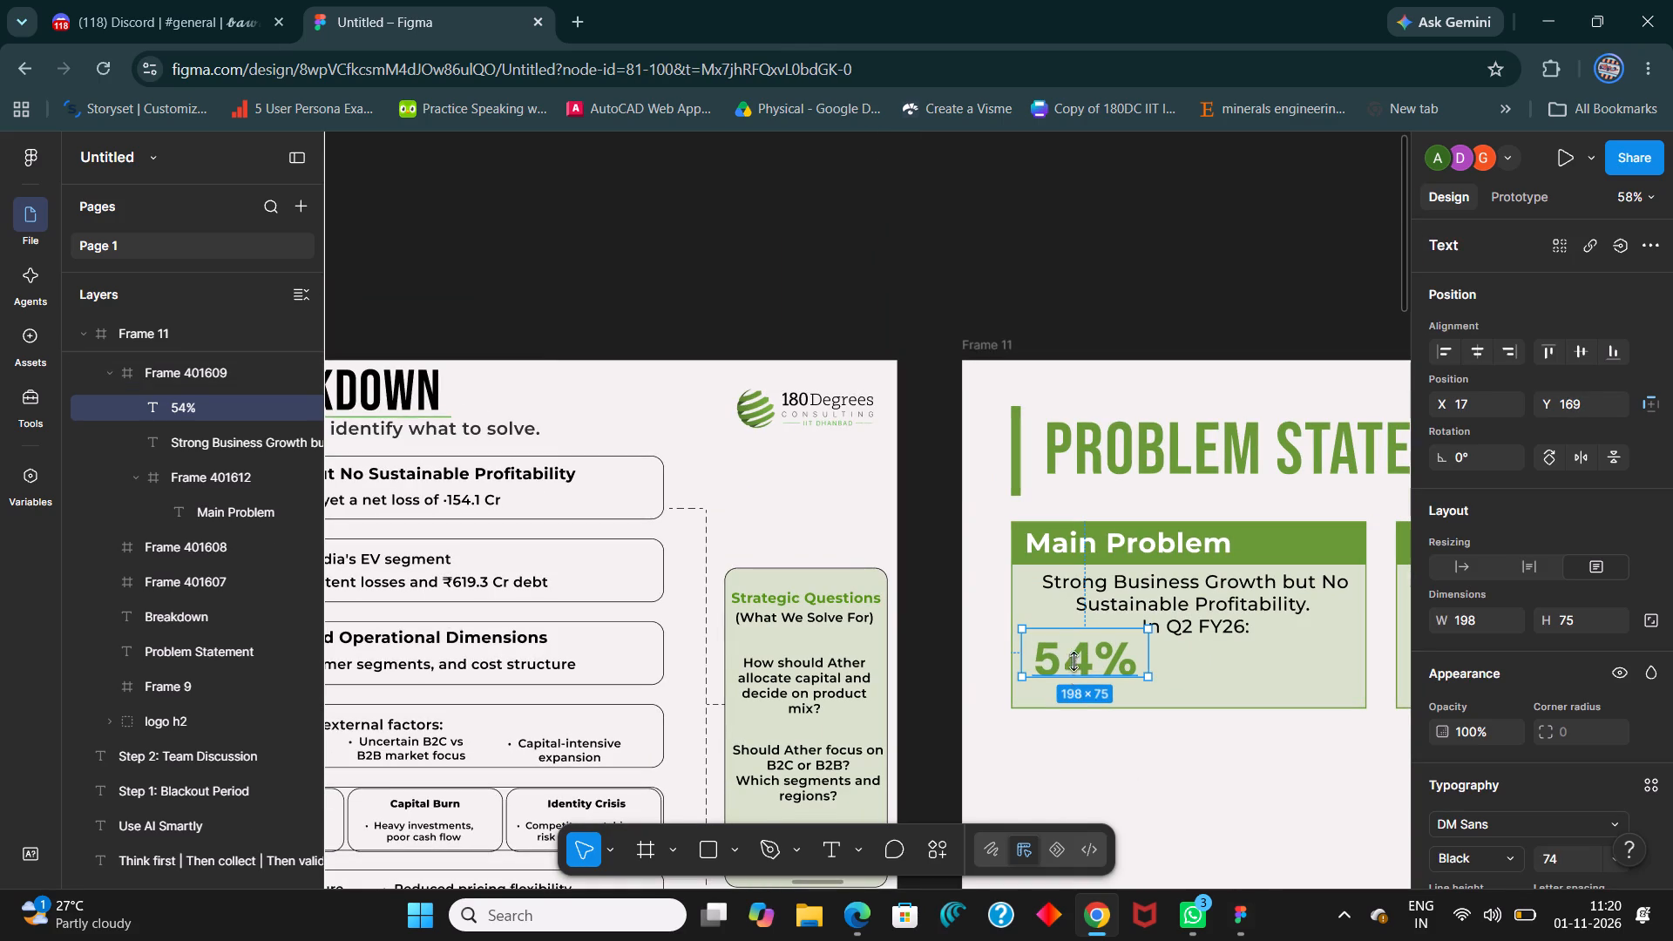
pyautogui.moveTo(1069, 654); pyautogui.dragTo(1244, 656)
pyautogui.doubleClick(1244, 656)
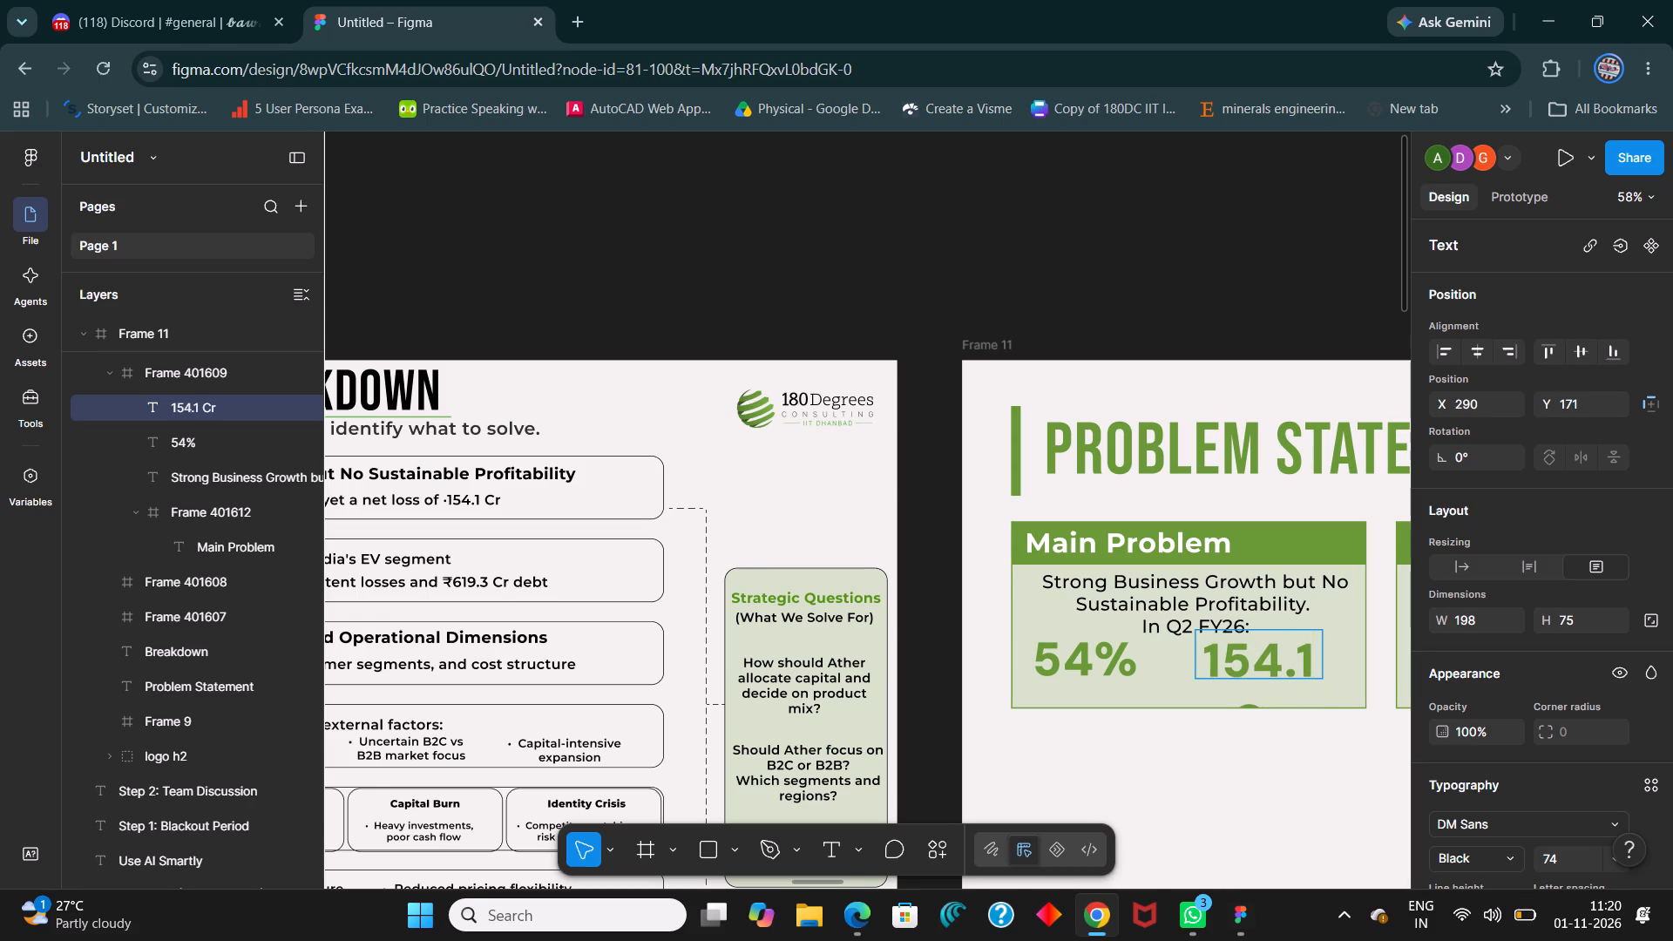
pyautogui.click(1352, 792)
# Widen the "154.1 Cr" text box to 290 so the figure fits on one line.
pyautogui.moveTo(1322, 653); pyautogui.dragTo(1358, 668)
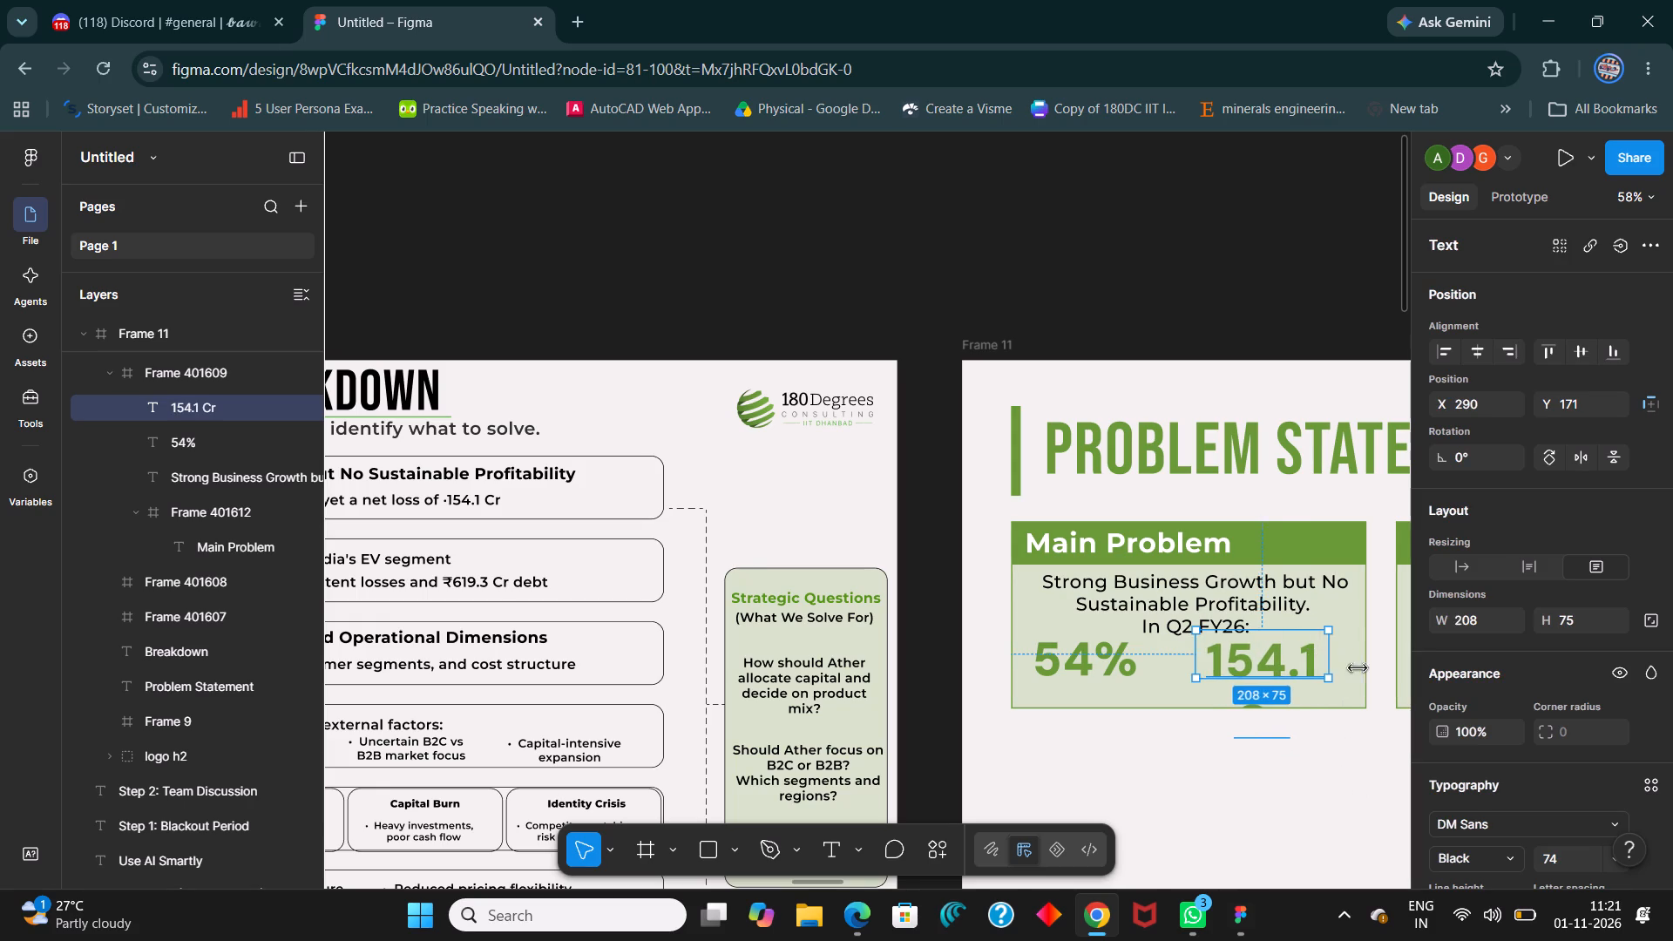
pyautogui.moveTo(1358, 668); pyautogui.dragTo(1381, 677)
# Reduce the "154.1 Cr" figure to font size 55.
pyautogui.doubleClick(1276, 669)
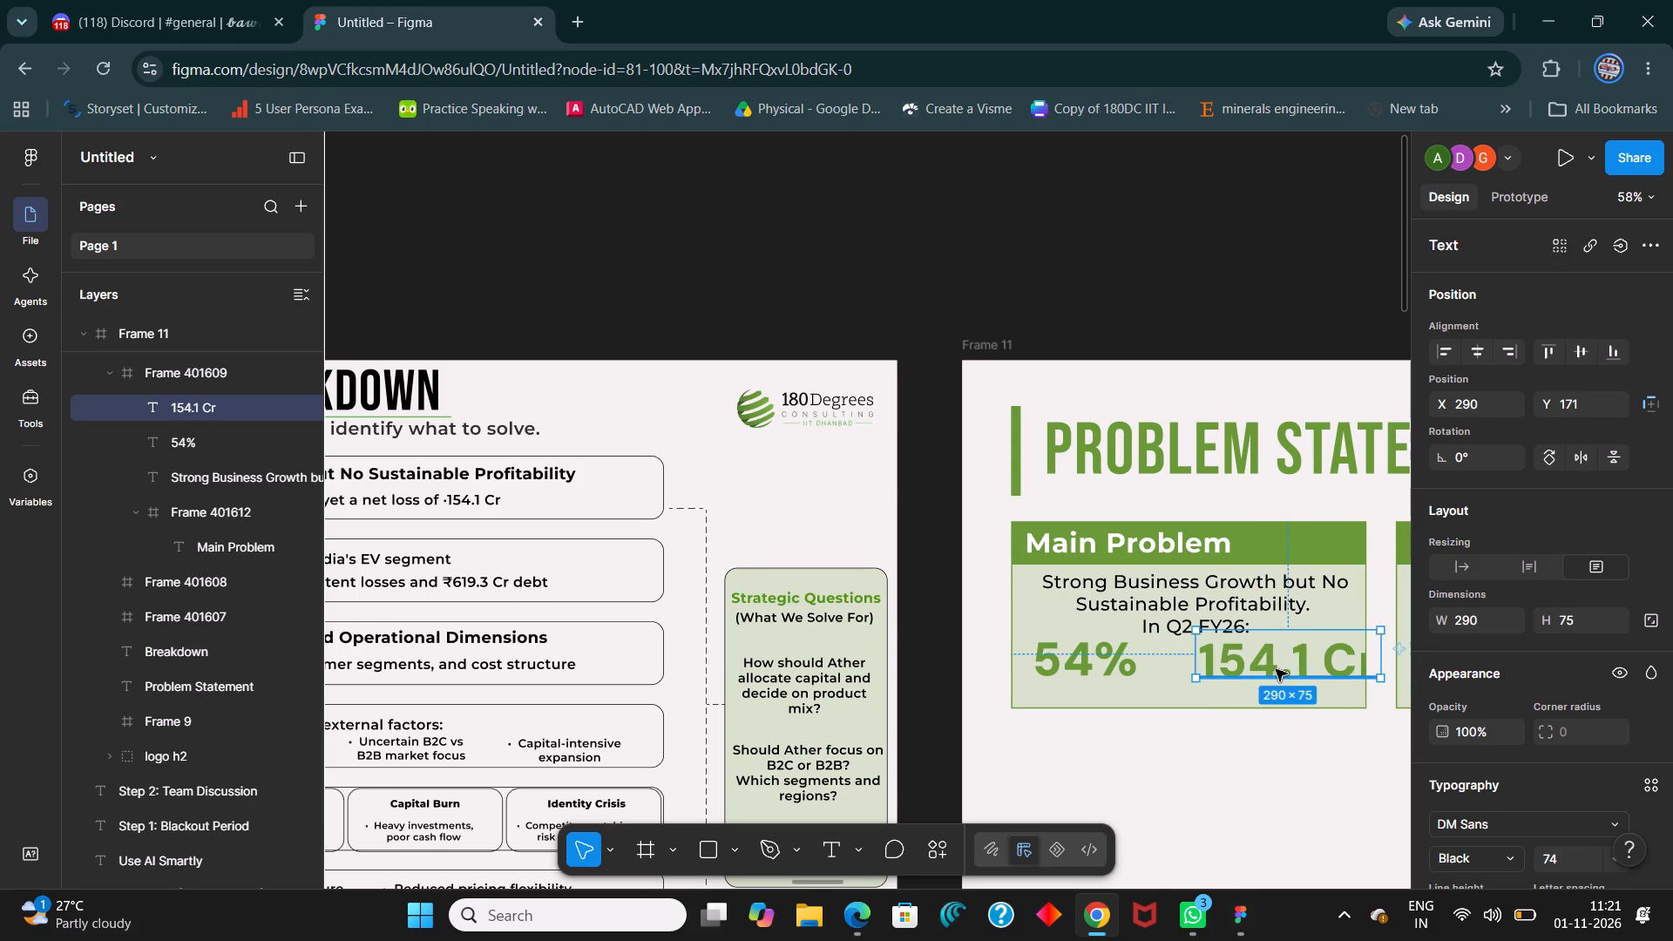
pyautogui.hotkey('ctrl', 'shift', ',')
pyautogui.hotkey('ctrl', 'shift', ',')
pyautogui.hotkey('ctrl', 'shift', ',')
pyautogui.hotkey('ctrl', 'shift', ',')
pyautogui.hotkey('ctrl', 'shift', ',')
pyautogui.hotkey('ctrl', 'shift', ',')
pyautogui.hotkey('ctrl', 'shift', ',')
pyautogui.hotkey('ctrl', 'shift', ',')
pyautogui.hotkey('ctrl', 'shift', ',')
pyautogui.hotkey('ctrl', 'shift', ',')
pyautogui.hotkey('ctrl', 'shift', ',')
pyautogui.hotkey('ctrl', 'shift', ',')
pyautogui.hotkey('ctrl', 'shift', ',')
pyautogui.hotkey('ctrl', 'shift', ',')
pyautogui.hotkey('ctrl', 'shift', ',')
pyautogui.hotkey('ctrl', 'shift', ',')
pyautogui.hotkey('ctrl', 'shift', ',')
pyautogui.hotkey('ctrl', 'shift', ',')
pyautogui.hotkey('ctrl', 'shift', ',')
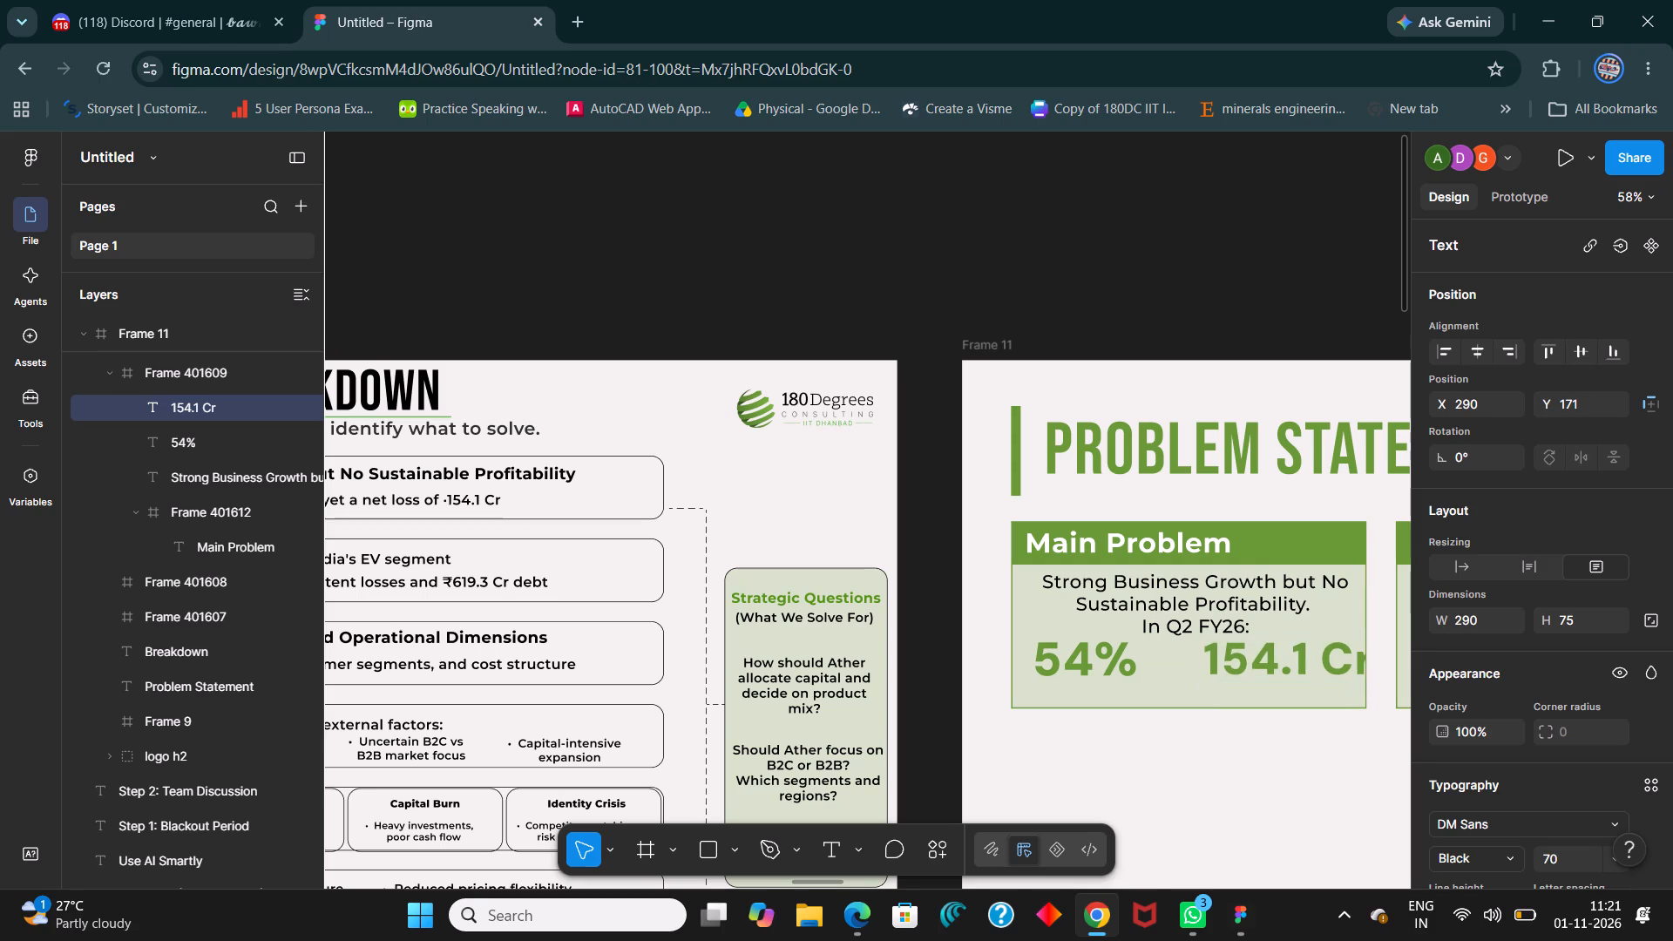
# Reduce the "54%" figure to font size 61.
pyautogui.doubleClick(1100, 652)
pyautogui.click(1100, 652)
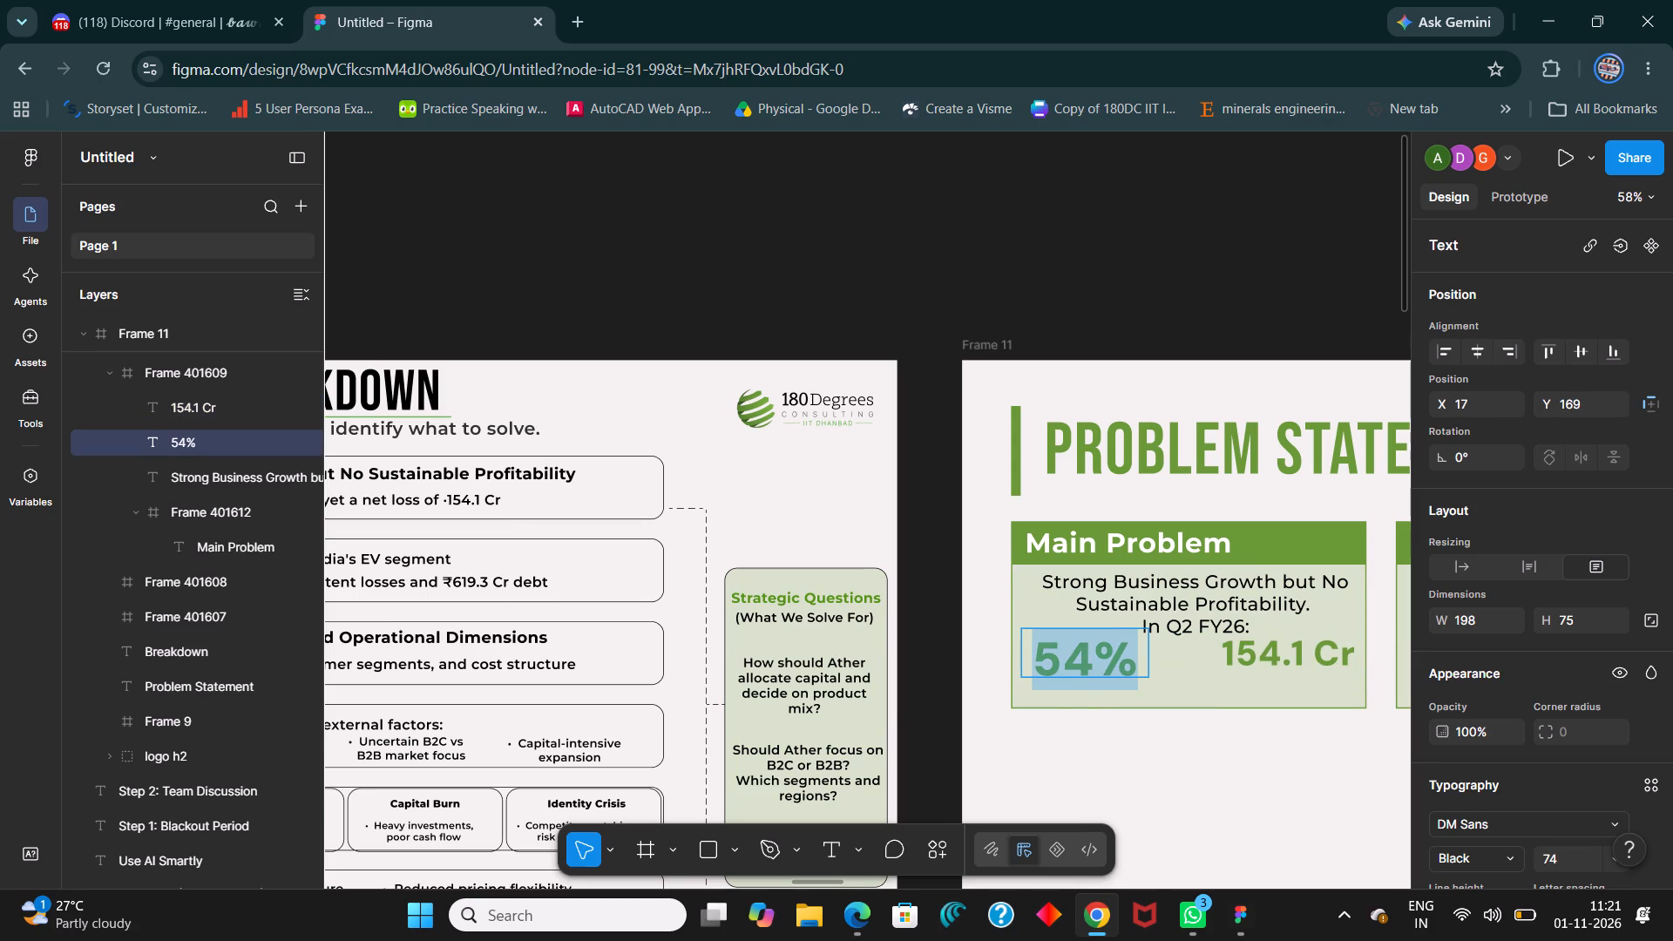
pyautogui.hotkey('ctrl', 'shift', ',')
pyautogui.hotkey('ctrl', 'shift', ',')
pyautogui.hotkey('ctrl', 'shift', ',')
pyautogui.hotkey('ctrl', 'shift', ',')
pyautogui.hotkey('ctrl', 'shift', ',')
pyautogui.hotkey('ctrl', 'shift', ',')
pyautogui.hotkey('ctrl', 'shift', ',')
pyautogui.hotkey('ctrl', 'shift', ',')
pyautogui.hotkey('ctrl', 'shift', ',')
pyautogui.hotkey('ctrl', 'shift', ',')
pyautogui.hotkey('ctrl', 'shift', ',')
pyautogui.hotkey('ctrl', 'shift', ',')
pyautogui.hotkey('ctrl', 'shift', ',')
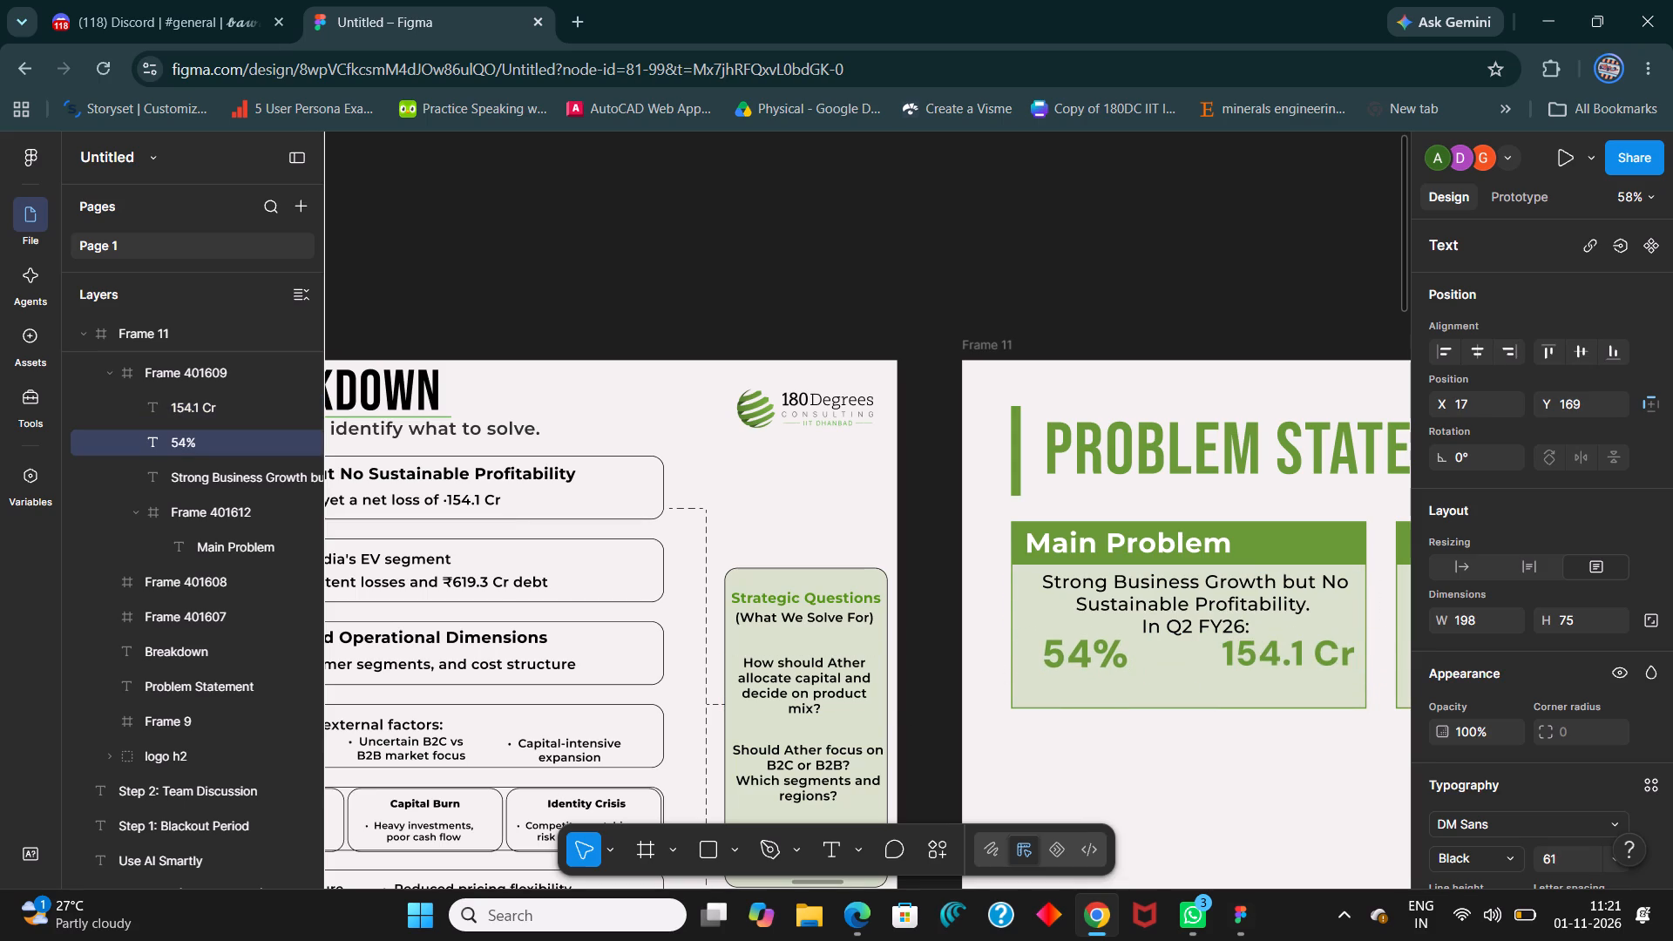
pyautogui.click(1297, 773)
# Change the "154.1 Cr" figure's fill to the bright red already used on this page.
pyautogui.click(1279, 650)
pyautogui.click(1317, 647)
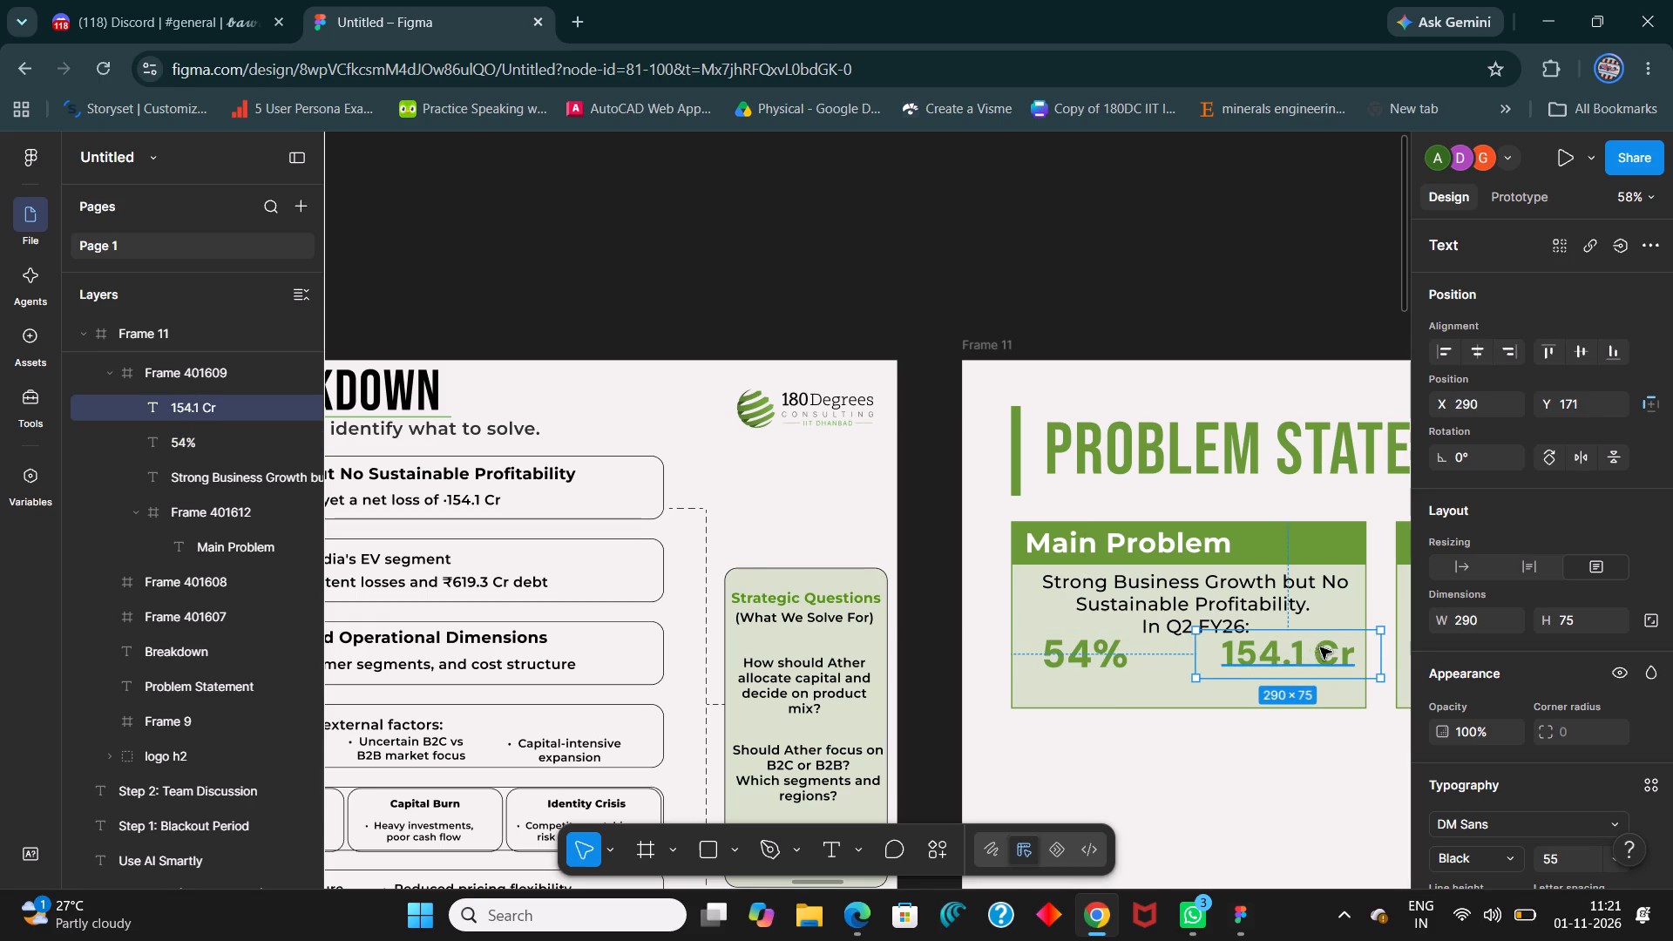
pyautogui.scroll(-5, 1664, 735)
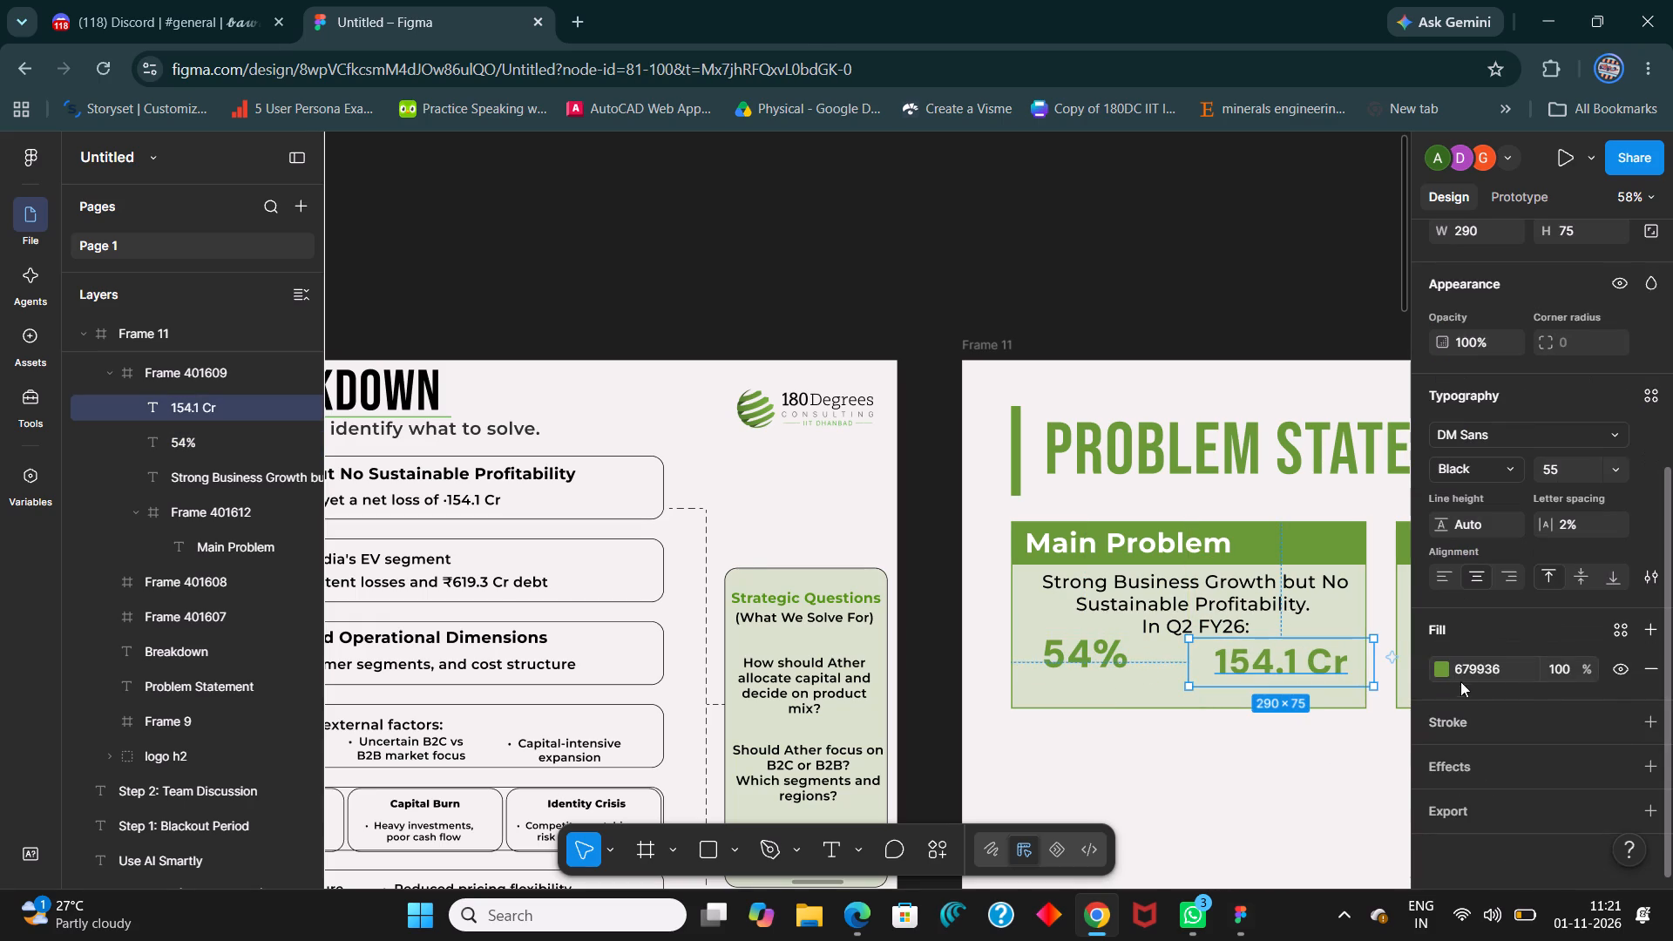
pyautogui.click(1441, 670)
pyautogui.scroll(-2, 1365, 843)
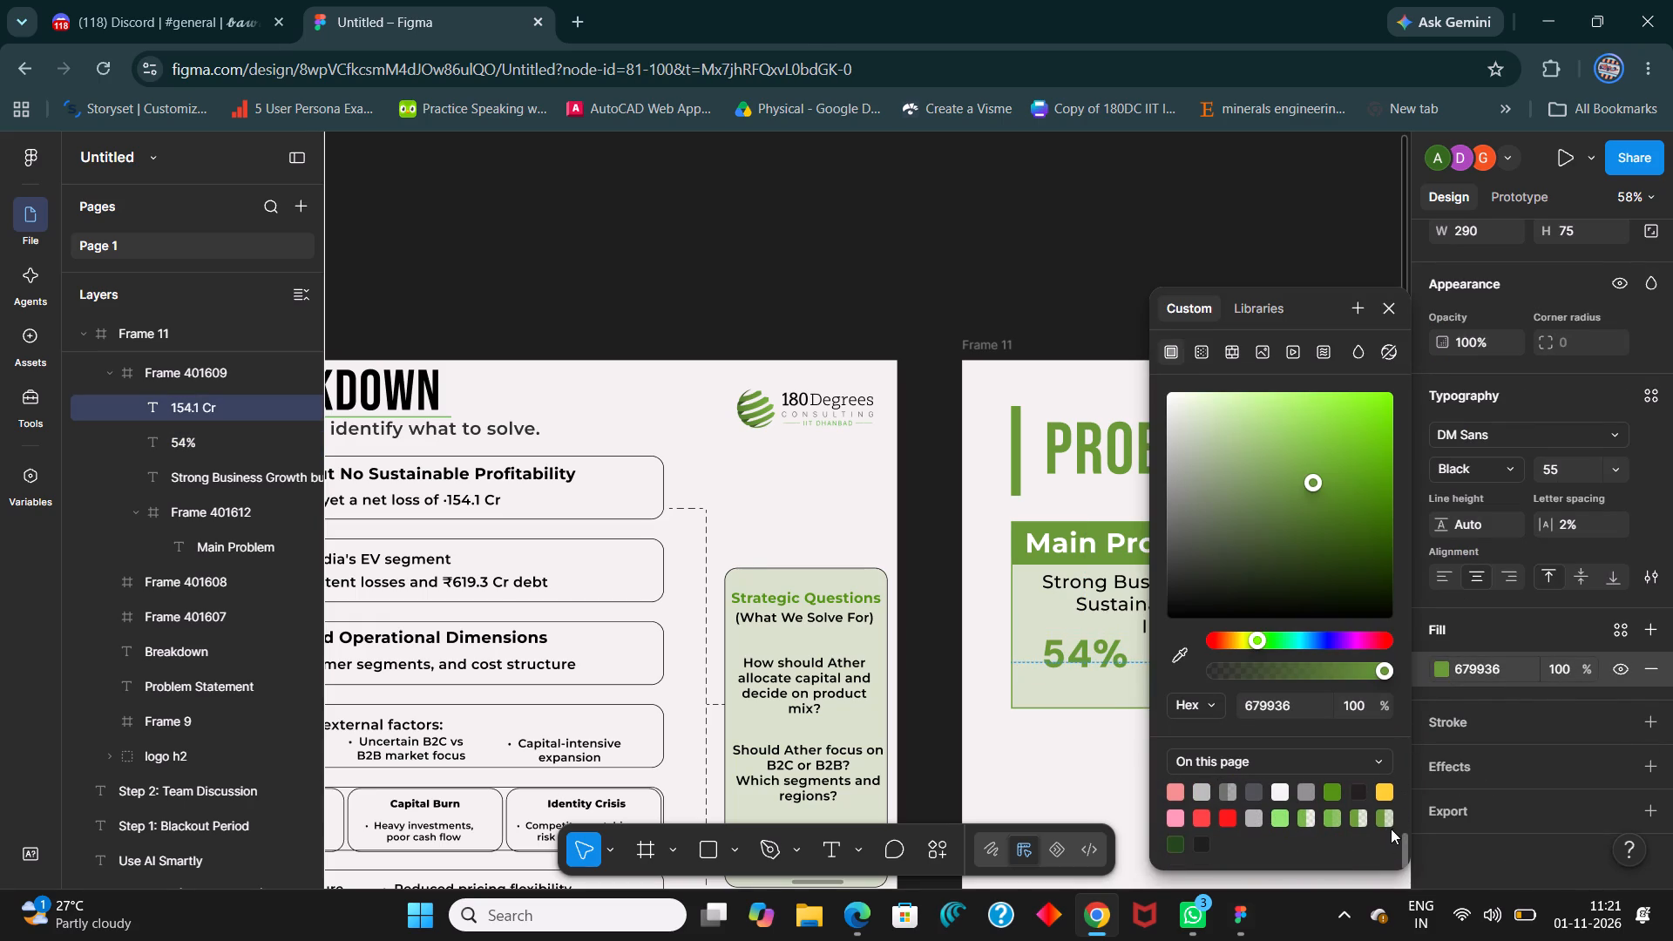
pyautogui.scroll(2, 1390, 829)
pyautogui.scroll(-1, 1385, 836)
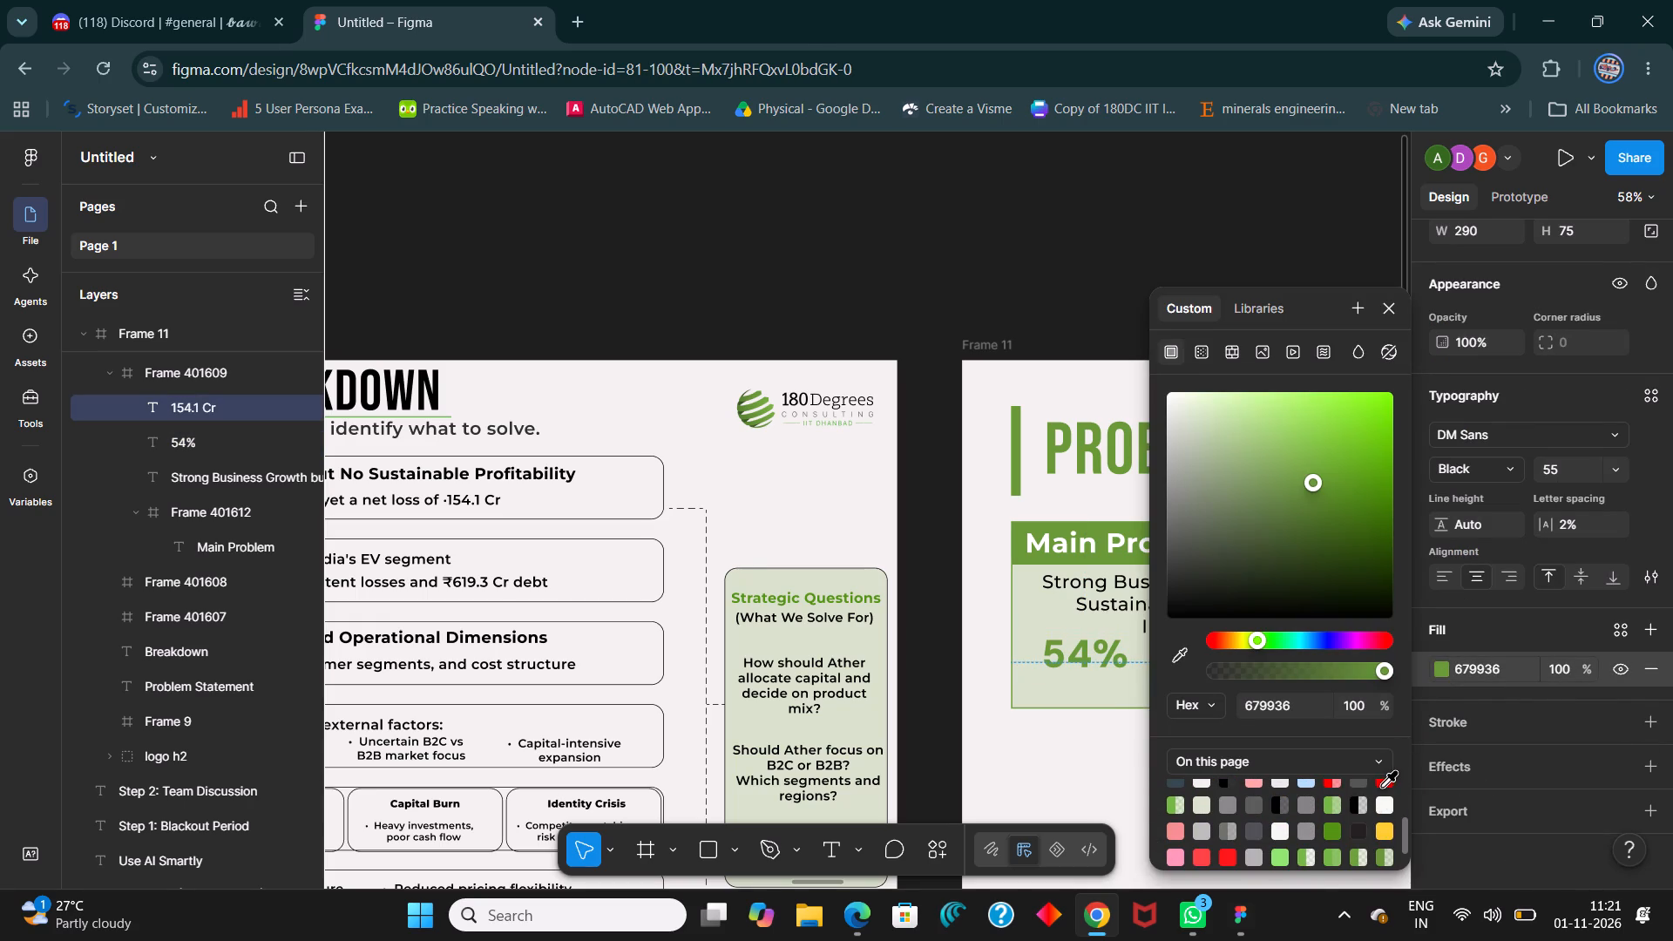
pyautogui.click(1384, 786)
pyautogui.click(1140, 768)
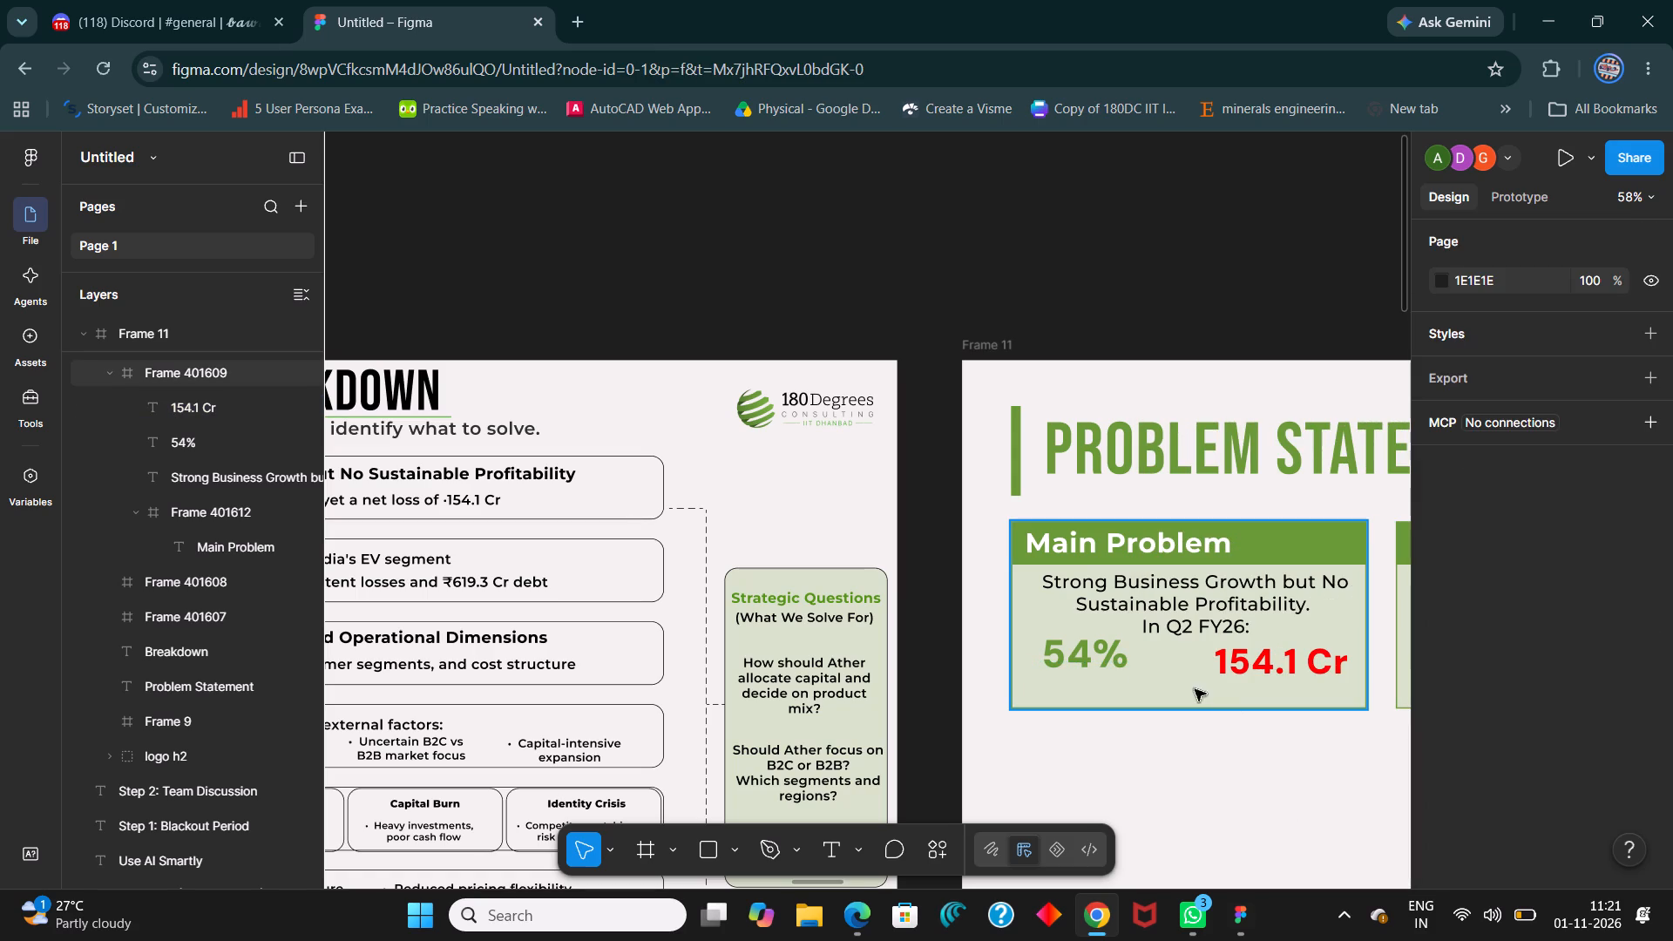
# Reposition "54%" at about X 39, Y 179 and "154.1 Cr" at about X 268, Y 184 in the Main Problem box.
pyautogui.doubleClick(1081, 655)
pyautogui.moveTo(1081, 655); pyautogui.dragTo(1084, 665)
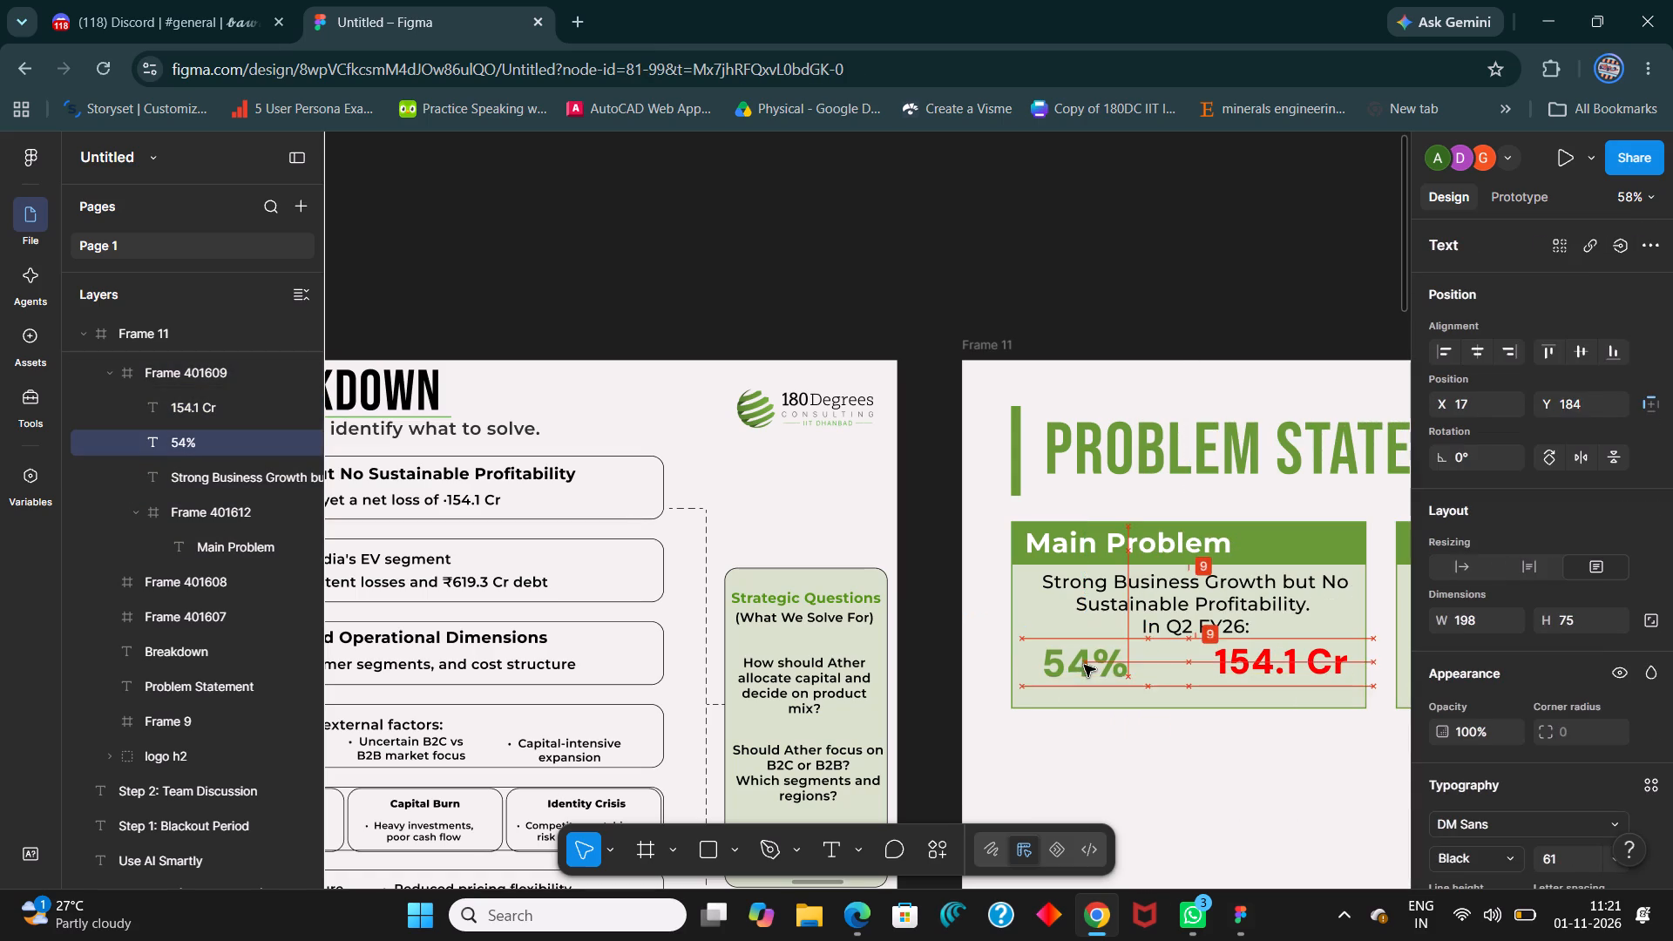
pyautogui.moveTo(1084, 665); pyautogui.dragTo(1095, 663)
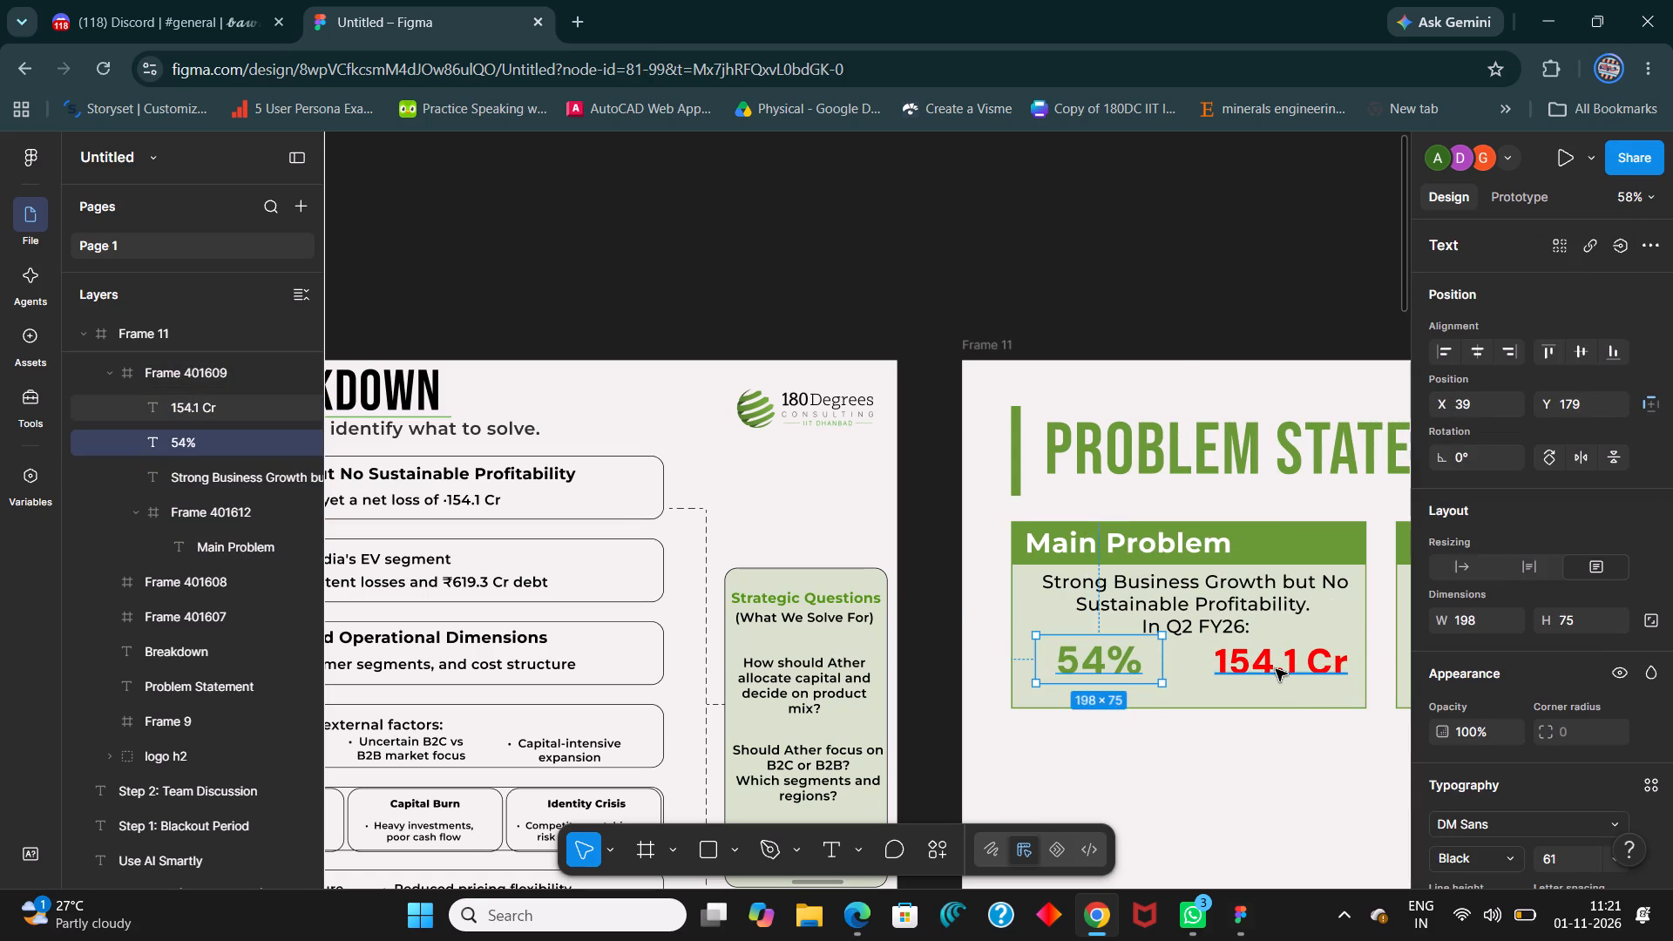
pyautogui.click(1276, 669)
pyautogui.moveTo(1277, 668); pyautogui.dragTo(1267, 668)
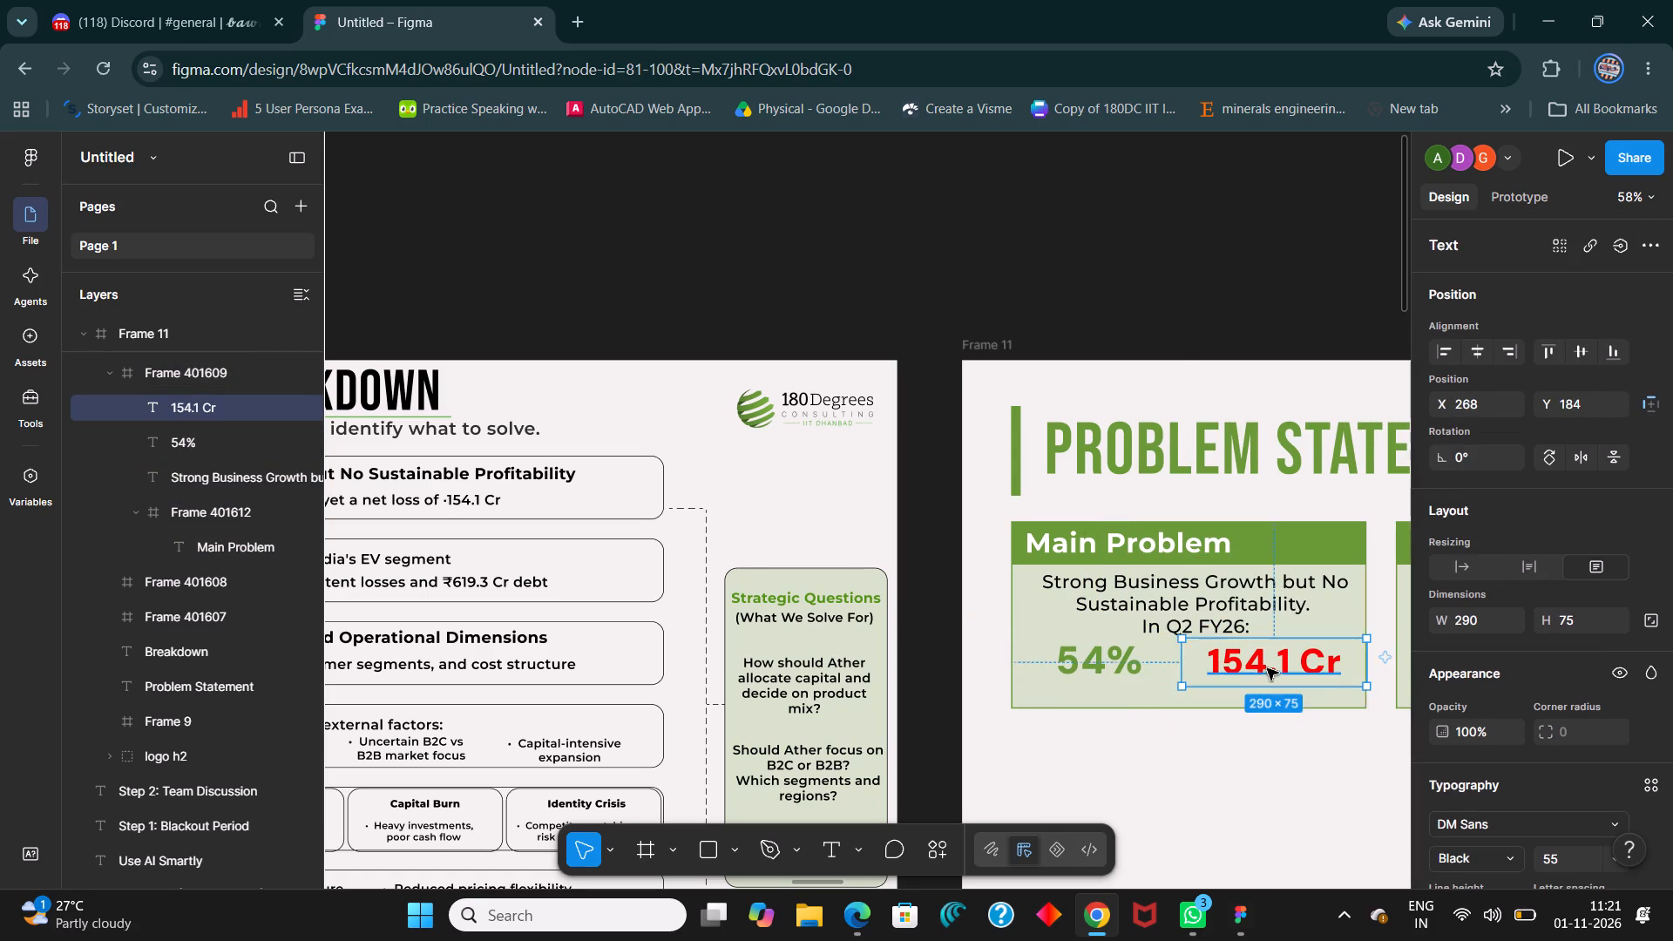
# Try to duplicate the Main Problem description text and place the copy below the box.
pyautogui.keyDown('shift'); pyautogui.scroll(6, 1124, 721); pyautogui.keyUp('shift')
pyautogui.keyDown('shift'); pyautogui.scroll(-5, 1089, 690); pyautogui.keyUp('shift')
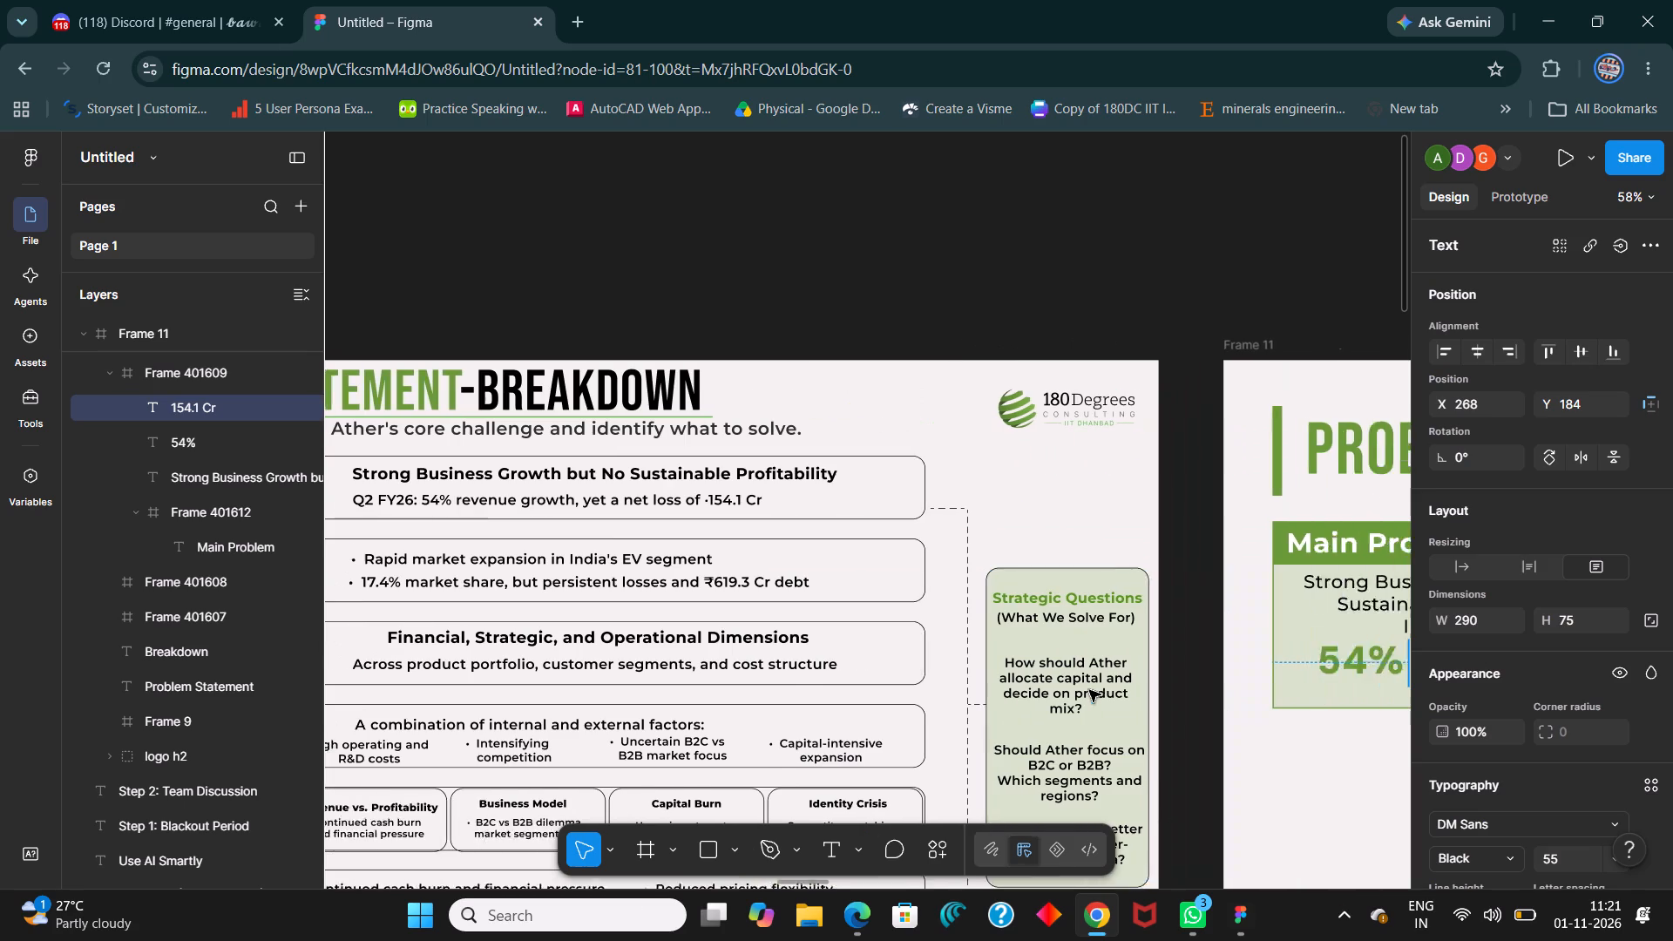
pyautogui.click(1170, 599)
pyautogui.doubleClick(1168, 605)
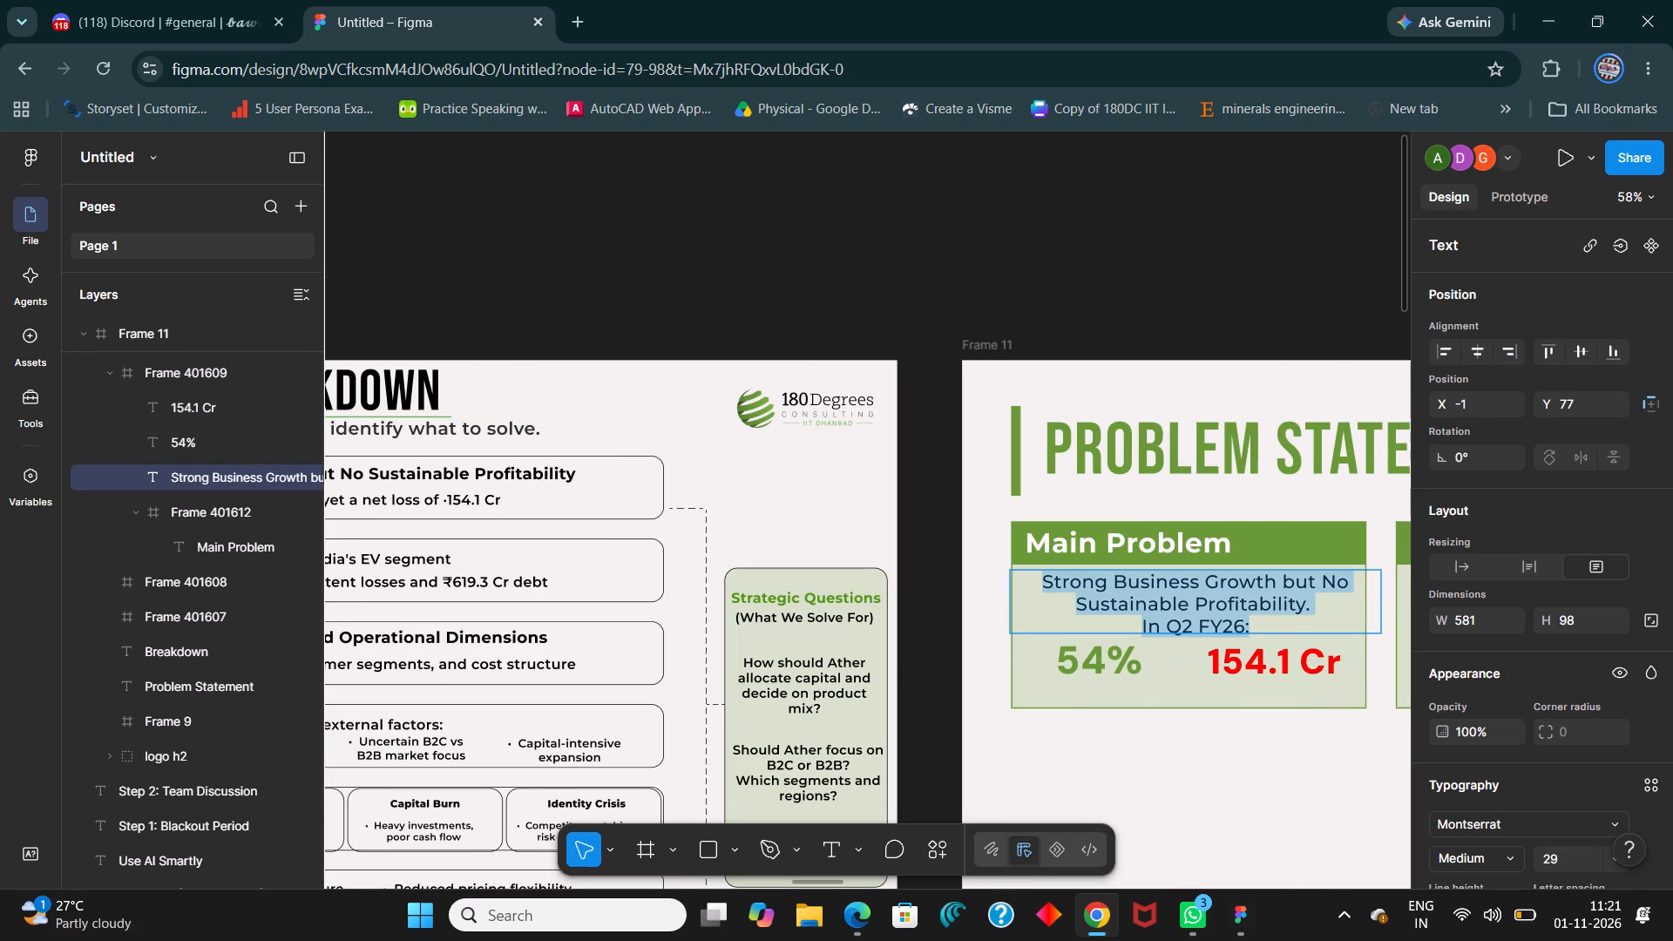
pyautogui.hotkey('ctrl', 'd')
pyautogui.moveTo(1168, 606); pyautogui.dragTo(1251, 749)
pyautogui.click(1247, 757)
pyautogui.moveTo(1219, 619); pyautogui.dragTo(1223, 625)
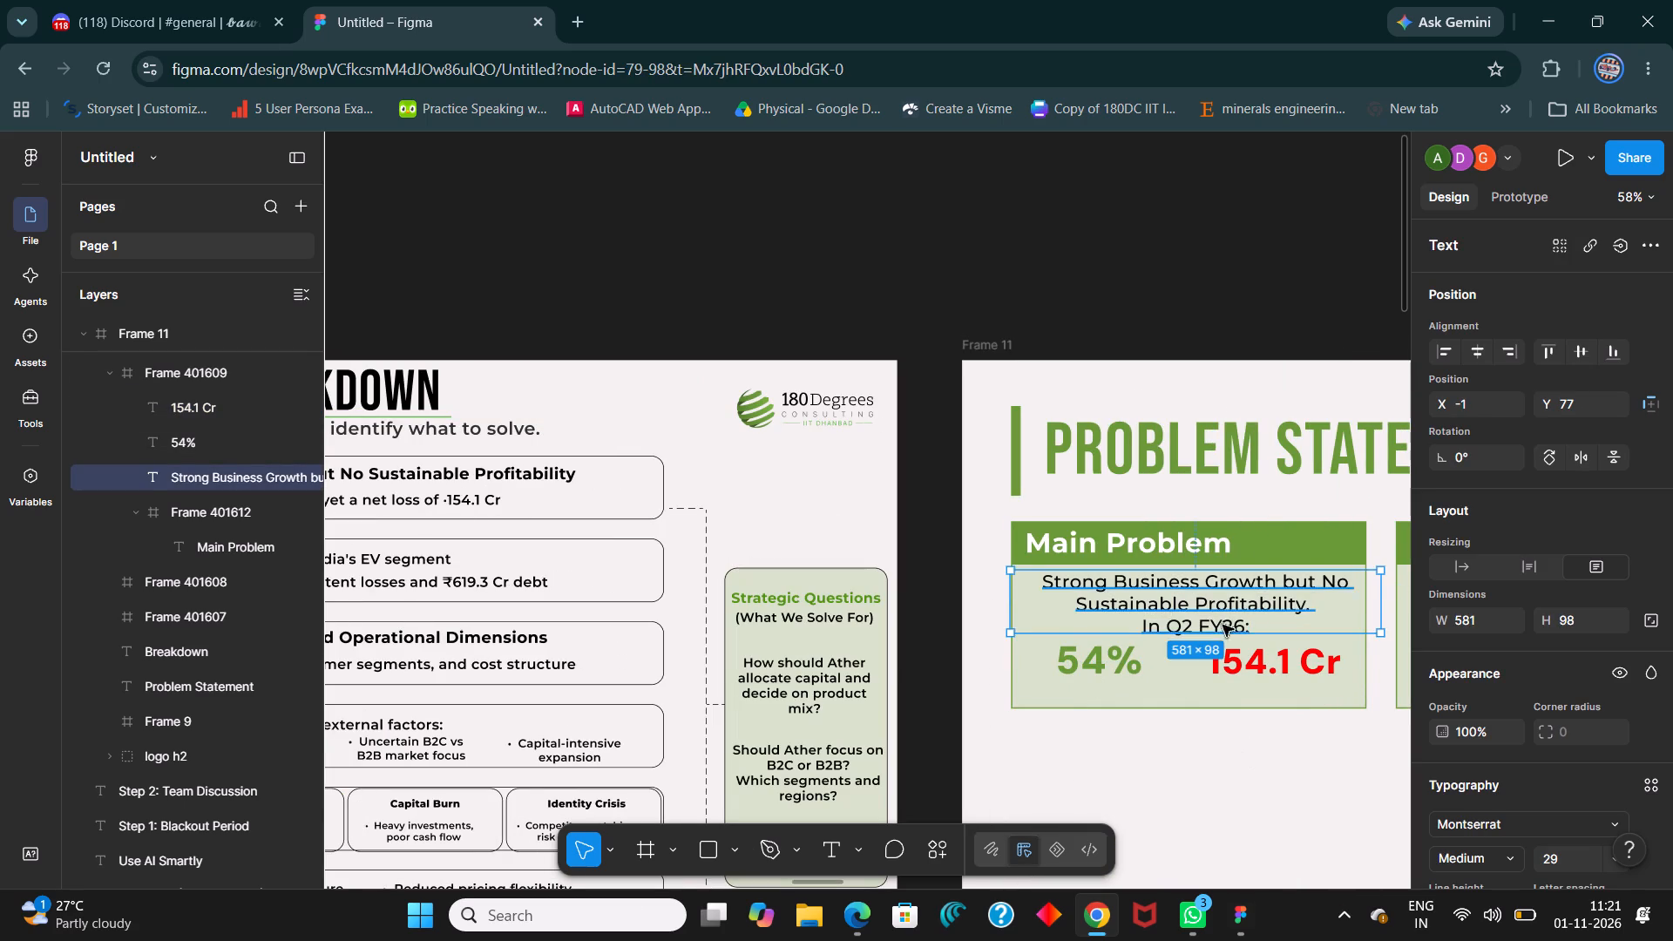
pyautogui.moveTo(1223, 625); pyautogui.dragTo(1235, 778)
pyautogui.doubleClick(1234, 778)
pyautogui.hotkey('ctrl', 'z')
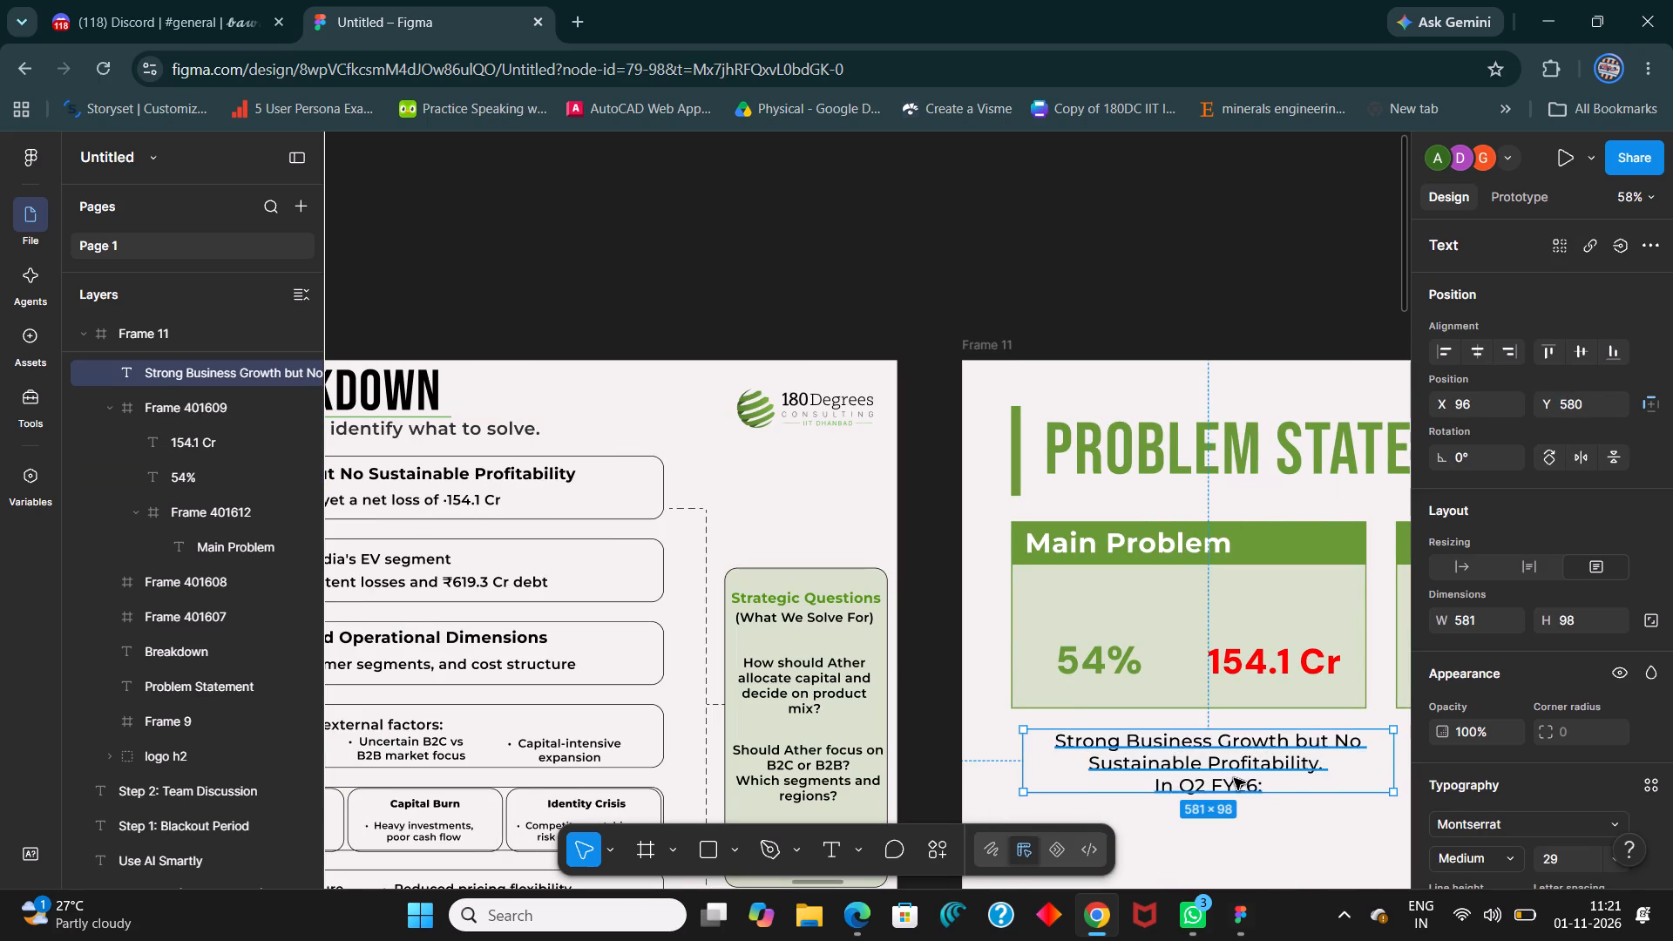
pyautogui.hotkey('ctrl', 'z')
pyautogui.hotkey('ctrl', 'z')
# Duplicate the Main Problem description text, place the copy below the box at about X 215, Y 604, and change its text to "Revenue Growth".
pyautogui.click(1207, 812)
pyautogui.click(1170, 606)
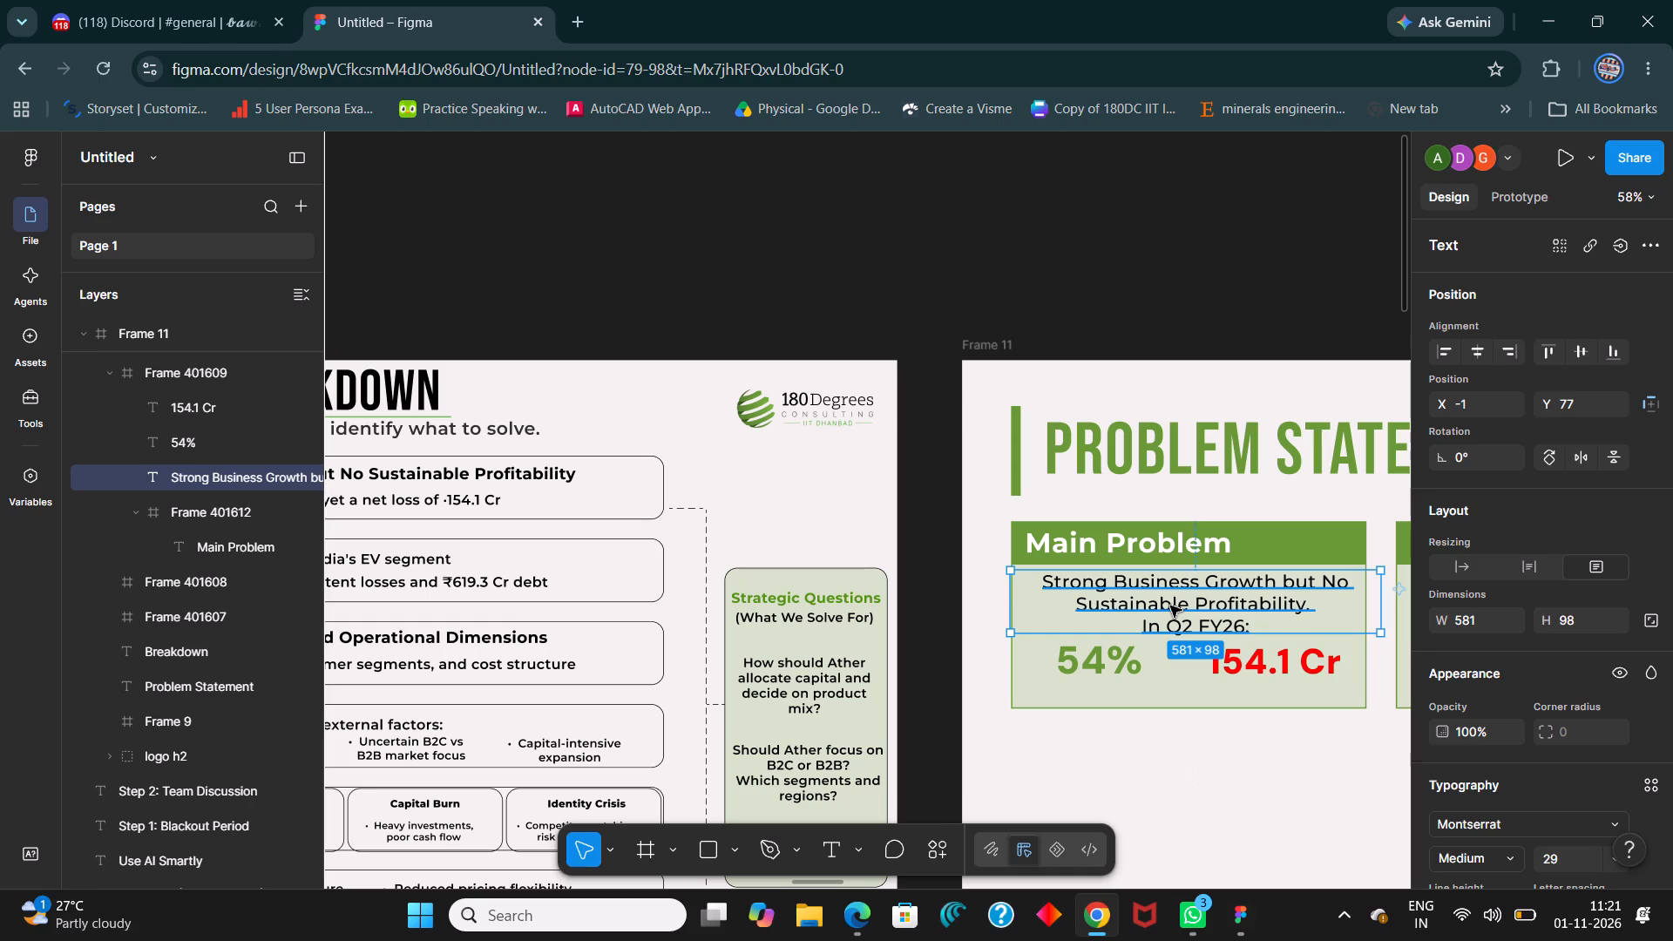
pyautogui.hotkey('ctrl', 'd')
pyautogui.moveTo(1170, 606); pyautogui.dragTo(1256, 780)
pyautogui.doubleClick(1256, 777)
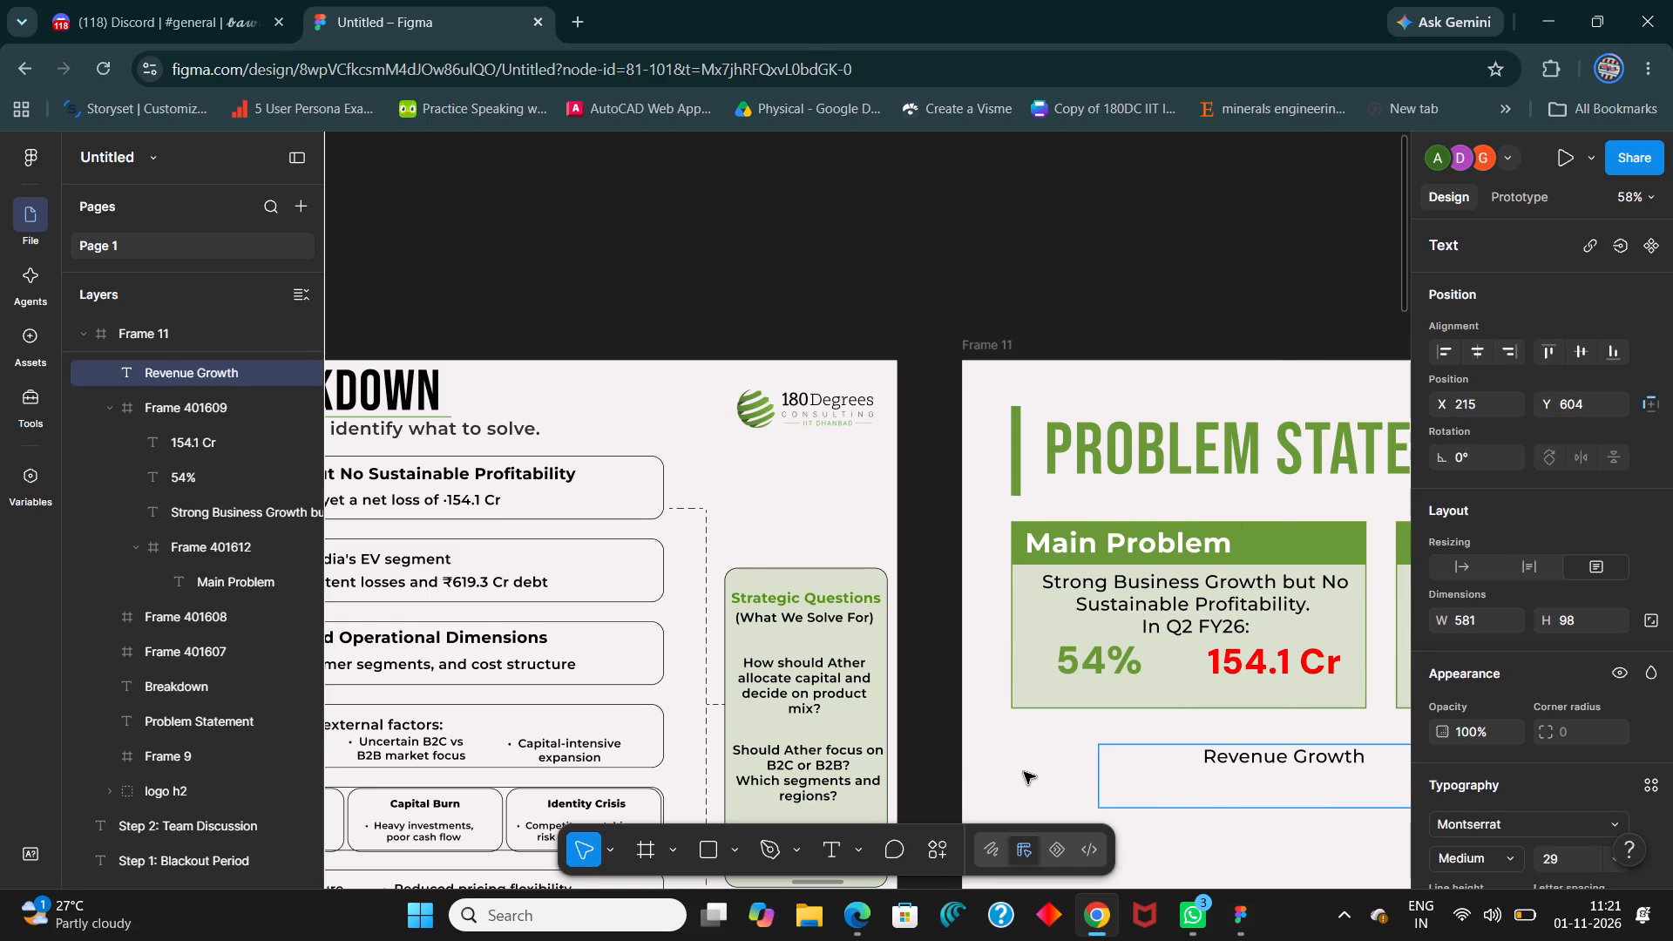
# Shrink the "Revenue Growth" text box to about 284 by 35.
pyautogui.keyDown('ctrl'); pyautogui.scroll(-4, 1019, 772); pyautogui.keyUp('ctrl')
pyautogui.keyDown('shift'); pyautogui.scroll(-3, 1104, 761); pyautogui.keyUp('shift')
pyautogui.keyDown('ctrl'); pyautogui.scroll(6, 1151, 806); pyautogui.keyUp('ctrl')
pyautogui.scroll(-5, 1163, 256)
pyautogui.keyDown('ctrl'); pyautogui.scroll(4, 1116, 525); pyautogui.keyUp('ctrl')
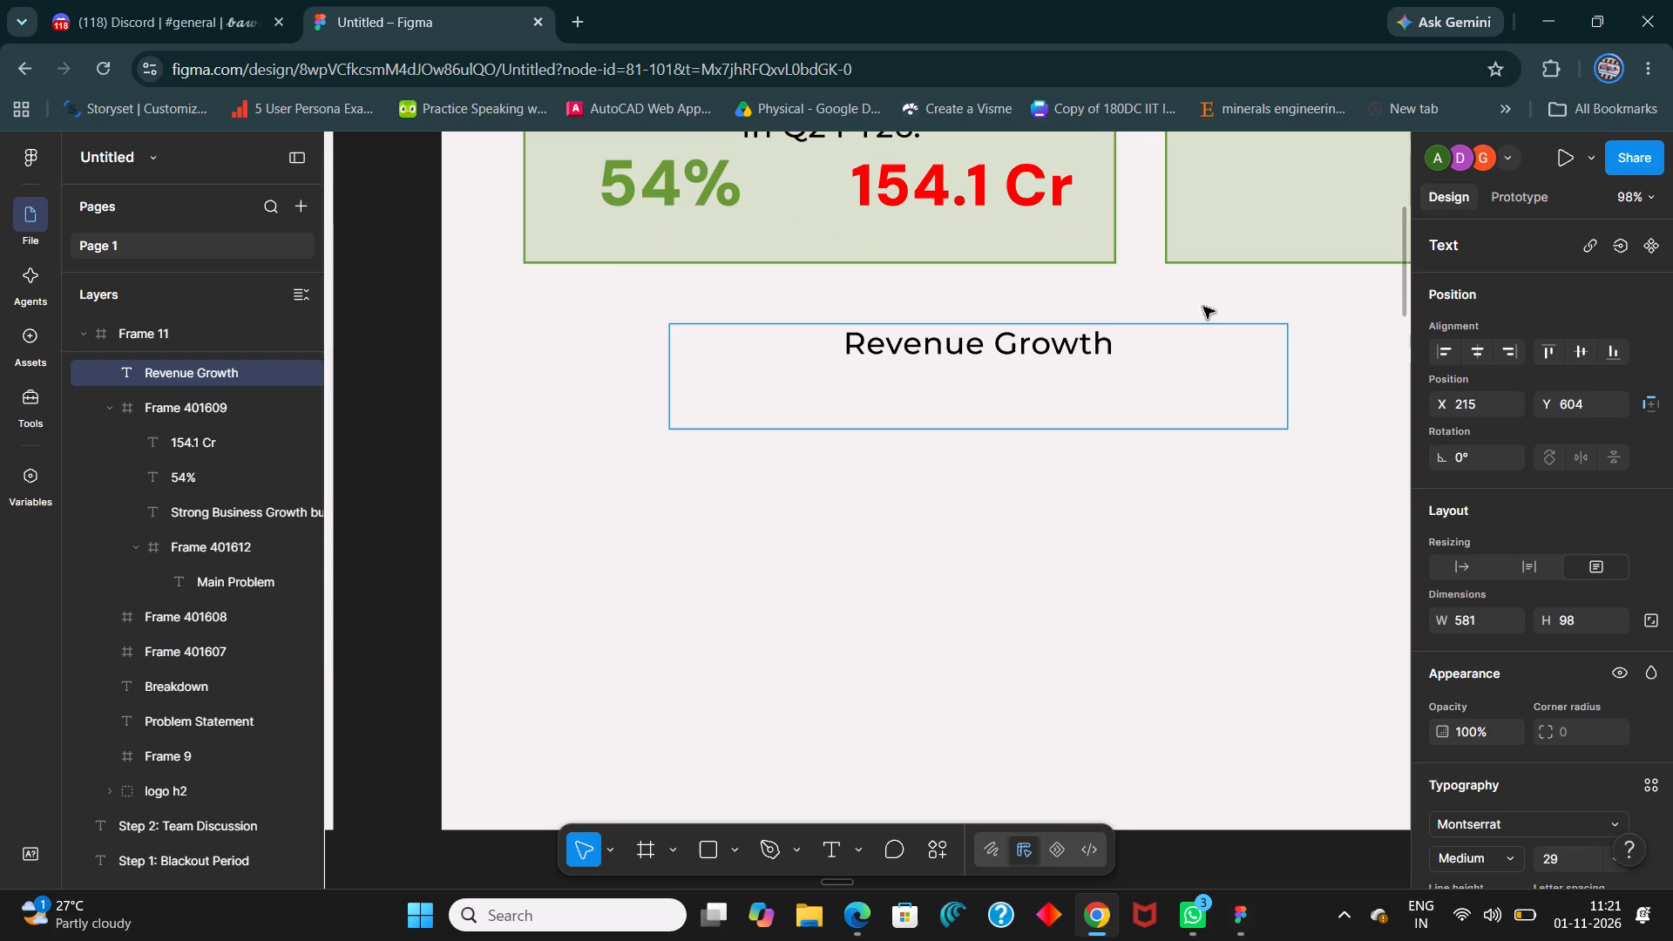
pyautogui.click(1197, 369)
pyautogui.click(1216, 498)
pyautogui.moveTo(1291, 375); pyautogui.dragTo(1082, 319)
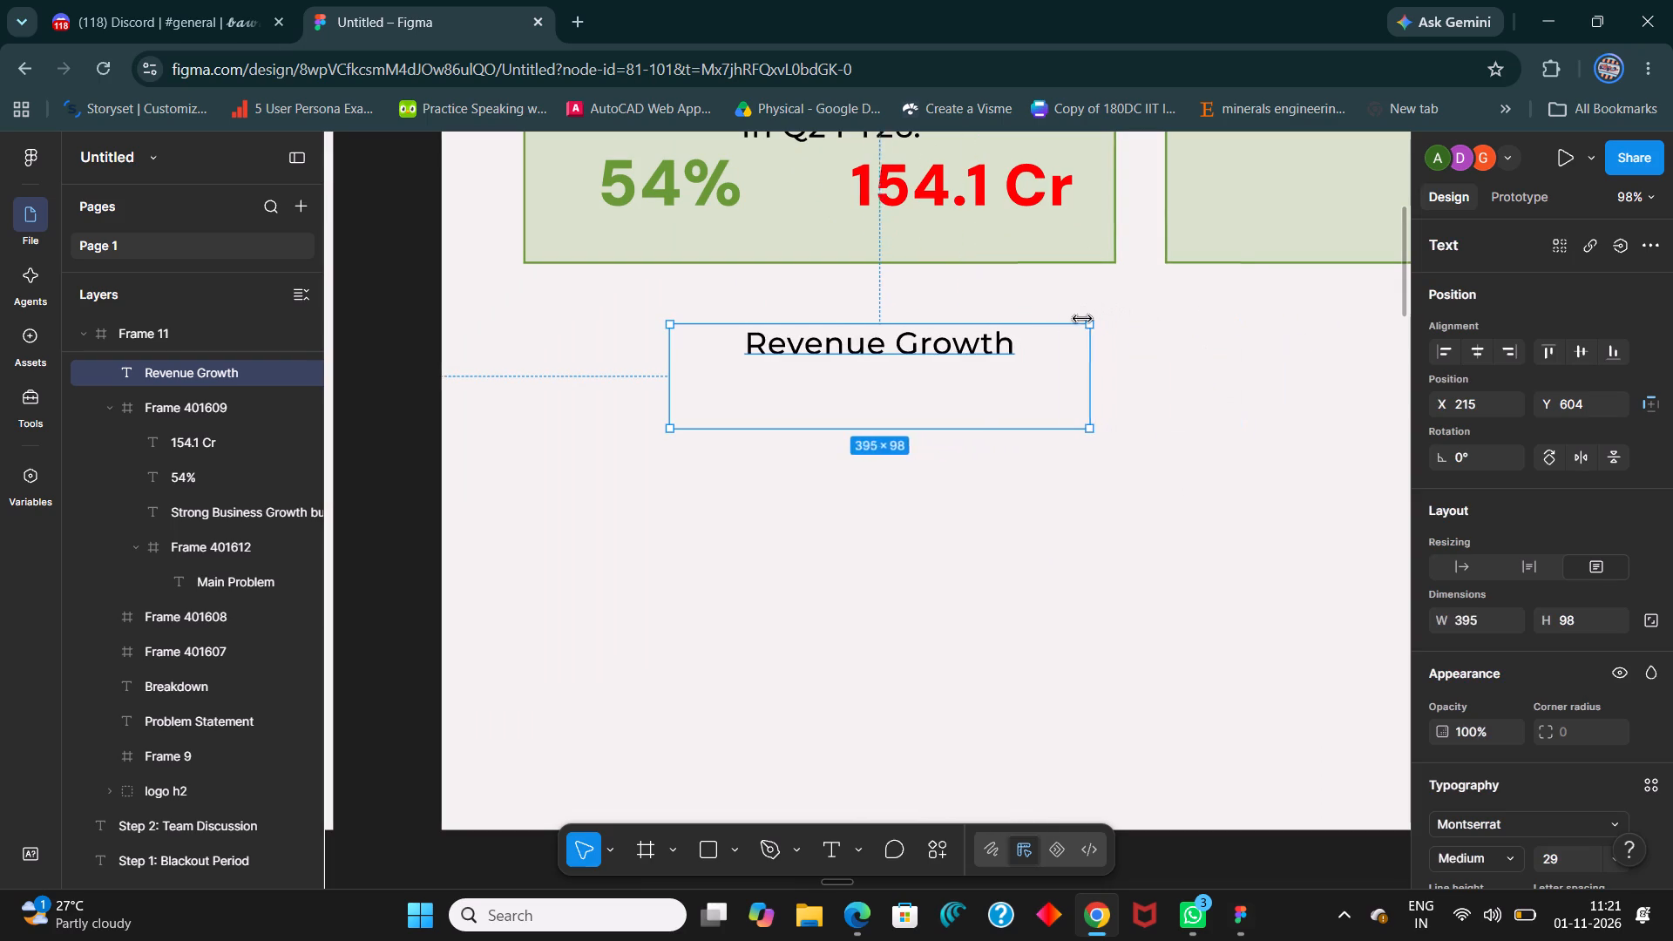
pyautogui.moveTo(1082, 319); pyautogui.dragTo(972, 353)
pyautogui.moveTo(848, 434); pyautogui.dragTo(860, 351)
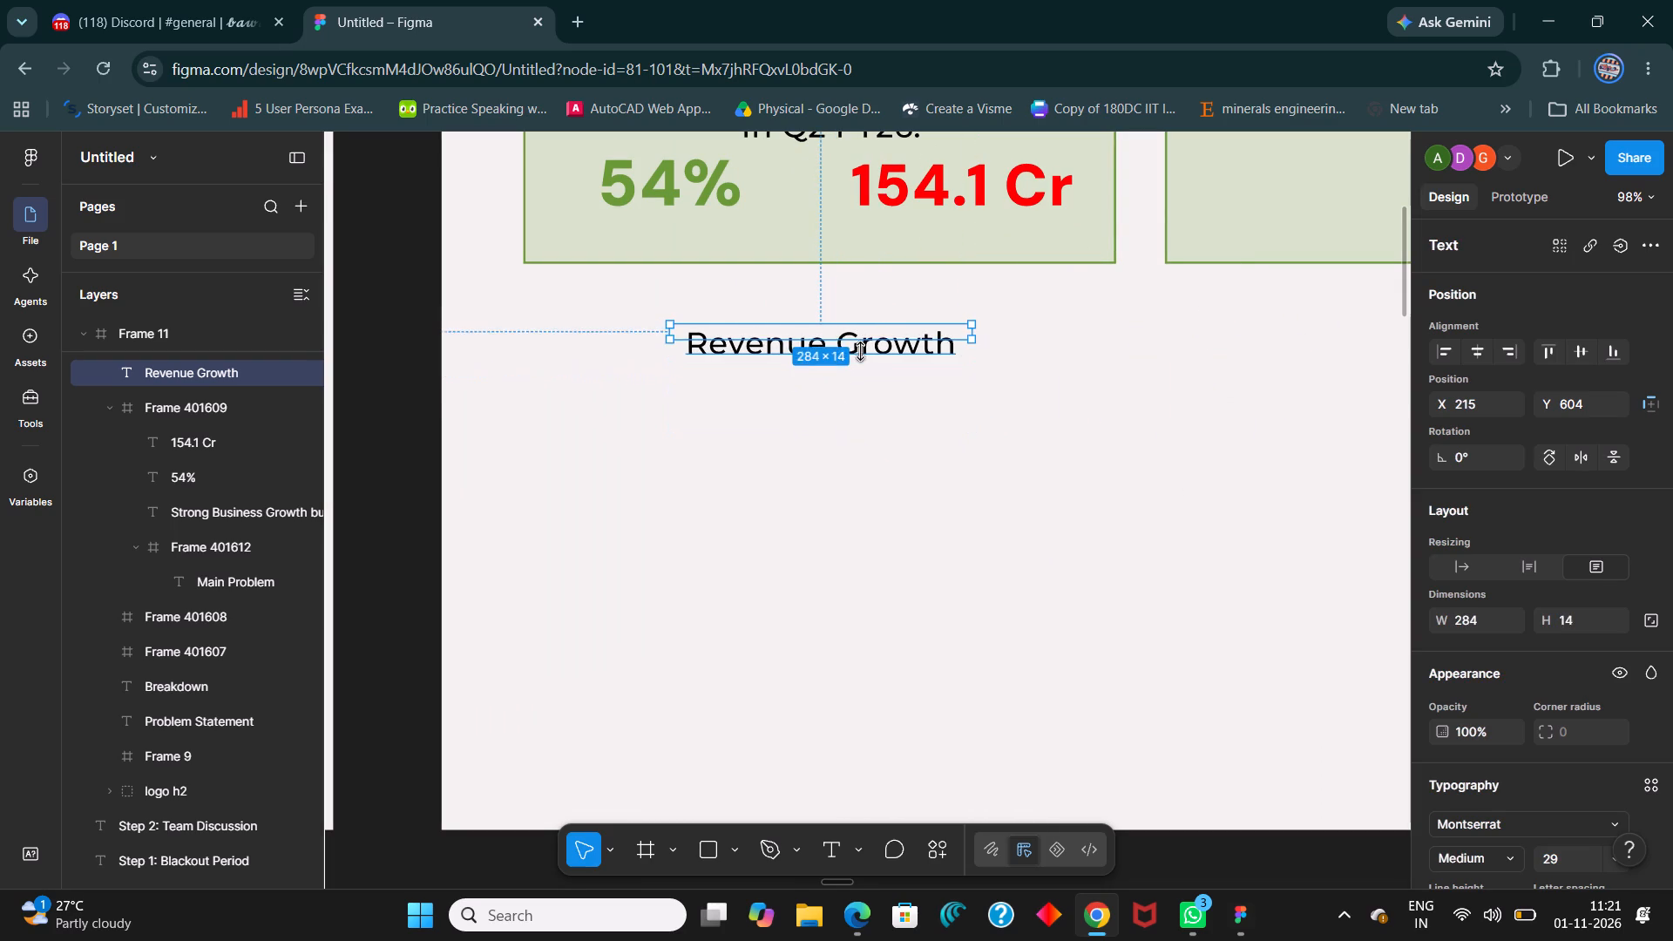
pyautogui.moveTo(860, 351); pyautogui.dragTo(860, 358)
pyautogui.click(922, 460)
# Reduce the "Revenue Growth" label to font size 20.
pyautogui.click(898, 348)
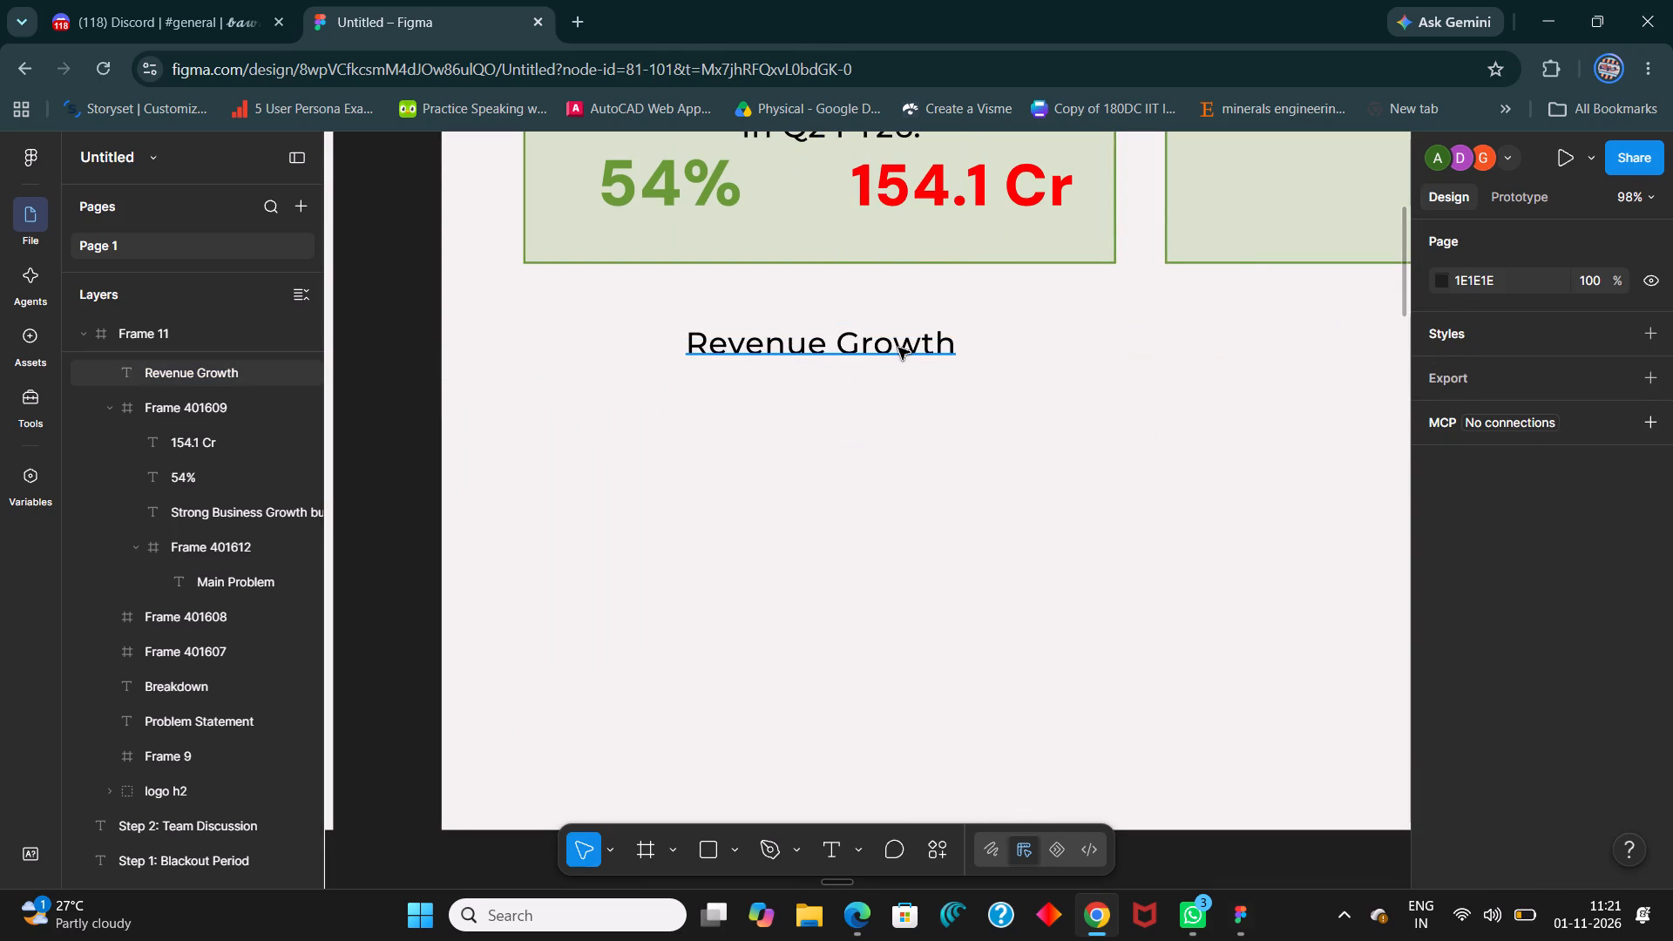
pyautogui.hotkey('ctrl', 'shift', ',')
pyautogui.hotkey('ctrl', 'shift', ',')
pyautogui.hotkey('ctrl', 'shift', ',')
pyautogui.hotkey('ctrl', 'shift', ',')
pyautogui.hotkey('ctrl', 'shift', ',')
pyautogui.hotkey('ctrl', 'shift', ',')
pyautogui.hotkey('ctrl', 'shift', ',')
pyautogui.hotkey('ctrl', 'shift', ',')
pyautogui.hotkey('ctrl', 'shift', ',')
pyautogui.hotkey('ctrl', 'shift', ',')
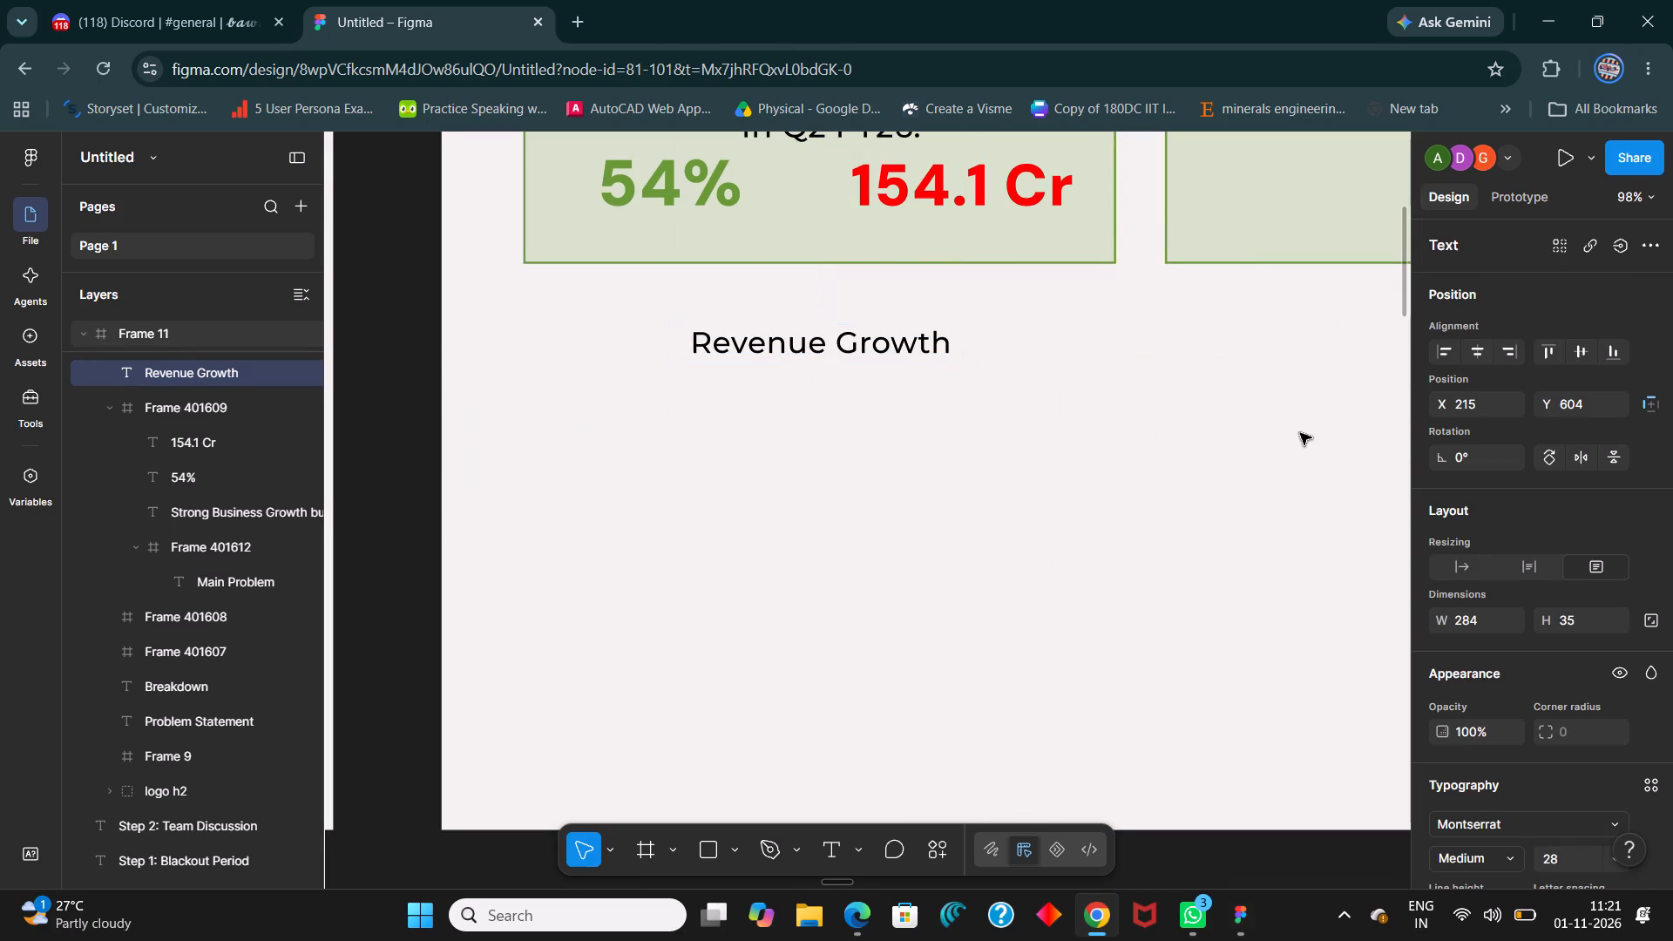
pyautogui.hotkey('ctrl', 'shift', '.')
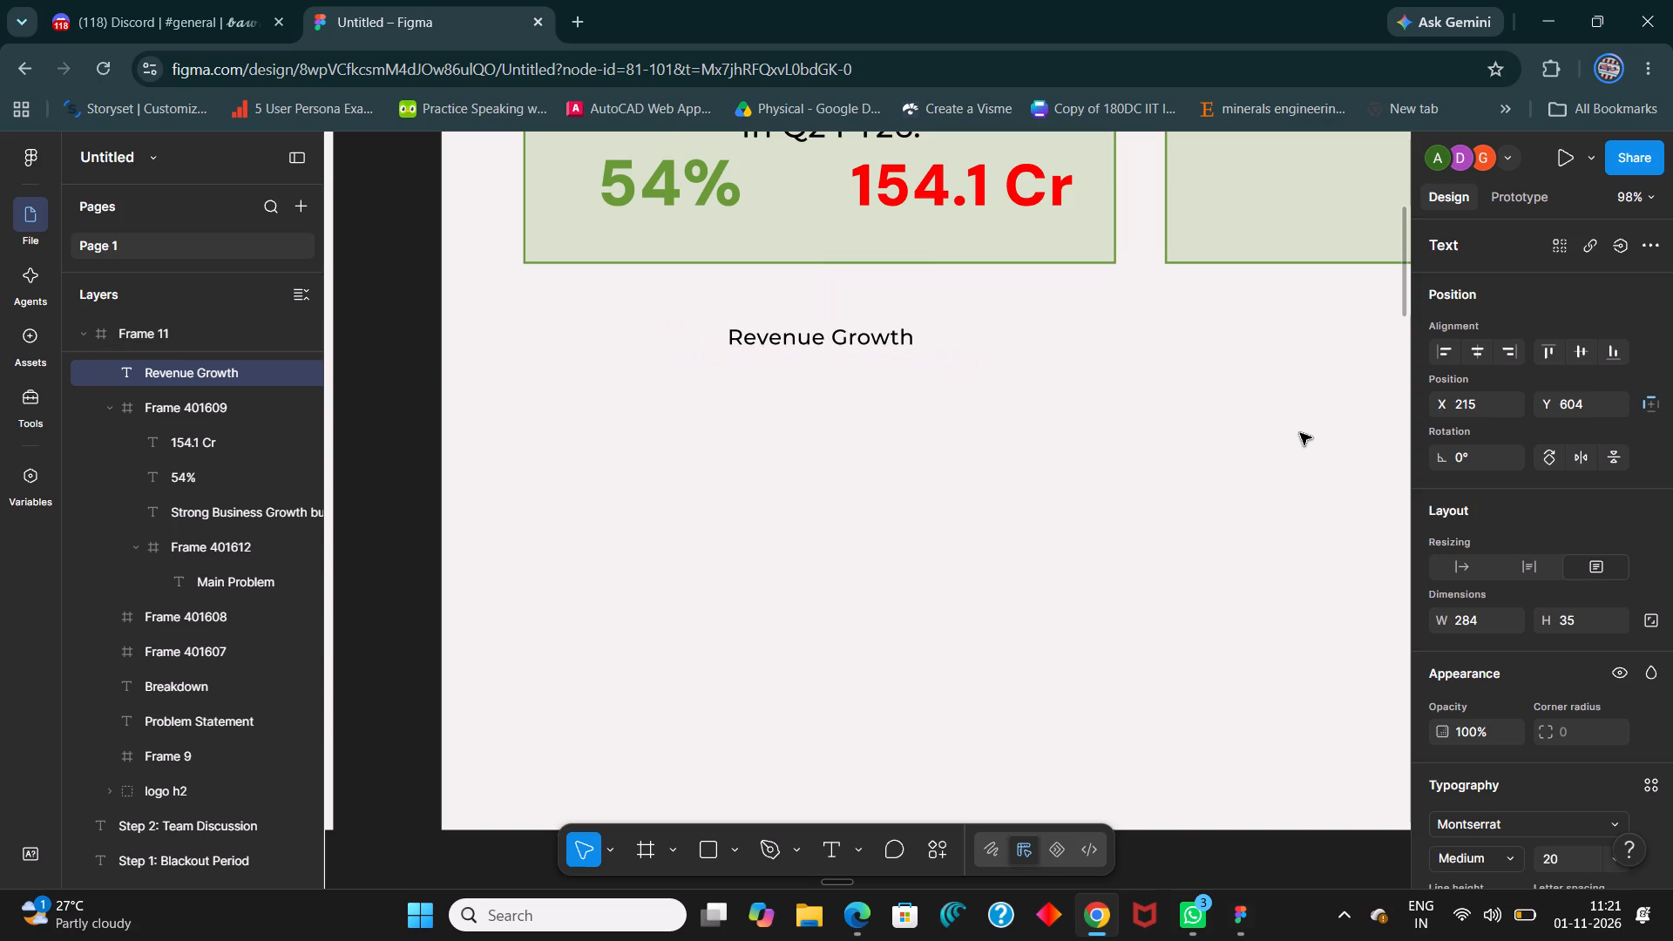
# Move the "Revenue Growth" label beneath the "54%" figure, at X 65, Y 504.
pyautogui.hotkey('shift', 'Up')
pyautogui.hotkey('shift', 'Up')
pyautogui.hotkey('shift', 'Up')
pyautogui.hotkey('shift', 'Up')
pyautogui.hotkey('shift', 'Up')
pyautogui.hotkey('shift', 'Up')
pyautogui.hotkey('shift', 'Up')
pyautogui.hotkey('shift', 'Left')
pyautogui.hotkey('shift', 'Left')
pyautogui.hotkey('shift', 'Left')
pyautogui.hotkey('shift', 'Left')
pyautogui.hotkey('shift', 'Left')
pyautogui.hotkey('shift', 'Left')
pyautogui.hotkey('shift', 'Left')
pyautogui.hotkey('shift', 'Left')
pyautogui.hotkey('shift', 'Left')
pyautogui.hotkey('shift', 'Left')
pyautogui.hotkey('shift', 'Left')
pyautogui.hotkey('shift', 'Left')
pyautogui.hotkey('shift', 'Left')
pyautogui.hotkey('shift', 'Left')
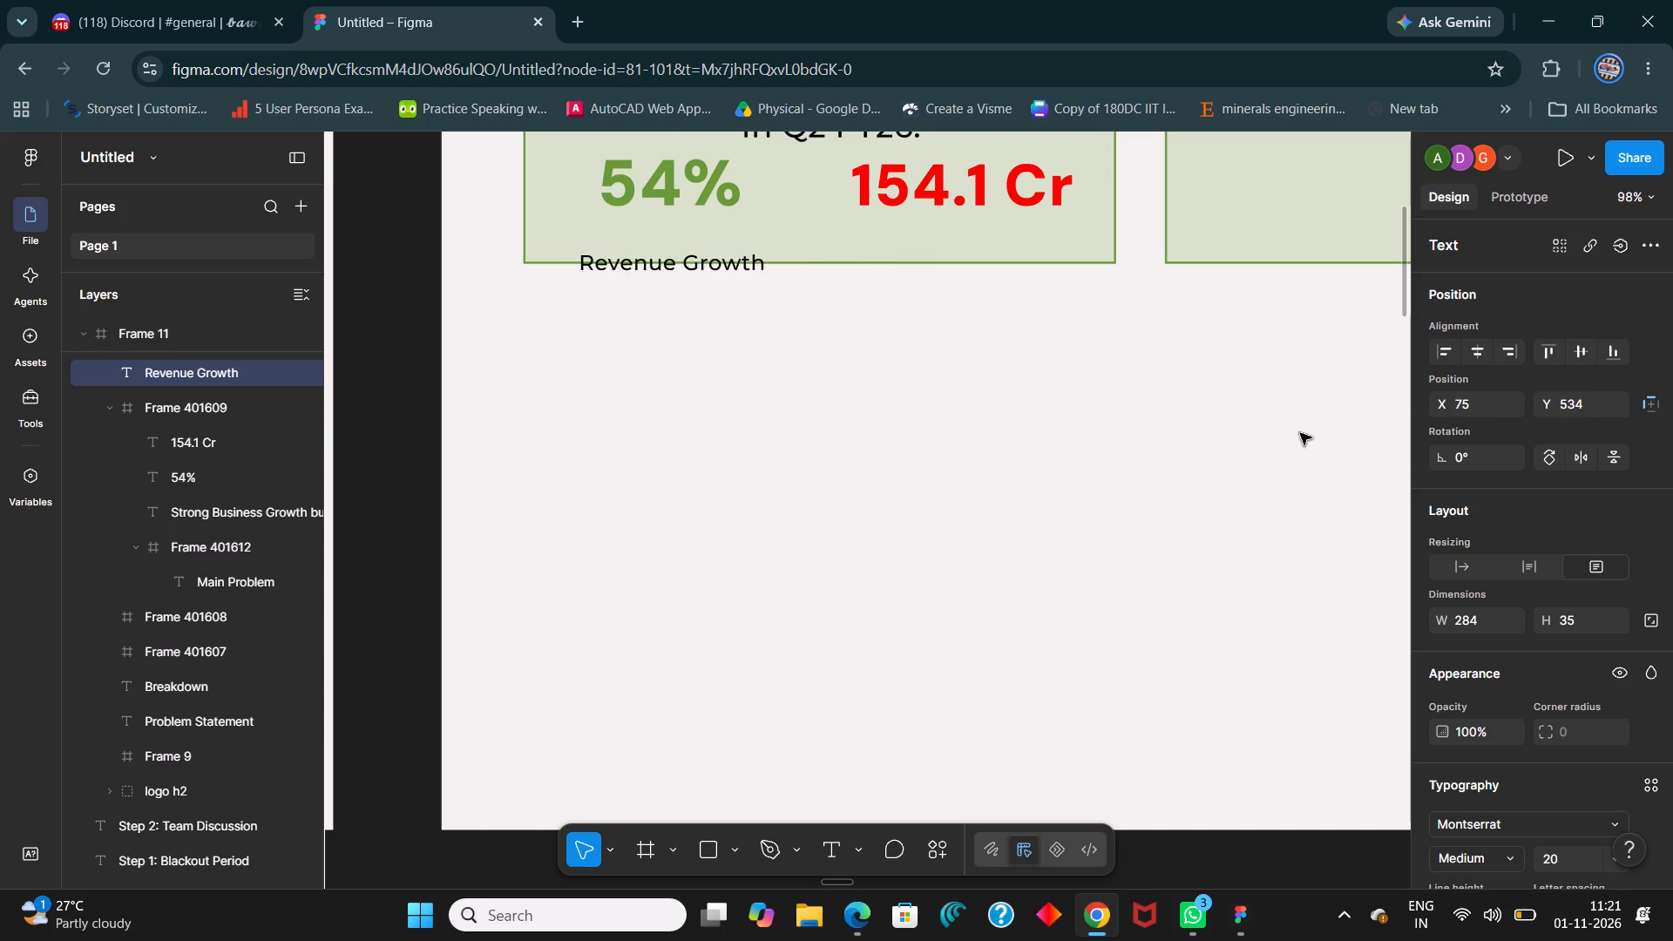
pyautogui.hotkey('shift', 'Up')
pyautogui.hotkey('shift', 'Left')
pyautogui.hotkey('shift', 'Up')
pyautogui.hotkey('shift', 'Up')
pyautogui.hotkey('shift', 'Right')
pyautogui.hotkey('shift', 'Left')
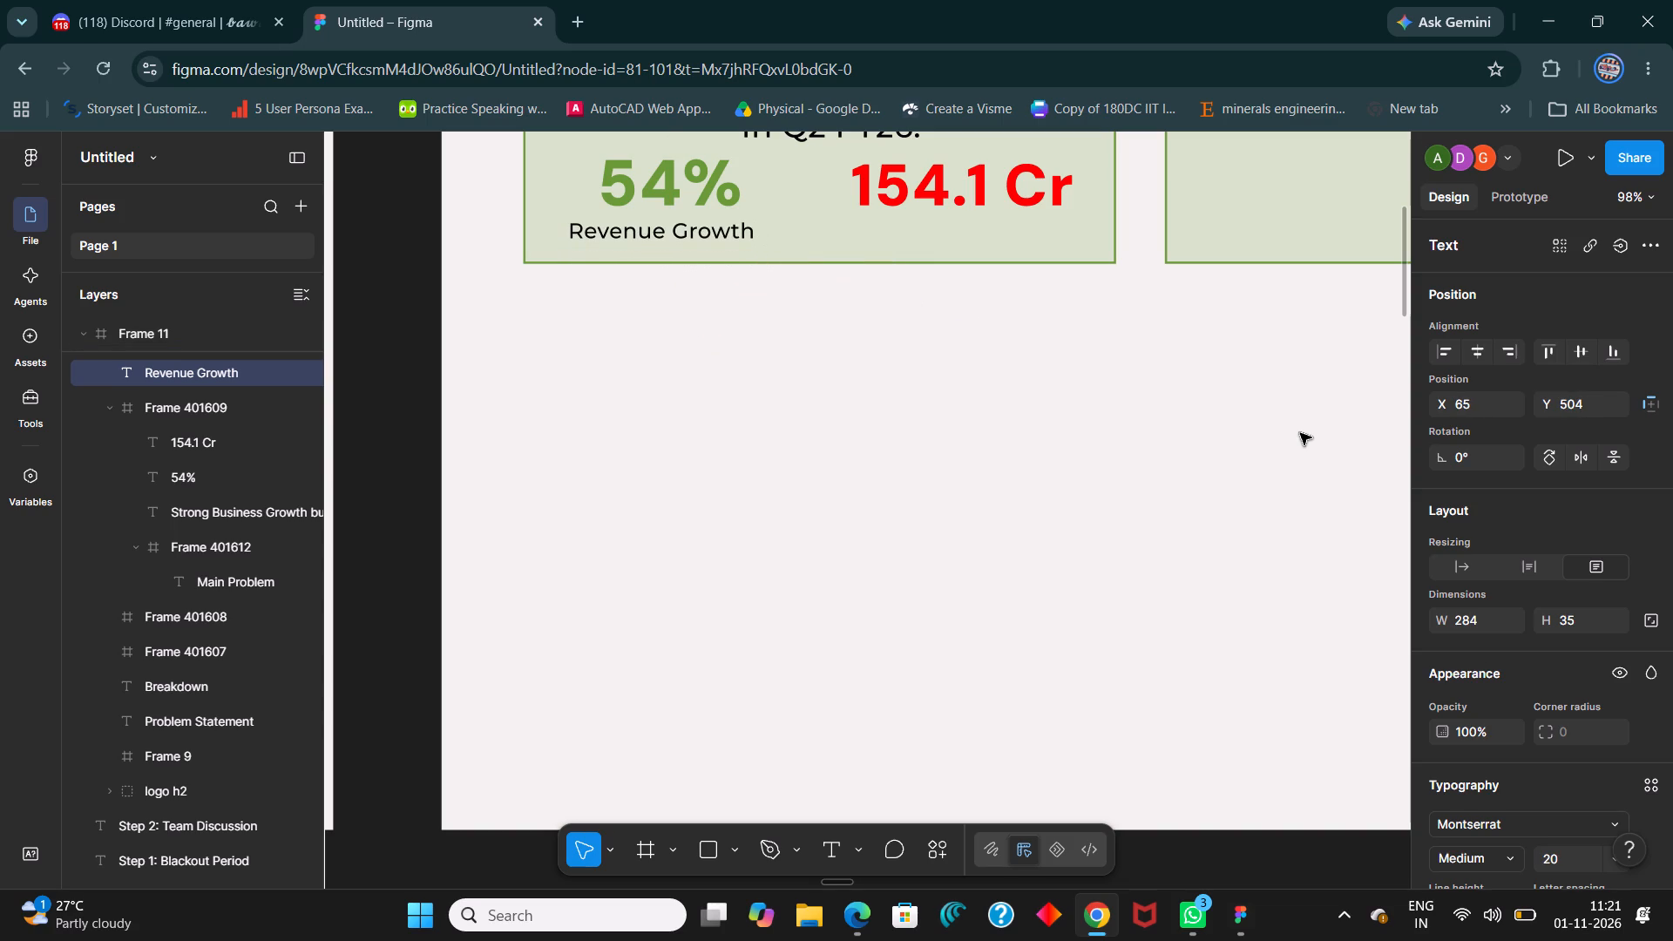
# Enlarge the "Revenue Growth" label to font size 24.
pyautogui.hotkey('ctrl', 'shift', '.')
pyautogui.hotkey('ctrl', 'shift', '.')
pyautogui.hotkey('ctrl', 'shift', '.')
pyautogui.hotkey('ctrl', 'shift', '.')
# Nudge the "Revenue Growth" label to X 74, Y 503, centring it under "54%".
pyautogui.press('Right')
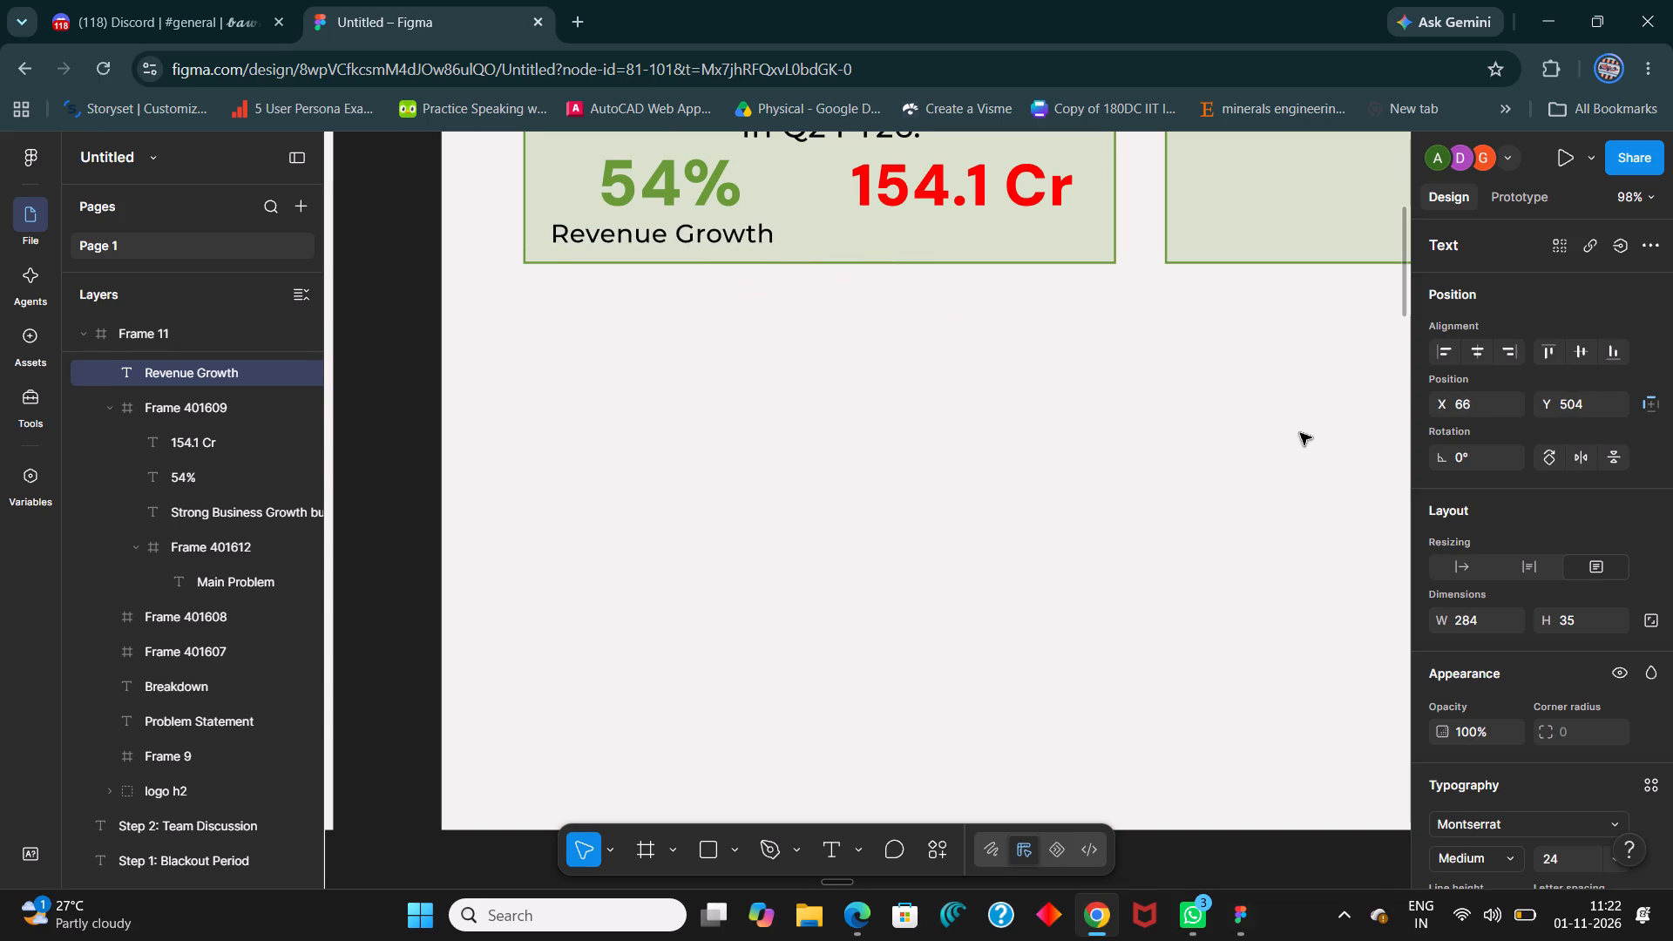
pyautogui.hotkey('shift', 'Right')
pyautogui.hotkey('shift', 'Right')
pyautogui.press('Left')
pyautogui.press('Left')
pyautogui.press('Left')
pyautogui.press('Left')
pyautogui.press('Left')
pyautogui.press('Left')
pyautogui.press('Left')
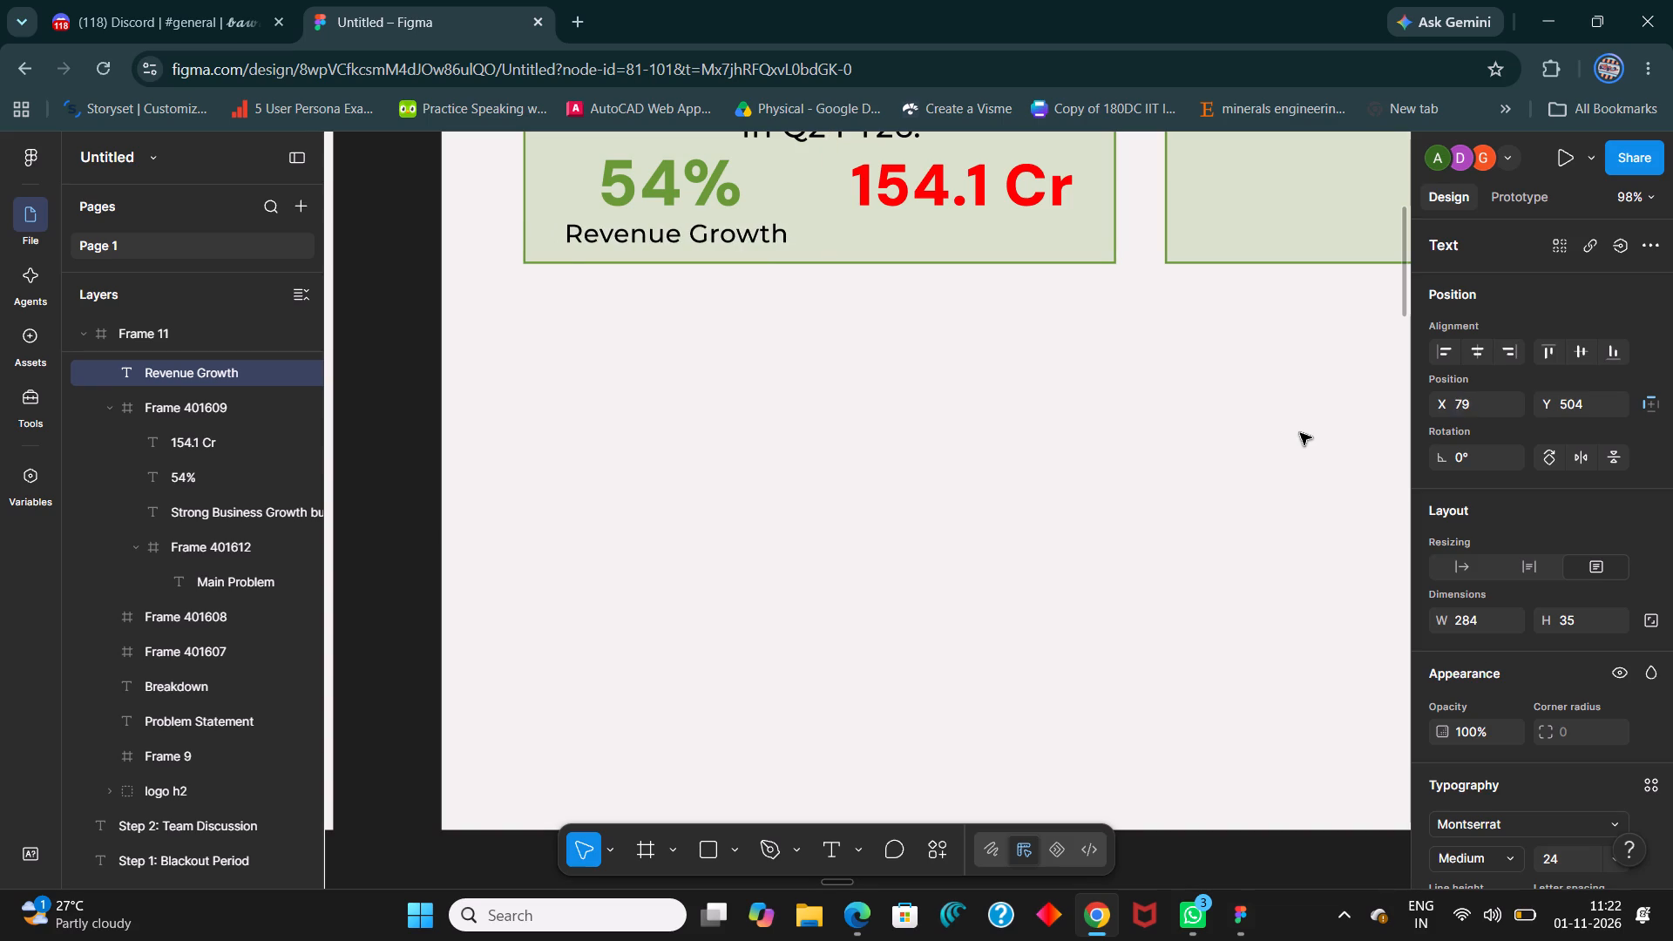
pyautogui.press('Left')
pyautogui.press('Left')
pyautogui.press('Left')
pyautogui.press('Left')
pyautogui.press('Left')
pyautogui.press('Up')
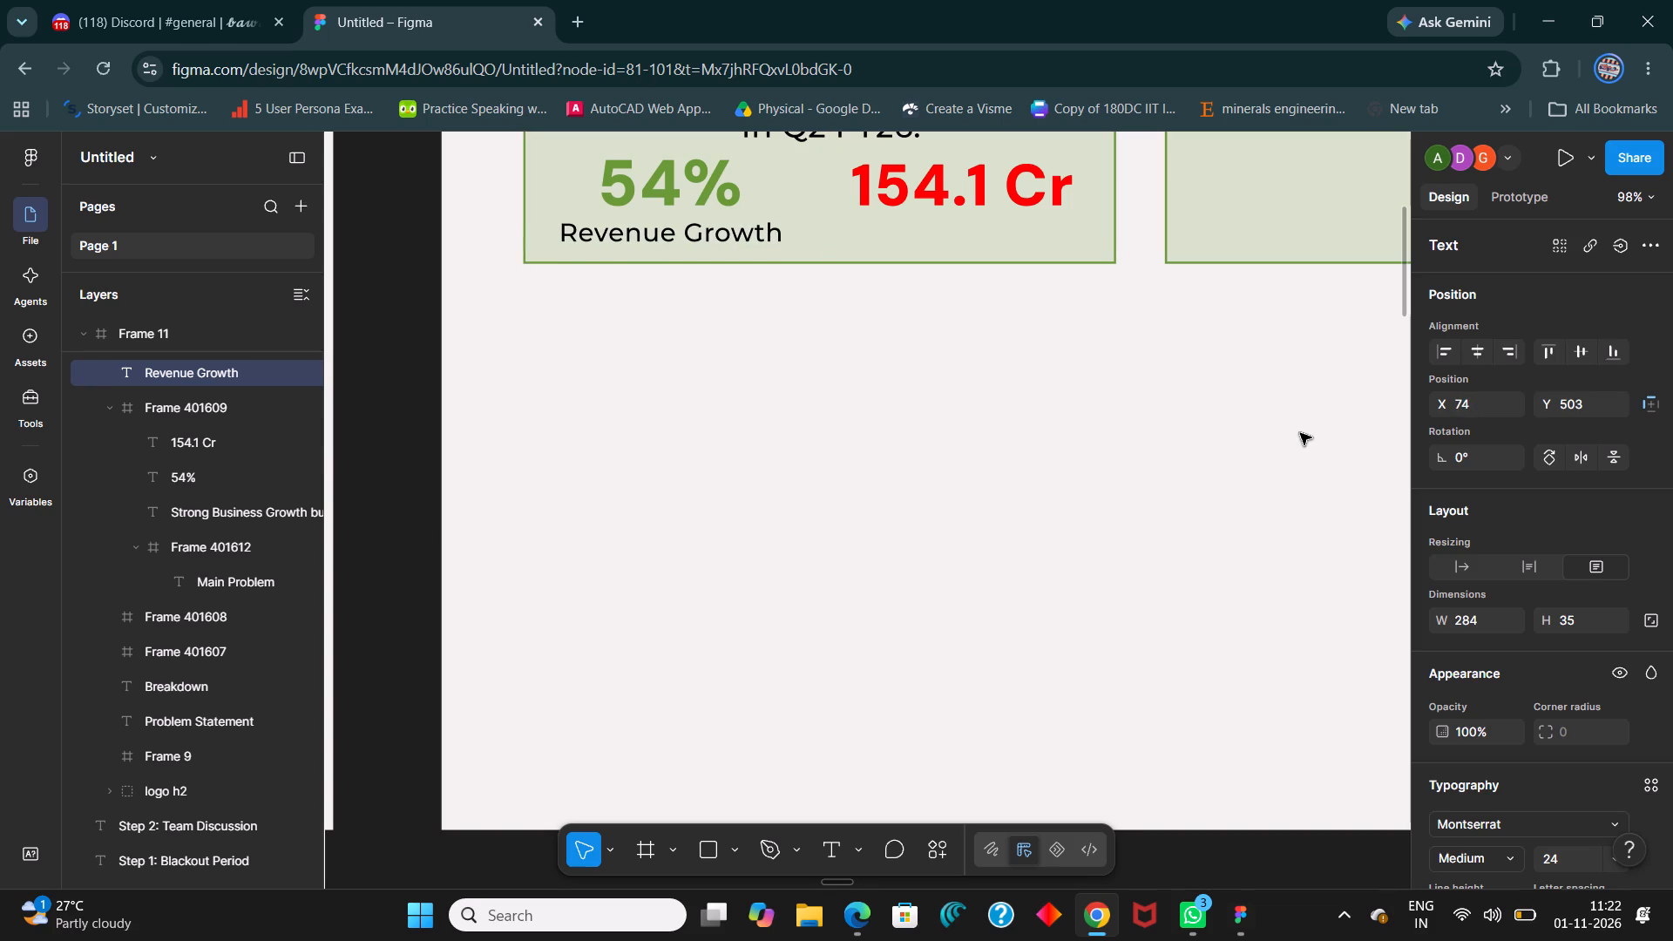
# Duplicate the "Revenue Growth" label, place the copy beneath "154.1 Cr" at about X 356, Y 505, and change its text to "Net Loss".
pyautogui.hotkey('ctrl', 'd')
pyautogui.moveTo(732, 234); pyautogui.dragTo(1048, 253)
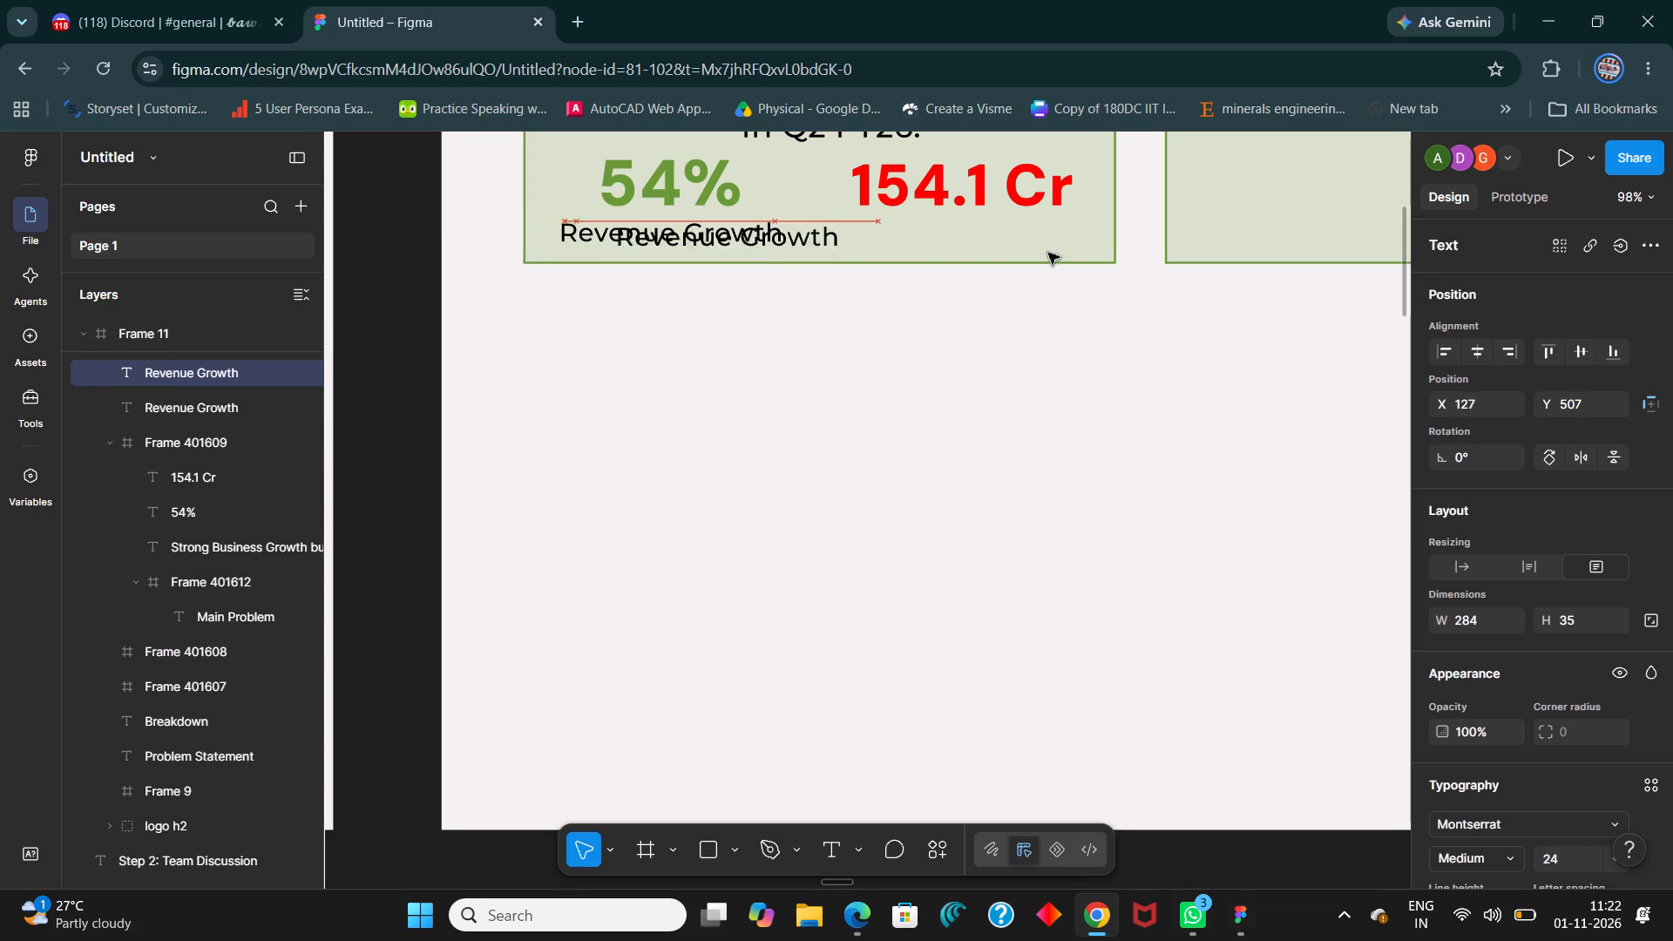
pyautogui.moveTo(1048, 253); pyautogui.dragTo(1029, 236)
pyautogui.keyDown('ctrl'); pyautogui.scroll(-6, 1030, 358); pyautogui.keyUp('ctrl')
pyautogui.keyDown('shift'); pyautogui.scroll(5, 968, 332); pyautogui.keyUp('shift')
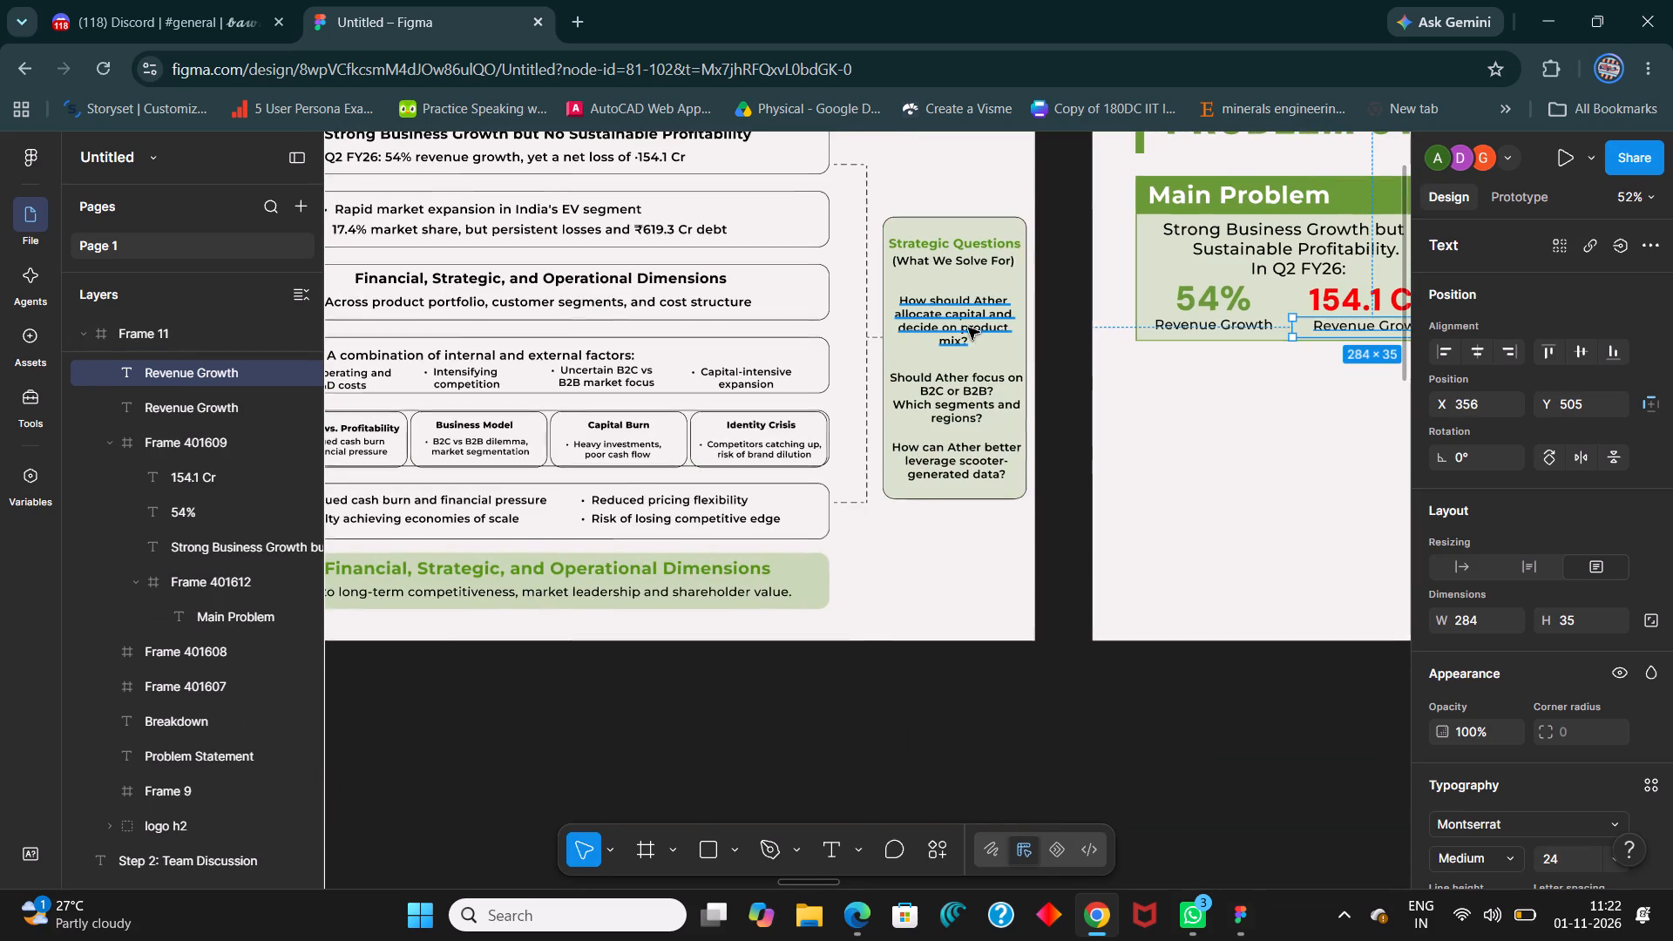
pyautogui.keyDown('shift'); pyautogui.scroll(-7, 1055, 276); pyautogui.keyUp('shift')
pyautogui.keyDown('ctrl'); pyautogui.scroll(6, 1045, 336); pyautogui.keyUp('ctrl')
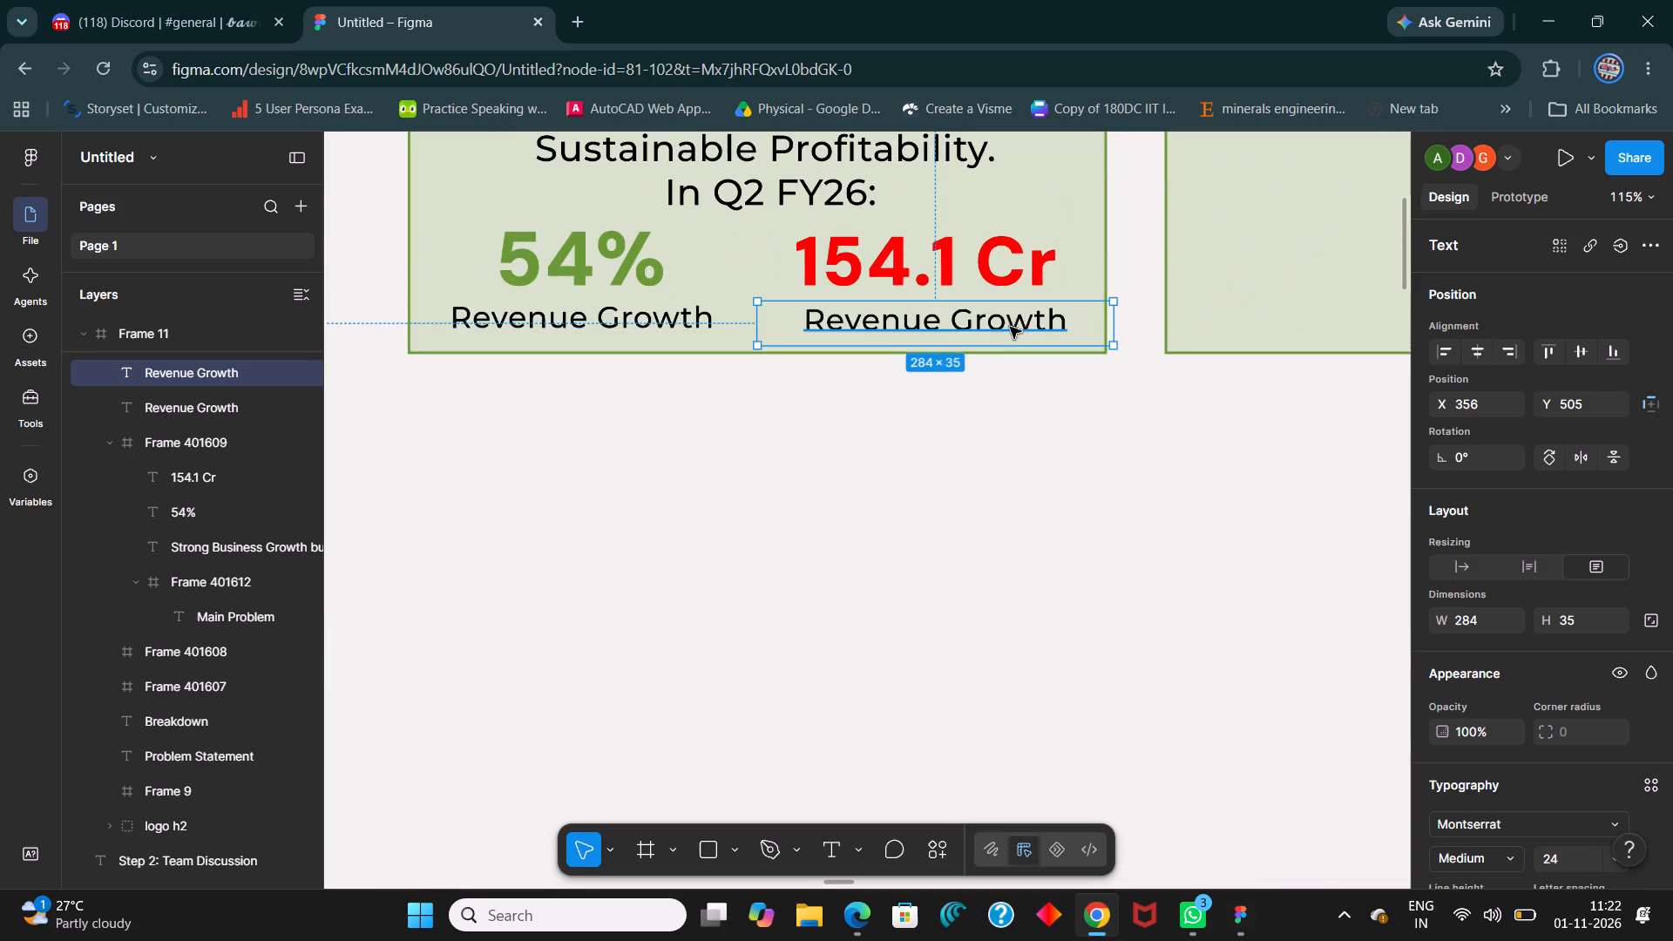
pyautogui.doubleClick(1005, 323)
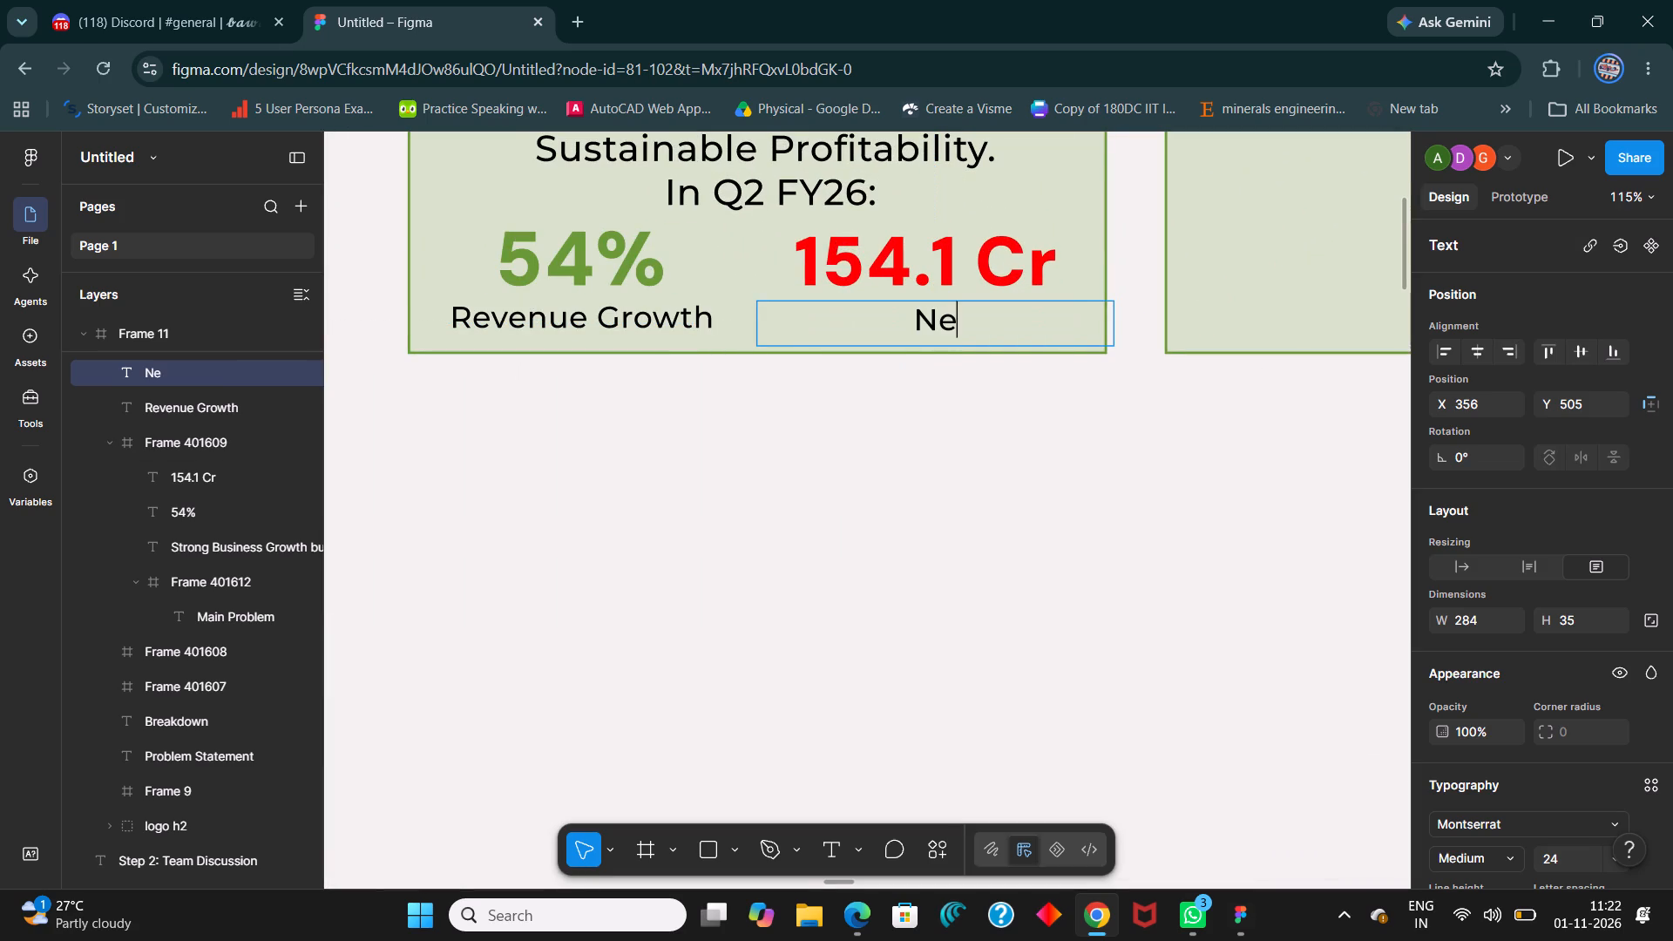
pyautogui.click(1085, 489)
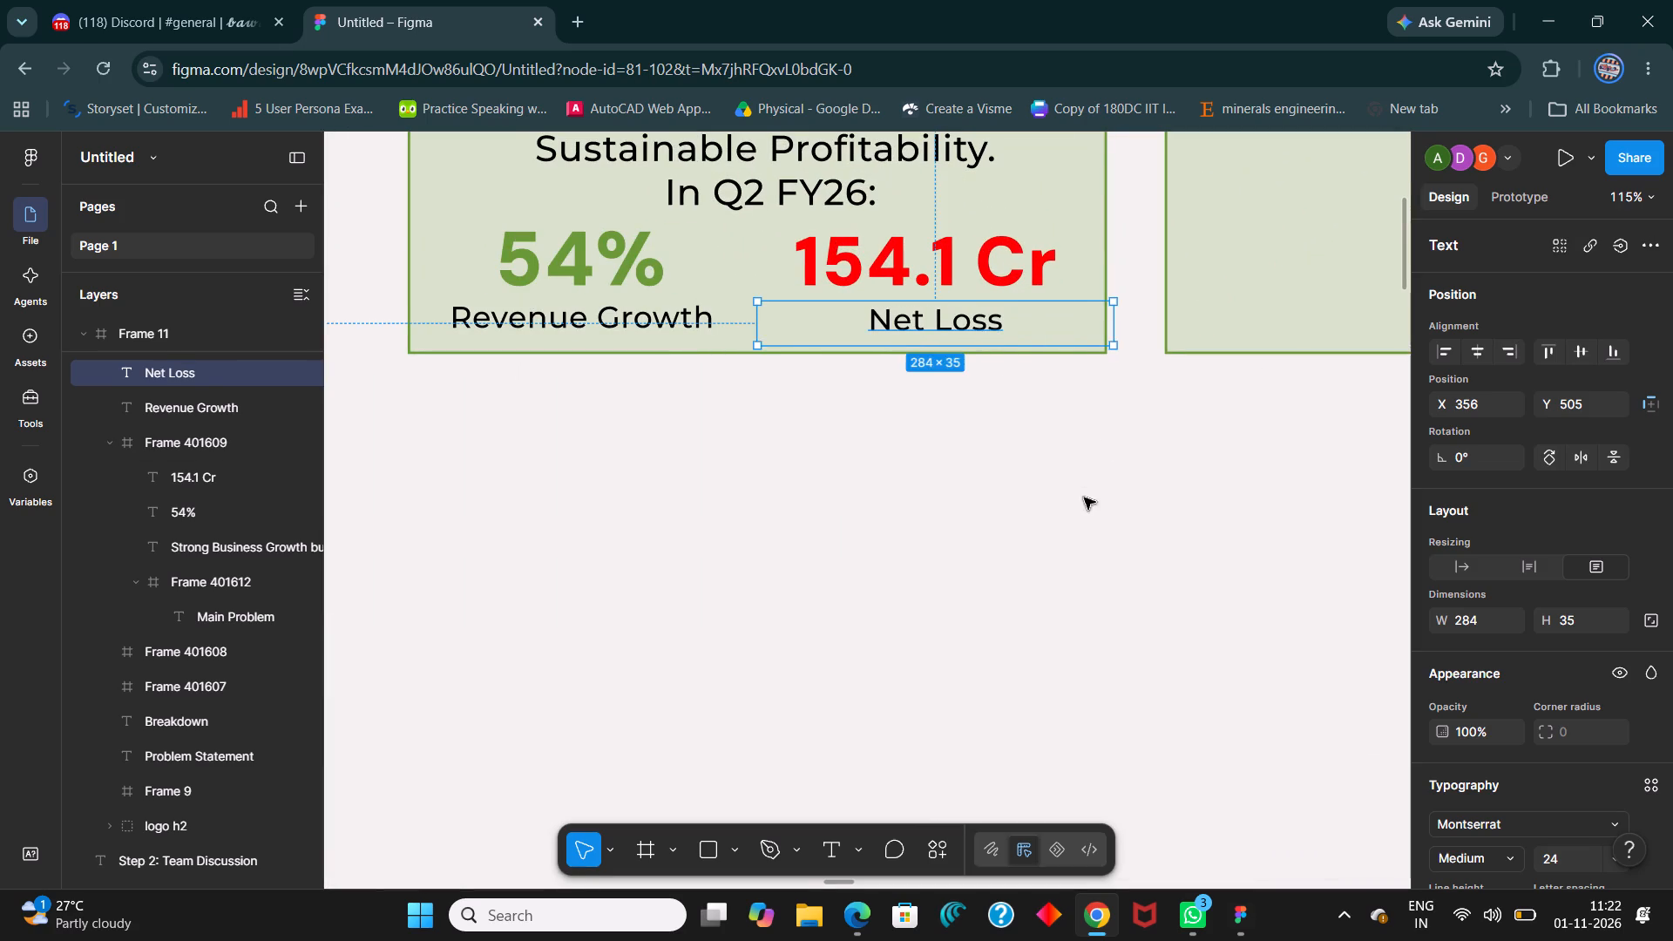
# Review the content rows of Frame 9 against the filled Main Problem box in Frame 11.
pyautogui.click(1074, 556)
pyautogui.keyDown('ctrl'); pyautogui.scroll(-6, 1056, 525); pyautogui.keyUp('ctrl')
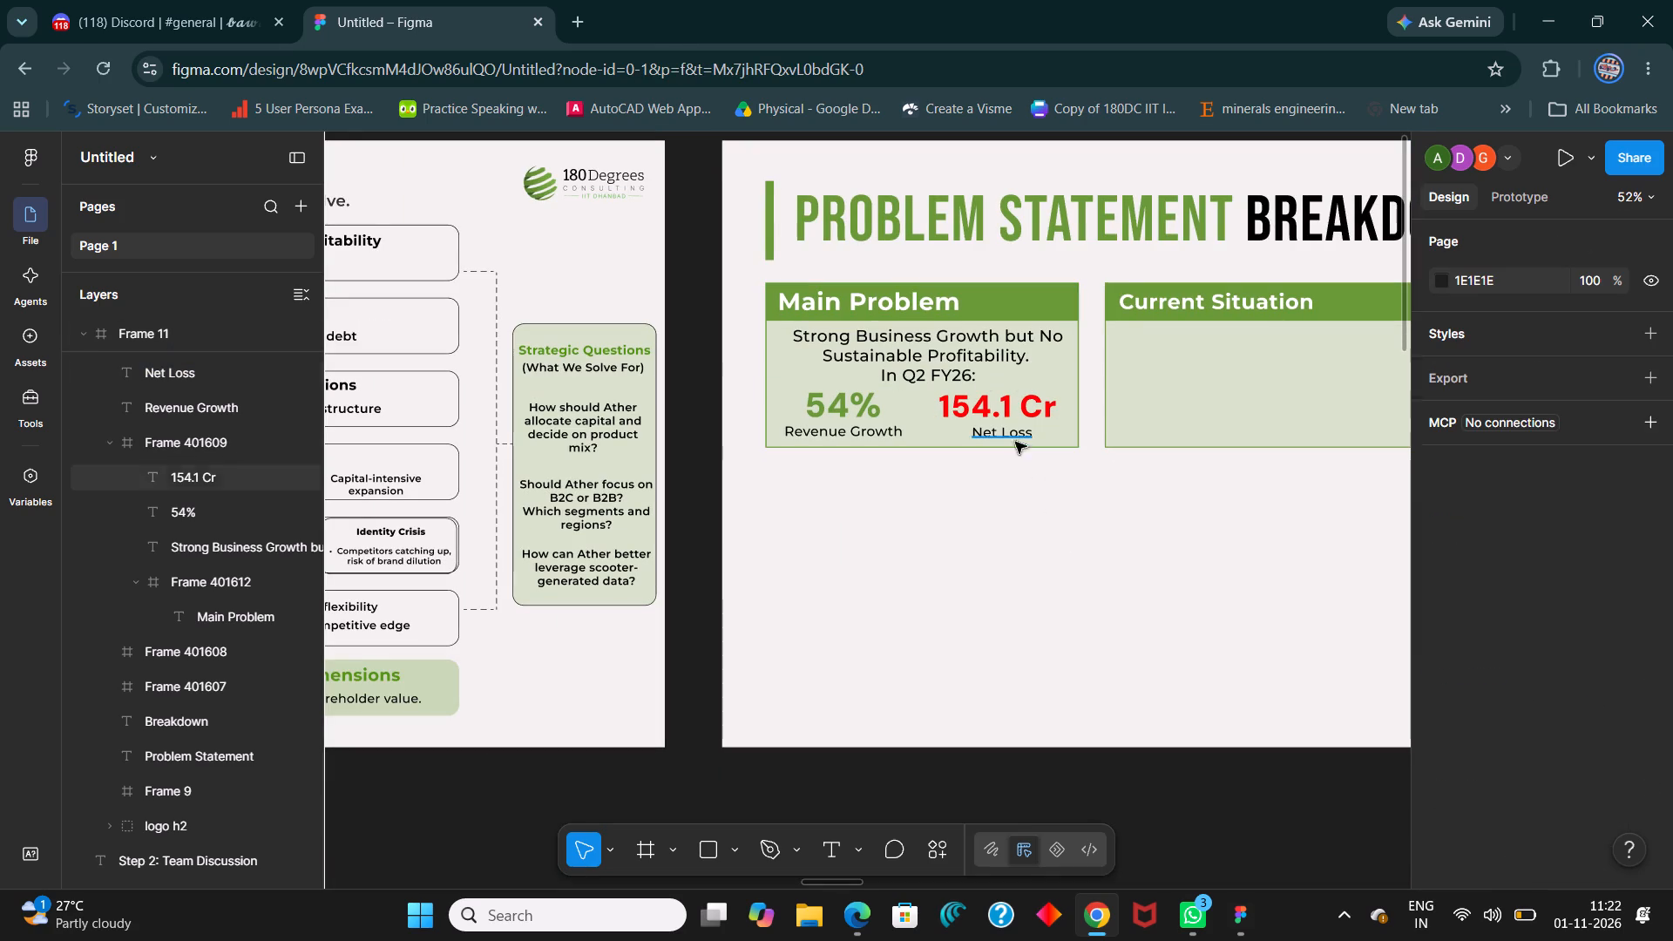
pyautogui.keyDown('ctrl'); pyautogui.scroll(1, 1033, 381); pyautogui.keyUp('ctrl')
pyautogui.keyDown('ctrl'); pyautogui.scroll(-4, 1033, 382); pyautogui.keyUp('ctrl')
pyautogui.keyDown('shift'); pyautogui.scroll(4, 832, 498); pyautogui.keyUp('shift')
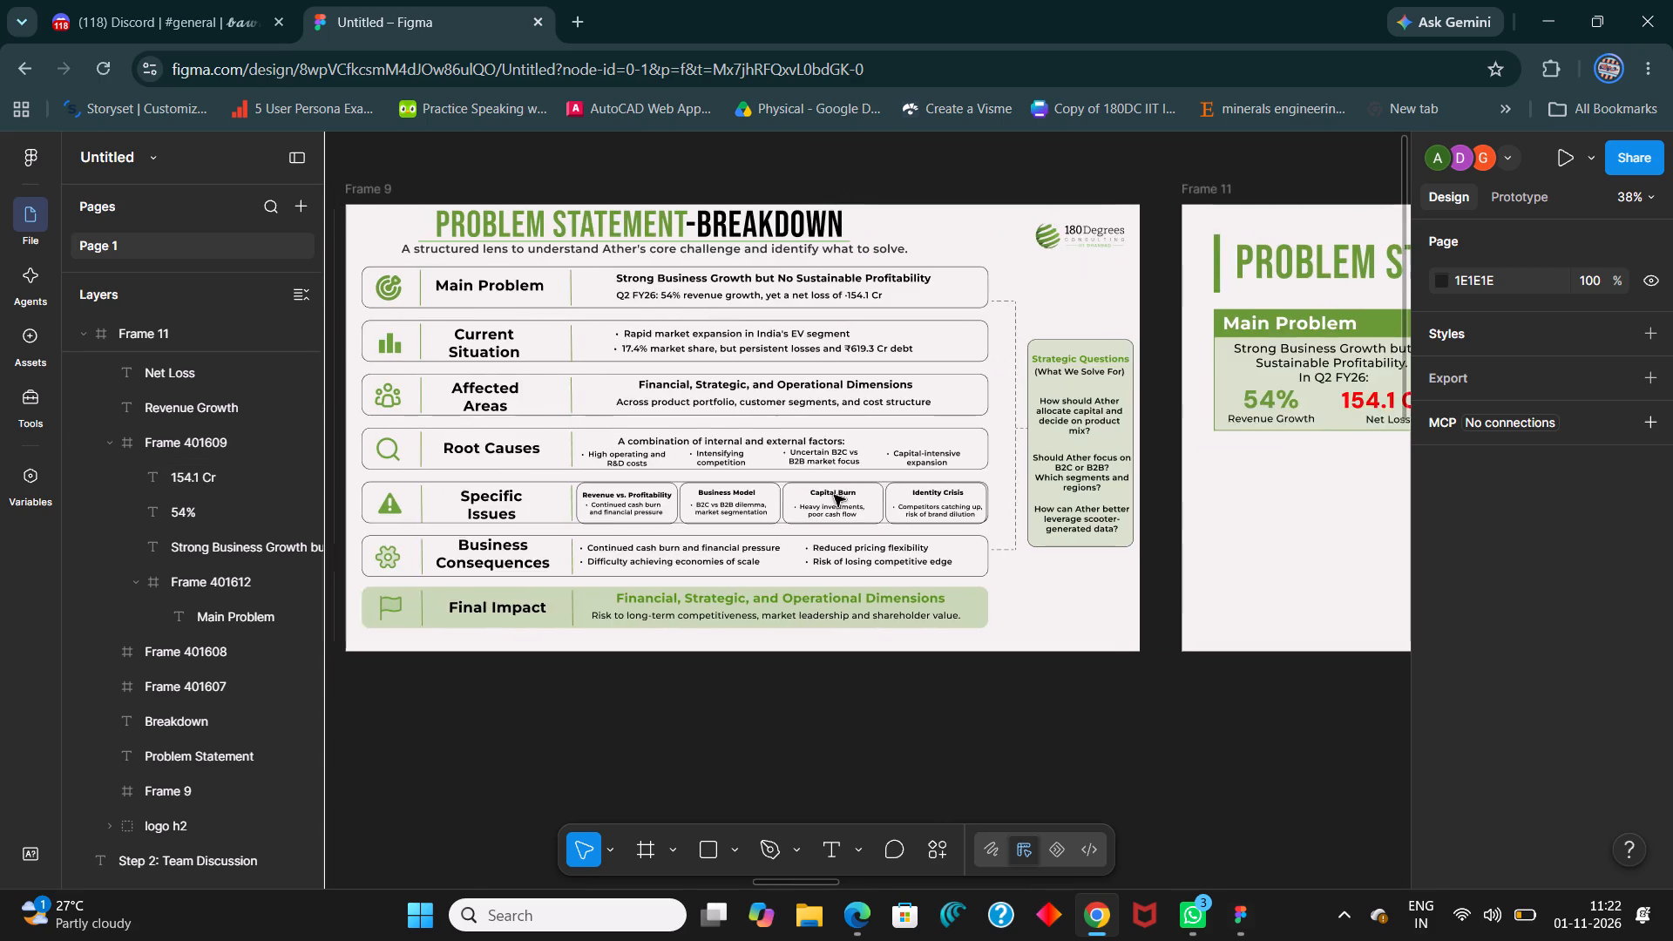
pyautogui.keyDown('shift'); pyautogui.scroll(6, 834, 495); pyautogui.keyUp('shift')
pyautogui.keyDown('shift'); pyautogui.scroll(-7, 848, 462); pyautogui.keyUp('shift')
pyautogui.keyDown('shift'); pyautogui.scroll(4, 848, 409); pyautogui.keyUp('shift')
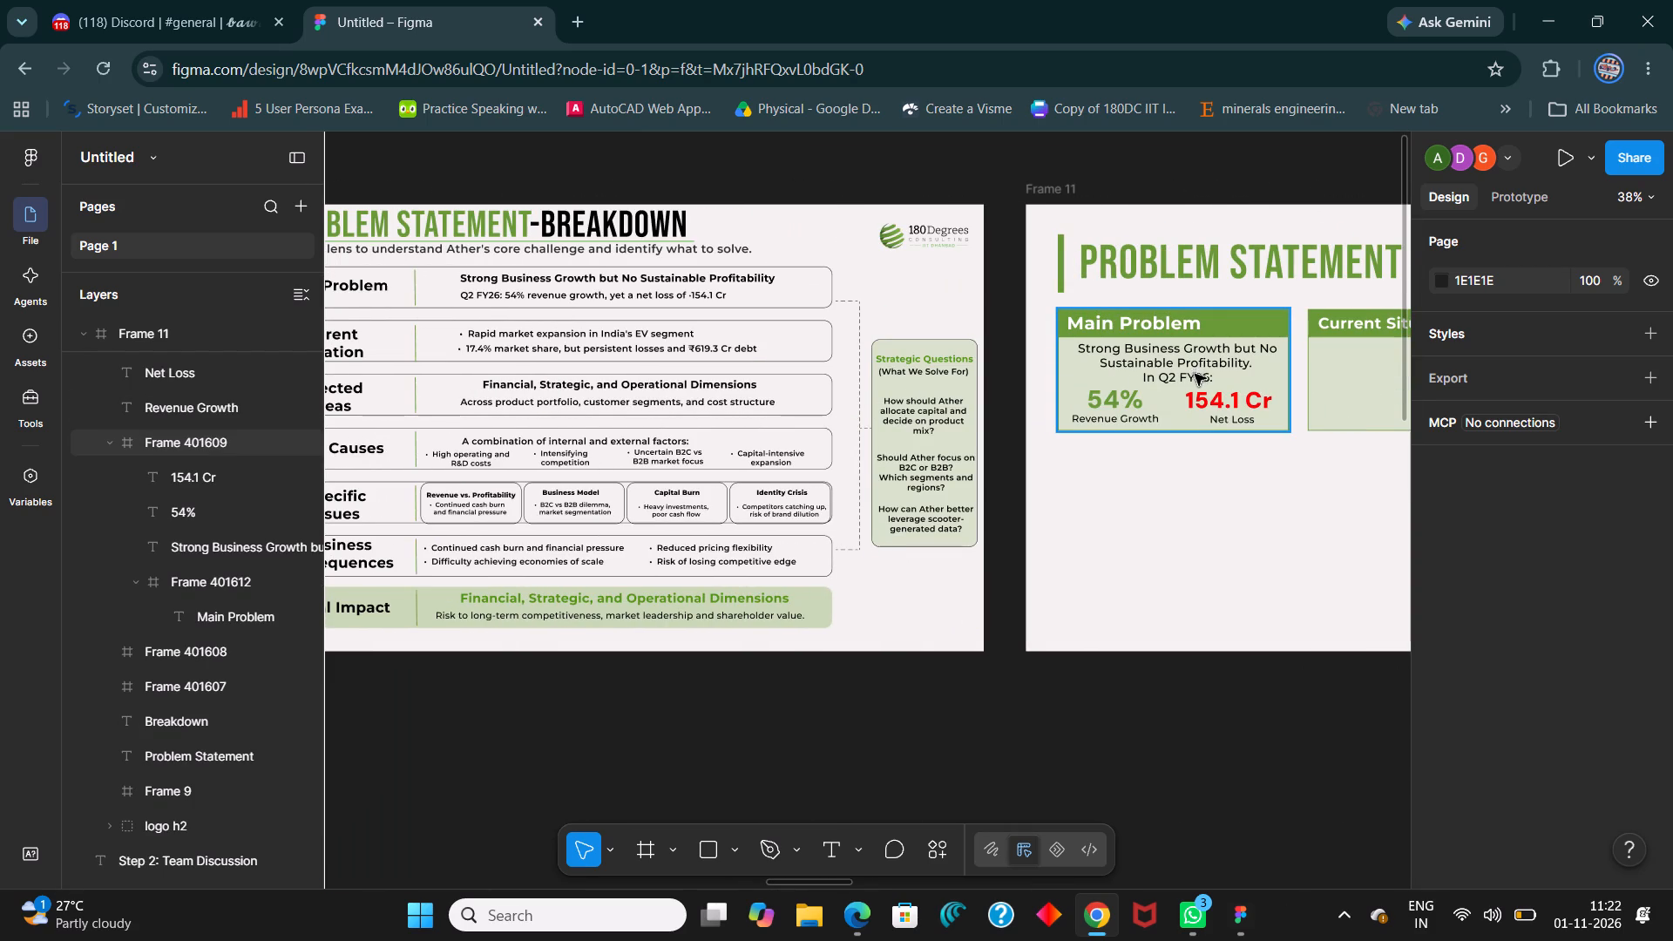
pyautogui.keyDown('shift'); pyautogui.scroll(3, 1017, 470); pyautogui.keyUp('shift')
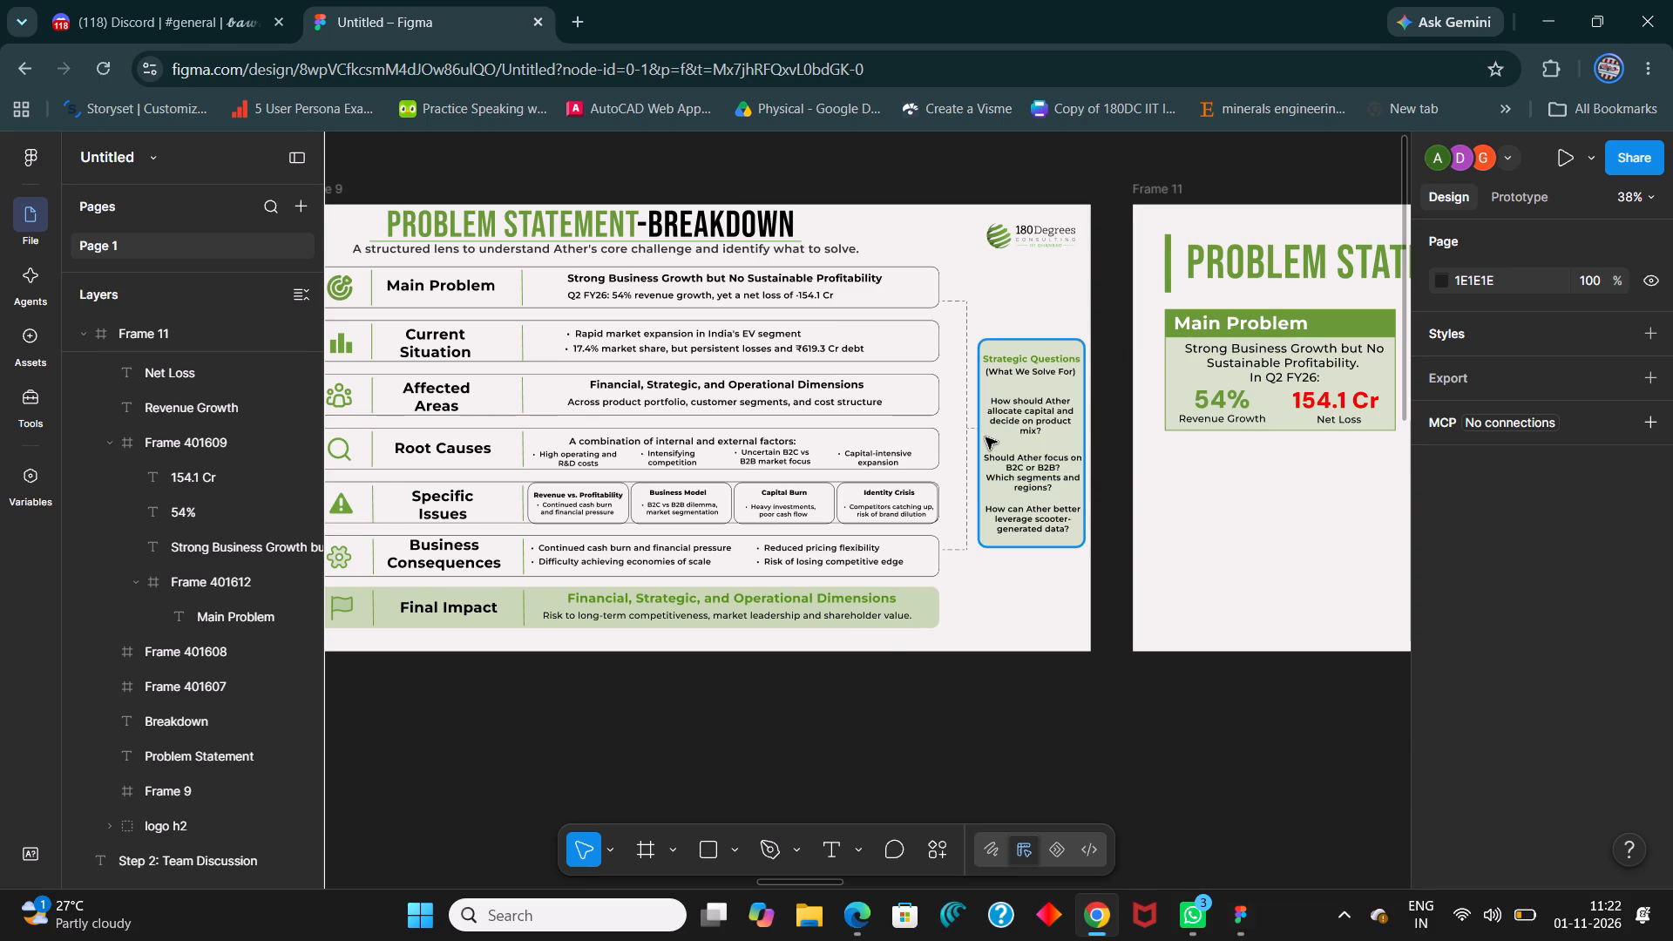
# Duplicate the Main Problem body text, place the copy in the Current Situation box at about X 681, Y 351, and bring it to the front.
pyautogui.keyDown('shift'); pyautogui.scroll(-7, 1060, 426); pyautogui.keyUp('shift')
pyautogui.tripleClick(947, 357)
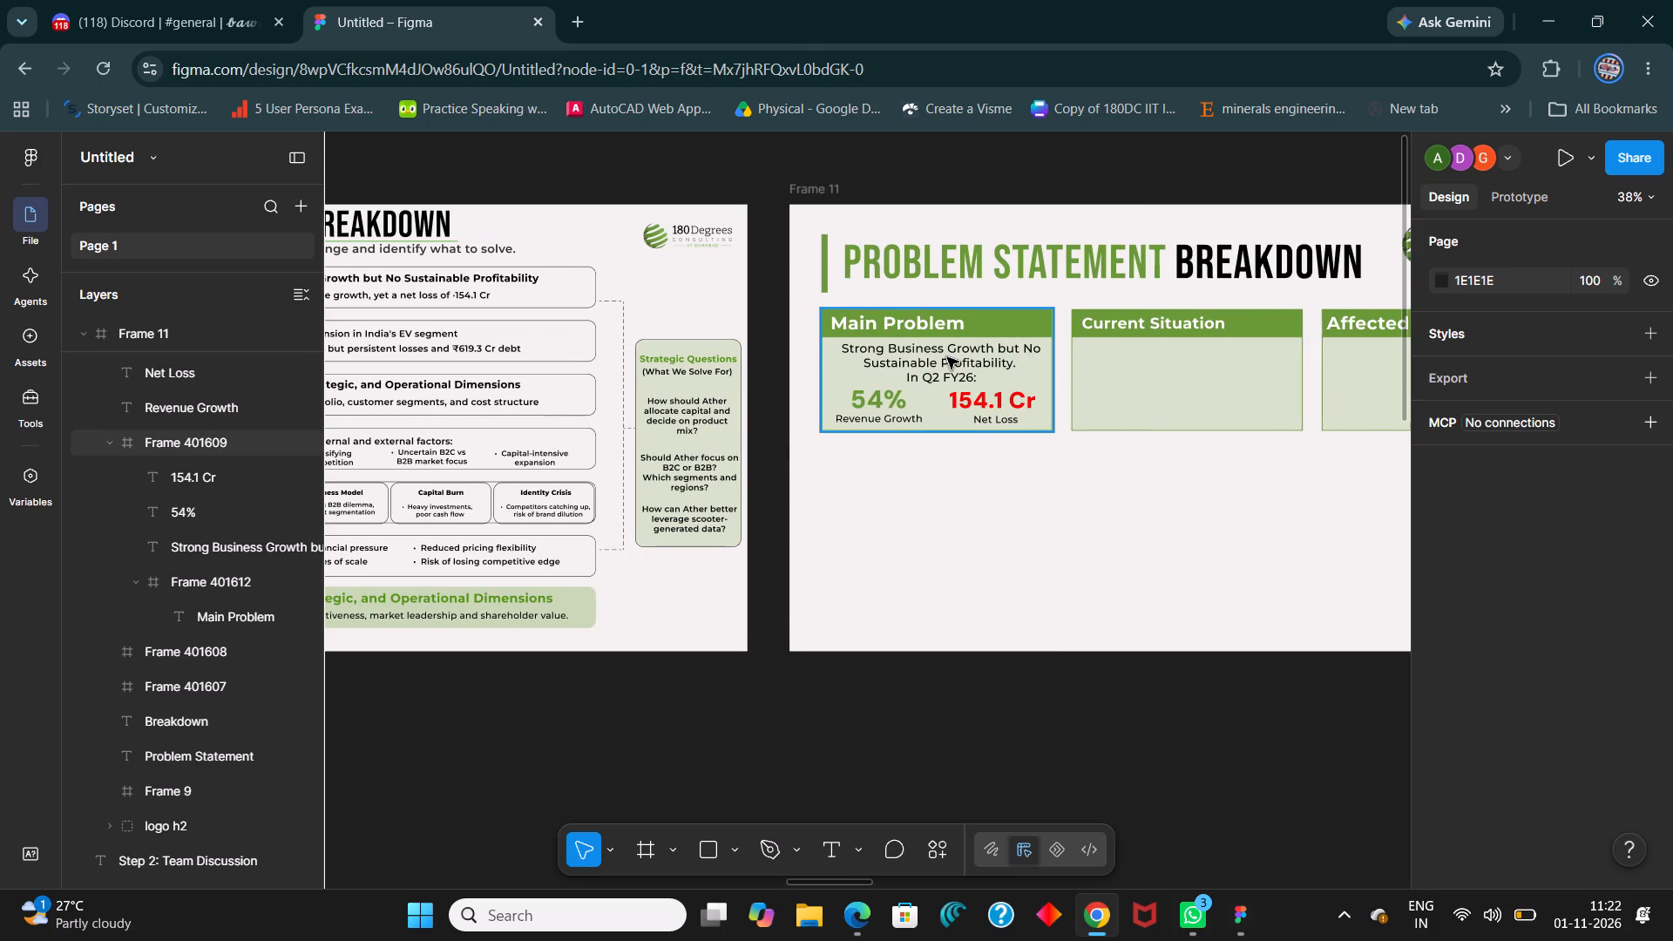
pyautogui.hotkey('ctrl', 'd')
pyautogui.moveTo(947, 357); pyautogui.dragTo(1202, 364)
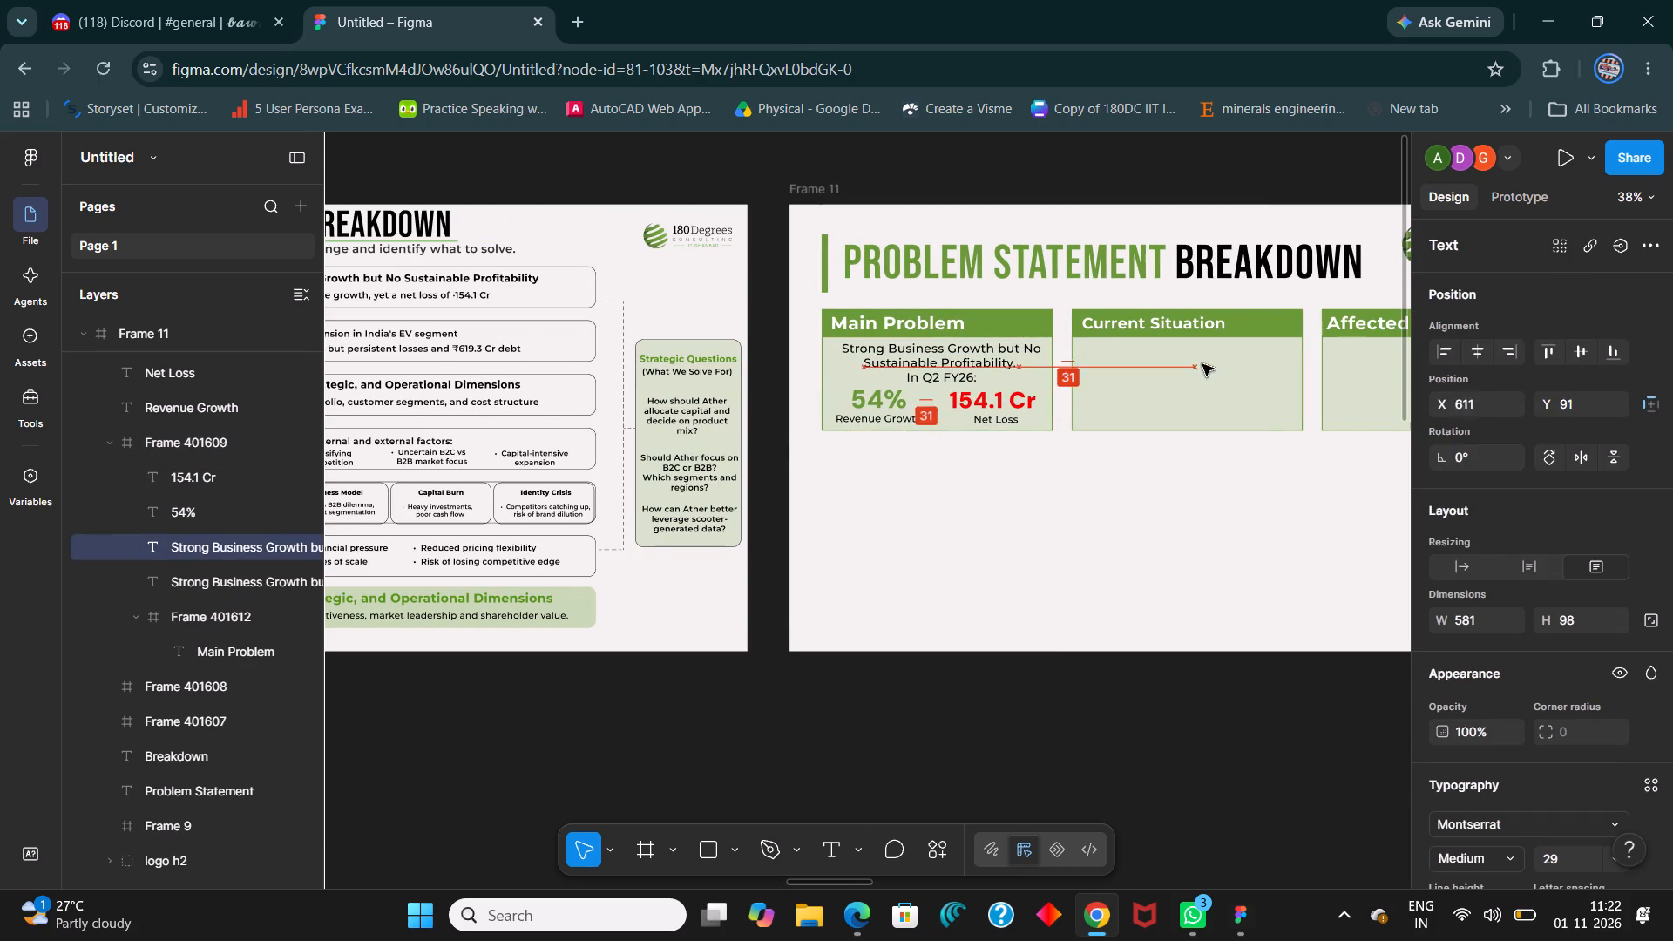
pyautogui.moveTo(1202, 364); pyautogui.dragTo(1202, 366)
pyautogui.write(']]]')
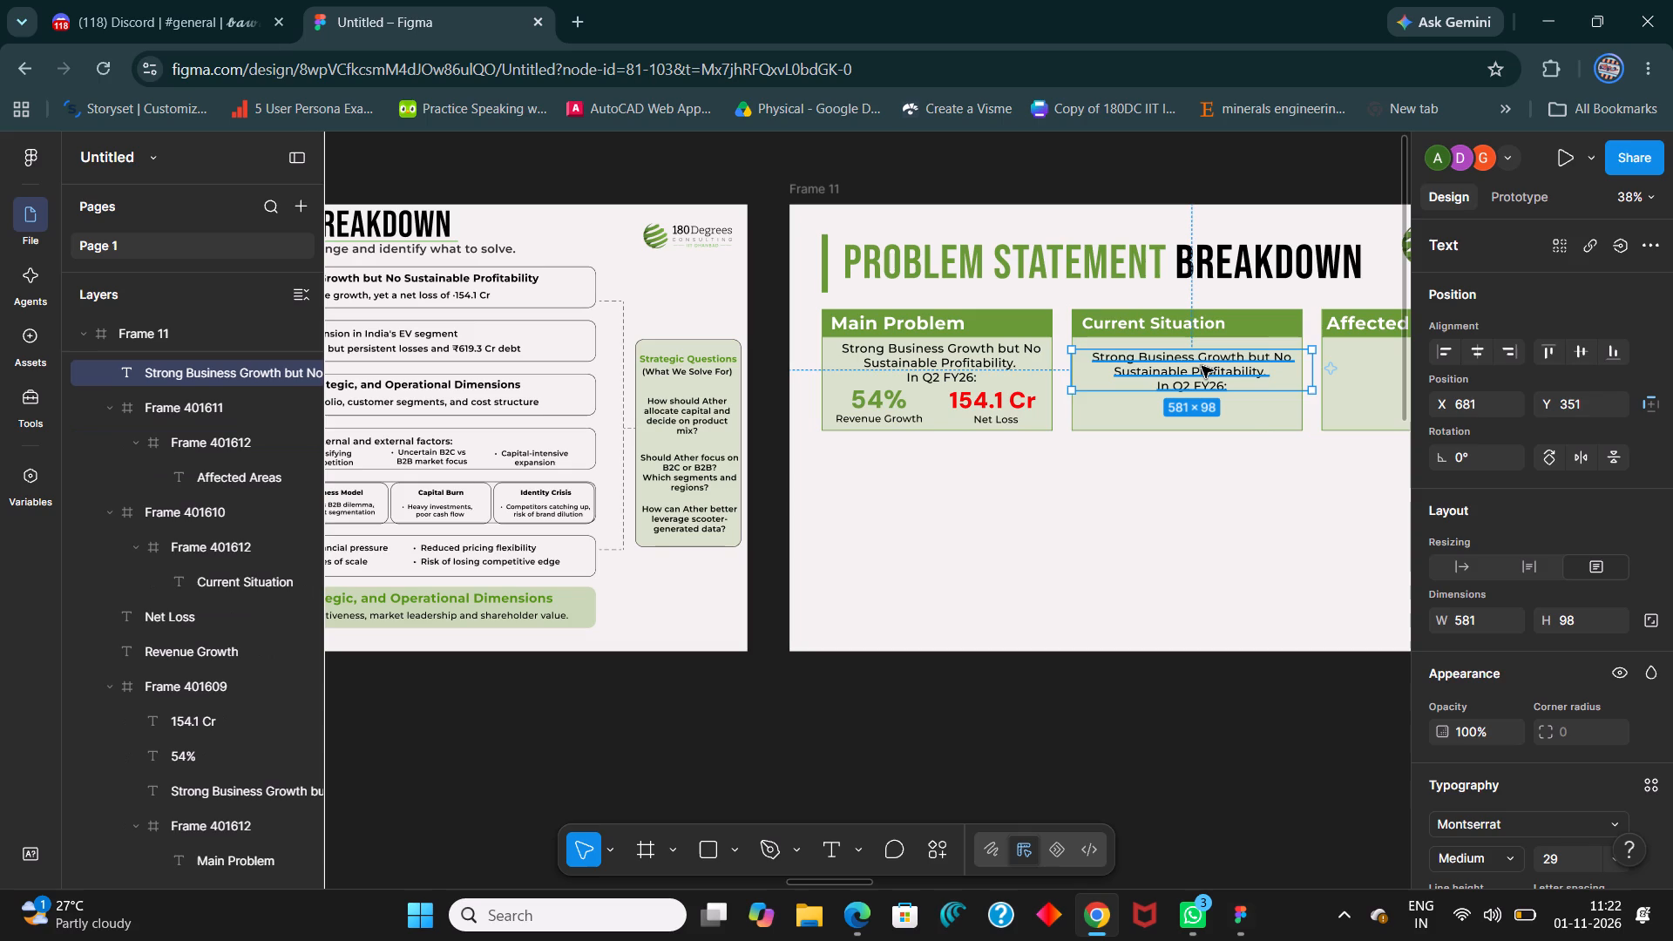
# Select the text "Rapid market expansion in India's EV segment" in Frame 9's Current Situation row for editing.
pyautogui.keyDown('shift'); pyautogui.scroll(6, 1078, 425); pyautogui.keyUp('shift')
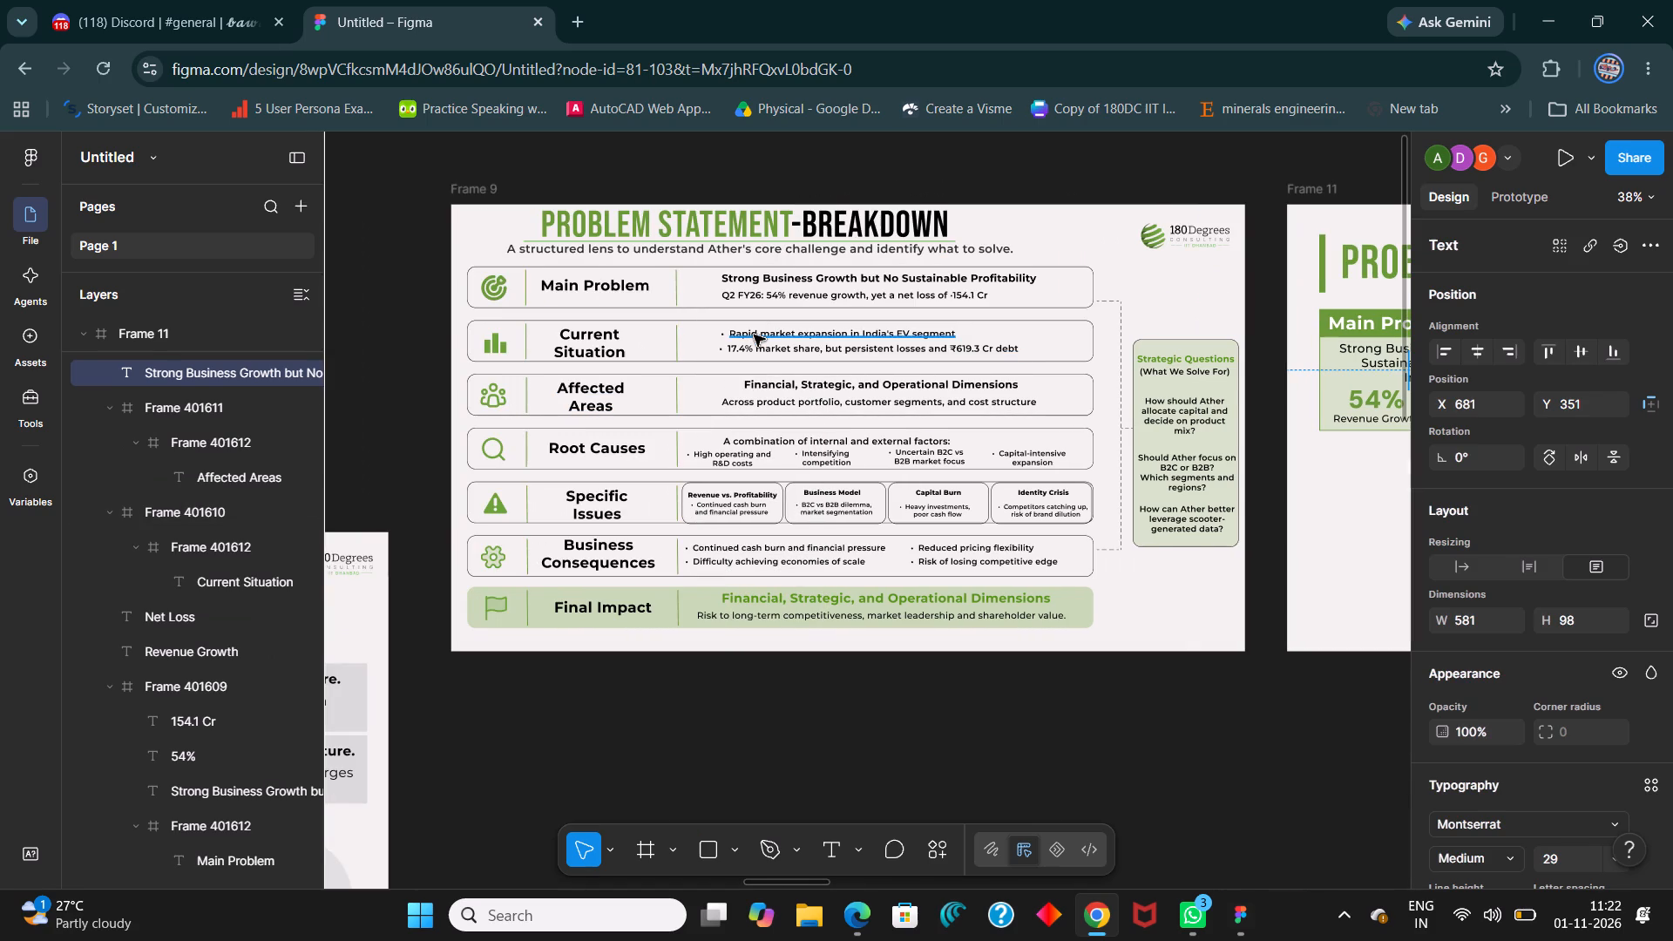
pyautogui.doubleClick(754, 335)
pyautogui.click(754, 335)
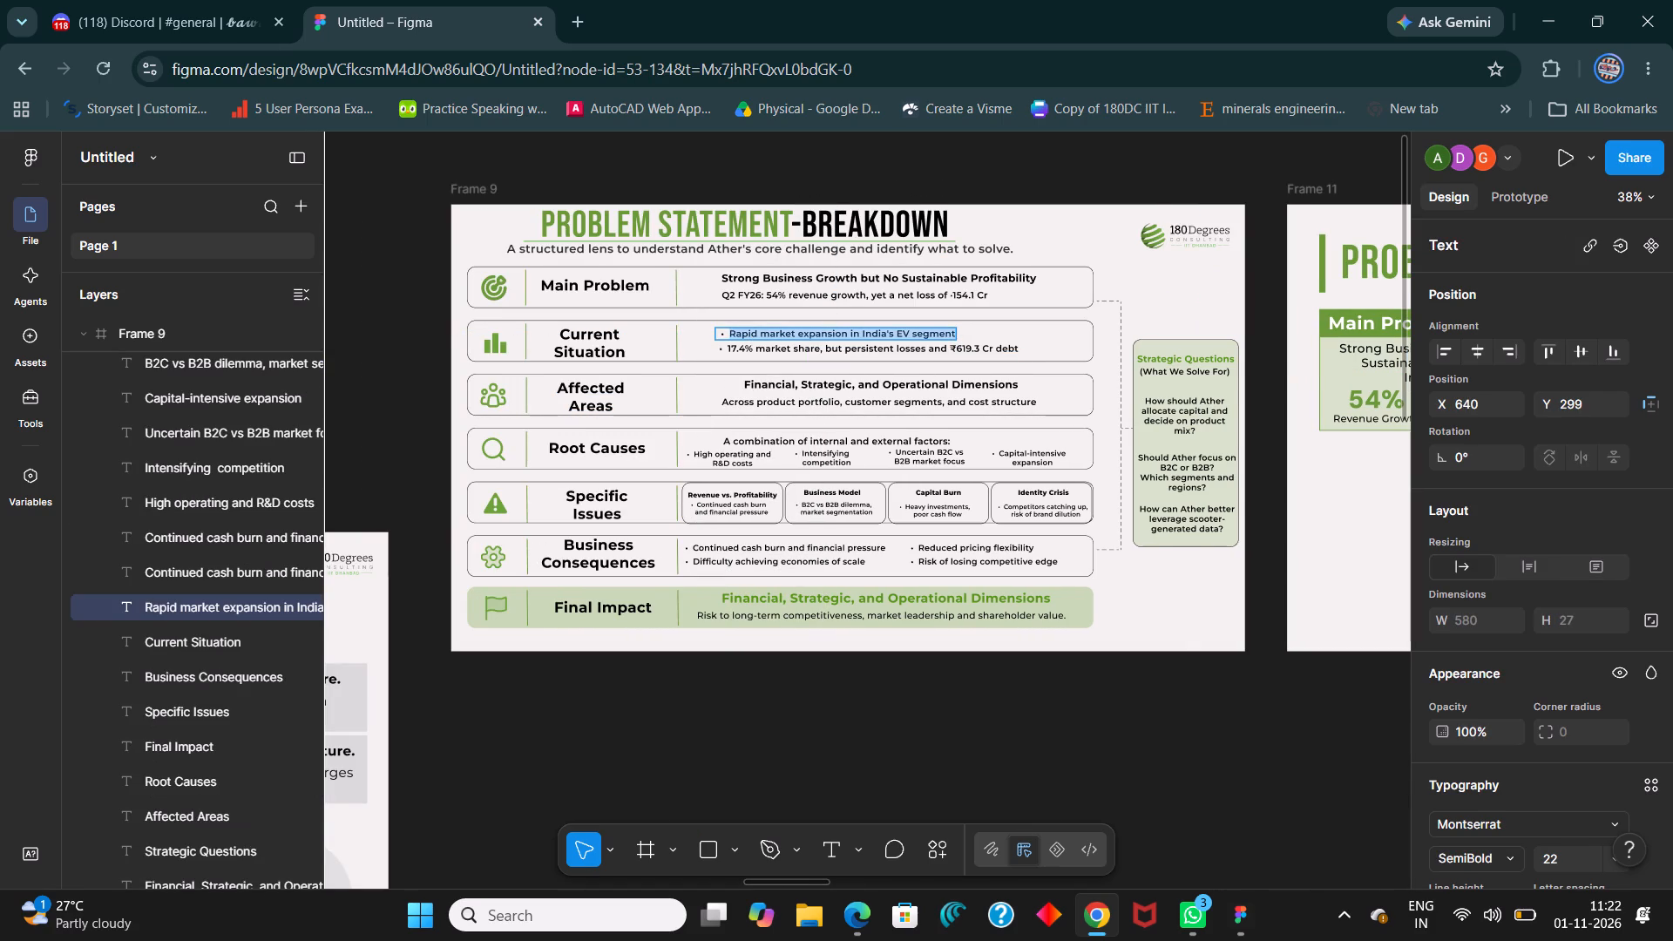
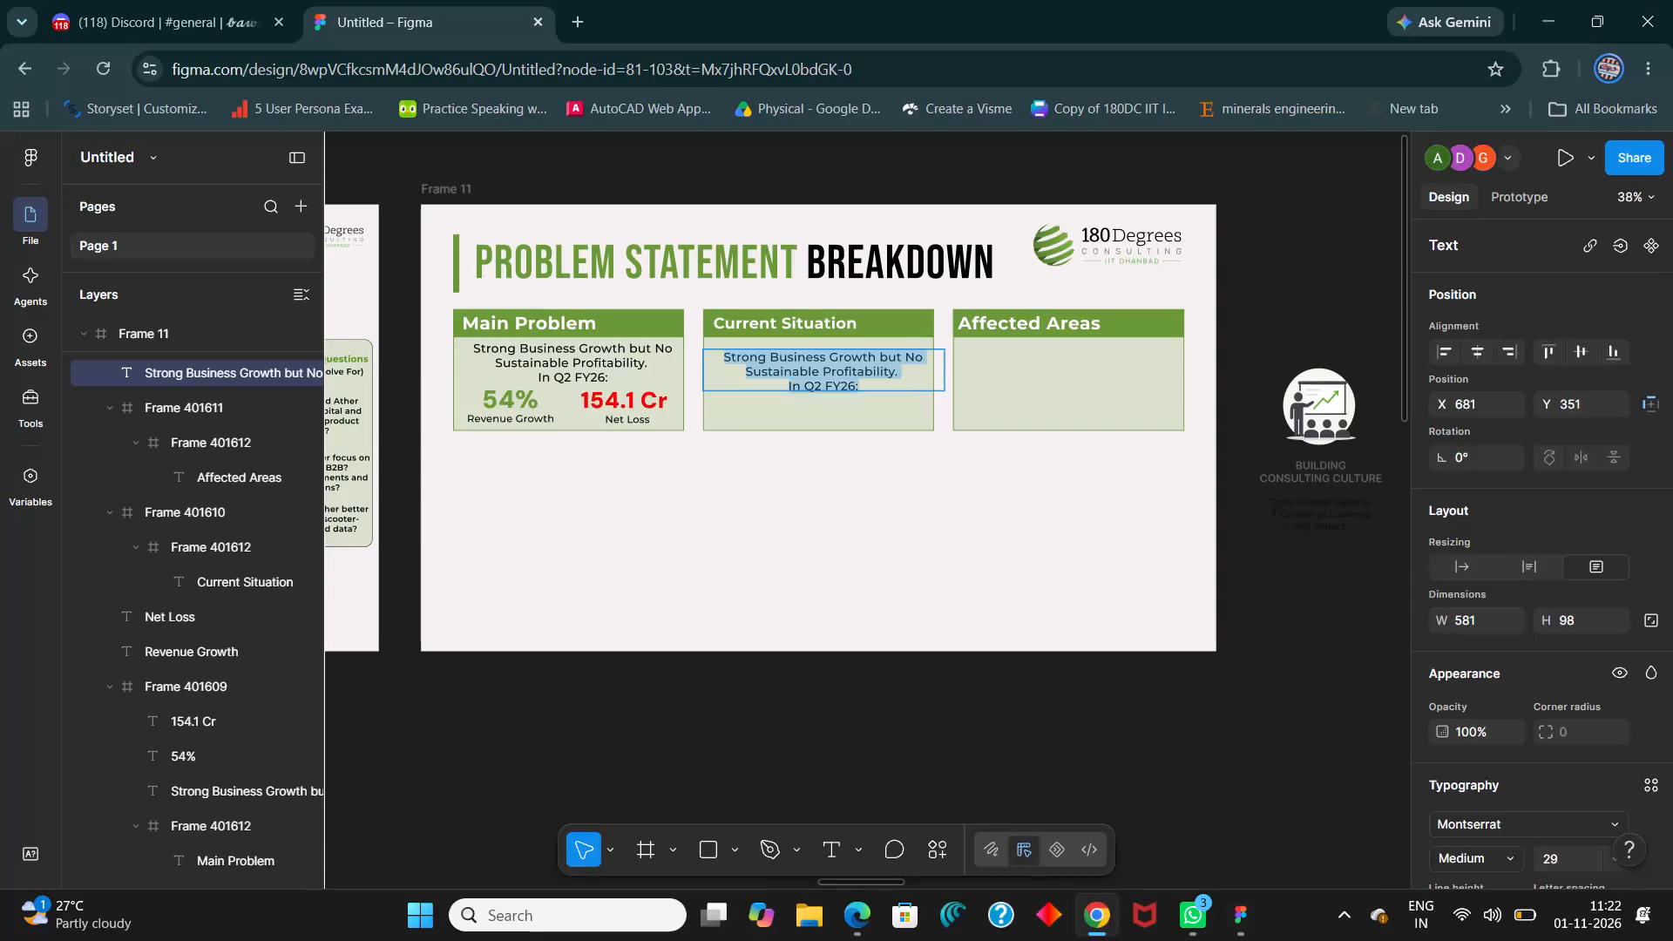
# Replace the copied text in the Current Situation box with "Rapid market expansion in India's EV segment" and remove its bullet.
pyautogui.hotkey('ctrl', 'v')
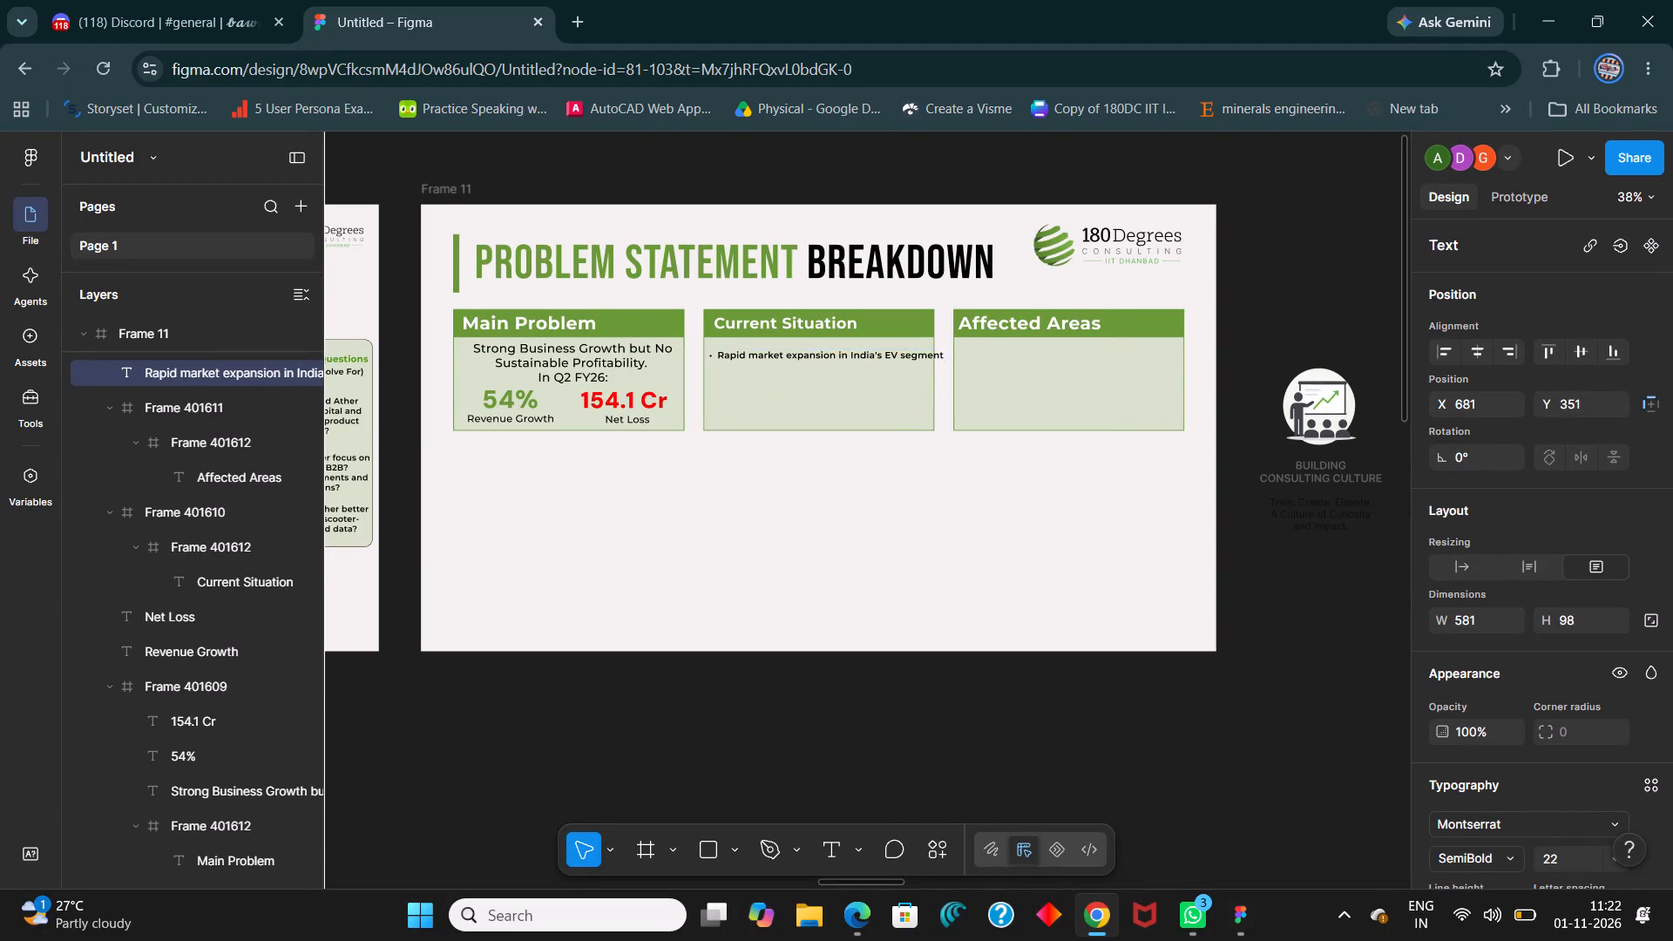
pyautogui.keyDown('ctrl'); pyautogui.scroll(4, 721, 355); pyautogui.keyUp('ctrl')
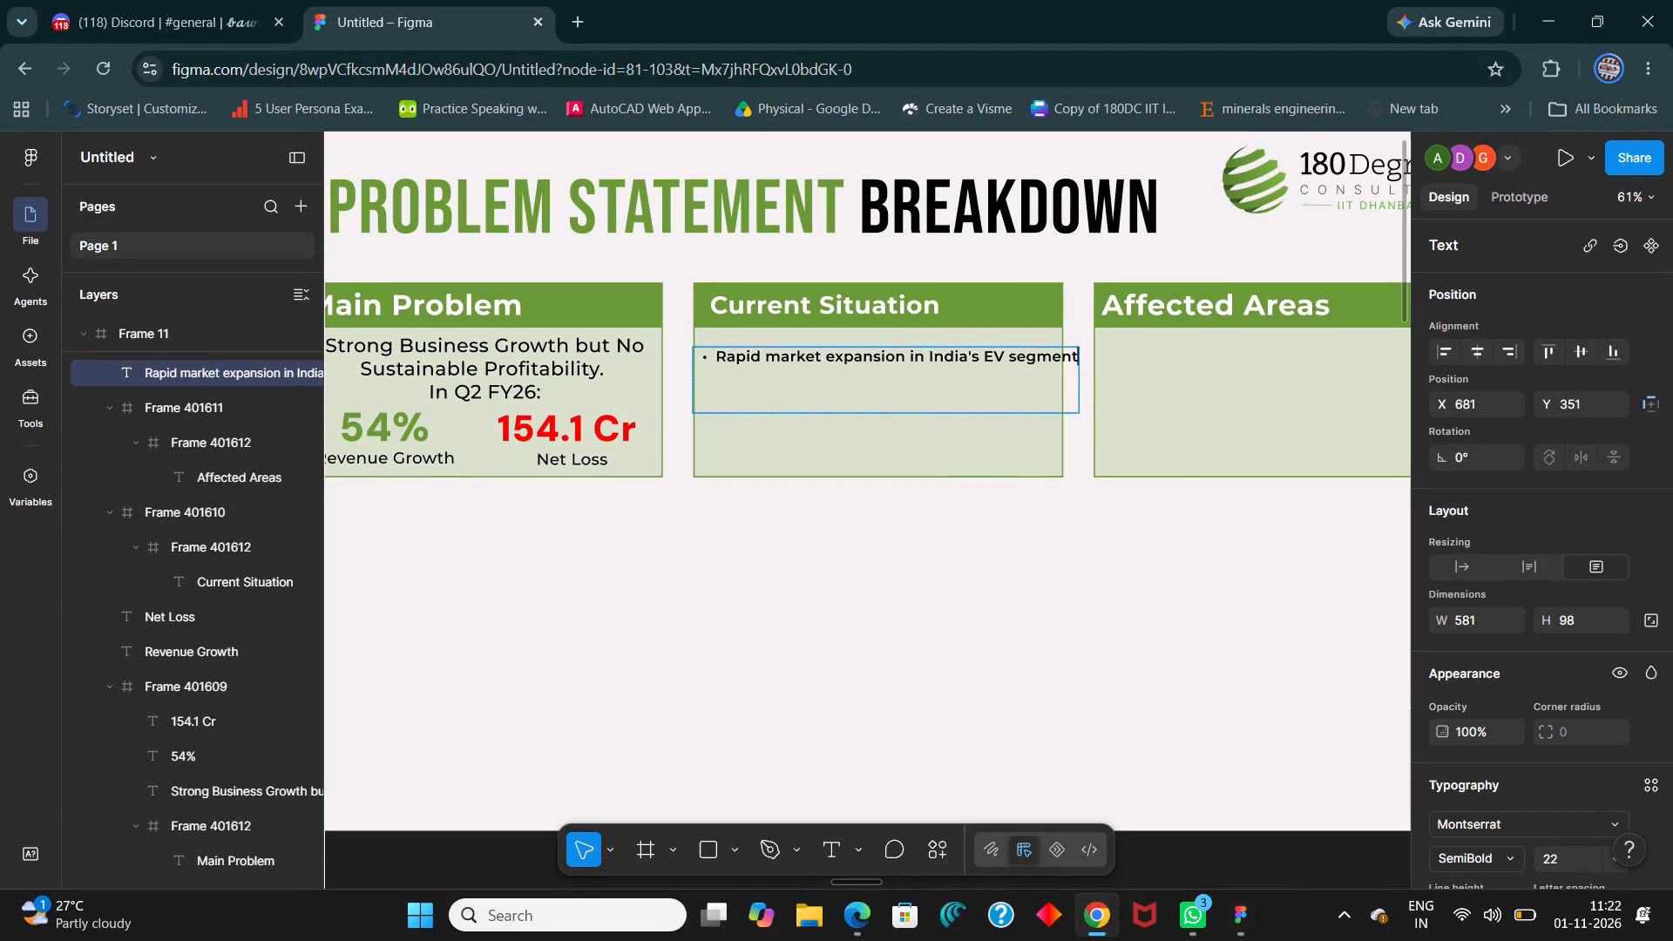
pyautogui.click(721, 355)
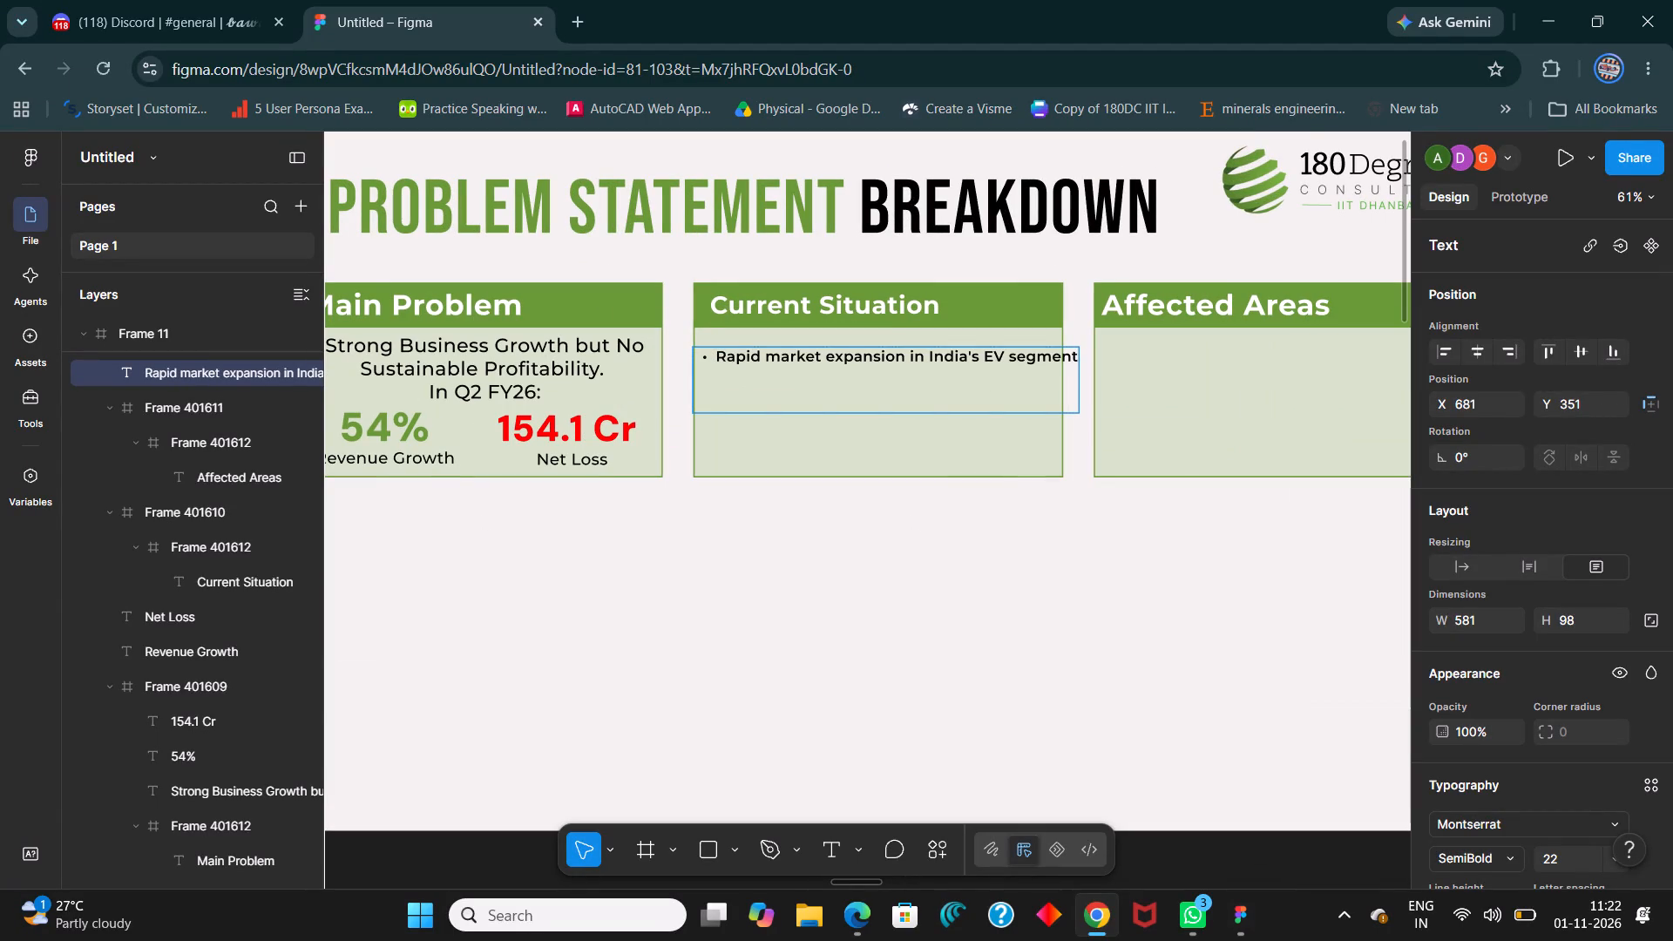
pyautogui.click(715, 354)
pyautogui.press('BackSpace')
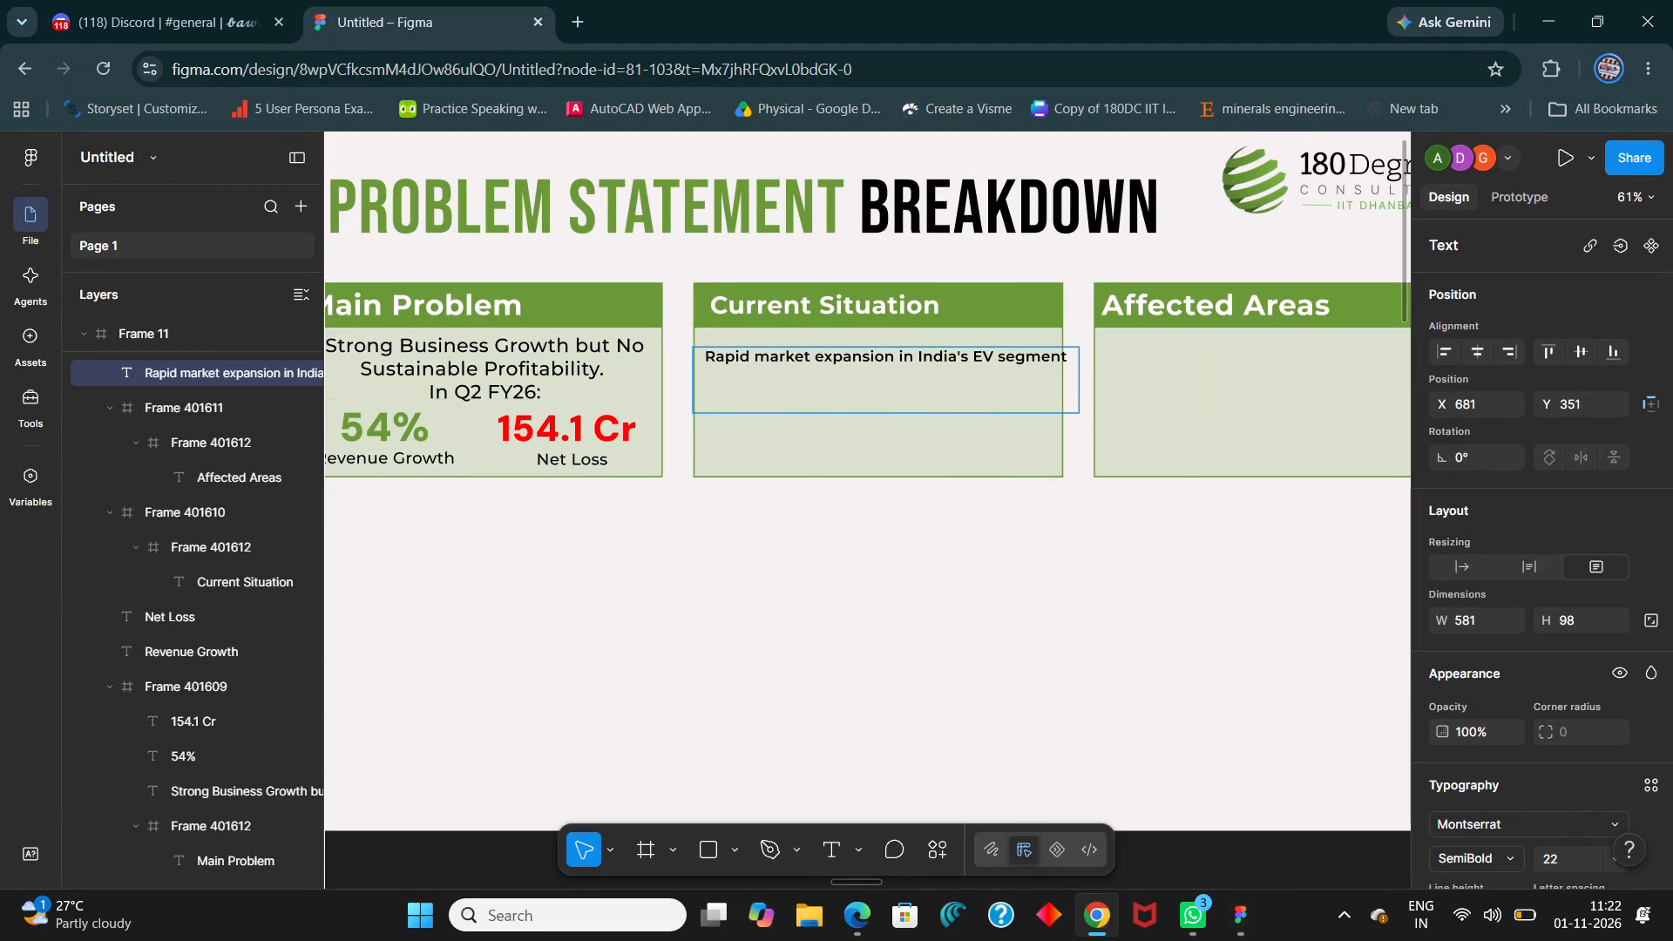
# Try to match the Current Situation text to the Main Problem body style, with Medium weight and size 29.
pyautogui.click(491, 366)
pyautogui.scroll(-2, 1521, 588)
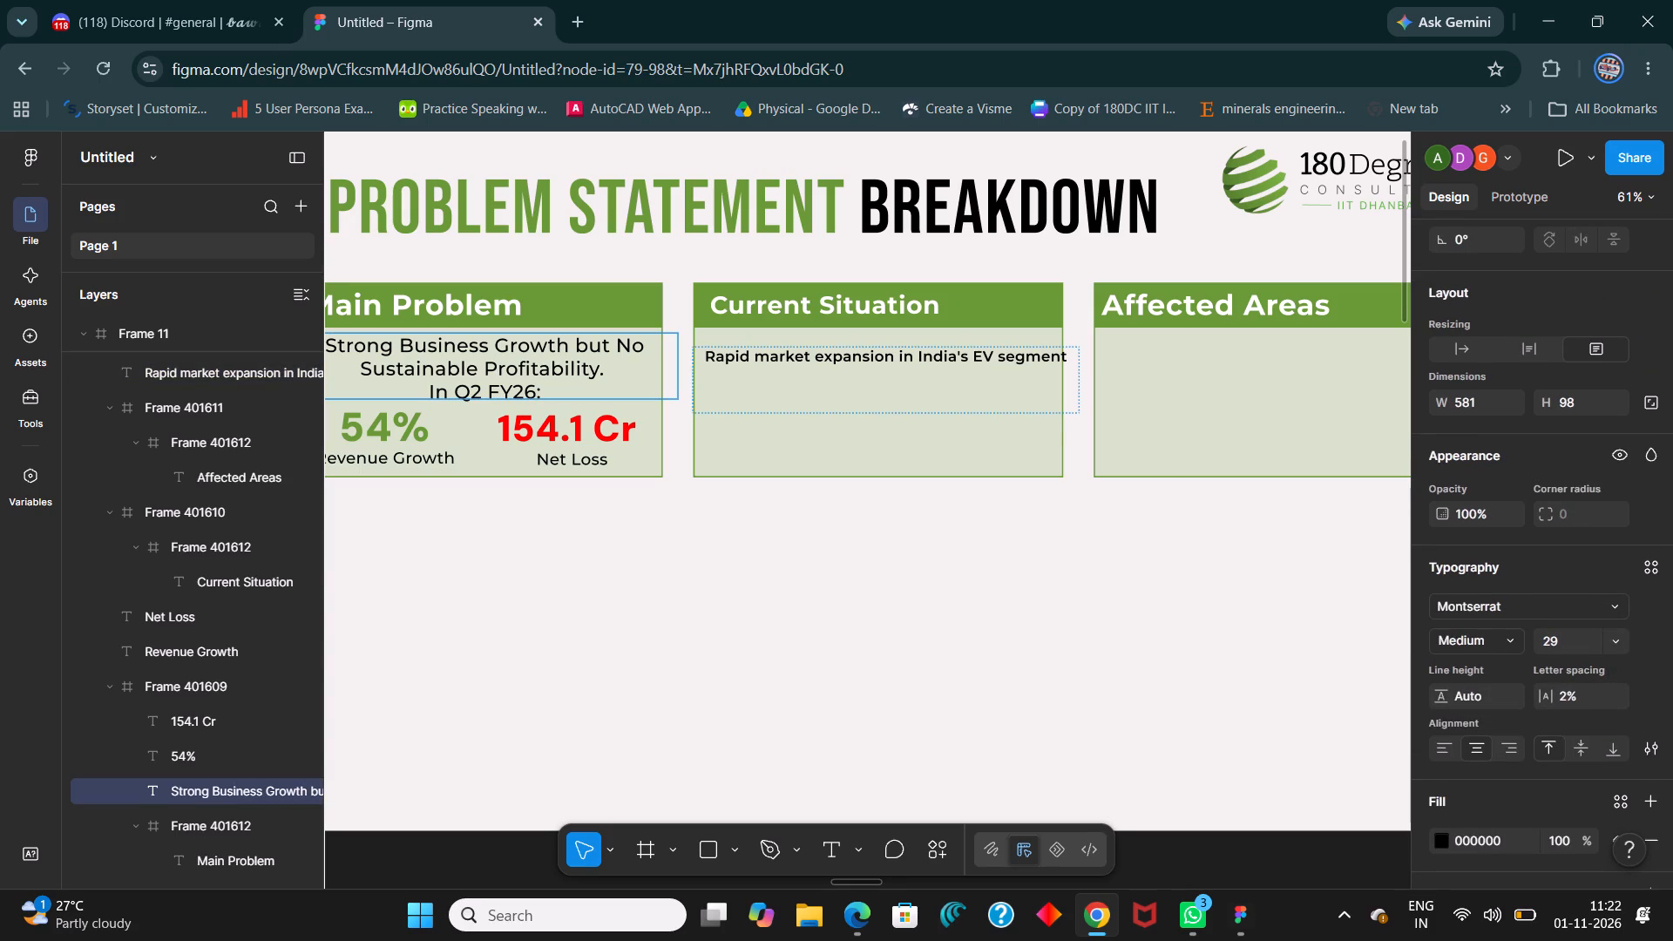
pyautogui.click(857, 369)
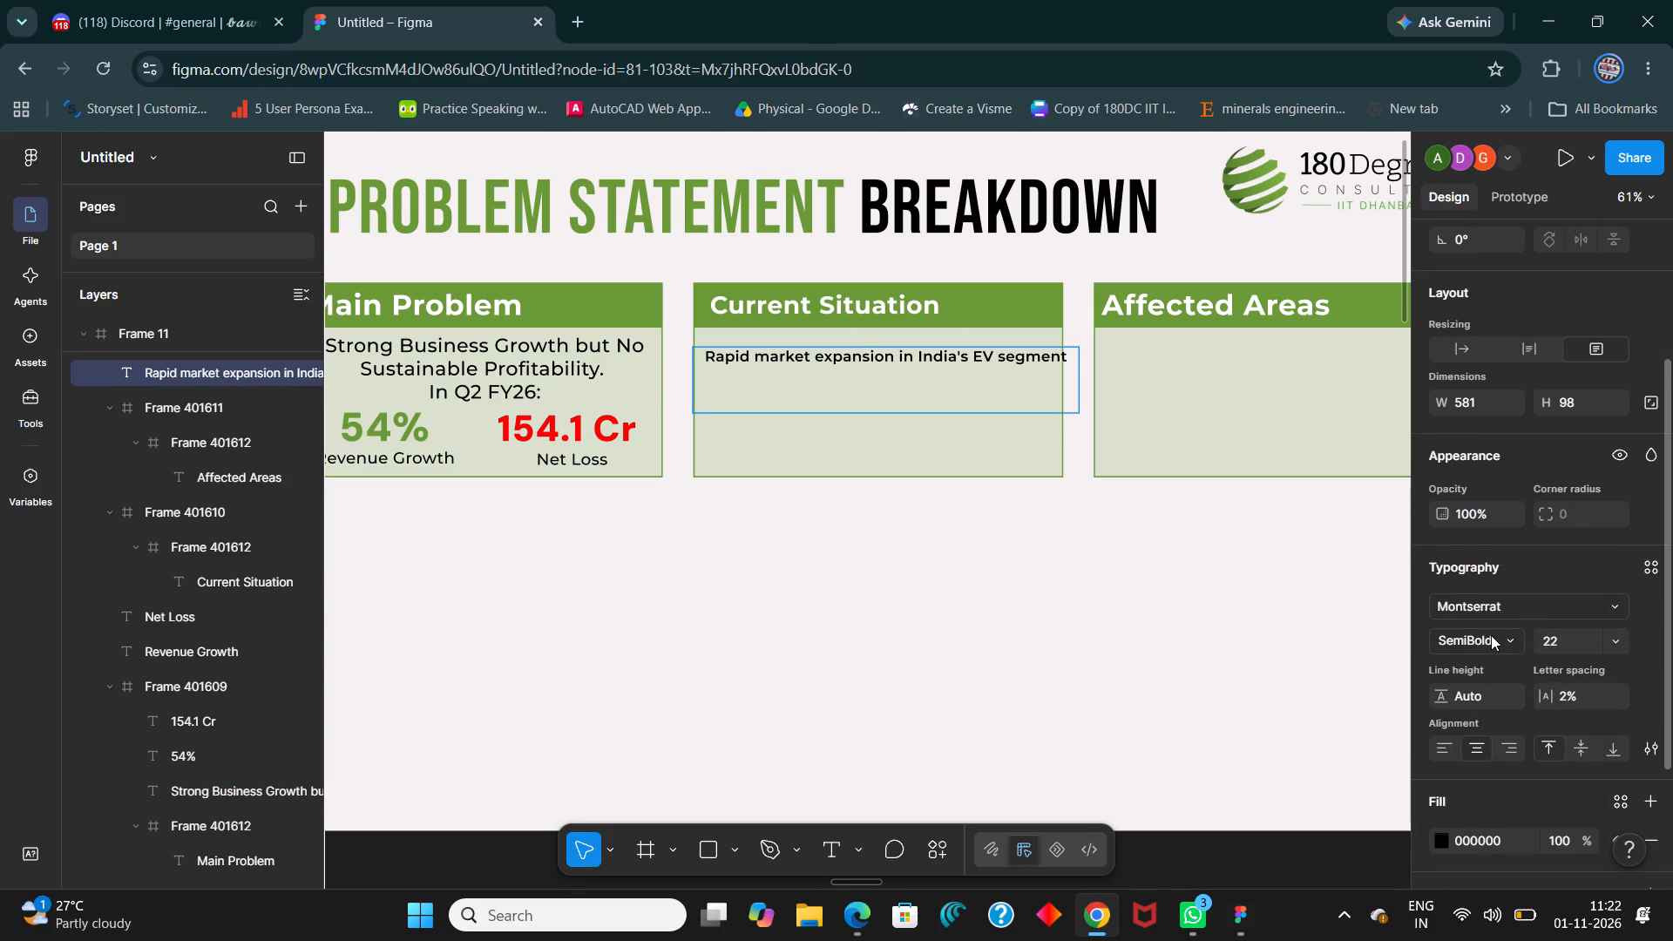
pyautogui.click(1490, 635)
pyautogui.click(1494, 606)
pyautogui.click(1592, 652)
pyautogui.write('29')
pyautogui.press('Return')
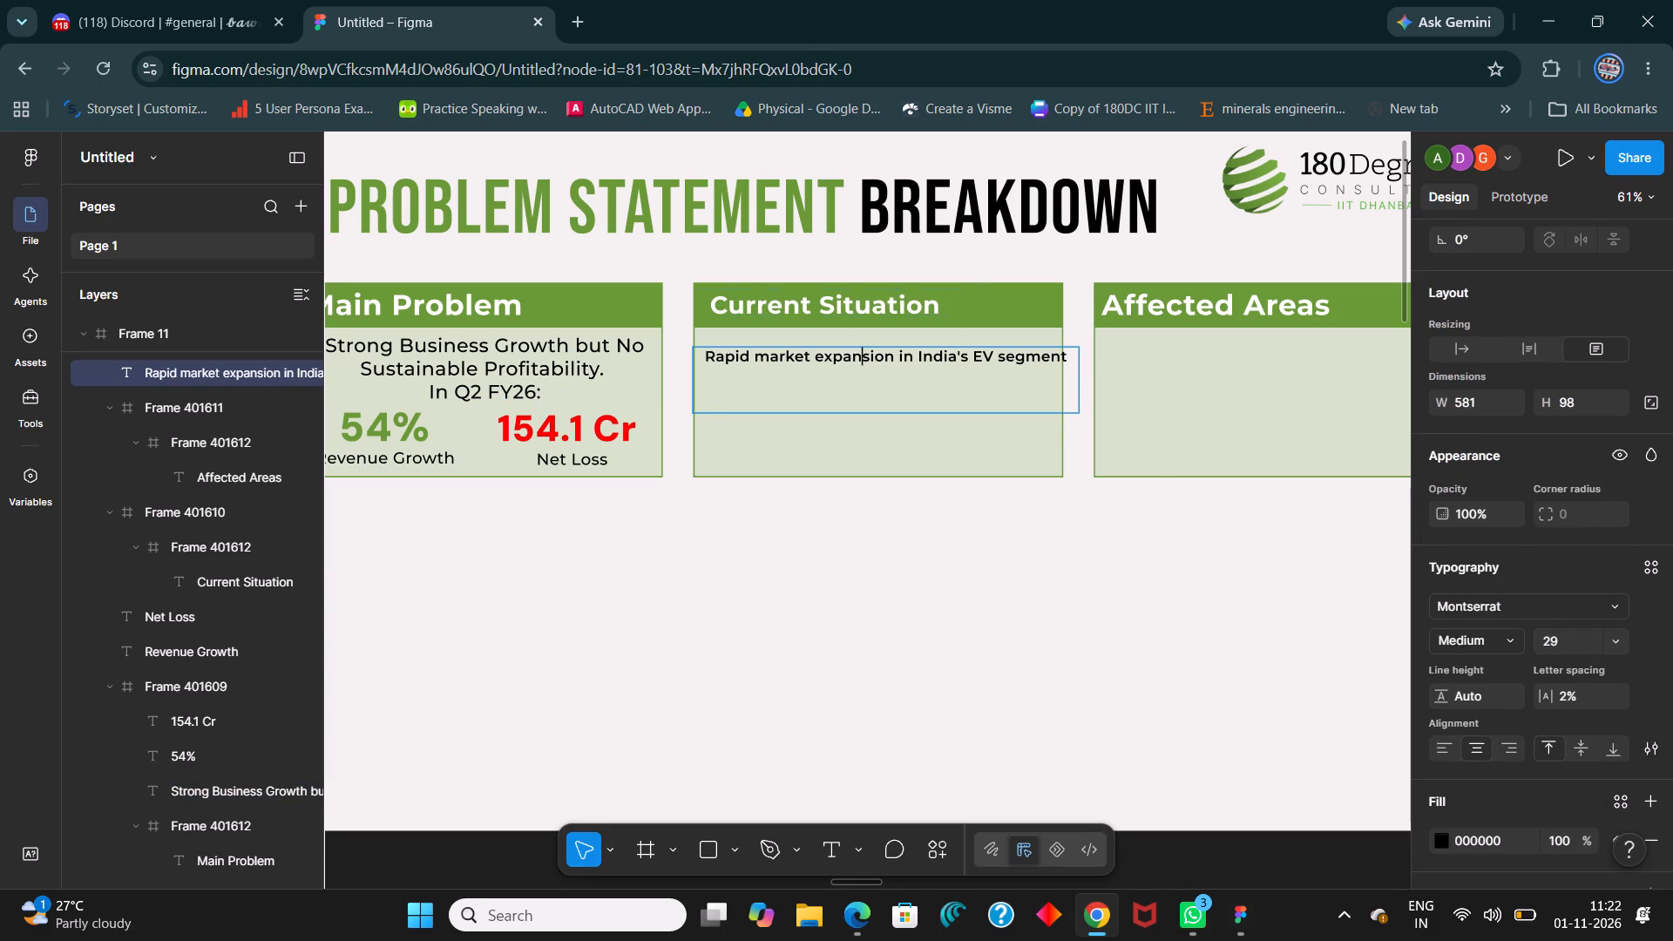
# Set the whole sentence in the Current Situation box to Medium weight and size 29.
pyautogui.tripleClick(911, 347)
pyautogui.click(915, 352)
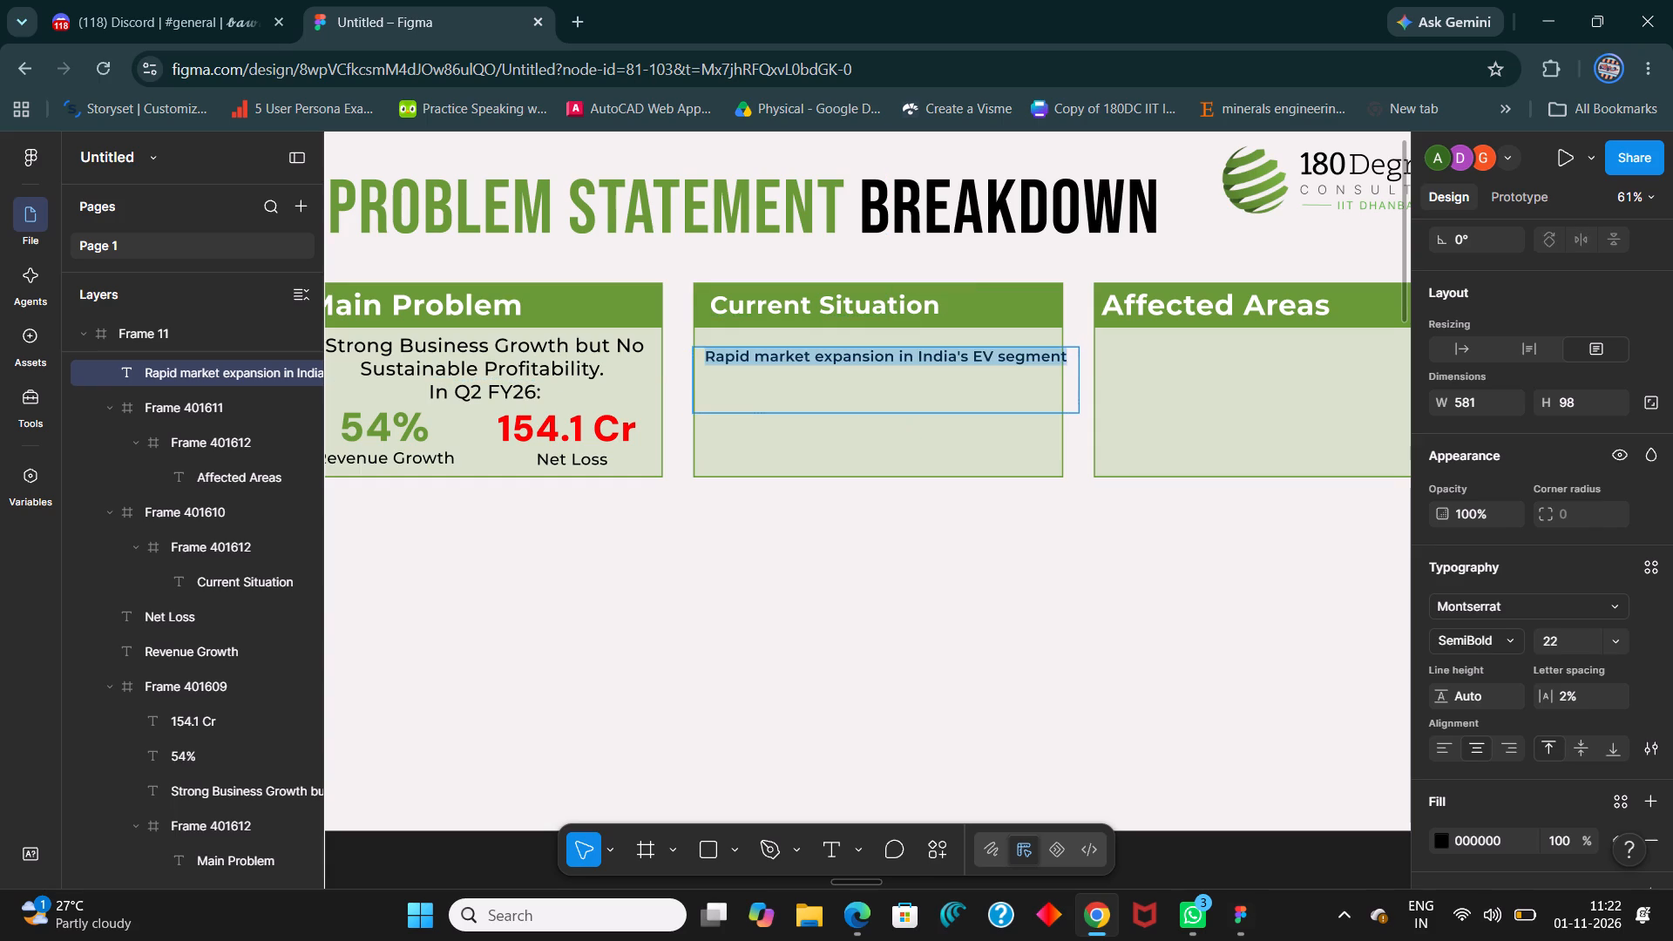
pyautogui.click(1484, 648)
pyautogui.click(1502, 625)
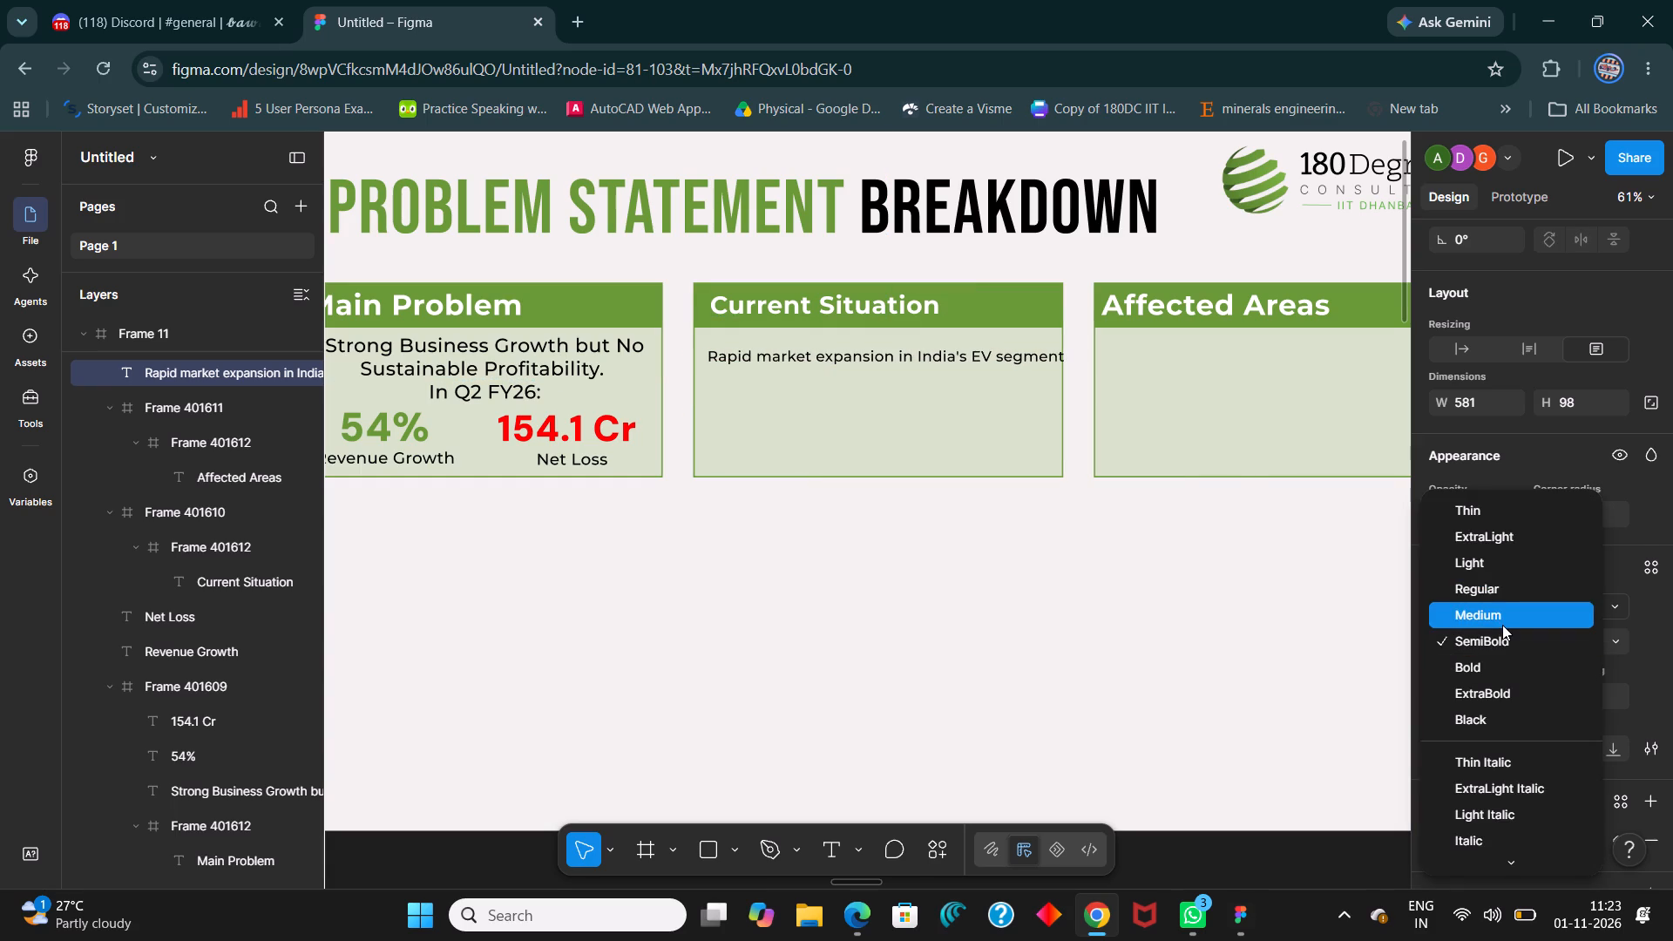
pyautogui.click(1576, 647)
pyautogui.write('29')
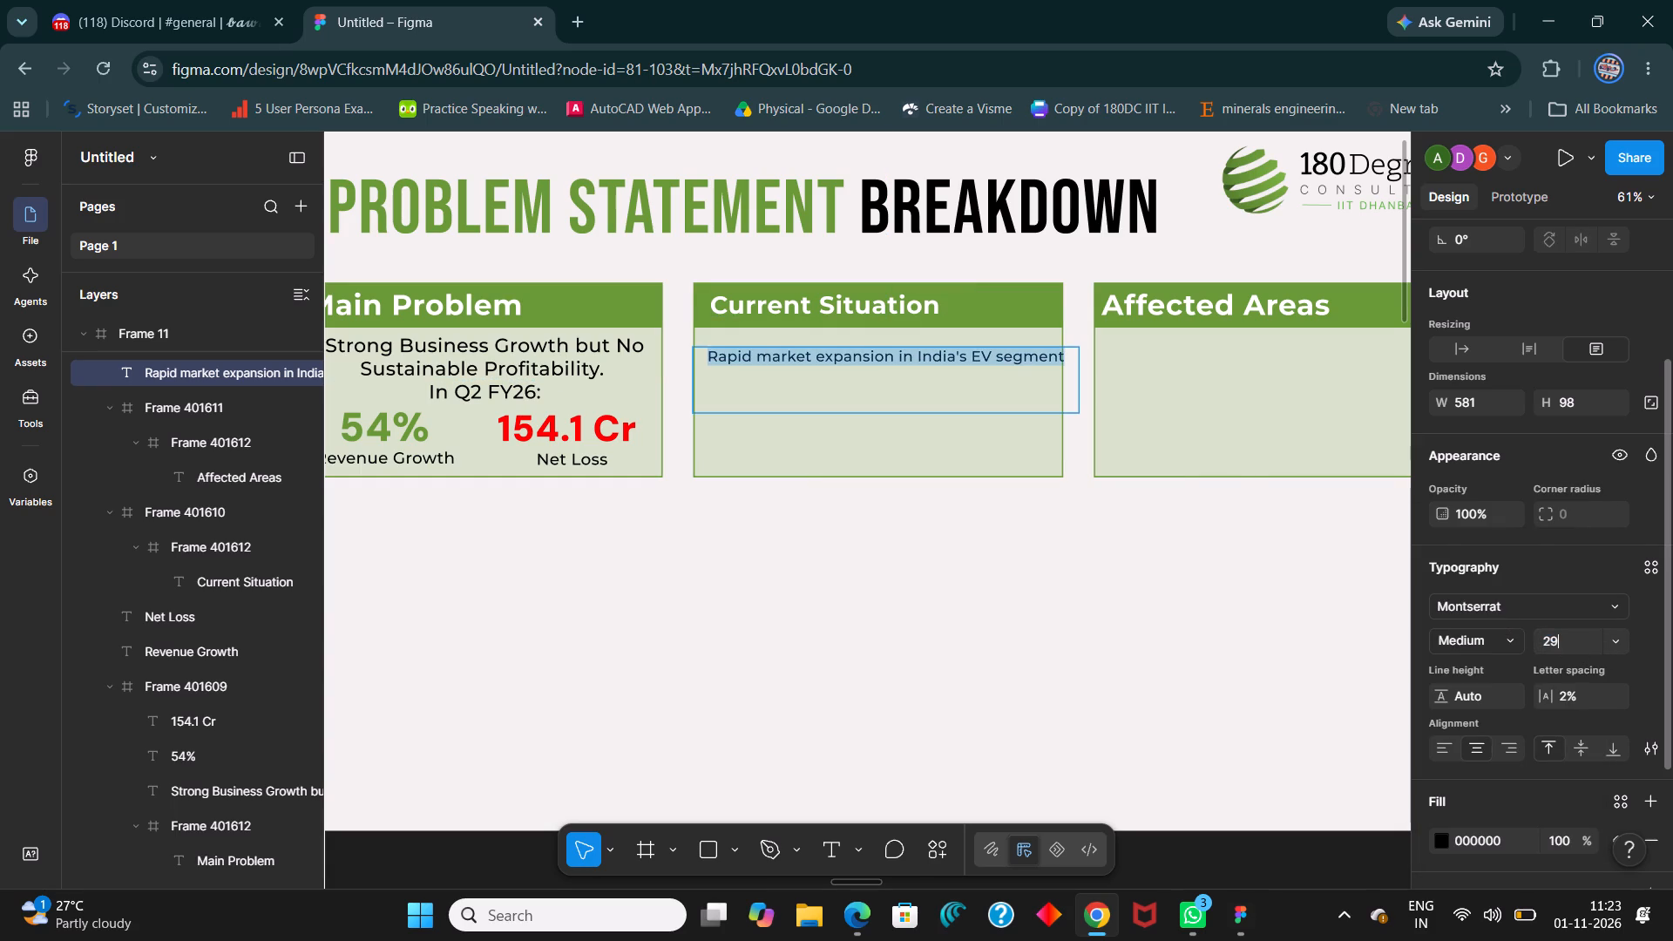
pyautogui.press('Return')
pyautogui.click(943, 646)
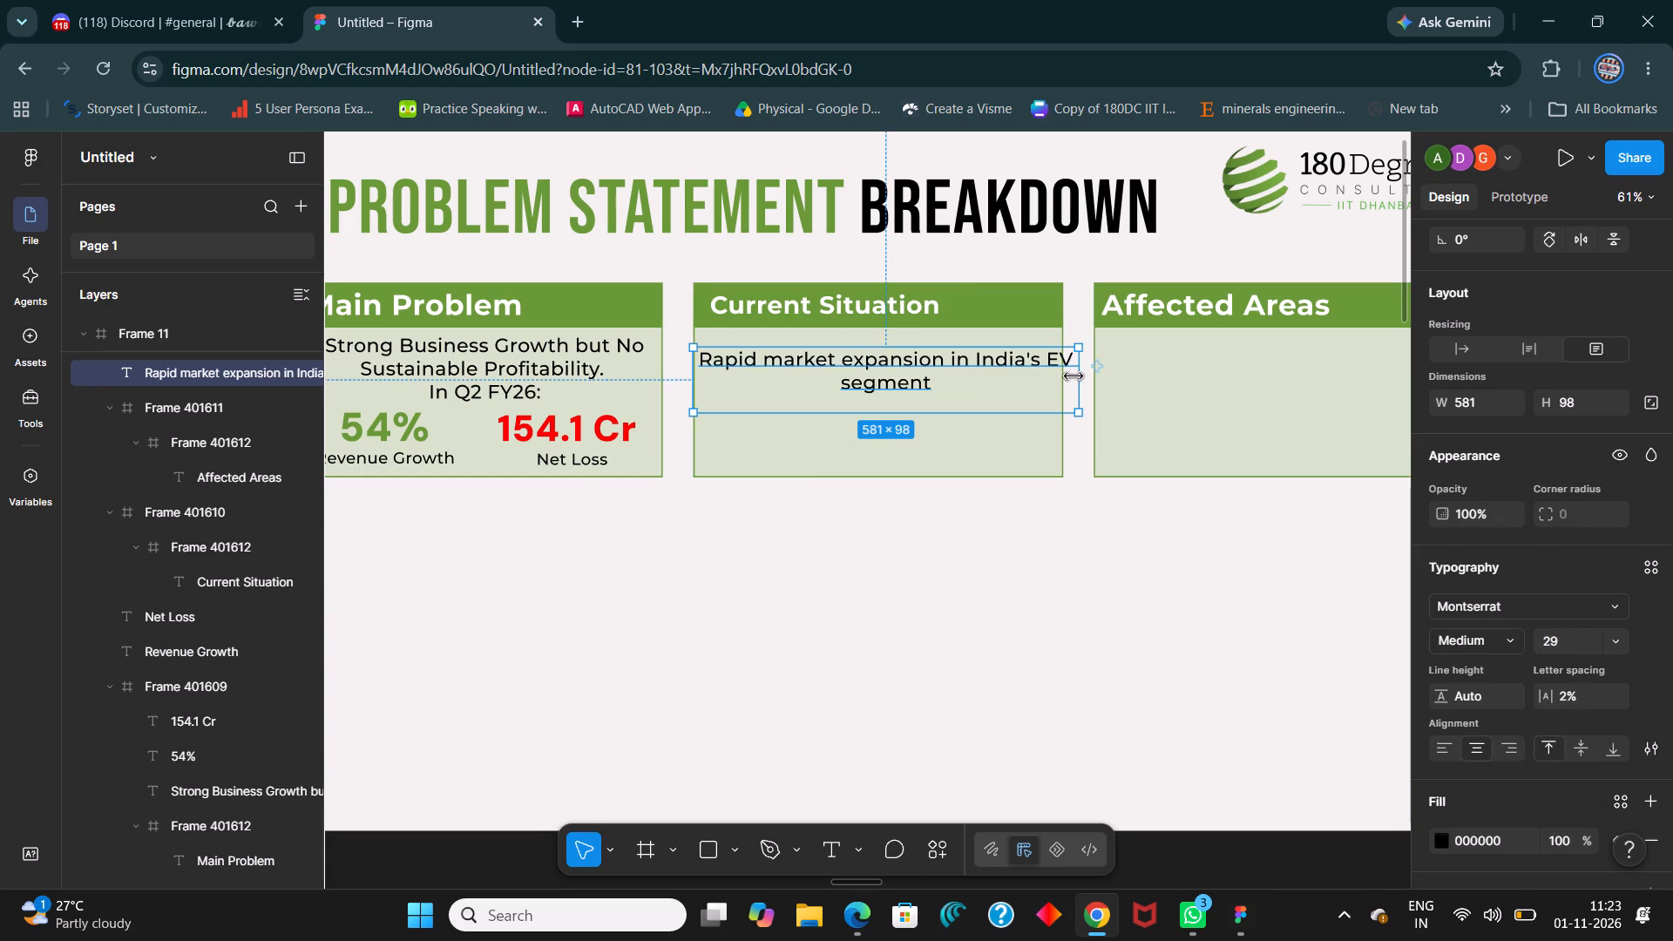
# Narrow the Current Situation text box to 530 wide and place it inside the box, just below the green header.
pyautogui.moveTo(1080, 382); pyautogui.dragTo(1045, 378)
pyautogui.moveTo(950, 379); pyautogui.dragTo(956, 368)
# Open the Current Situation text for editing at the end of "EV segment".
pyautogui.tripleClick(954, 377)
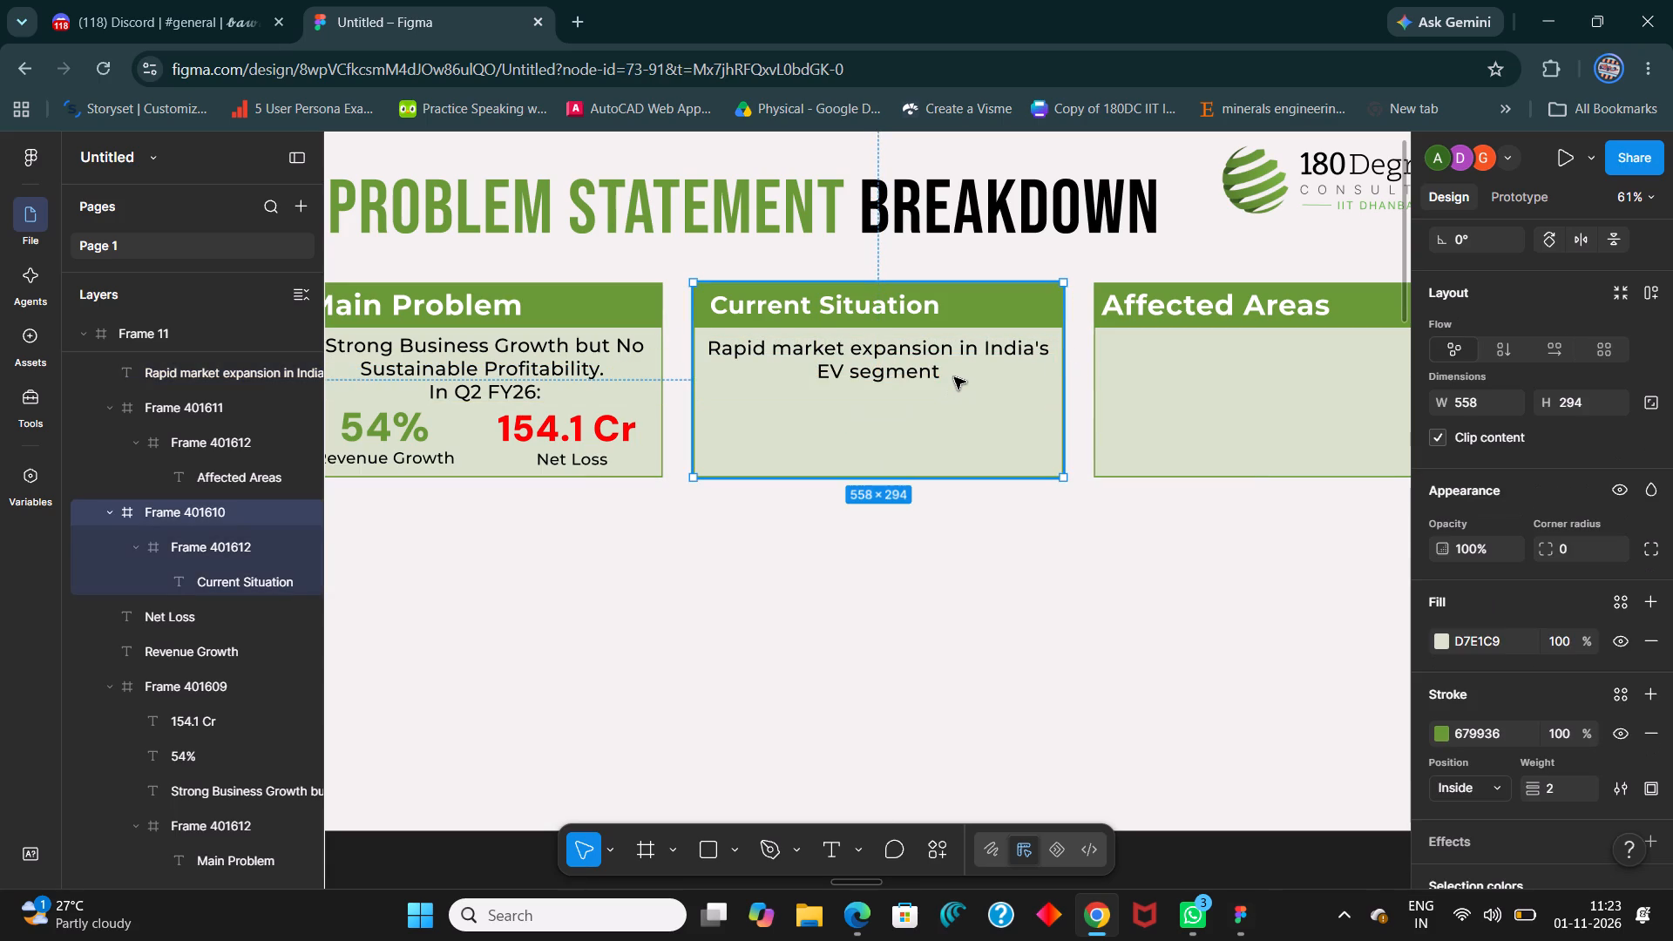
pyautogui.click(954, 377)
pyautogui.tripleClick(916, 369)
pyautogui.click(952, 372)
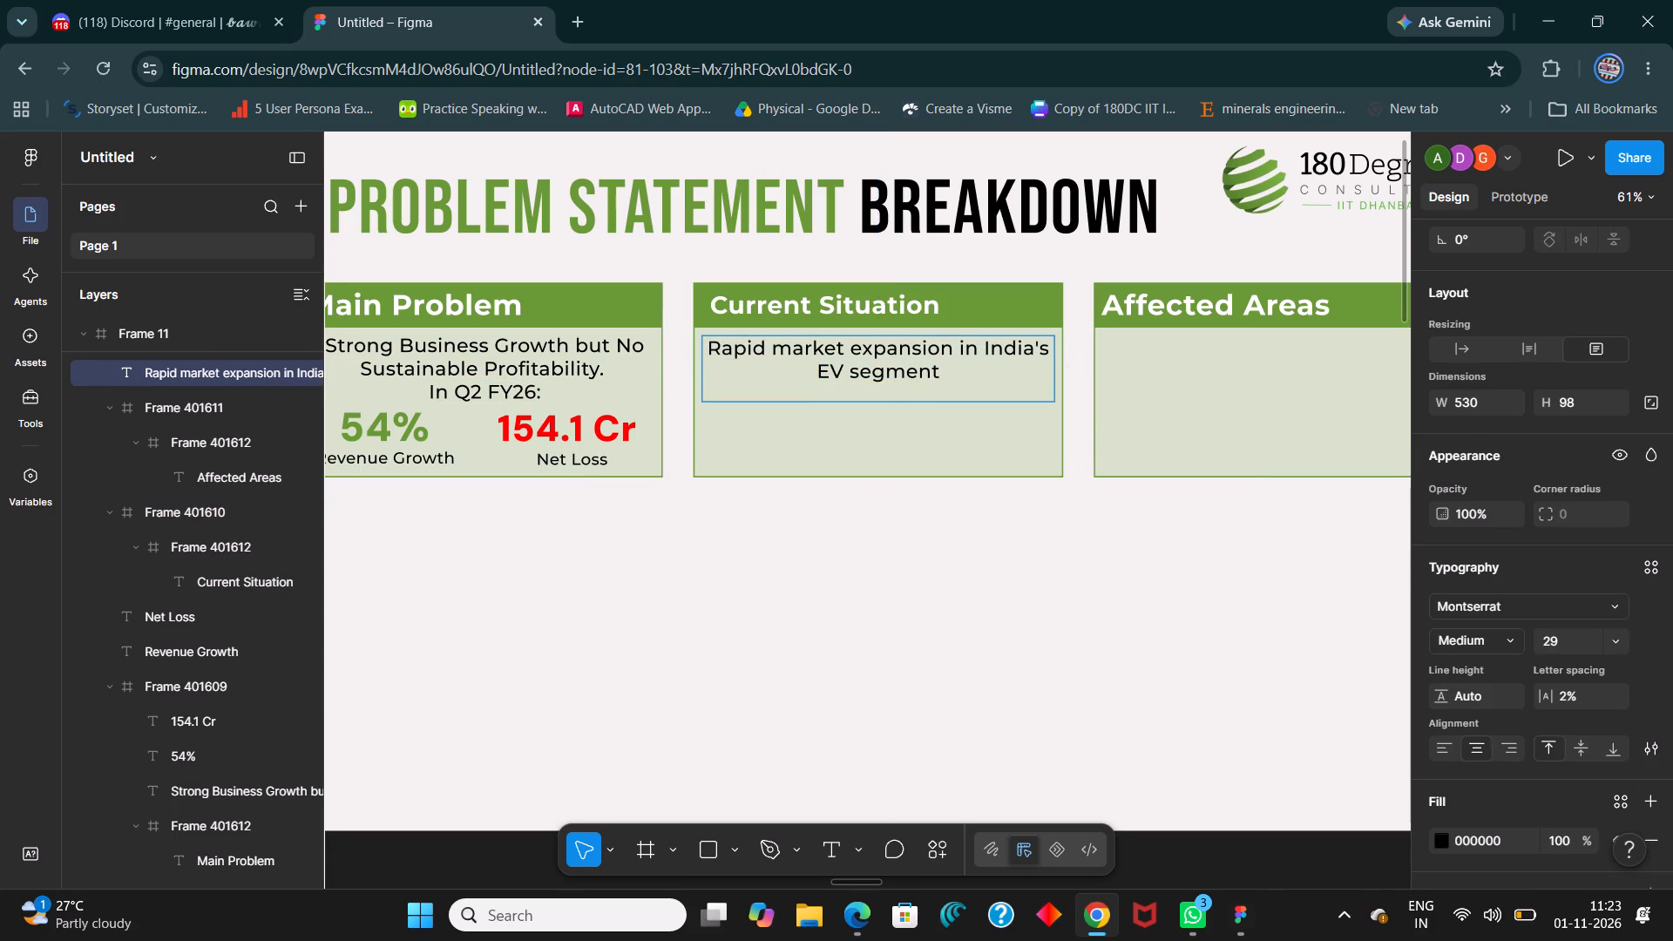
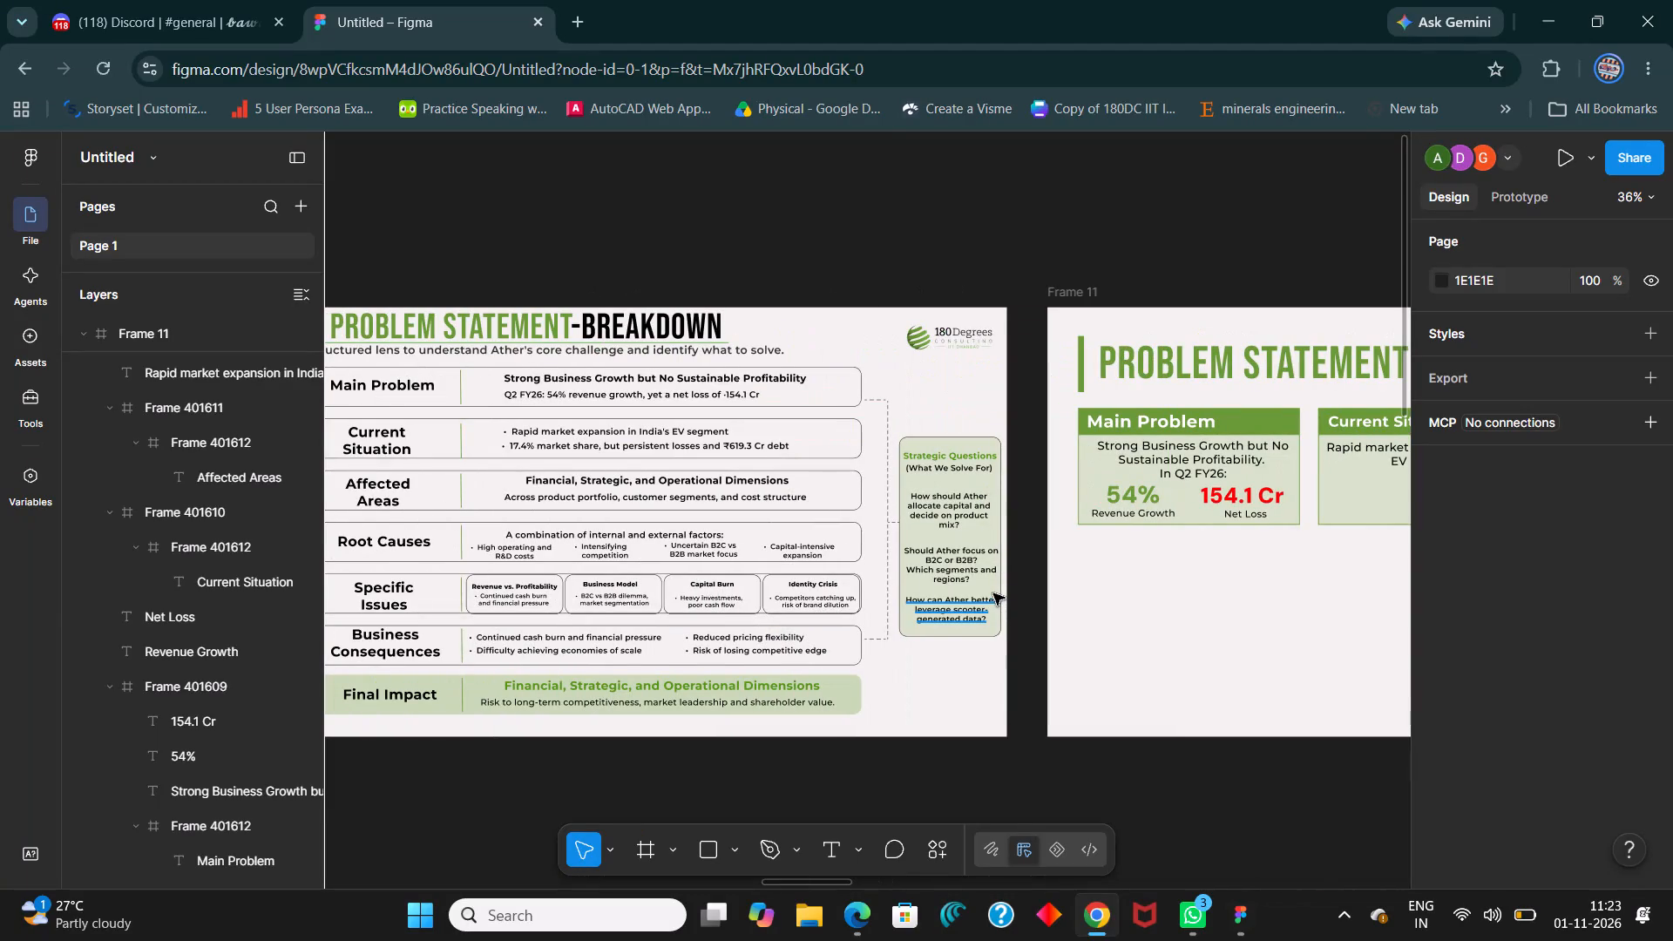
# Duplicate the green 54% figure into the Current Situation box below its sentence and change the copy to 17.4%.
pyautogui.doubleClick(1138, 494)
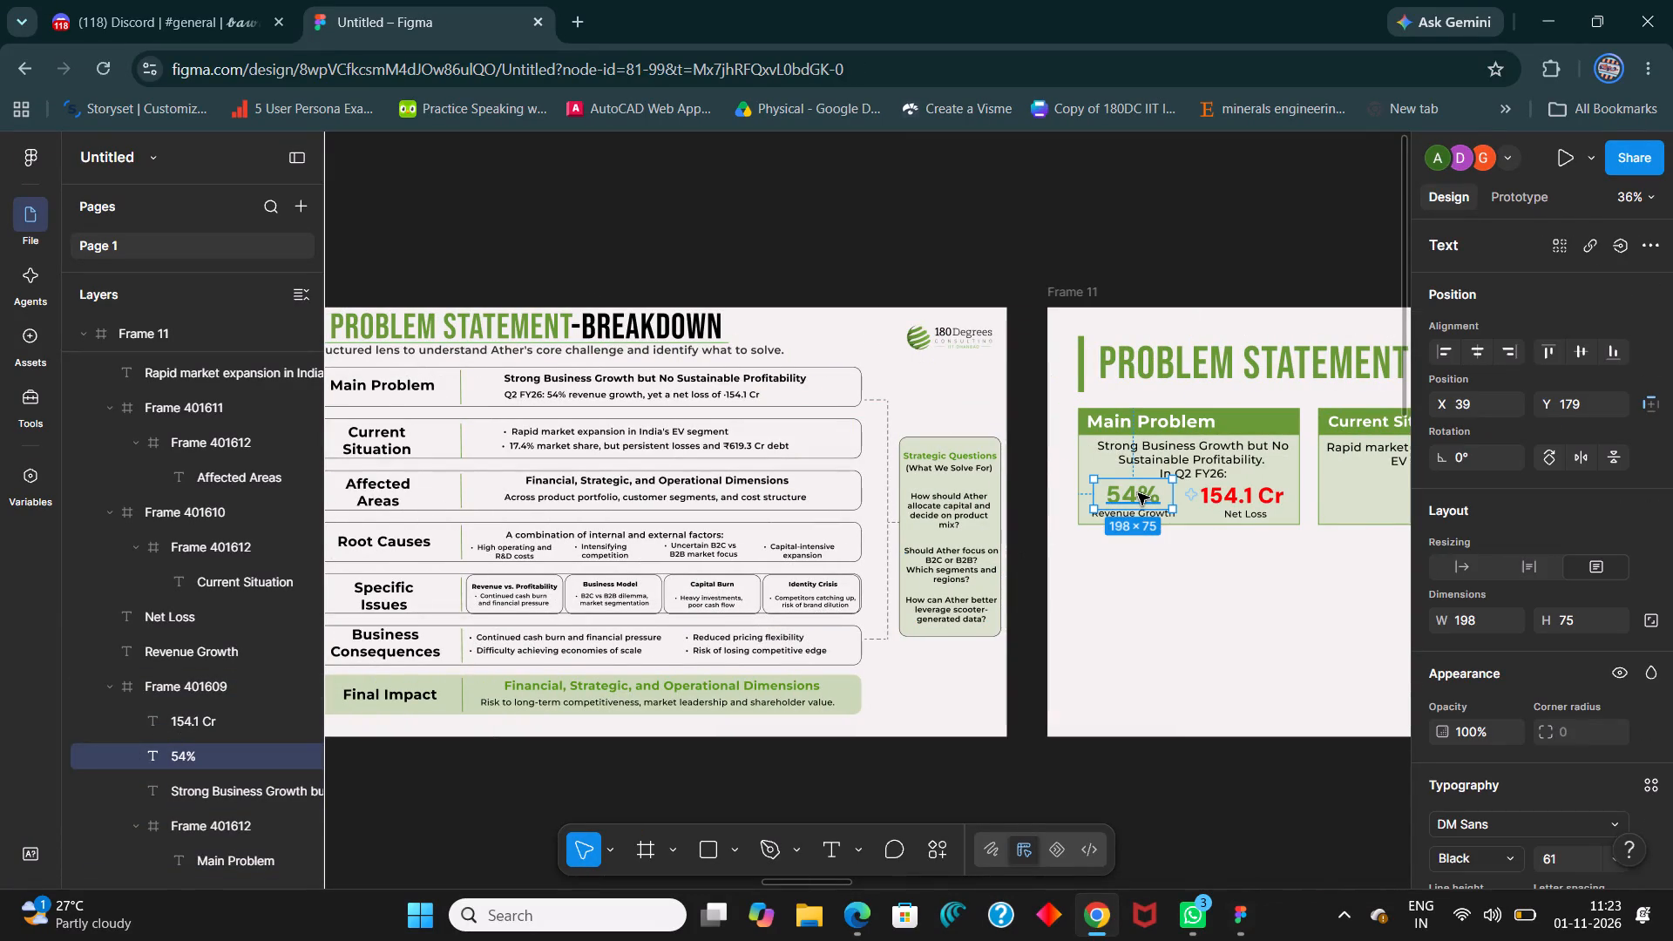
pyautogui.hotkey('ctrl', 'd')
pyautogui.moveTo(1132, 490); pyautogui.dragTo(1352, 490)
pyautogui.doubleClick(1352, 490)
pyautogui.write('17.4%')
pyautogui.keyDown('shift'); pyautogui.scroll(-2, 1195, 566); pyautogui.keyUp('shift')
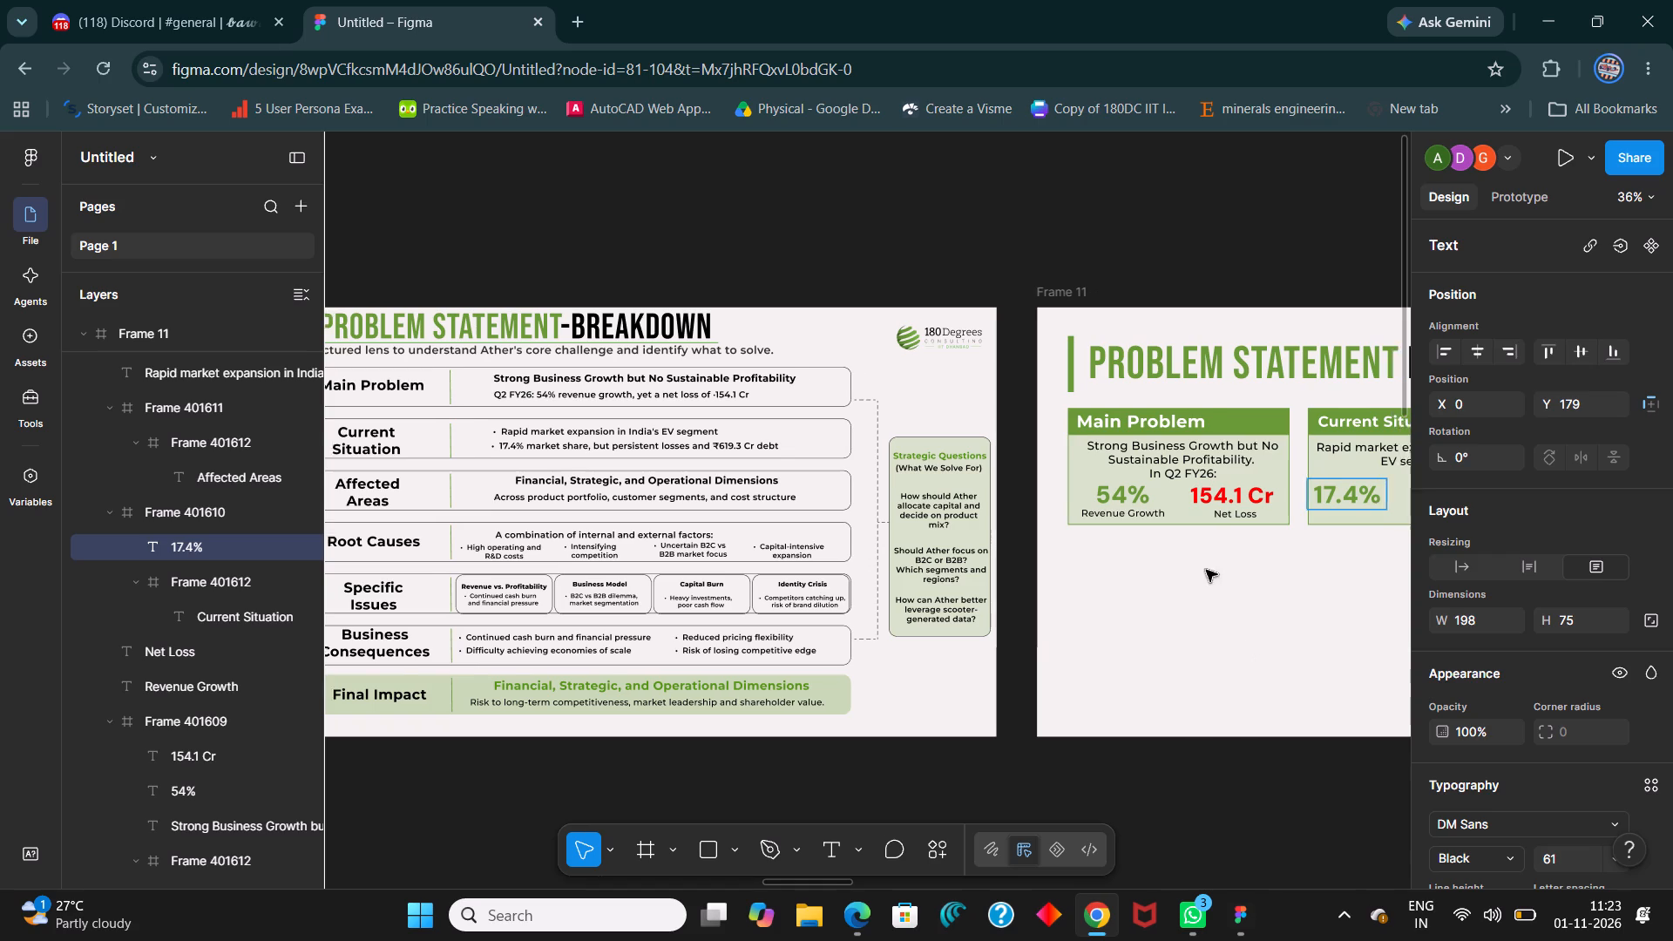
pyautogui.keyDown('shift'); pyautogui.scroll(-2, 1206, 570); pyautogui.keyUp('shift')
pyautogui.click(1243, 643)
pyautogui.moveTo(1251, 497); pyautogui.dragTo(1266, 493)
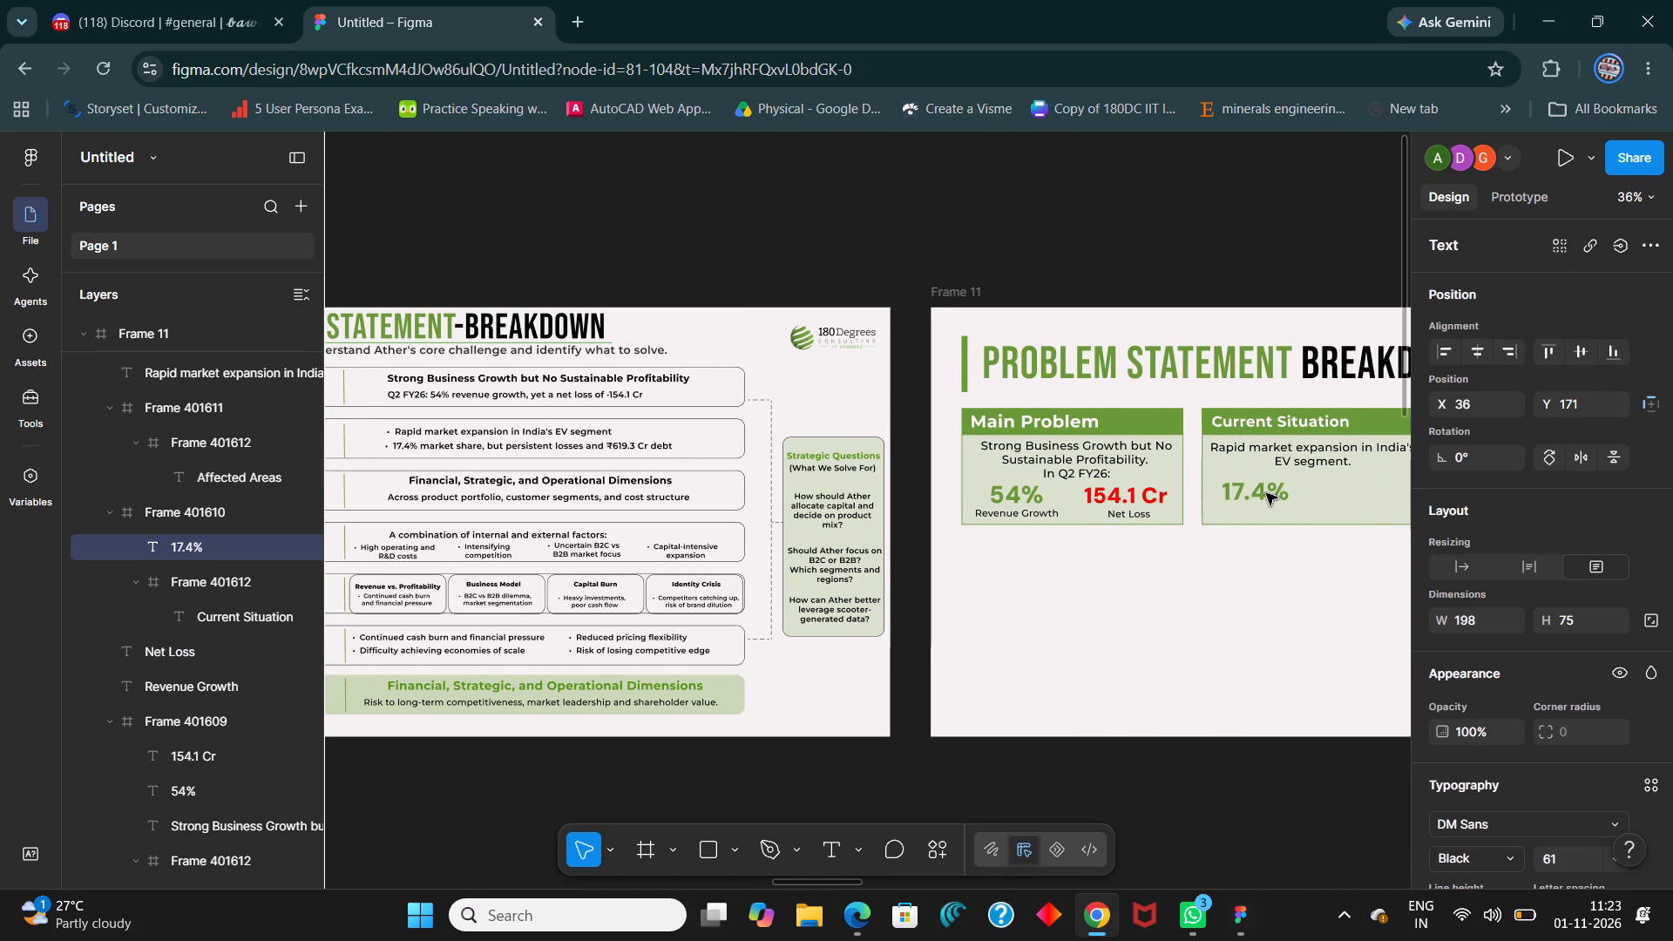
pyautogui.moveTo(1266, 493); pyautogui.dragTo(1263, 491)
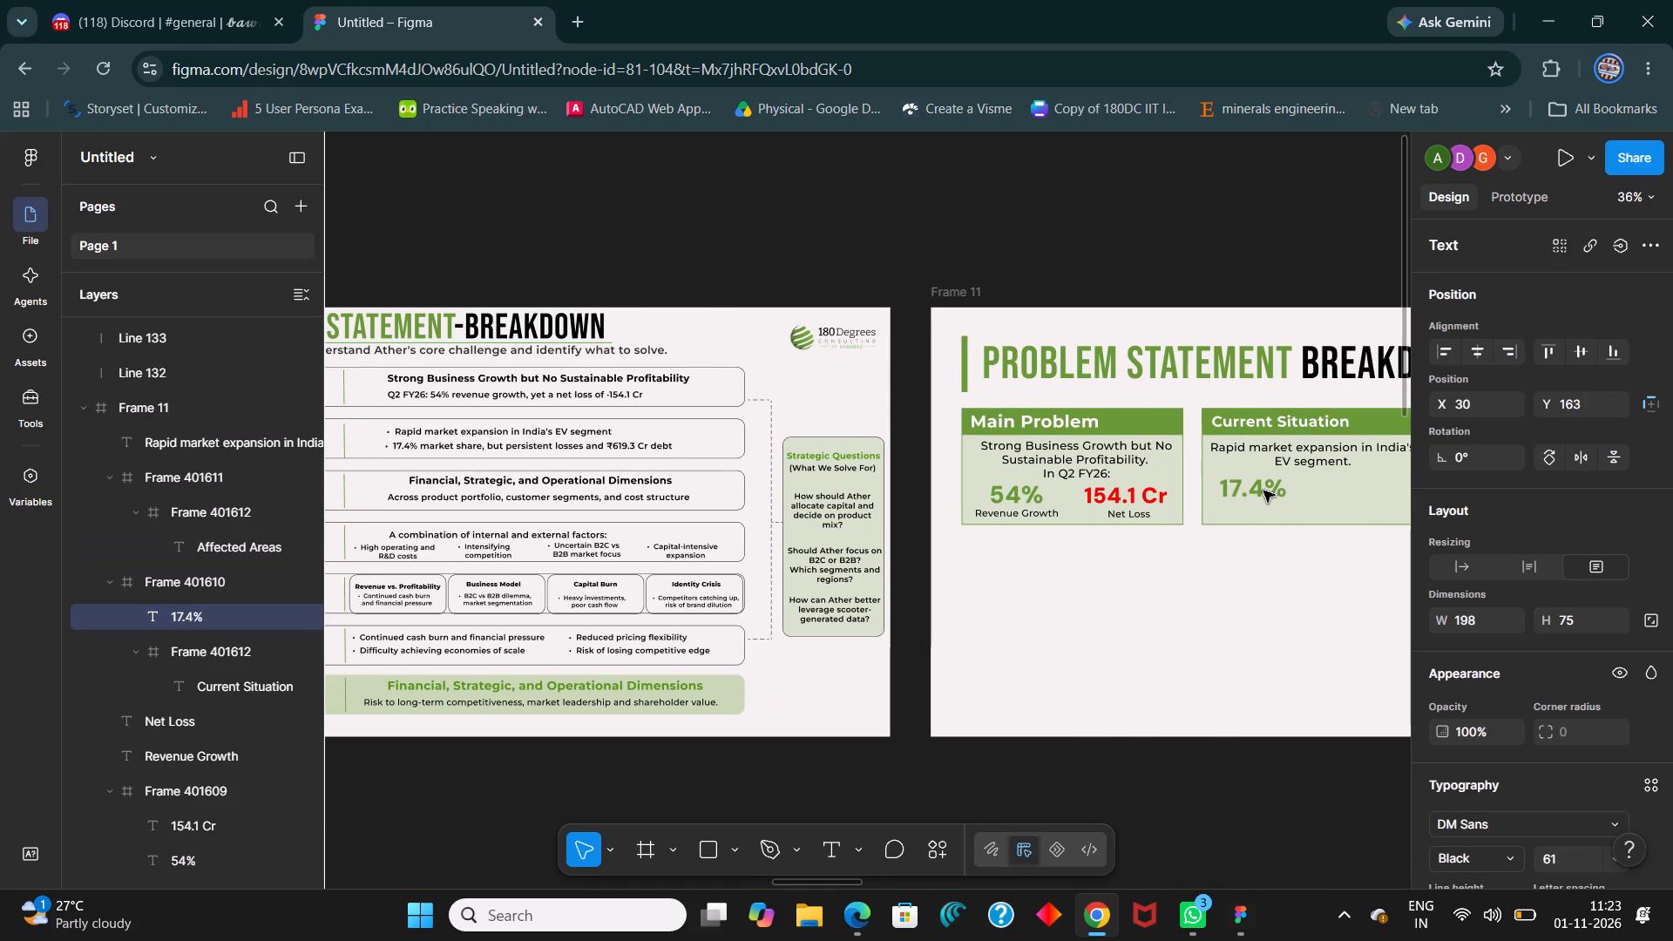
pyautogui.moveTo(1263, 491); pyautogui.dragTo(1263, 495)
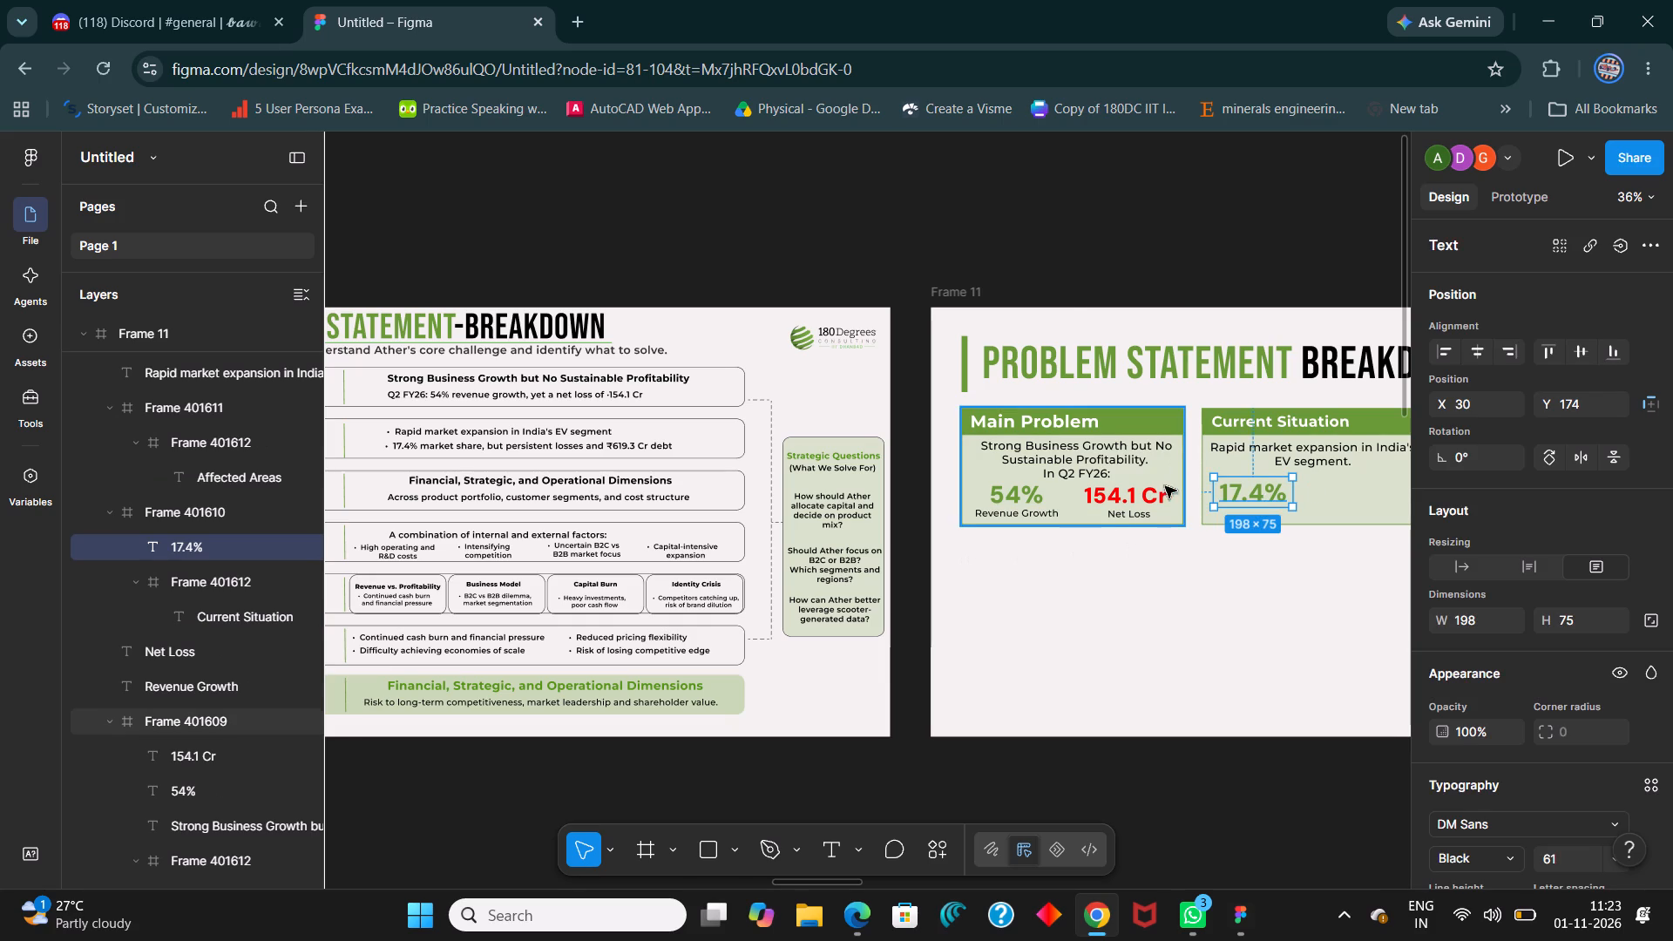
# Duplicate the red 154.1 Cr figure into the Current Situation box beside 17.4% and change the copy to 619.3 Cr.
pyautogui.doubleClick(1149, 492)
pyautogui.click(1149, 492)
pyautogui.hotkey('ctrl', 'd')
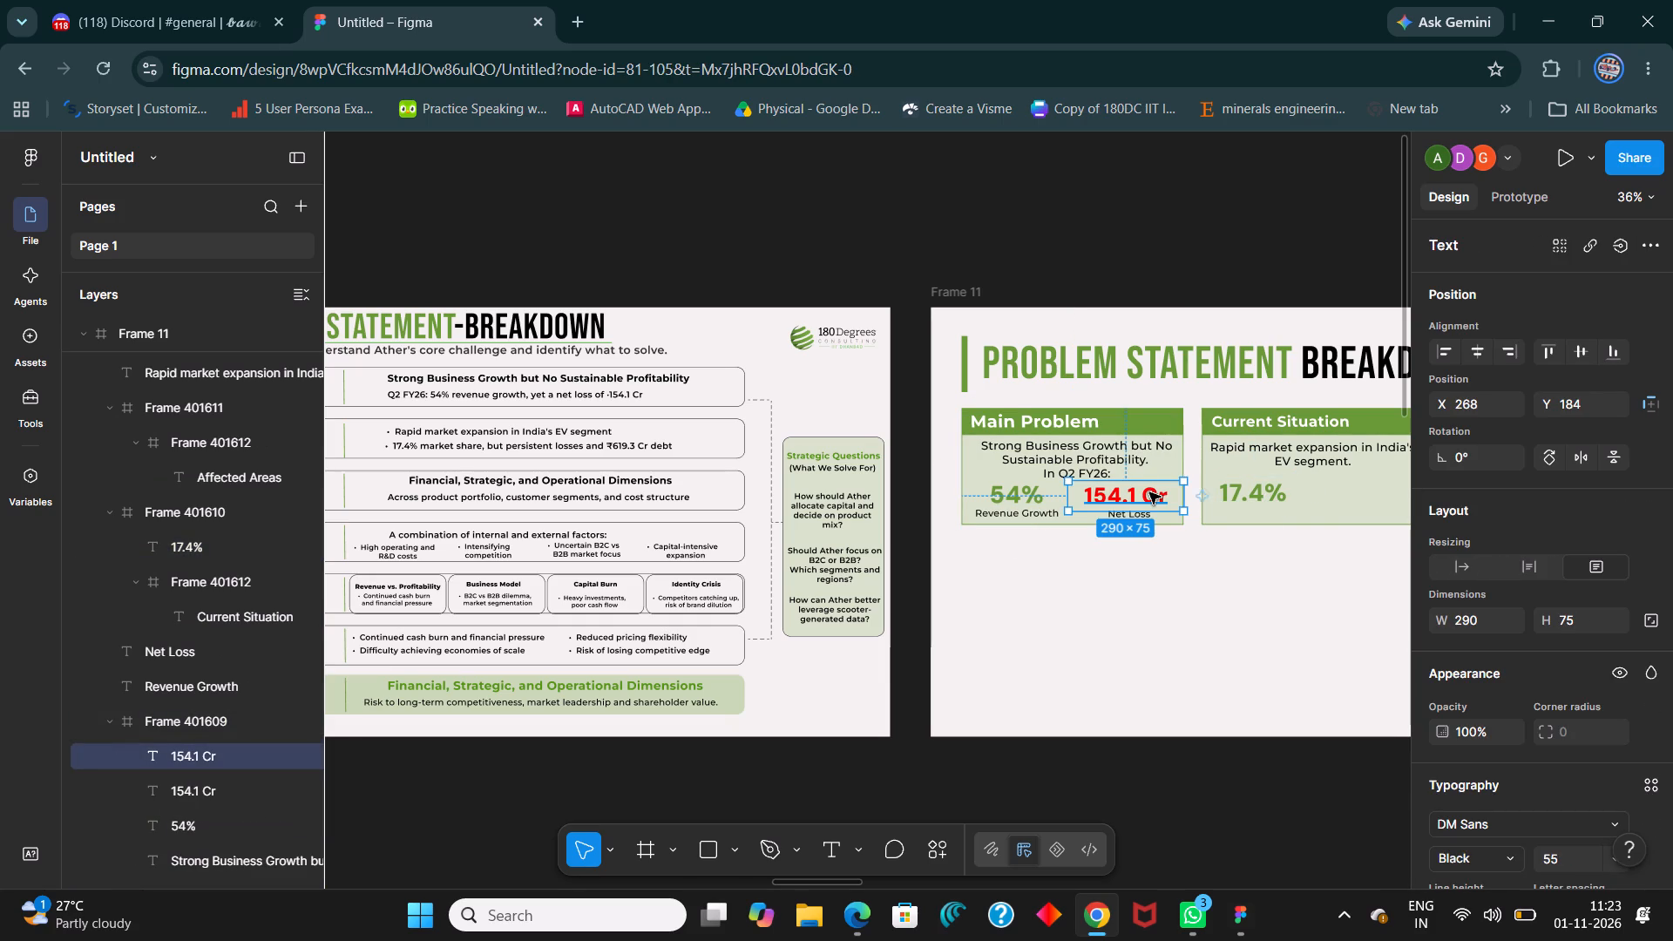
pyautogui.moveTo(1150, 494); pyautogui.dragTo(1396, 491)
pyautogui.doubleClick(1396, 491)
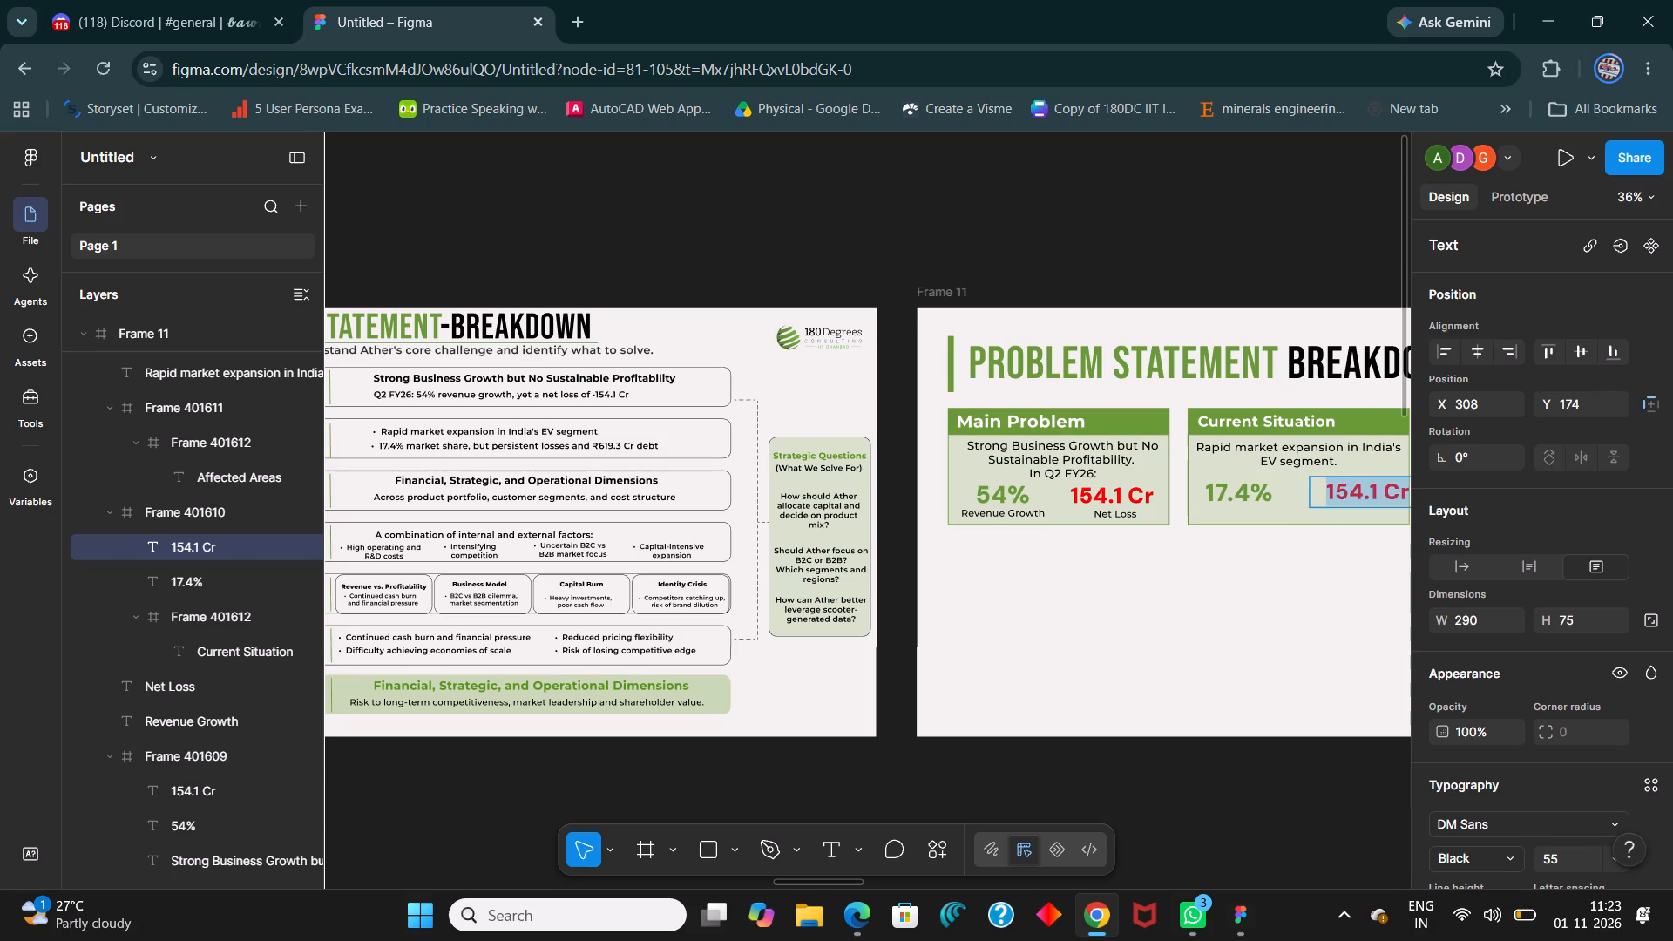
pyautogui.click(1343, 492)
pyautogui.click(1378, 491)
pyautogui.press('BackSpace')
pyautogui.press('BackSpace')
pyautogui.press('BackSpace')
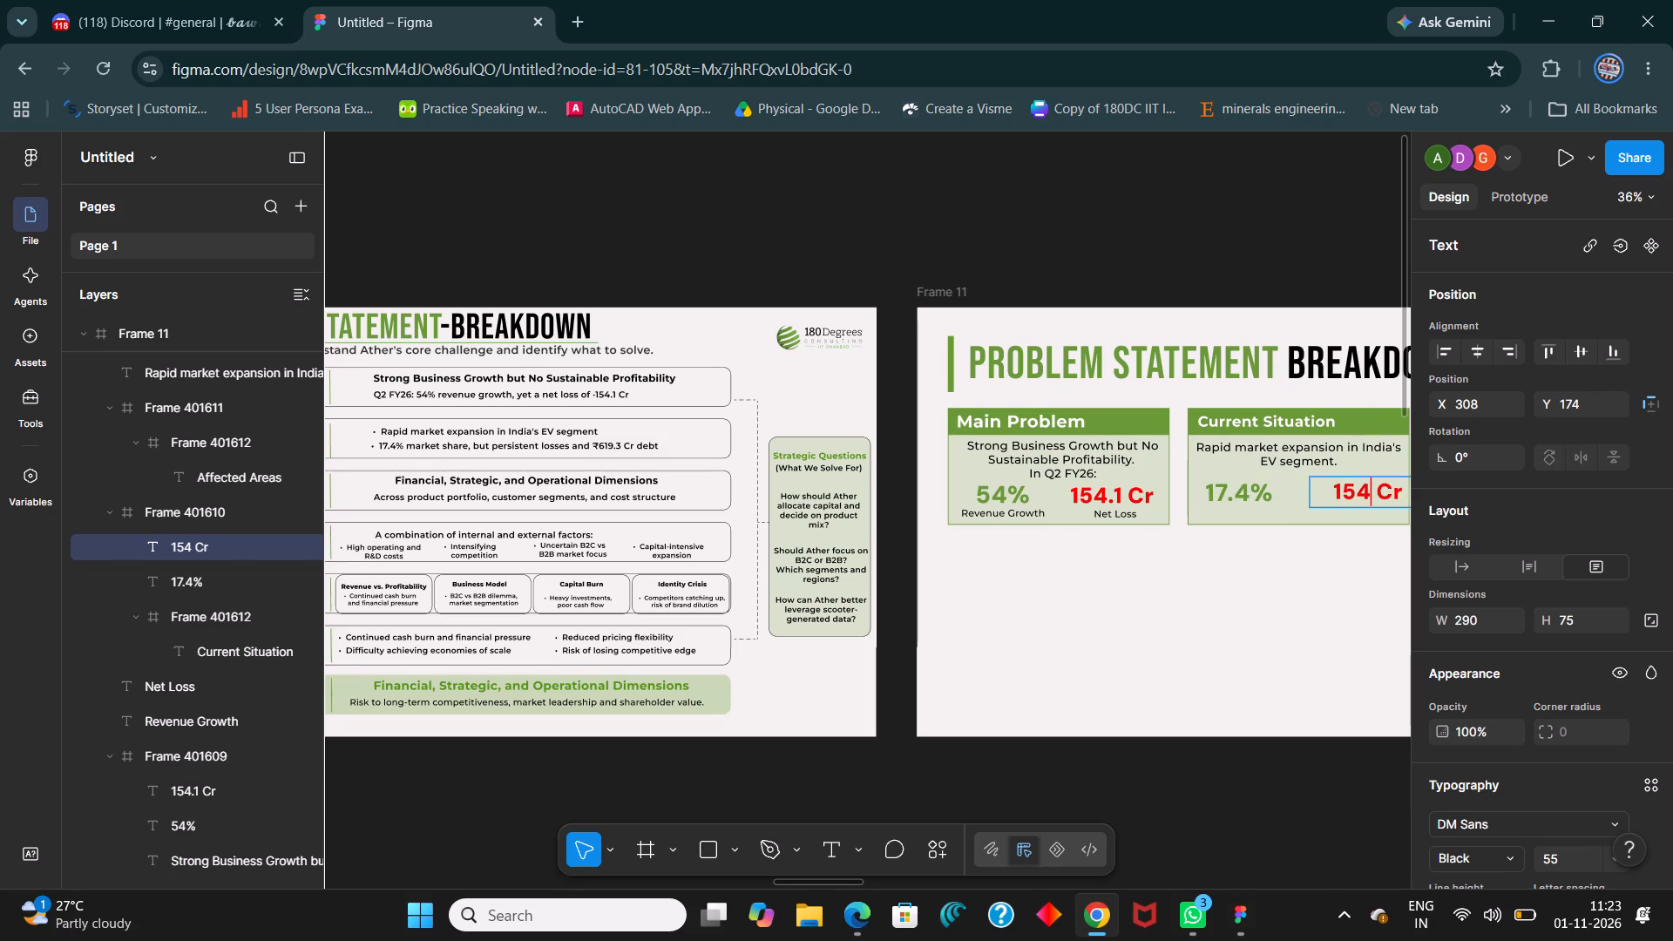
pyautogui.press('BackSpace')
pyautogui.press('BackSpace')
pyautogui.write('619.3')
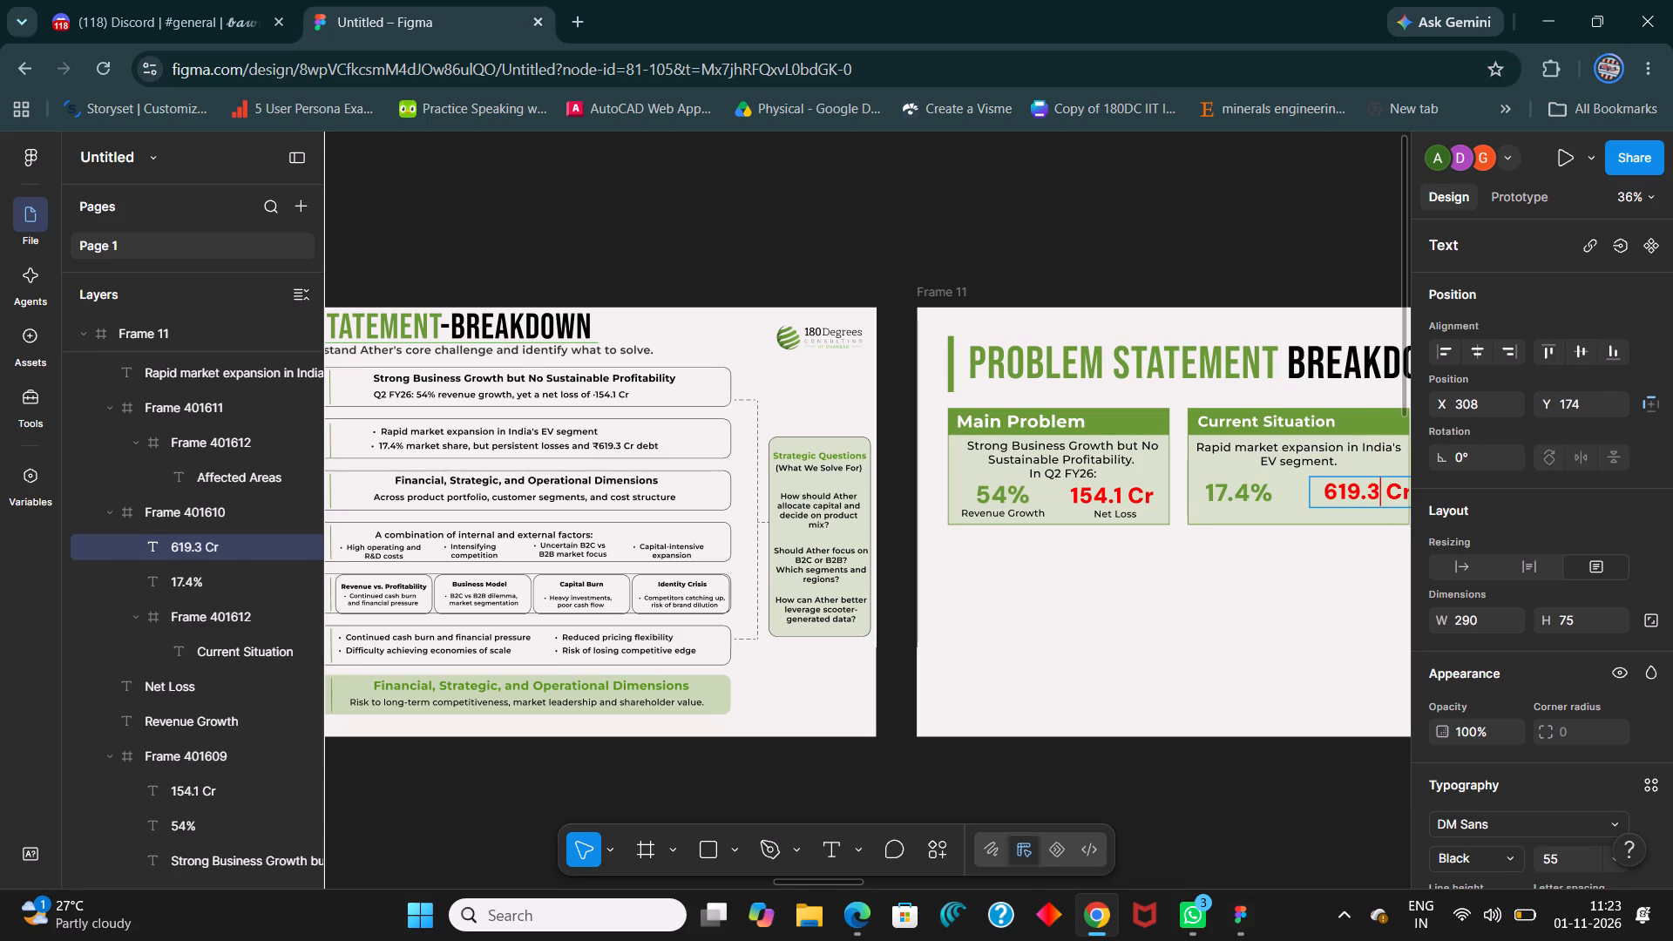
pyautogui.click(1214, 632)
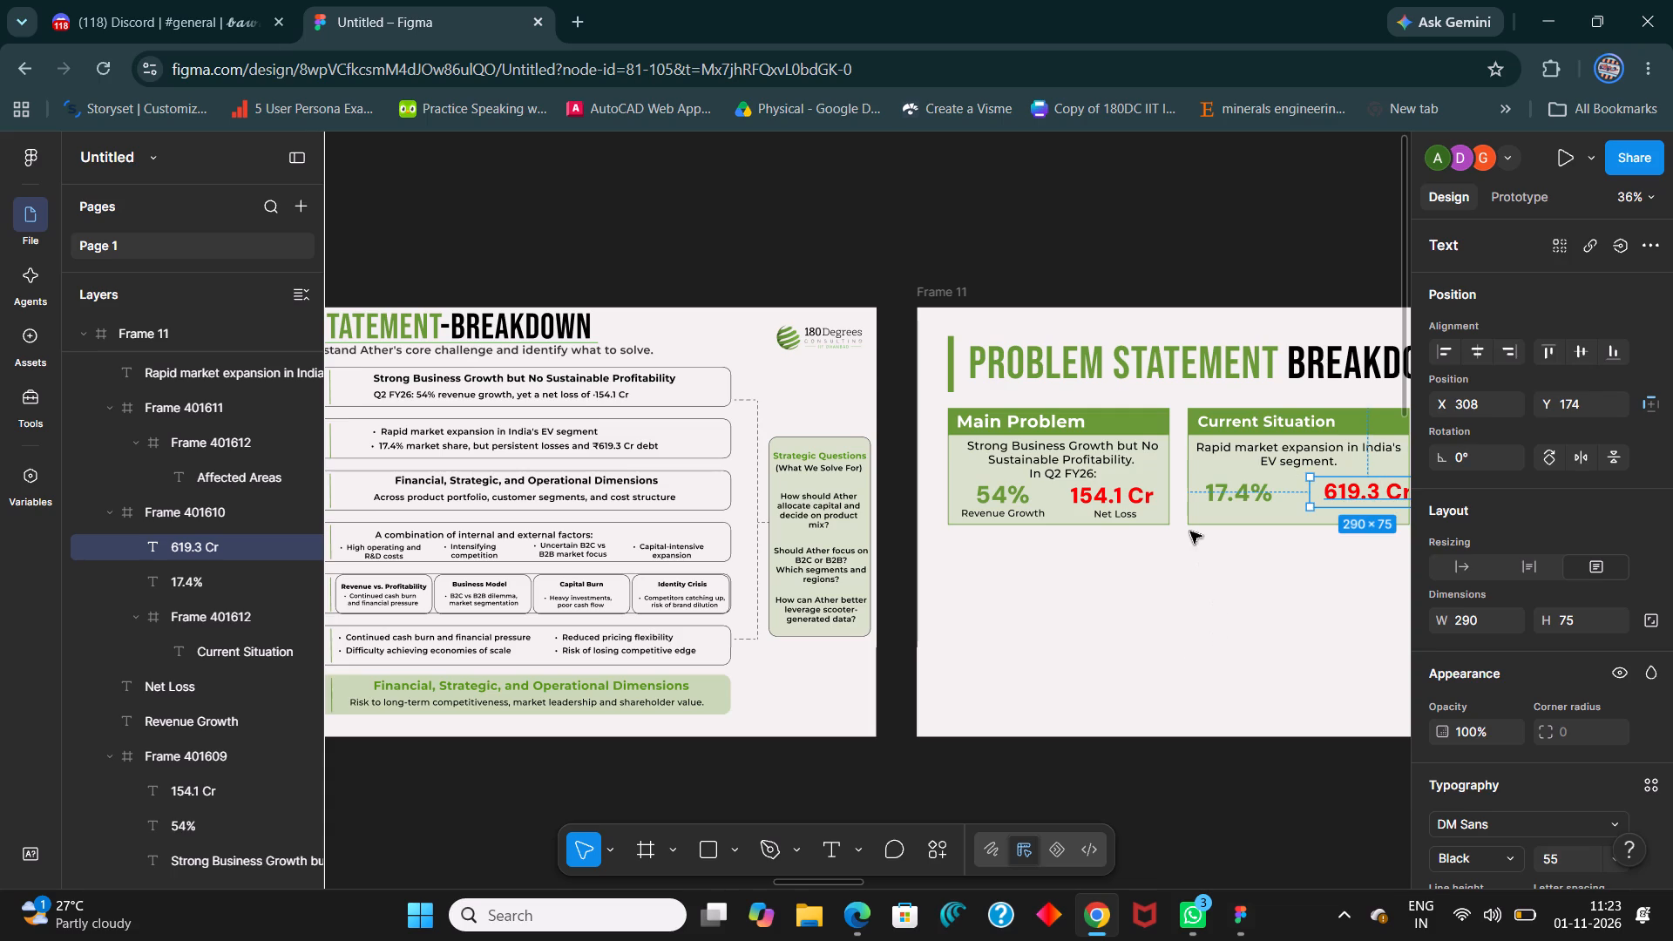
# Duplicate the Net Loss label beneath the 619.3 Cr figure and change its text to "Debt".
pyautogui.click(1128, 516)
pyautogui.hotkey('ctrl', 'd')
pyautogui.moveTo(1128, 516); pyautogui.dragTo(1381, 514)
pyautogui.doubleClick(1381, 514)
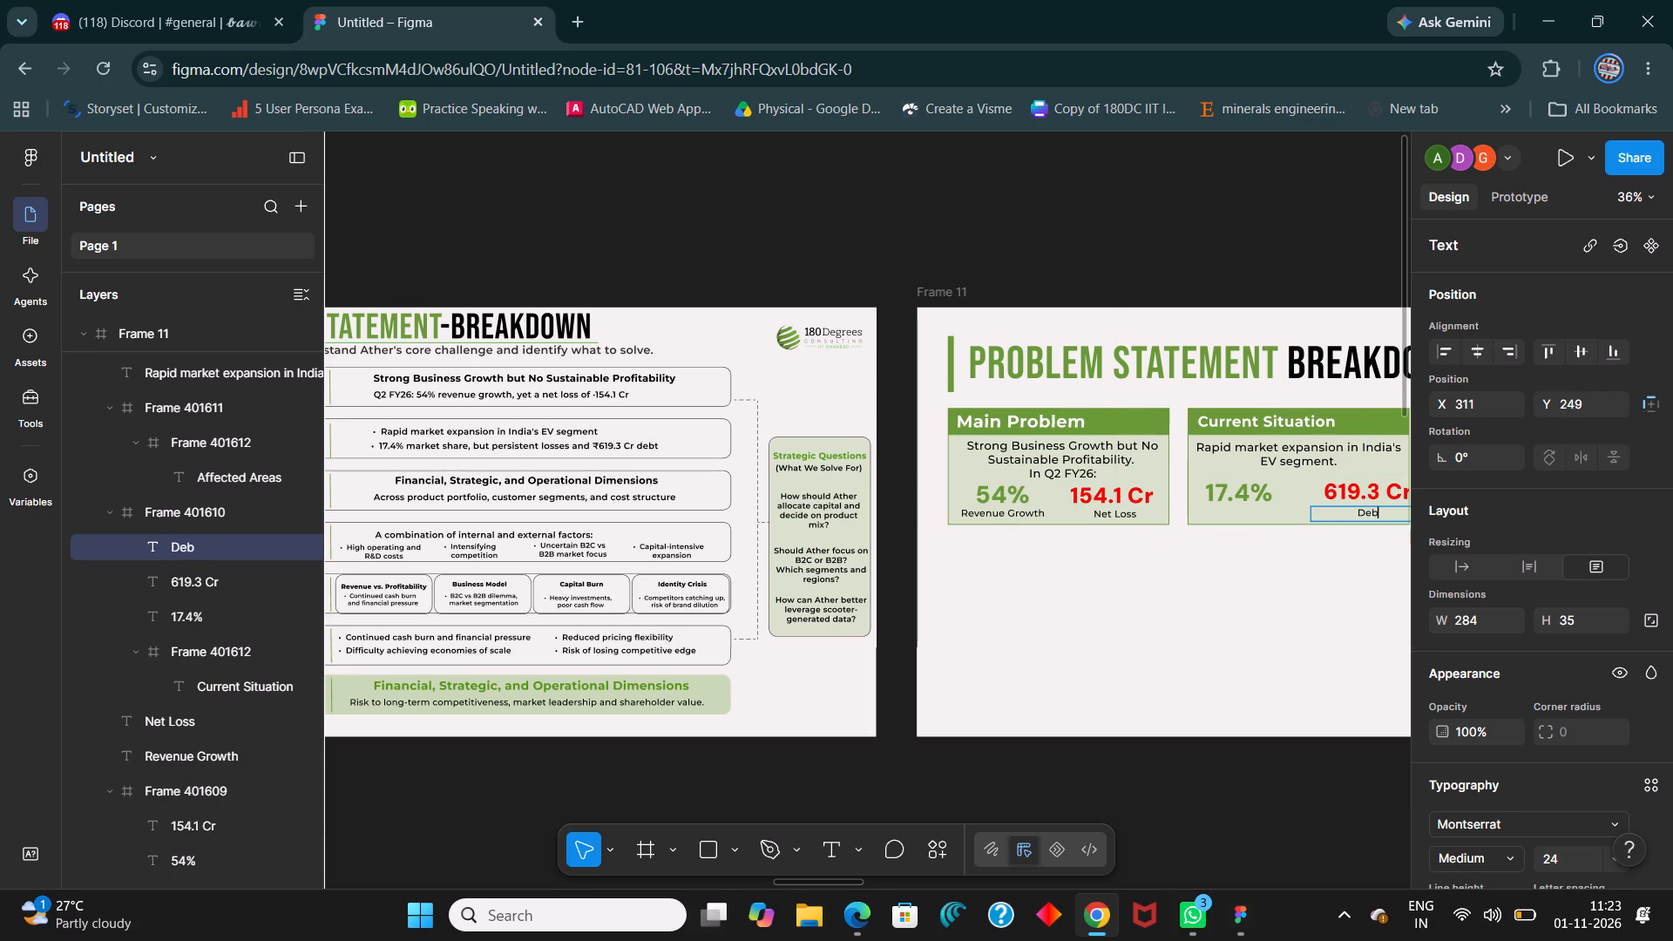
pyautogui.doubleClick(1268, 643)
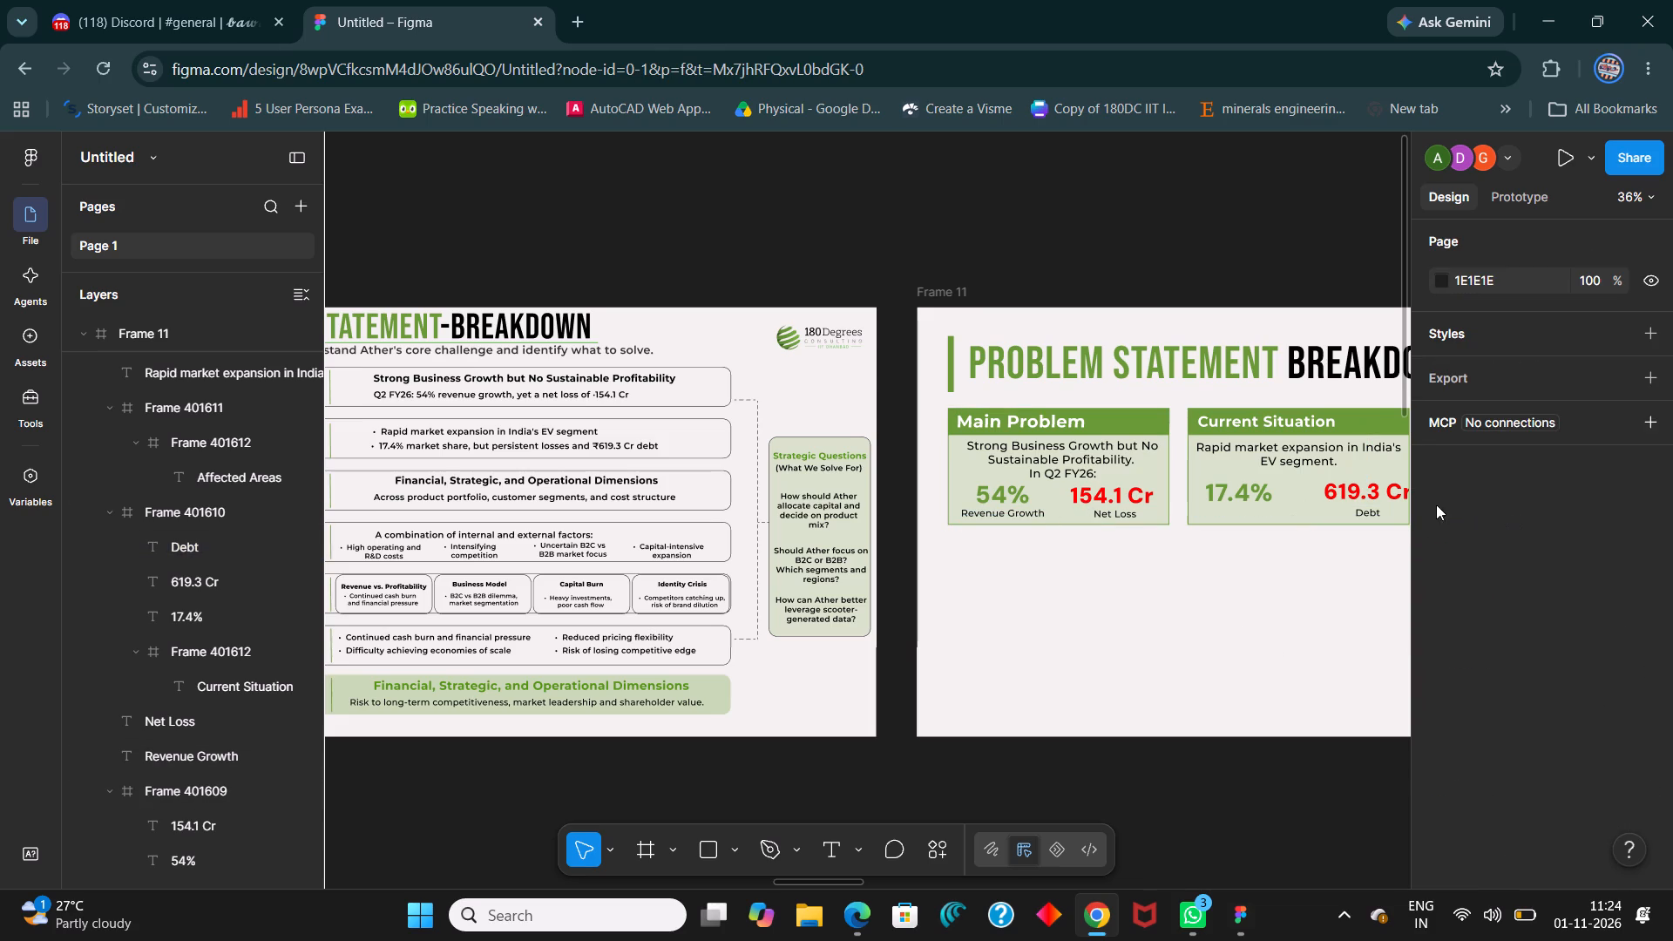
# Duplicate the Revenue Growth label beneath the 17.4% figure and change its text to "Market Share".
pyautogui.click(1002, 511)
pyautogui.hotkey('ctrl', 'd')
pyautogui.moveTo(1005, 512); pyautogui.dragTo(1239, 496)
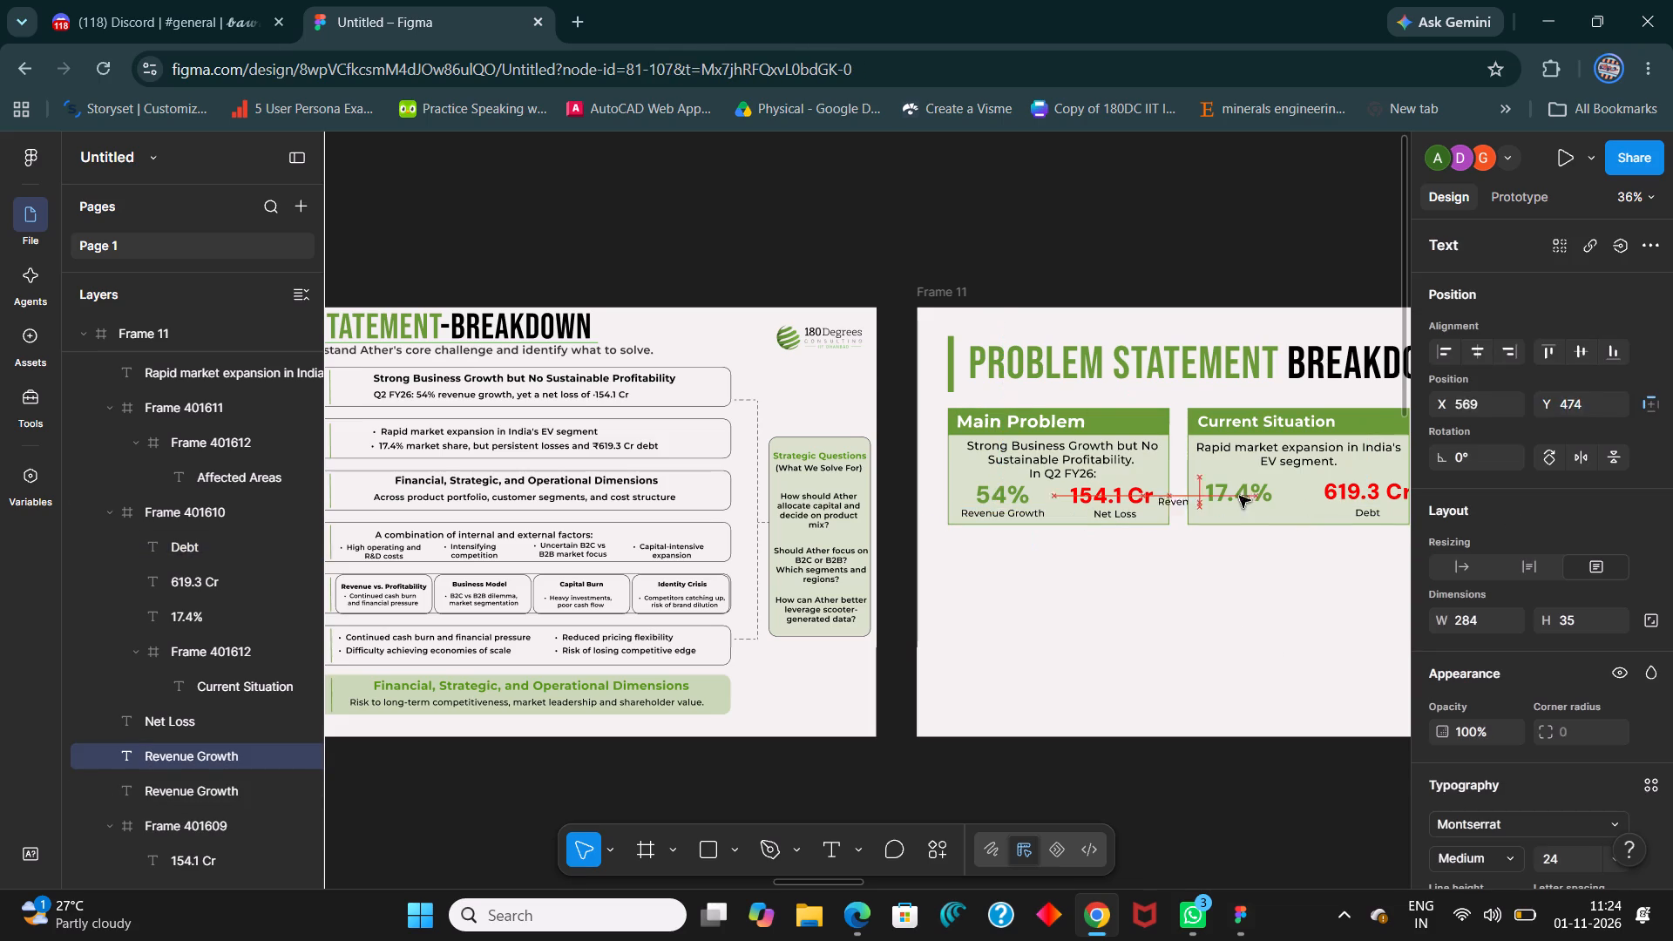
pyautogui.moveTo(1239, 496); pyautogui.dragTo(1245, 511)
pyautogui.doubleClick(1245, 511)
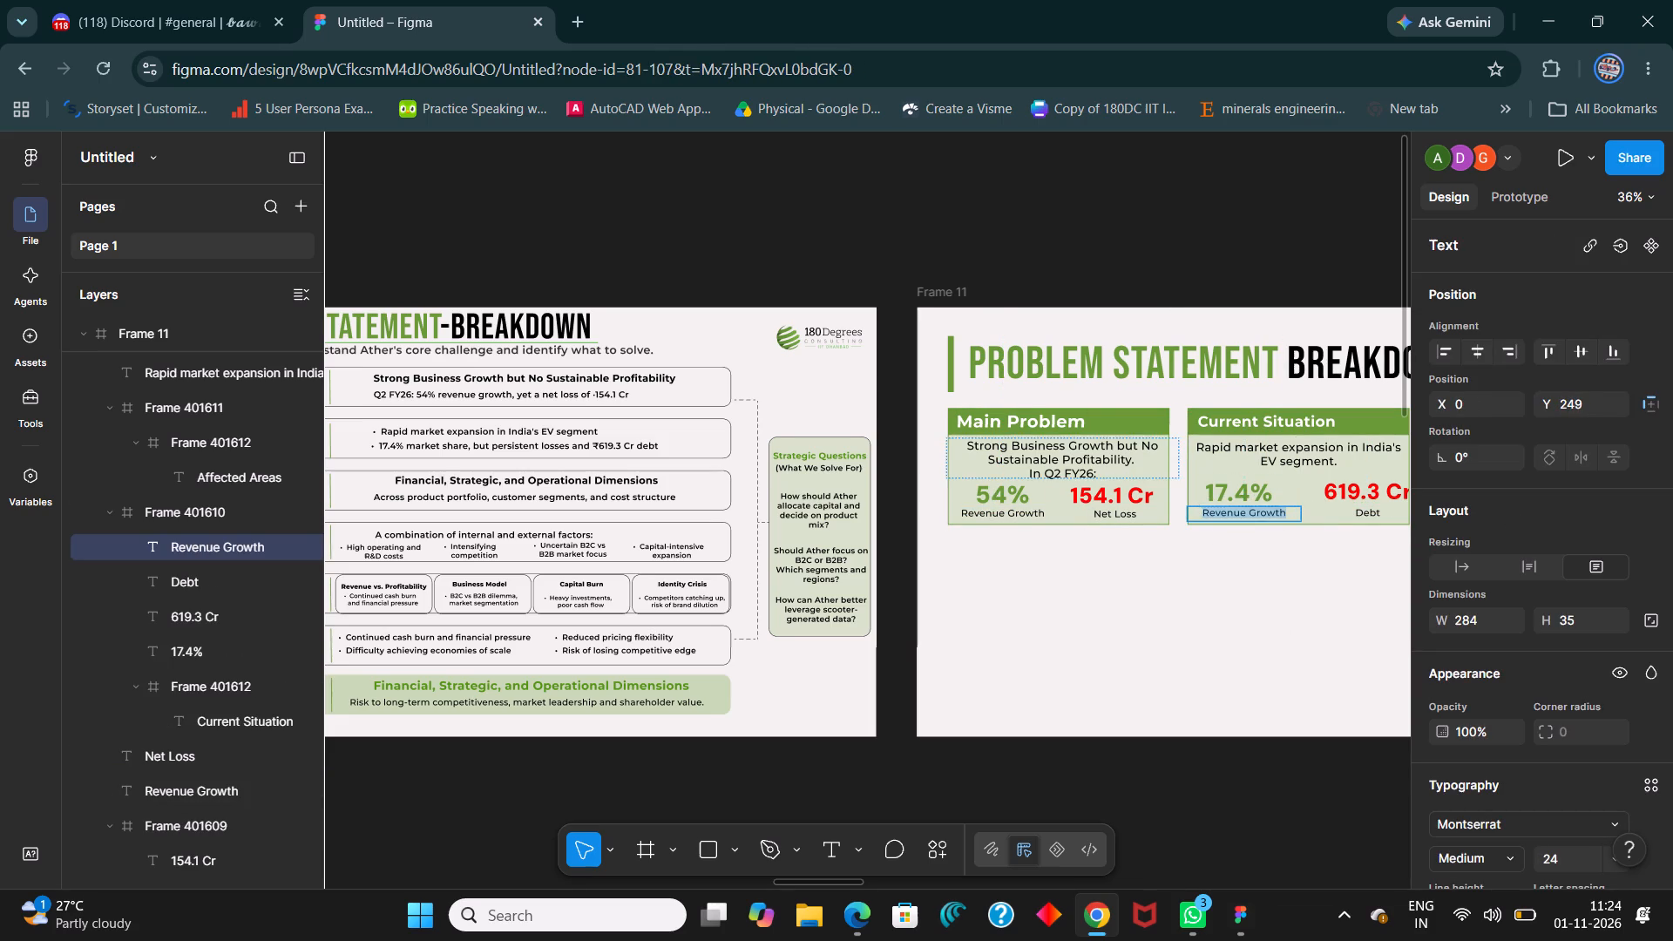
pyautogui.keyDown('shift'); pyautogui.scroll(-5, 1026, 467); pyautogui.keyUp('shift')
pyautogui.keyDown('ctrl'); pyautogui.scroll(5, 990, 462); pyautogui.keyUp('ctrl')
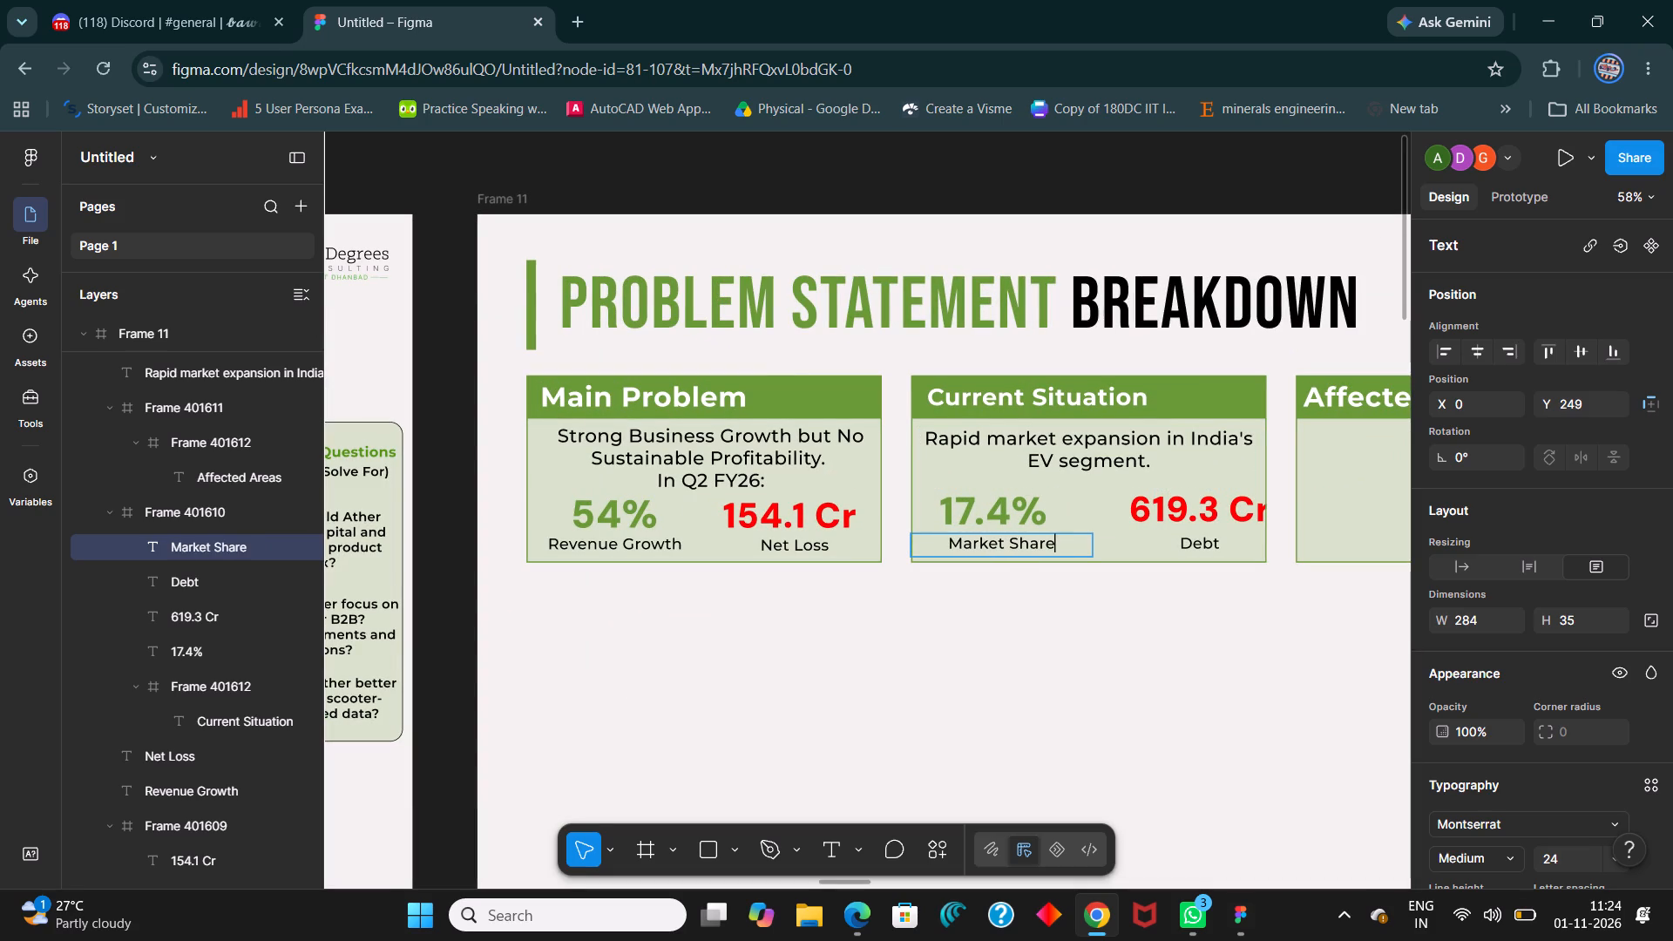
pyautogui.click(1424, 735)
pyautogui.click(1126, 622)
# Nudge the 619.3 Cr figure to X 278, Y 177 so that it sits fully inside the Current Situation box.
pyautogui.click(1220, 504)
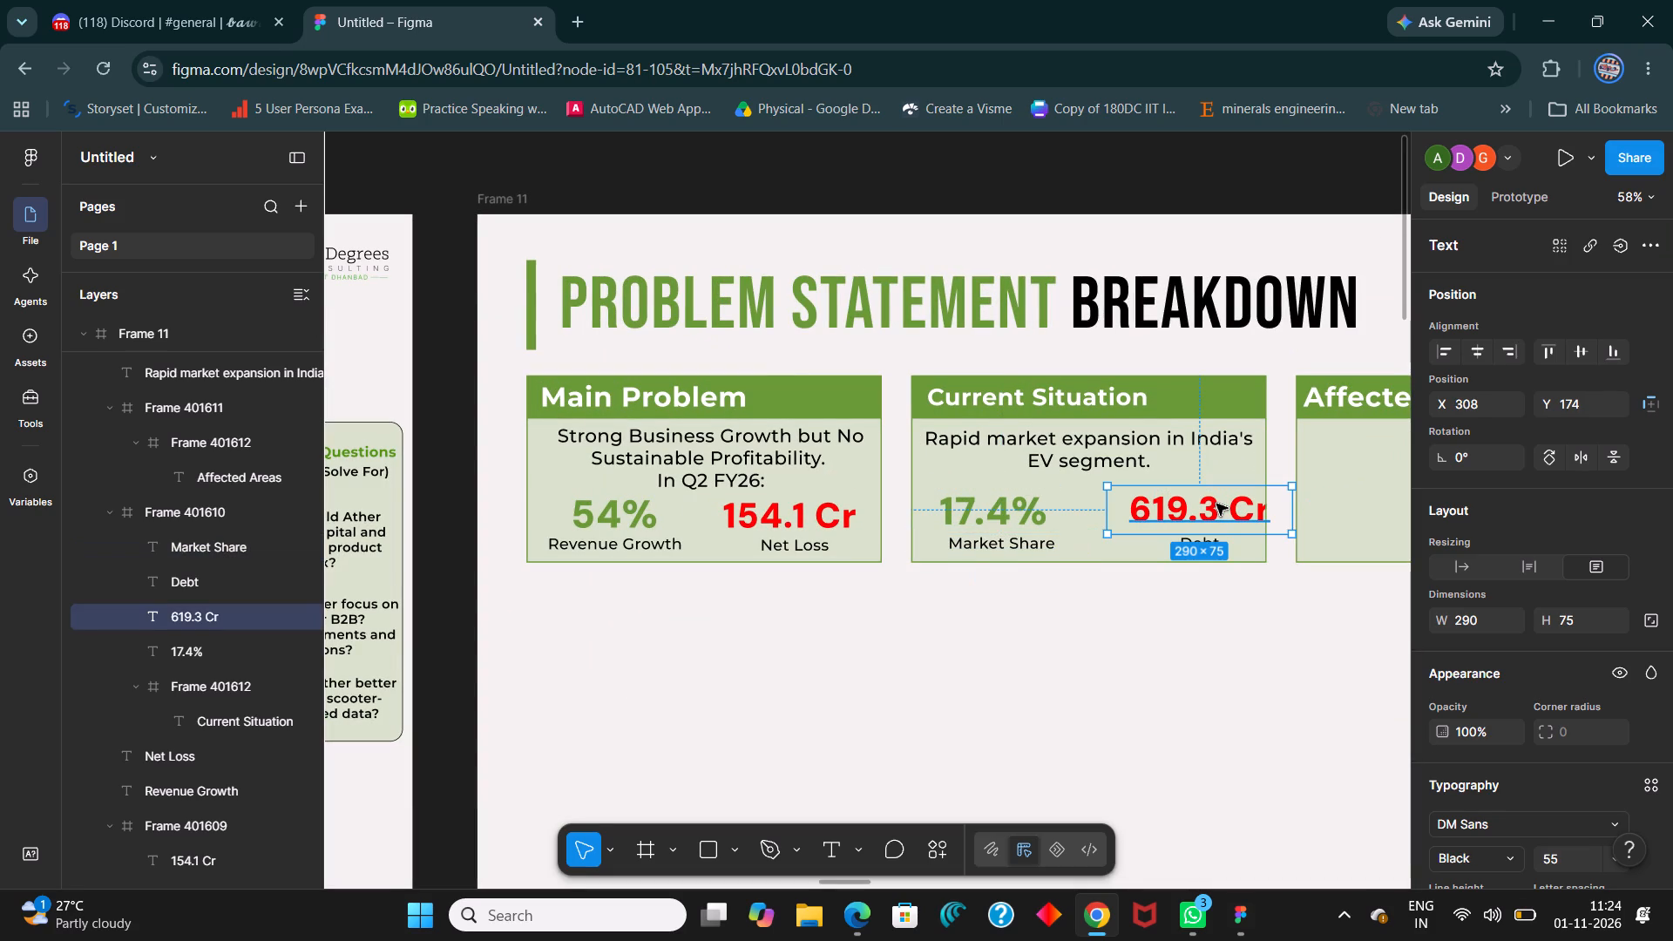
pyautogui.hotkey('shift', 'Left')
pyautogui.hotkey('shift', 'Left')
pyautogui.hotkey('shift', 'Left')
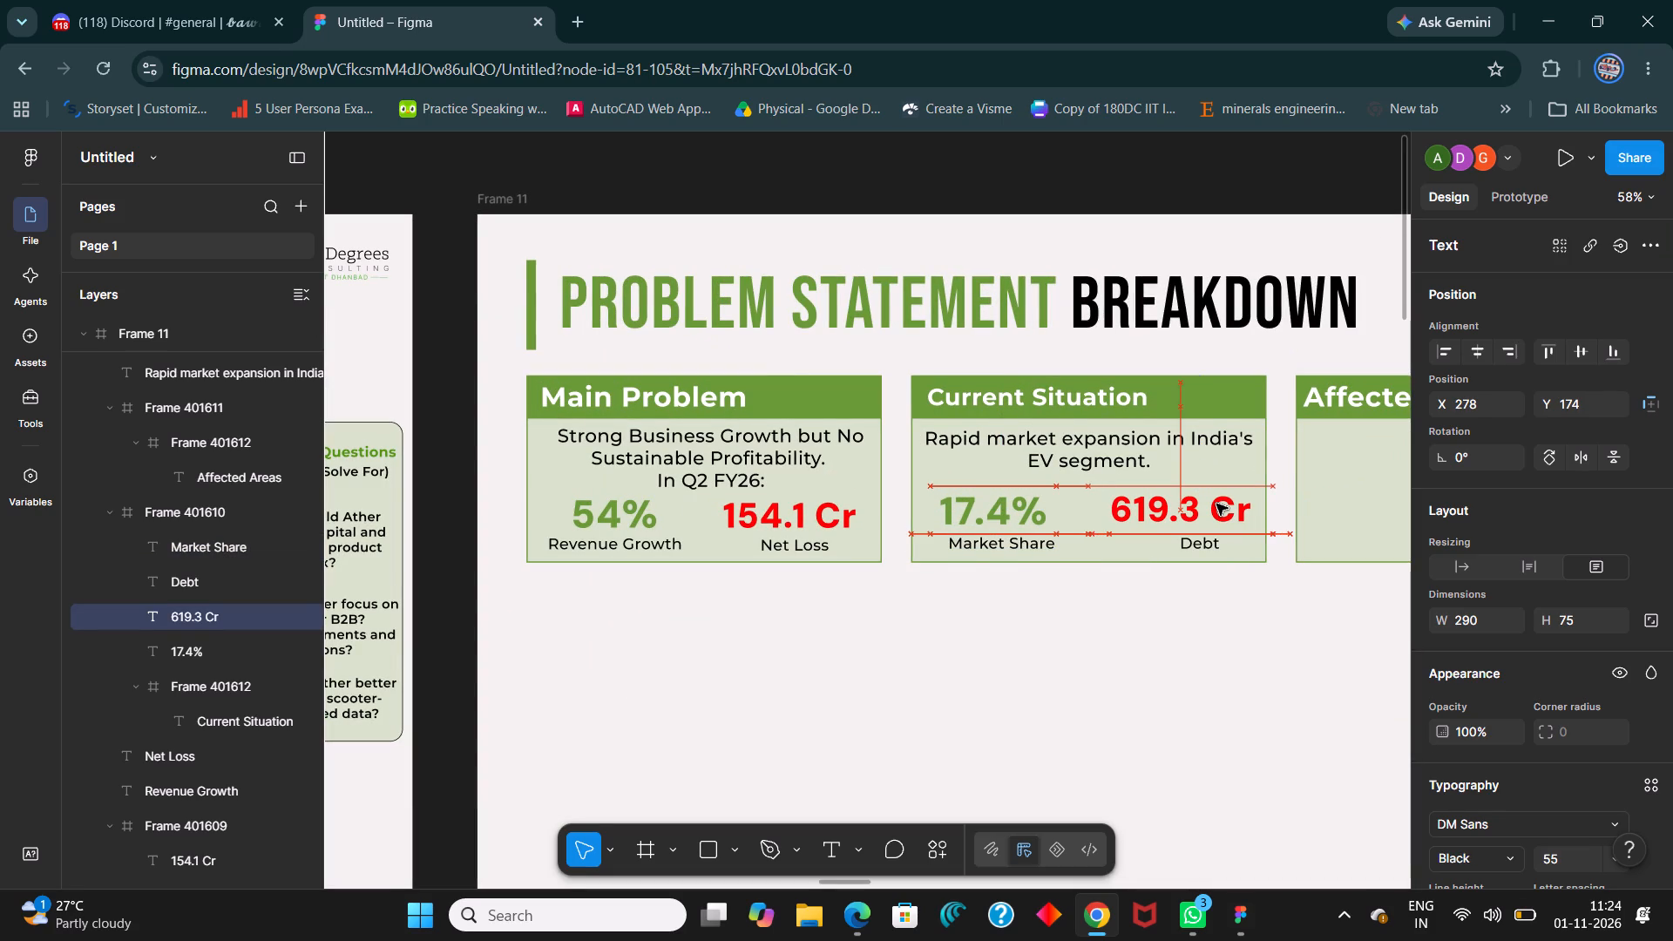
pyautogui.press('Down')
pyautogui.press('Down')
pyautogui.press('Down')
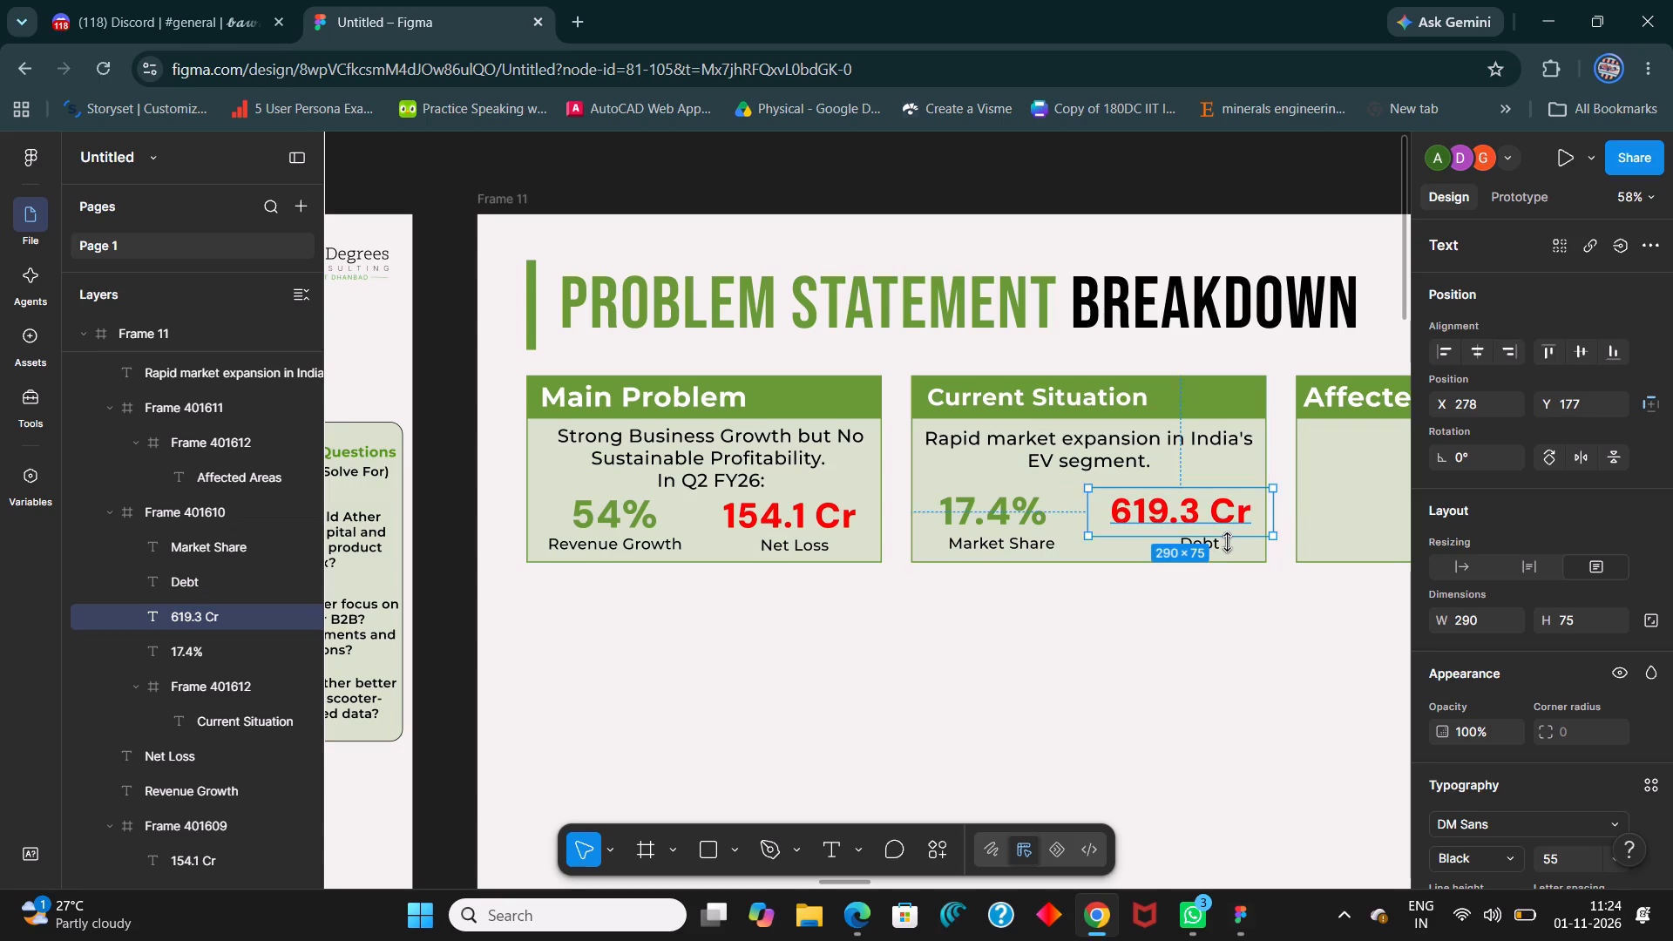
pyautogui.moveTo(1229, 540); pyautogui.dragTo(1229, 528)
pyautogui.click(1235, 633)
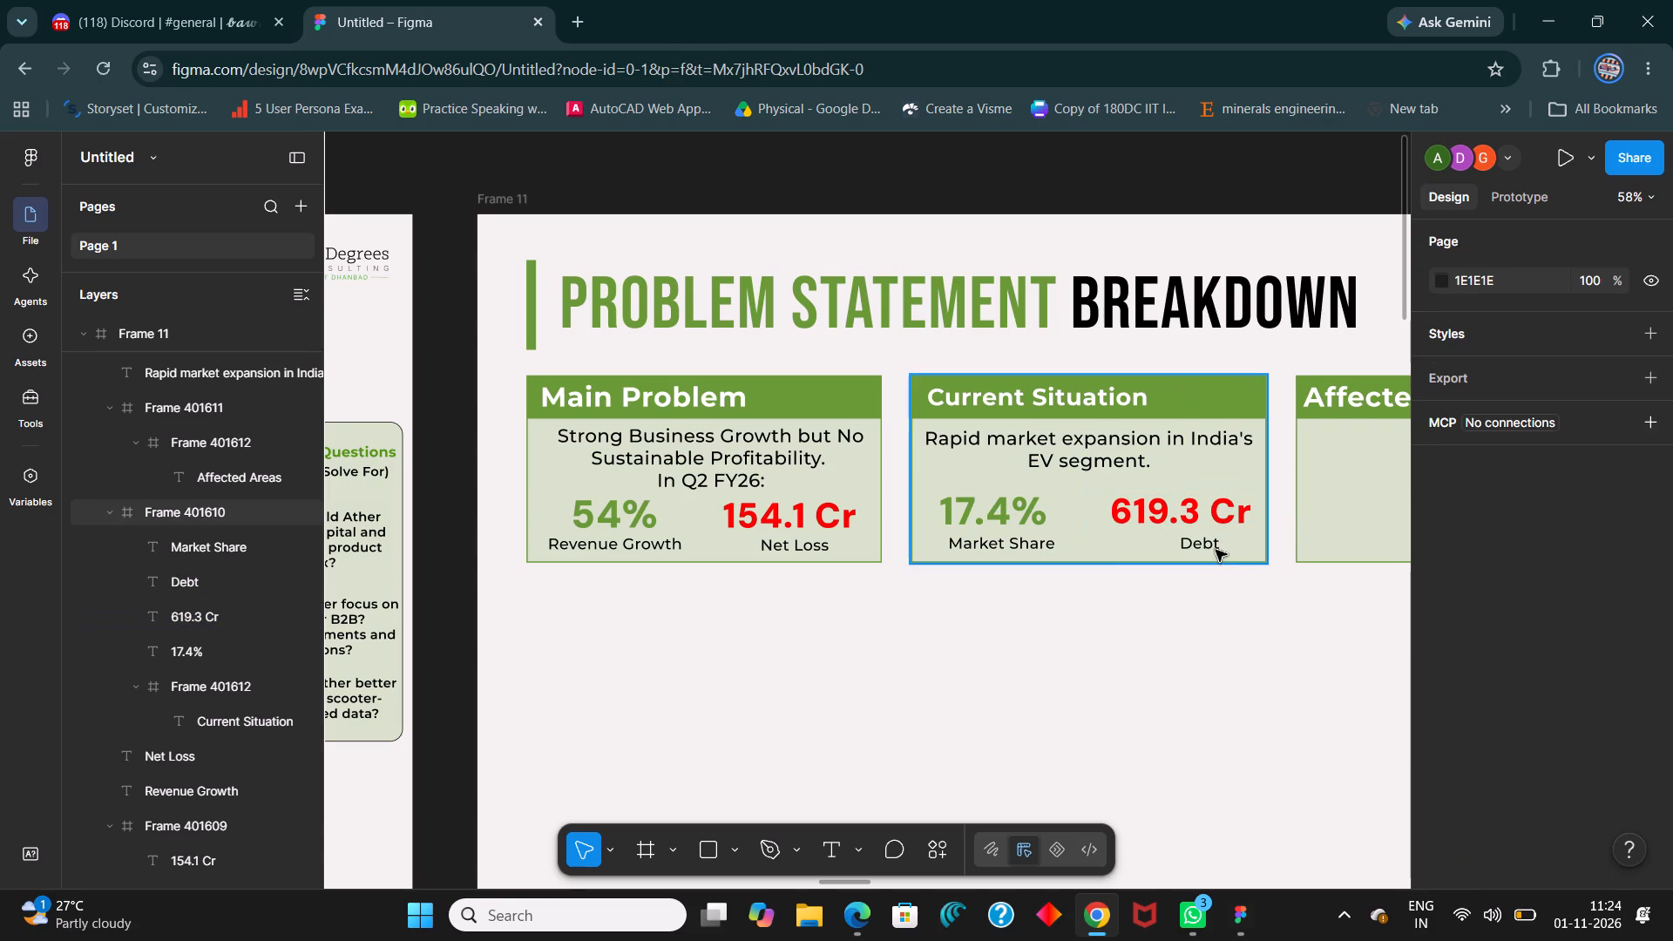
# Shift the Debt label to X 281, keeping Y 249, to centre it under the 619.3 Cr figure.
pyautogui.doubleClick(1202, 546)
pyautogui.hotkey('shift', 'Left')
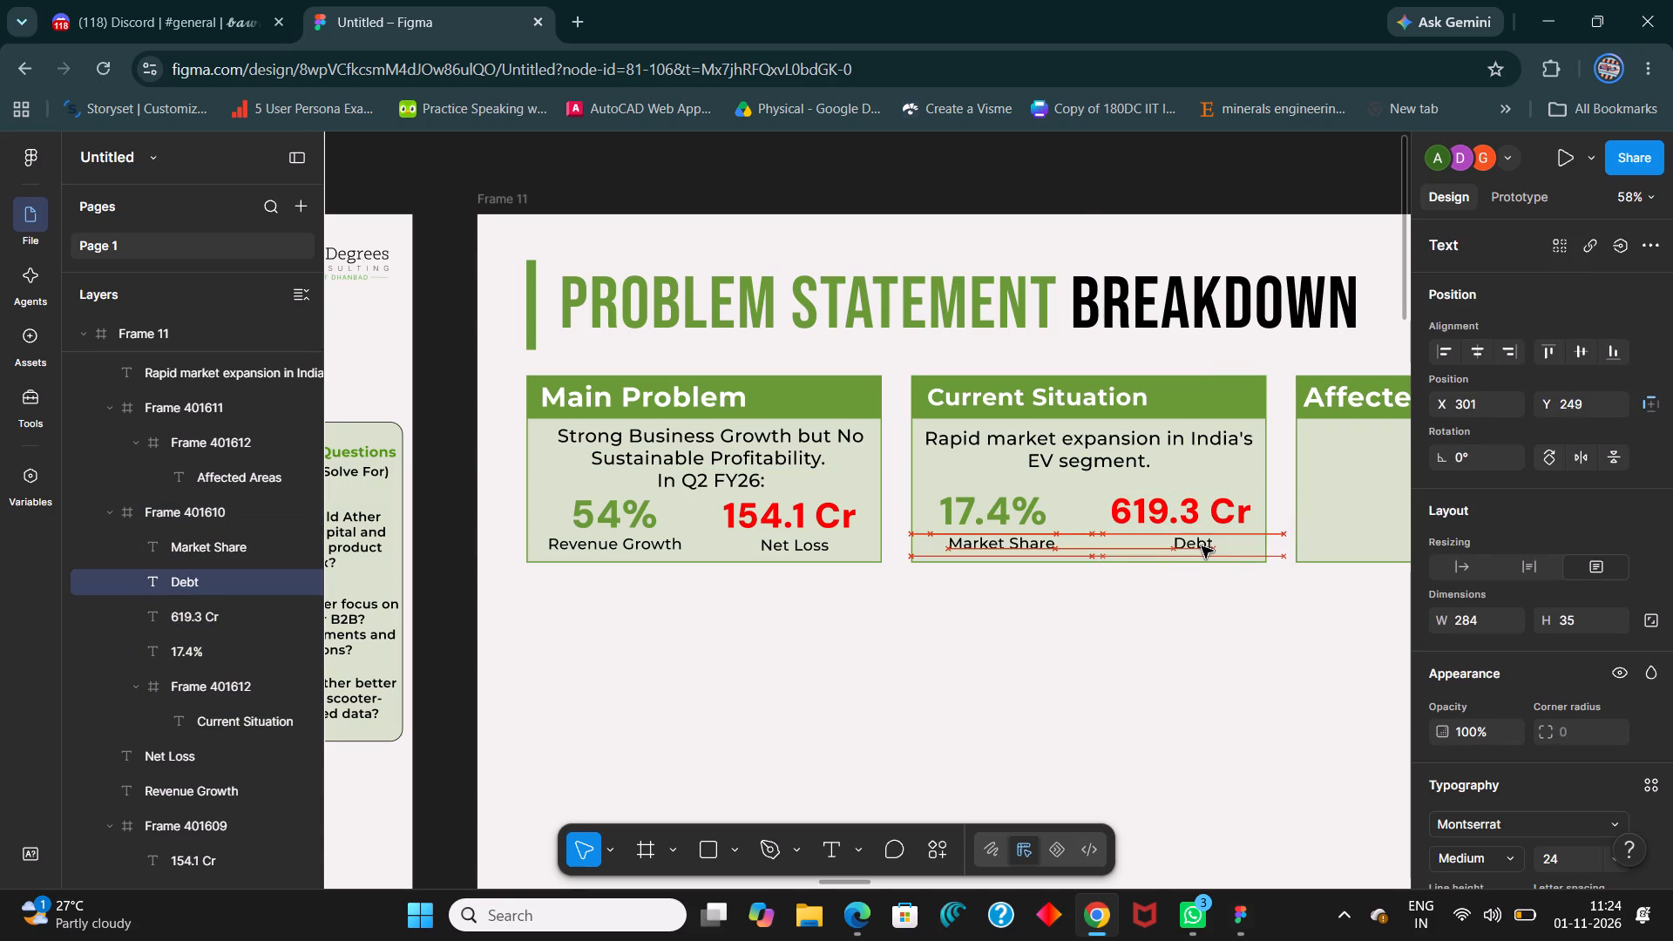
pyautogui.hotkey('shift', 'Up')
pyautogui.hotkey('shift', 'Left')
pyautogui.hotkey('shift', 'Down')
pyautogui.hotkey('shift', 'Left')
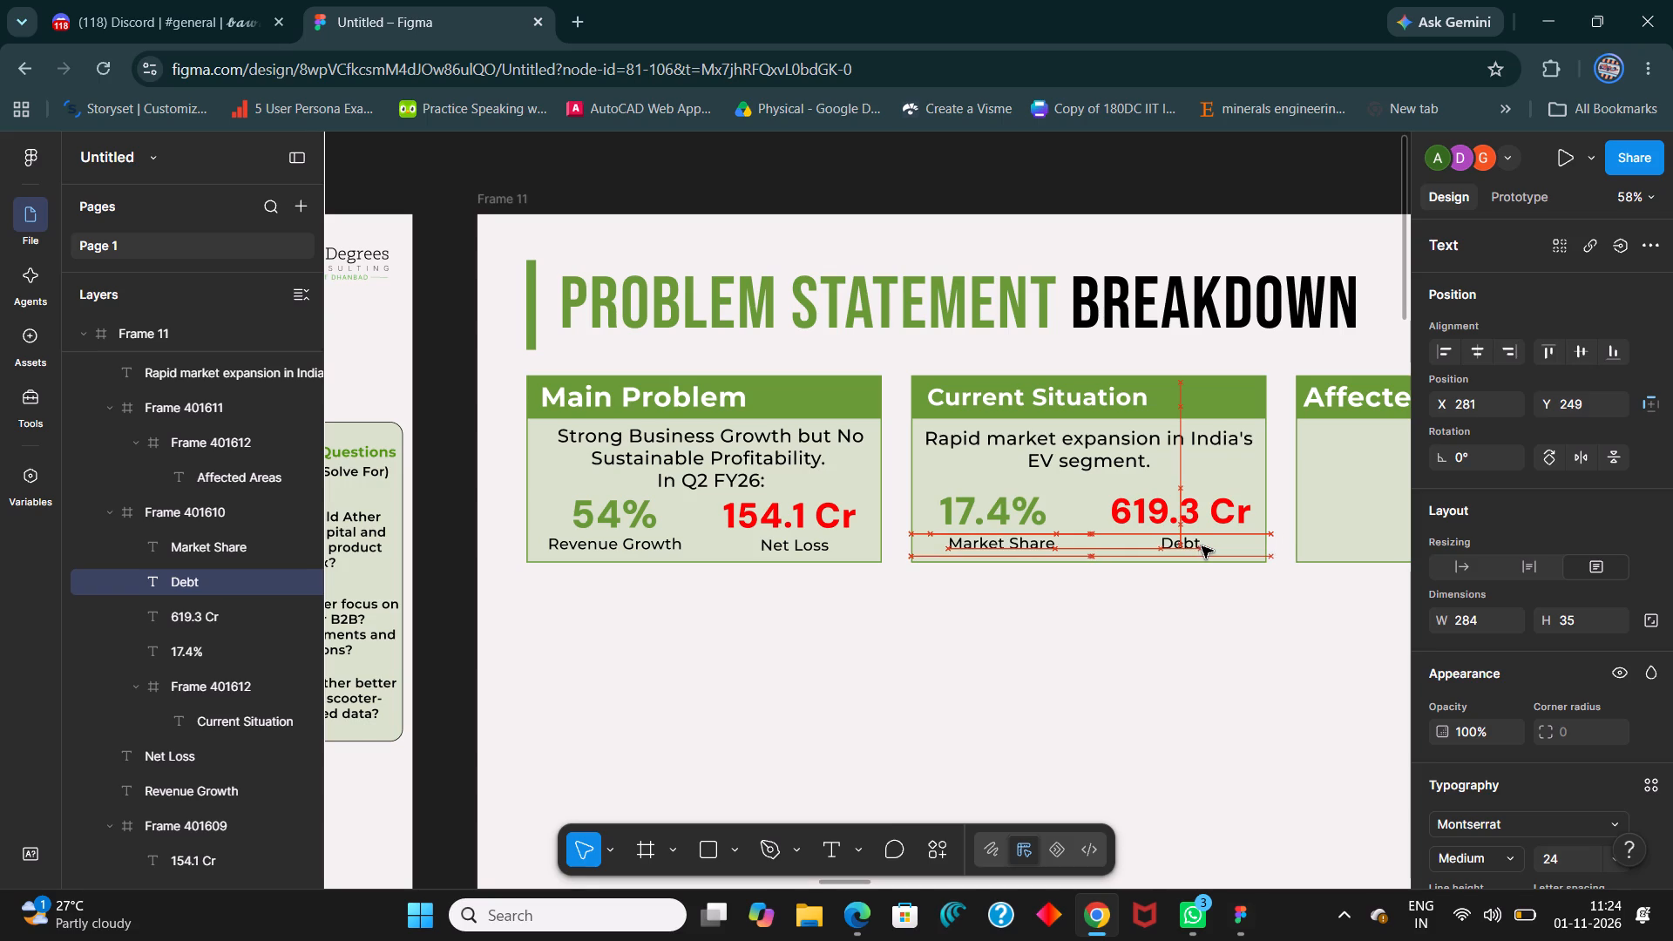
pyautogui.press('Up')
pyautogui.press('Up')
pyautogui.press('Up')
pyautogui.press('Up')
pyautogui.press('Down')
pyautogui.press('Down')
pyautogui.press('Down')
pyautogui.press('Down')
pyautogui.press('Up')
pyautogui.press('Down')
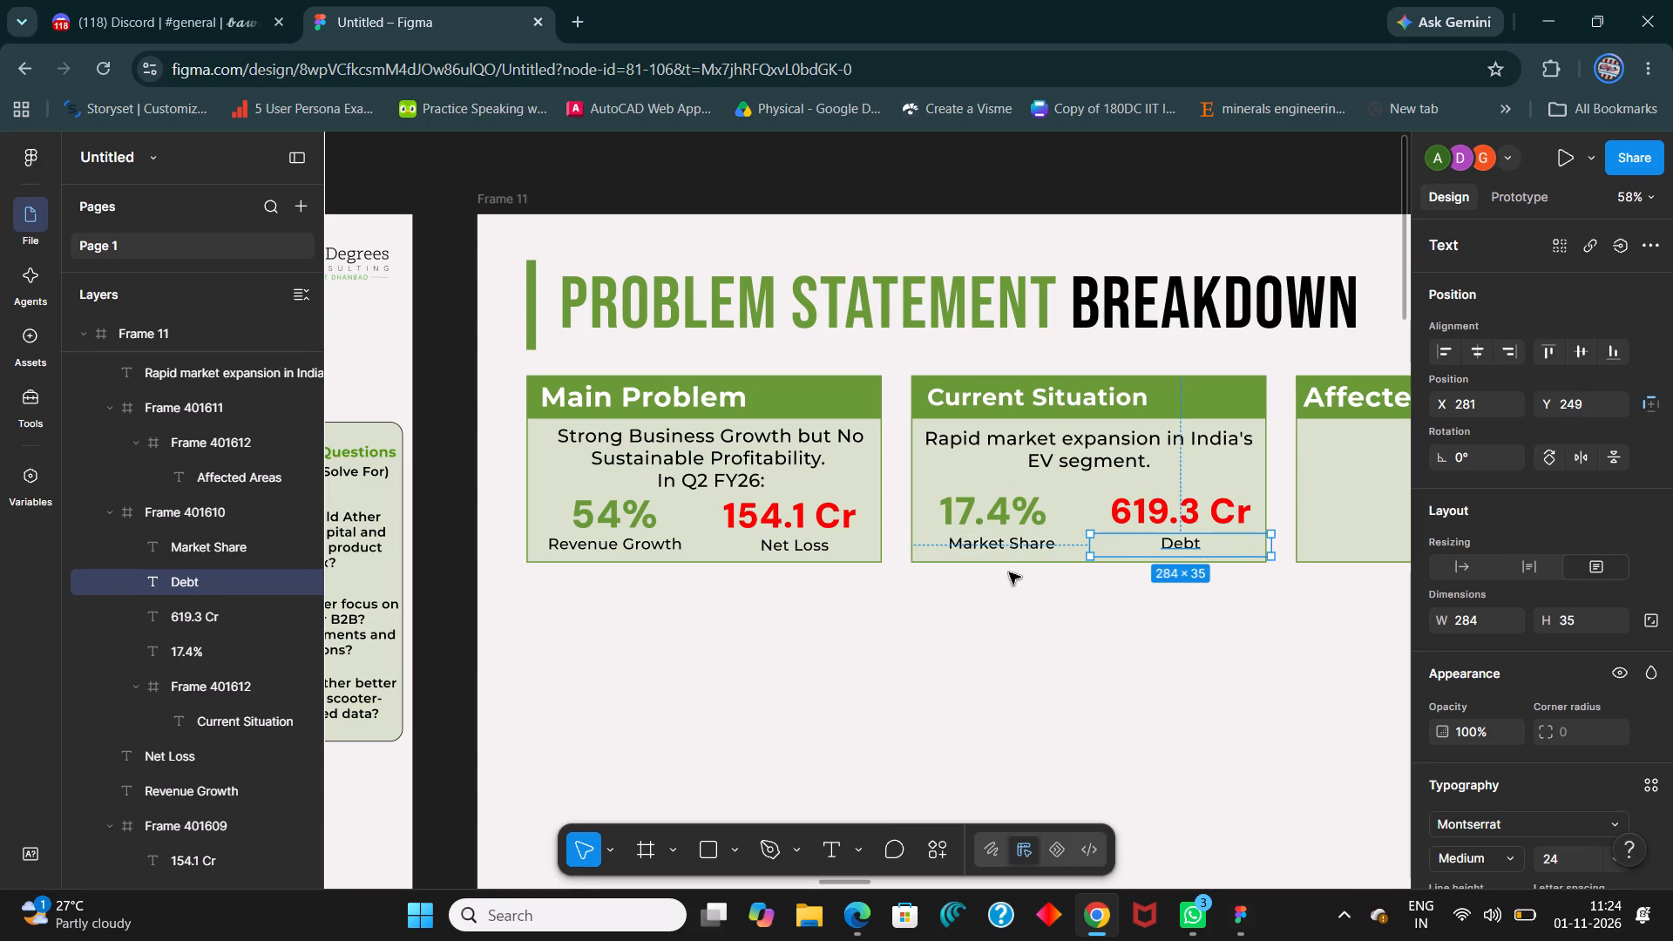
# Shift the Market Share label to X -9 to centre it under the 17.4% figure.
pyautogui.click(990, 544)
pyautogui.hotkey('shift', 'Left')
pyautogui.hotkey('shift', 'Left')
pyautogui.hotkey('shift', 'Left')
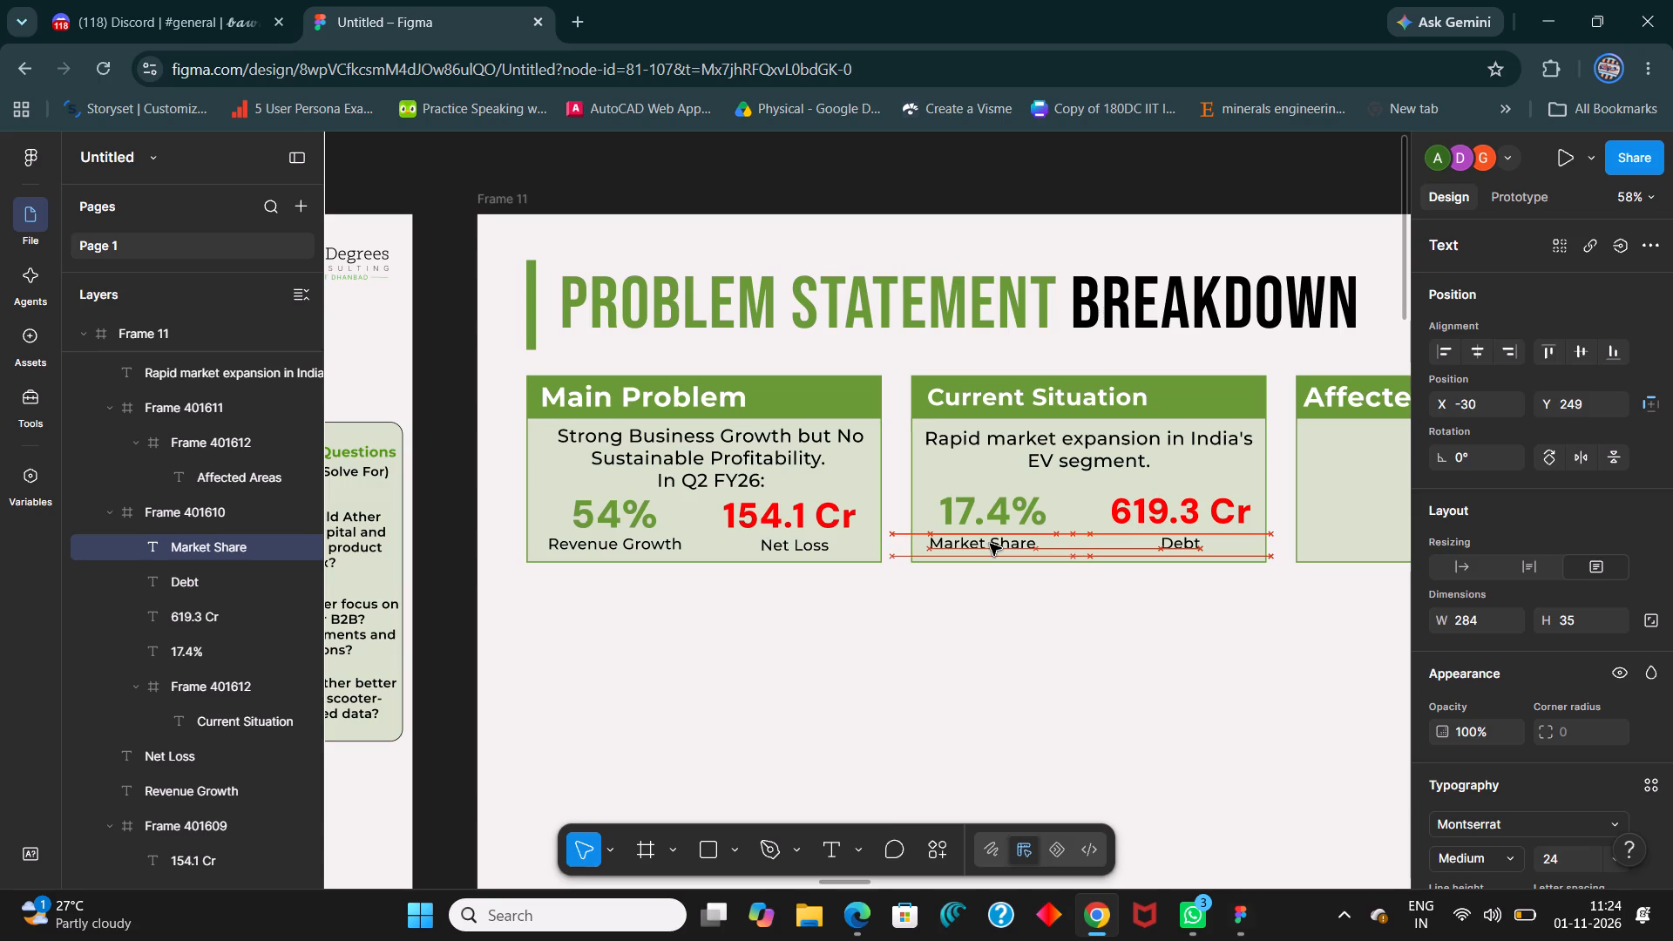
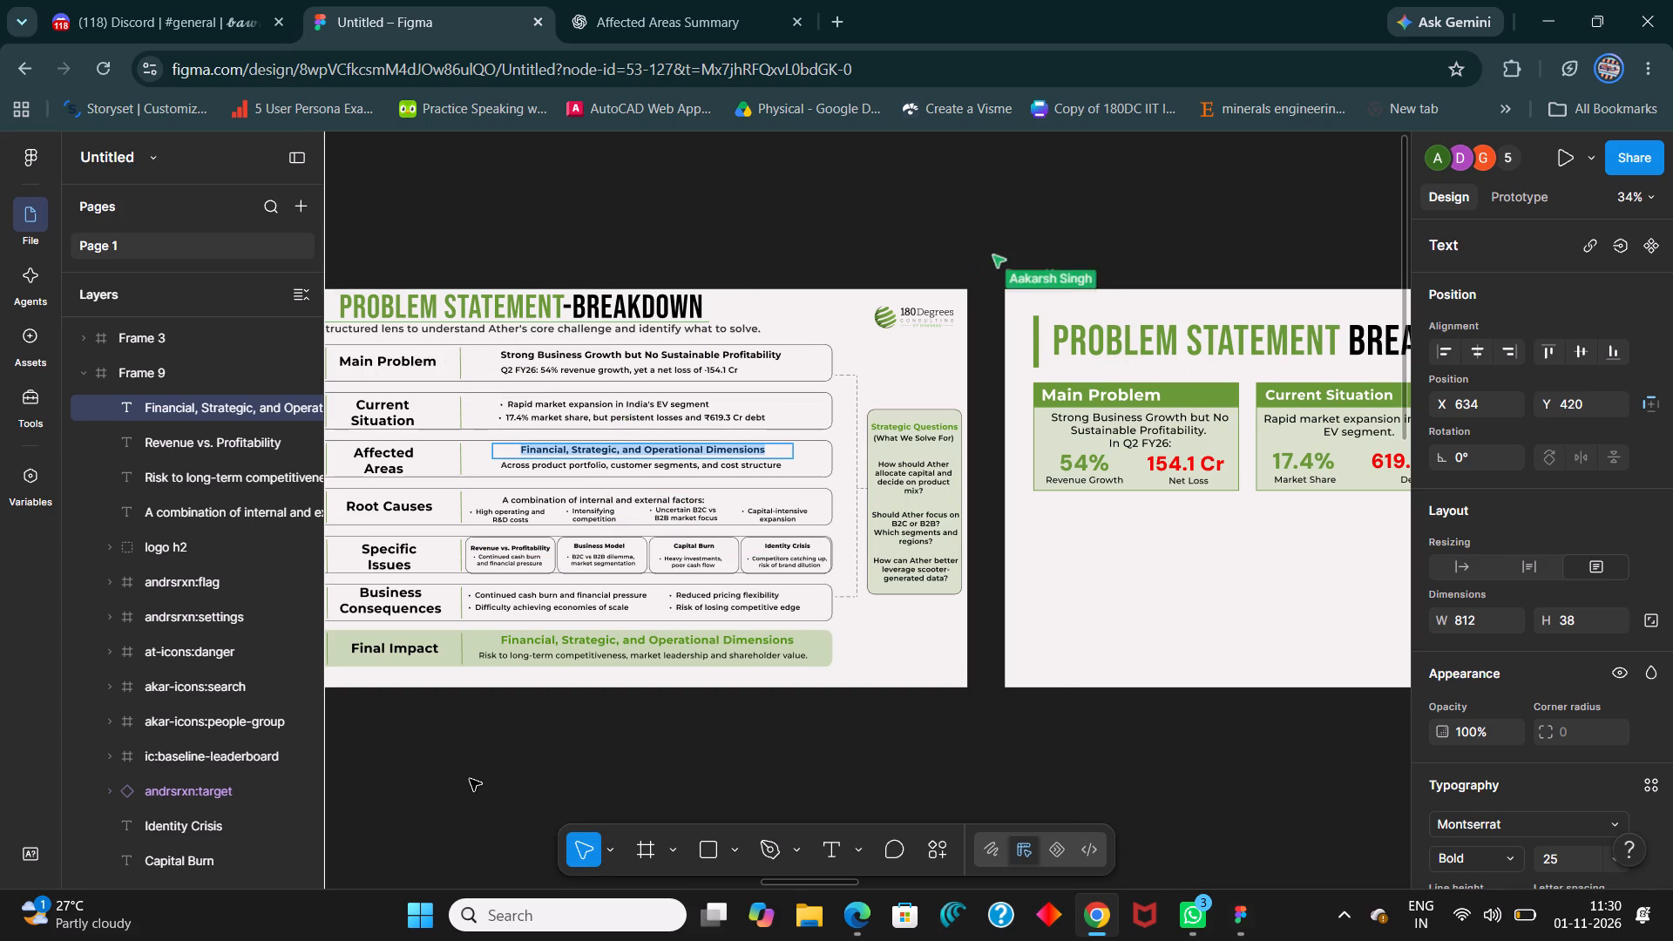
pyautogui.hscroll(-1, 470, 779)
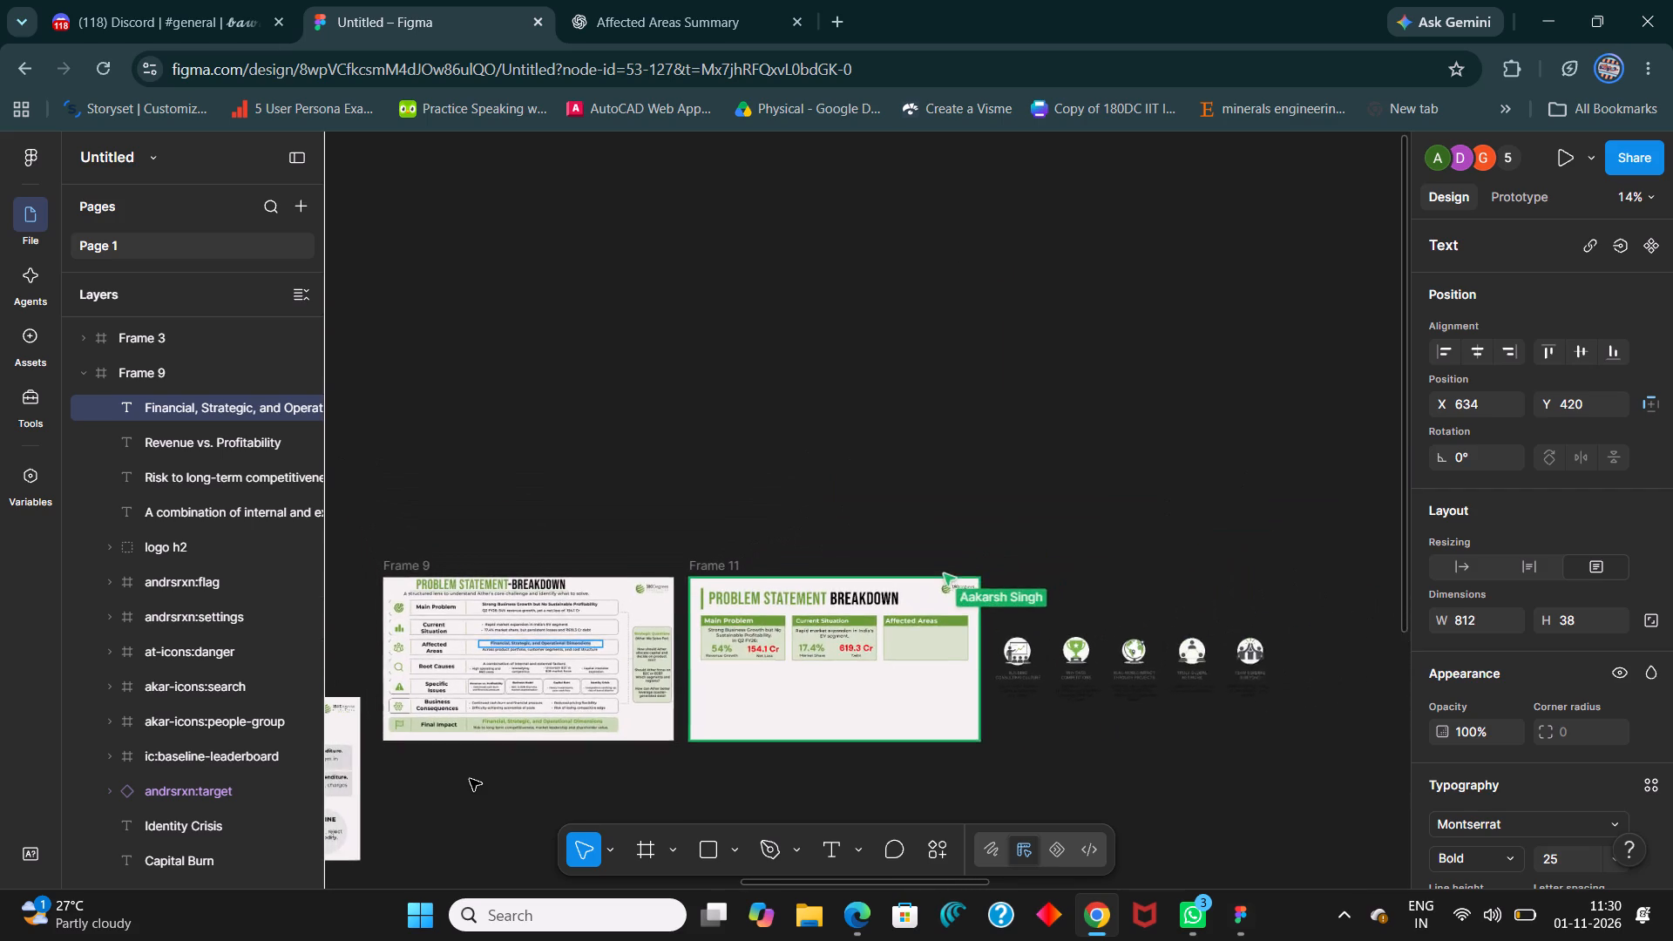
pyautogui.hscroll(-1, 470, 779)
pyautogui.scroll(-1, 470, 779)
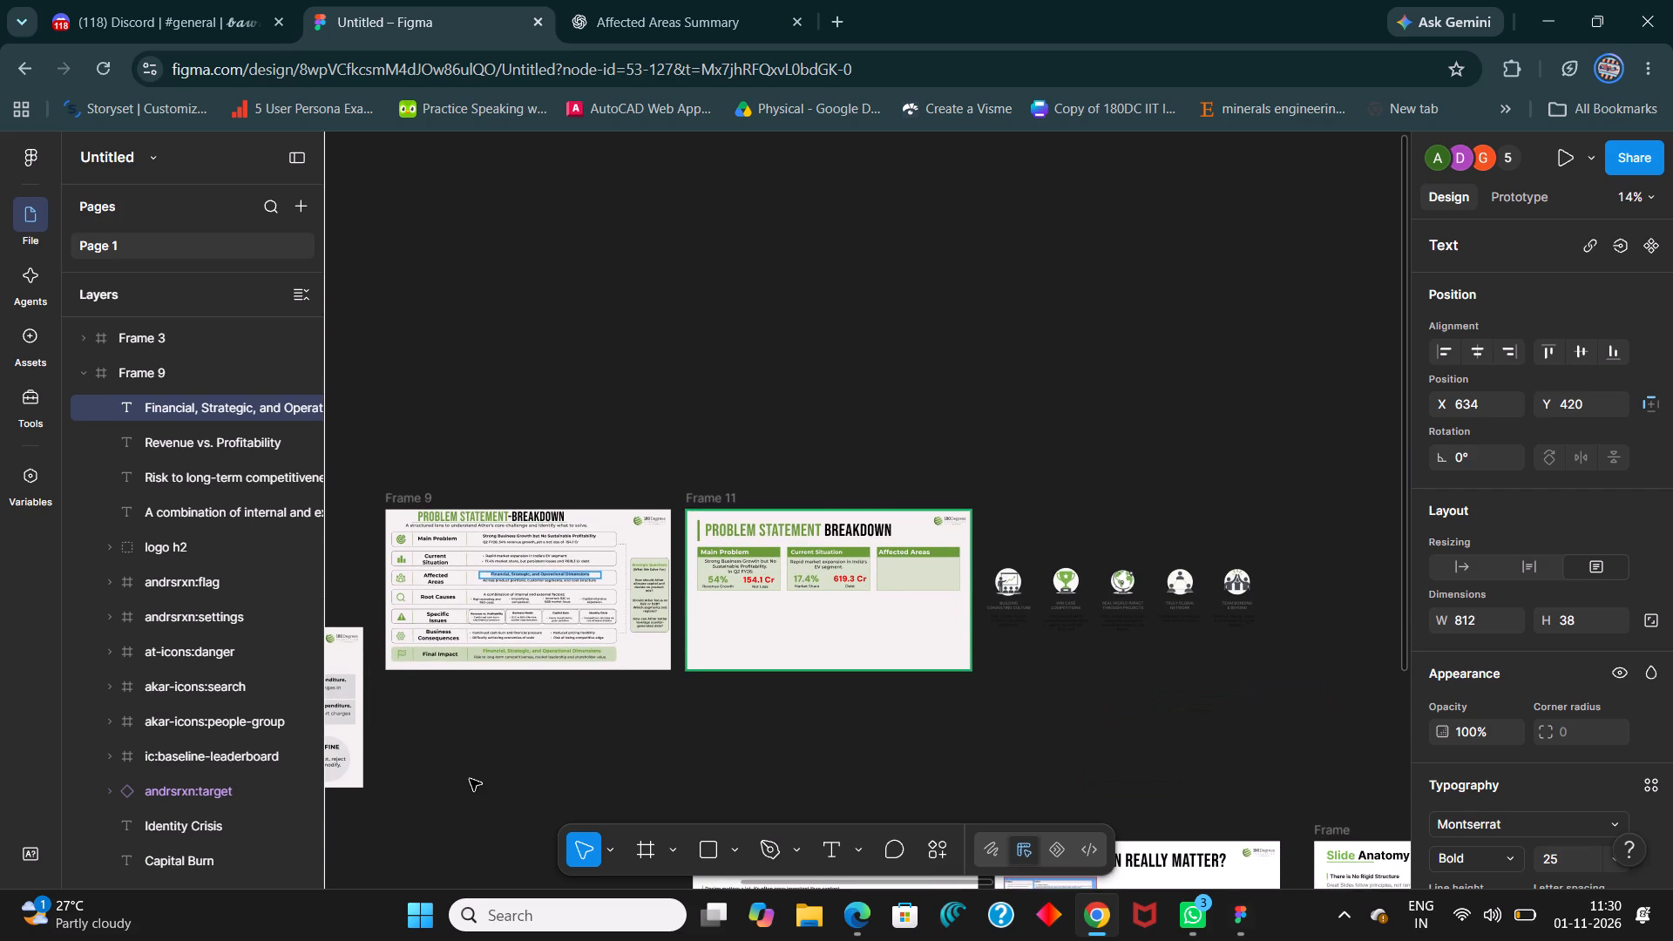
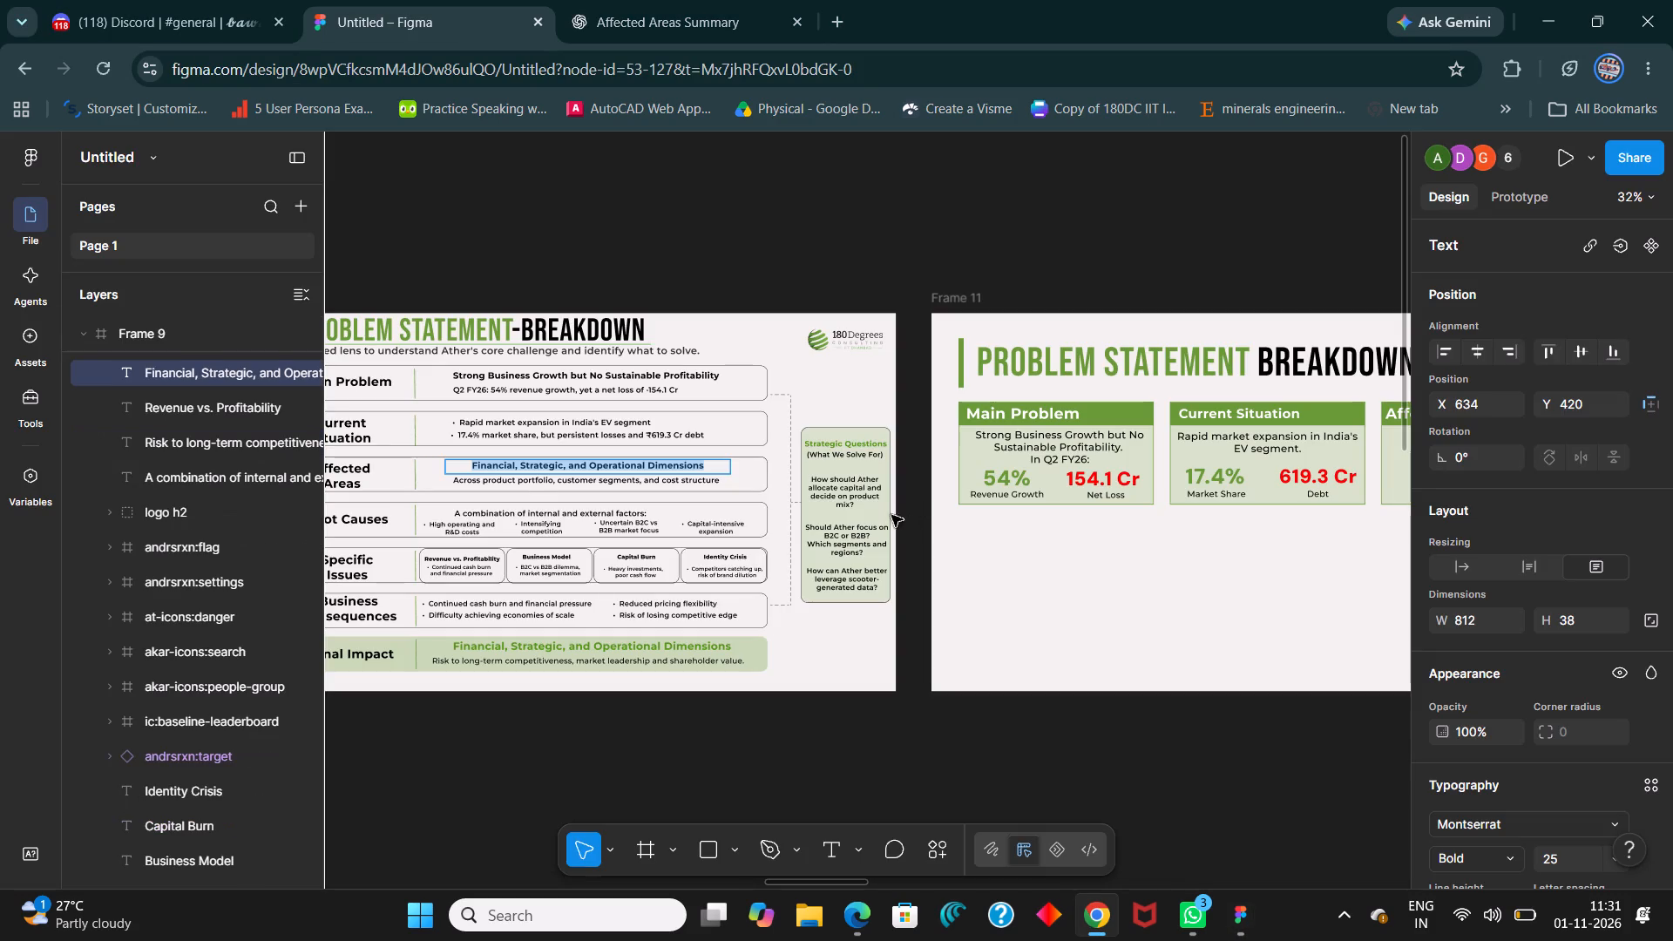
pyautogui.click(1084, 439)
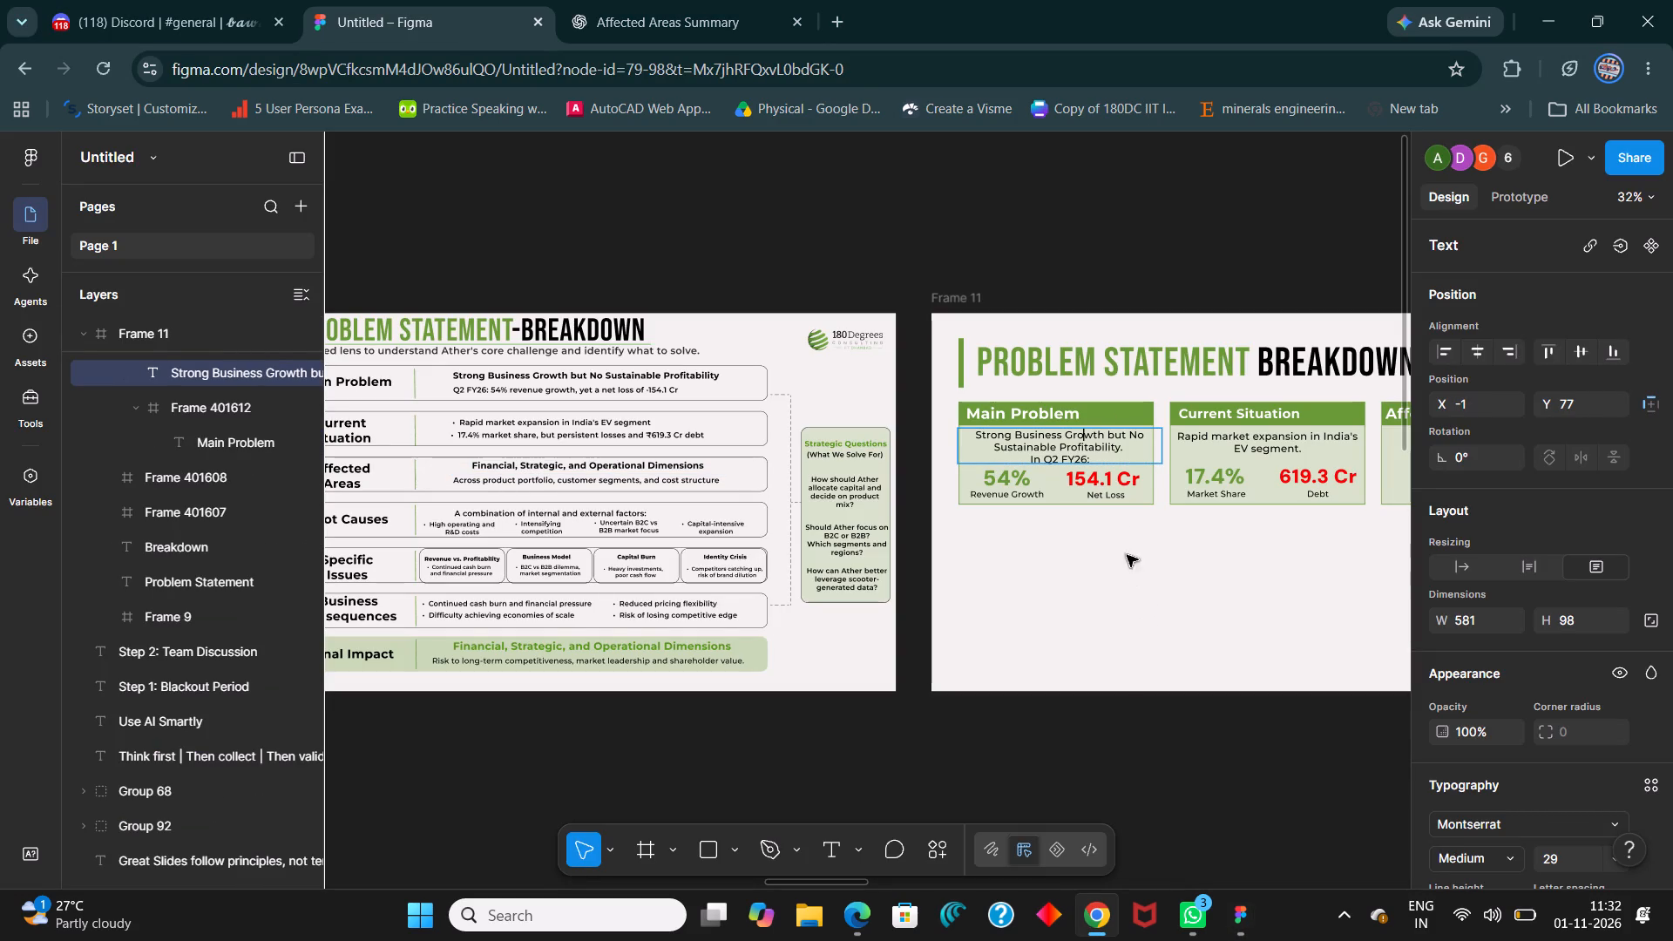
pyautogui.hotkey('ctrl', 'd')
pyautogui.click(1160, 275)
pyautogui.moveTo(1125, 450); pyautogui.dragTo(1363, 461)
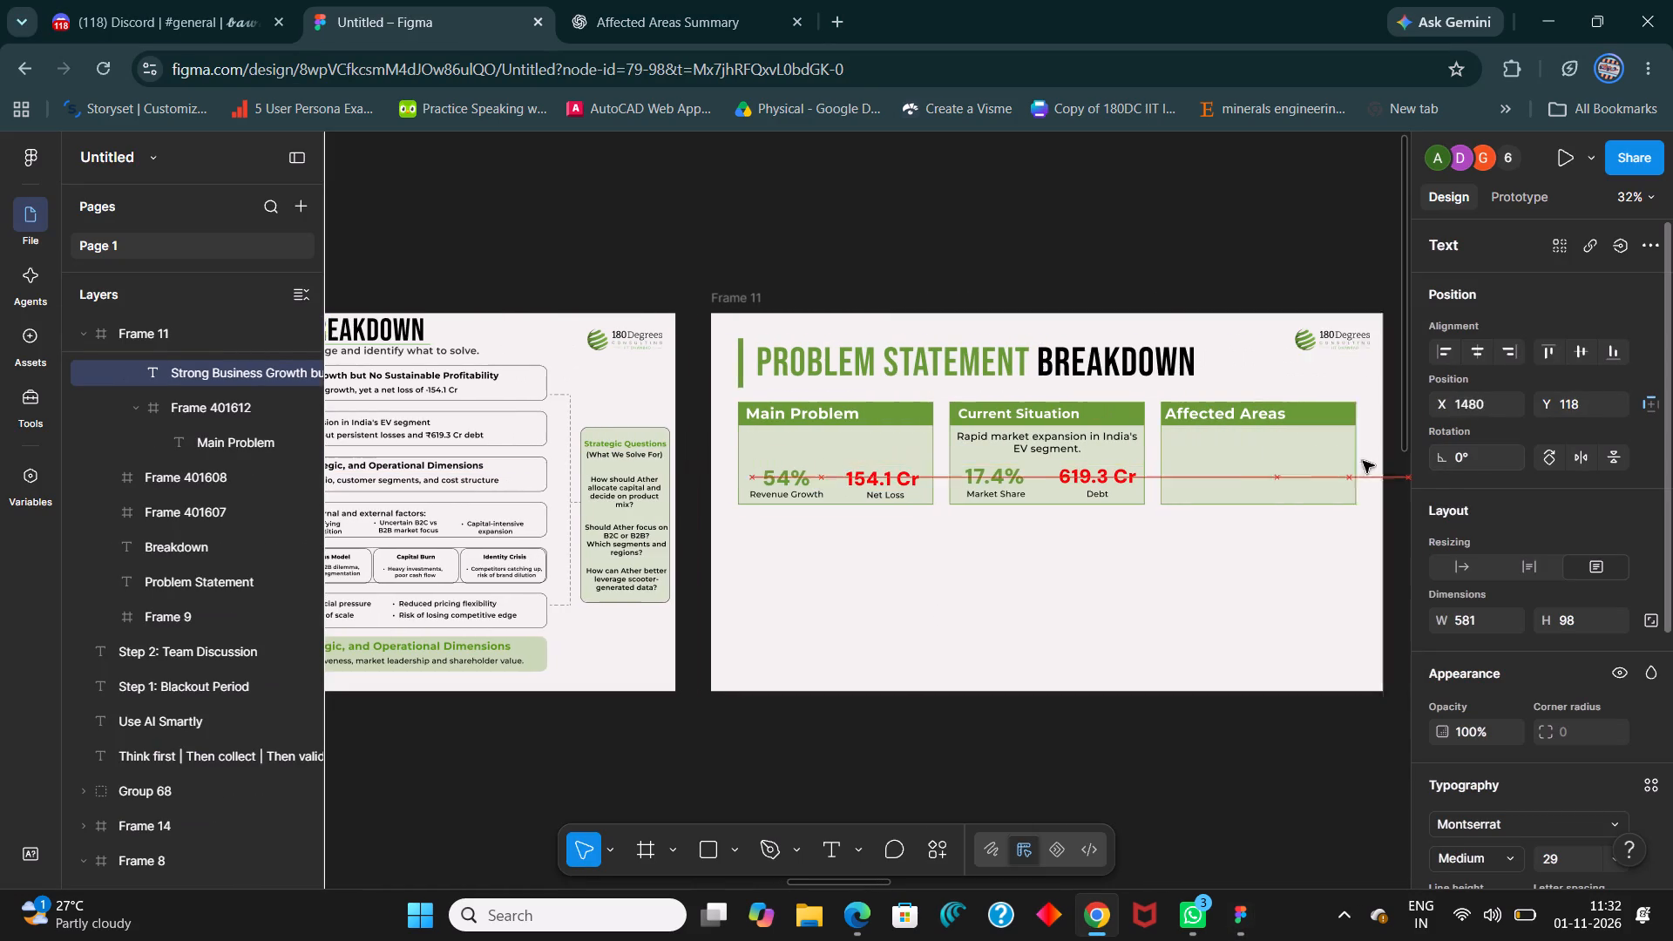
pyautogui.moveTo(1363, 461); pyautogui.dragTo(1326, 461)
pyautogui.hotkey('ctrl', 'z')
# Duplicate the Main Problem description in Frame 11, move the copy below the Affected Areas box, and replace its text with the copied lines.
pyautogui.hotkey('ctrl', 'd')
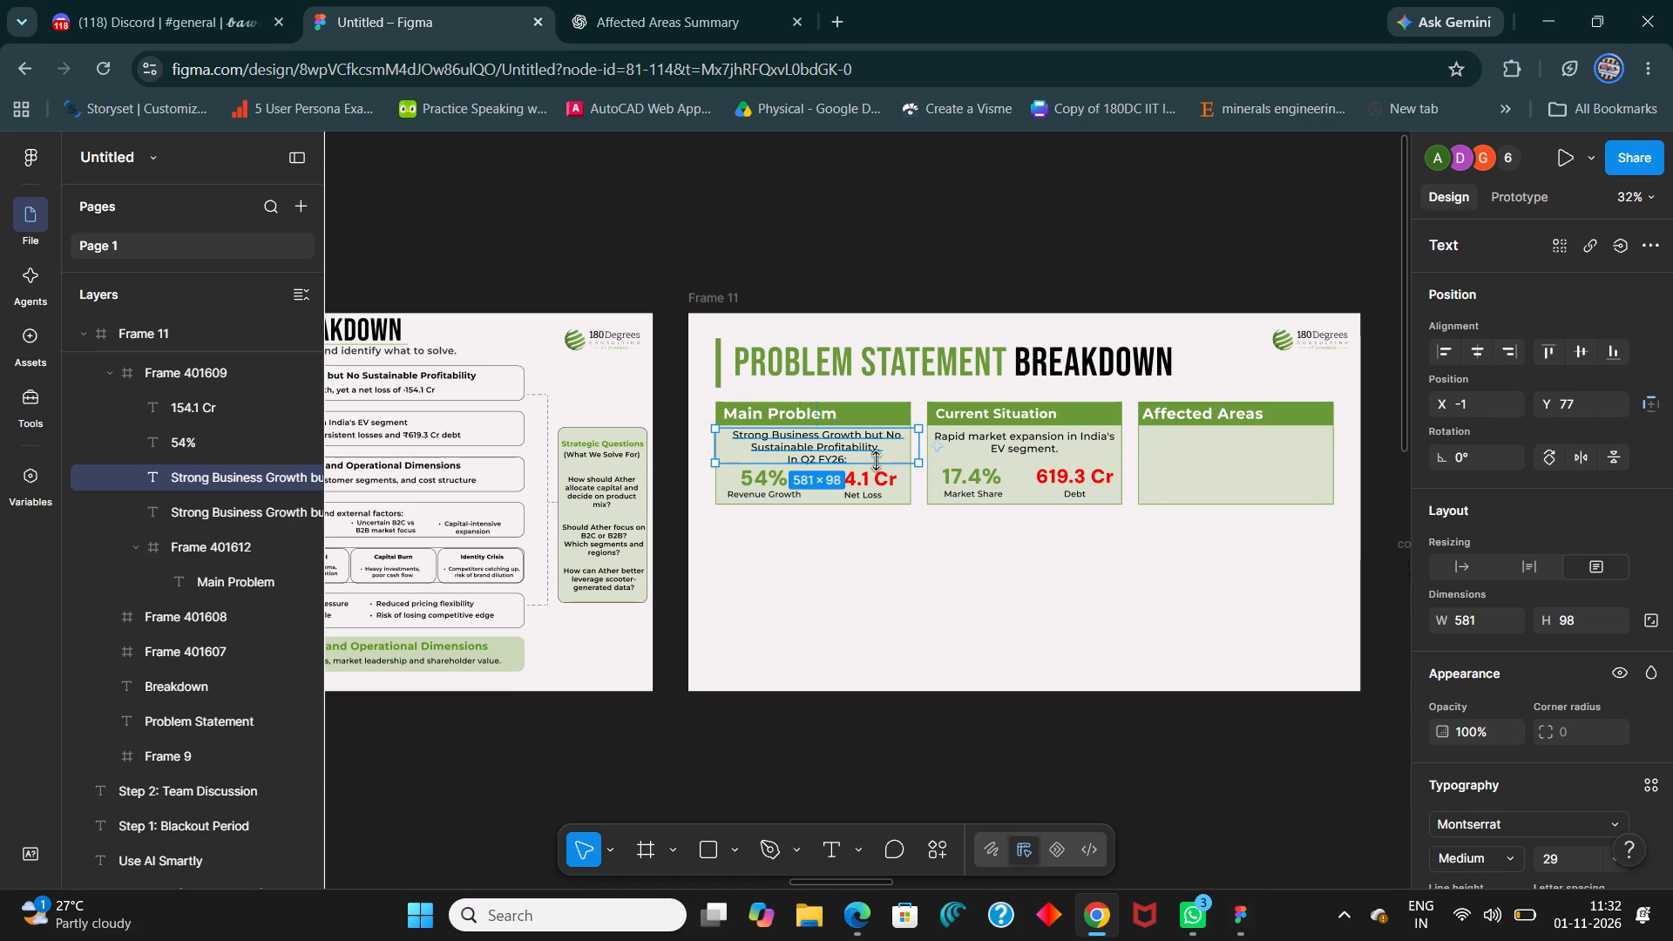
pyautogui.moveTo(876, 458); pyautogui.dragTo(1284, 471)
pyautogui.moveTo(1270, 467); pyautogui.dragTo(1279, 550)
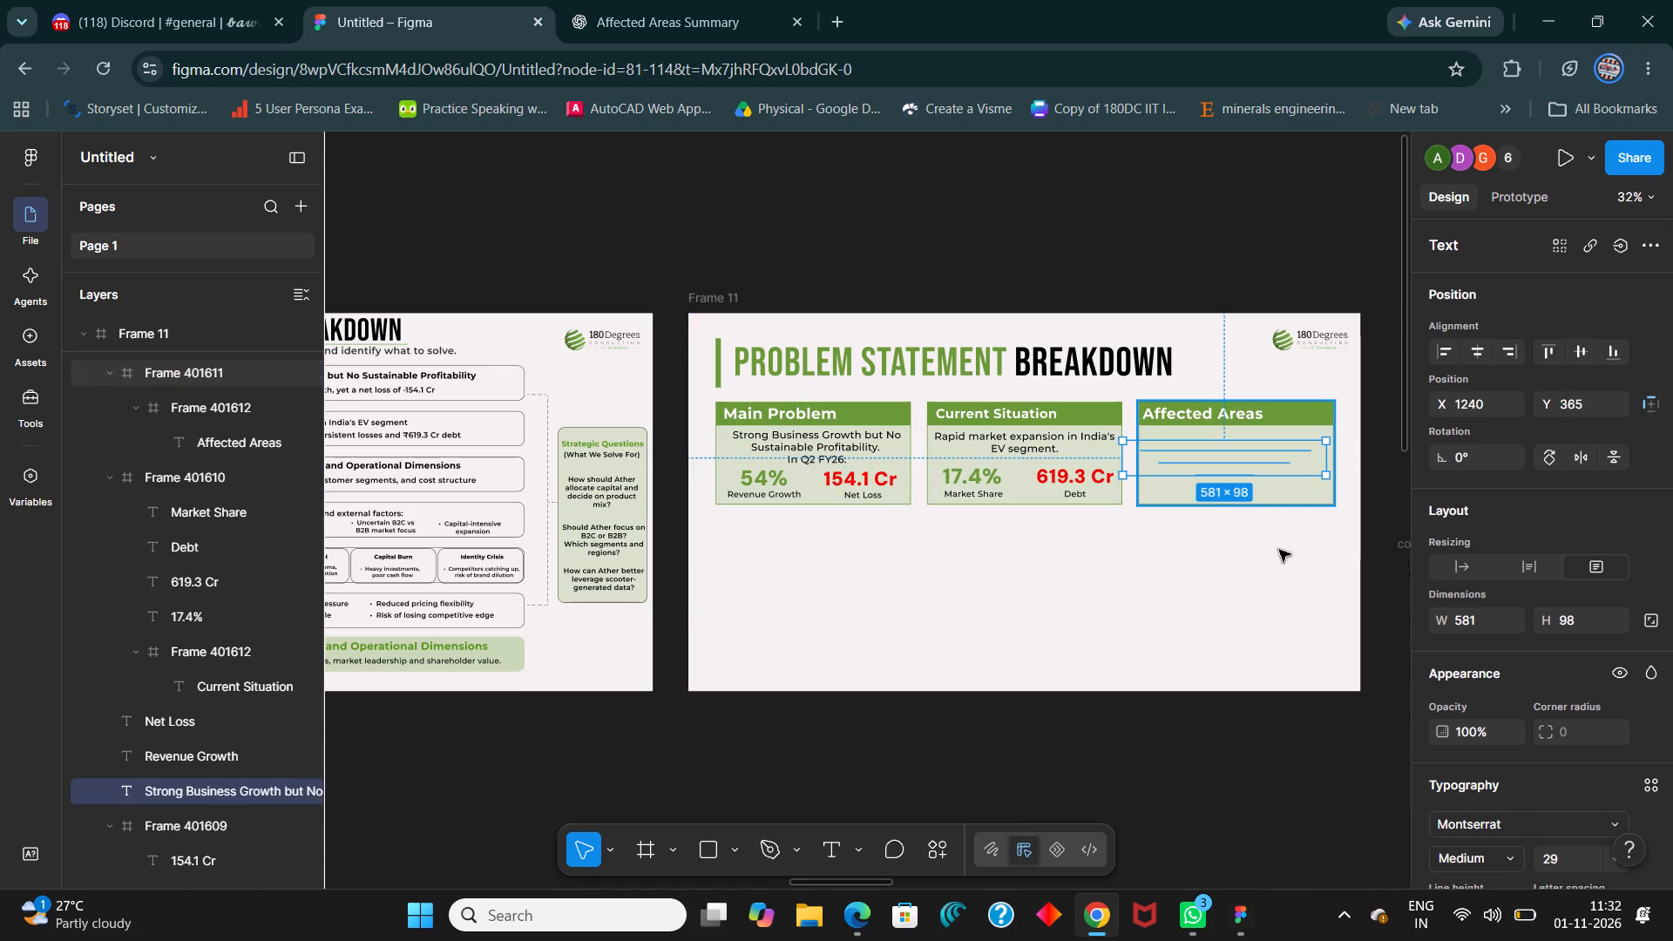
pyautogui.moveTo(1279, 550); pyautogui.dragTo(1277, 621)
pyautogui.doubleClick(1272, 613)
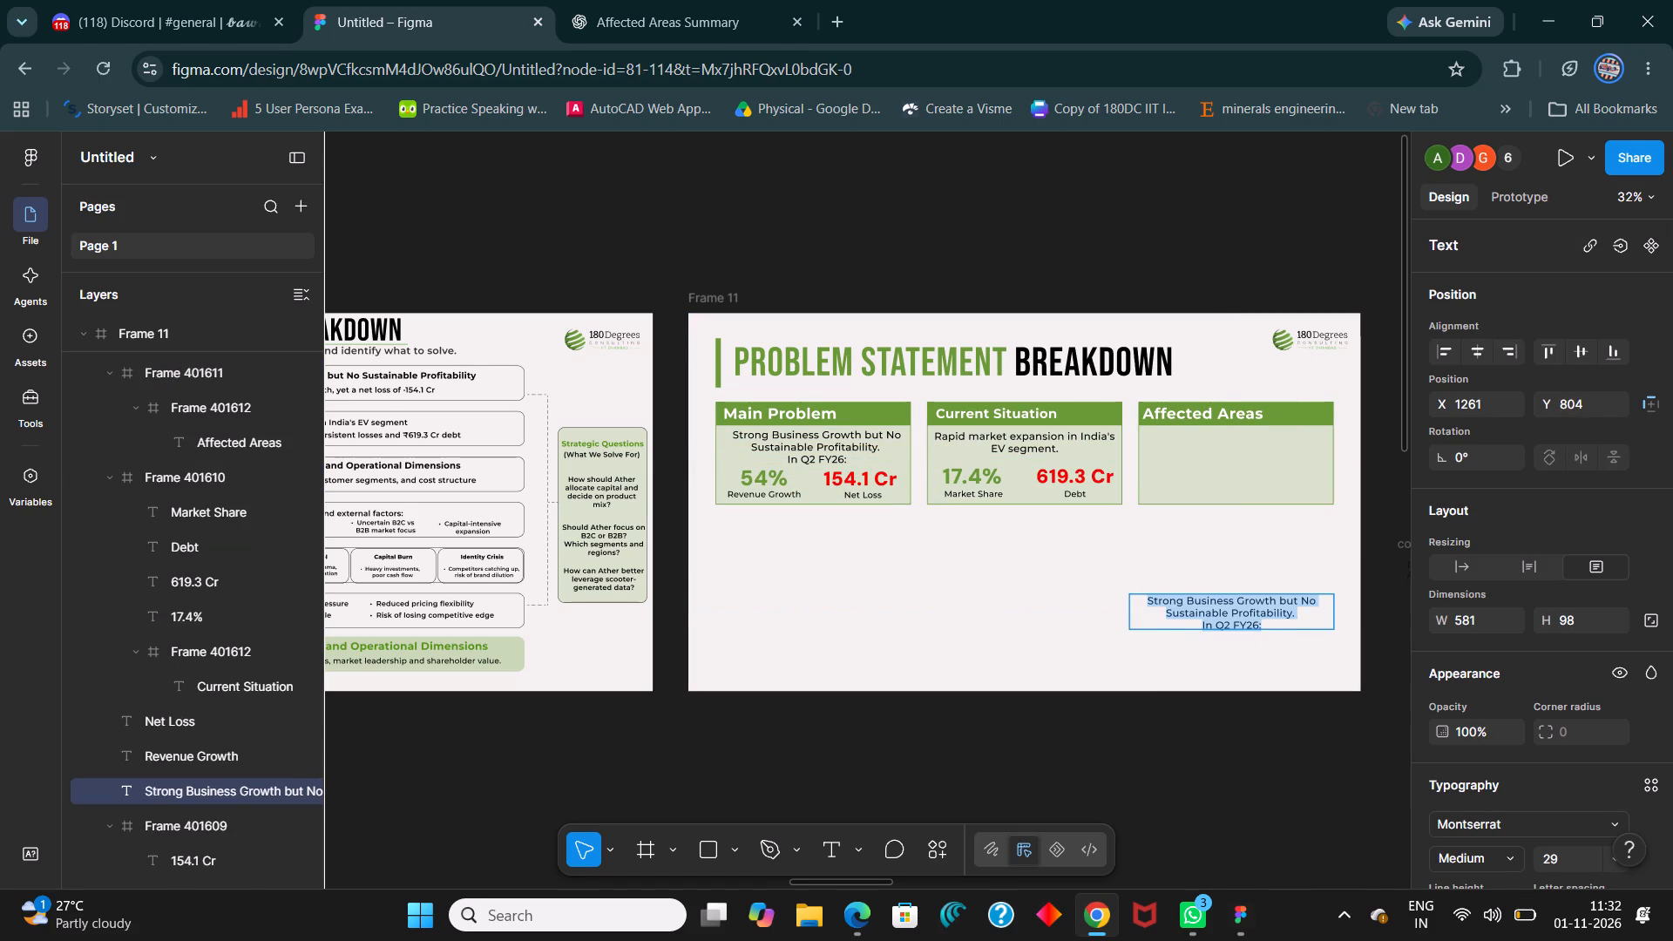
pyautogui.hotkey('ctrl', 'v')
pyautogui.click(1083, 659)
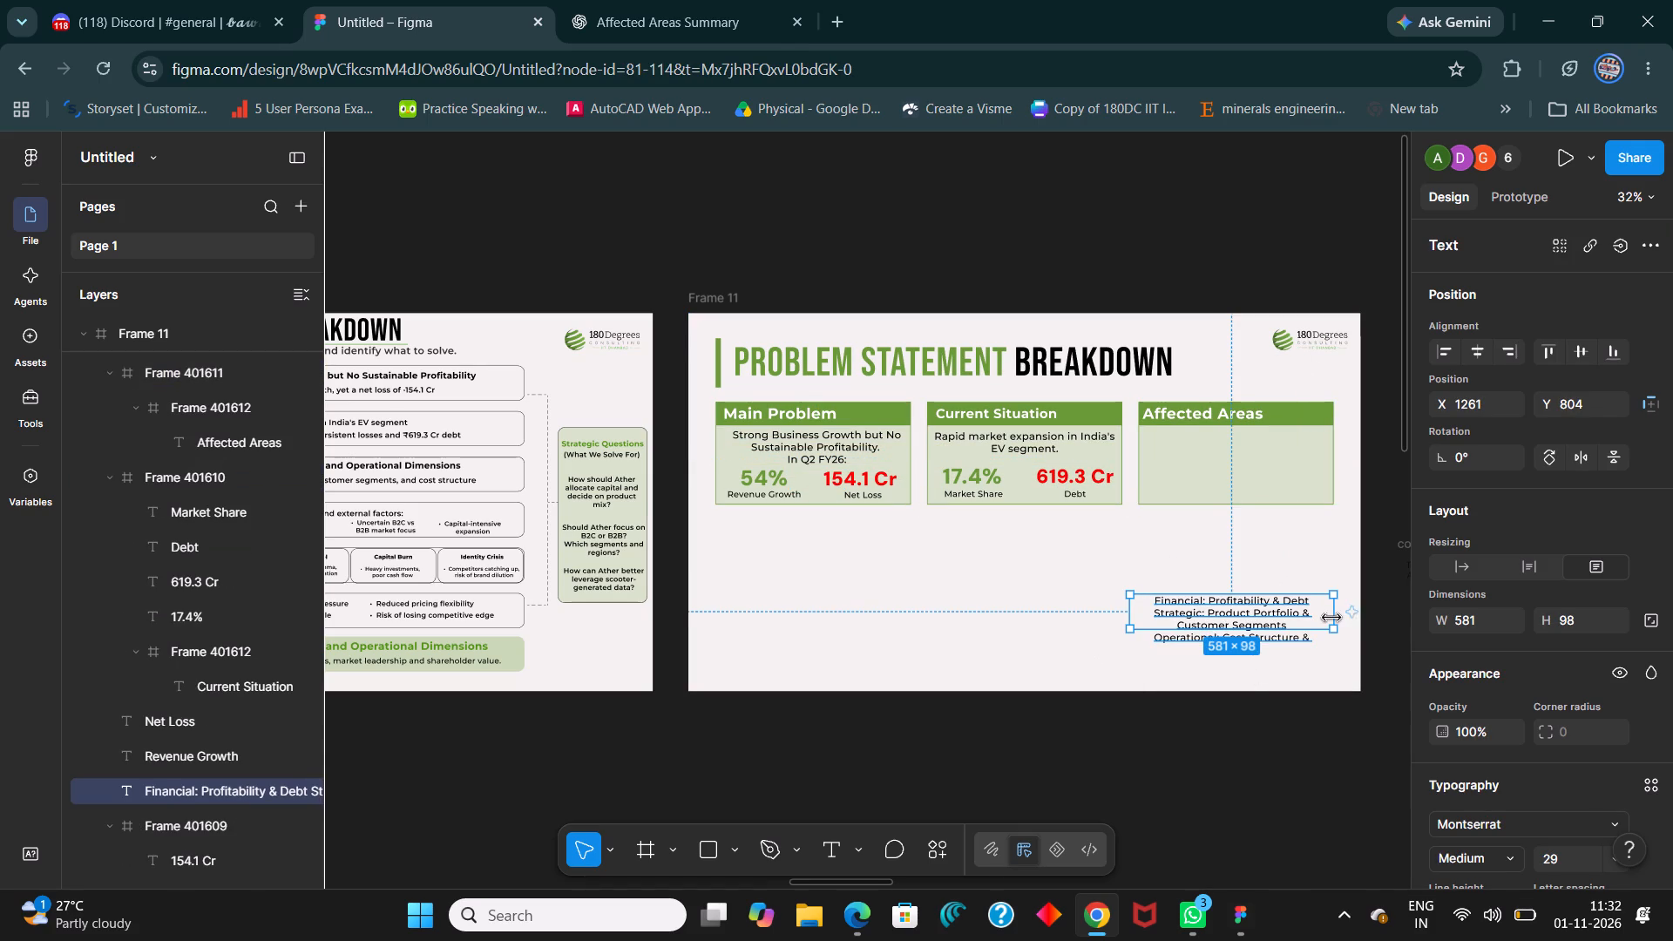
# Bring the new text to the front, resize it to 566 wide, and place it inside the Affected Areas box.
pyautogui.moveTo(1331, 618); pyautogui.dragTo(1353, 625)
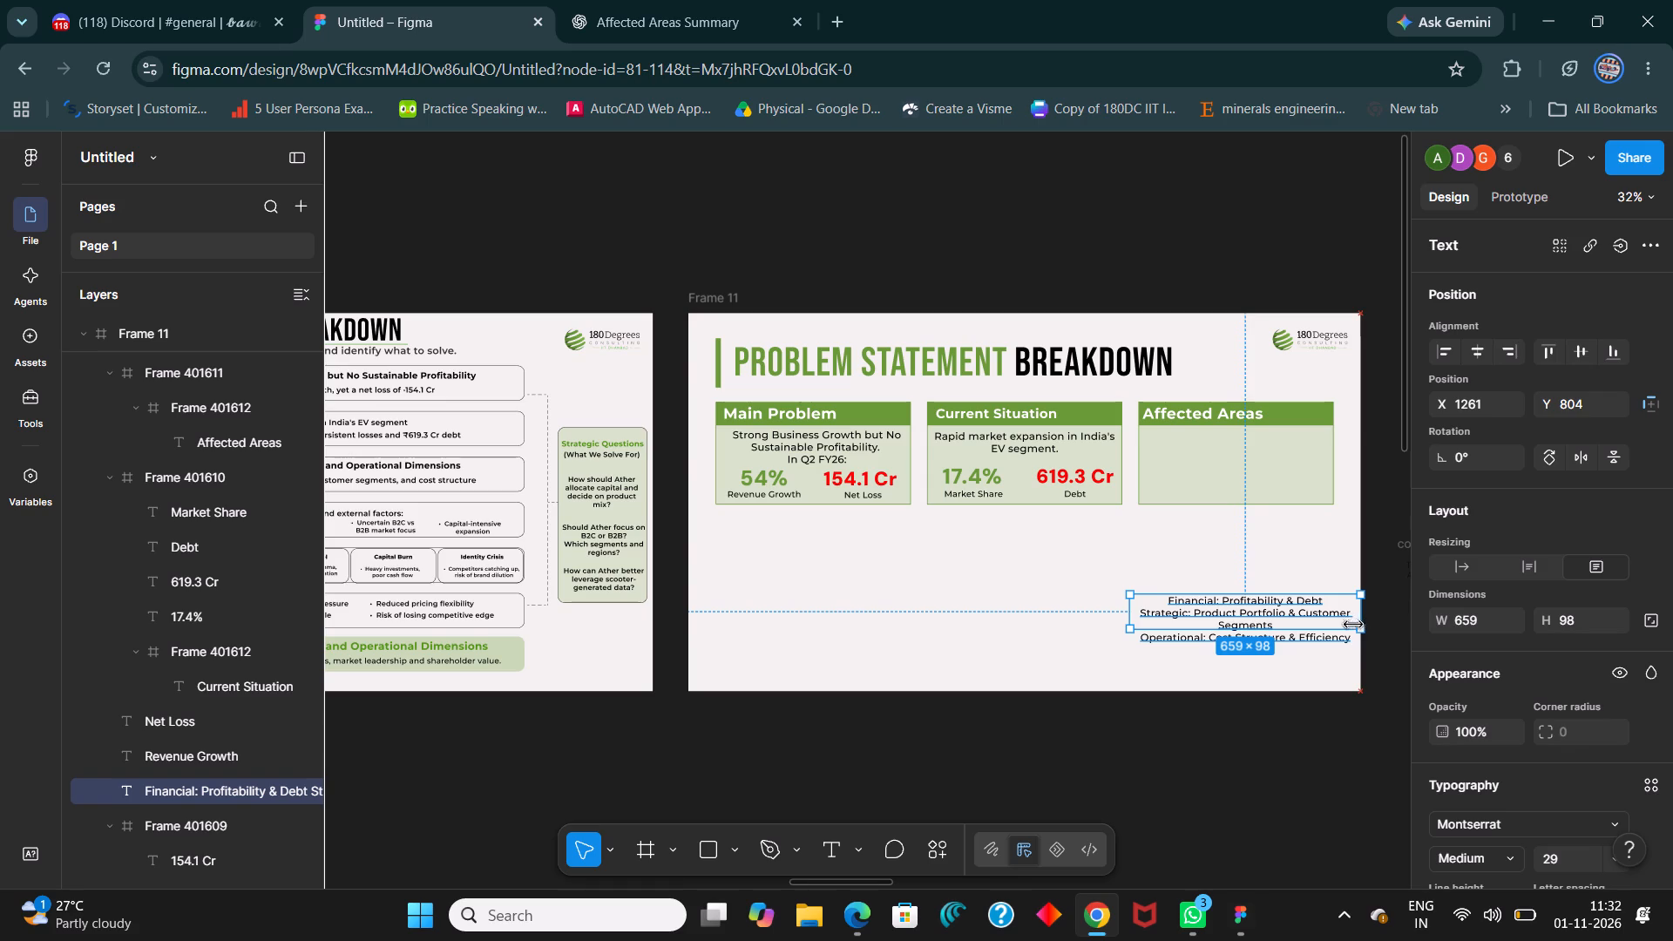
pyautogui.moveTo(1353, 625); pyautogui.dragTo(1351, 625)
pyautogui.moveTo(1278, 620); pyautogui.dragTo(1291, 554)
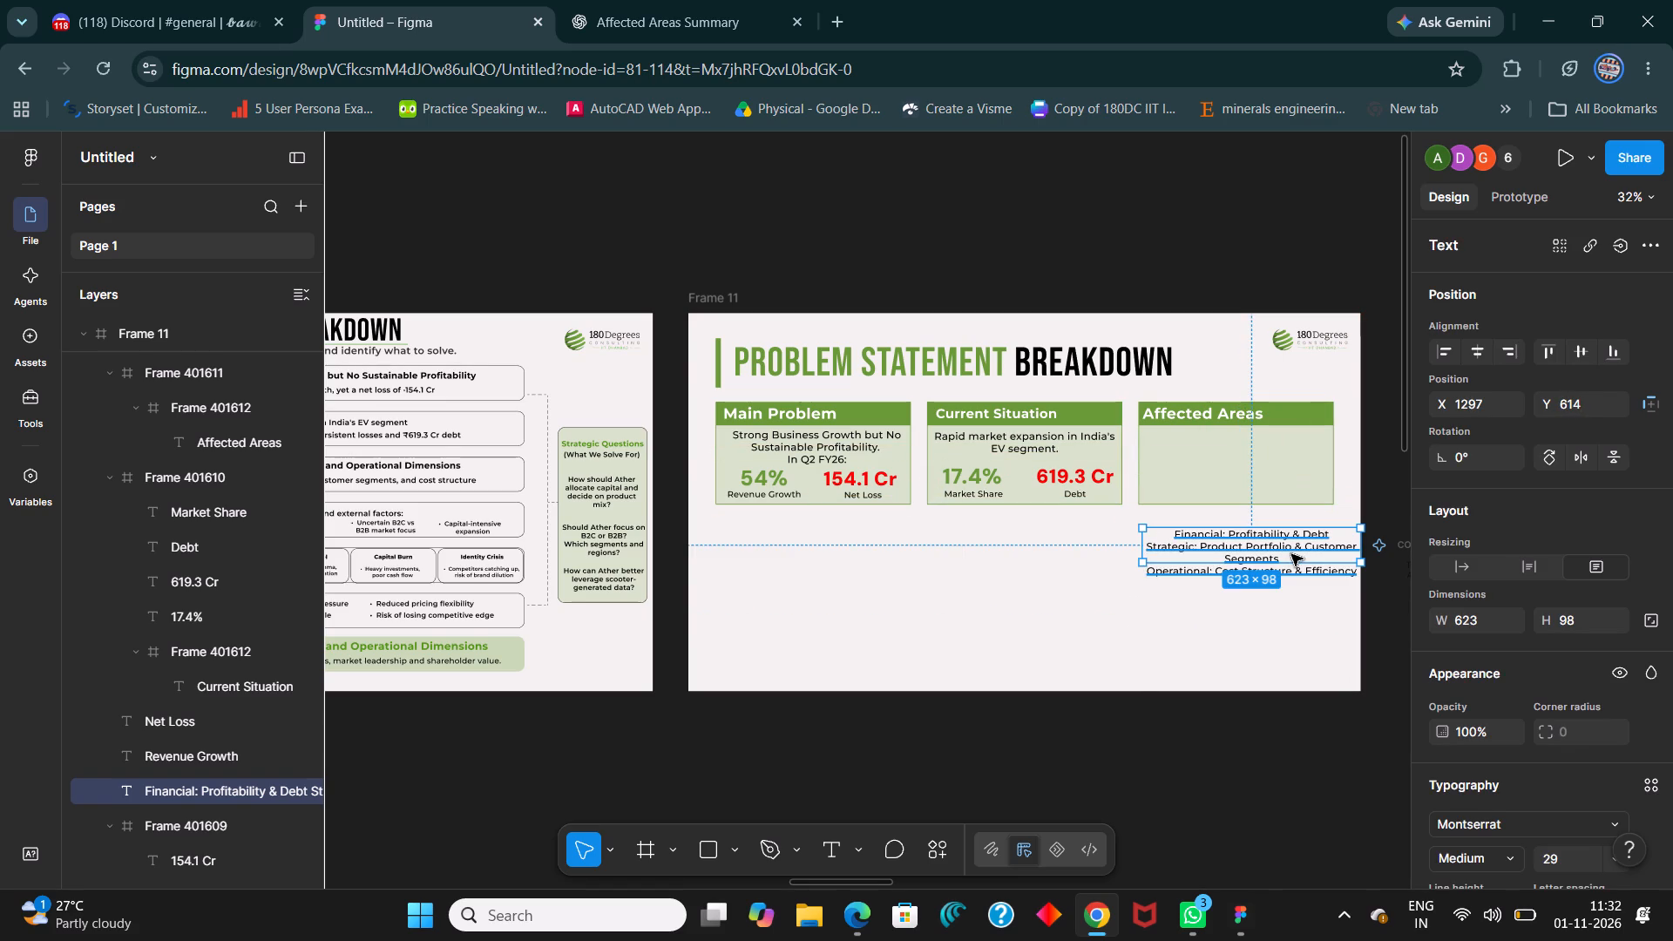
pyautogui.write(']]]]]')
pyautogui.moveTo(1291, 554); pyautogui.dragTo(1278, 471)
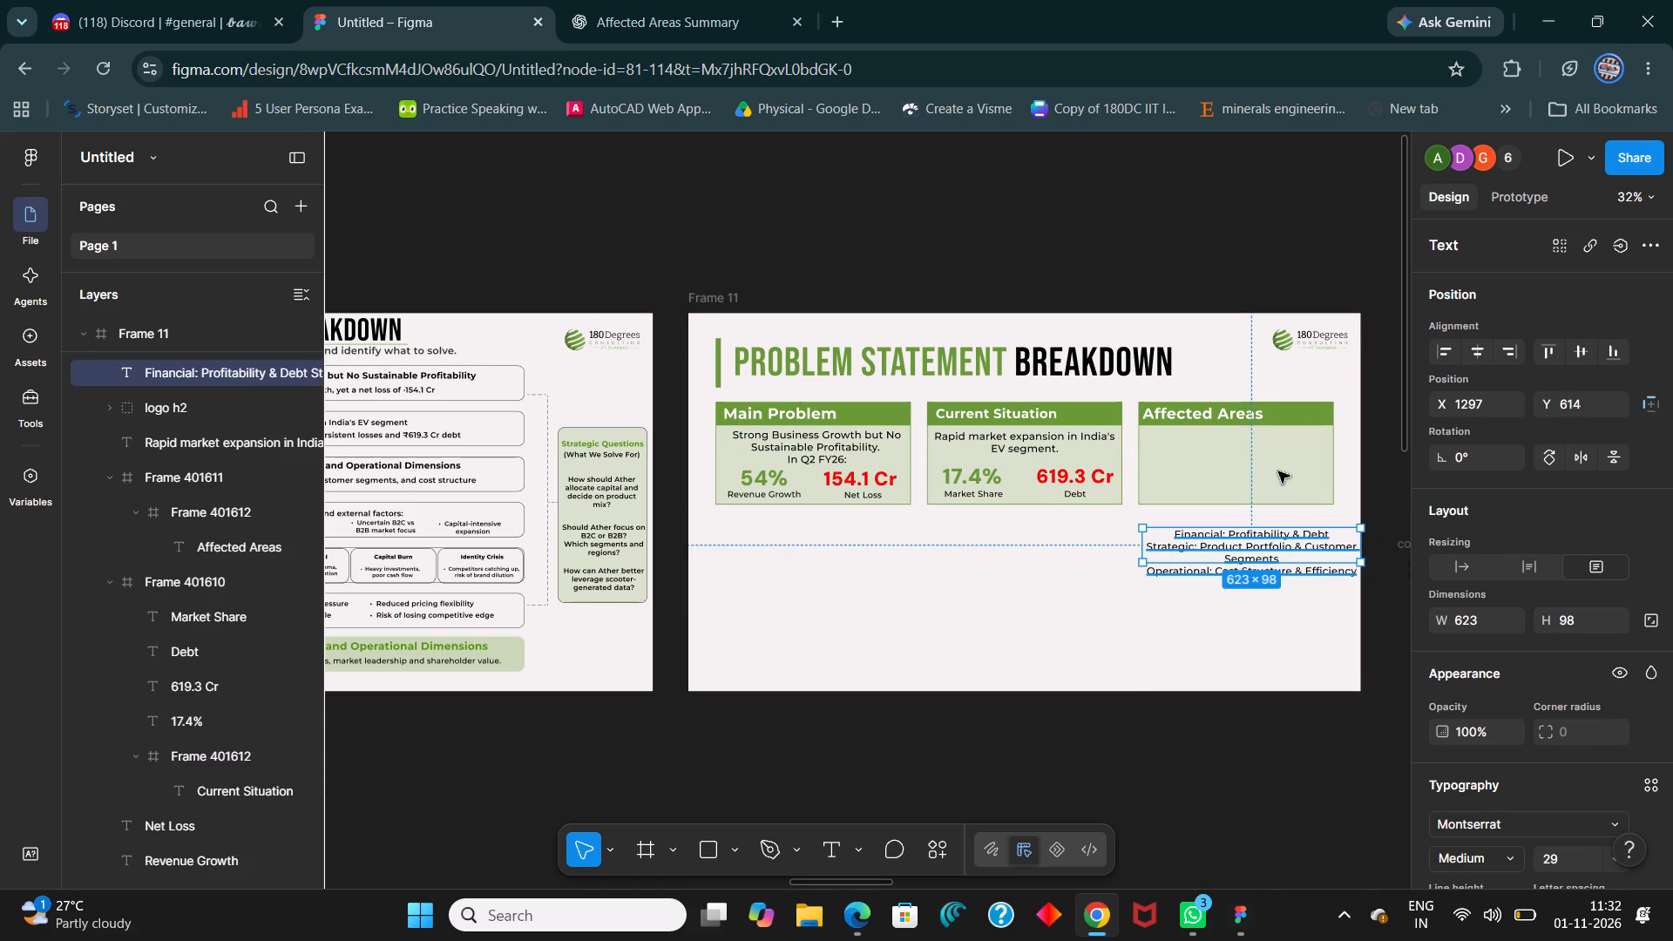
pyautogui.moveTo(1278, 471); pyautogui.dragTo(1275, 455)
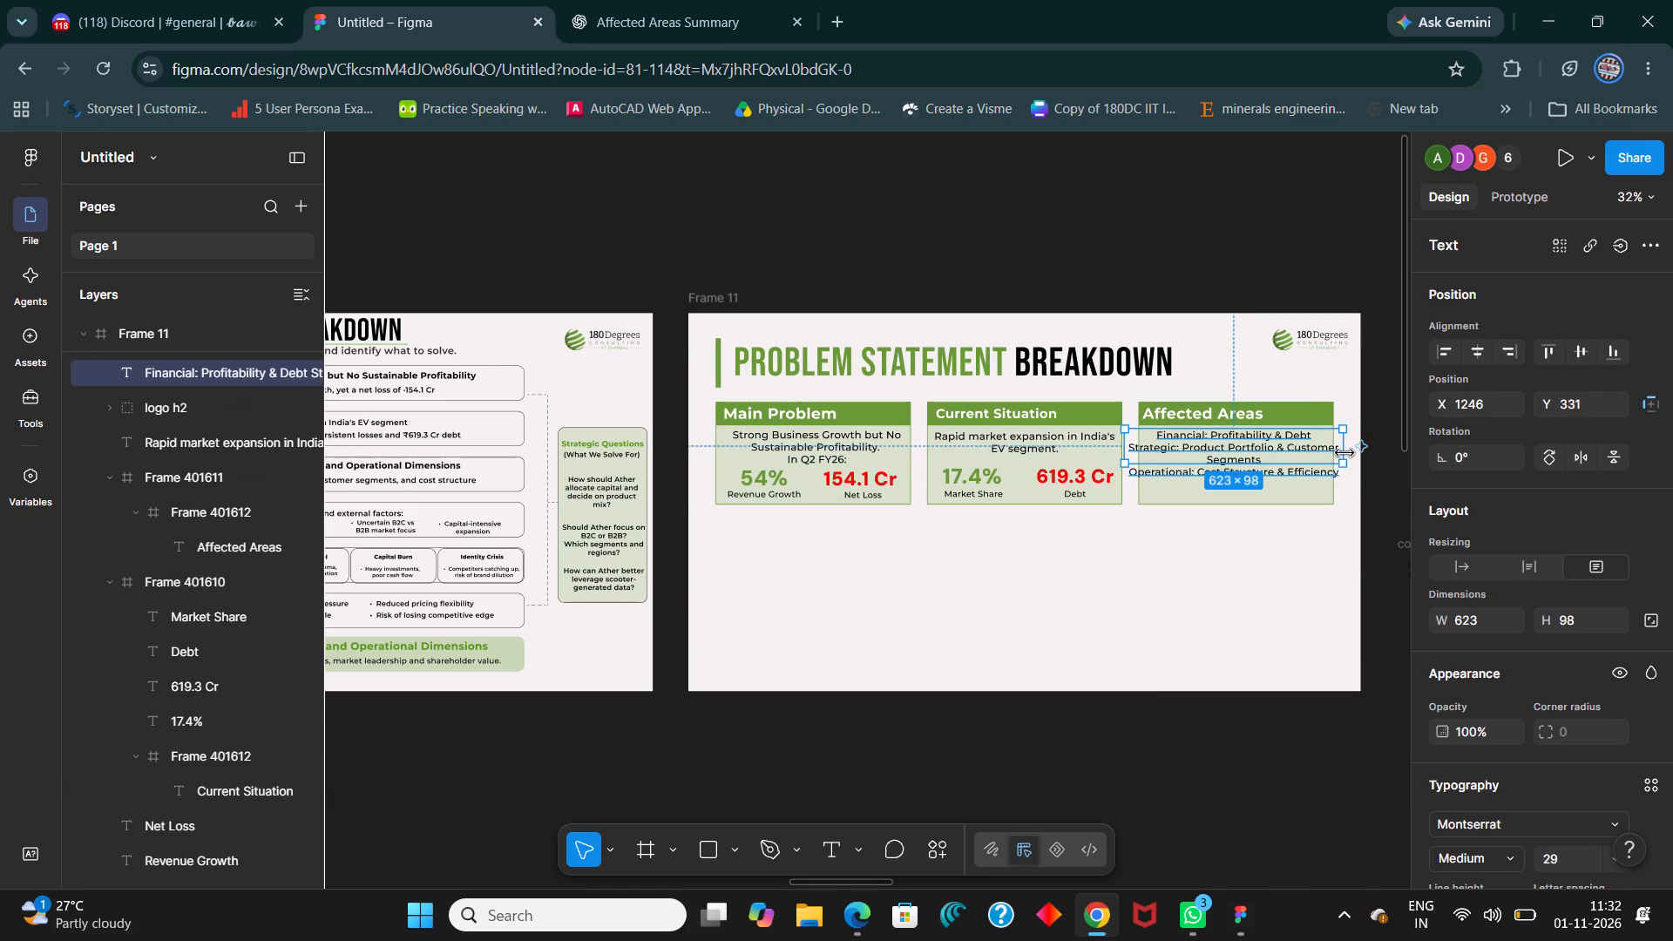
pyautogui.moveTo(1344, 453); pyautogui.dragTo(1322, 457)
pyautogui.click(1273, 460)
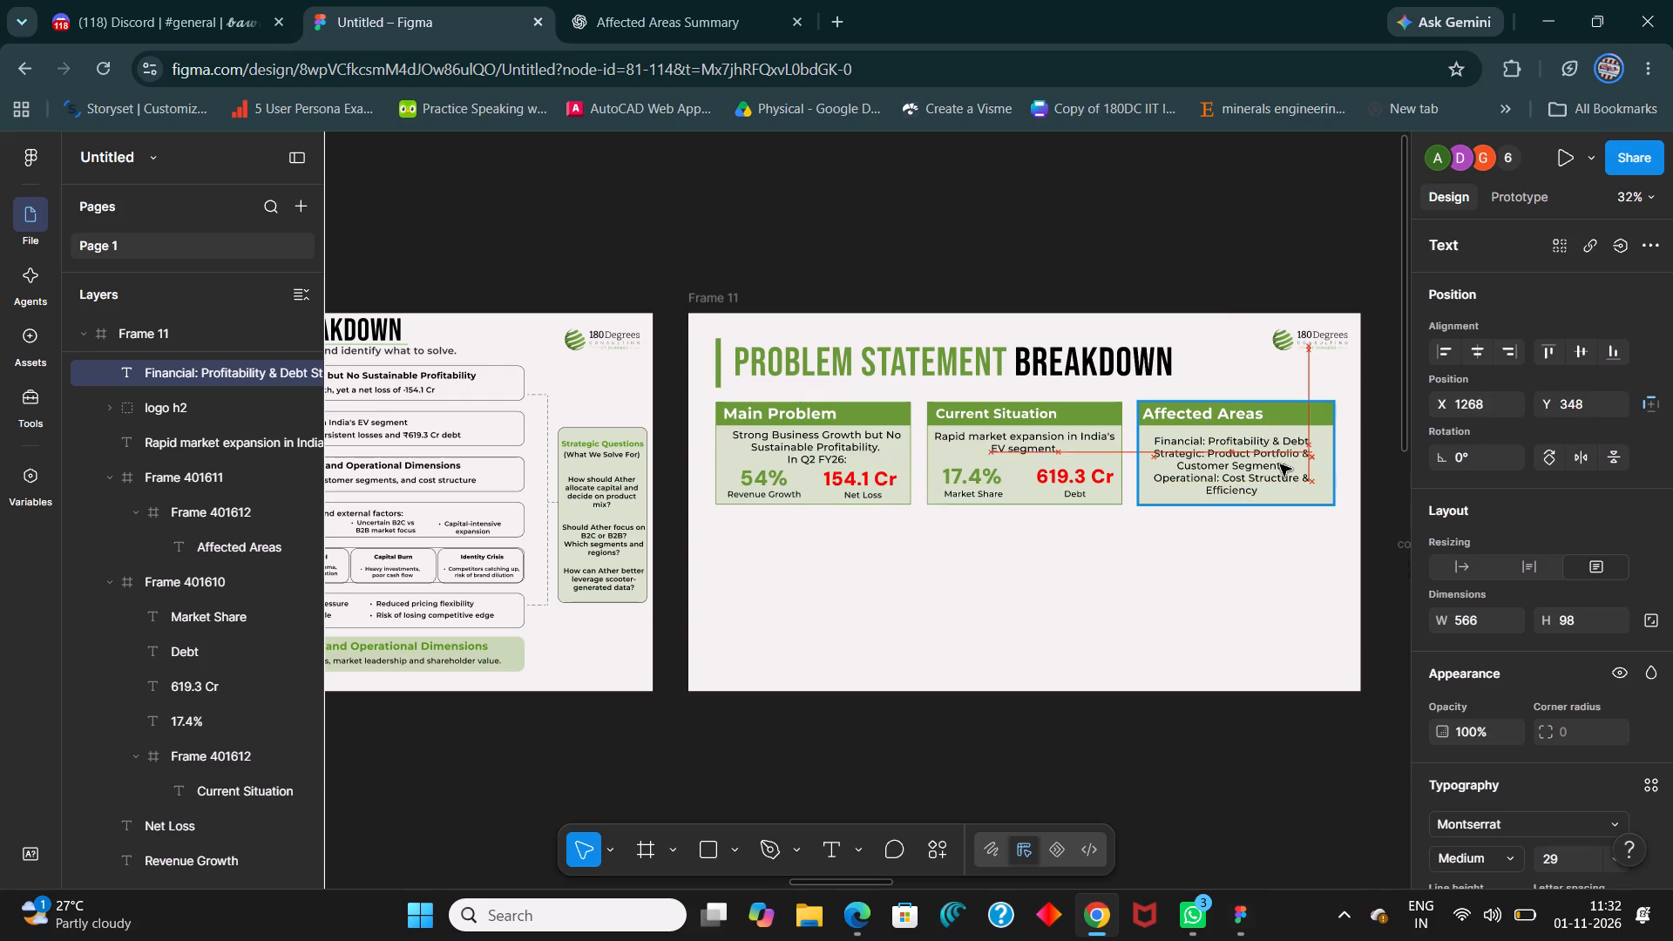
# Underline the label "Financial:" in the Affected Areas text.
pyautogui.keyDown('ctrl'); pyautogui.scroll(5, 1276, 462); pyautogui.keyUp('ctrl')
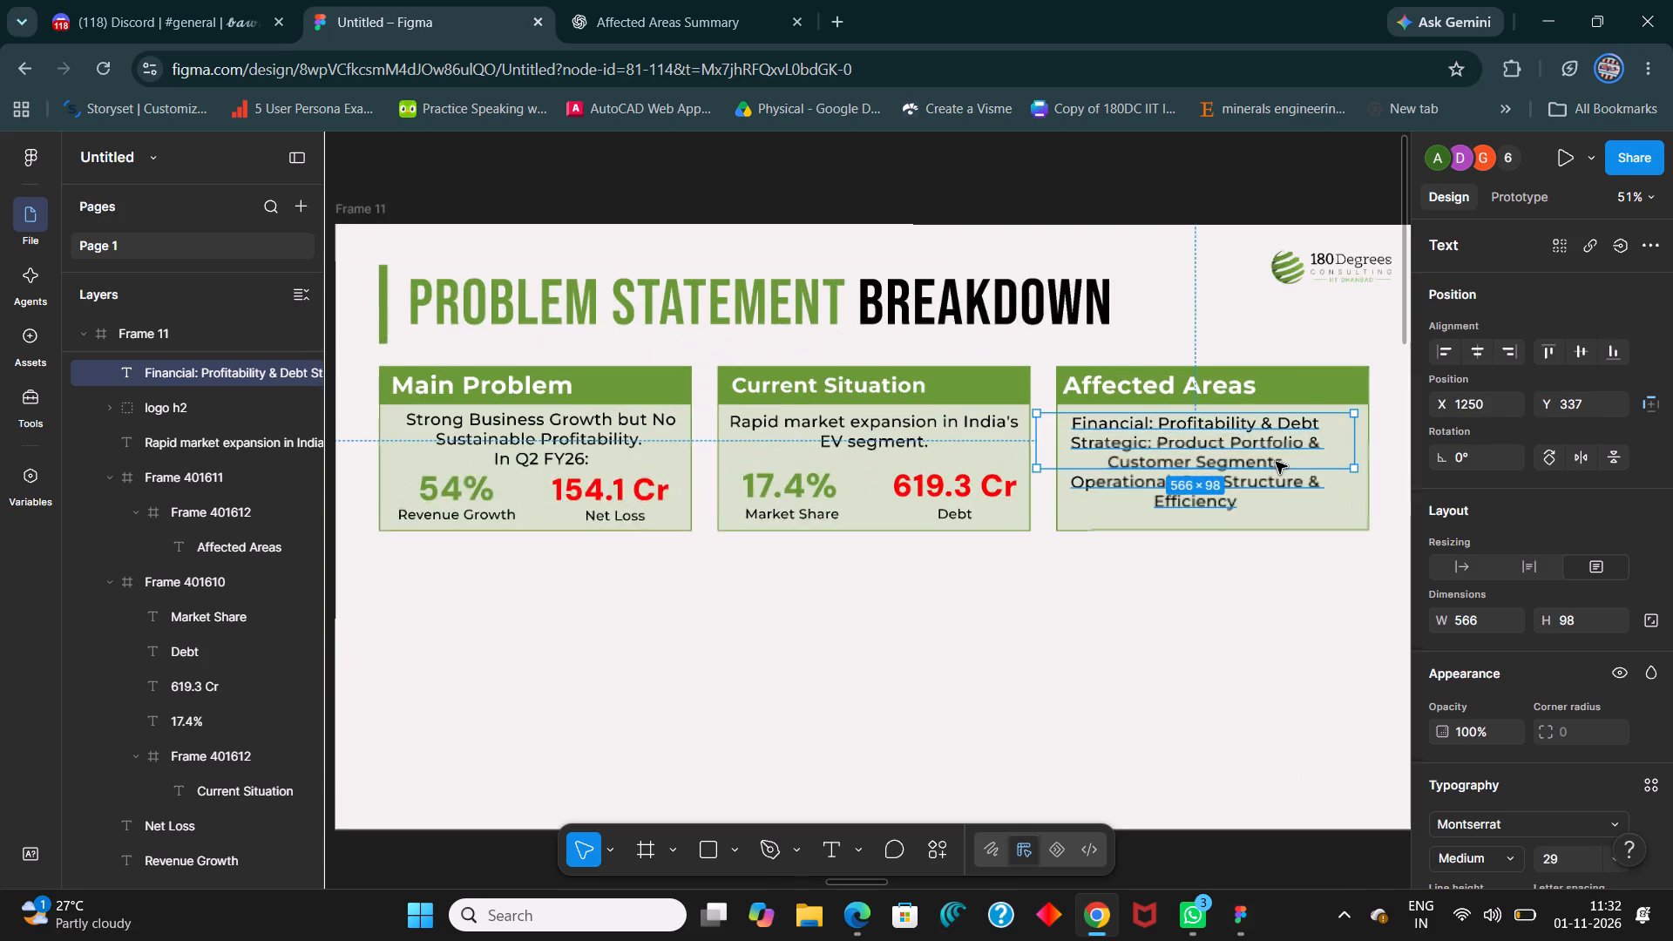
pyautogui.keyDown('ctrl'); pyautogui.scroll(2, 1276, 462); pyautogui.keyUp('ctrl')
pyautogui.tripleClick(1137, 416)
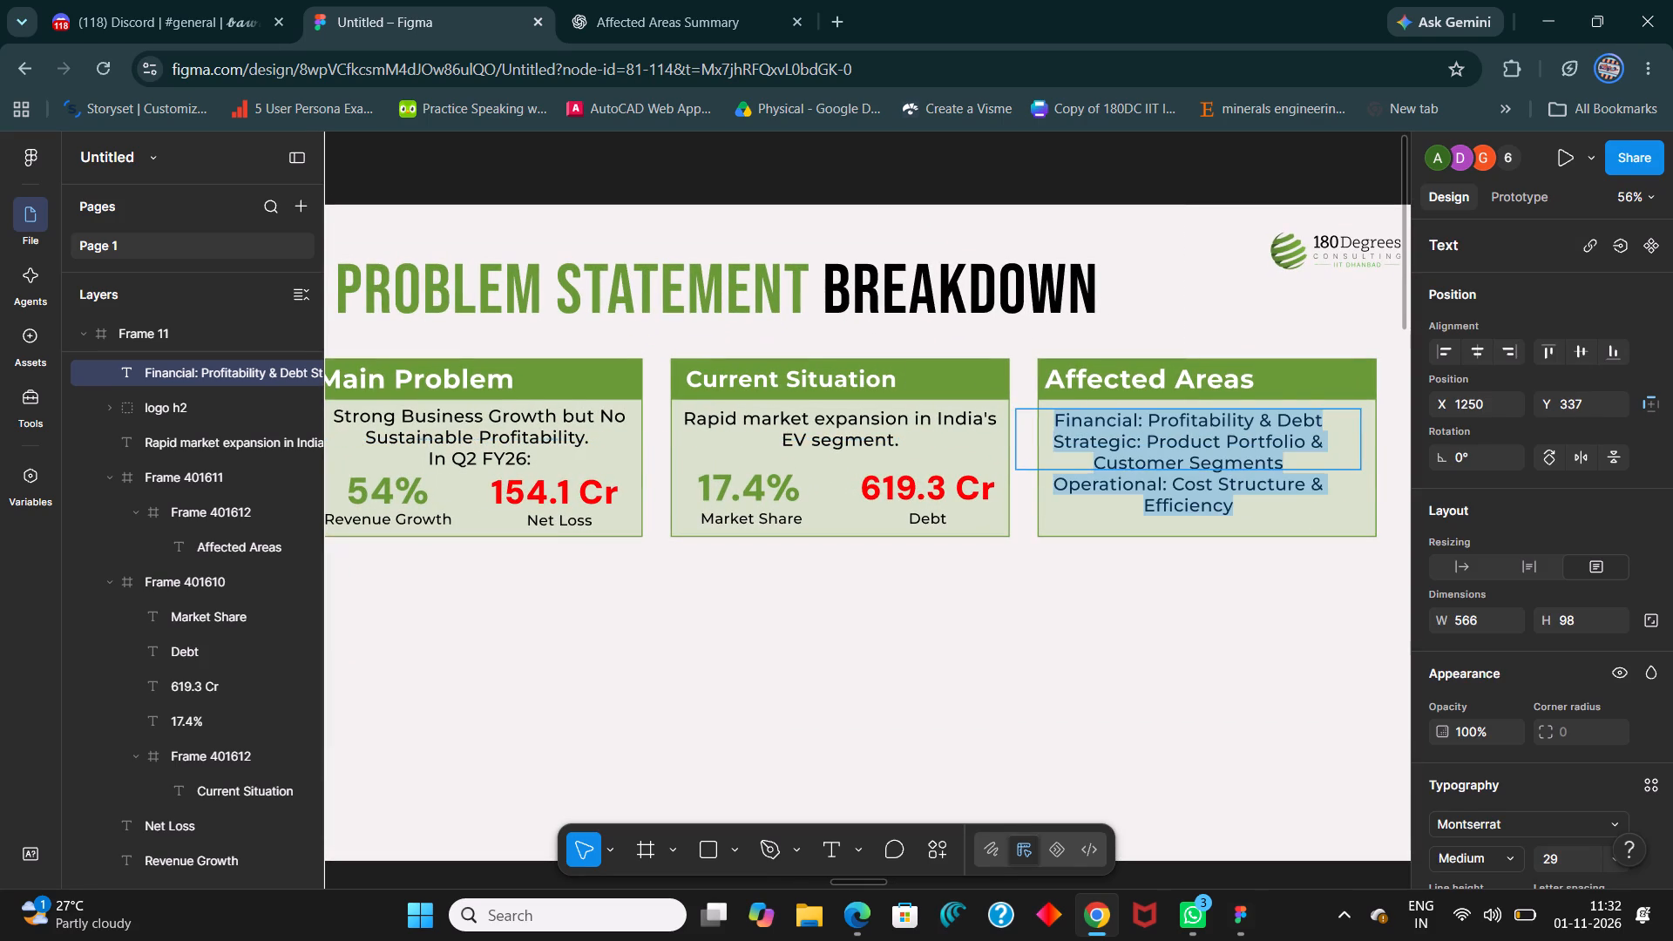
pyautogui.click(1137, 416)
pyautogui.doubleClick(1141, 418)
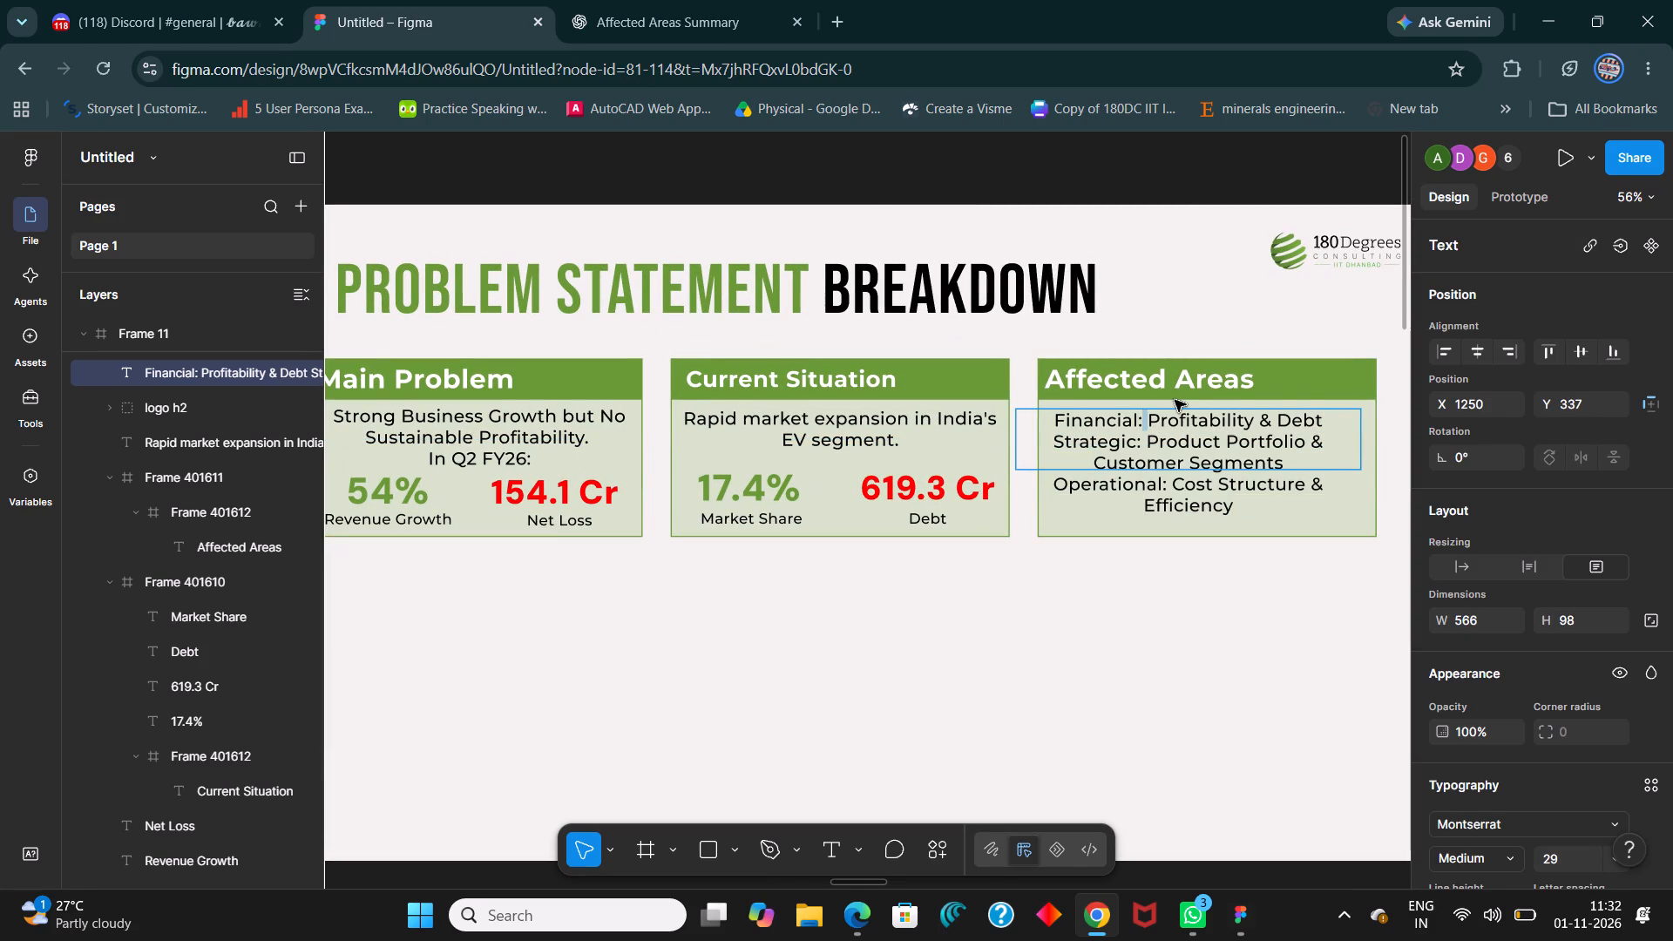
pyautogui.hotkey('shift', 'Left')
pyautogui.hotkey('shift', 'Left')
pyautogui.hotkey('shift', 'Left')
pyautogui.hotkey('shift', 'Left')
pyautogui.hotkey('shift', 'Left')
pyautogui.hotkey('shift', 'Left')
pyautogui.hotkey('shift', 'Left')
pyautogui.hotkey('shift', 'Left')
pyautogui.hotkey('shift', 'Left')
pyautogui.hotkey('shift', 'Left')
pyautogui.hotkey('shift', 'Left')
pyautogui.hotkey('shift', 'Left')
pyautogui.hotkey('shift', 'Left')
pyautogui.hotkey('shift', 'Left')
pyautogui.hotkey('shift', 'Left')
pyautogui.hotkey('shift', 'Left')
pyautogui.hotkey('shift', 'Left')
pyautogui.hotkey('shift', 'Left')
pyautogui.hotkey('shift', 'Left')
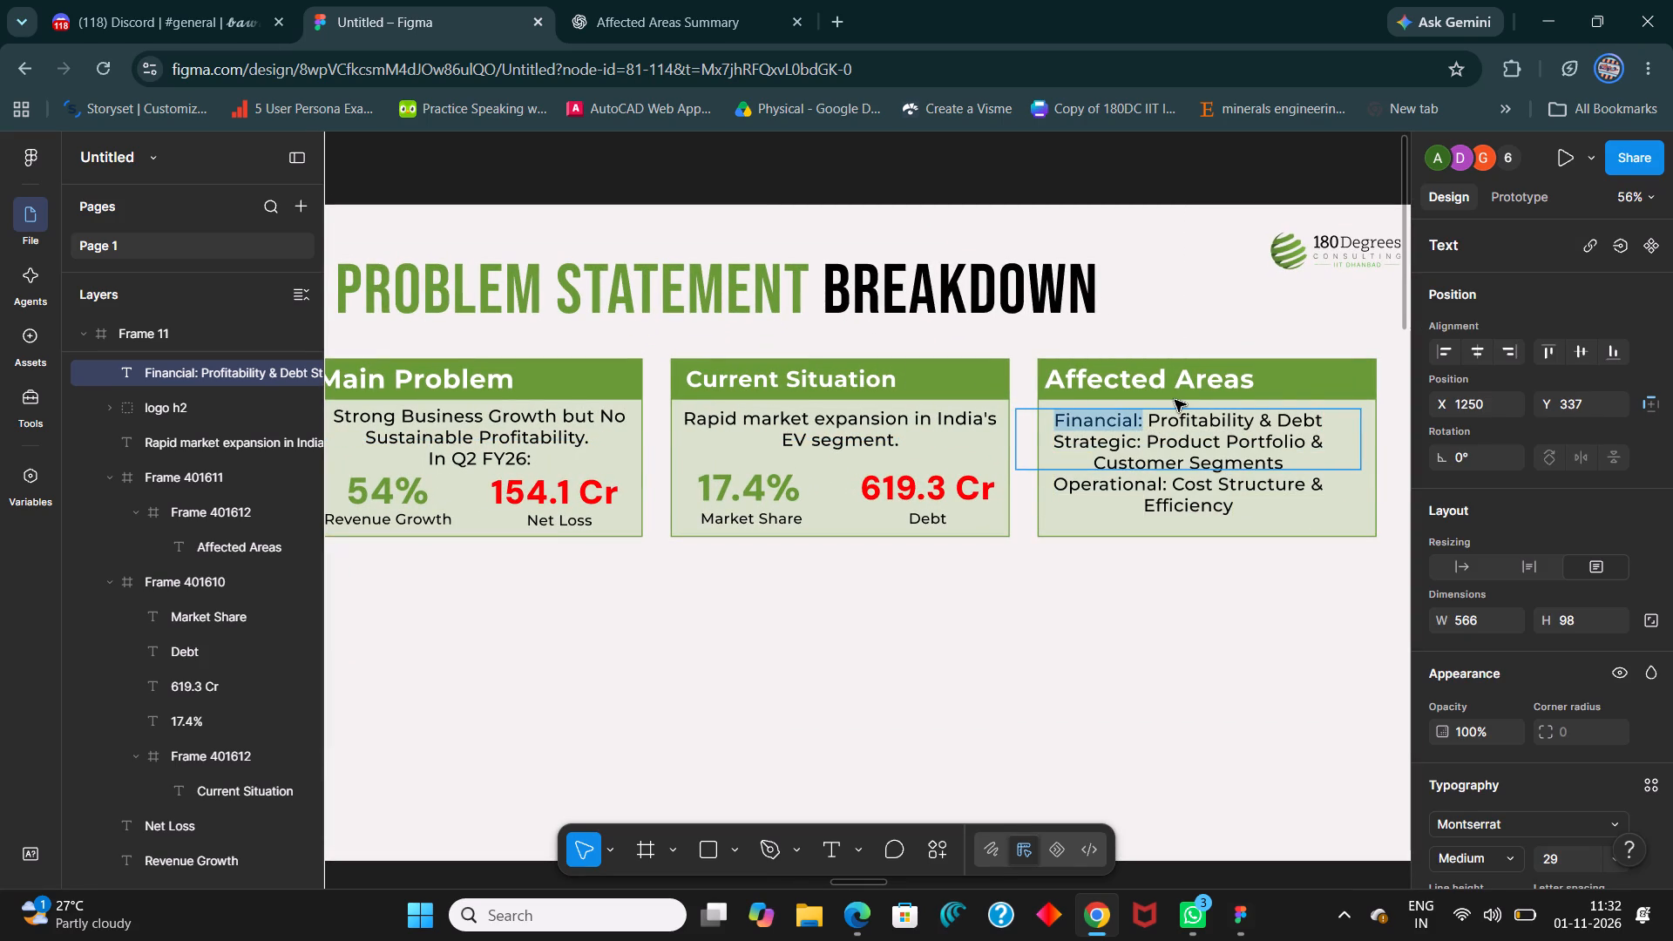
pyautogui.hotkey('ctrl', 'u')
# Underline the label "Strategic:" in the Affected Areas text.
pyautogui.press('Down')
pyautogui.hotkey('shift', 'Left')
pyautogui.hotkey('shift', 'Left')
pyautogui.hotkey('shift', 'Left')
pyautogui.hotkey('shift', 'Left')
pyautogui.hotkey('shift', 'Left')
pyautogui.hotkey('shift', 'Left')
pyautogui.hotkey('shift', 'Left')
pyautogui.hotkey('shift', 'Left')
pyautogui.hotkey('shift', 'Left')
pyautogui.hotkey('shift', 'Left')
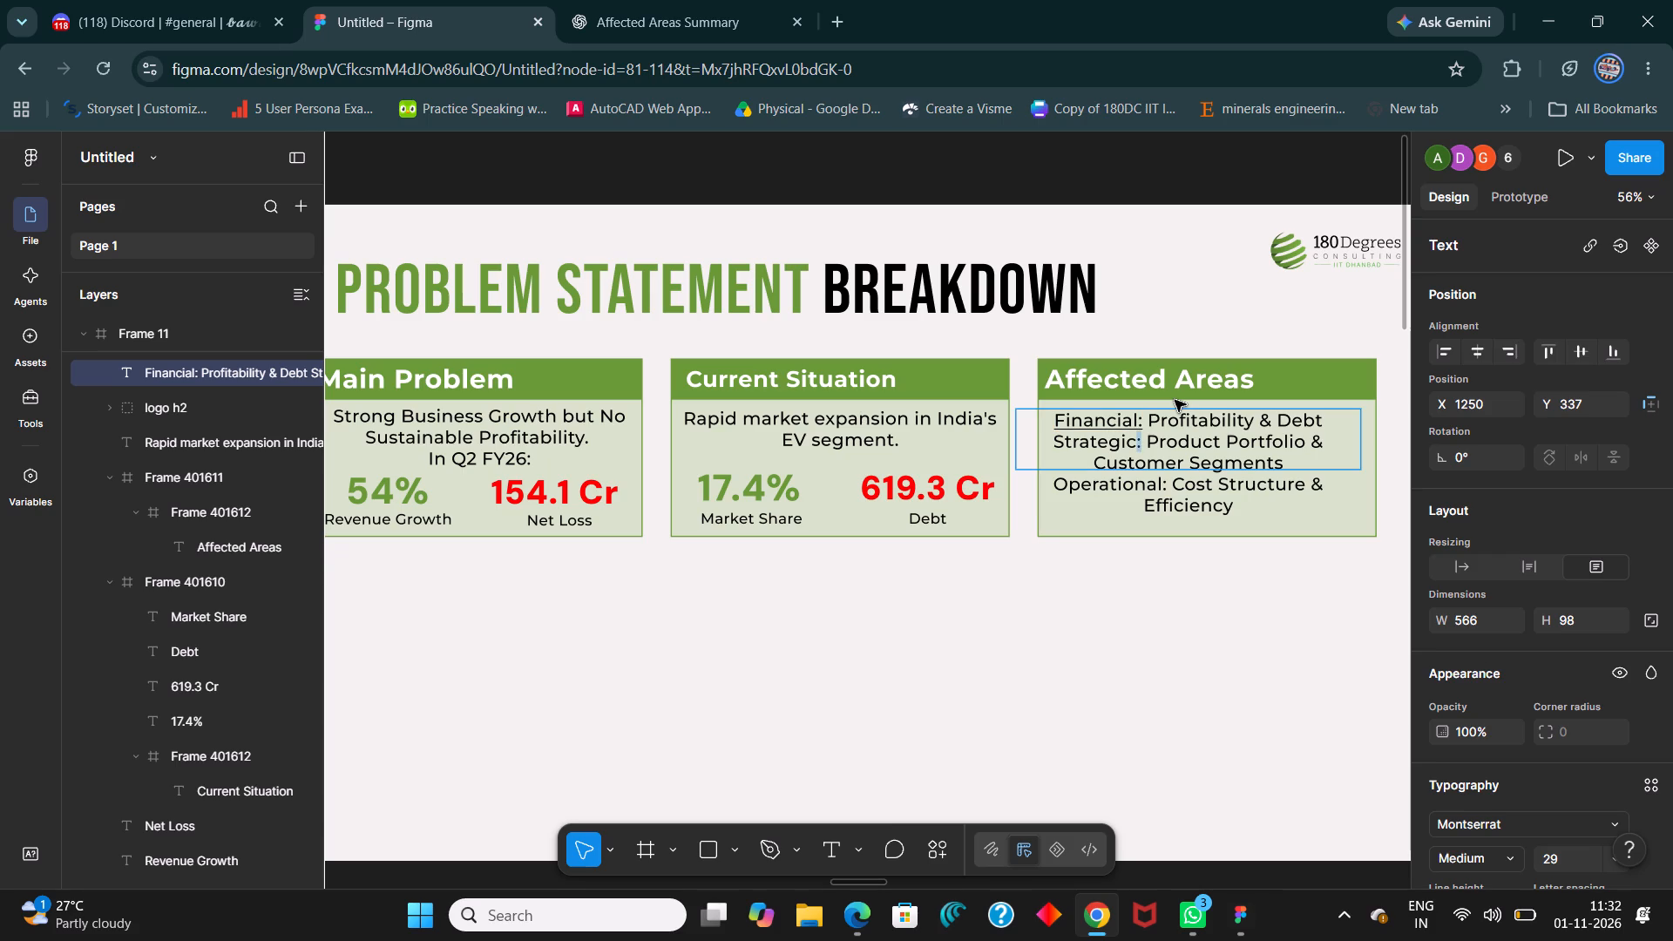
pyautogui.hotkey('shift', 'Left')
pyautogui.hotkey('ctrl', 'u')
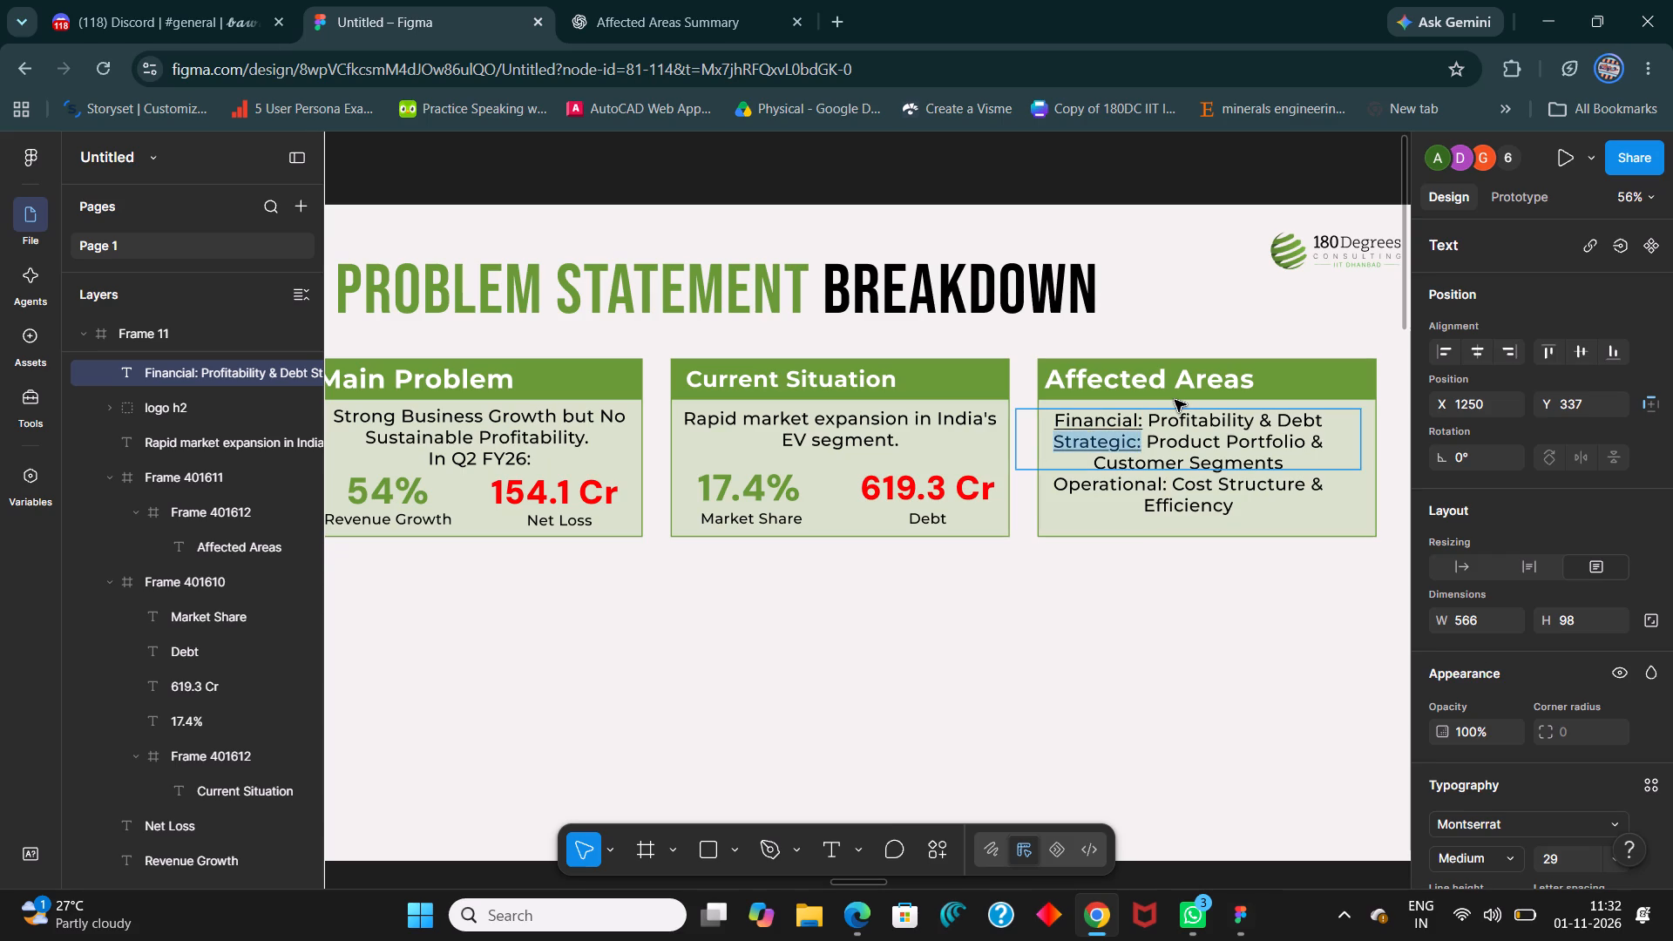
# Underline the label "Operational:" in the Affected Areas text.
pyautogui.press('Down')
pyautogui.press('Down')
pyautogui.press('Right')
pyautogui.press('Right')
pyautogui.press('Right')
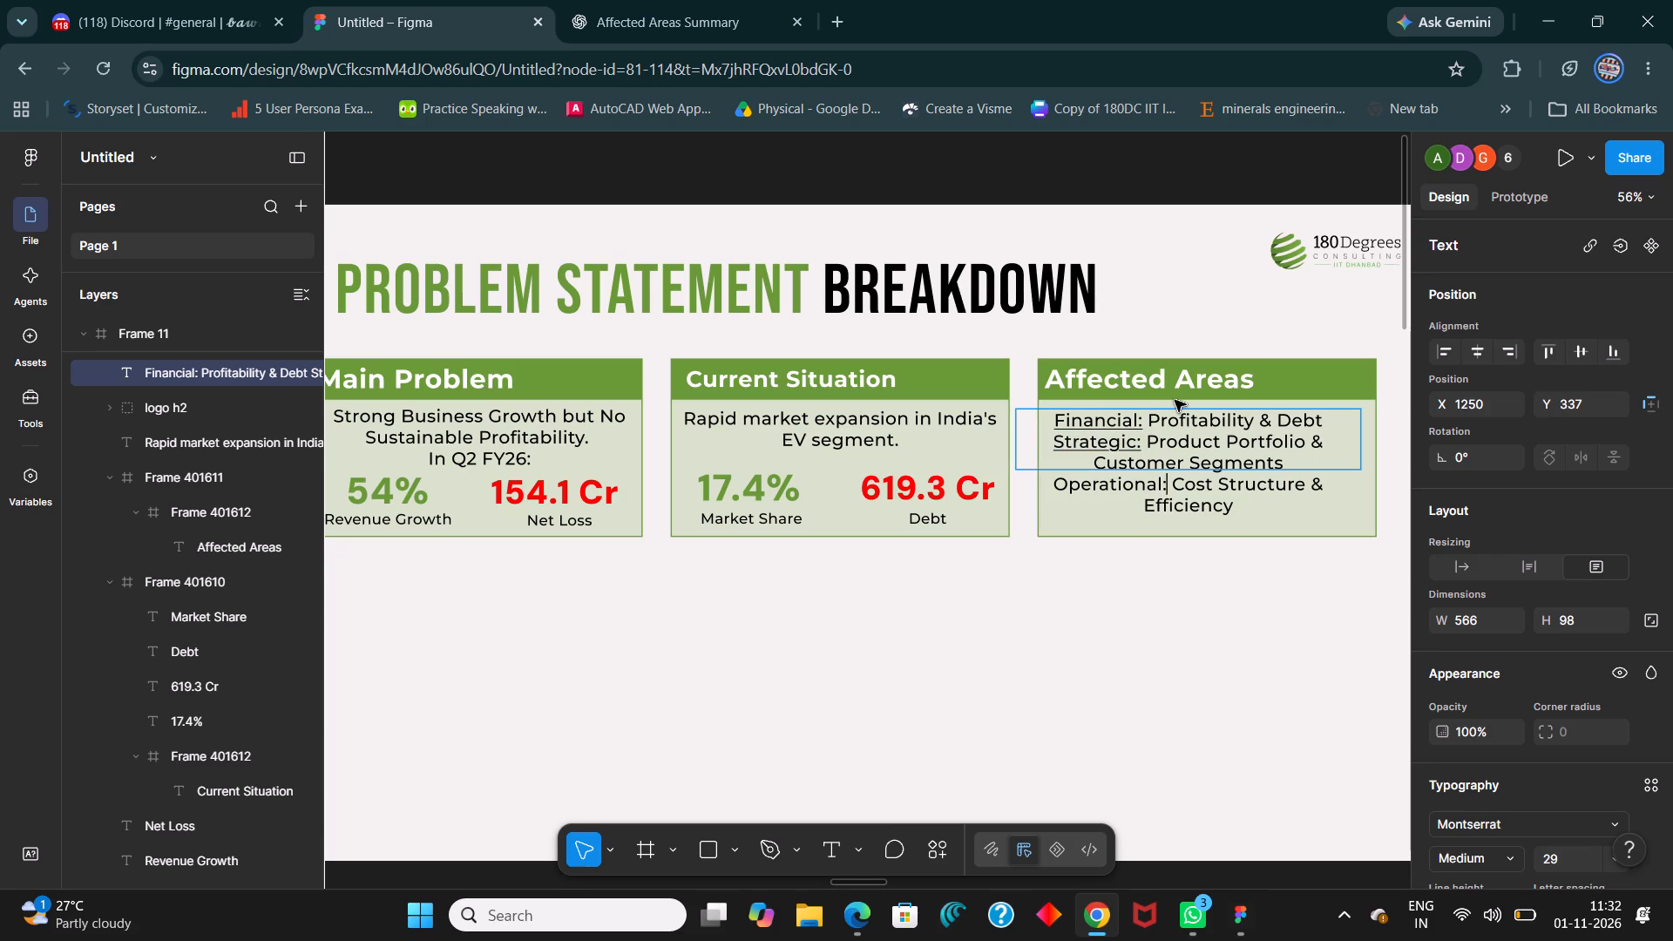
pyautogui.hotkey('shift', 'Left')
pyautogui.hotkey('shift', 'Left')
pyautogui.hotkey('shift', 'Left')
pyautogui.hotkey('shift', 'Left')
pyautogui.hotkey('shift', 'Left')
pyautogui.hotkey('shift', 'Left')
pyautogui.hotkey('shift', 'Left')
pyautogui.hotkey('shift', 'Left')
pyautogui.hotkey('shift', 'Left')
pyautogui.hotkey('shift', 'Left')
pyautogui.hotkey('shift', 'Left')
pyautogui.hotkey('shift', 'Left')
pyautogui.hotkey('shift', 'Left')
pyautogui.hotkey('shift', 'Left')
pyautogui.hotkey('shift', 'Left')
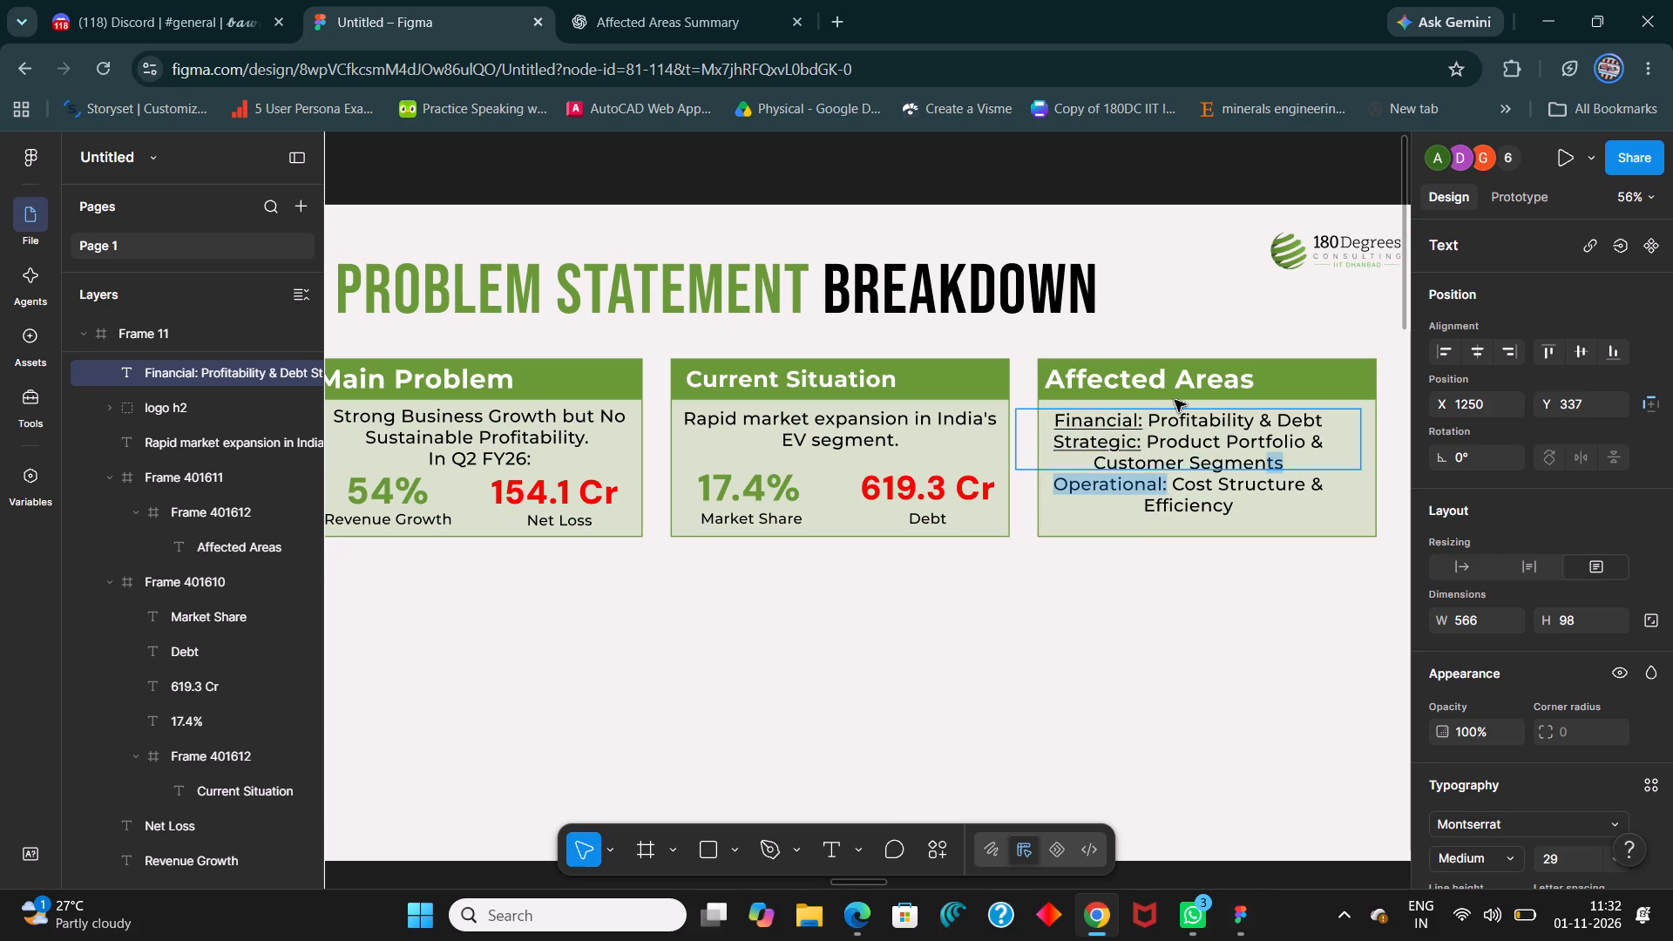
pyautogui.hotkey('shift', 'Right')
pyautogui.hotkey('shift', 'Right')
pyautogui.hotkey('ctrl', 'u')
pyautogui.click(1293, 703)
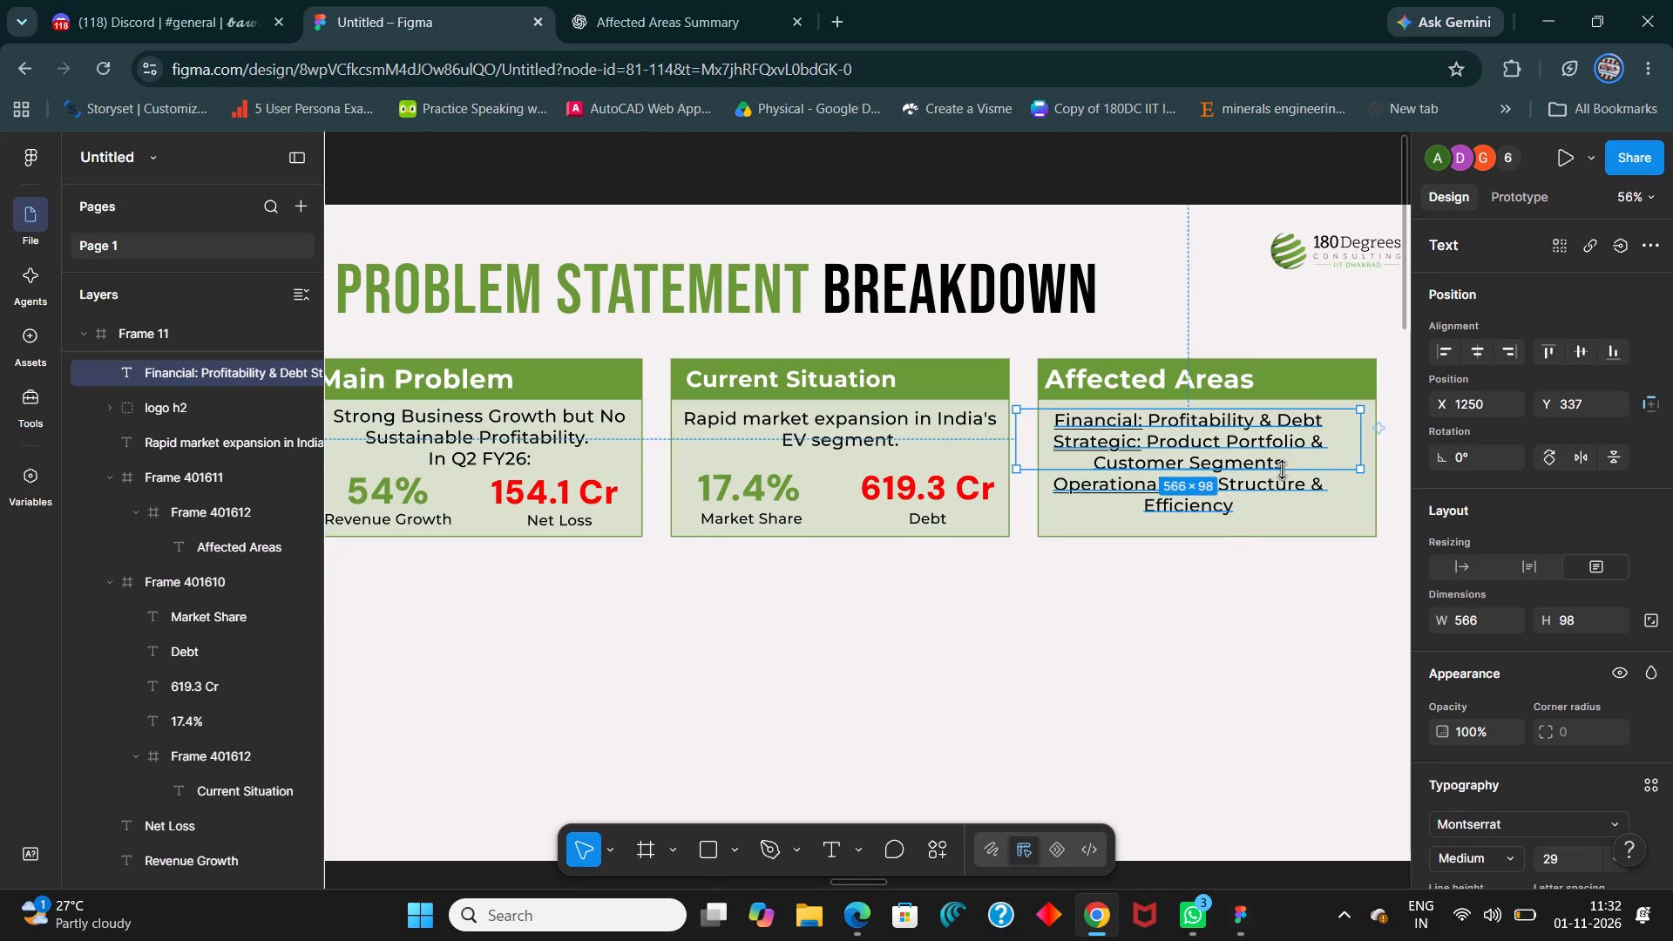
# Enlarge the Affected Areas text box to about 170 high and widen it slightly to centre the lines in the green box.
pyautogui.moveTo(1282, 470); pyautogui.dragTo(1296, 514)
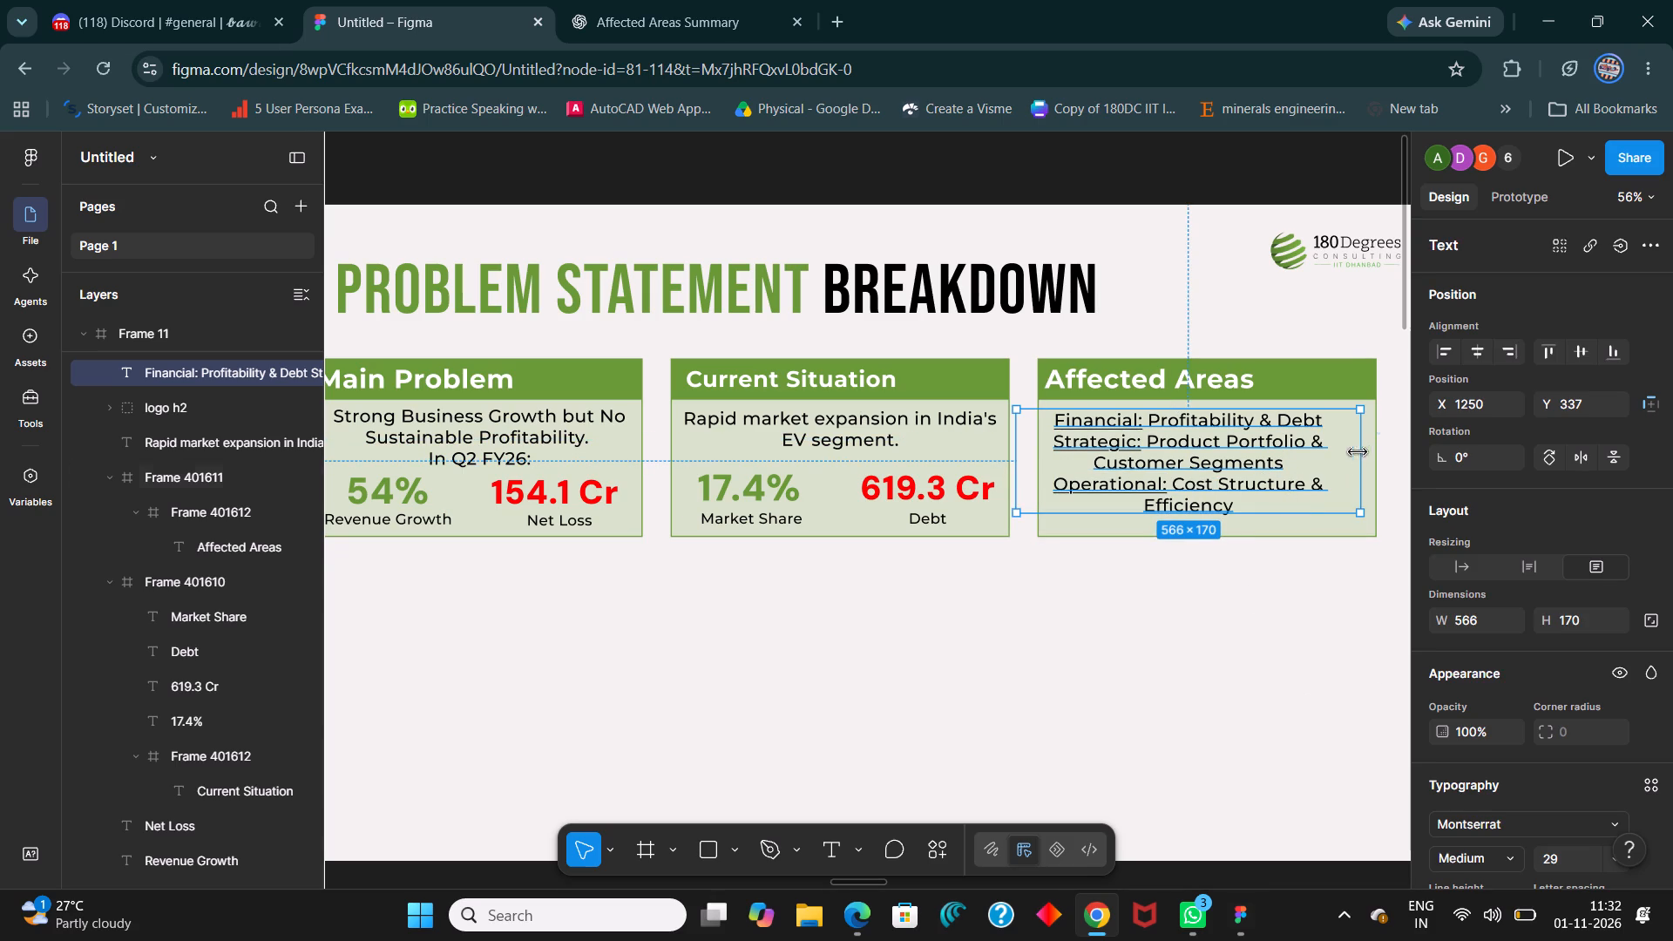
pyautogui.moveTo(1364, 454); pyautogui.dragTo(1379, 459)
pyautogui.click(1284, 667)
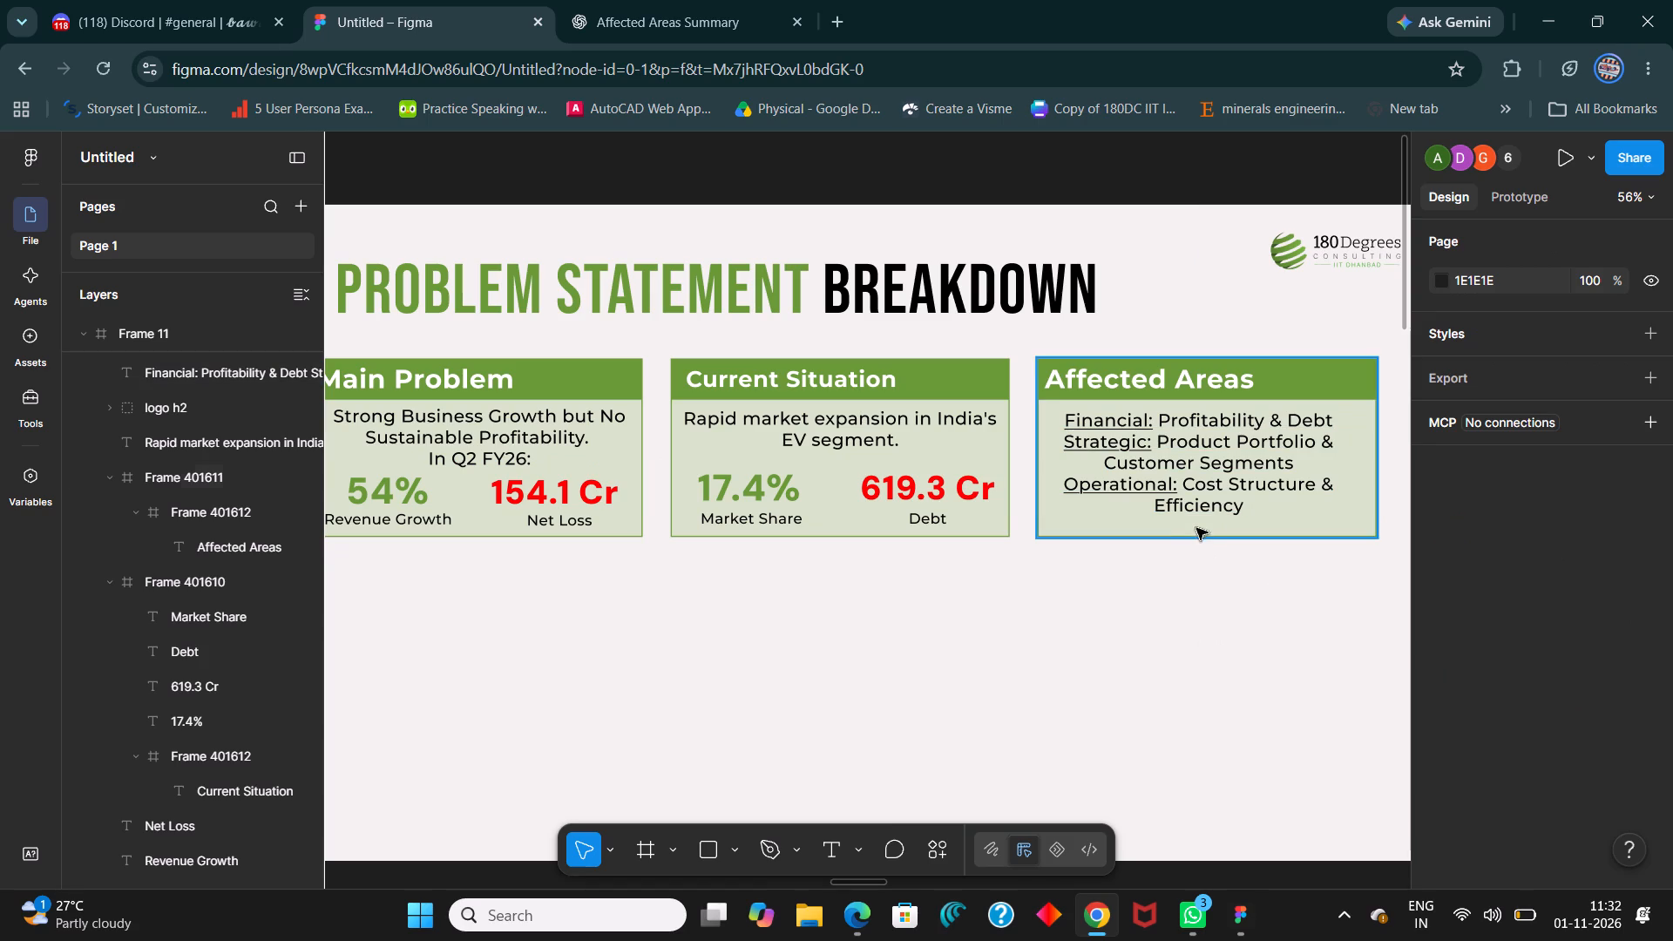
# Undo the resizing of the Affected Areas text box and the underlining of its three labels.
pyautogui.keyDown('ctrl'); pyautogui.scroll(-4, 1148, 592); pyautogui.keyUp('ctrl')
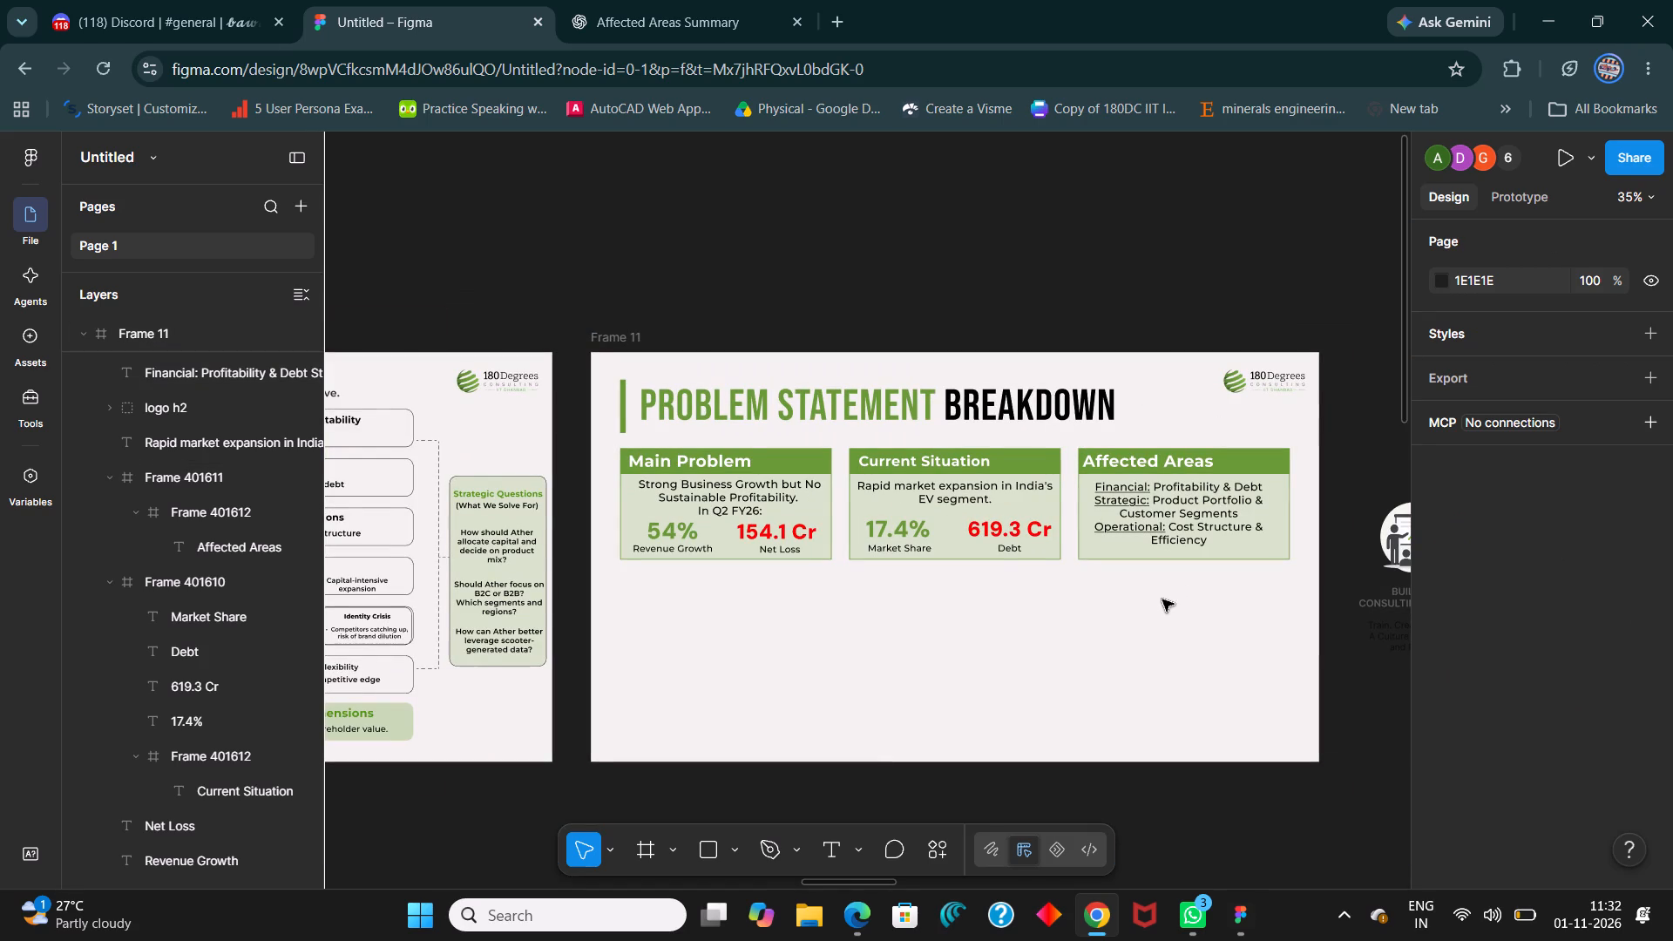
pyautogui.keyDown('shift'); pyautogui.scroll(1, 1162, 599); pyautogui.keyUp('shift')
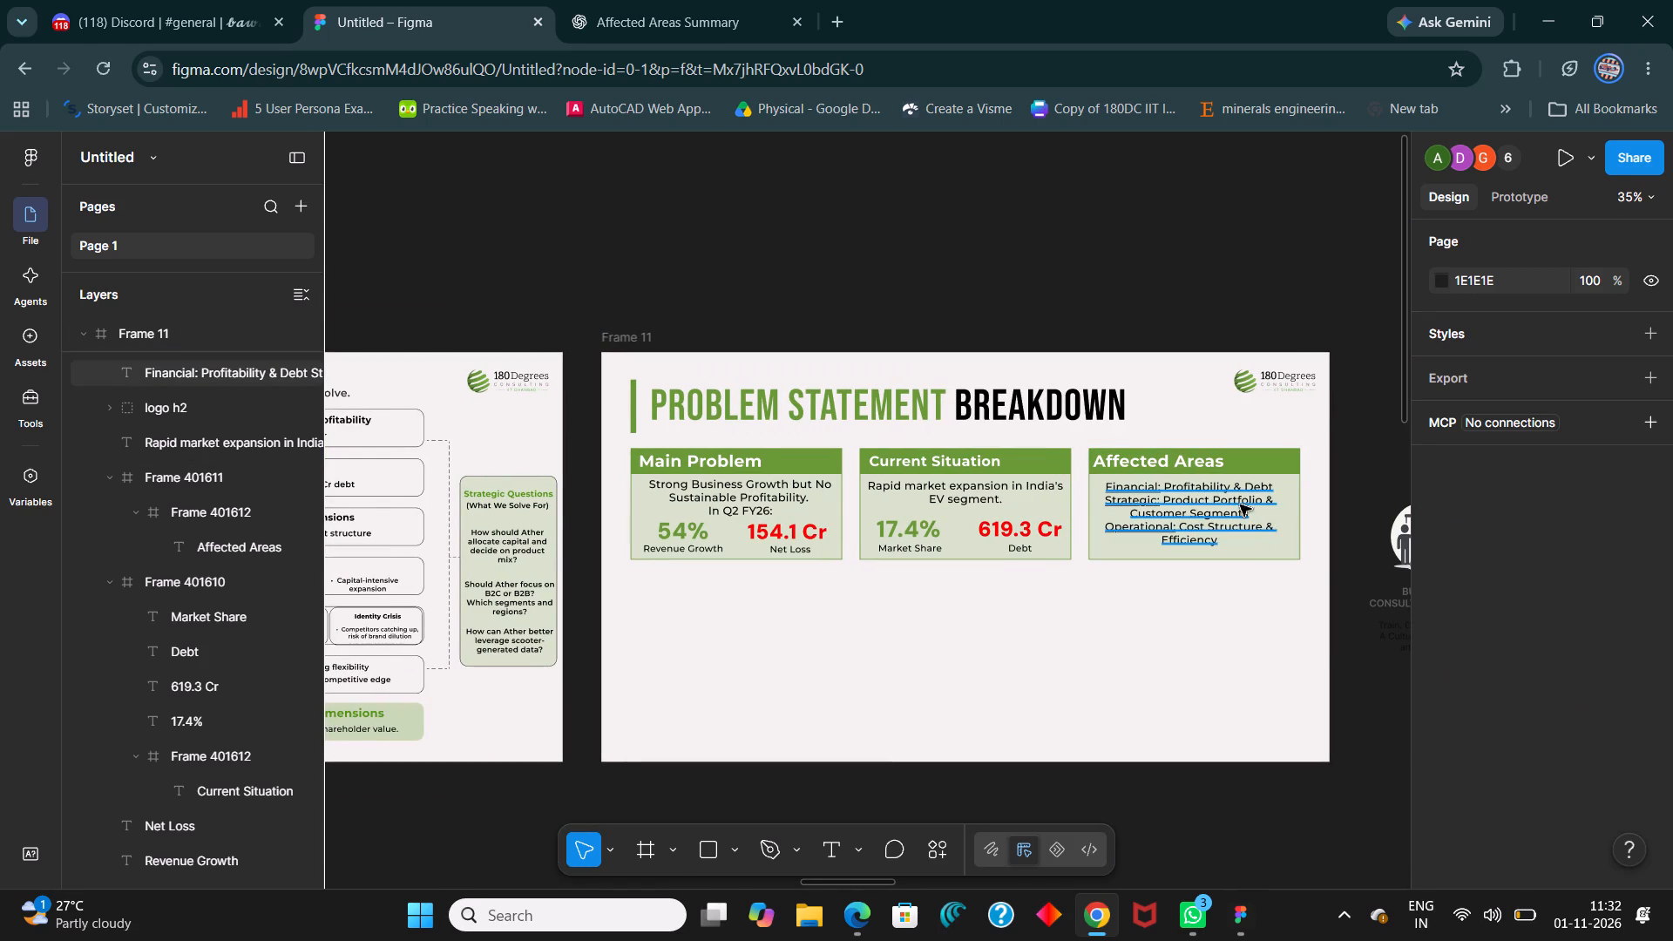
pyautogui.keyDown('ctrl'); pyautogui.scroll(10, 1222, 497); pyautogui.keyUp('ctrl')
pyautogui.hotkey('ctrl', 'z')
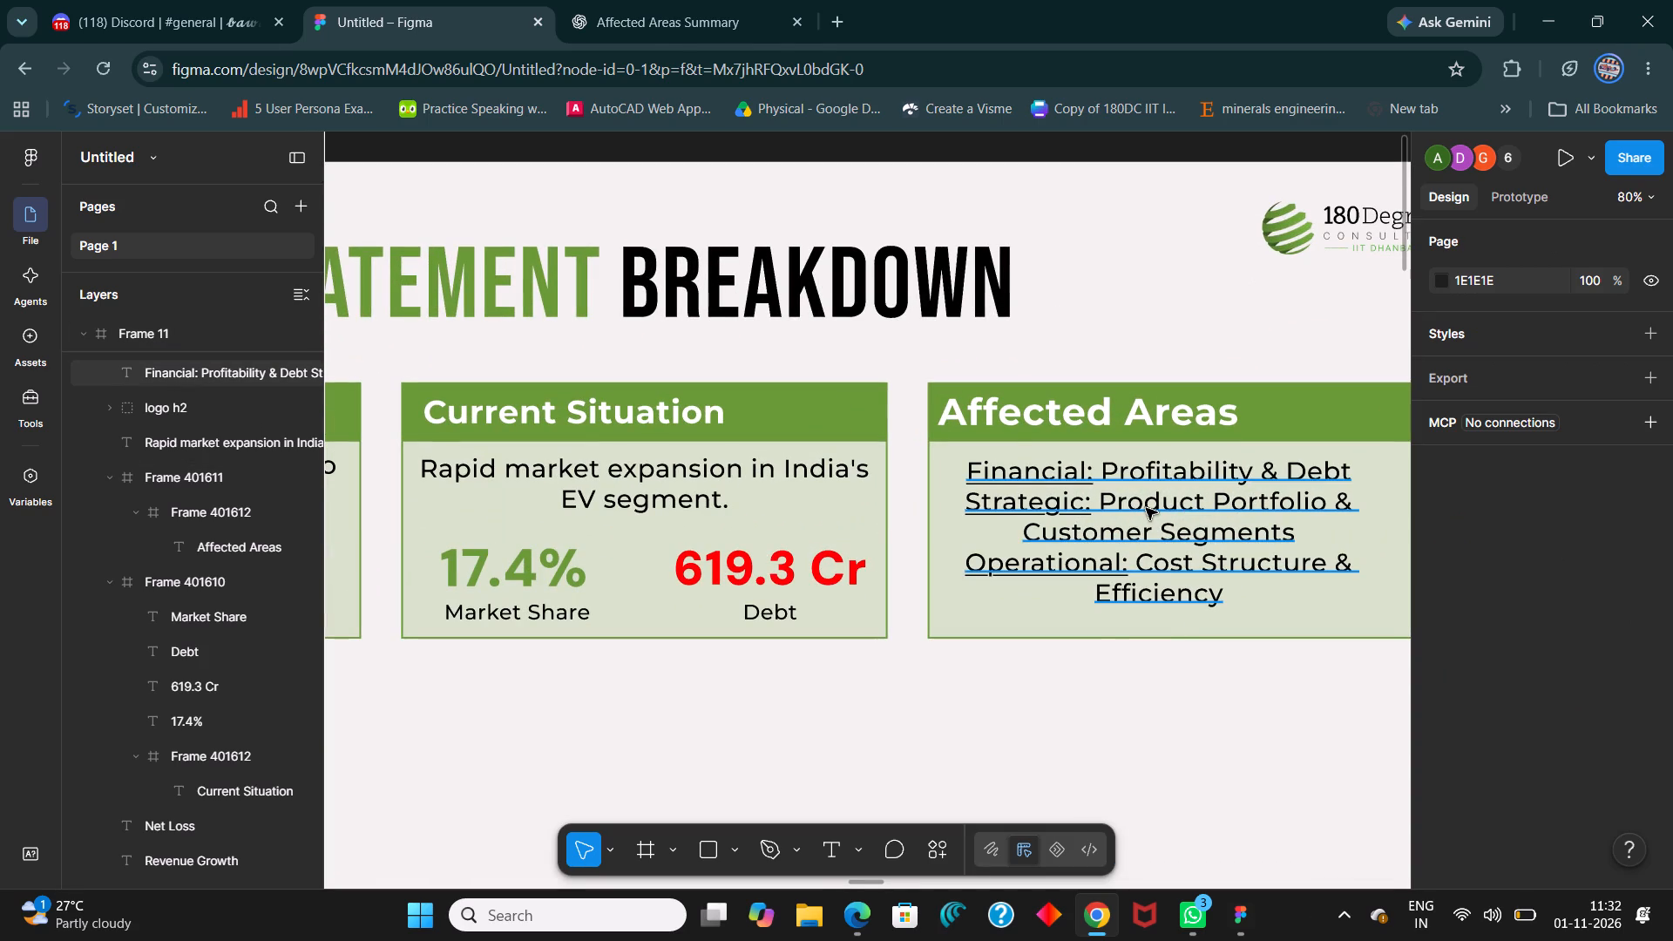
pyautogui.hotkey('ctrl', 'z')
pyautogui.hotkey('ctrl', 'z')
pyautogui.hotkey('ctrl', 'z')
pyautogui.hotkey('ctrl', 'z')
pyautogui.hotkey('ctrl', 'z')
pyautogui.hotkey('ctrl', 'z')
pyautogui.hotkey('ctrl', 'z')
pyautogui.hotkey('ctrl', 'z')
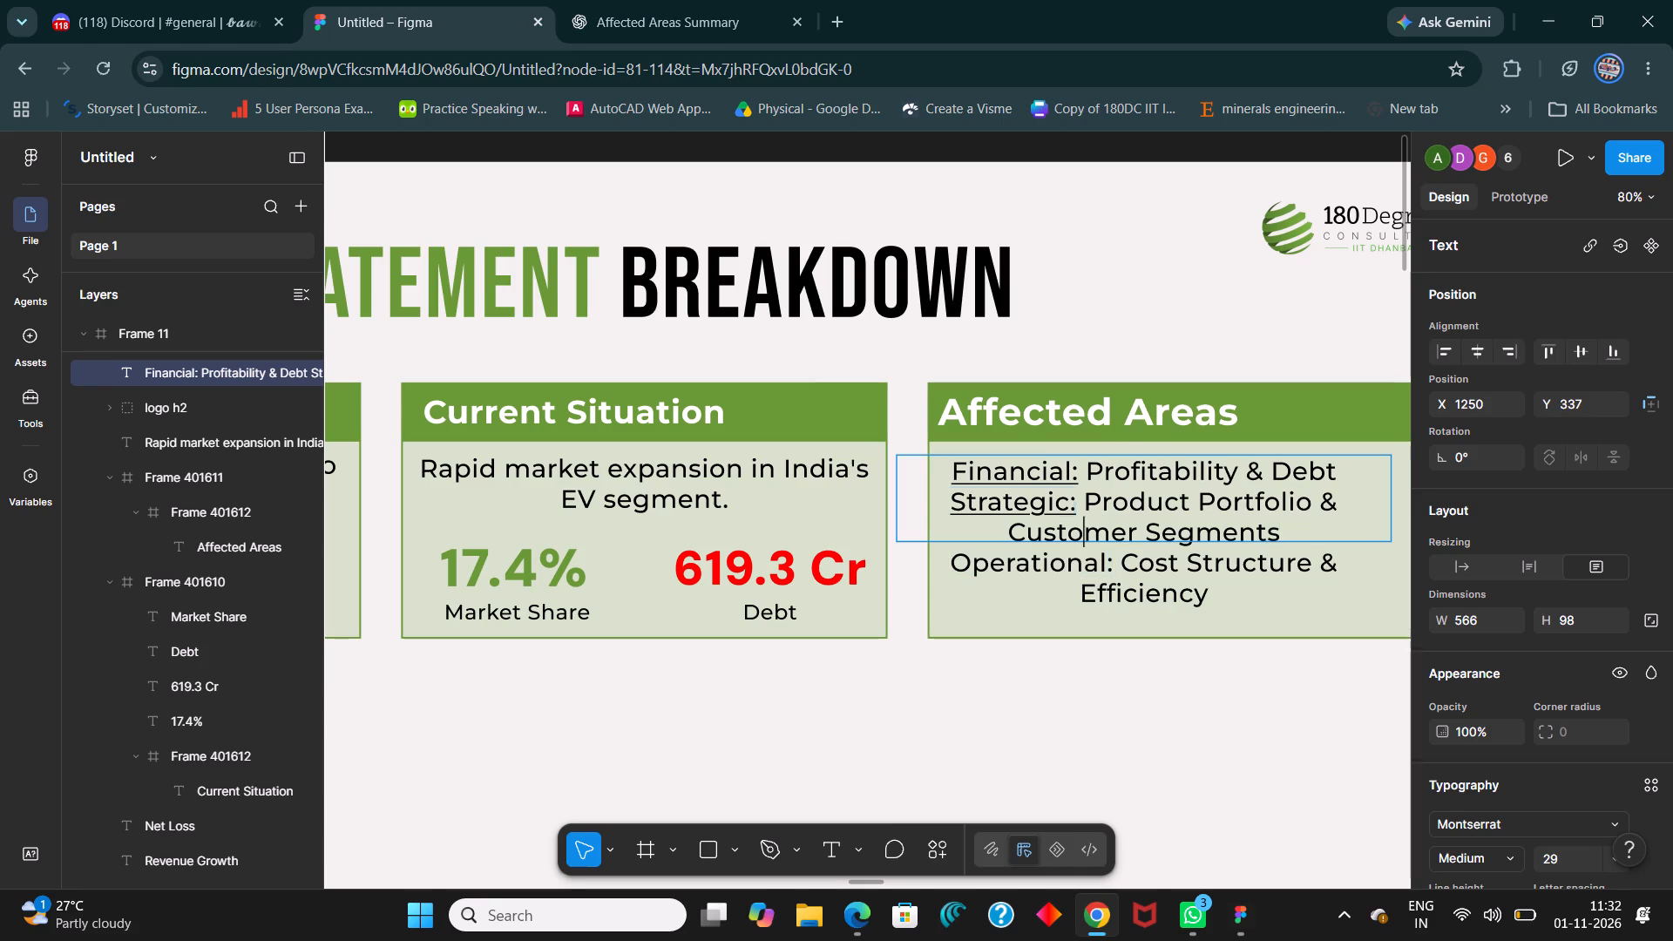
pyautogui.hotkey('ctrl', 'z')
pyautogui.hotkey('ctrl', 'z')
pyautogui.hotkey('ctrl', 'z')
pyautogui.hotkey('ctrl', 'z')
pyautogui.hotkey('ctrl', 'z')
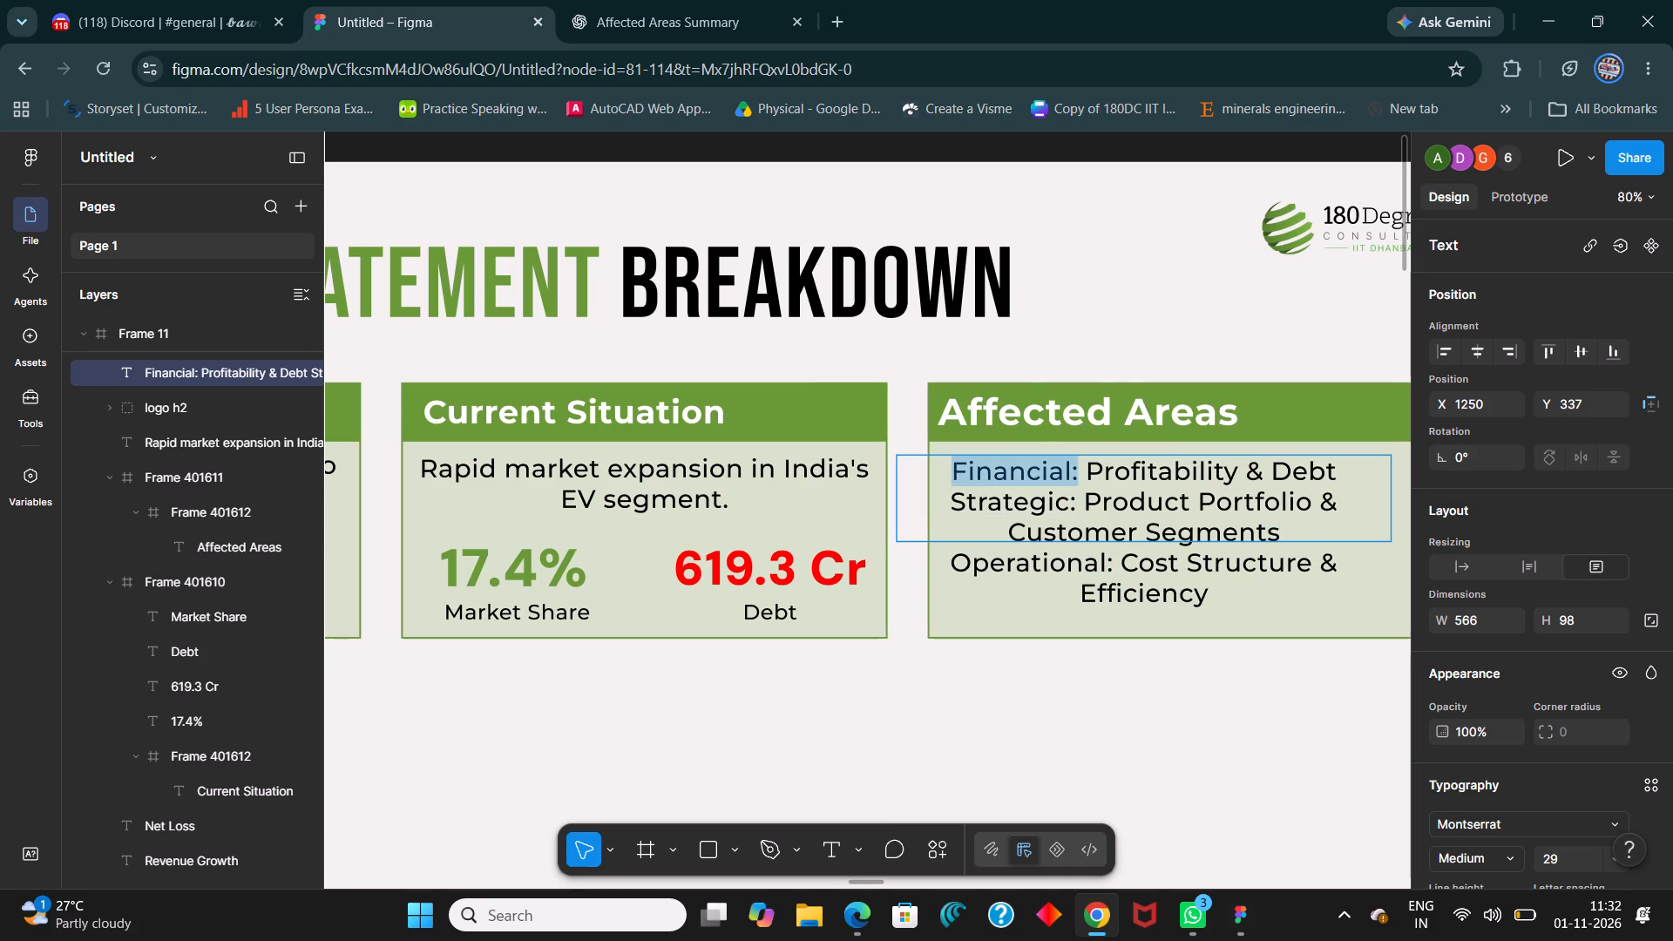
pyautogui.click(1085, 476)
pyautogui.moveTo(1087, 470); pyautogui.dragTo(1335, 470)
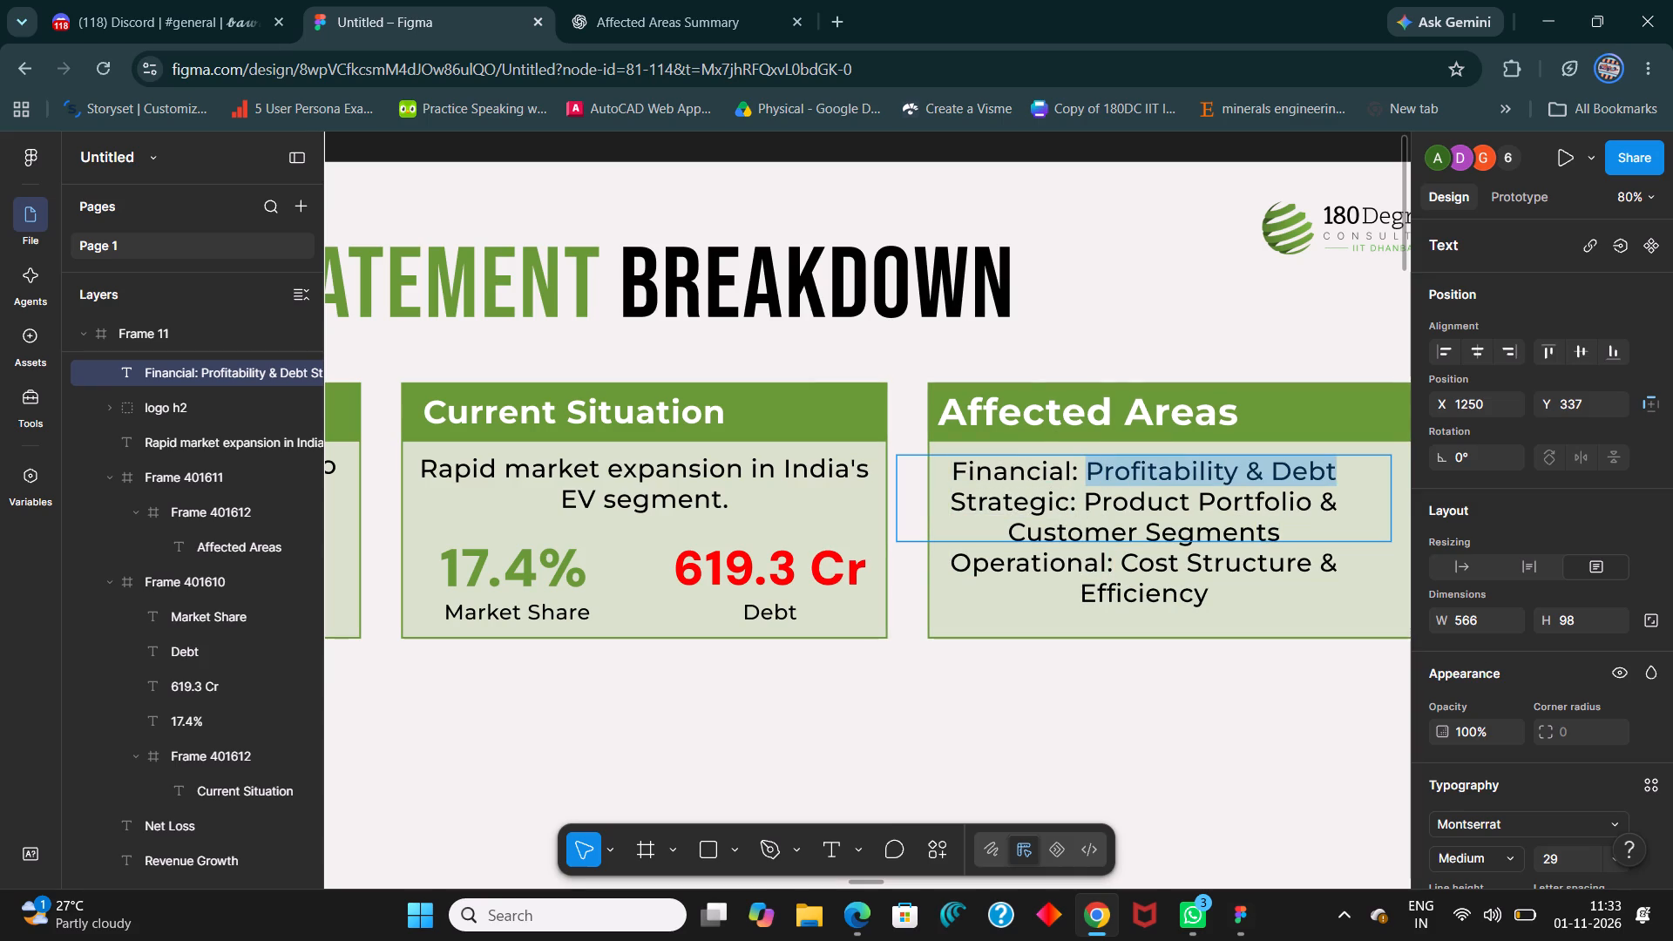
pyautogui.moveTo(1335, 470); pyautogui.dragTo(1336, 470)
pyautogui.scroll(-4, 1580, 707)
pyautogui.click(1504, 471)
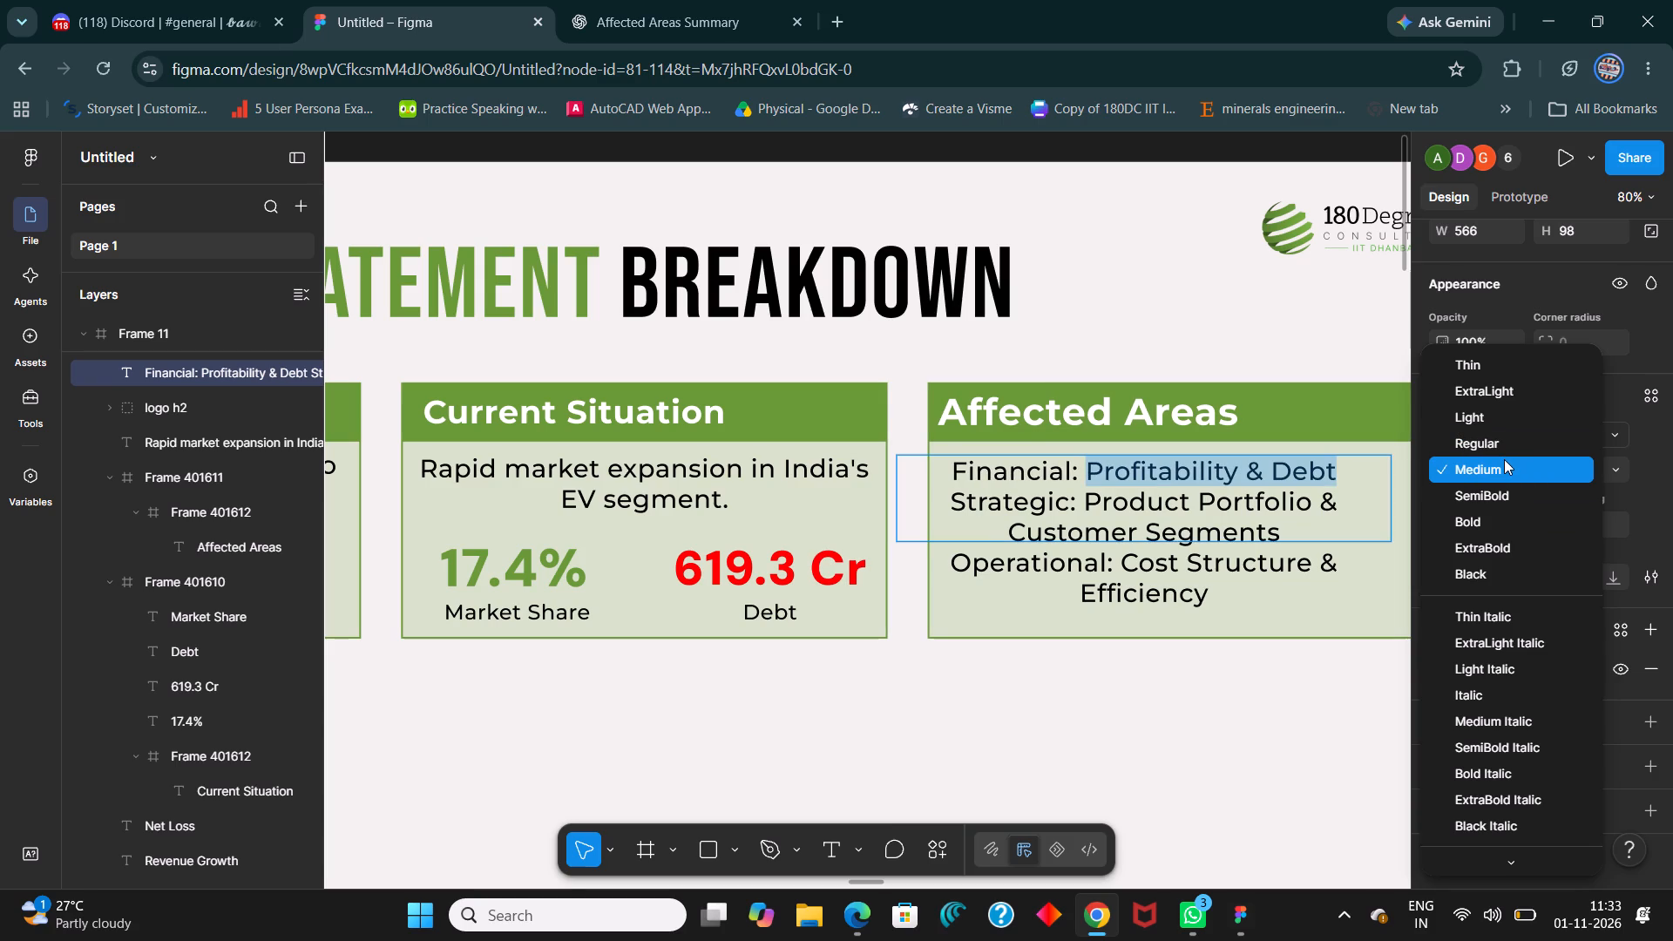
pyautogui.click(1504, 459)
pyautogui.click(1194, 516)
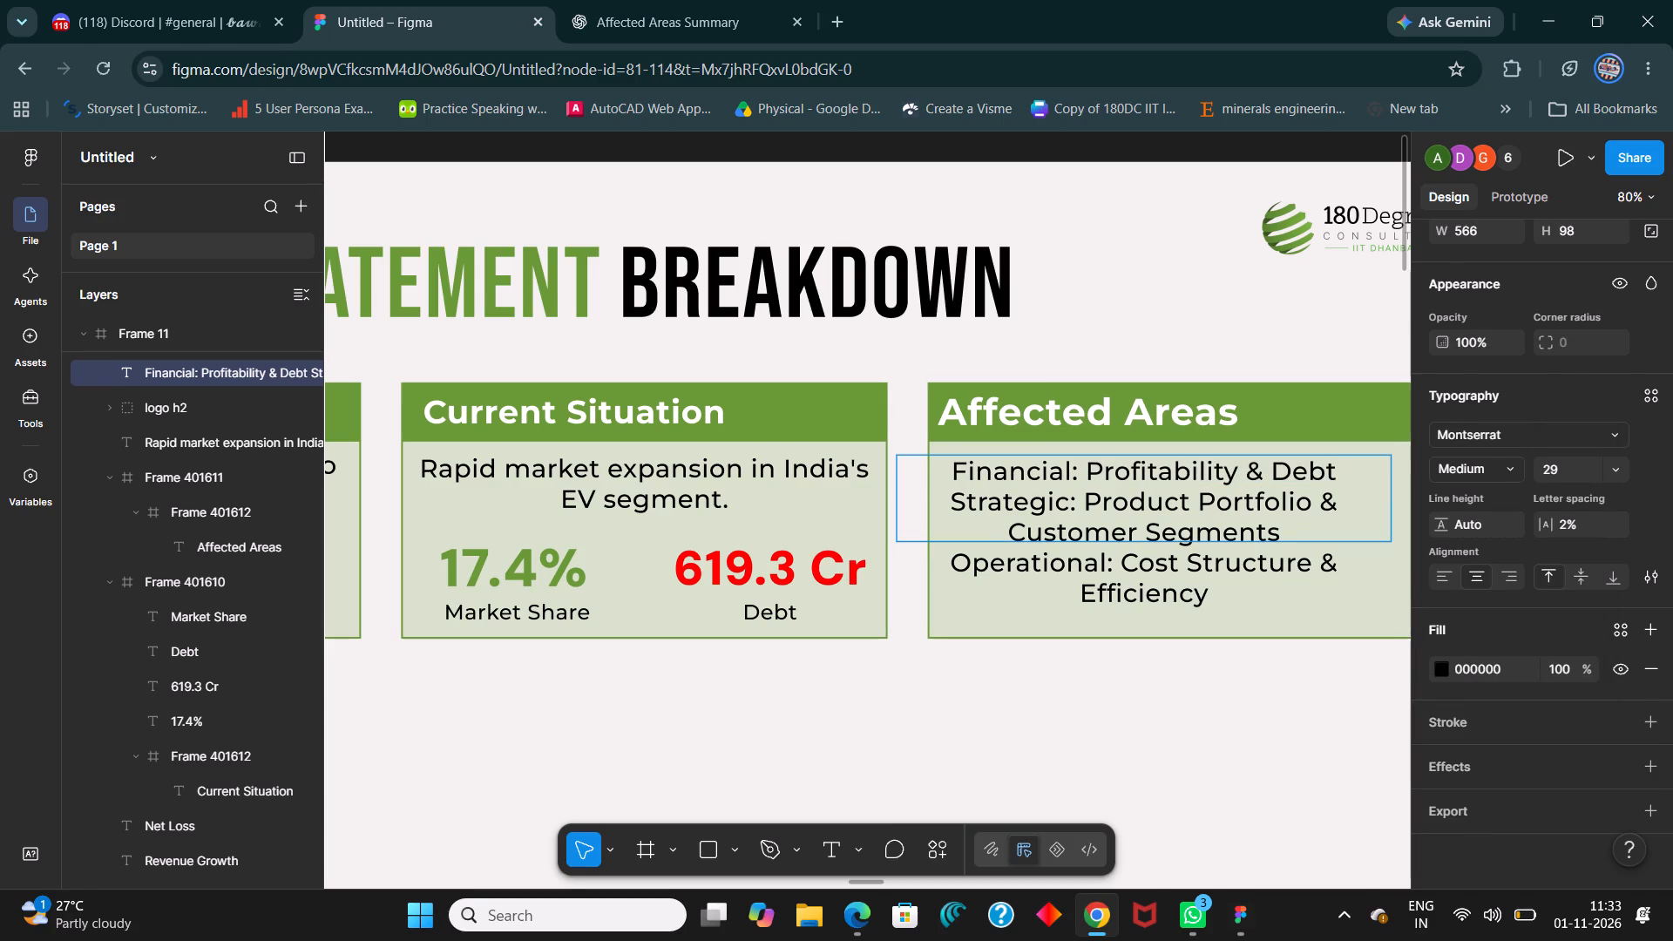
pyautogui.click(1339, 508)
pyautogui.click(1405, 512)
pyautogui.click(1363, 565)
# Resize the Affected Areas text box to about 547 × 175 and centre it horizontally within the green box.
pyautogui.moveTo(1355, 538); pyautogui.dragTo(1372, 611)
pyautogui.moveTo(1392, 530); pyautogui.dragTo(1182, 563)
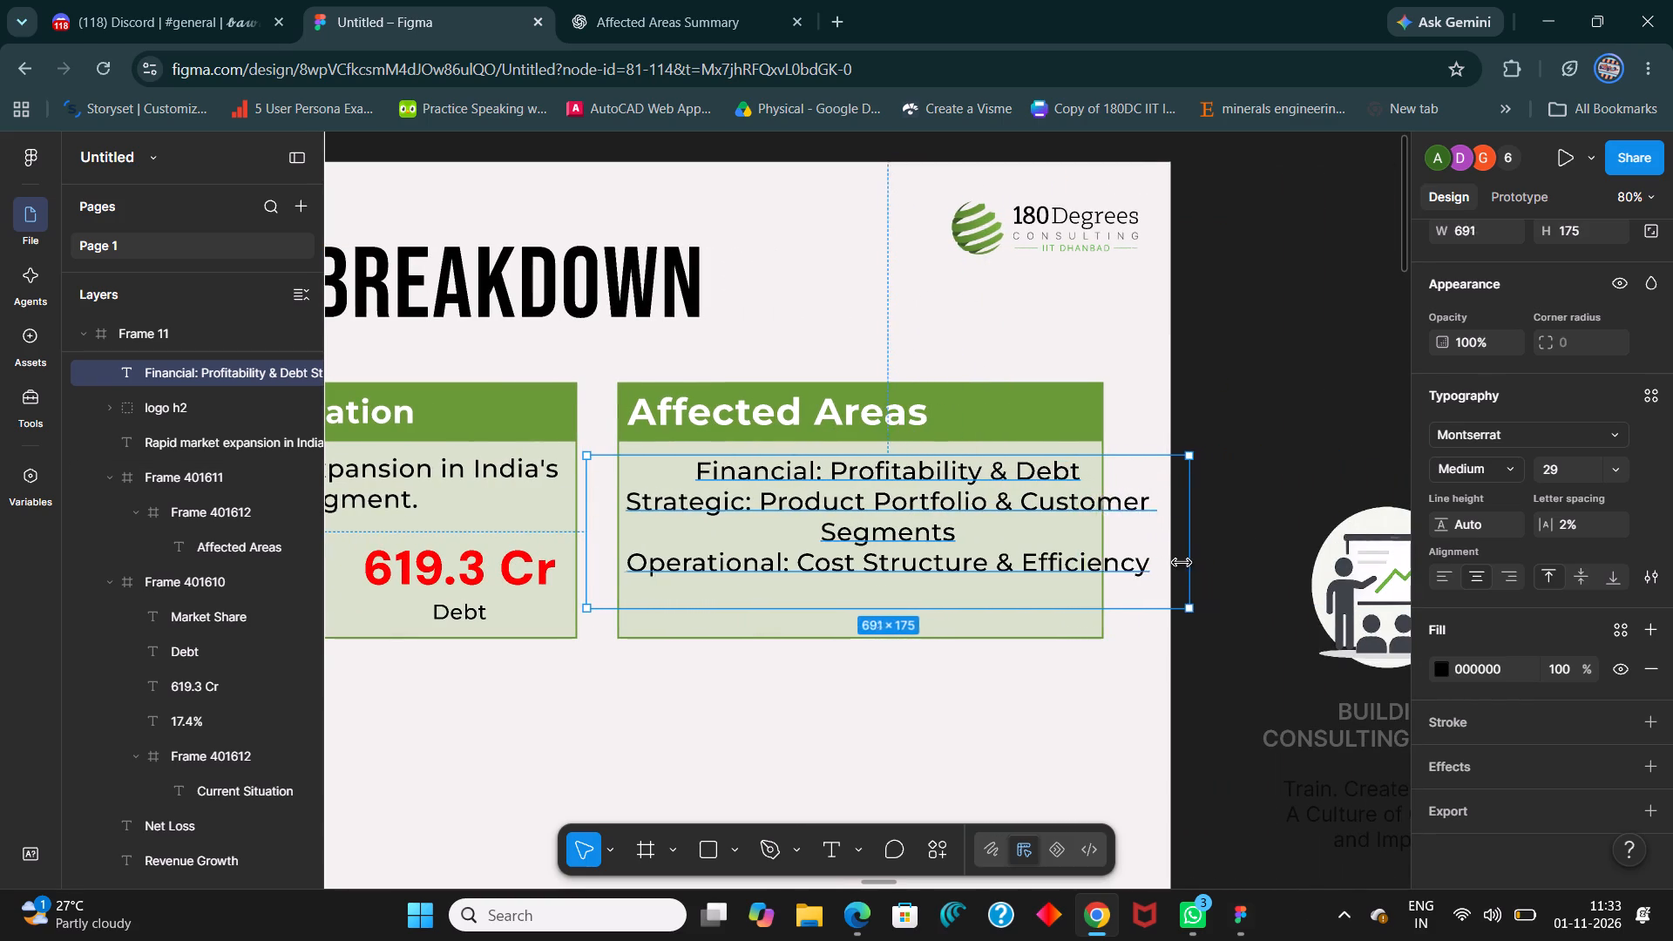
pyautogui.moveTo(1182, 563); pyautogui.dragTo(1103, 556)
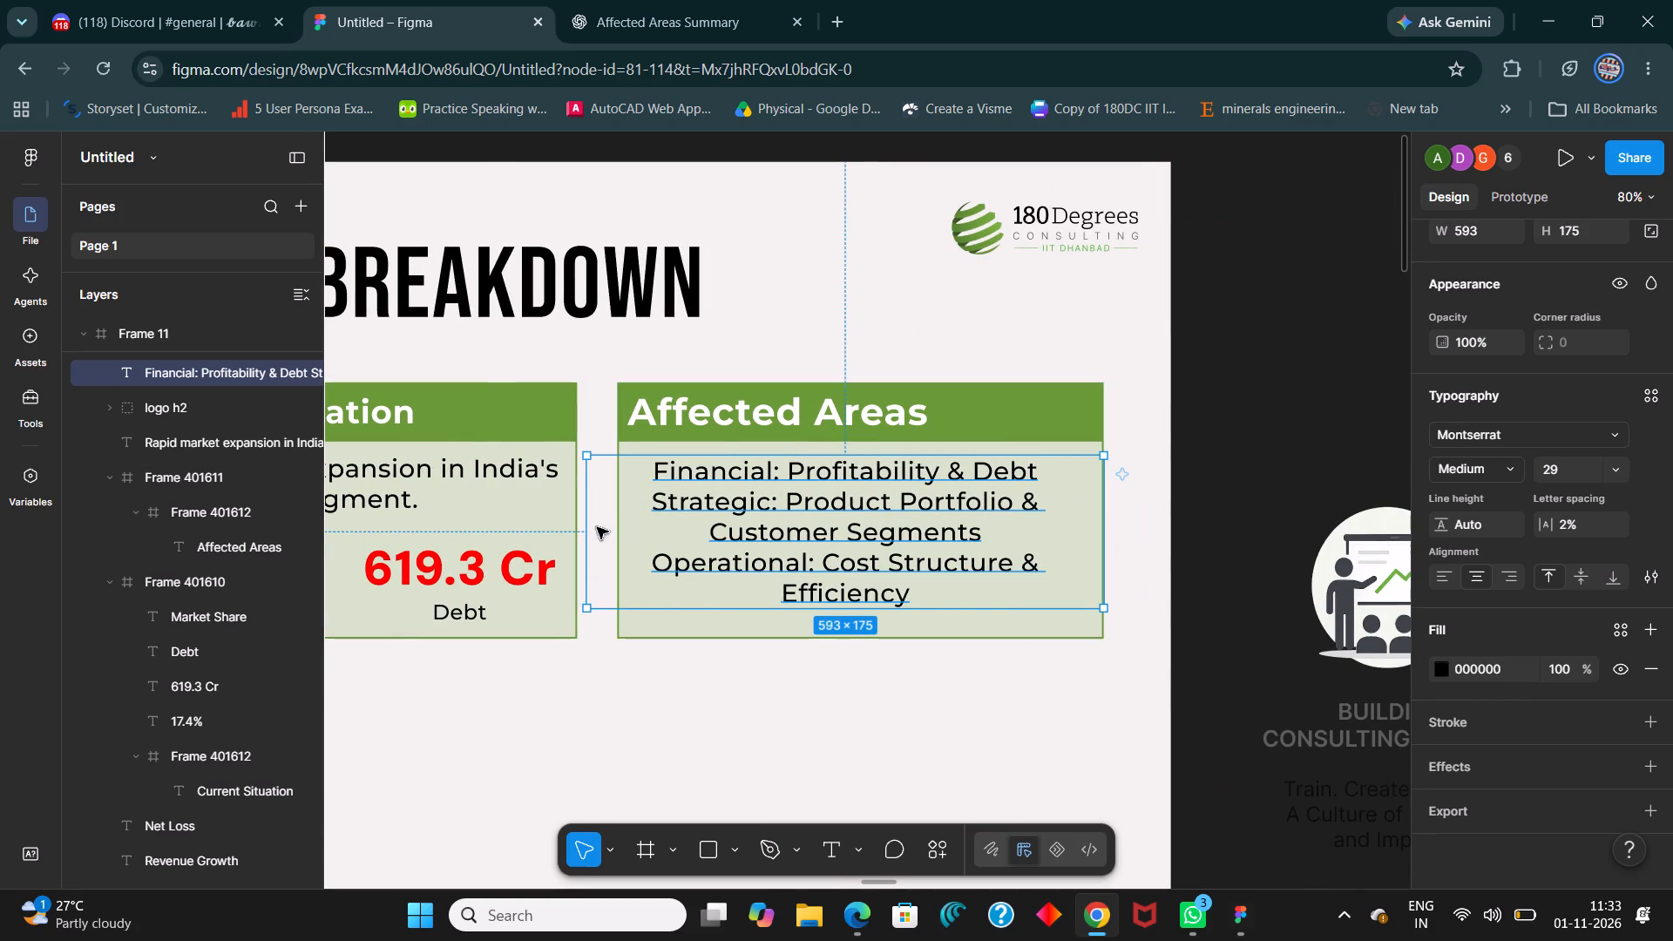
pyautogui.moveTo(587, 524); pyautogui.dragTo(701, 549)
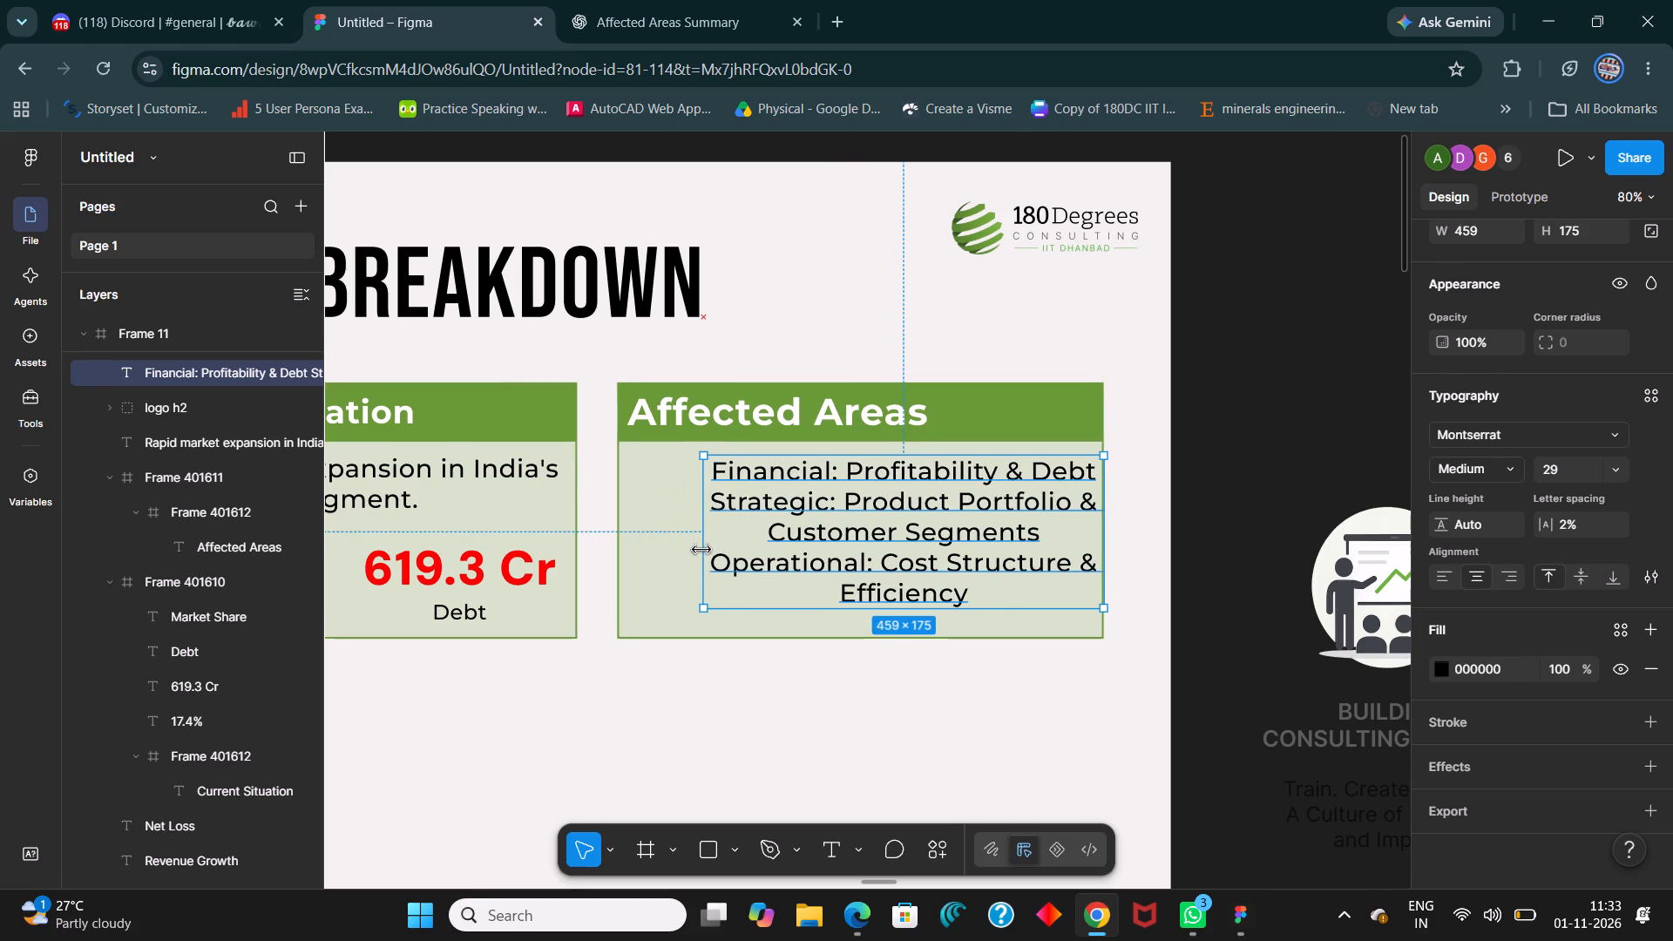
pyautogui.moveTo(701, 549); pyautogui.dragTo(701, 548)
pyautogui.moveTo(893, 543); pyautogui.dragTo(818, 543)
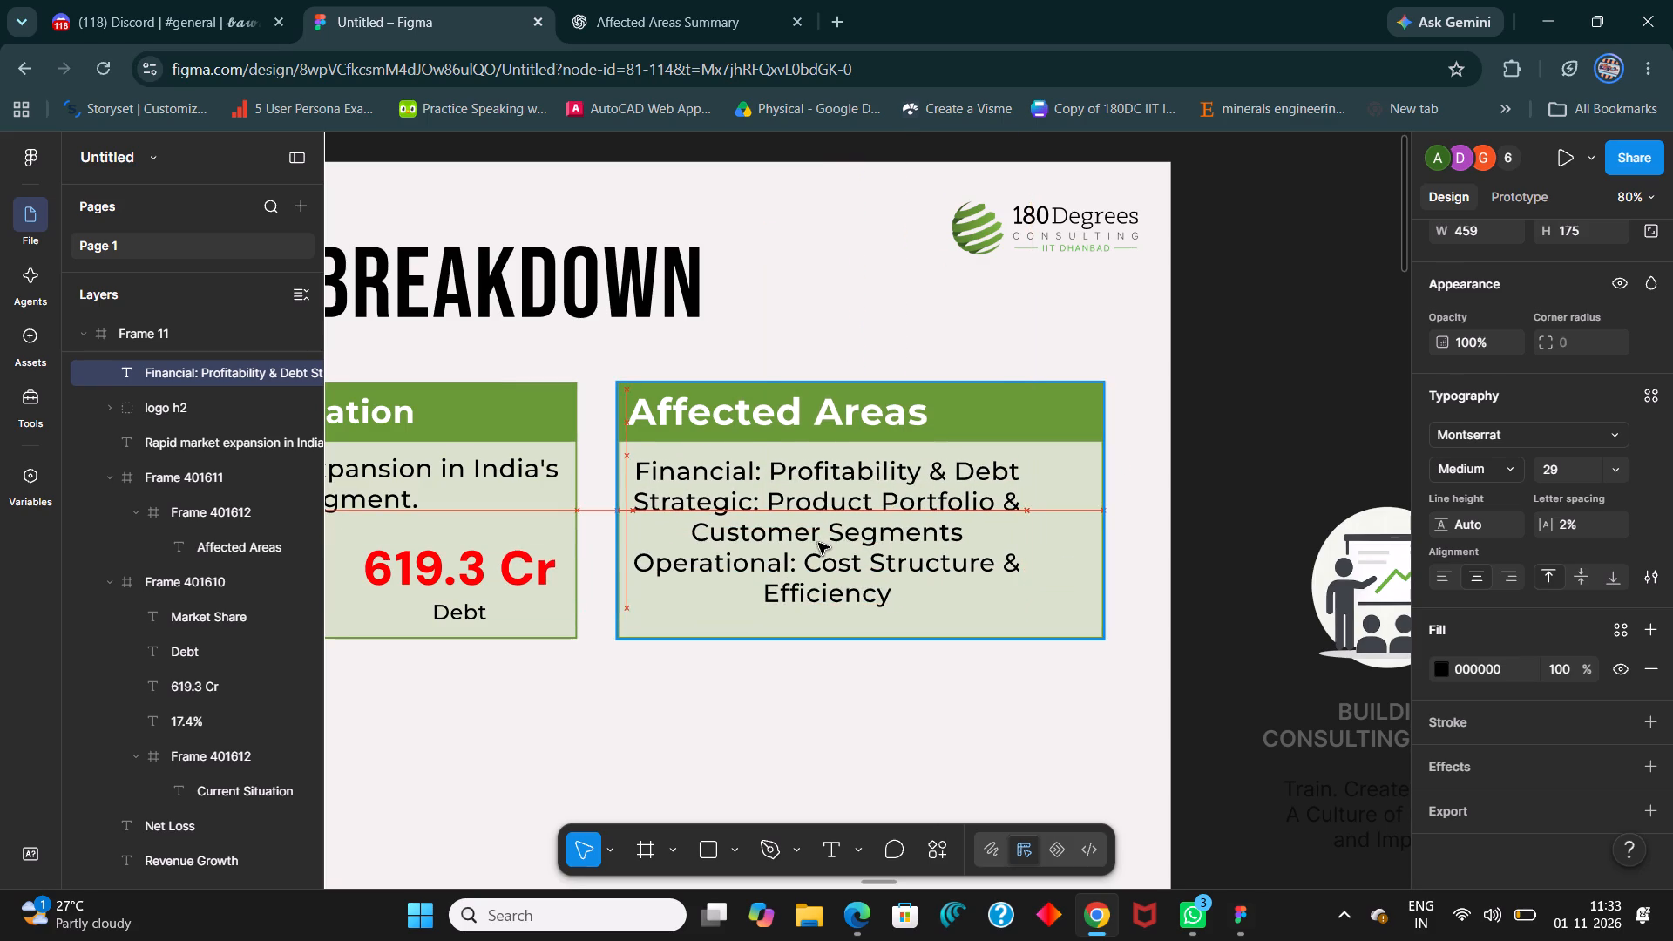
pyautogui.moveTo(818, 543); pyautogui.dragTo(817, 539)
pyautogui.moveTo(1025, 532); pyautogui.dragTo(1091, 550)
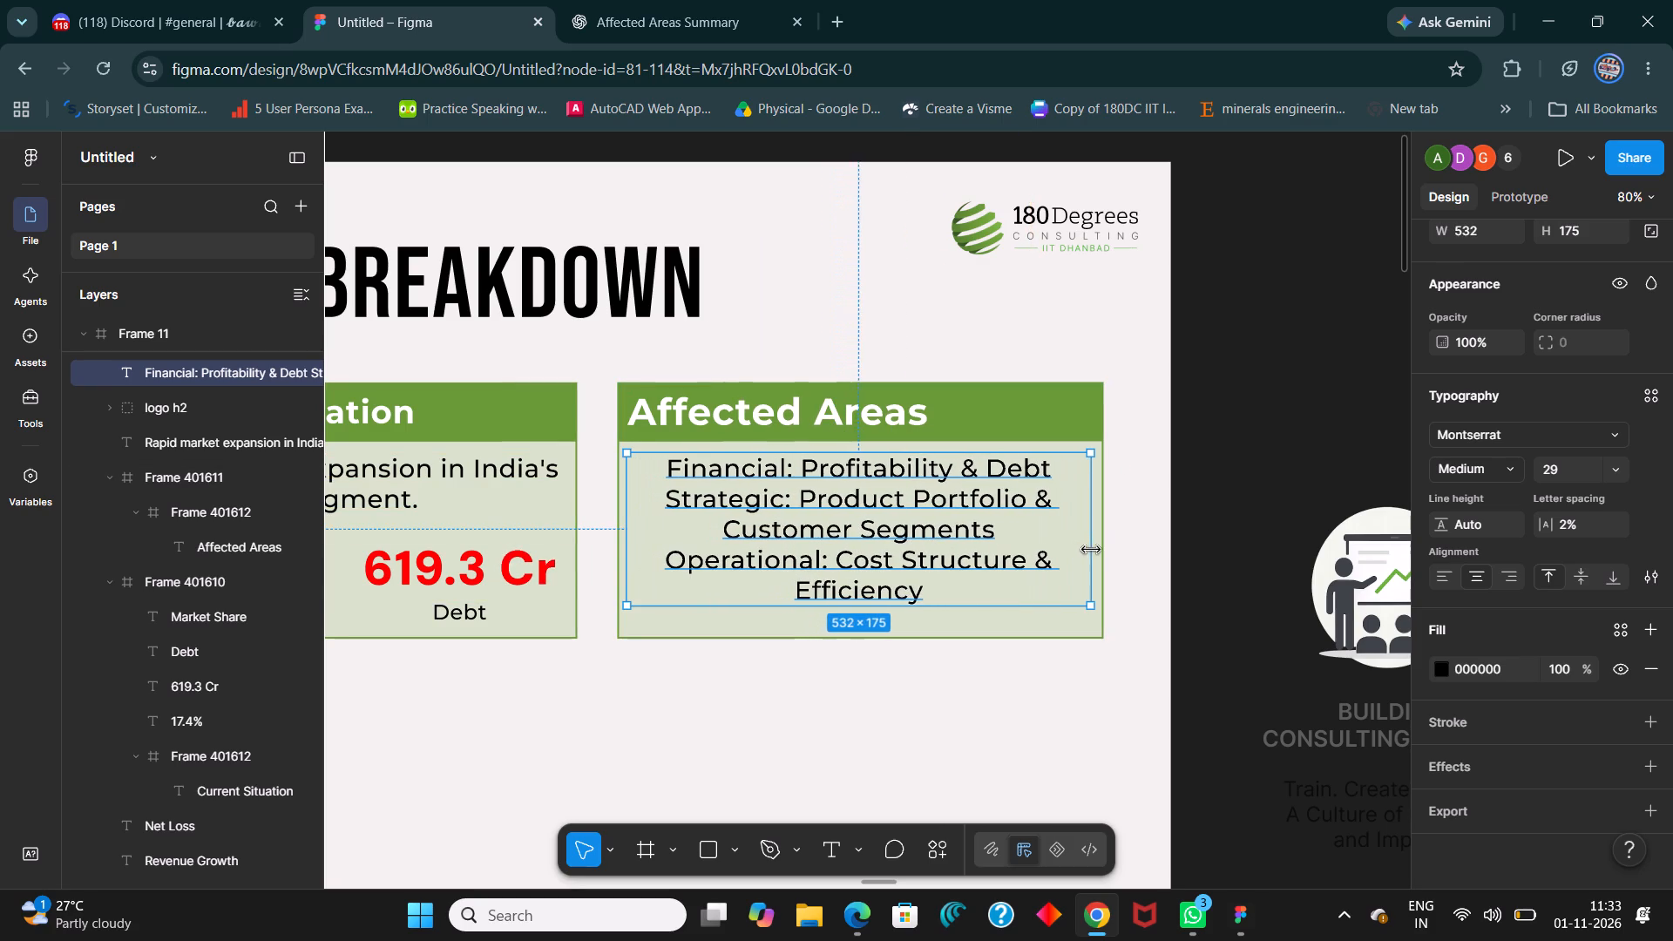
pyautogui.moveTo(1091, 550); pyautogui.dragTo(1098, 553)
pyautogui.click(986, 553)
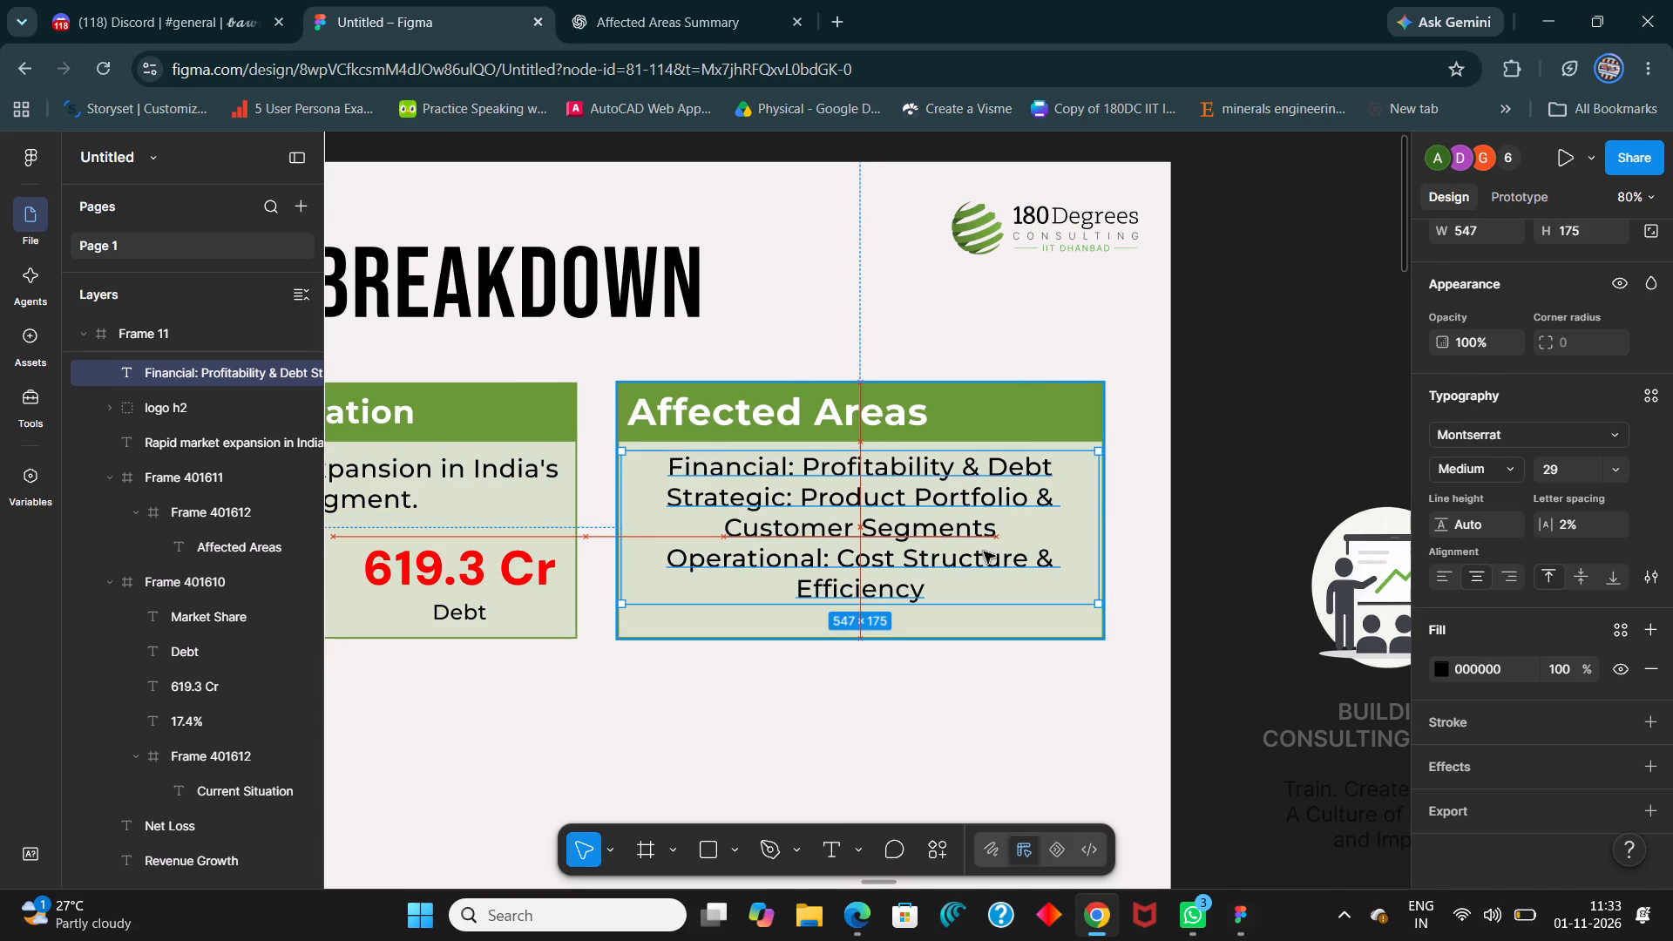
pyautogui.click(1246, 420)
# Review Frame 9's original sections against Frame 11 and check the ChatGPT reply for condensed content.
pyautogui.keyDown('ctrl'); pyautogui.scroll(-11, 1199, 590); pyautogui.keyUp('ctrl')
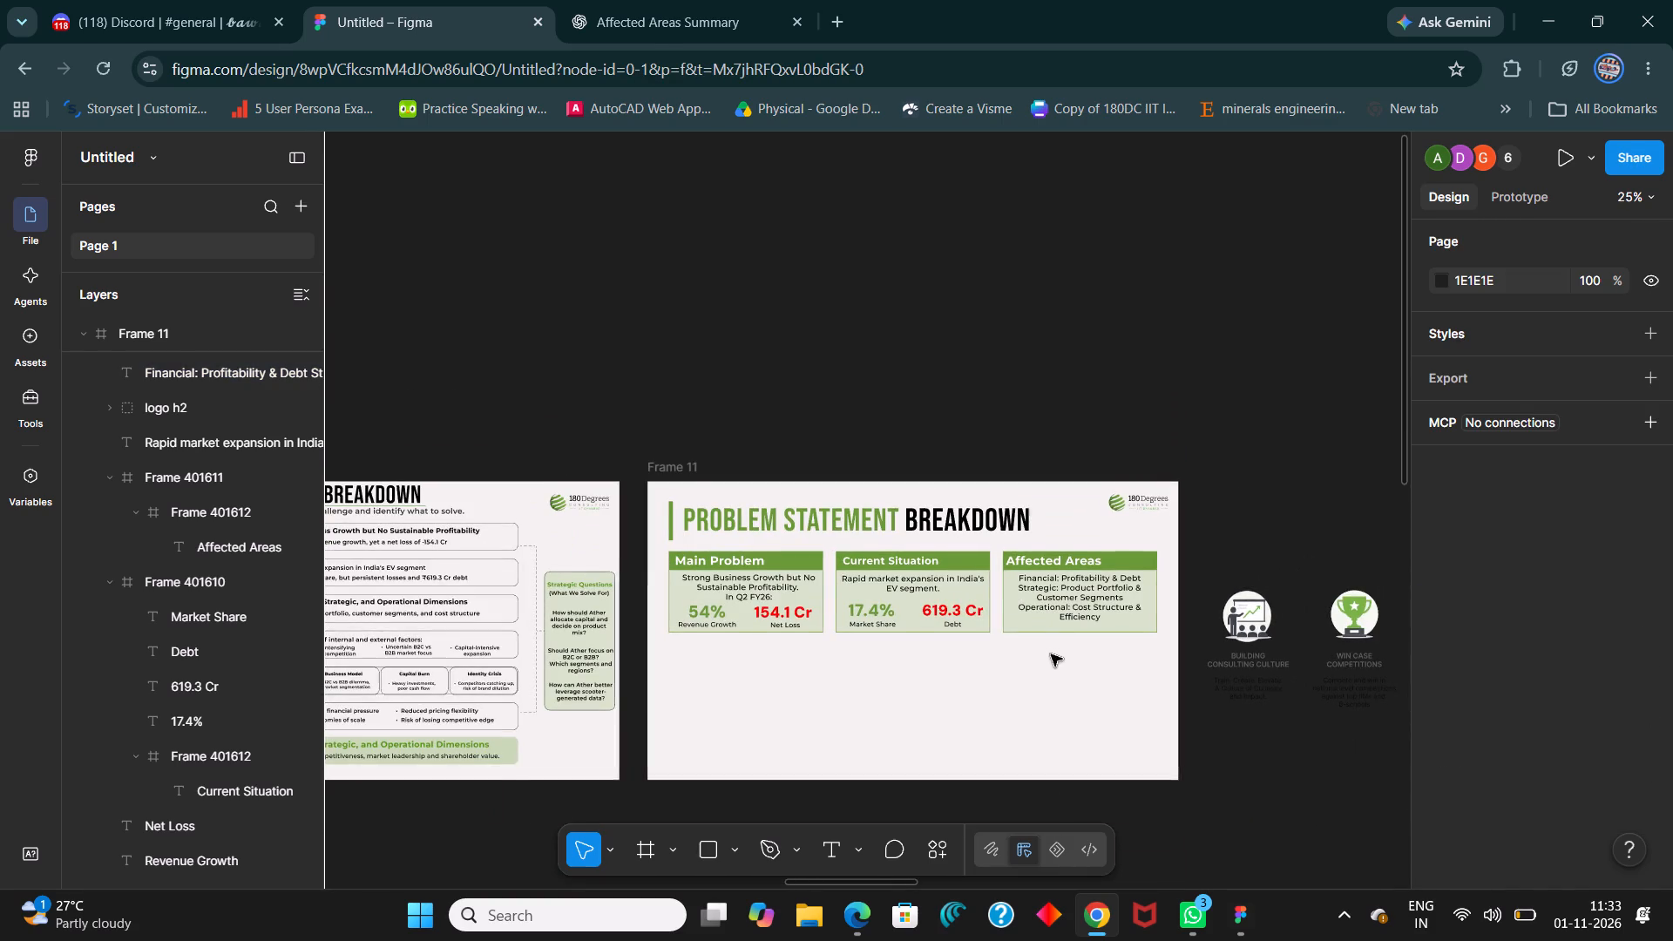
pyautogui.scroll(-3, 1051, 654)
pyautogui.hotkey('alt', 'Tab')
pyautogui.hotkey('alt', 'Tab')
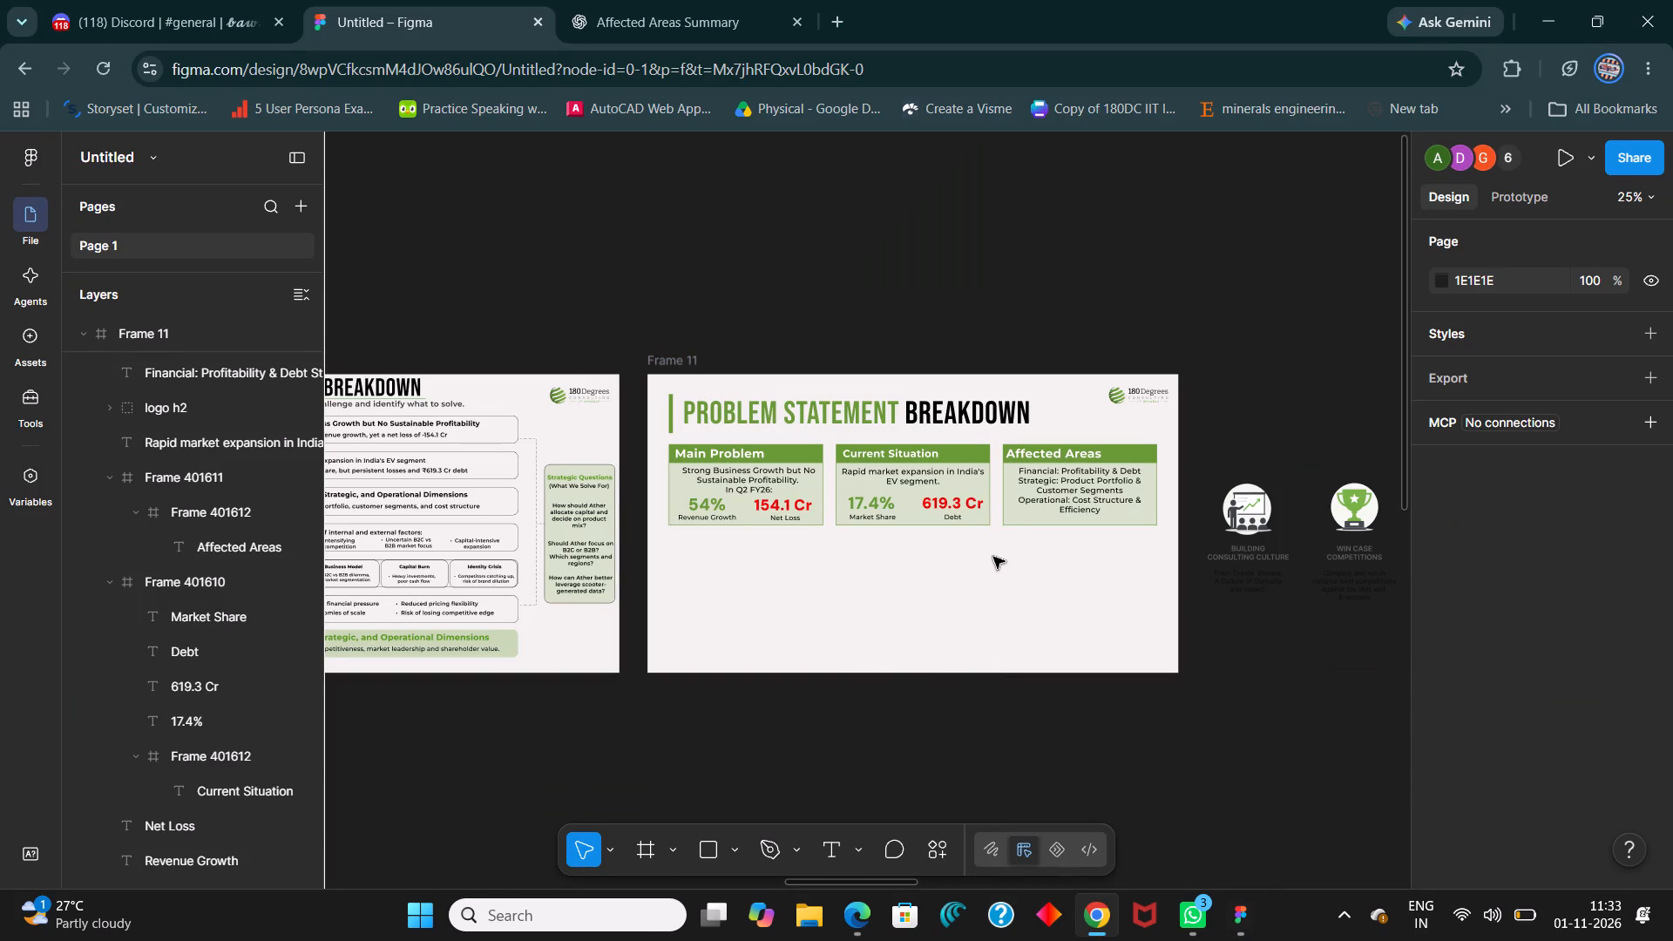
pyautogui.keyDown('shift'); pyautogui.scroll(5, 966, 617); pyautogui.keyUp('shift')
pyautogui.keyDown('shift'); pyautogui.scroll(5, 837, 572); pyautogui.keyUp('shift')
pyautogui.keyDown('ctrl'); pyautogui.scroll(5, 774, 536); pyautogui.keyUp('ctrl')
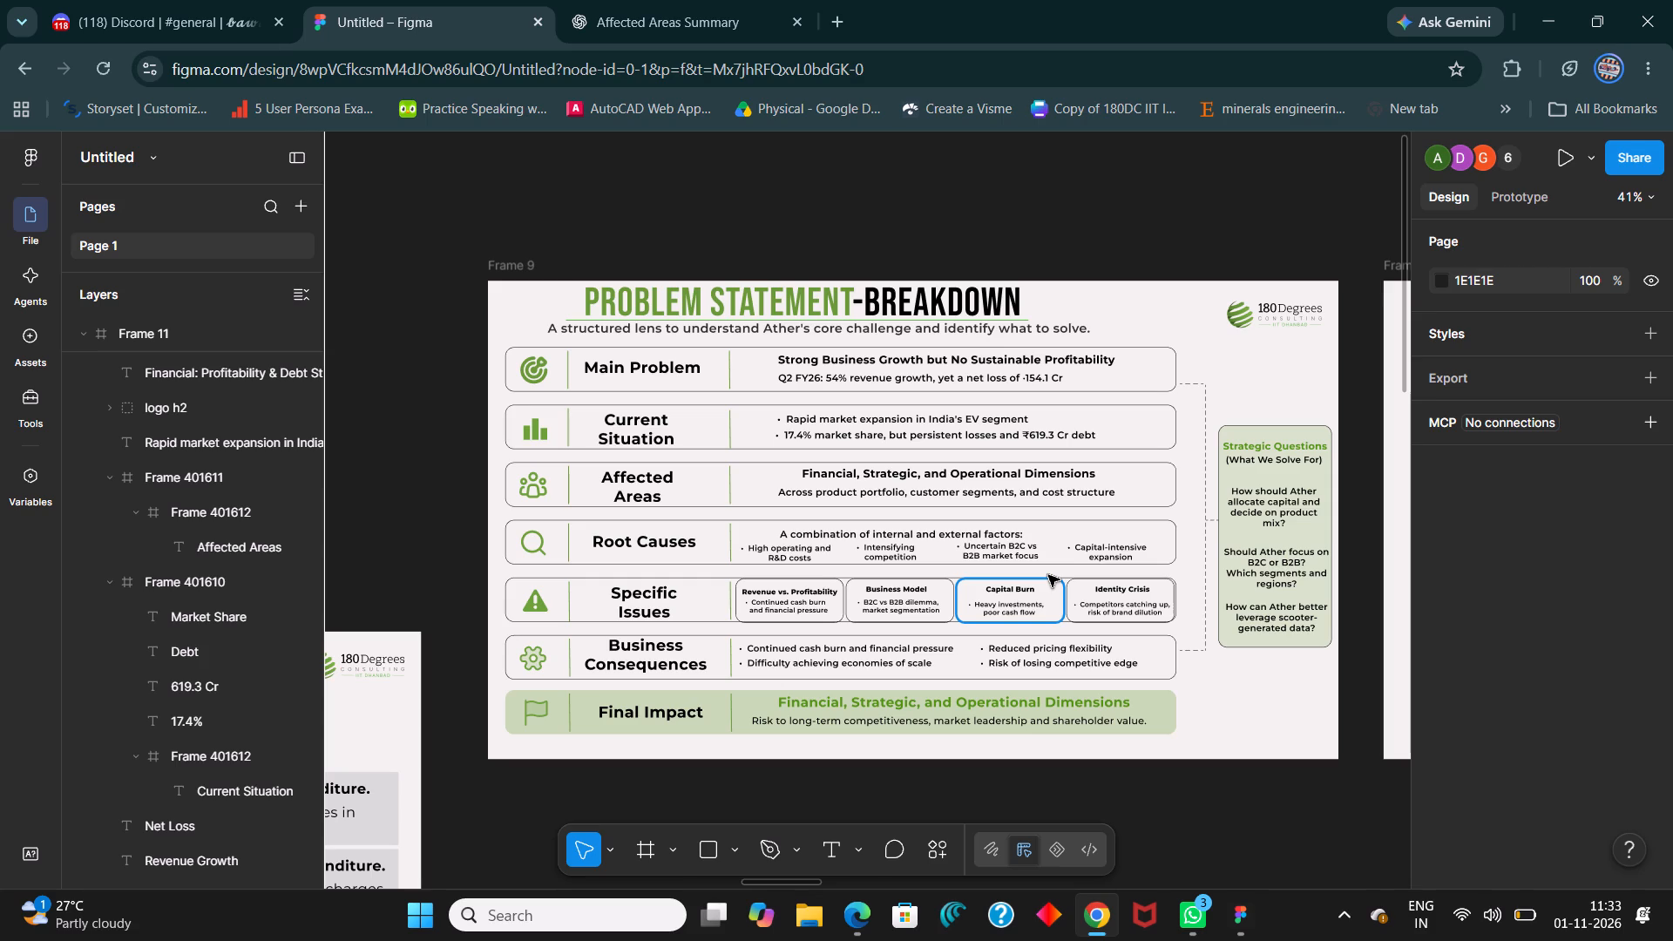
pyautogui.hotkey('ctrl', 'Tab')
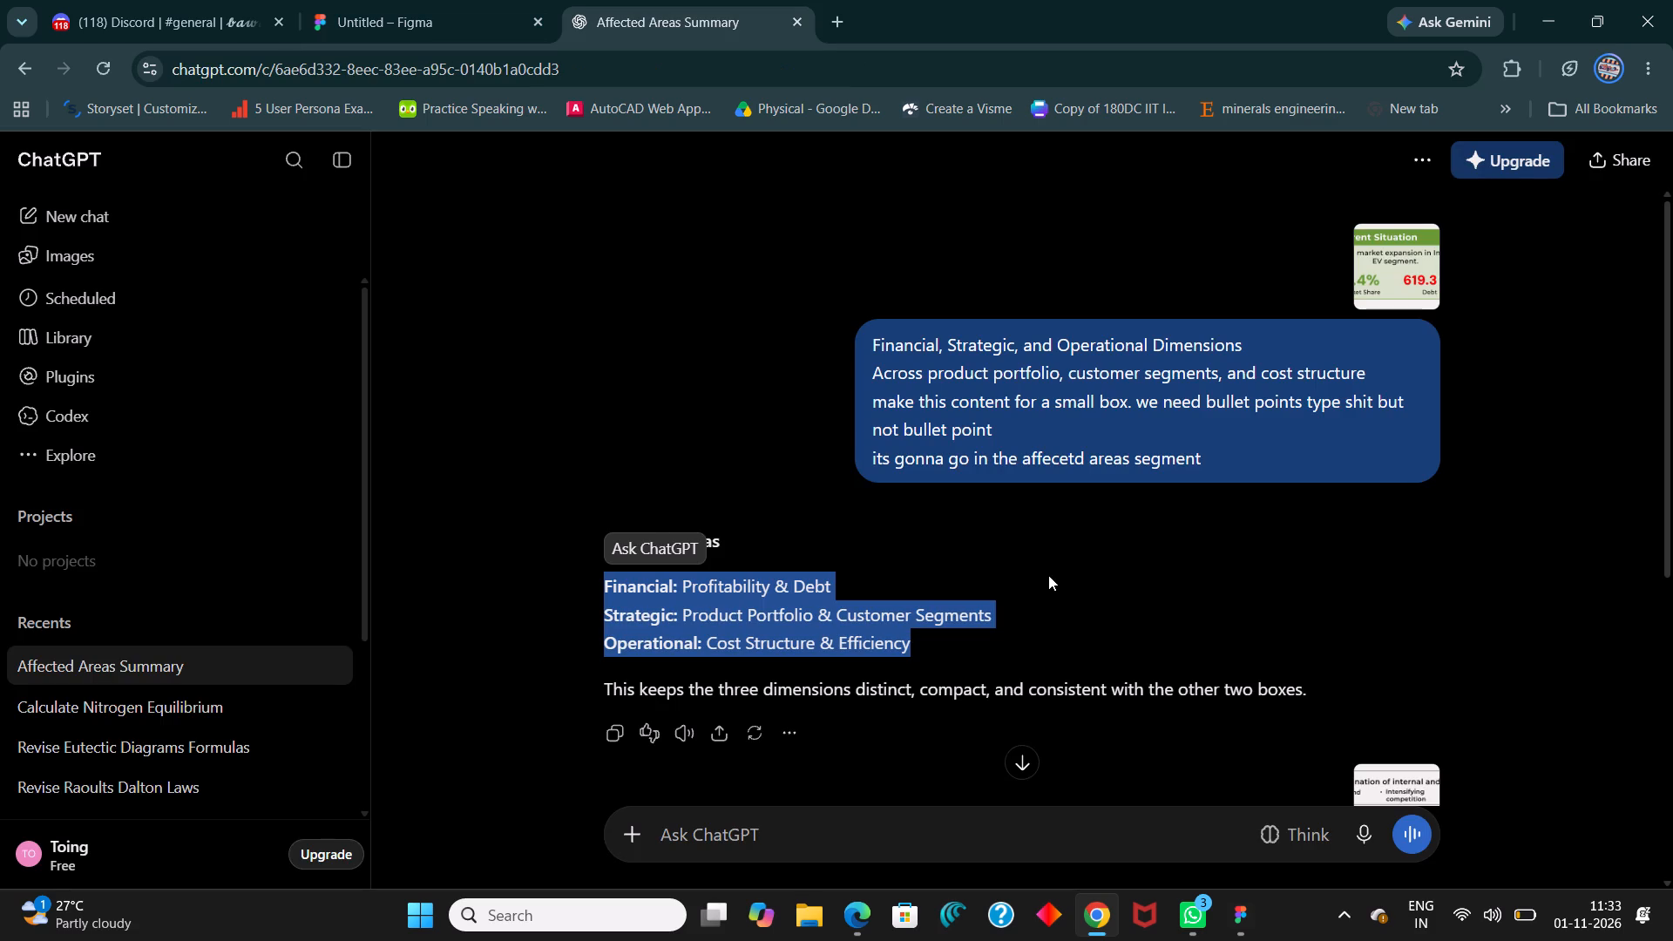
pyautogui.hotkey('ctrl', 'shift', 'Tab')
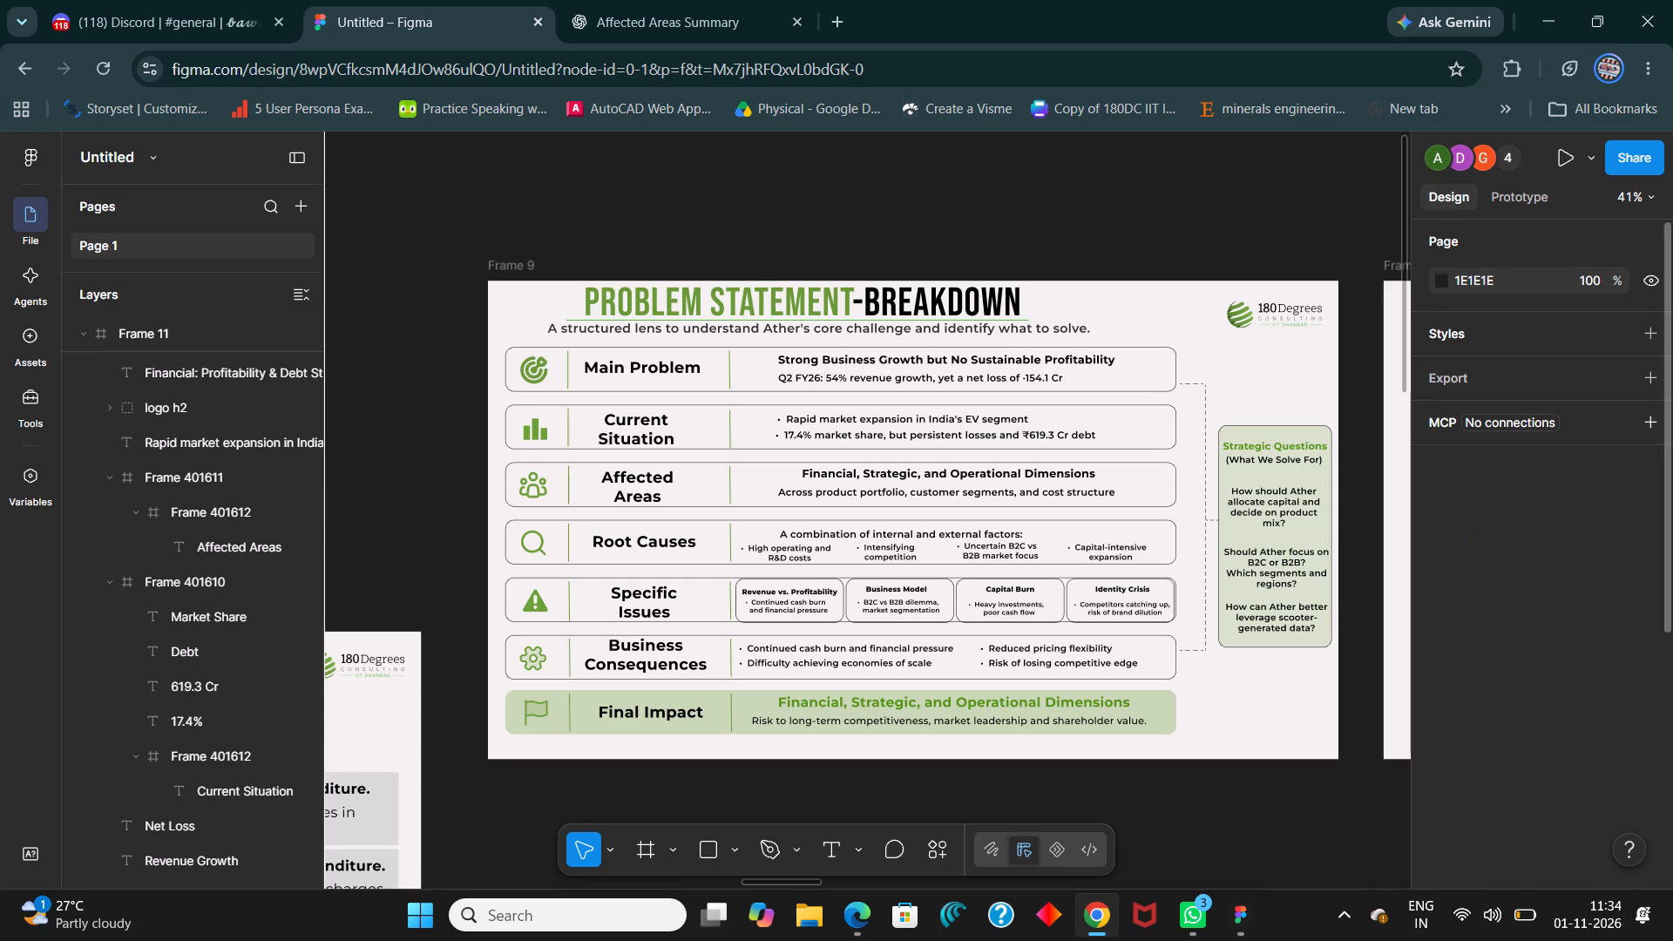
# Duplicate Frame 11's Main Problem box and place the copy directly below the original at X 77, Y 587.
pyautogui.keyDown('ctrl'); pyautogui.scroll(-5, 829, 458); pyautogui.keyUp('ctrl')
pyautogui.keyDown('shift'); pyautogui.scroll(-4, 848, 558); pyautogui.keyUp('shift')
pyautogui.keyDown('shift'); pyautogui.scroll(-3, 1023, 509); pyautogui.keyUp('shift')
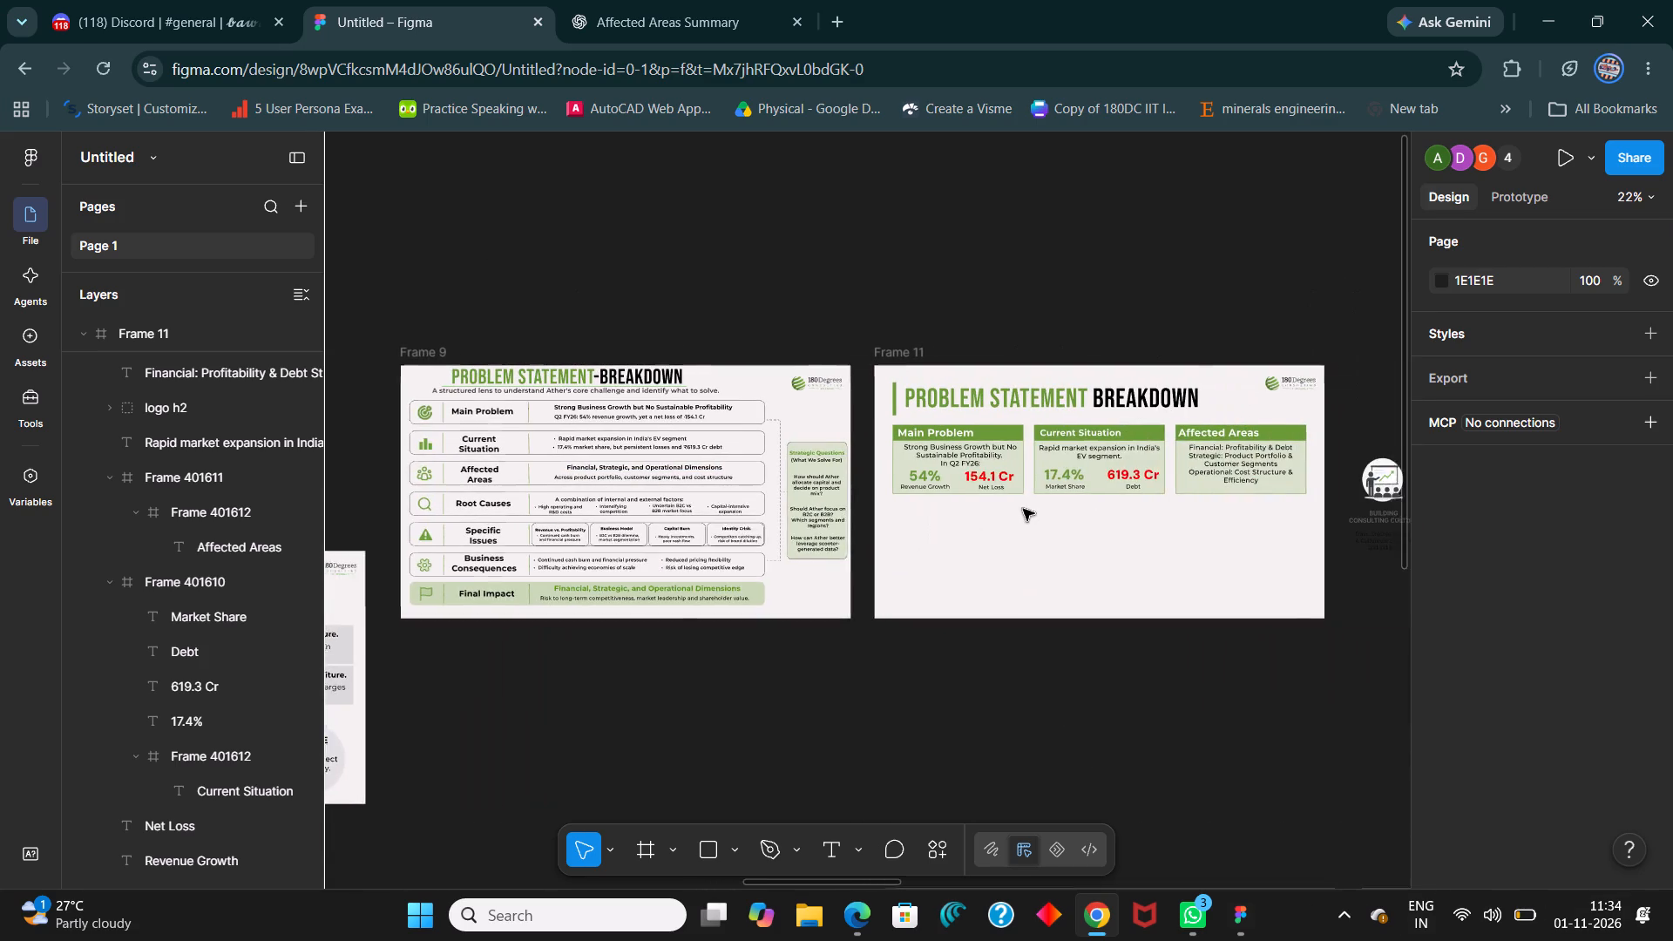
pyautogui.keyDown('shift'); pyautogui.scroll(2, 1041, 549); pyautogui.keyUp('shift')
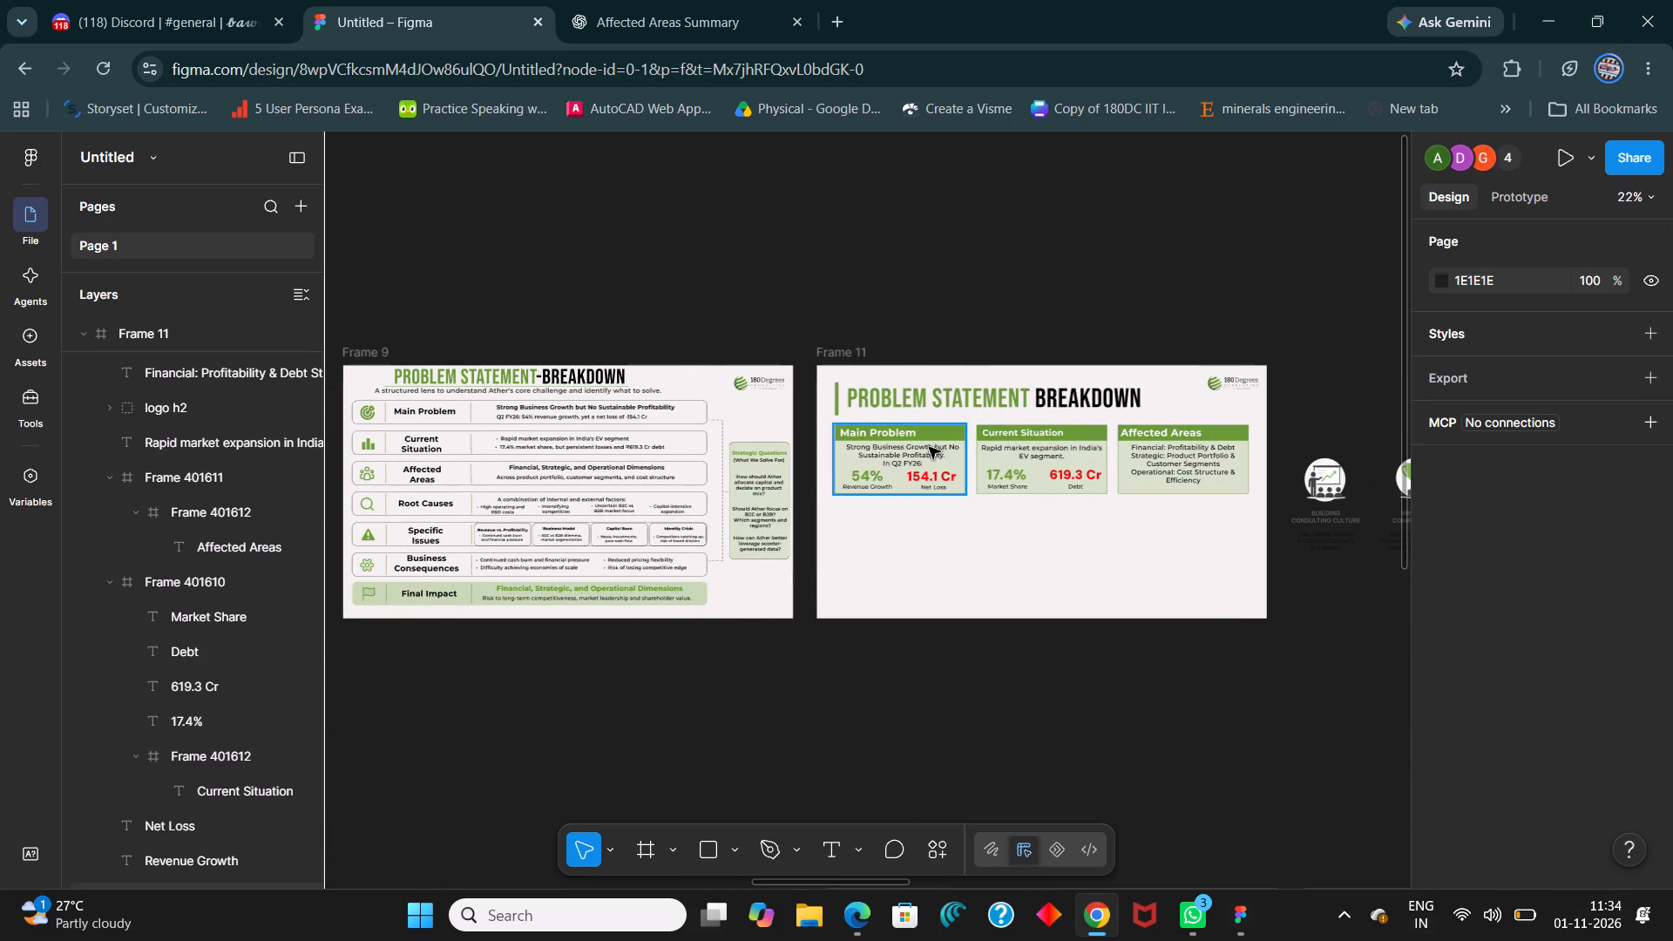
pyautogui.click(938, 437)
pyautogui.hotkey('ctrl', 'd')
pyautogui.moveTo(938, 437); pyautogui.dragTo(978, 458)
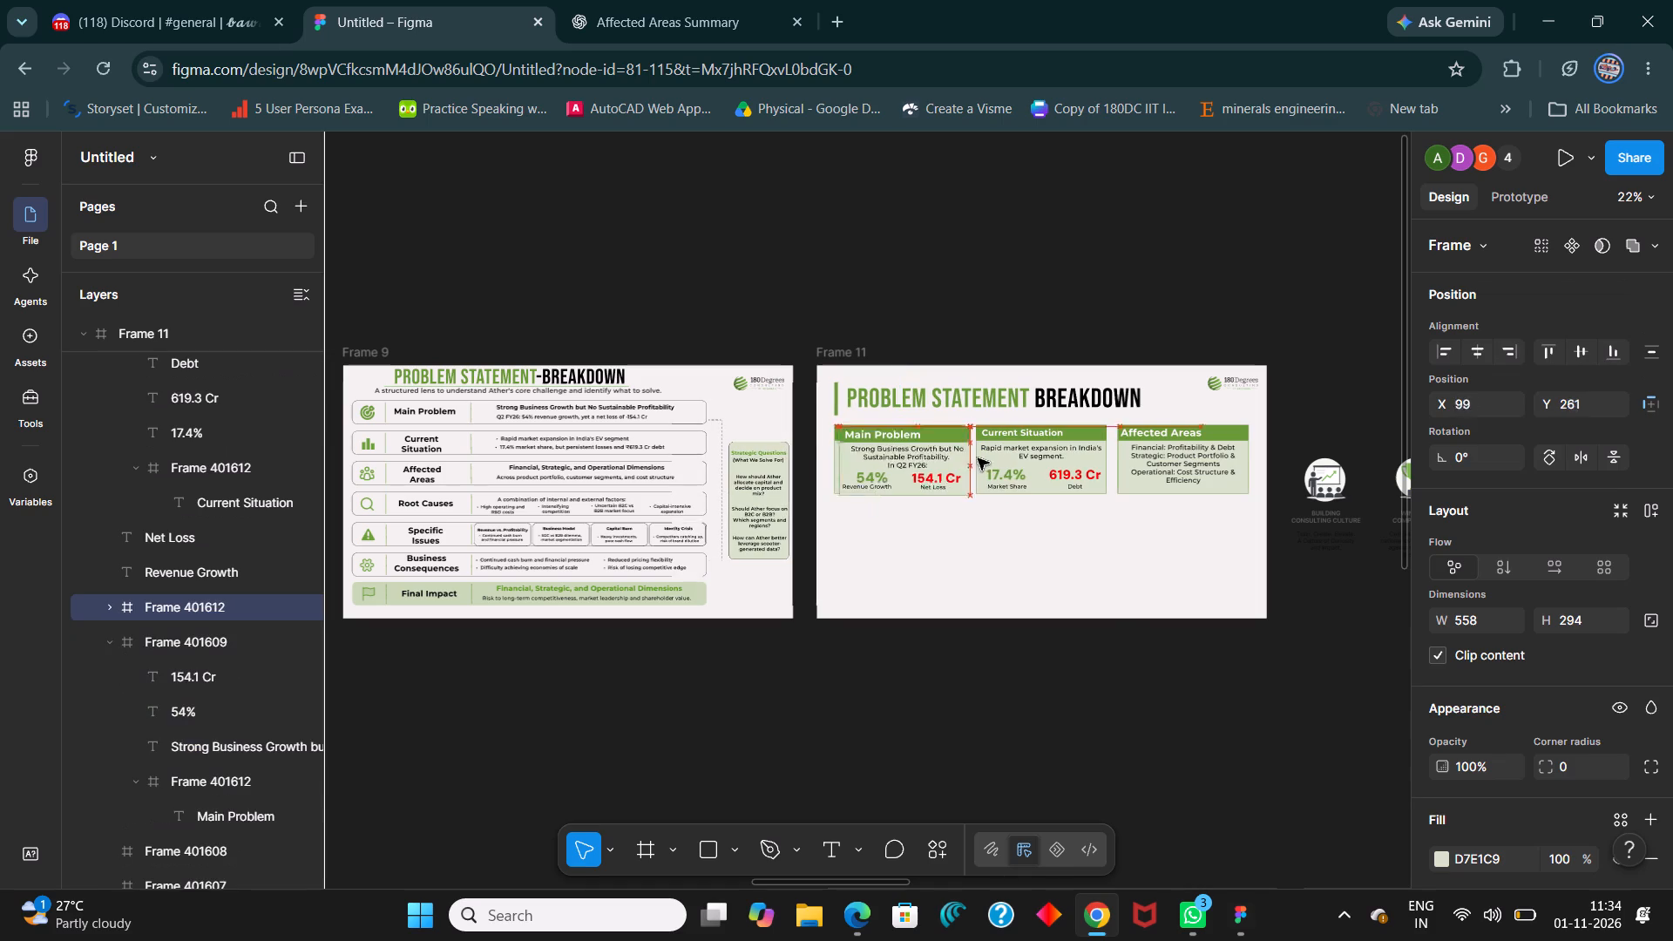
pyautogui.moveTo(978, 458); pyautogui.dragTo(939, 524)
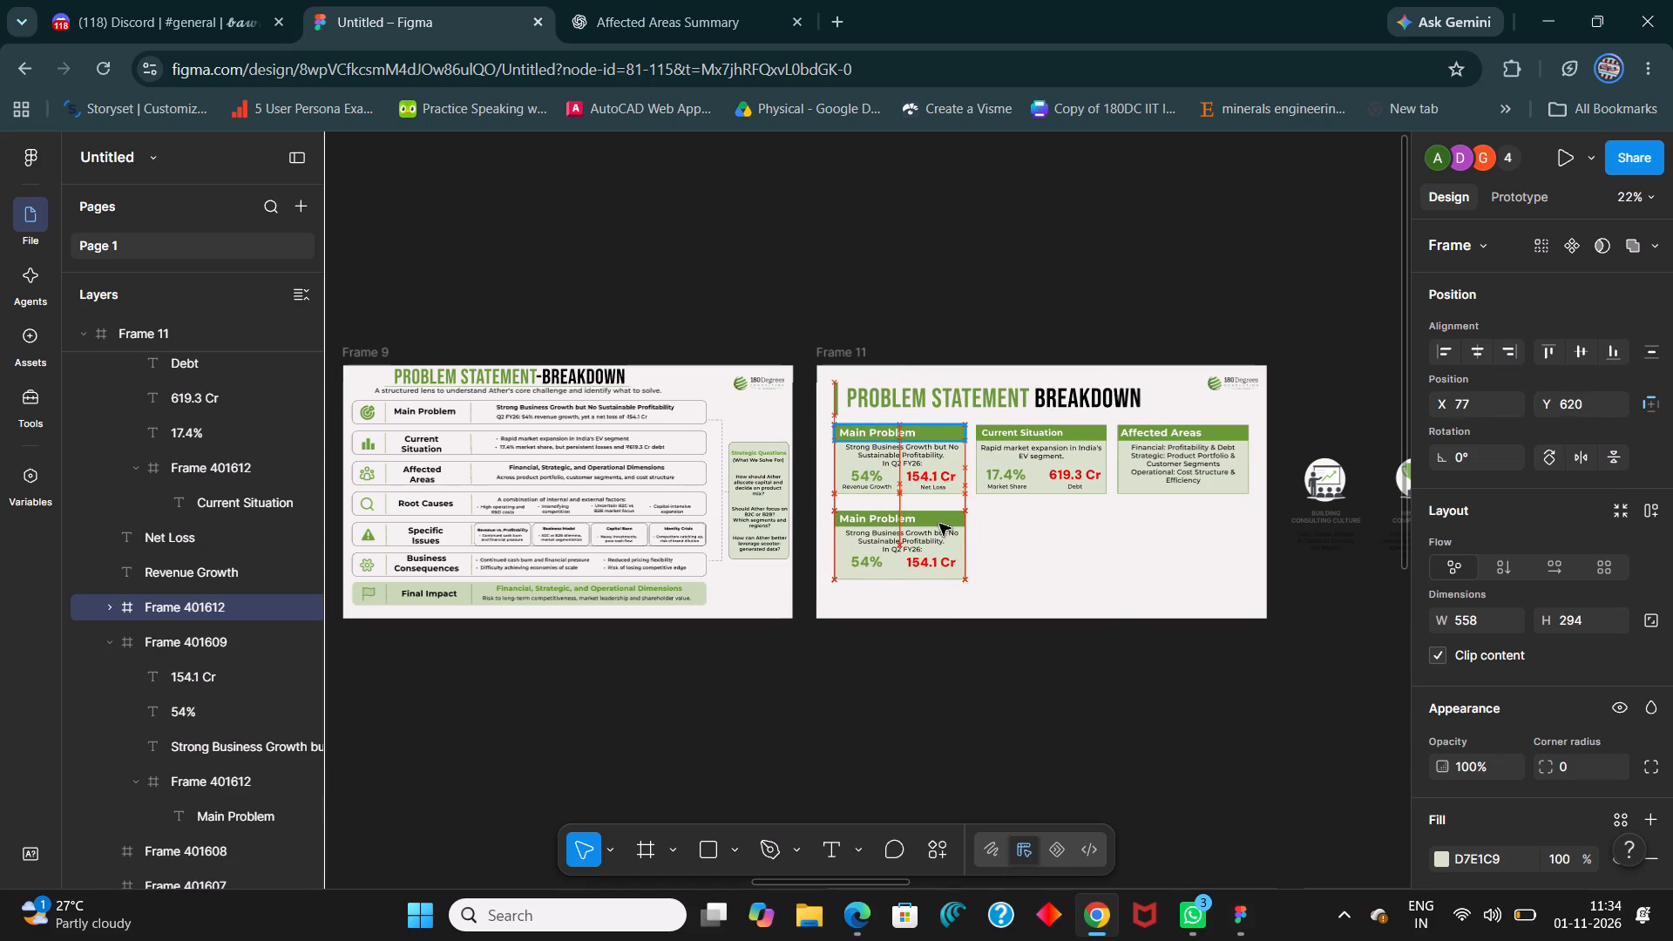
pyautogui.moveTo(939, 524); pyautogui.dragTo(938, 520)
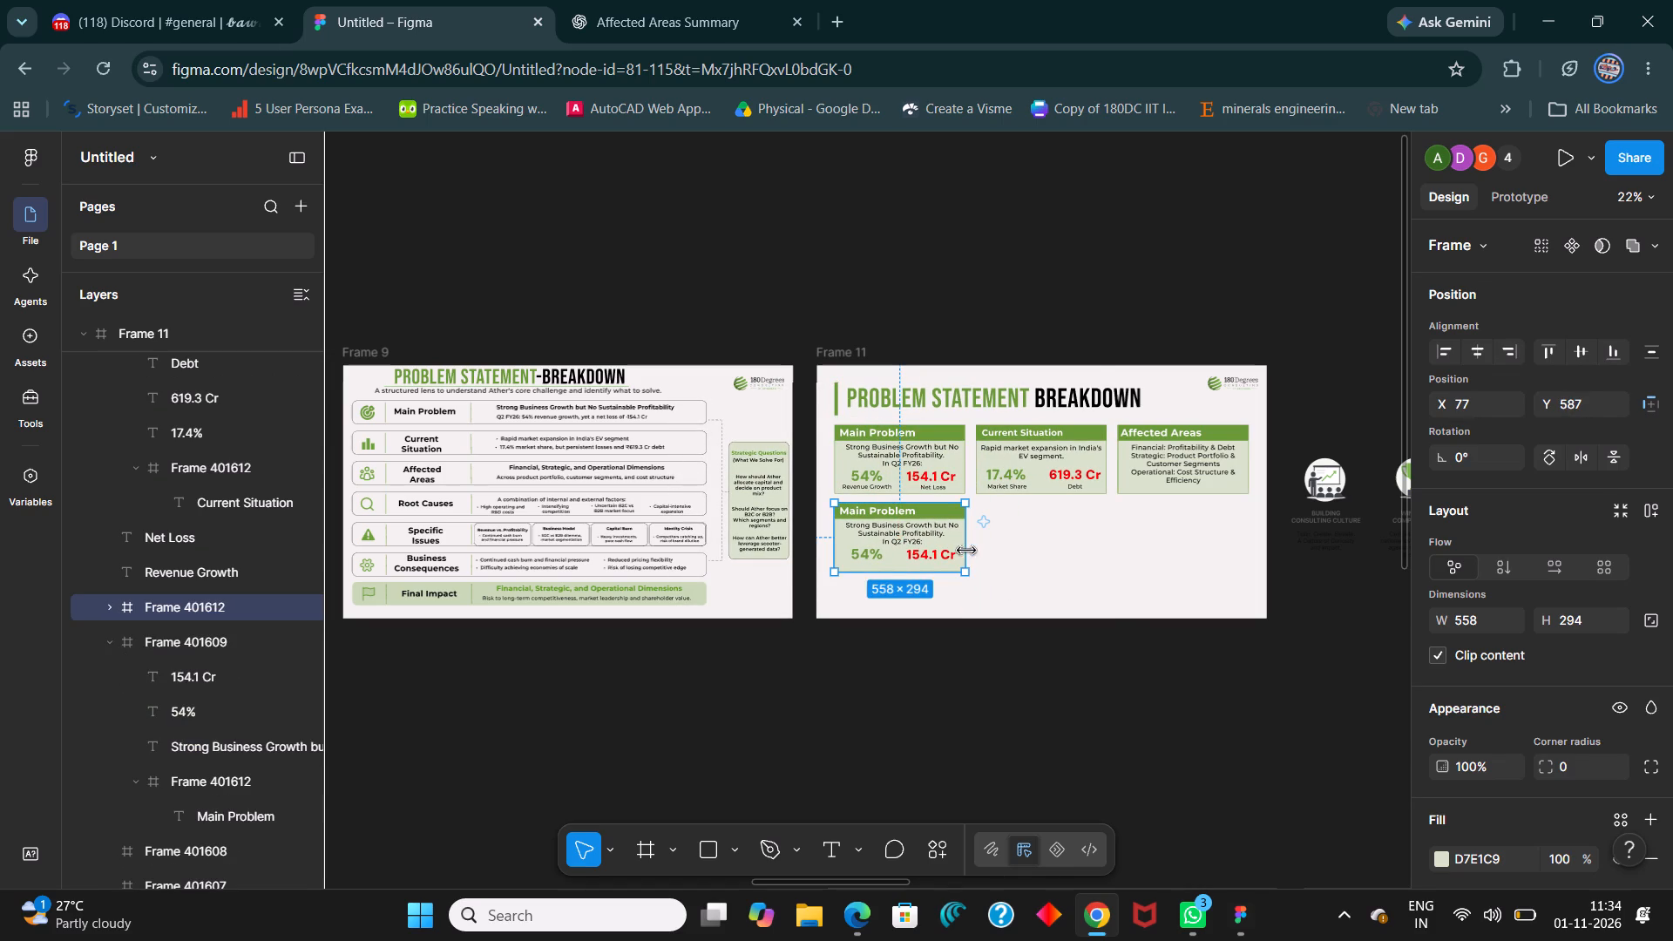
# Widen the duplicated box and its green header strip to 1766 so they span the three boxes above.
pyautogui.moveTo(967, 546); pyautogui.dragTo(1246, 563)
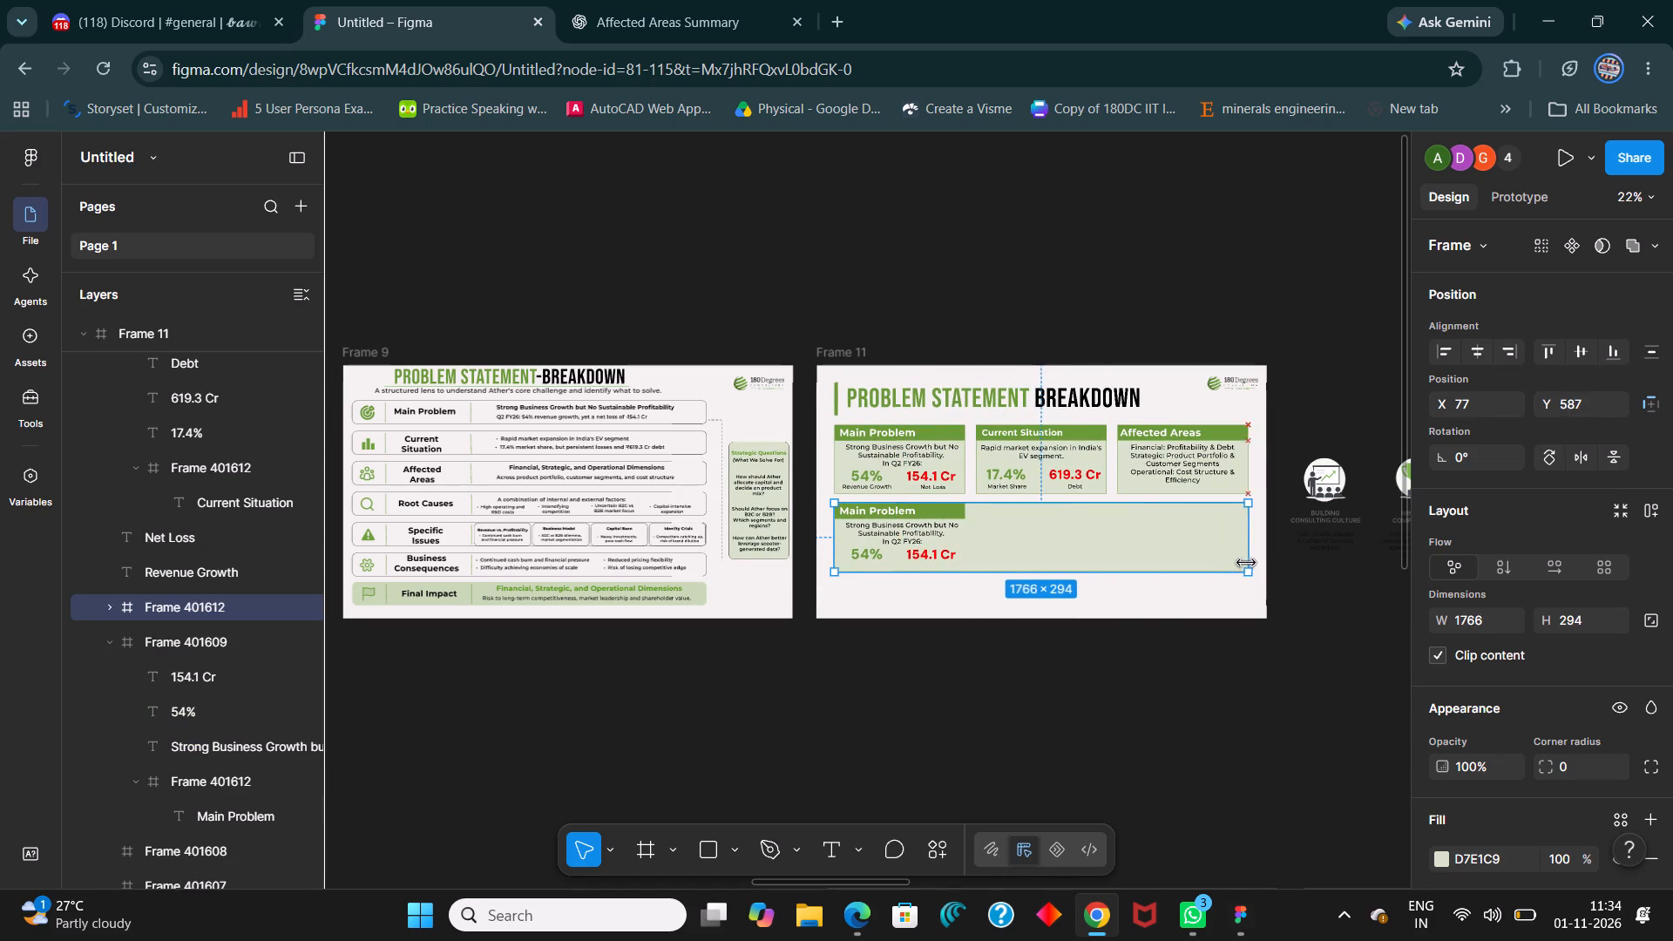
pyautogui.moveTo(1246, 563); pyautogui.dragTo(1248, 565)
pyautogui.keyDown('ctrl'); pyautogui.scroll(4, 779, 524); pyautogui.keyUp('ctrl')
pyautogui.doubleClick(993, 510)
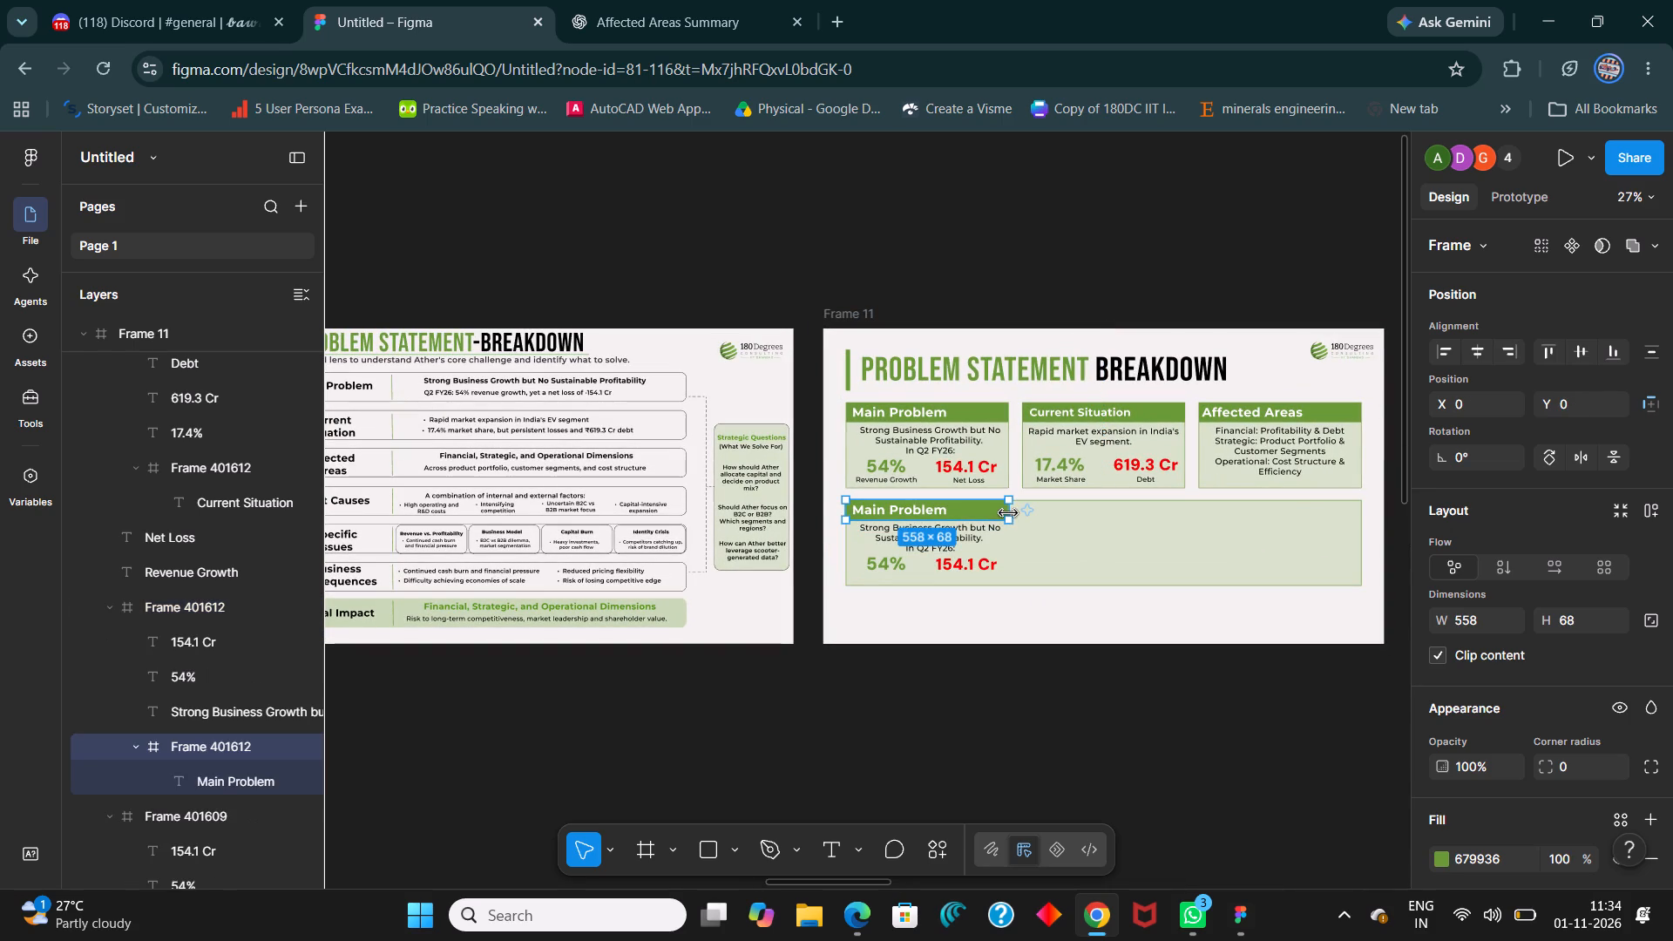
pyautogui.moveTo(1008, 513); pyautogui.dragTo(1360, 515)
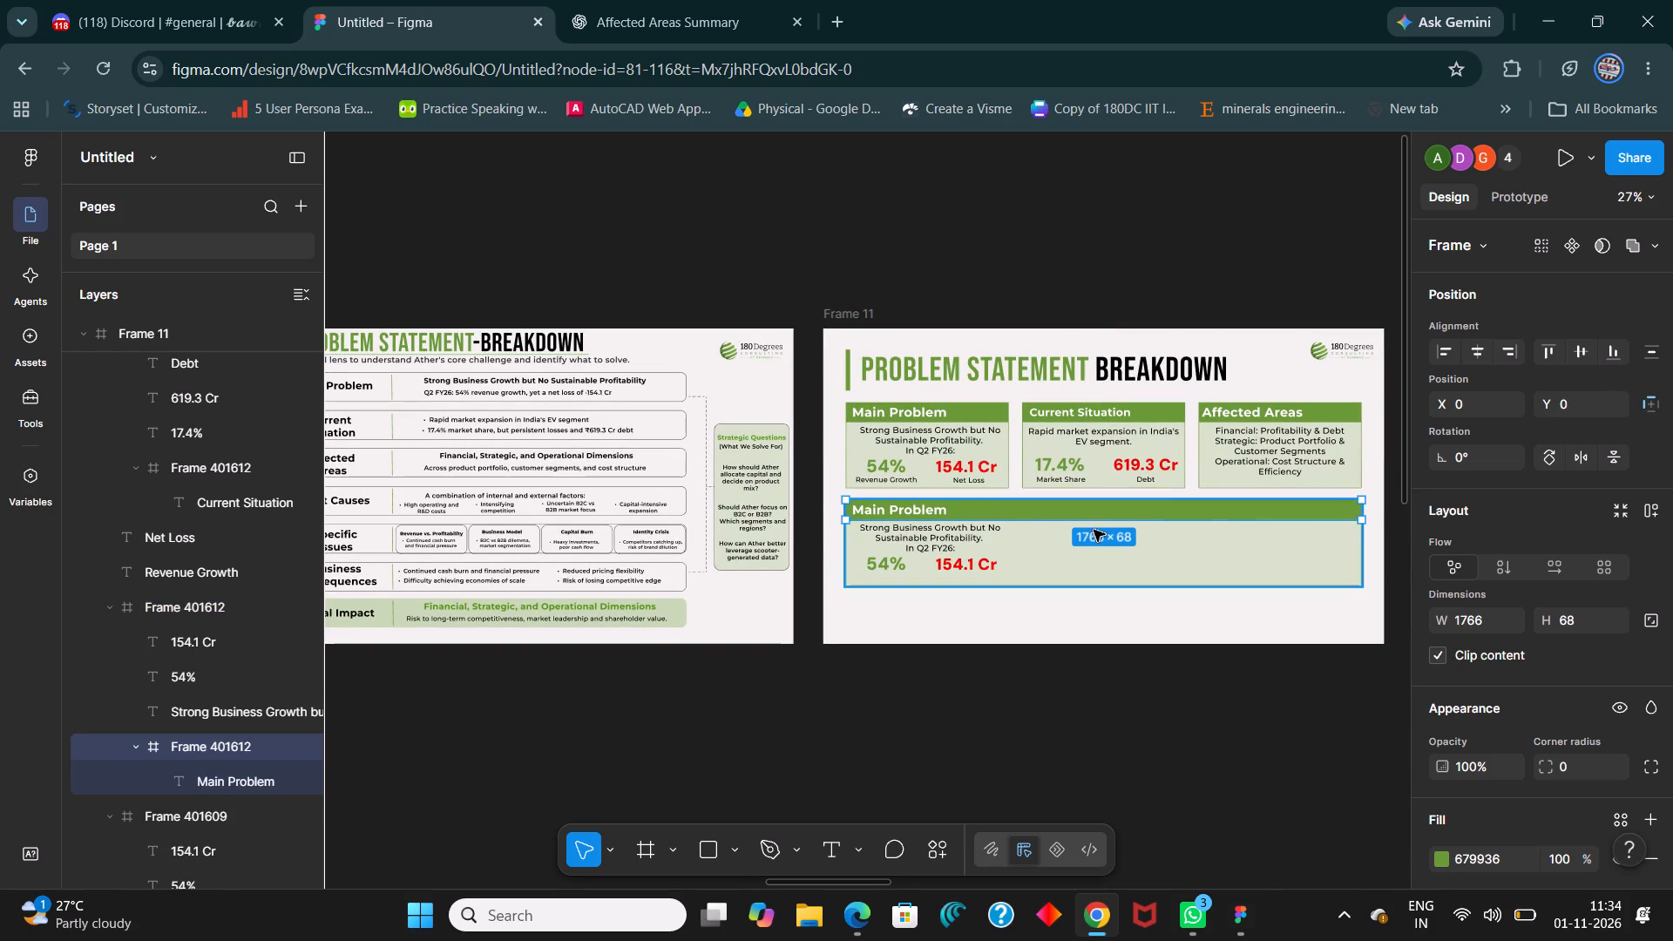
# Replace the duplicated wide box's heading text with "Root Causes".
pyautogui.tripleClick(920, 510)
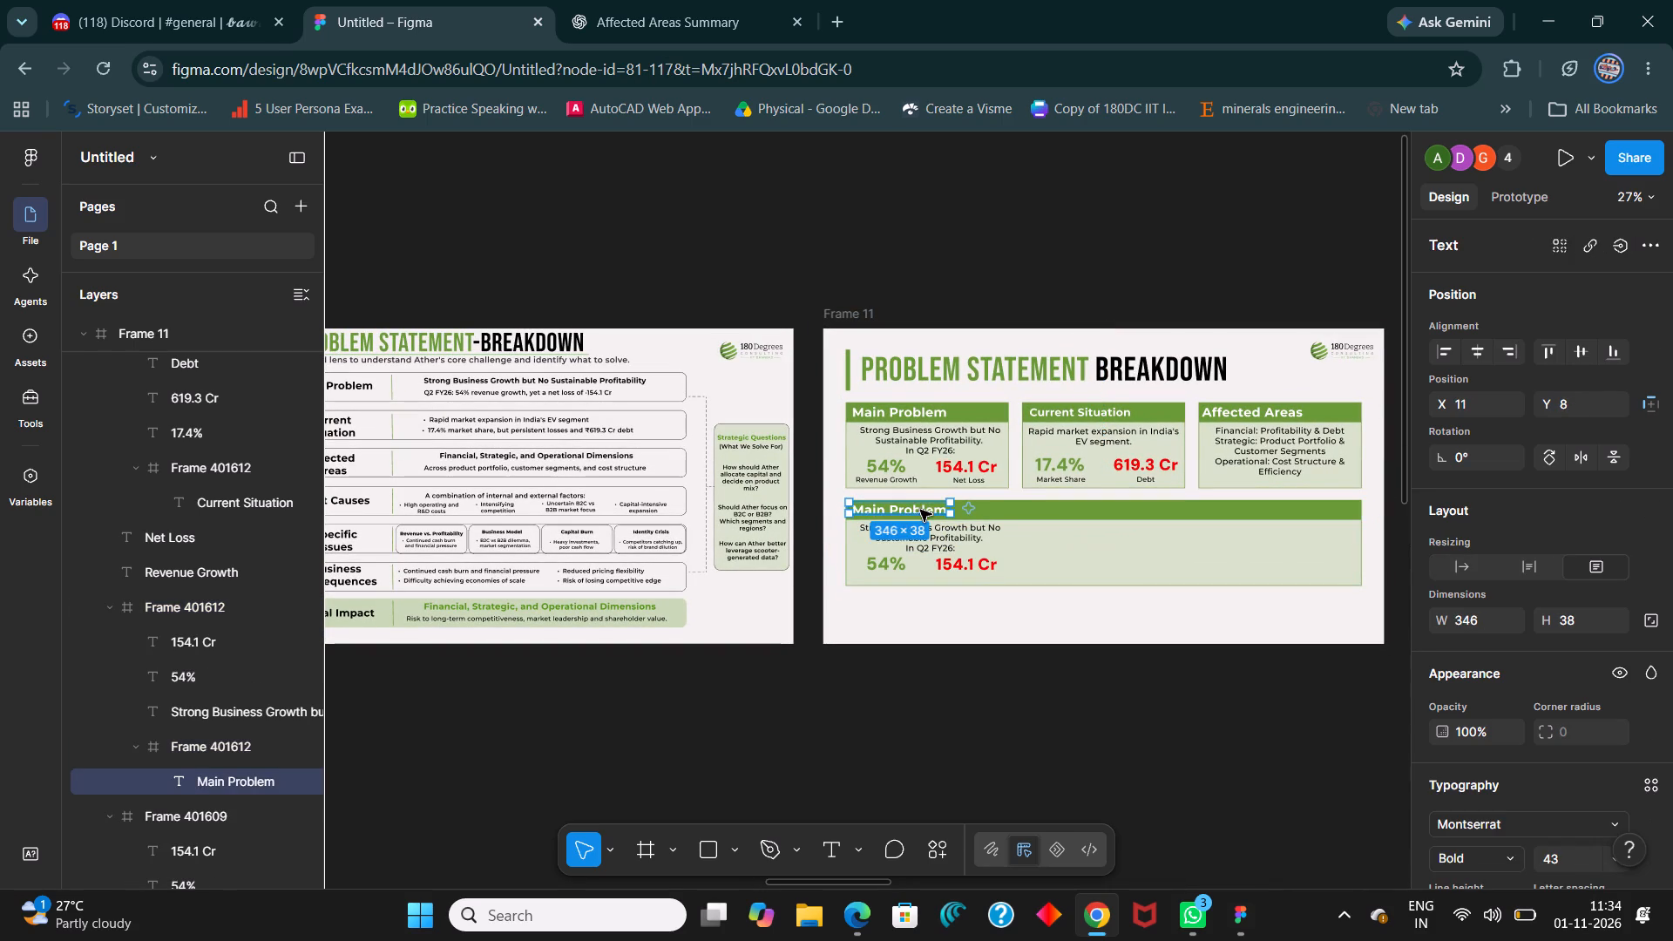
pyautogui.doubleClick(920, 510)
pyautogui.press('r')
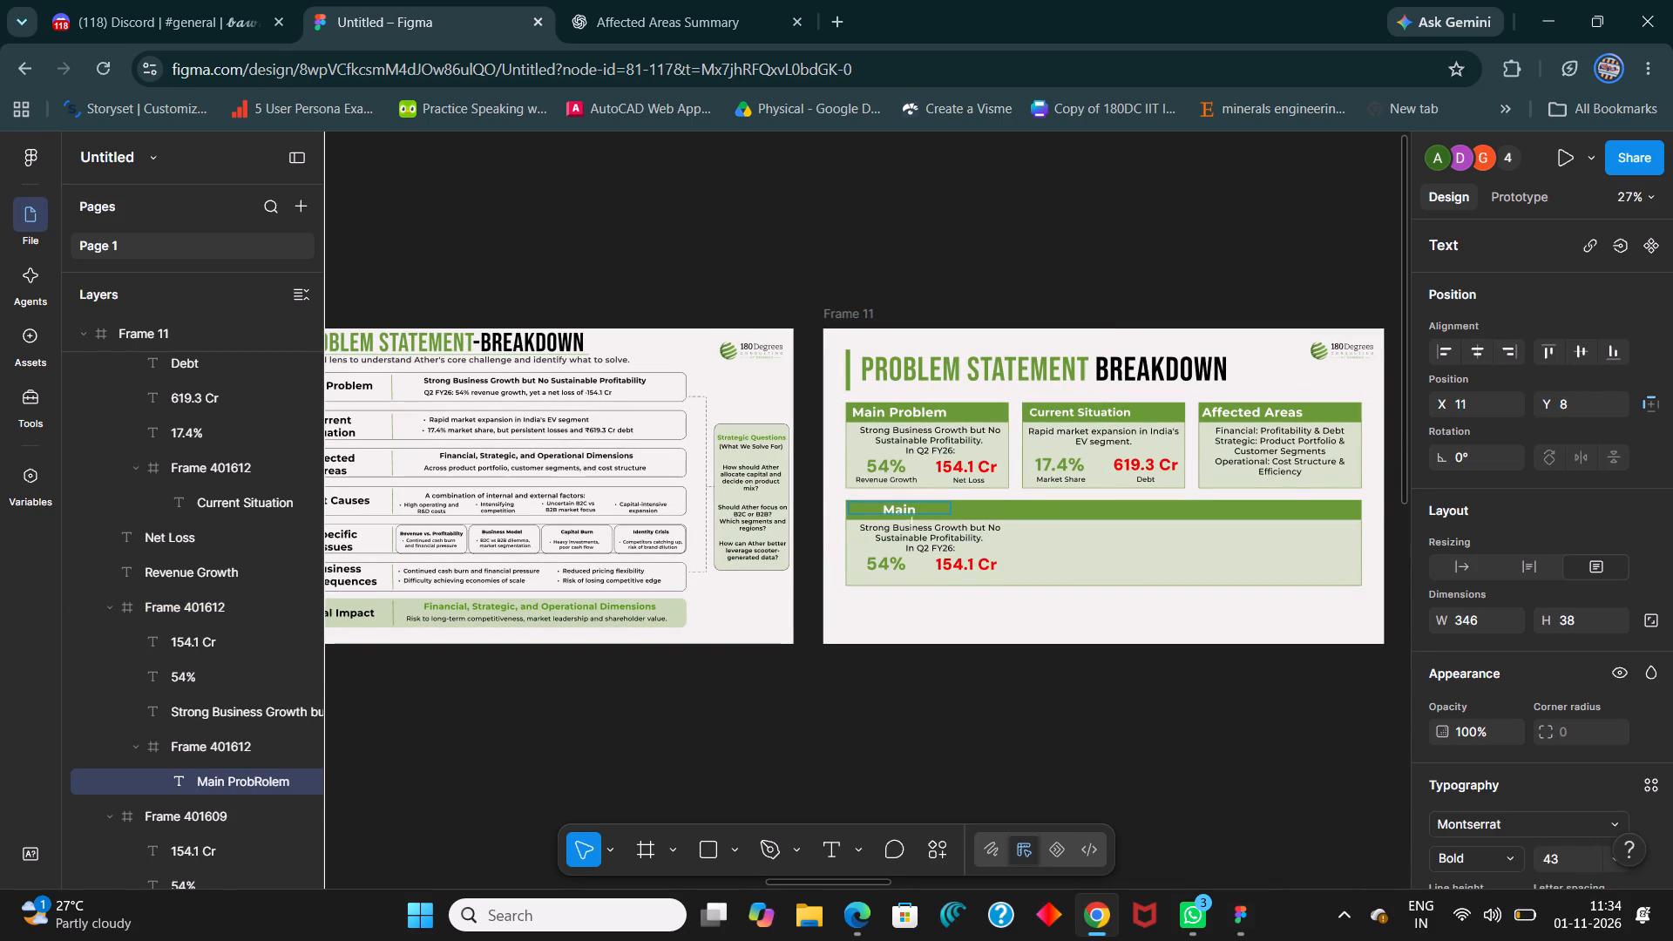
pyautogui.press('BackSpace')
pyautogui.press('BackSpace')
pyautogui.press('BackSpace')
pyautogui.press('BackSpace')
pyautogui.press('BackSpace')
pyautogui.press('BackSpace')
pyautogui.press('BackSpace')
pyautogui.press('BackSpace')
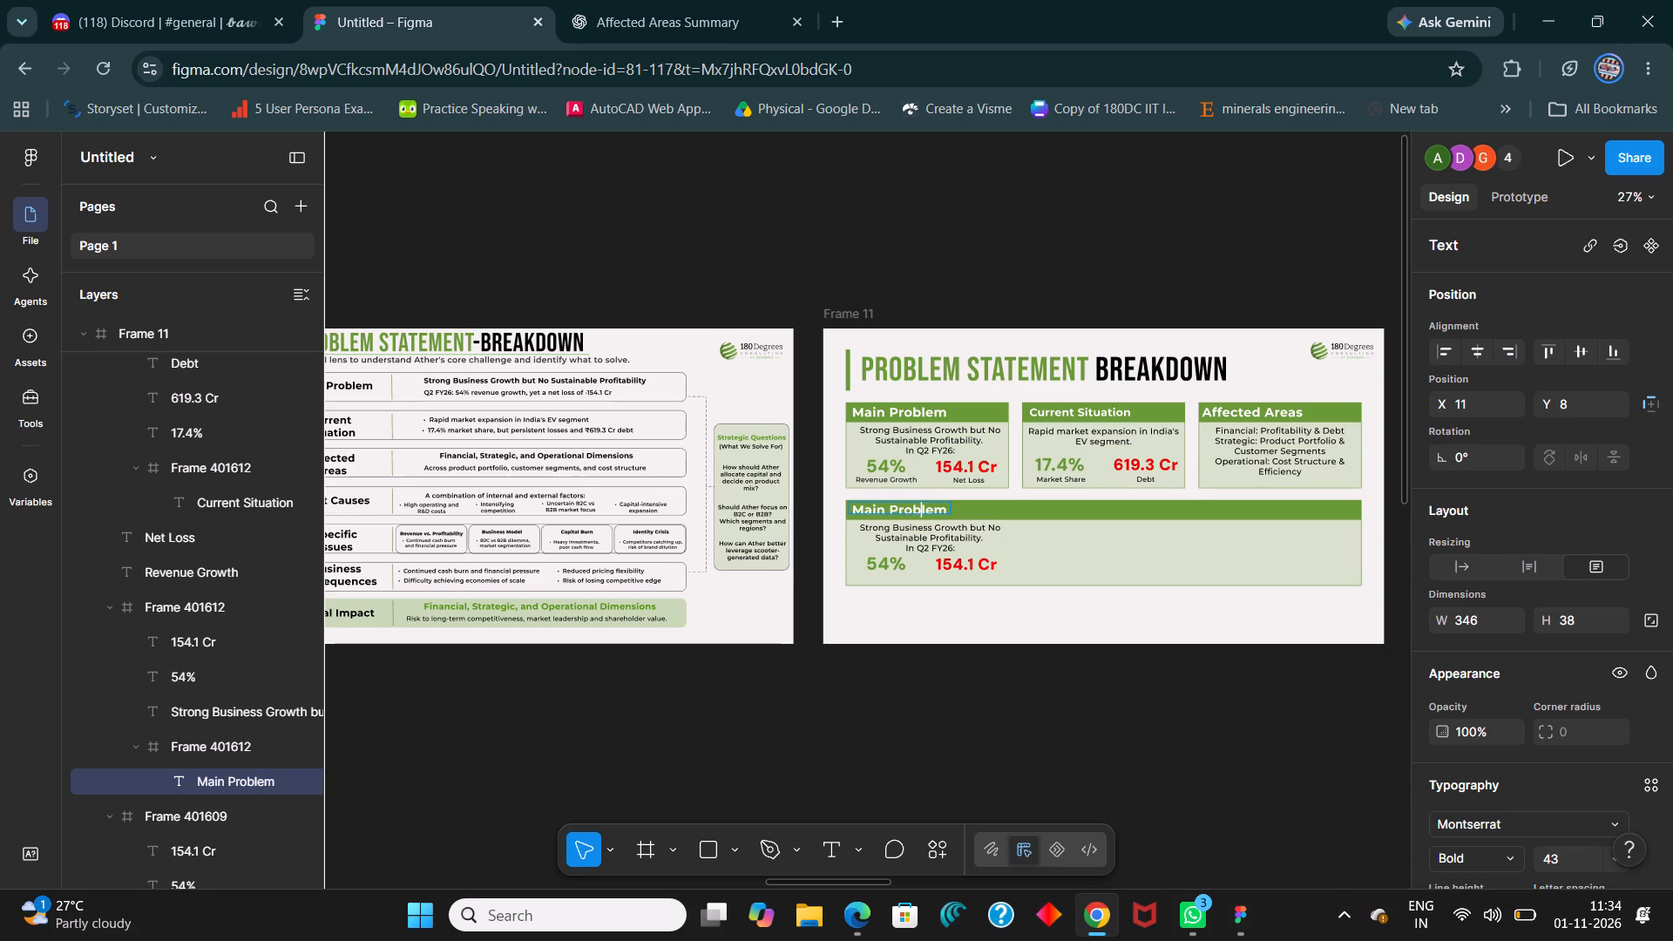
pyautogui.hotkey('shift', 'Up')
pyautogui.press('BackSpace')
pyautogui.hotkey('shift', 'Right')
pyautogui.hotkey('shift', 'Right')
pyautogui.hotkey('shift', 'Right')
pyautogui.hotkey('shift', 'Right')
pyautogui.press('BackSpace')
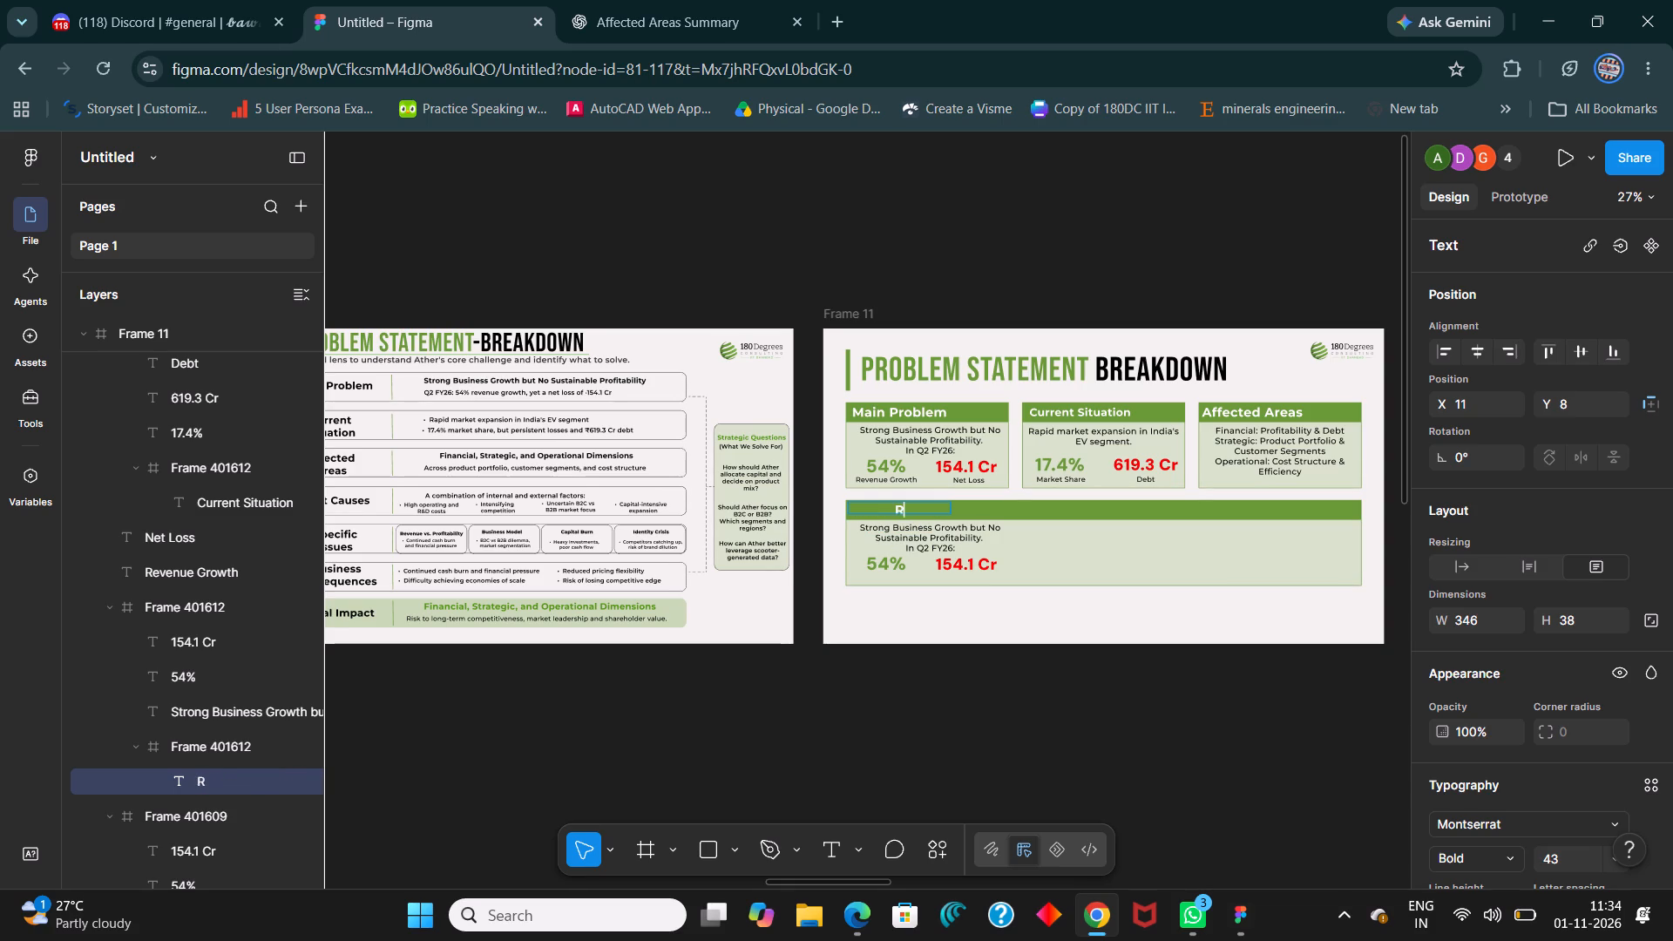
pyautogui.write('auses')
pyautogui.click(1173, 700)
# Search Windows for "kur" and open the best match.
pyautogui.press('x')
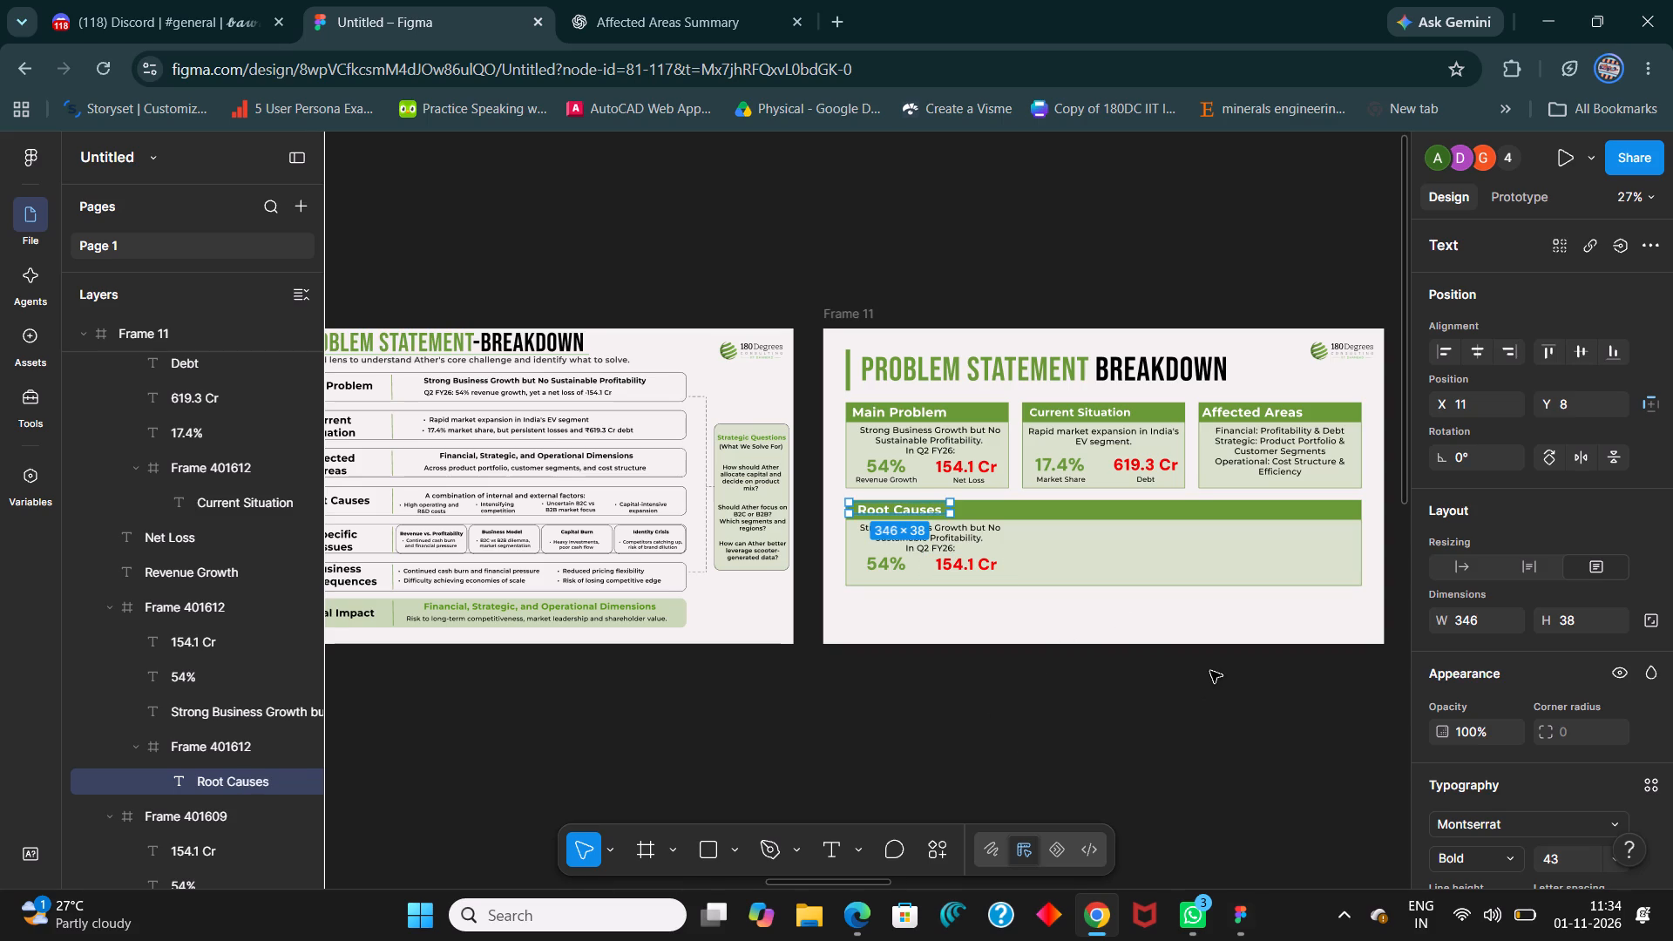
pyautogui.write('kur')
pyautogui.press('Return')
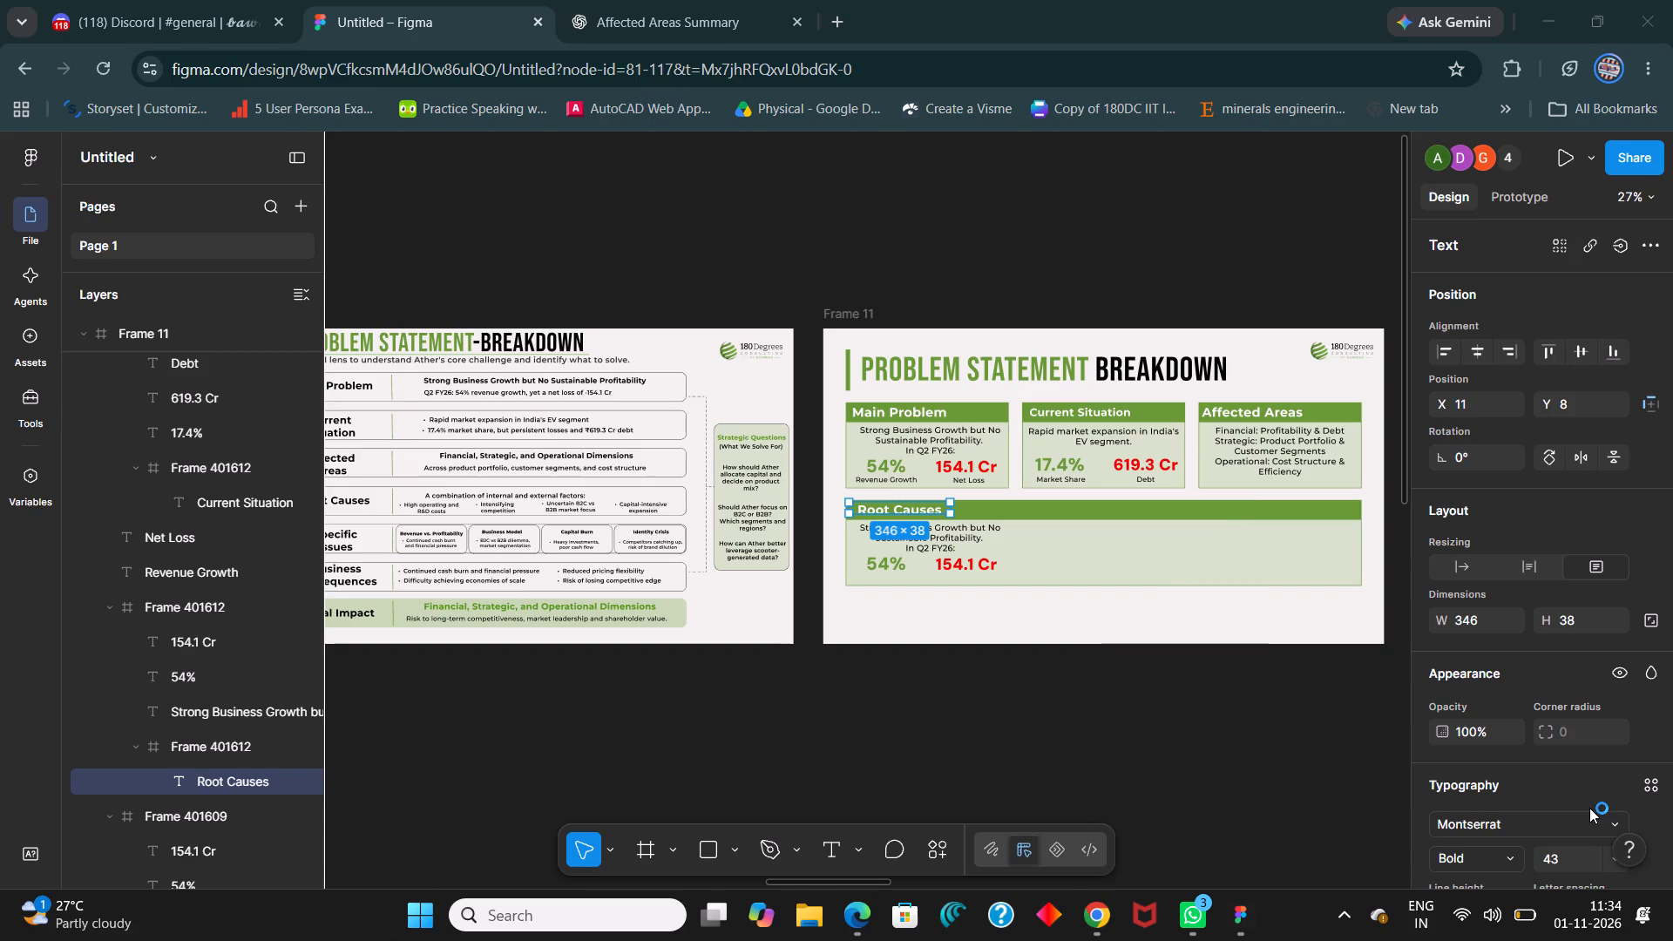
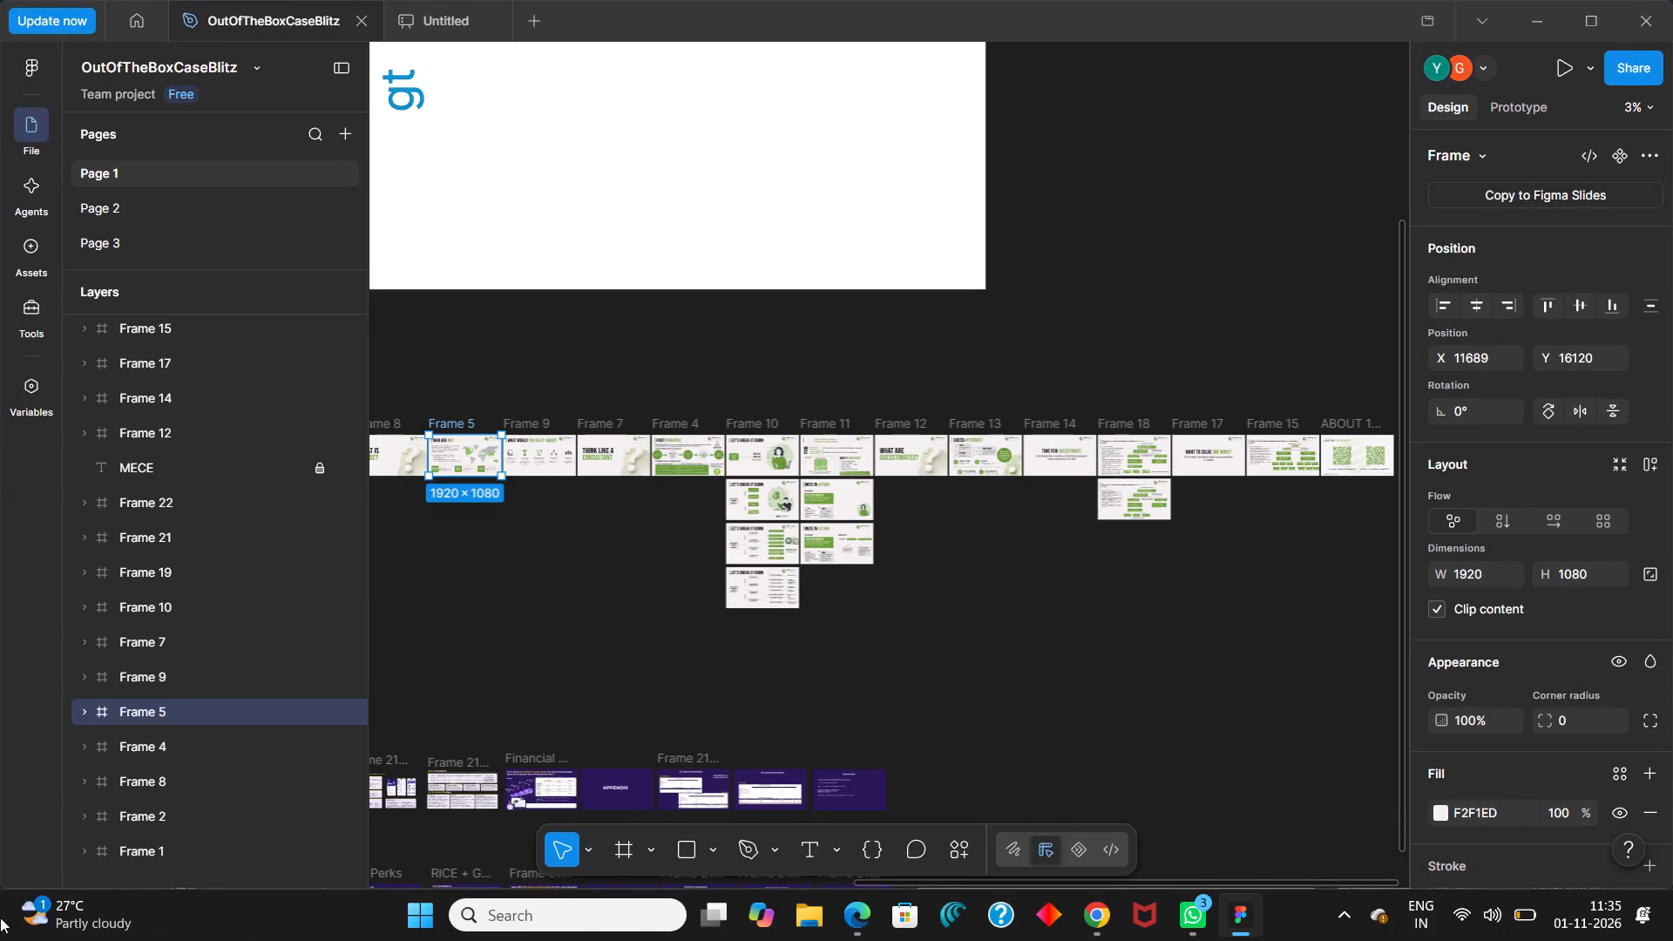
# Close the OutOfTheBoxCaseBlitz file and the Figma desktop app to return to the Untitled Figma design in Chrome.
pyautogui.hotkey('ctrl', 'w')
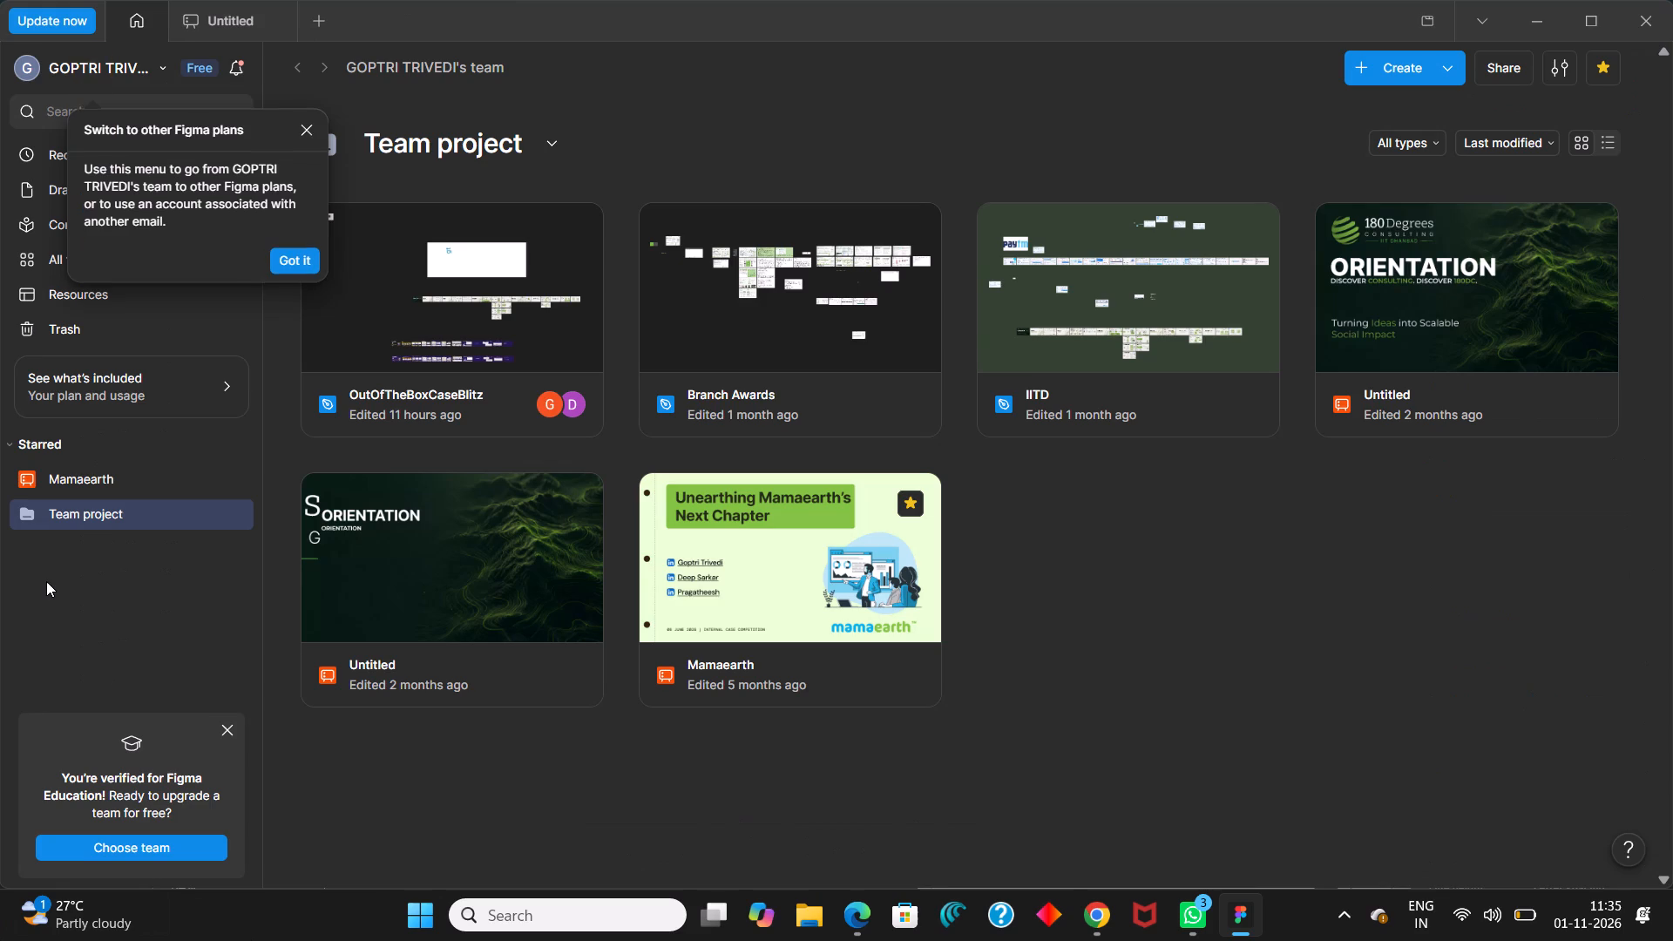
pyautogui.hotkey('ctrl', 'w')
pyautogui.scroll(2, 1672, 0)
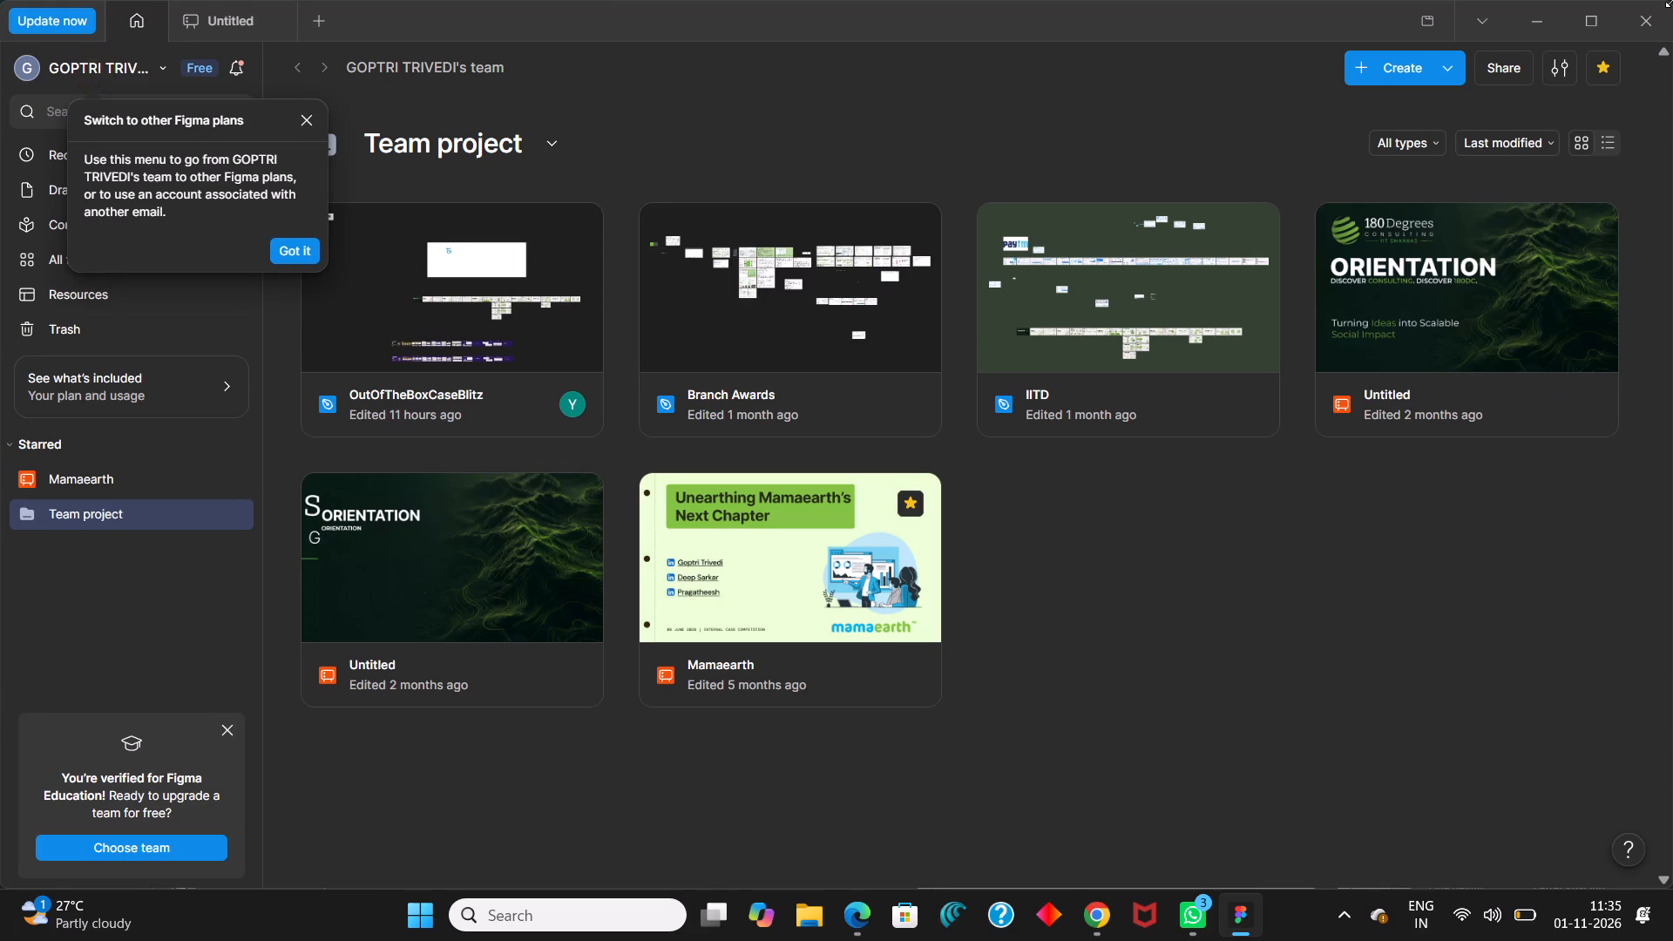
pyautogui.click(1642, 29)
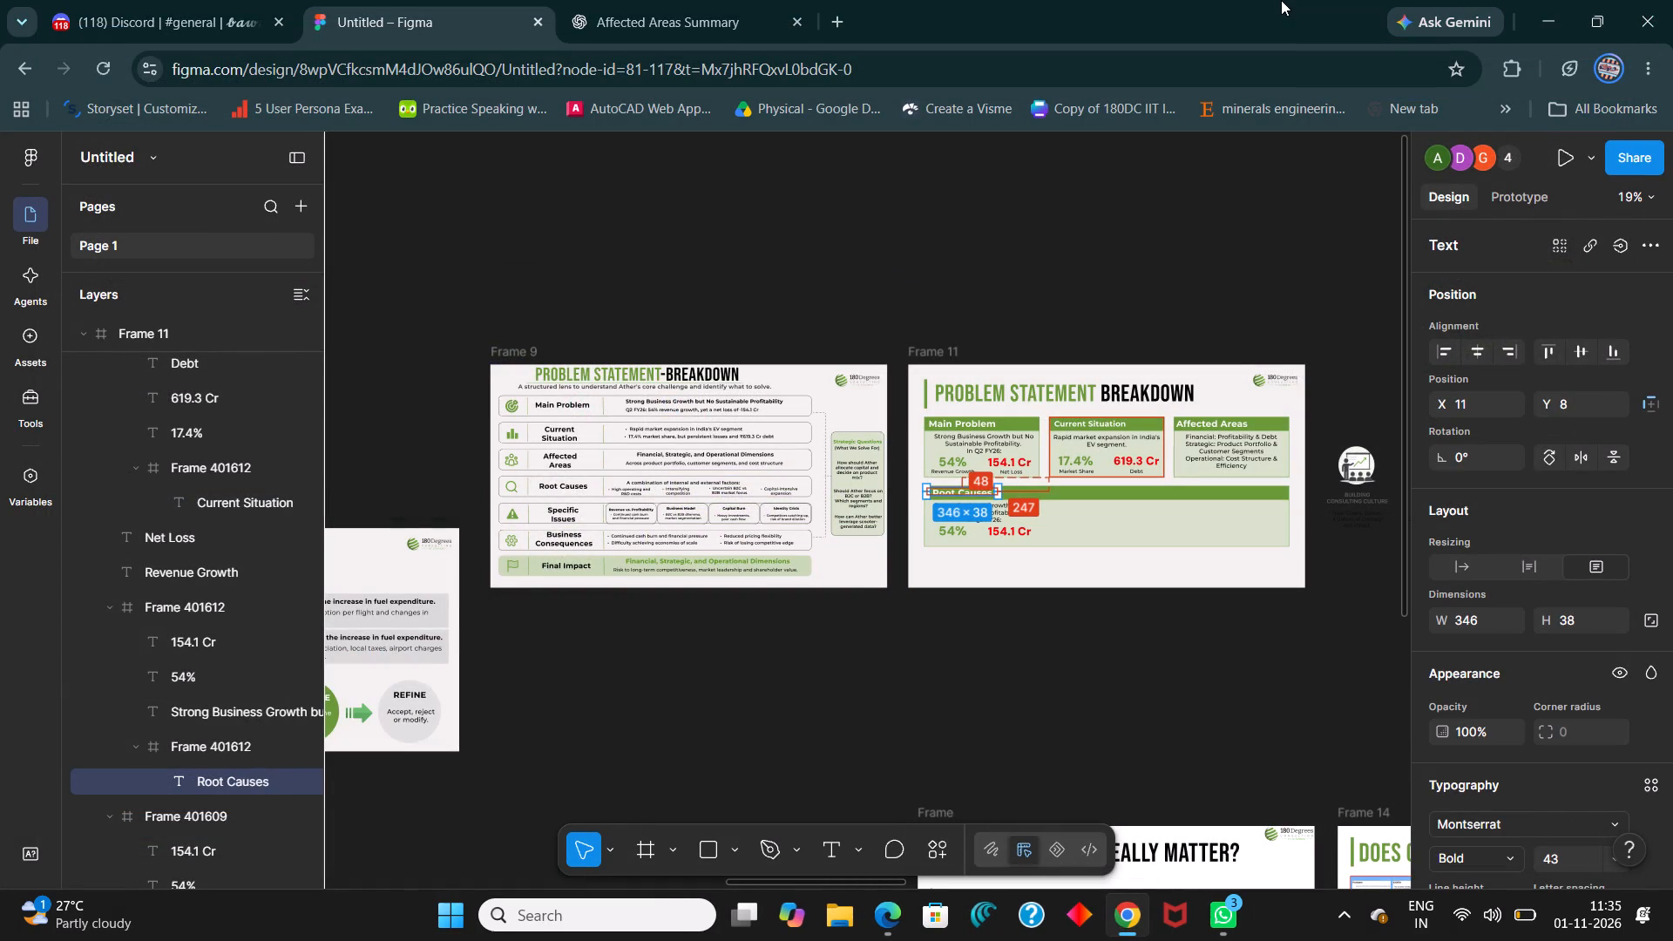
# Delete the leftover description text, 154.1 Cr and 54% figures from Frame 11's wide Root Causes box.
pyautogui.keyDown('ctrl'); pyautogui.scroll(8, 953, 600); pyautogui.keyUp('ctrl')
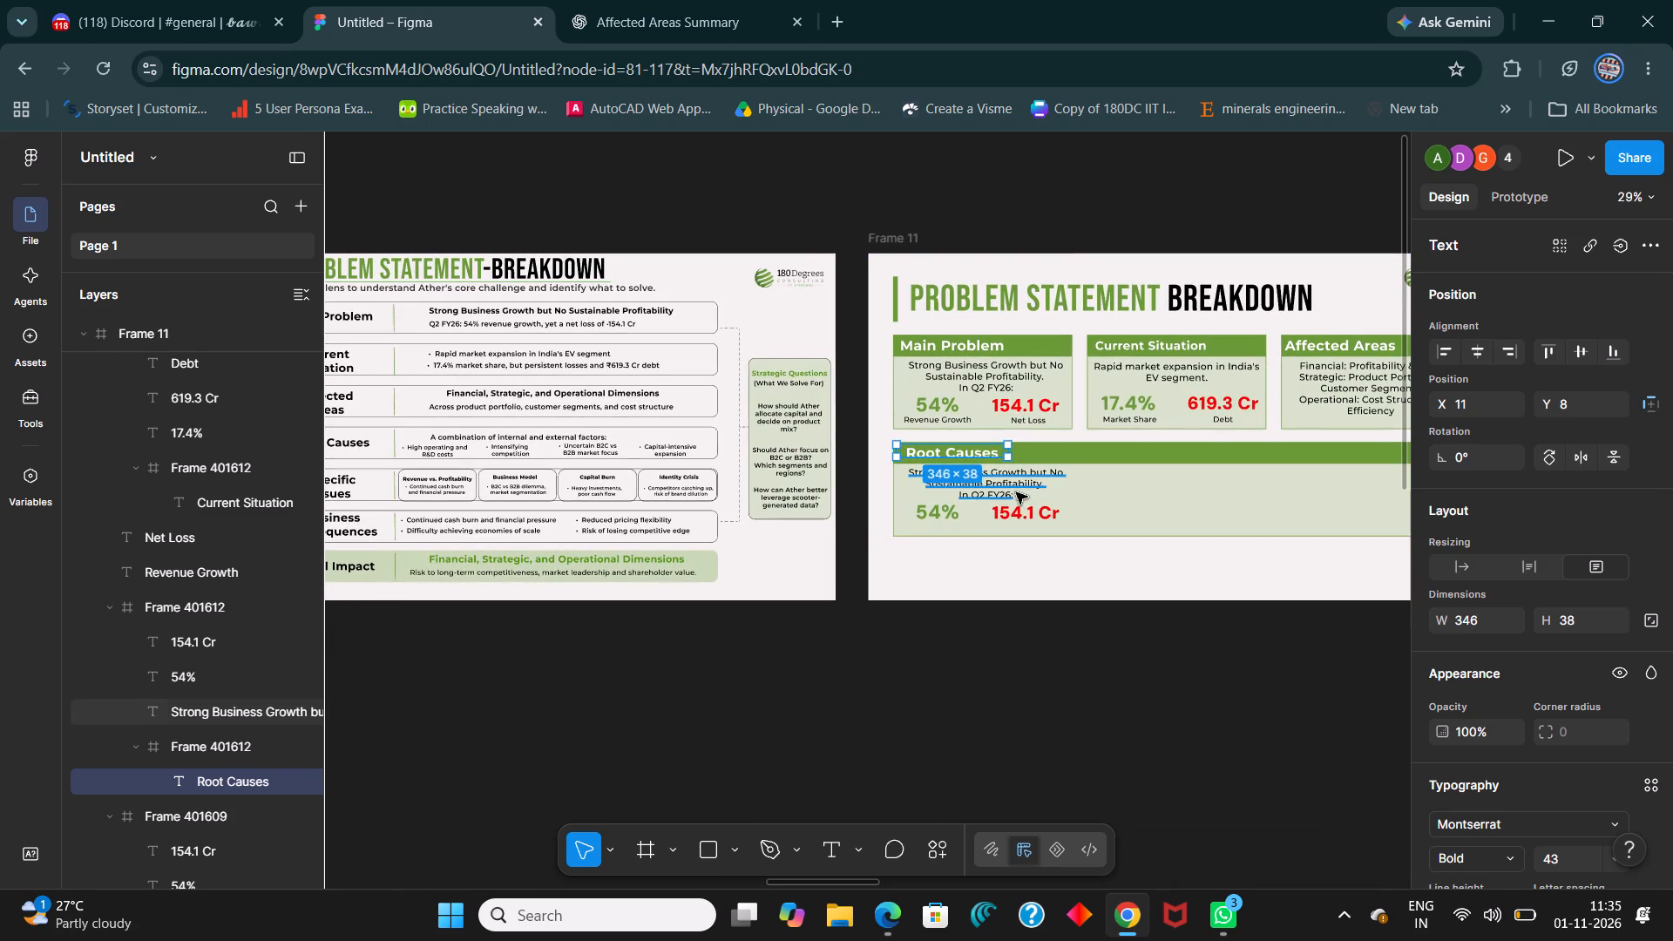
pyautogui.click(1016, 492)
pyautogui.click(1013, 500)
pyautogui.press('Delete')
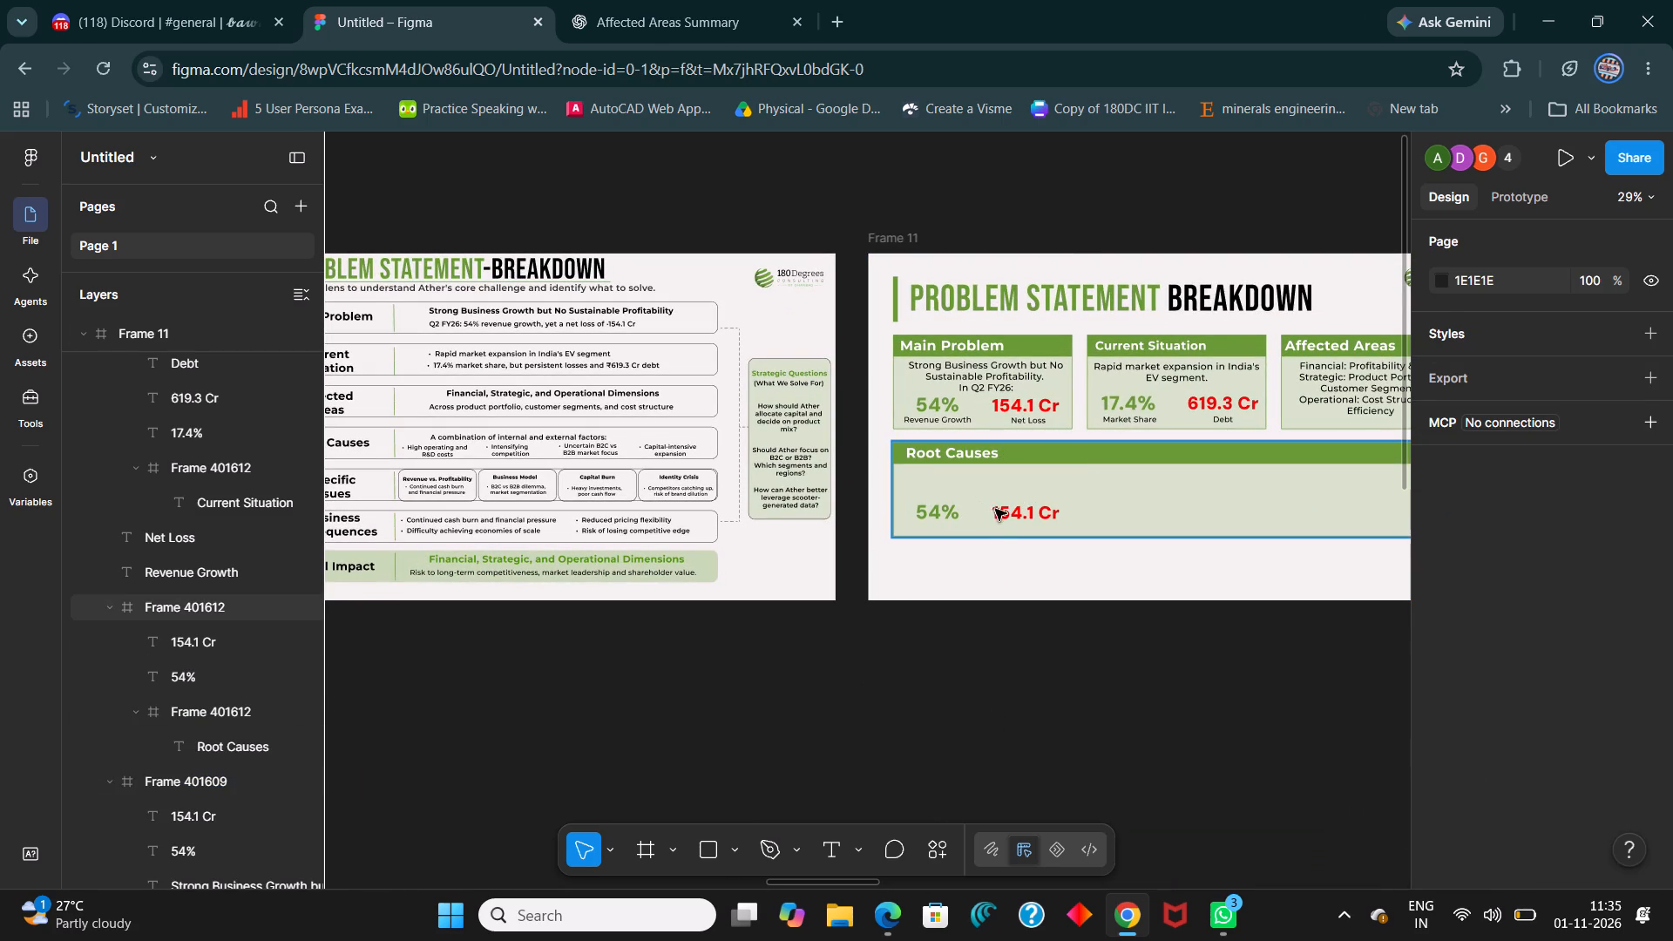
pyautogui.doubleClick(1009, 512)
pyautogui.click(1010, 514)
pyautogui.doubleClick(1025, 515)
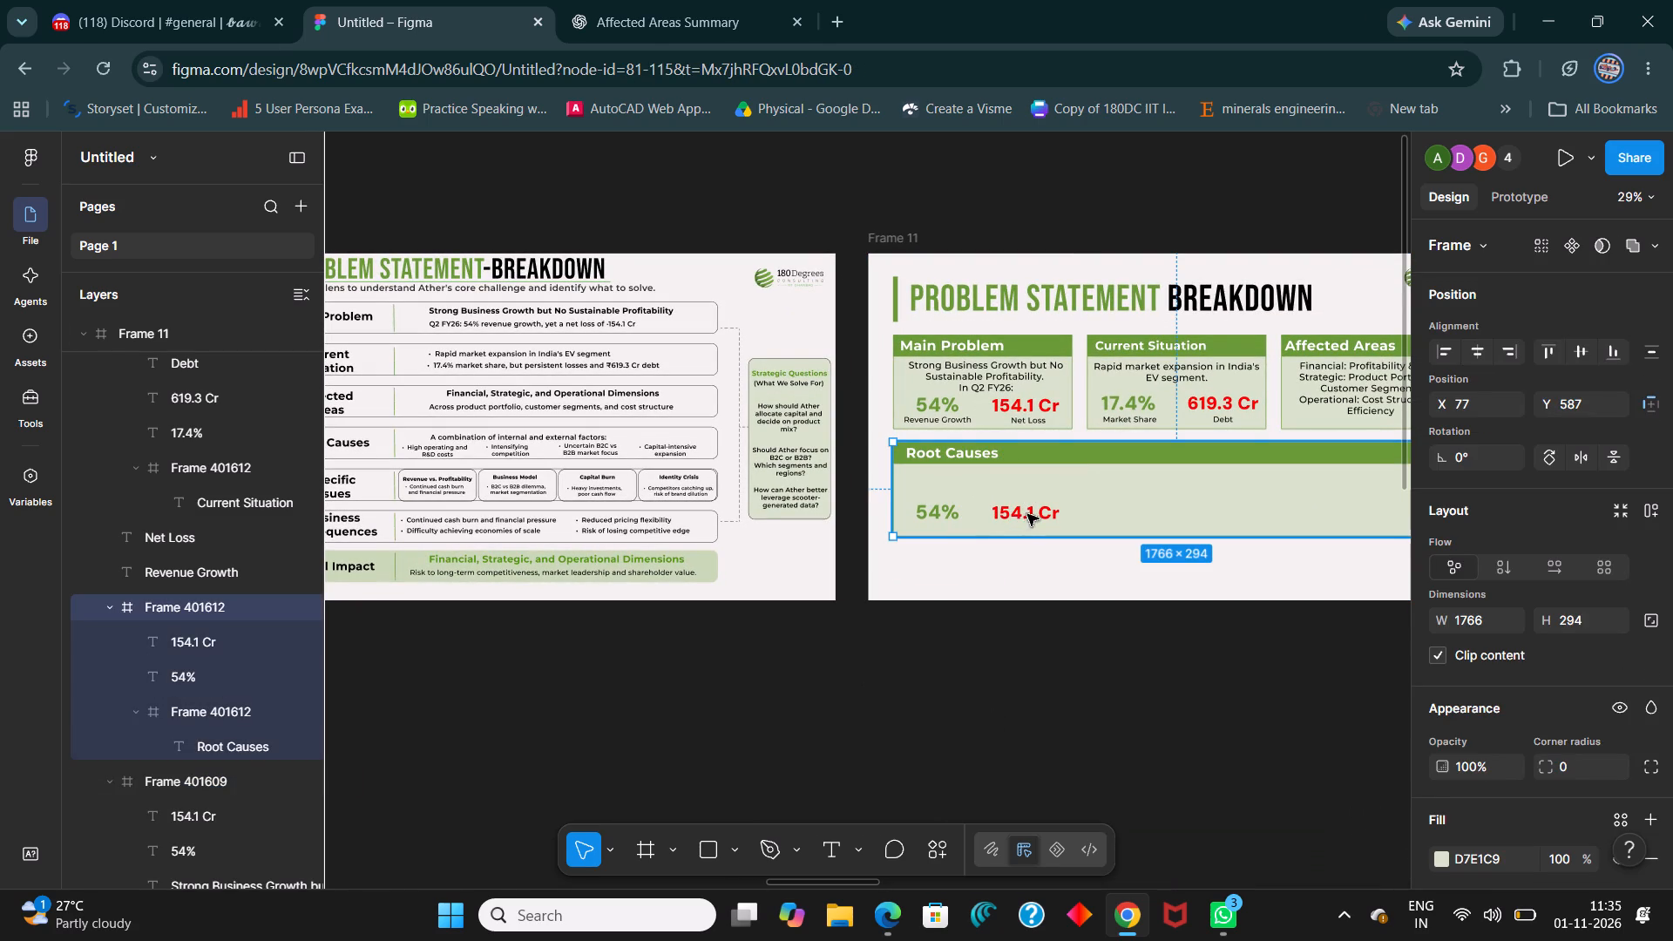
pyautogui.click(1027, 513)
pyautogui.press('Delete')
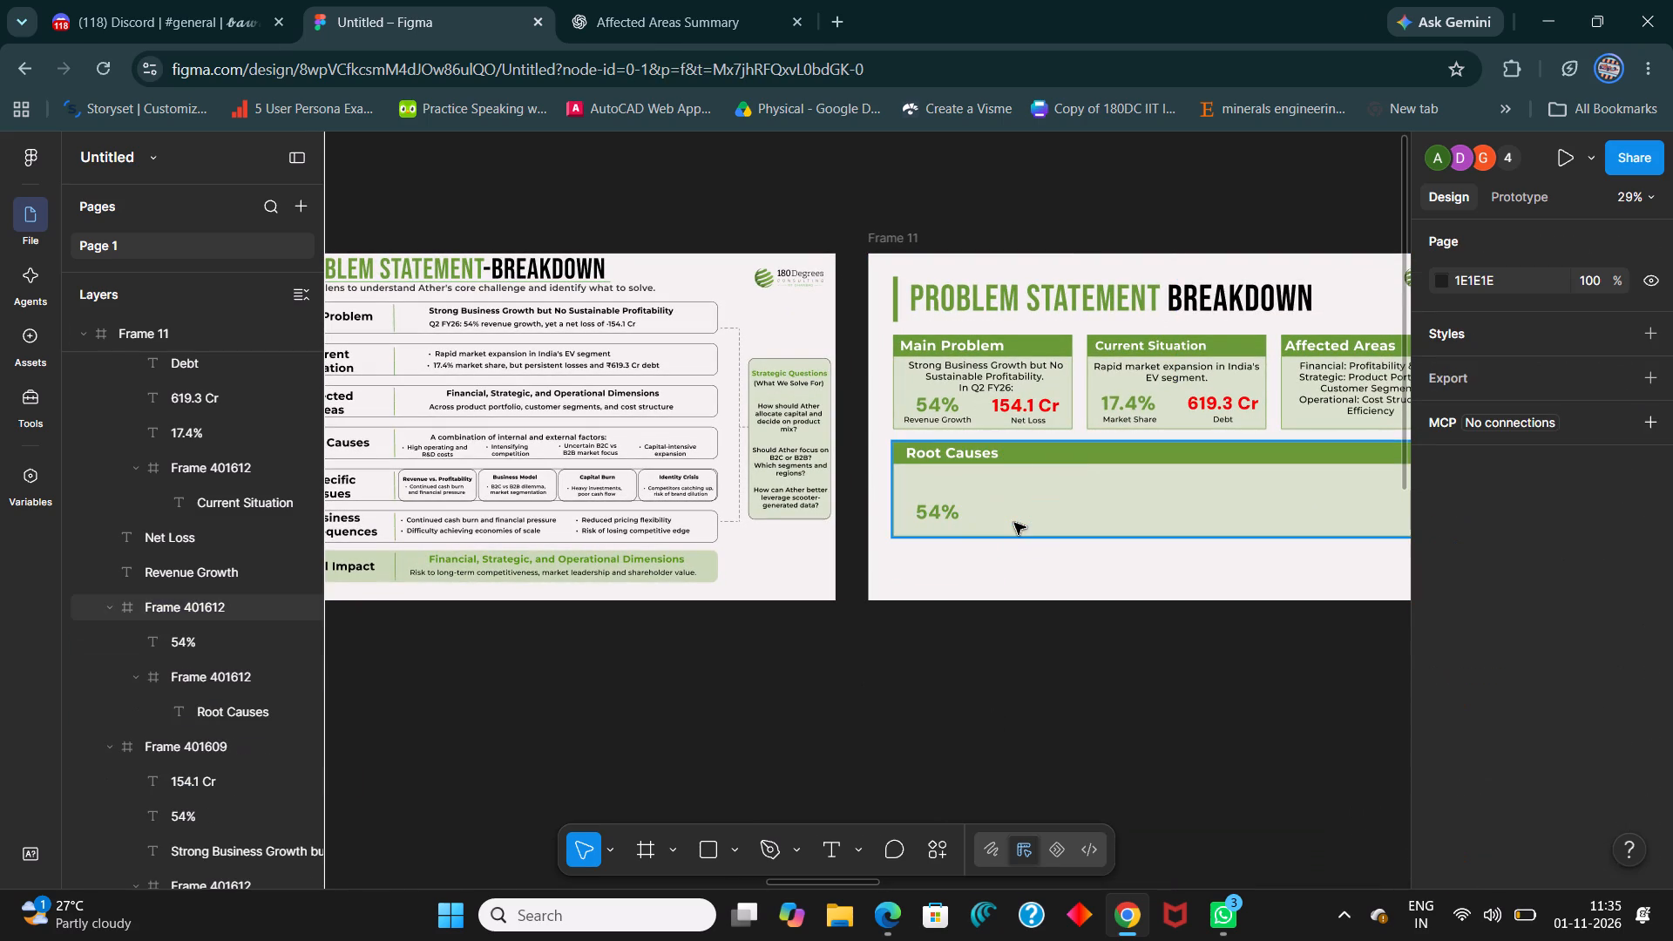
pyautogui.doubleClick(925, 511)
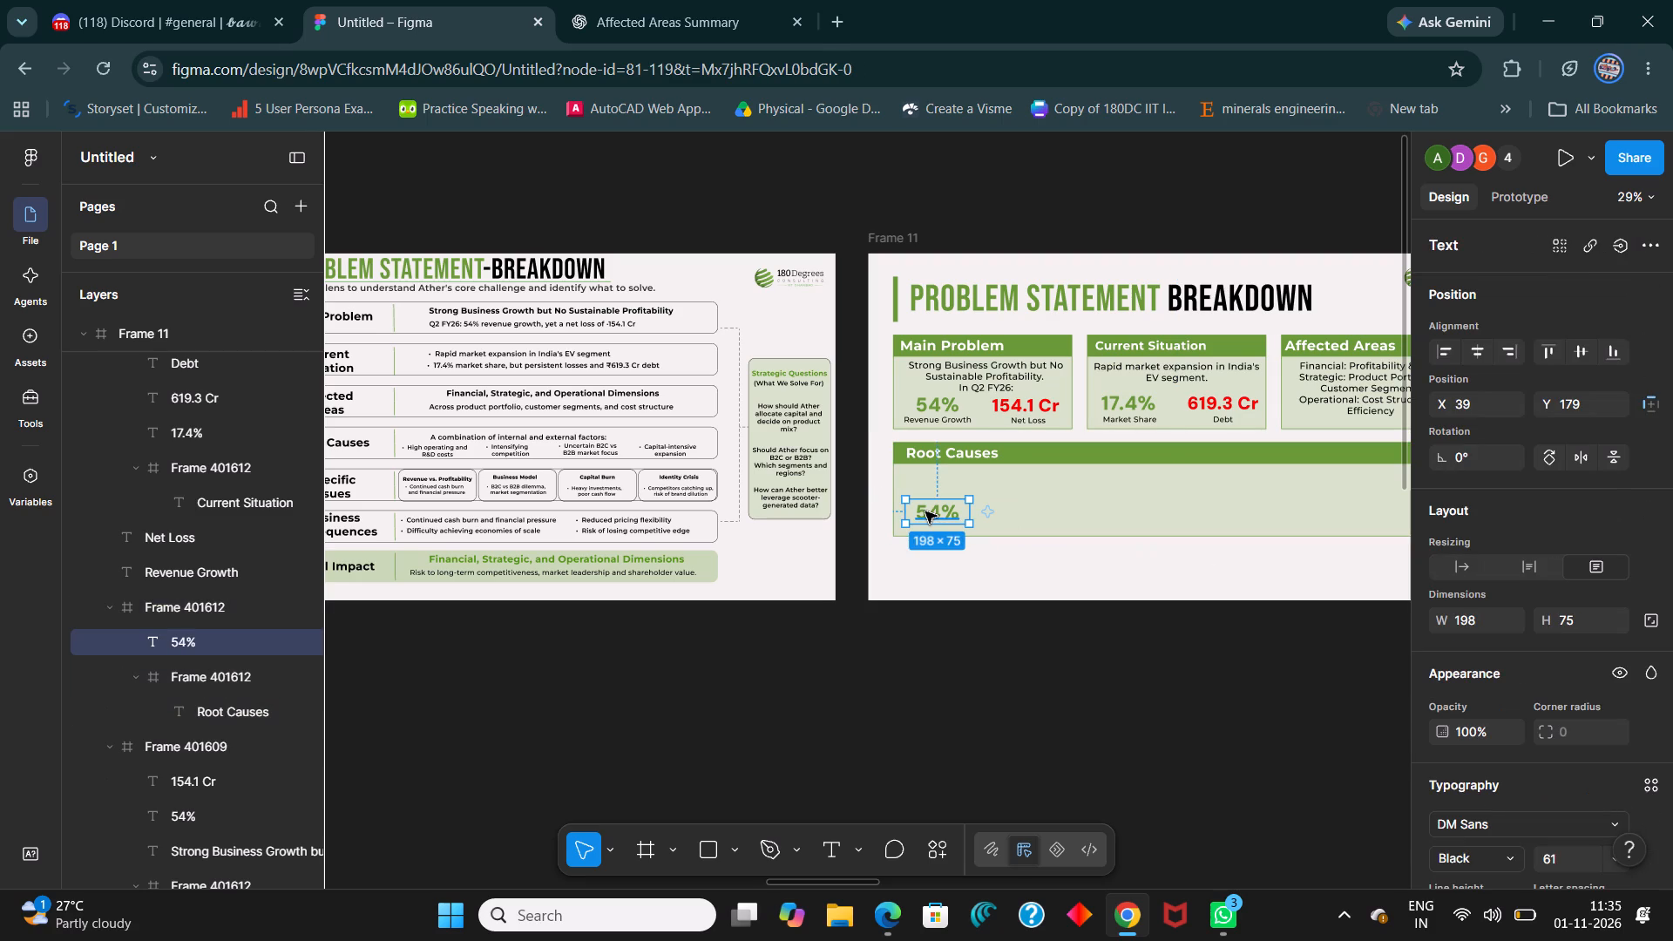
pyautogui.press('Delete')
# Move the "Root Causes" heading horizontally to about the middle of its green header strip.
pyautogui.click(979, 452)
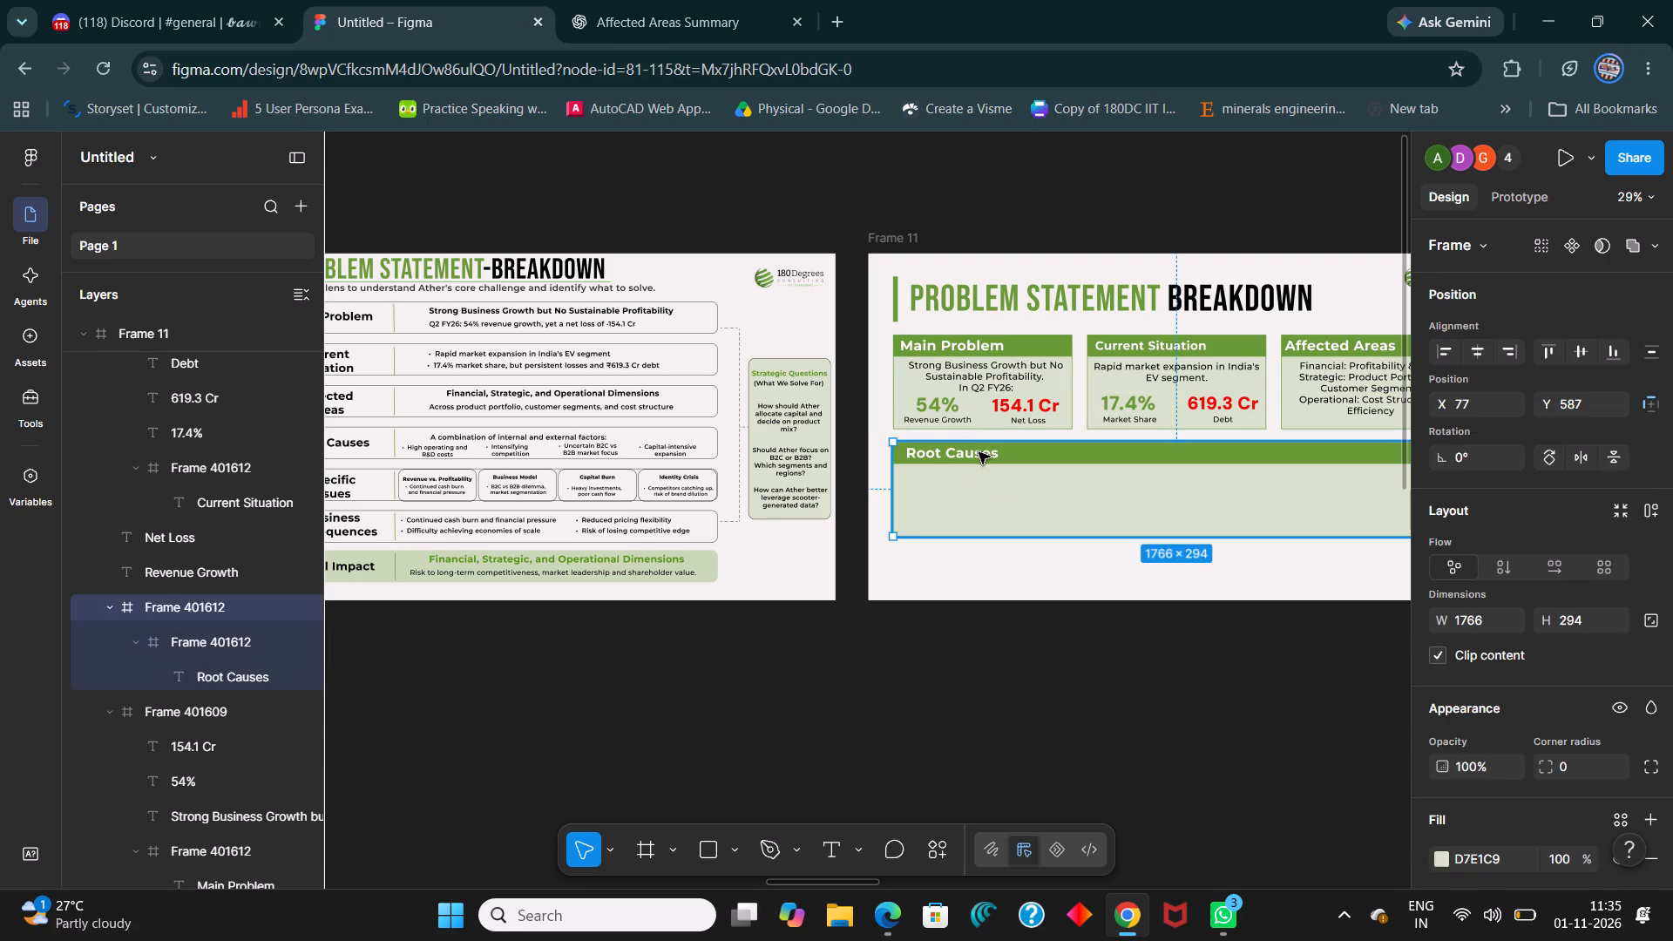
pyautogui.click(979, 452)
pyautogui.doubleClick(979, 452)
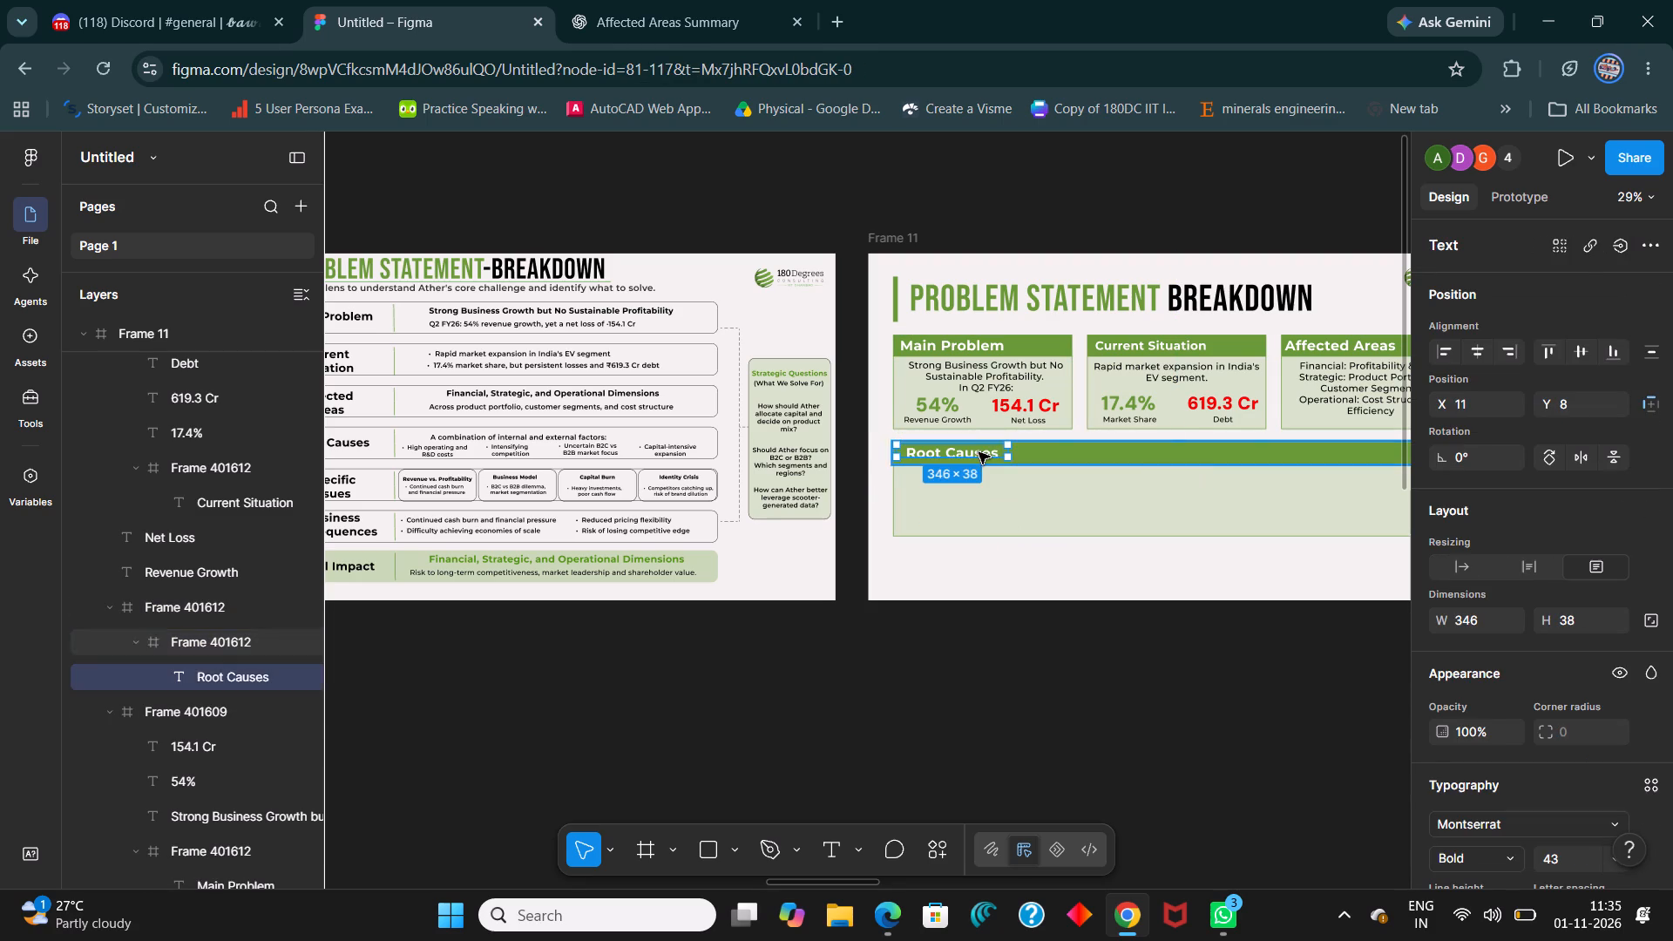
pyautogui.hotkey('shift', 'Right')
pyautogui.hotkey('shift', 'Right')
pyautogui.hotkey('shift', 'Right')
pyautogui.hotkey('shift', 'Right')
pyautogui.hotkey('shift', 'Right')
pyautogui.hotkey('shift', 'Right')
pyautogui.hotkey('shift', 'Right')
pyautogui.hotkey('shift', 'Right')
pyautogui.hotkey('shift', 'Right')
pyautogui.hotkey('shift', 'Right')
pyautogui.hotkey('shift', 'Right')
pyautogui.hotkey('shift', 'Right')
pyautogui.hotkey('shift', 'Right')
pyautogui.hotkey('shift', 'Right')
pyautogui.hotkey('shift', 'Right')
pyautogui.hotkey('shift', 'Right')
pyautogui.hotkey('shift', 'Right')
pyautogui.hotkey('shift', 'Right')
pyautogui.hotkey('shift', 'Right')
pyautogui.hotkey('shift', 'Right')
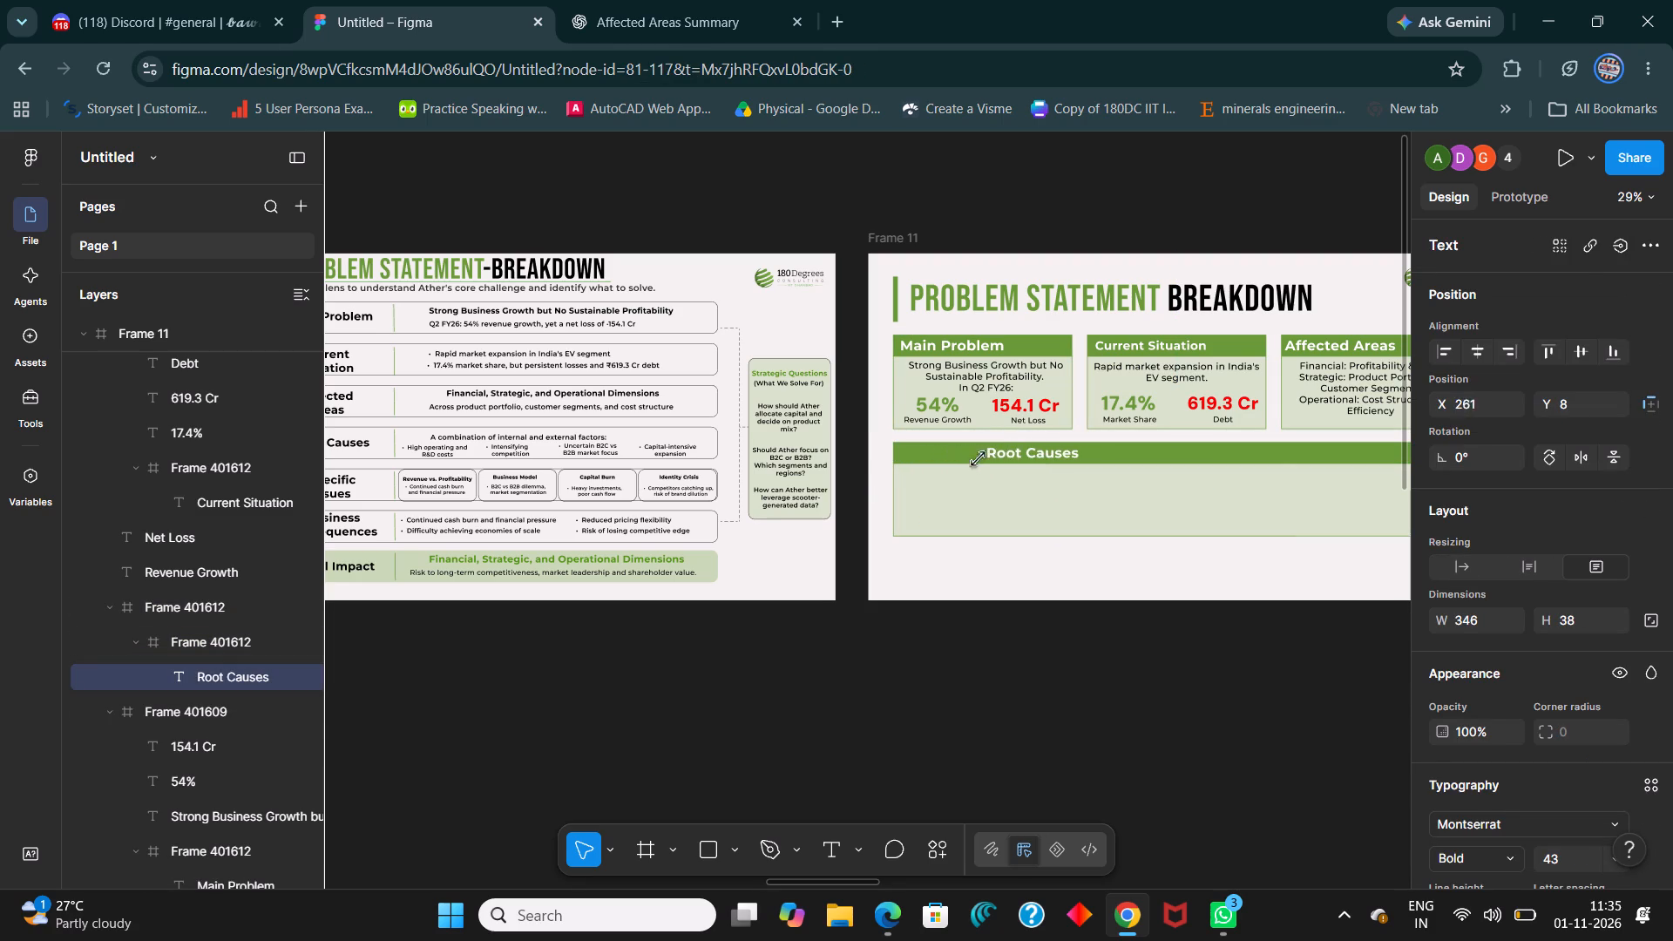
pyautogui.keyDown('ctrl'); pyautogui.scroll(-5, 912, 473); pyautogui.keyUp('ctrl')
pyautogui.click(1086, 565)
# Extend the Root Causes box downward by its bottom edge, leaving a small margin above the slide's bottom.
pyautogui.keyDown('ctrl'); pyautogui.scroll(2, 1134, 428); pyautogui.keyUp('ctrl')
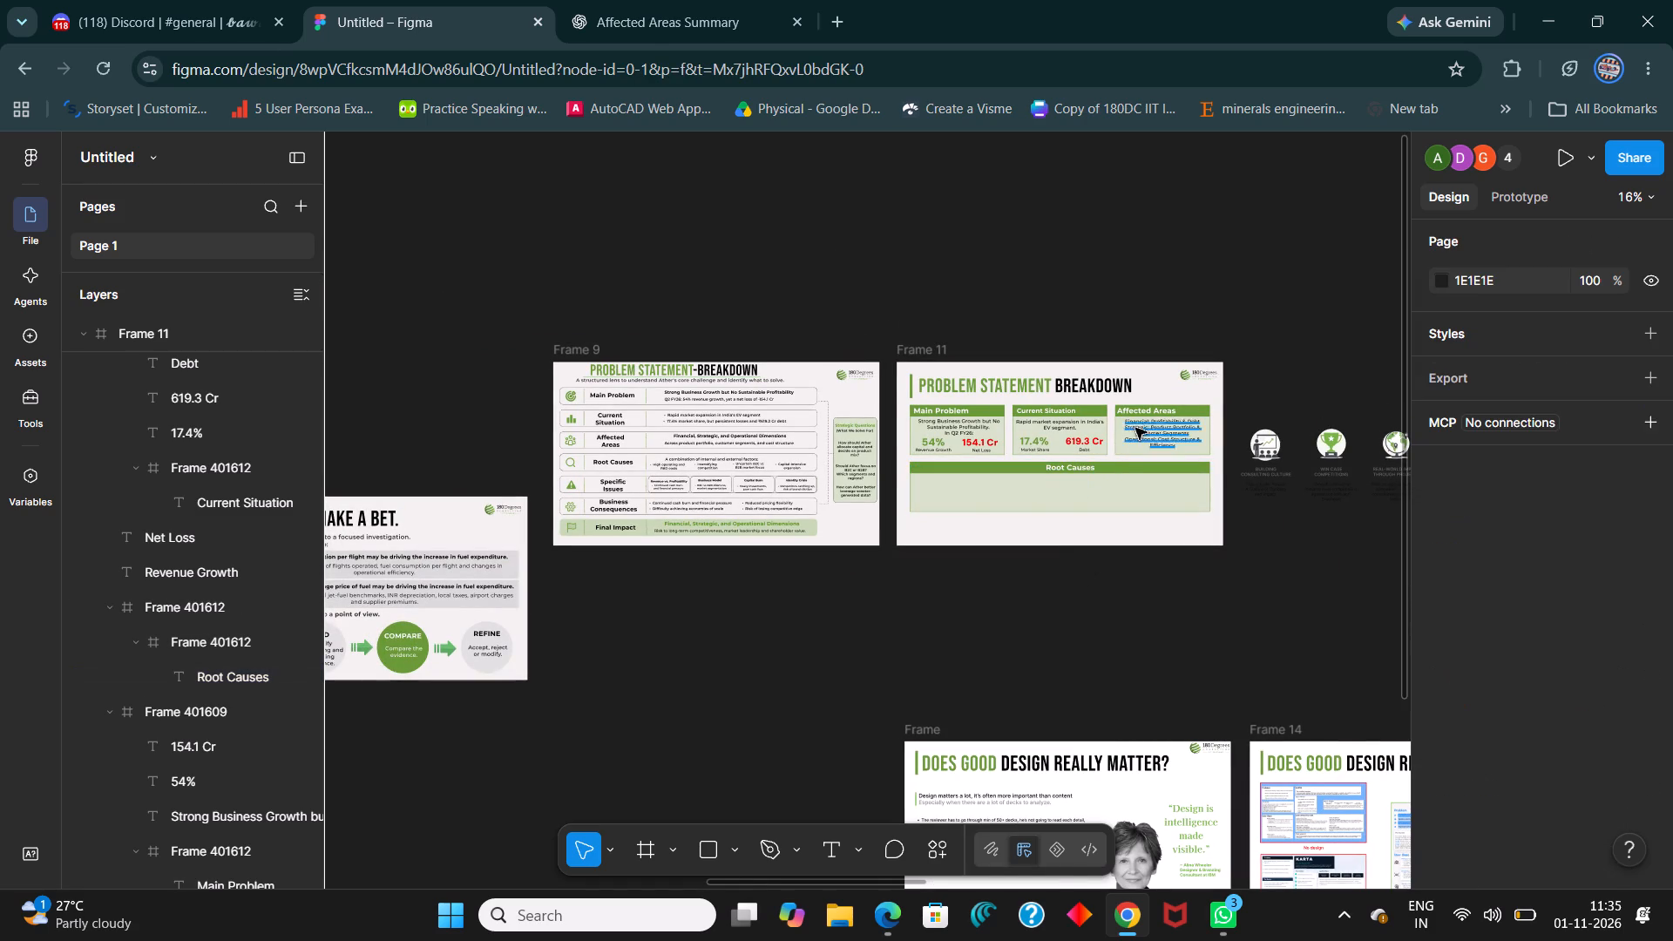
pyautogui.keyDown('ctrl'); pyautogui.scroll(2, 1135, 428); pyautogui.keyUp('ctrl')
pyautogui.click(1092, 547)
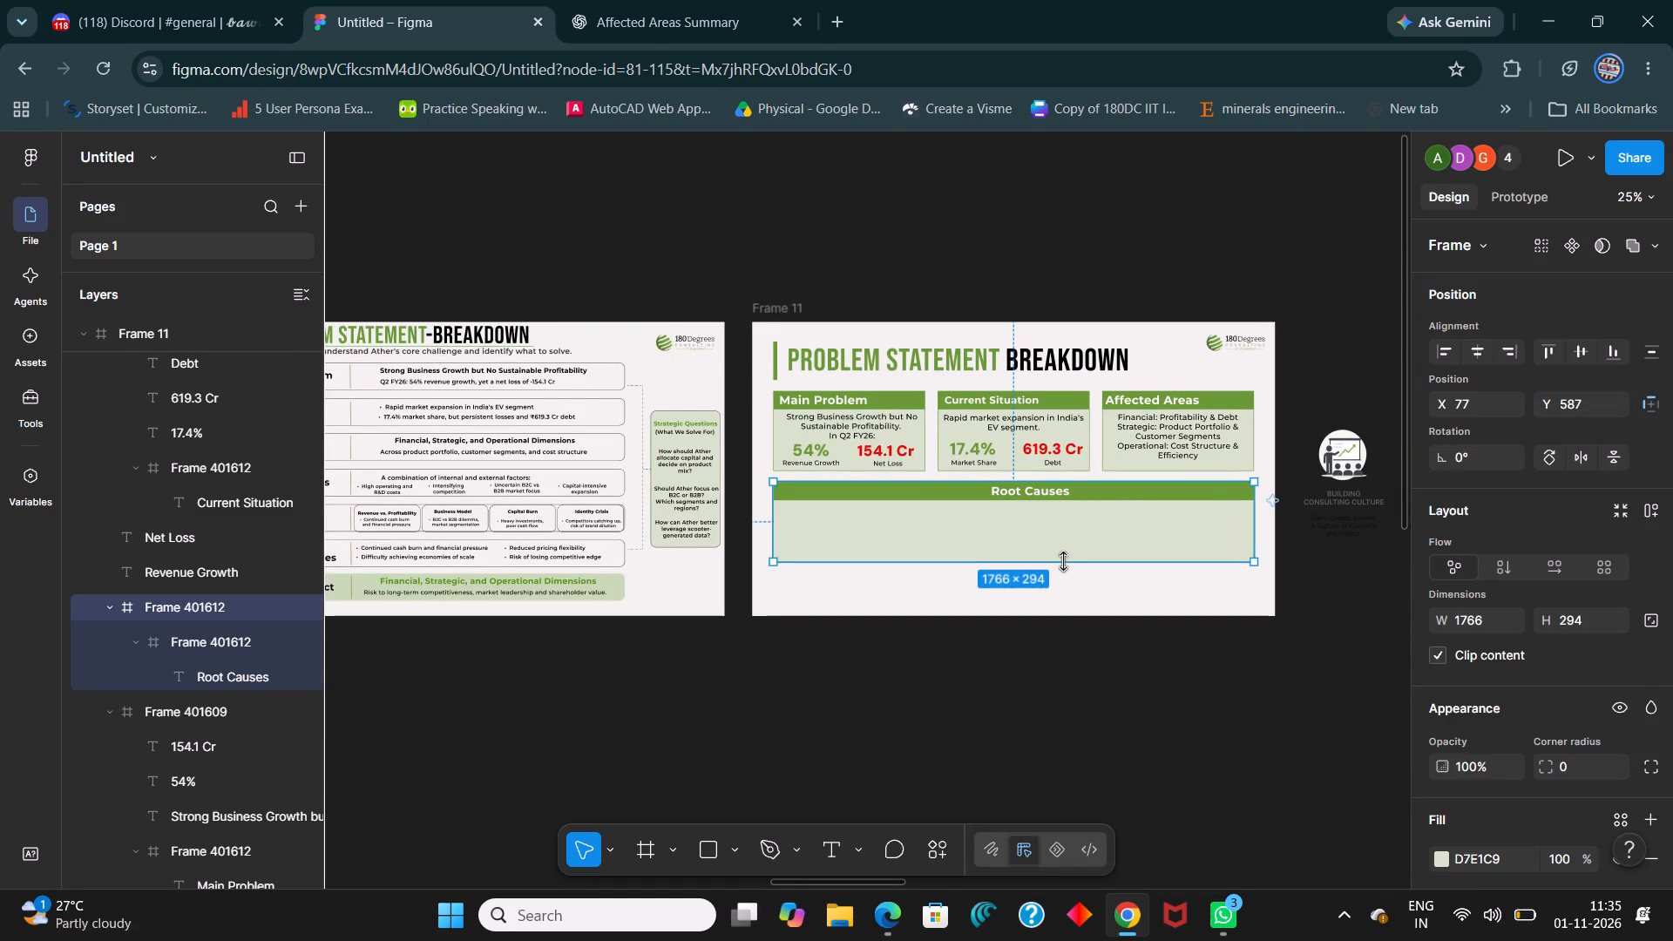
pyautogui.moveTo(1063, 561); pyautogui.dragTo(1074, 586)
pyautogui.click(1205, 750)
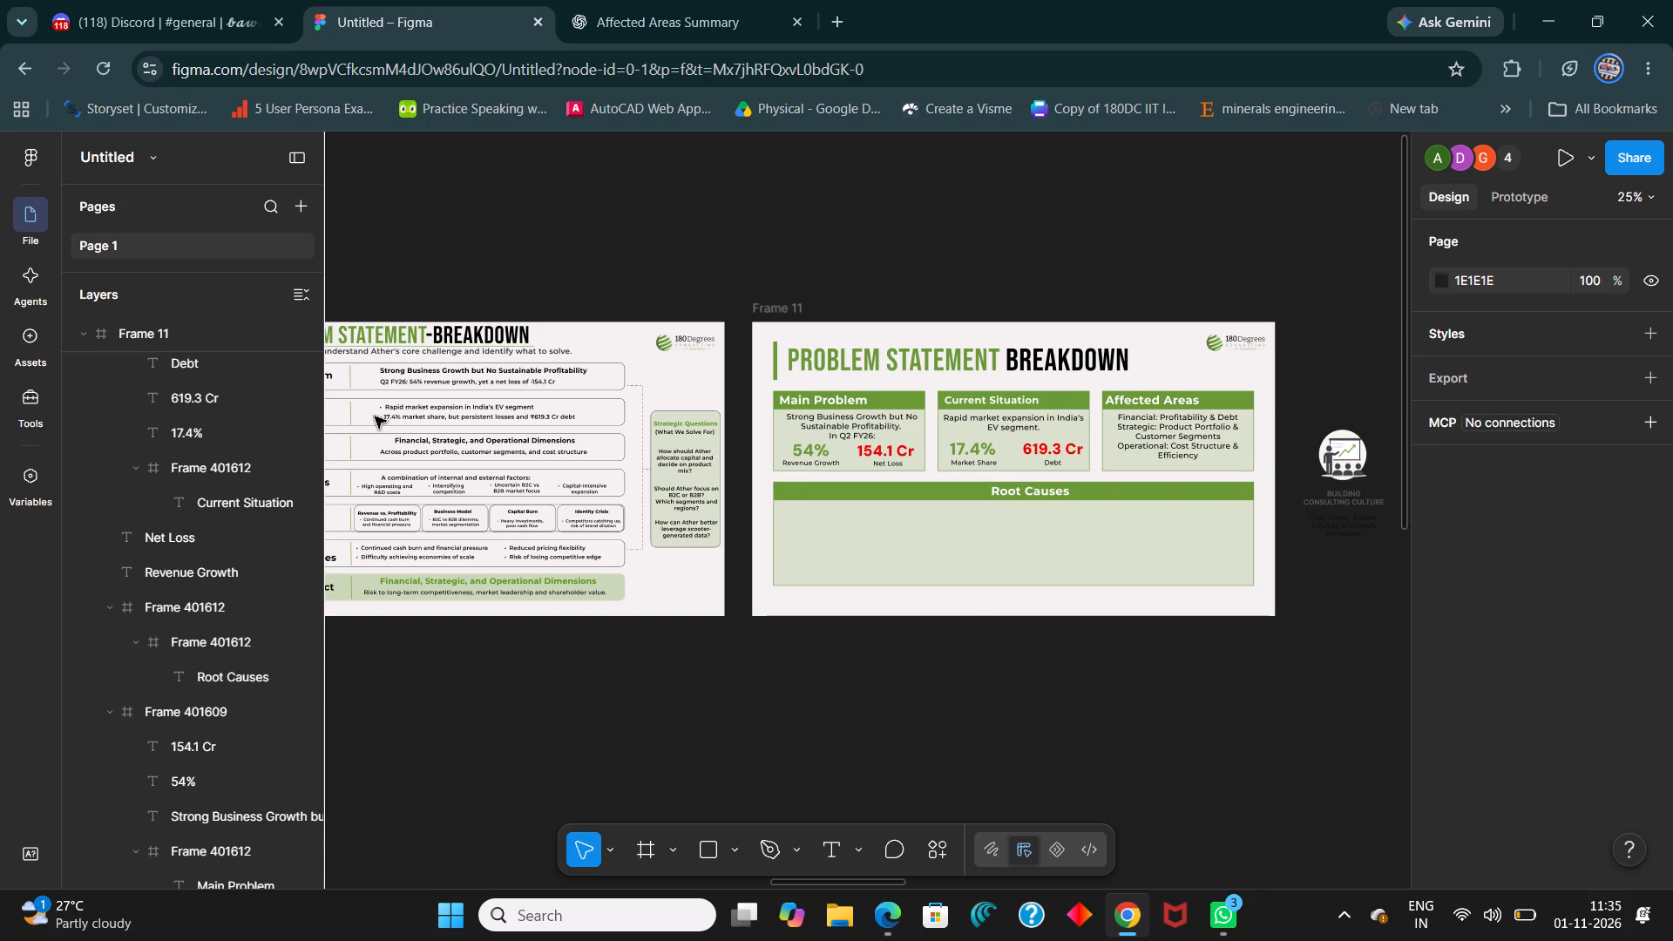
# Run the Iconify plugin to look for icons for Frame 9's root causes.
pyautogui.keyDown('shift'); pyautogui.scroll(5, 532, 451); pyautogui.keyUp('shift')
pyautogui.keyDown('ctrl'); pyautogui.scroll(7, 611, 510); pyautogui.keyUp('ctrl')
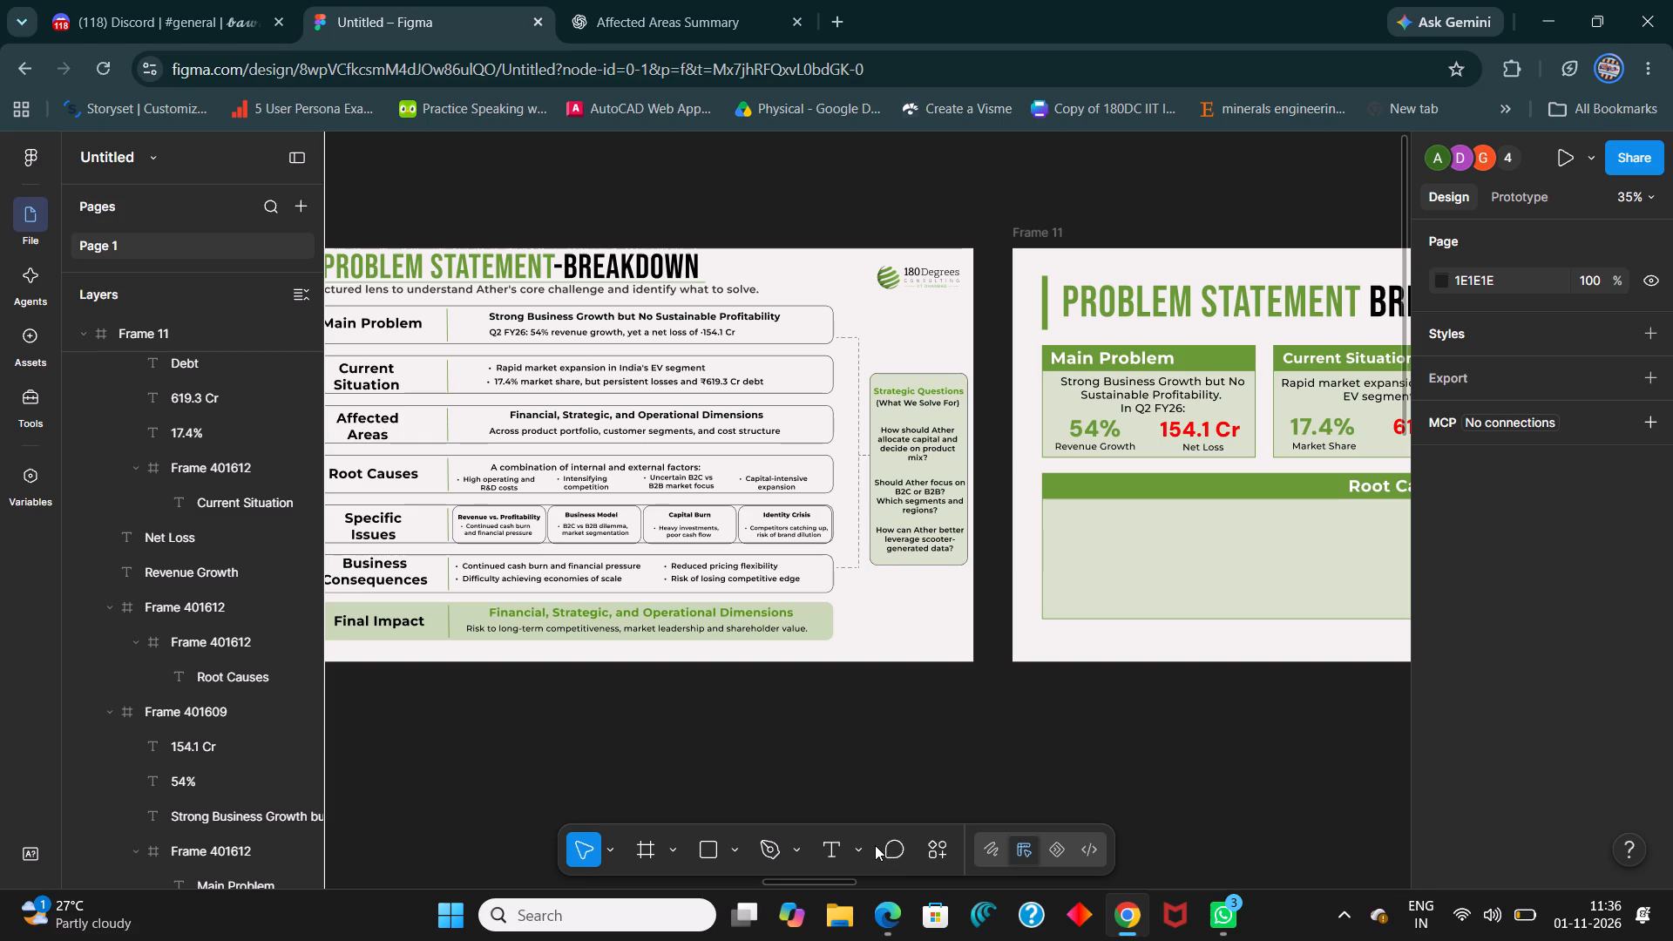
pyautogui.click(29, 157)
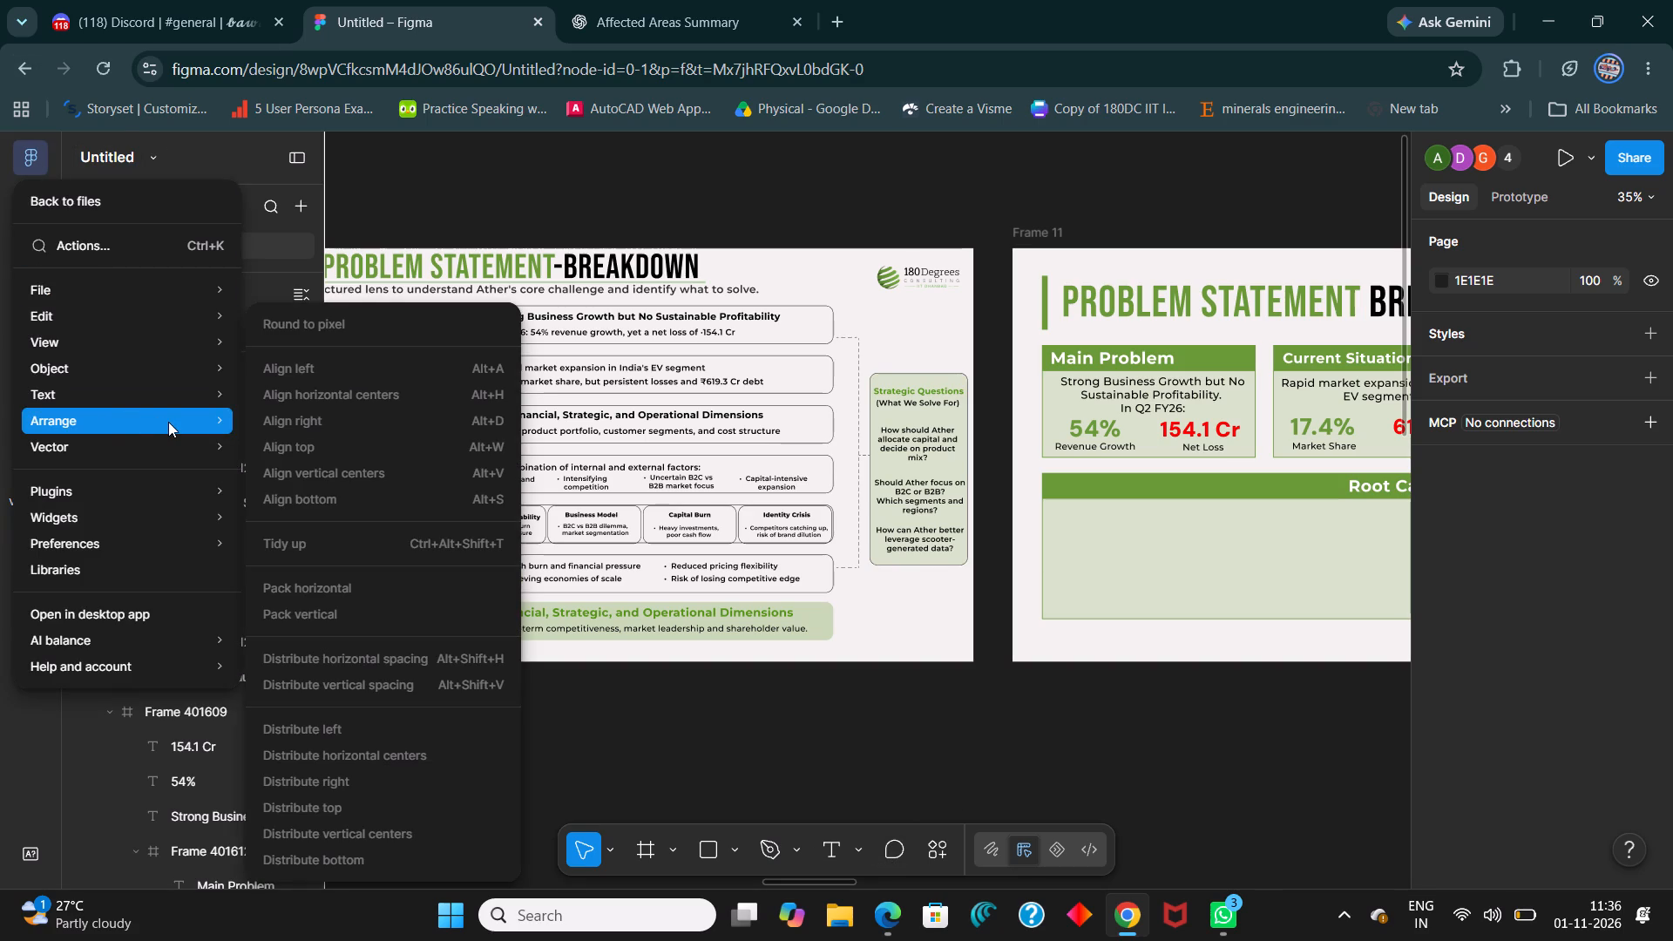
pyautogui.click(185, 487)
pyautogui.click(313, 492)
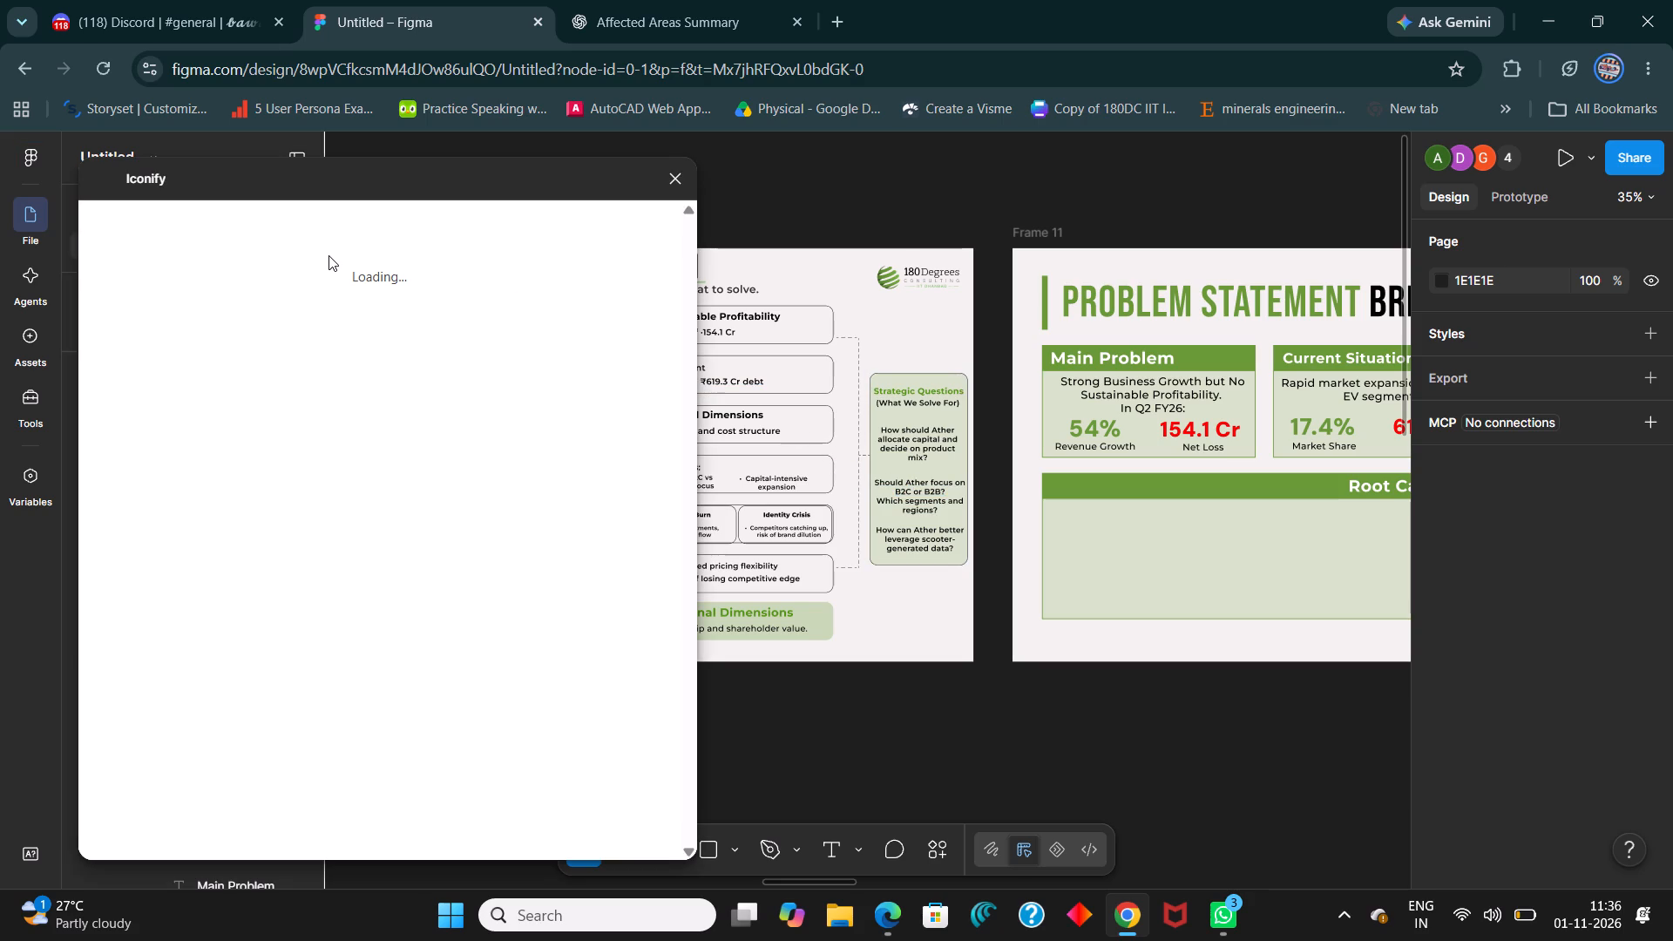
# Search Iconify for "high costs" and browse the matching icons.
pyautogui.click(337, 262)
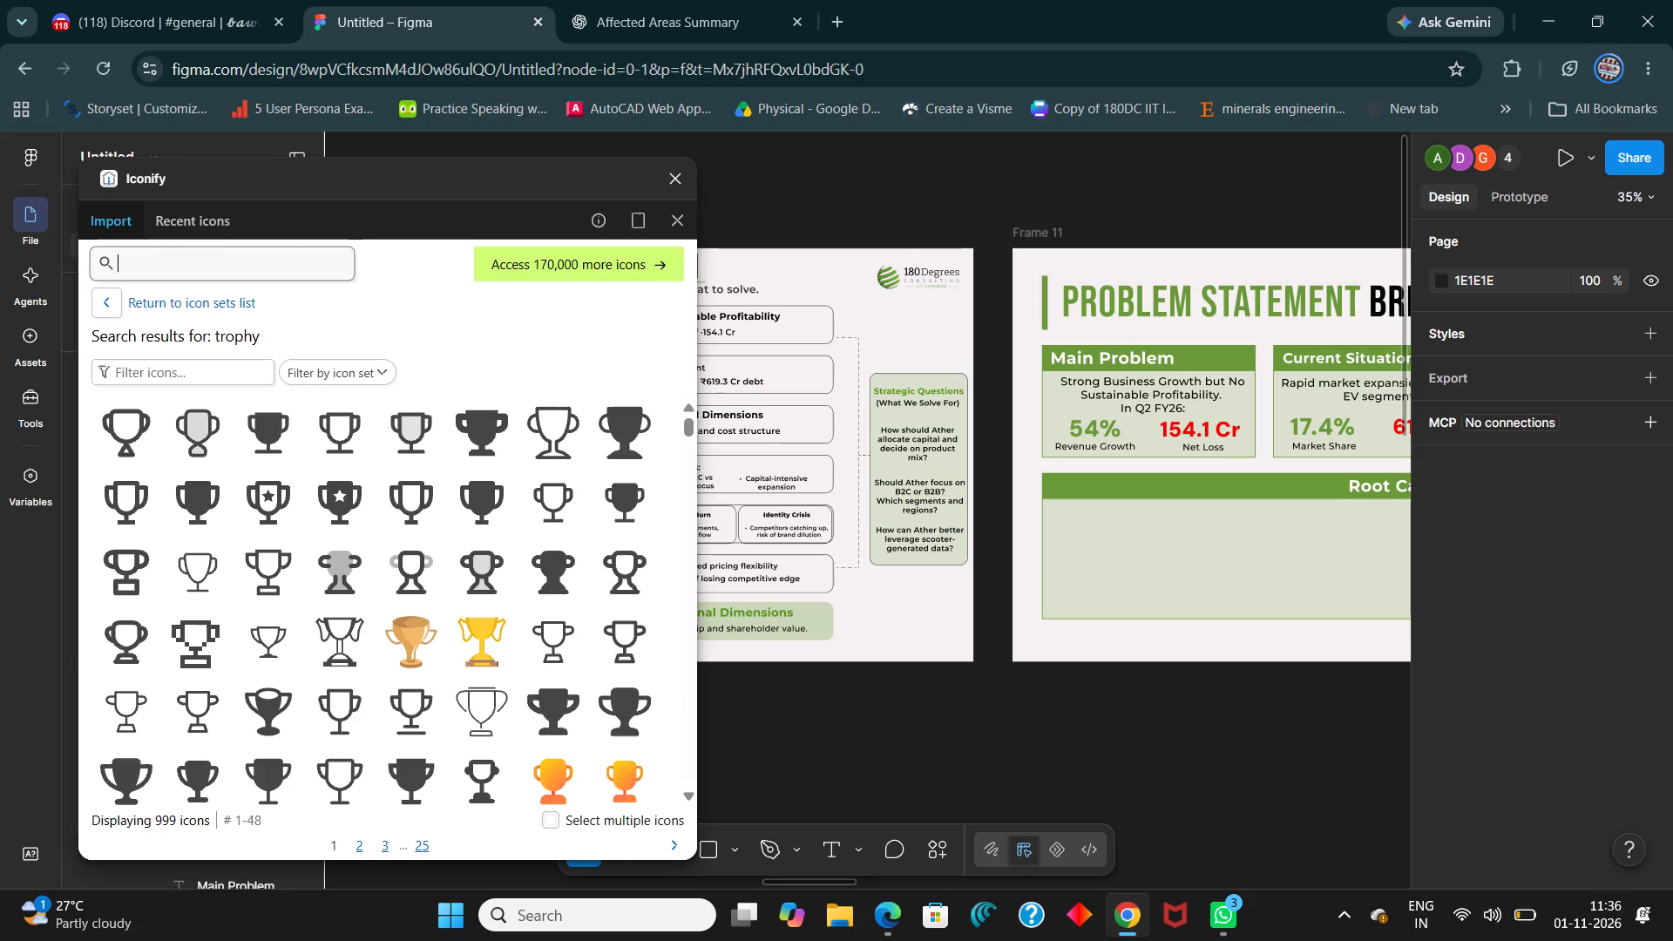
pyautogui.write('high costs')
pyautogui.press('Return')
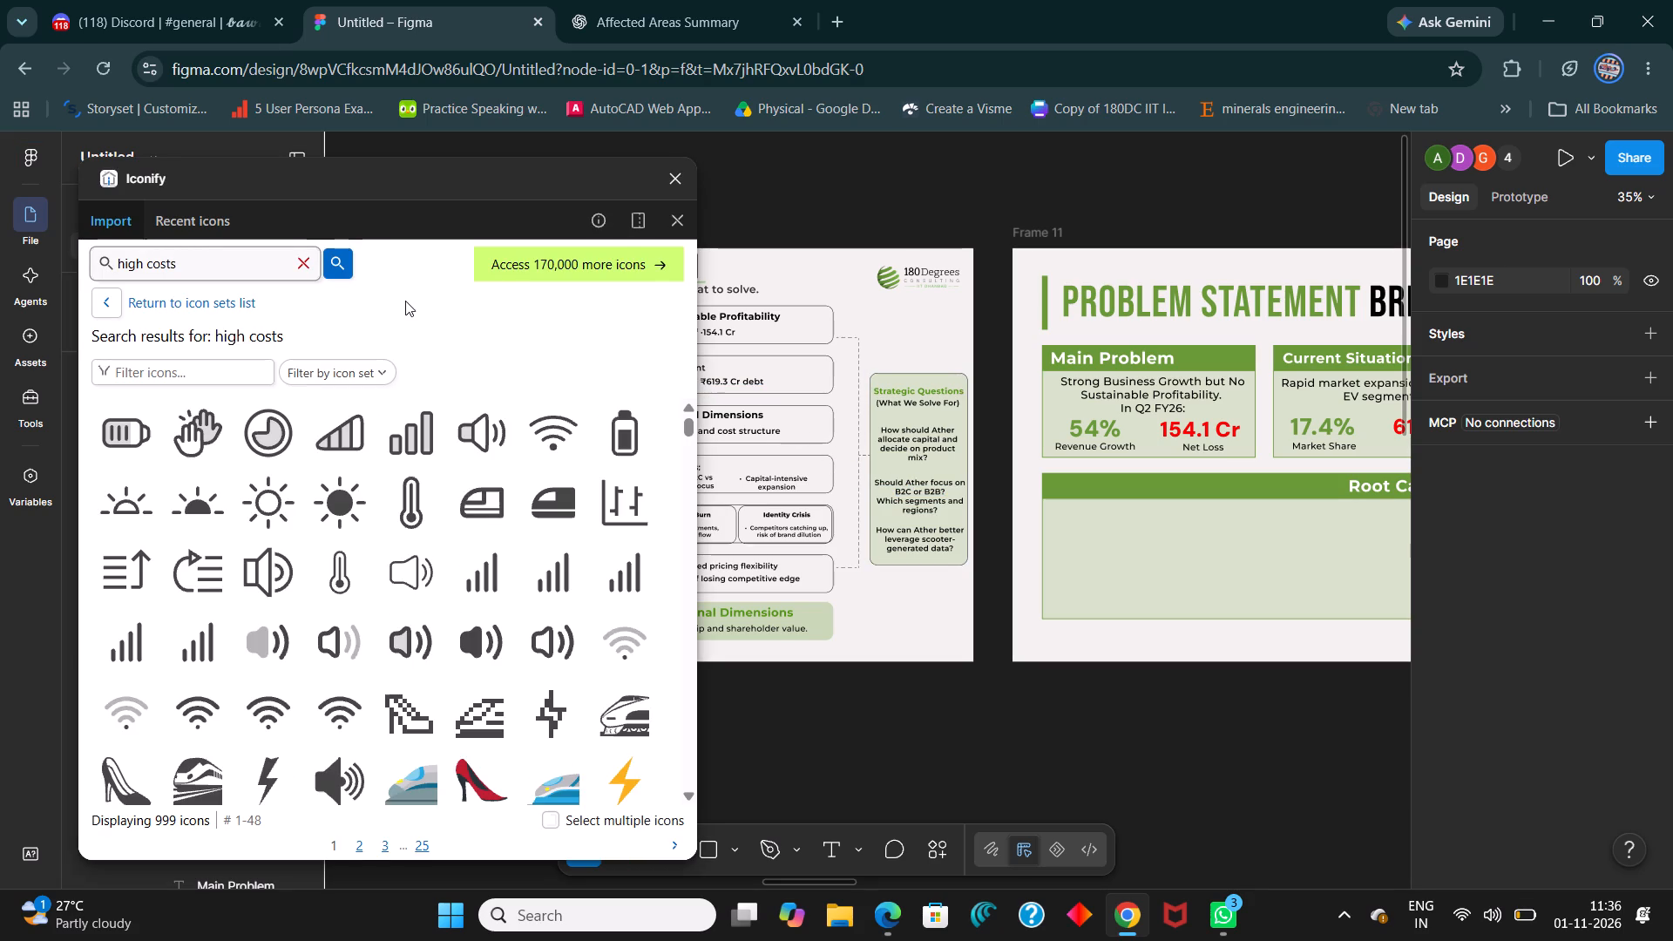
pyautogui.scroll(-2, 393, 573)
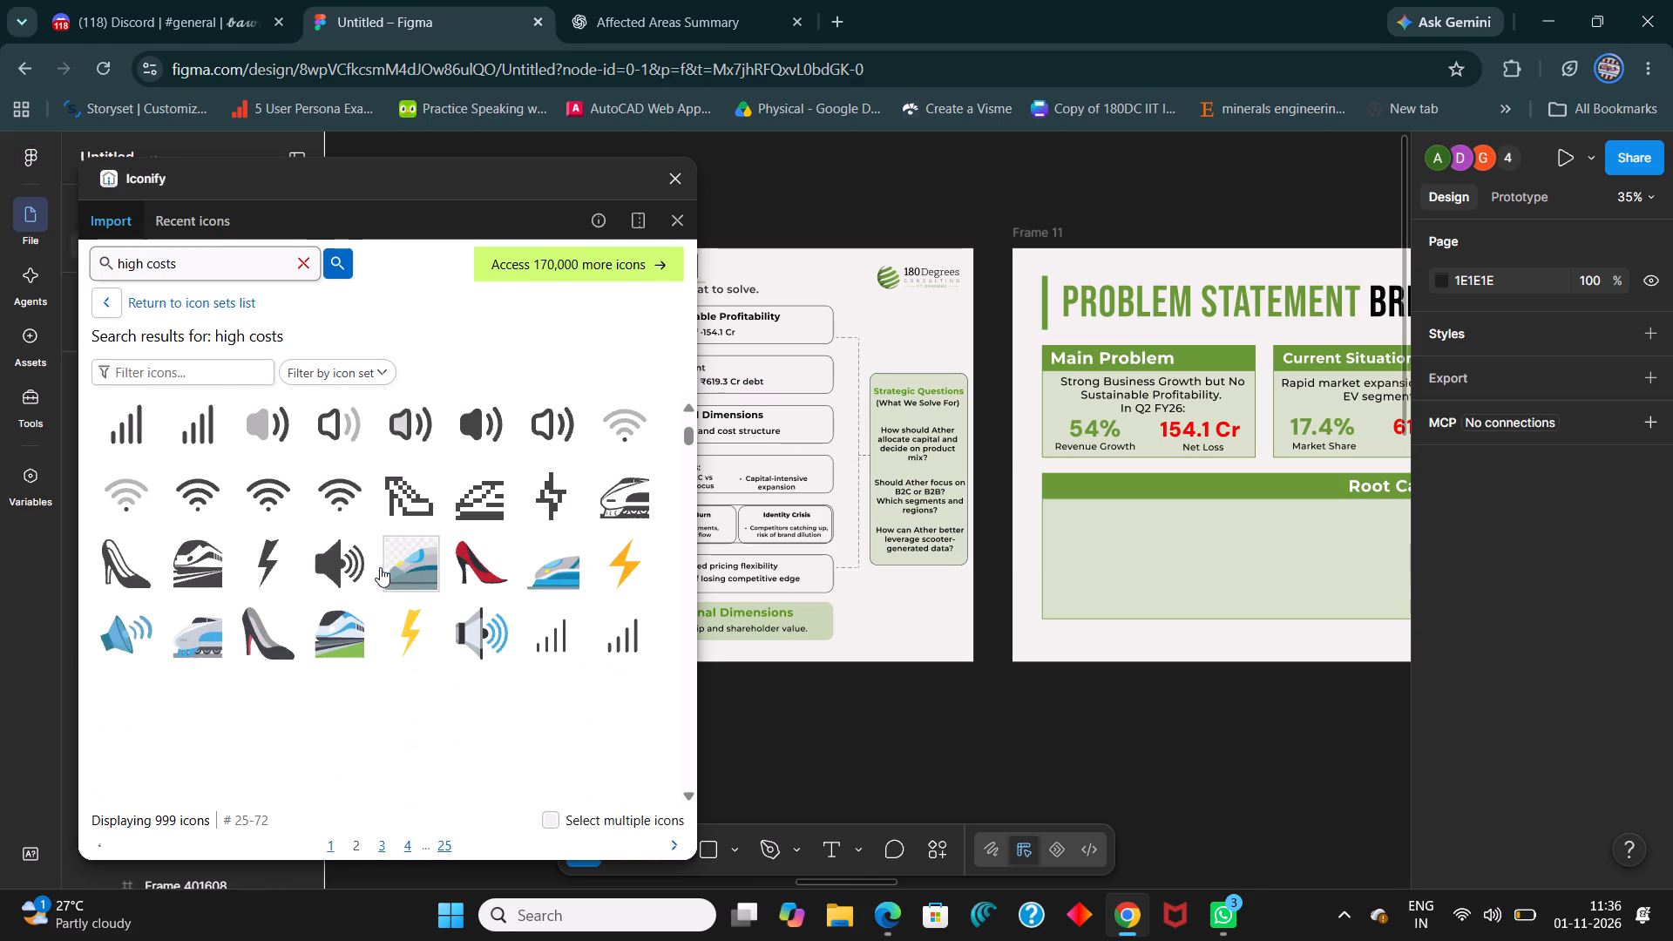
pyautogui.scroll(-4, 274, 491)
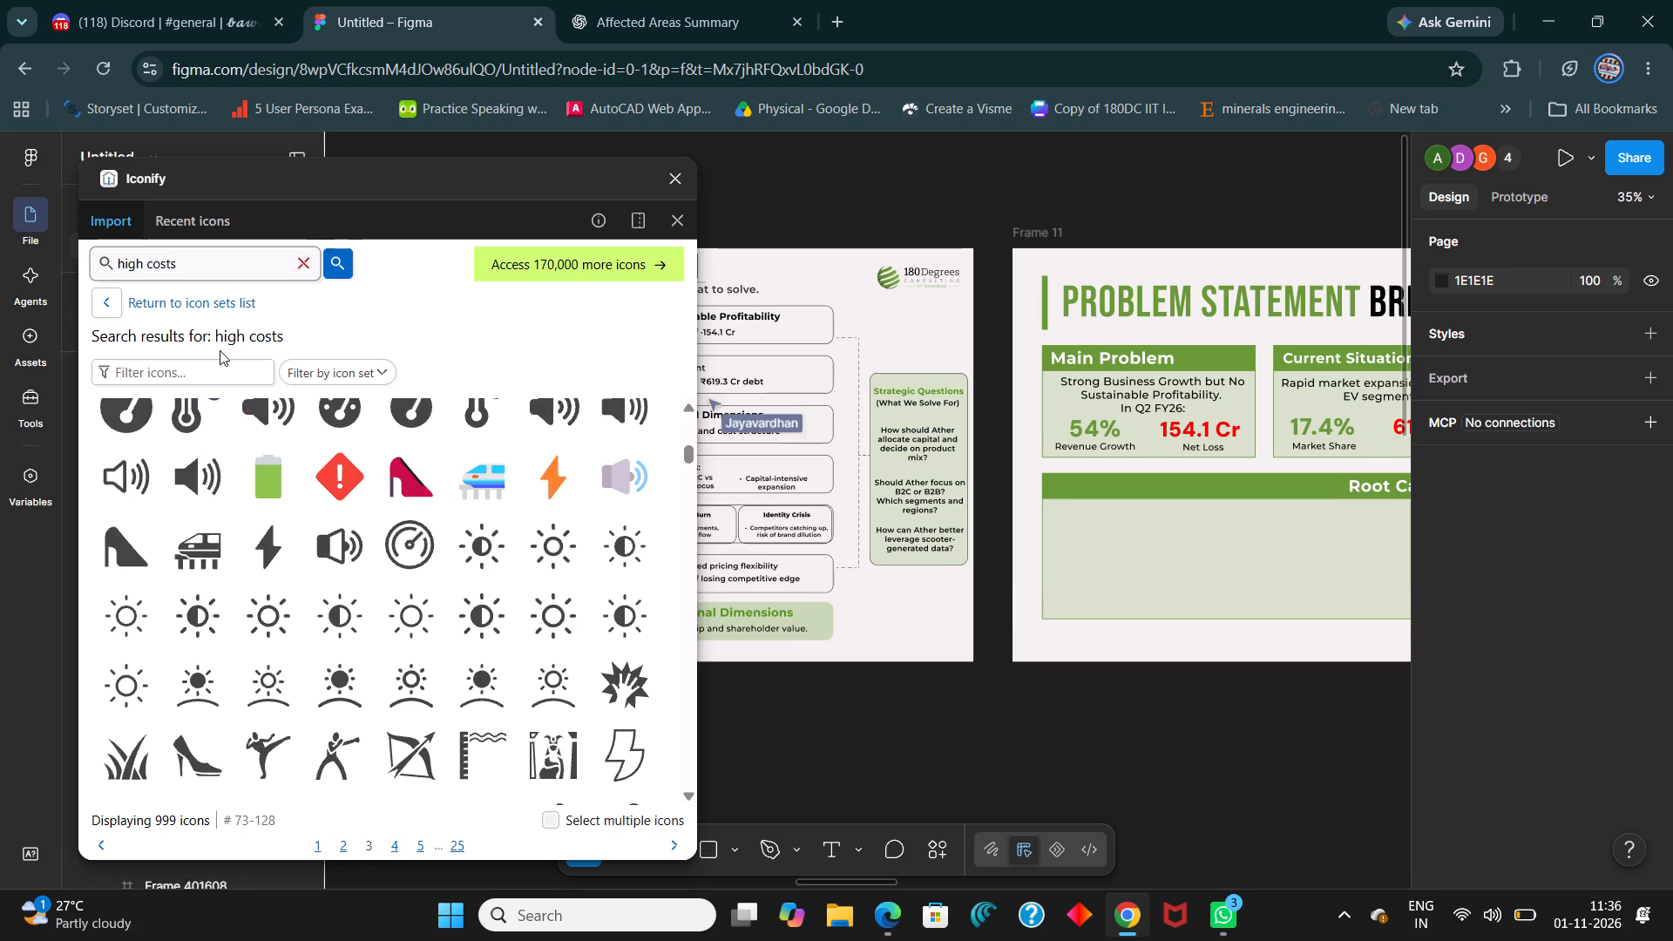
# Search Iconify for "expensive".
pyautogui.tripleClick(240, 254)
pyautogui.write('expensive')
pyautogui.press('Return')
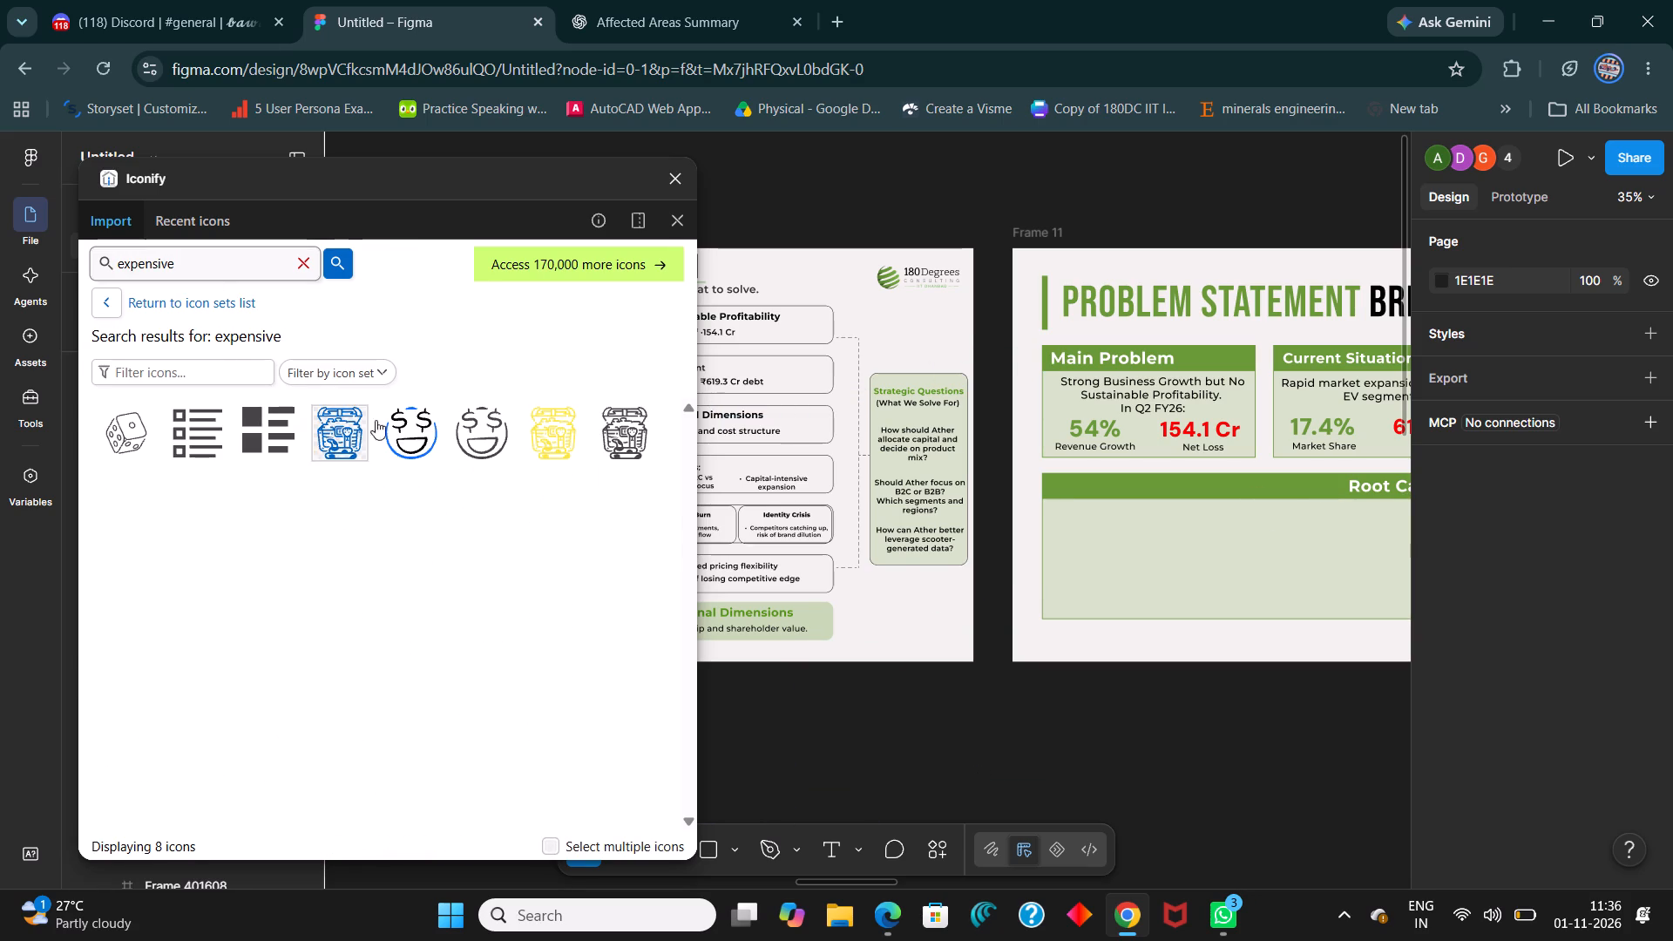
# Search Iconify for "dollar sign" and browse the results for an icon suited to high costs.
pyautogui.click(308, 258)
pyautogui.write('dollar sign')
pyautogui.press('Return')
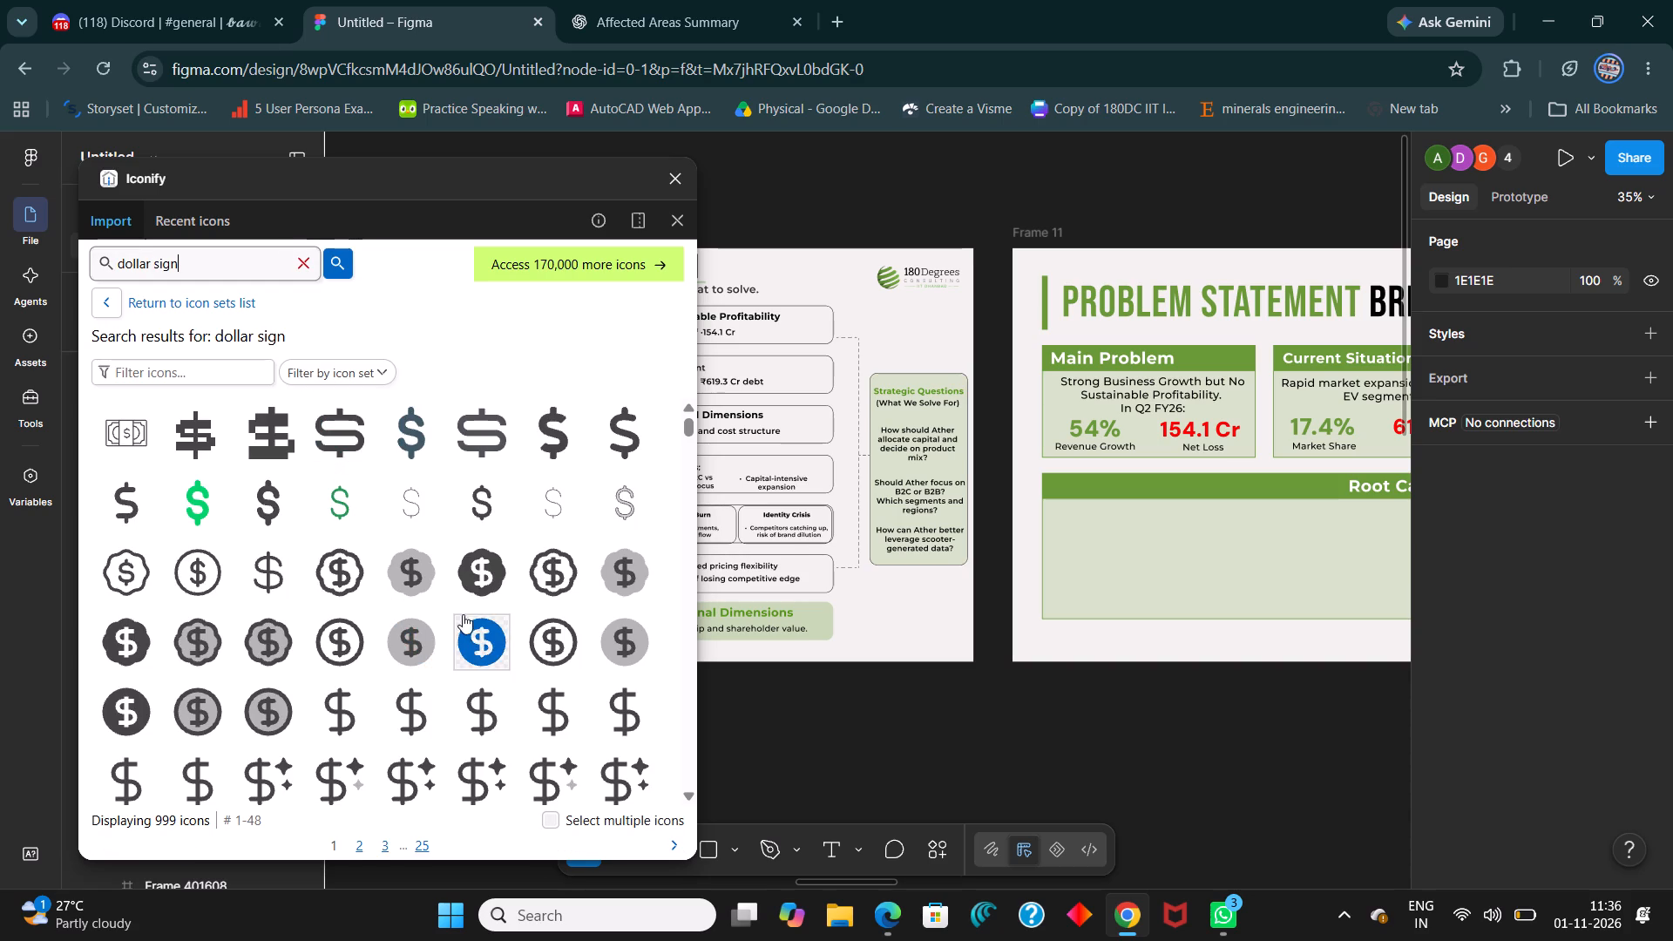
pyautogui.scroll(-5, 471, 612)
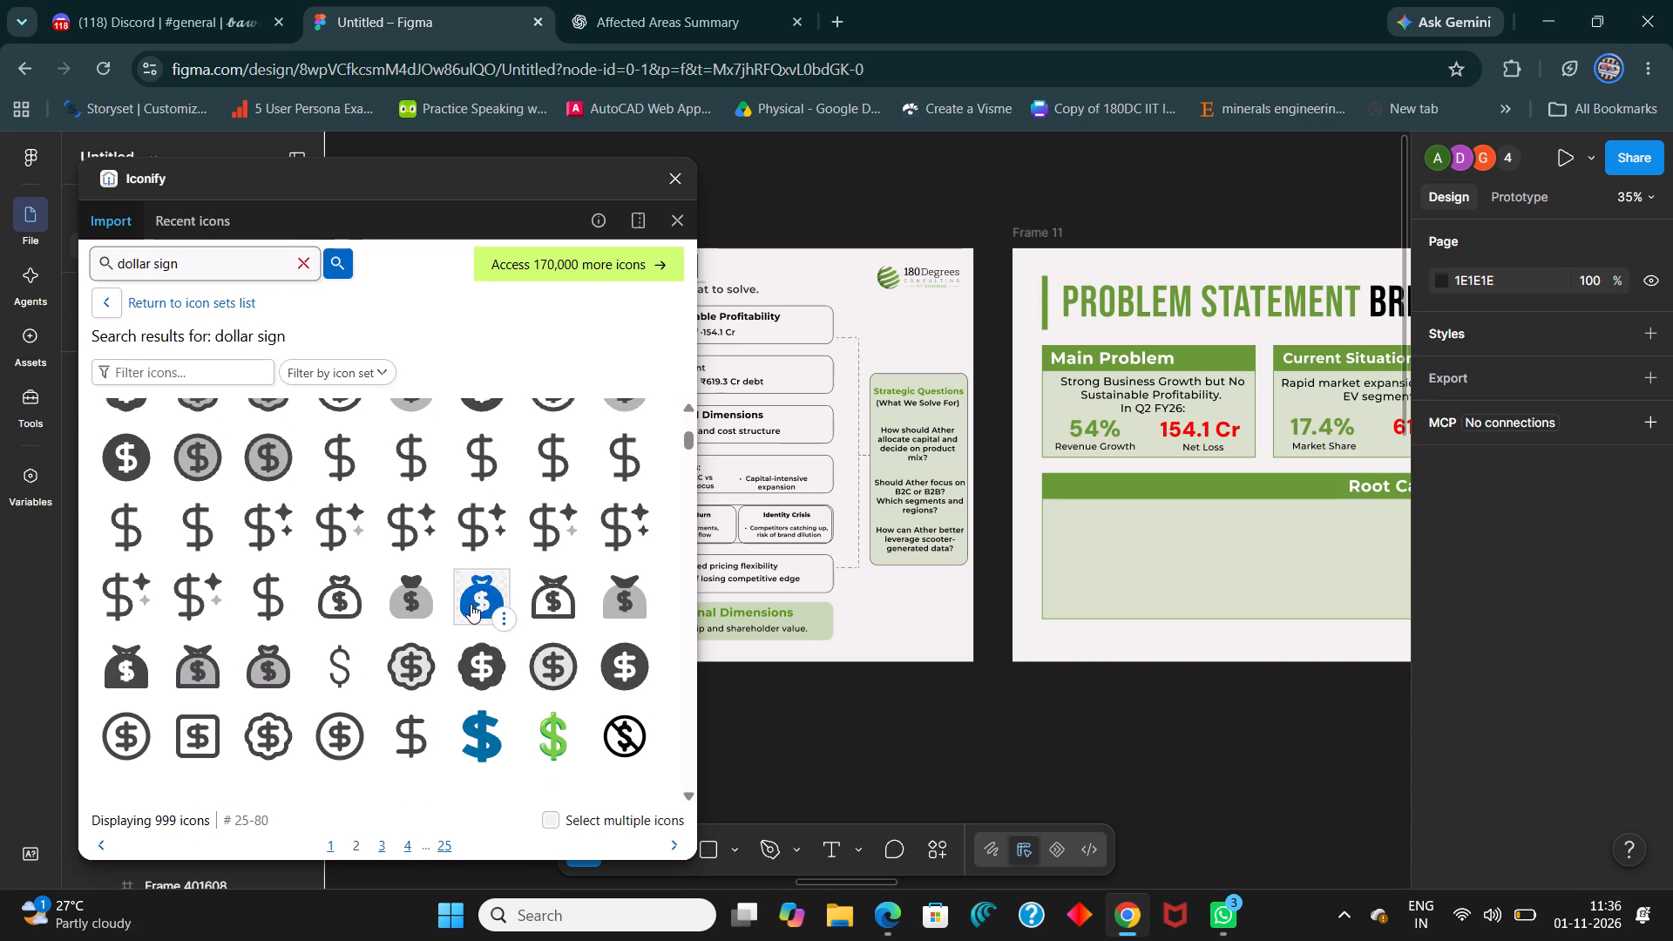
pyautogui.scroll(-4, 456, 586)
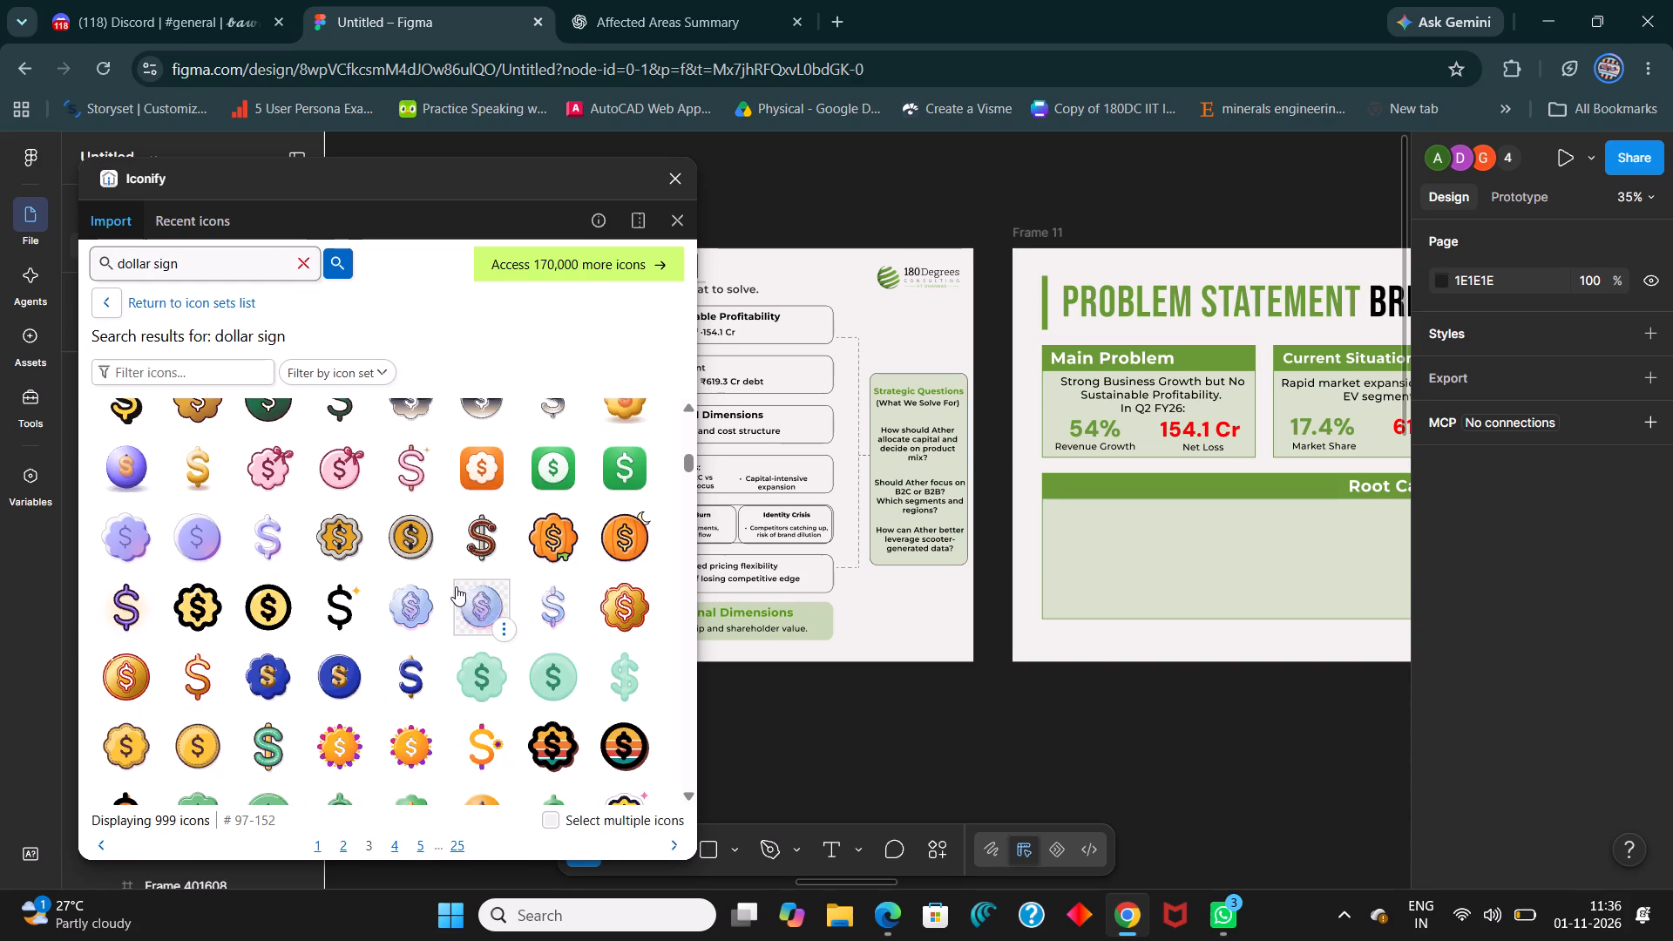
pyautogui.scroll(12, 456, 586)
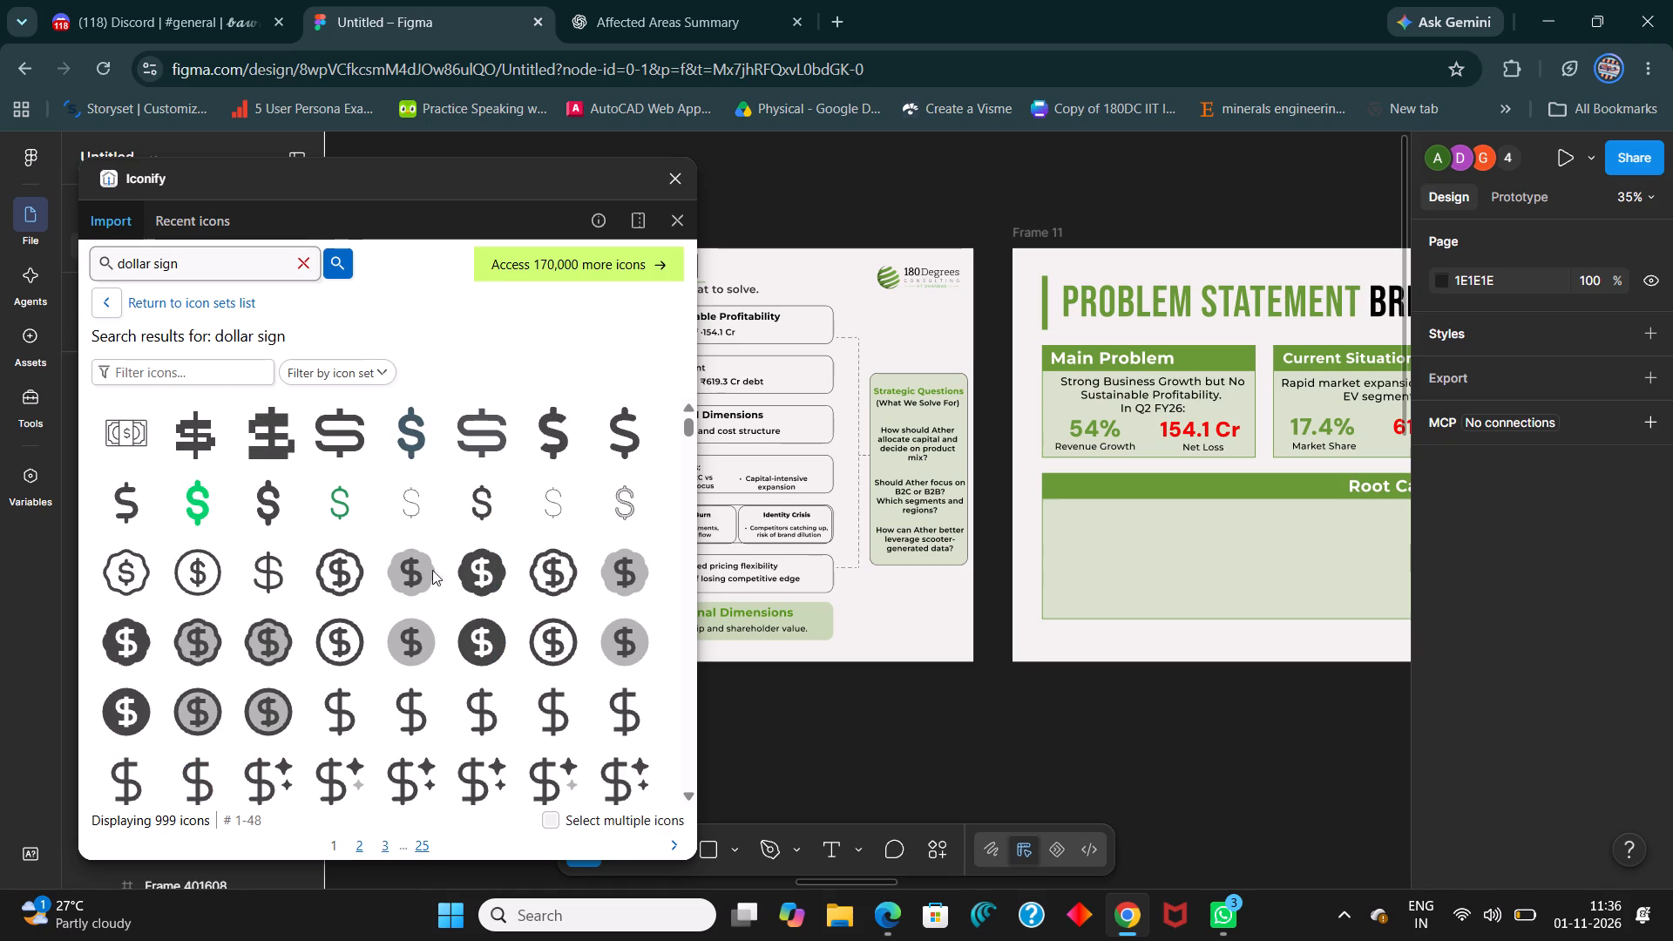
# Search Iconify for "money" and browse the results for an icon suited to high costs.
pyautogui.tripleClick(195, 266)
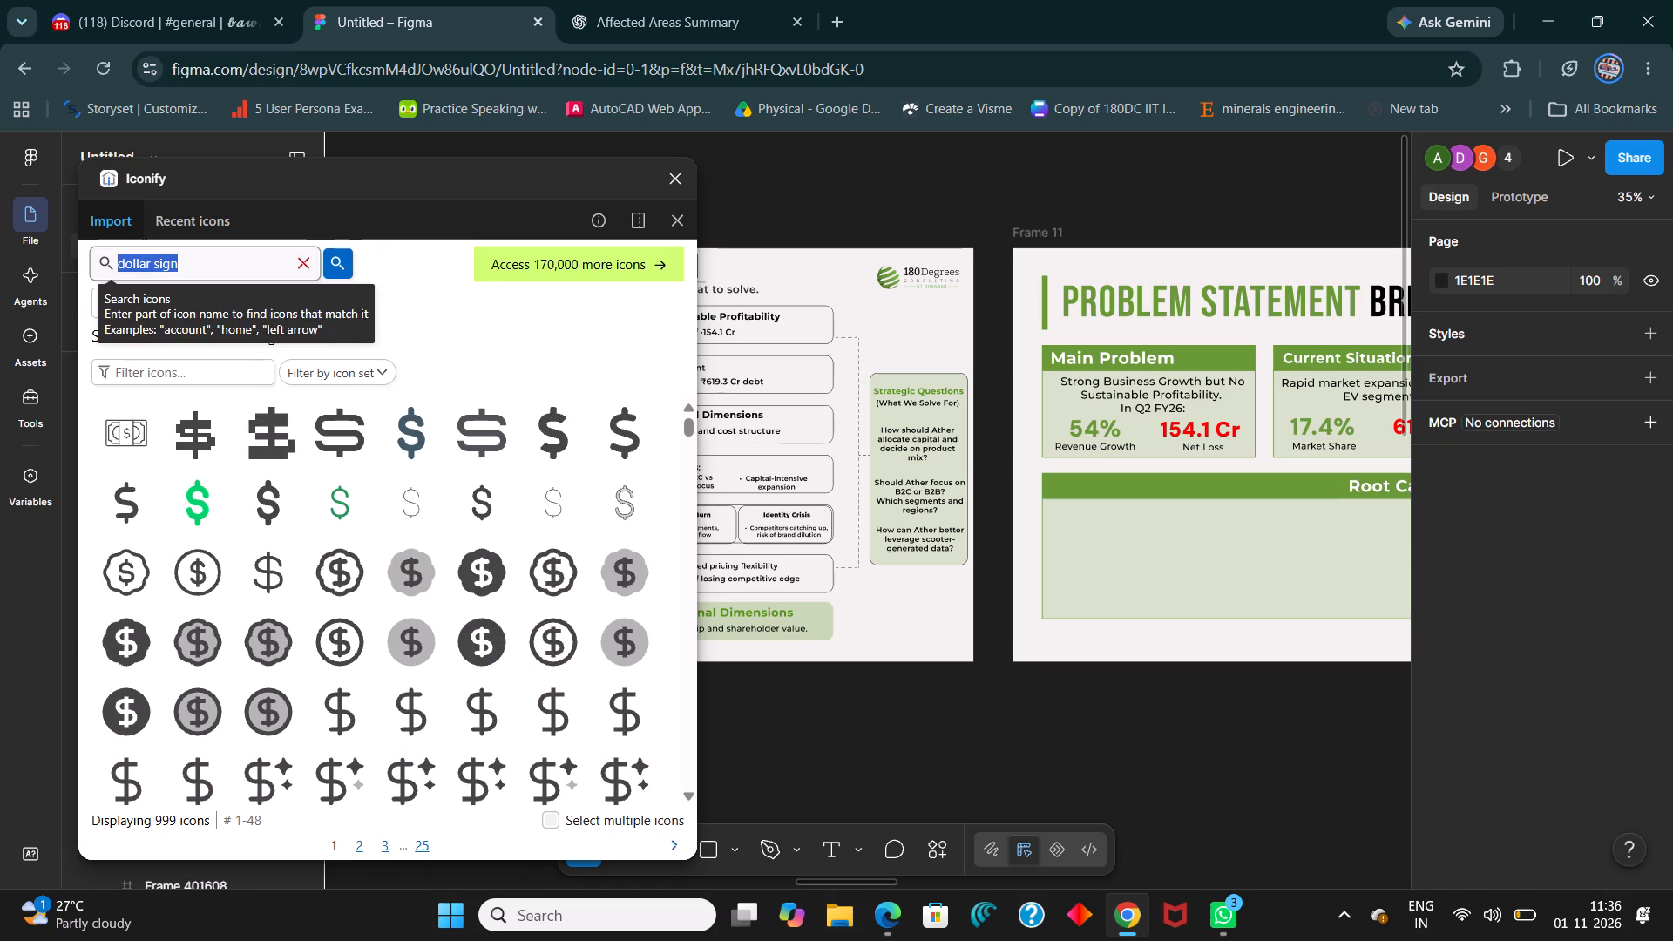
pyautogui.write('money')
pyautogui.press('Return')
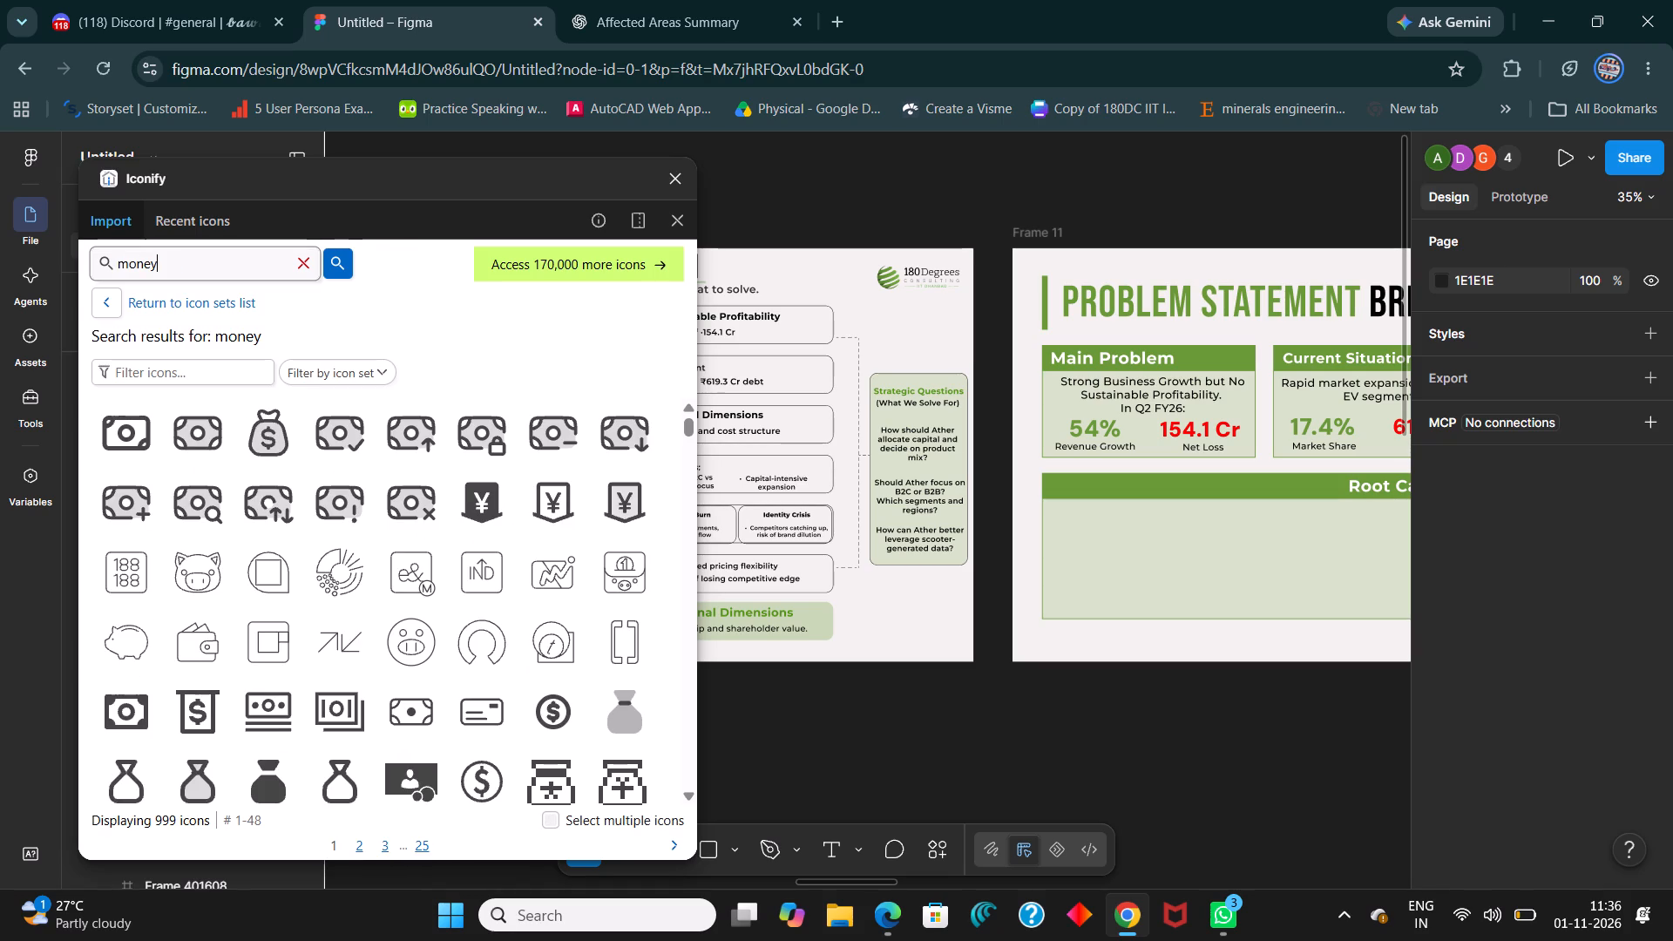
pyautogui.scroll(-3, 243, 494)
pyautogui.scroll(-2, 366, 648)
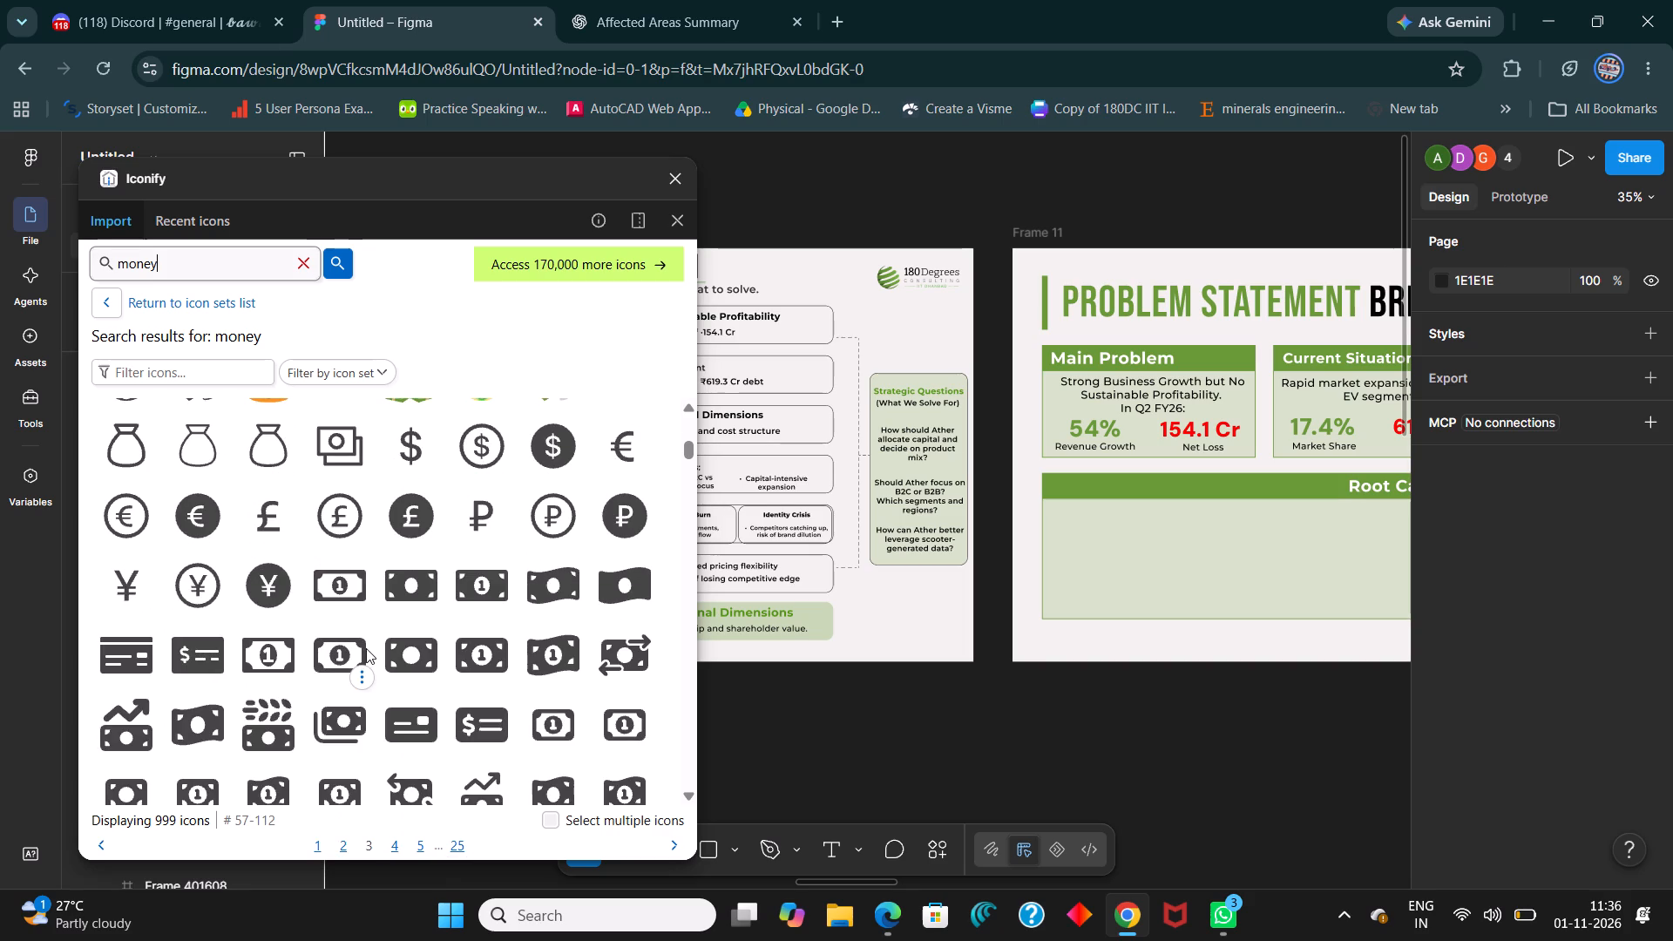
pyautogui.scroll(-4, 362, 647)
pyautogui.scroll(3, 358, 648)
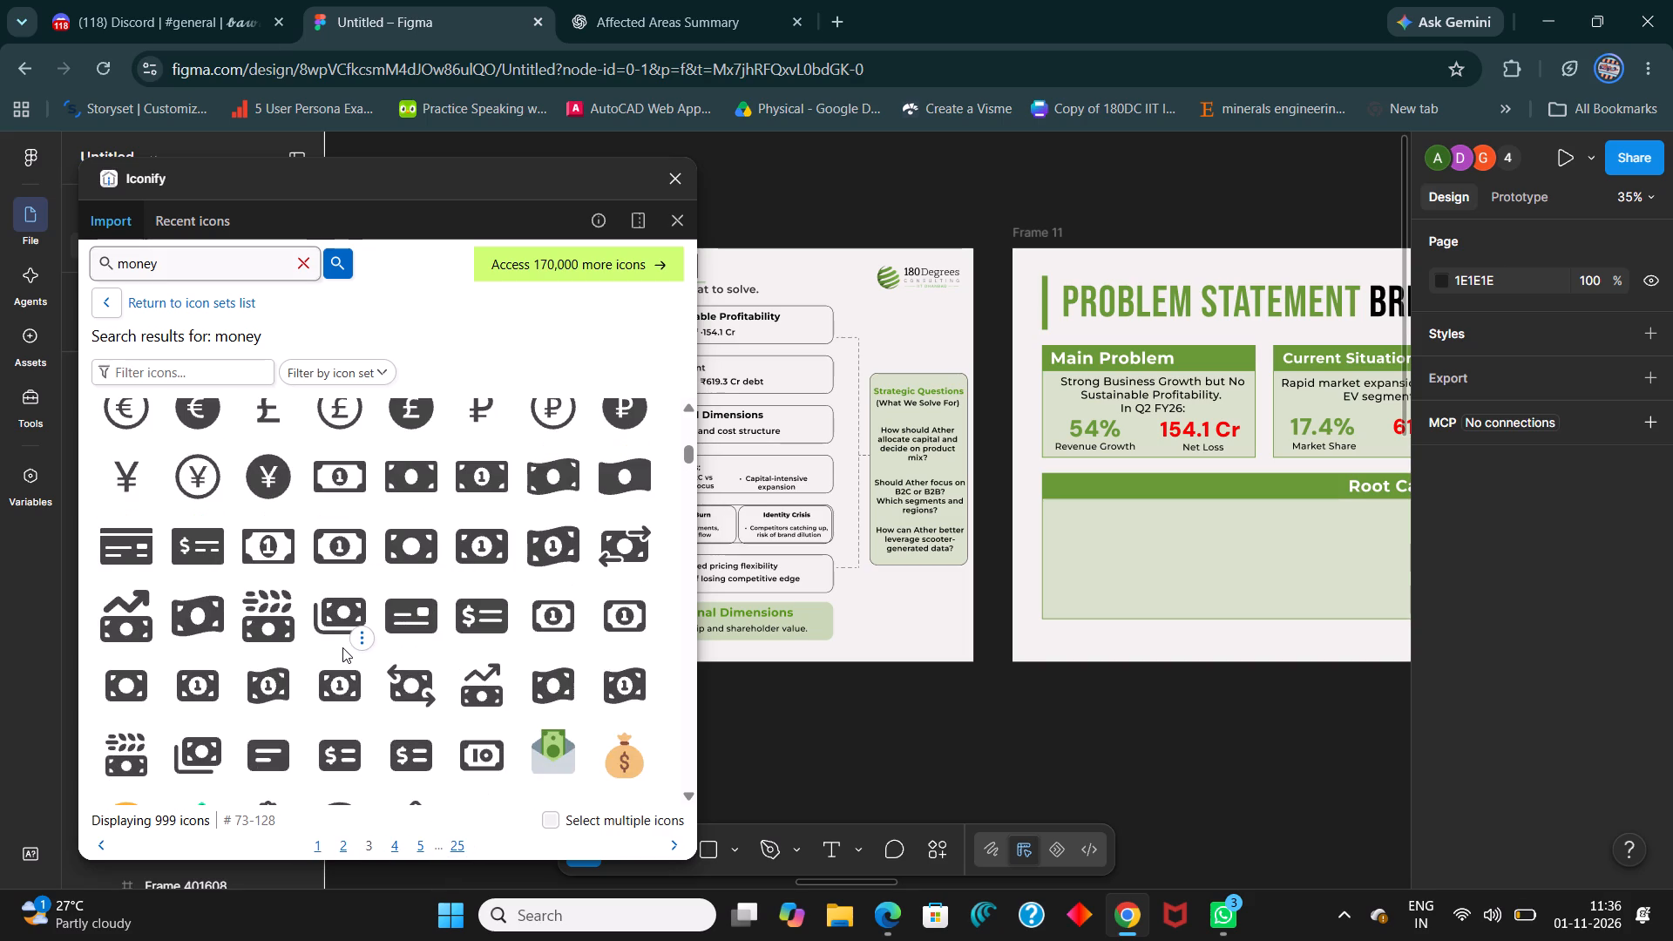
pyautogui.scroll(-7, 366, 656)
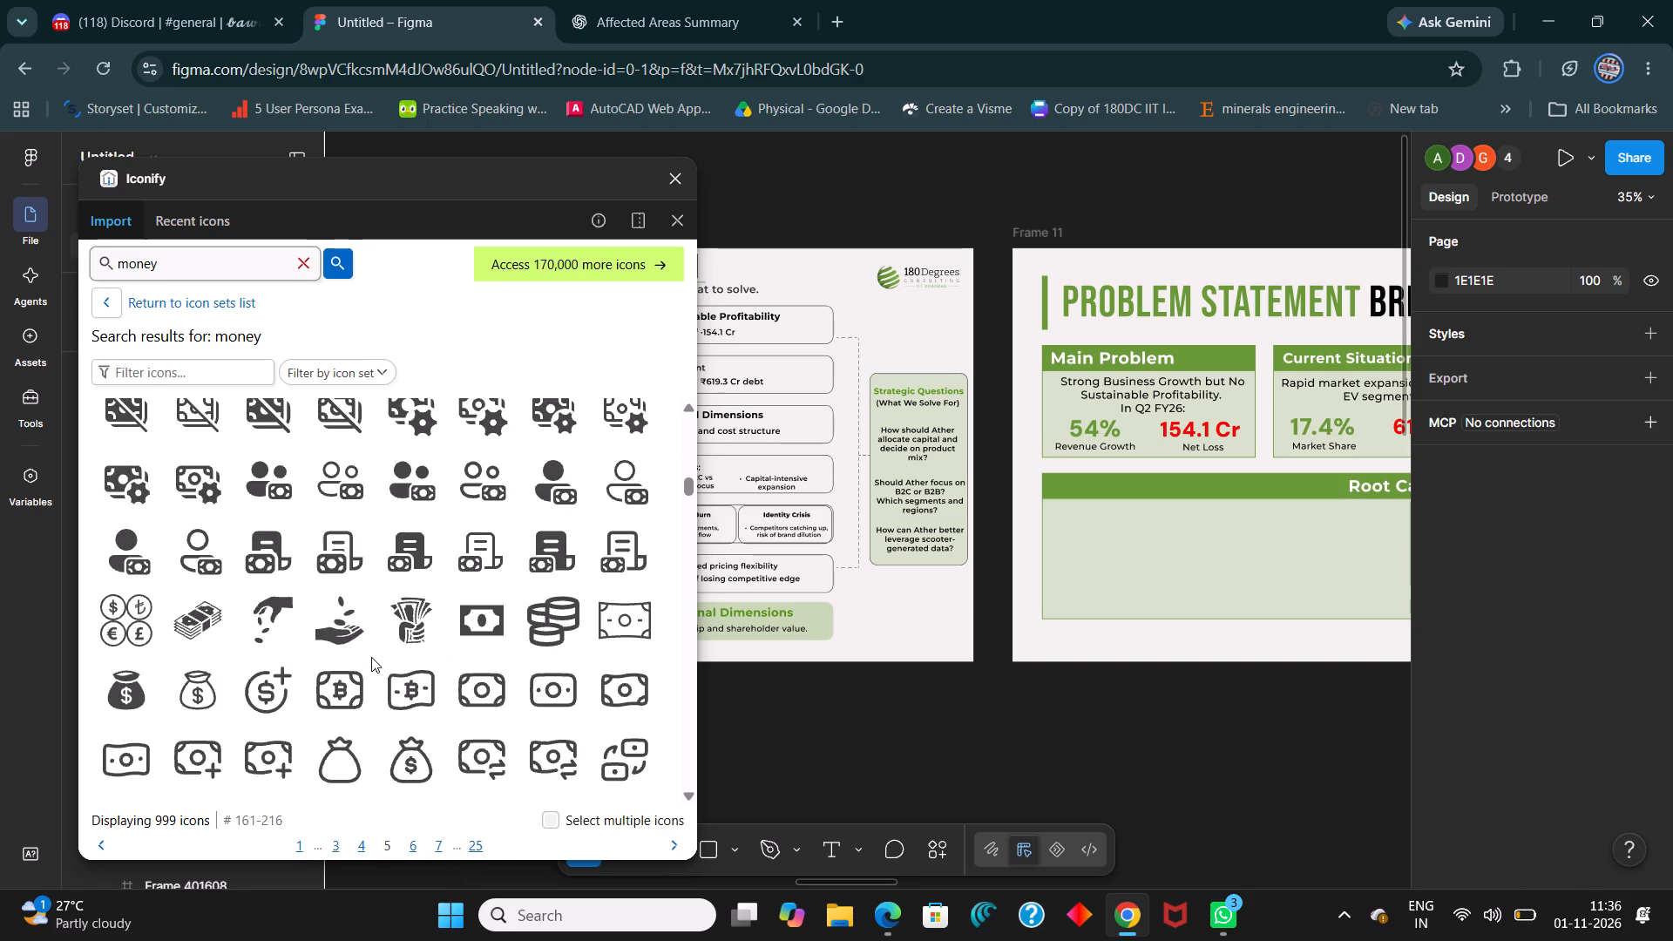
pyautogui.scroll(-3, 376, 653)
pyautogui.scroll(6, 376, 653)
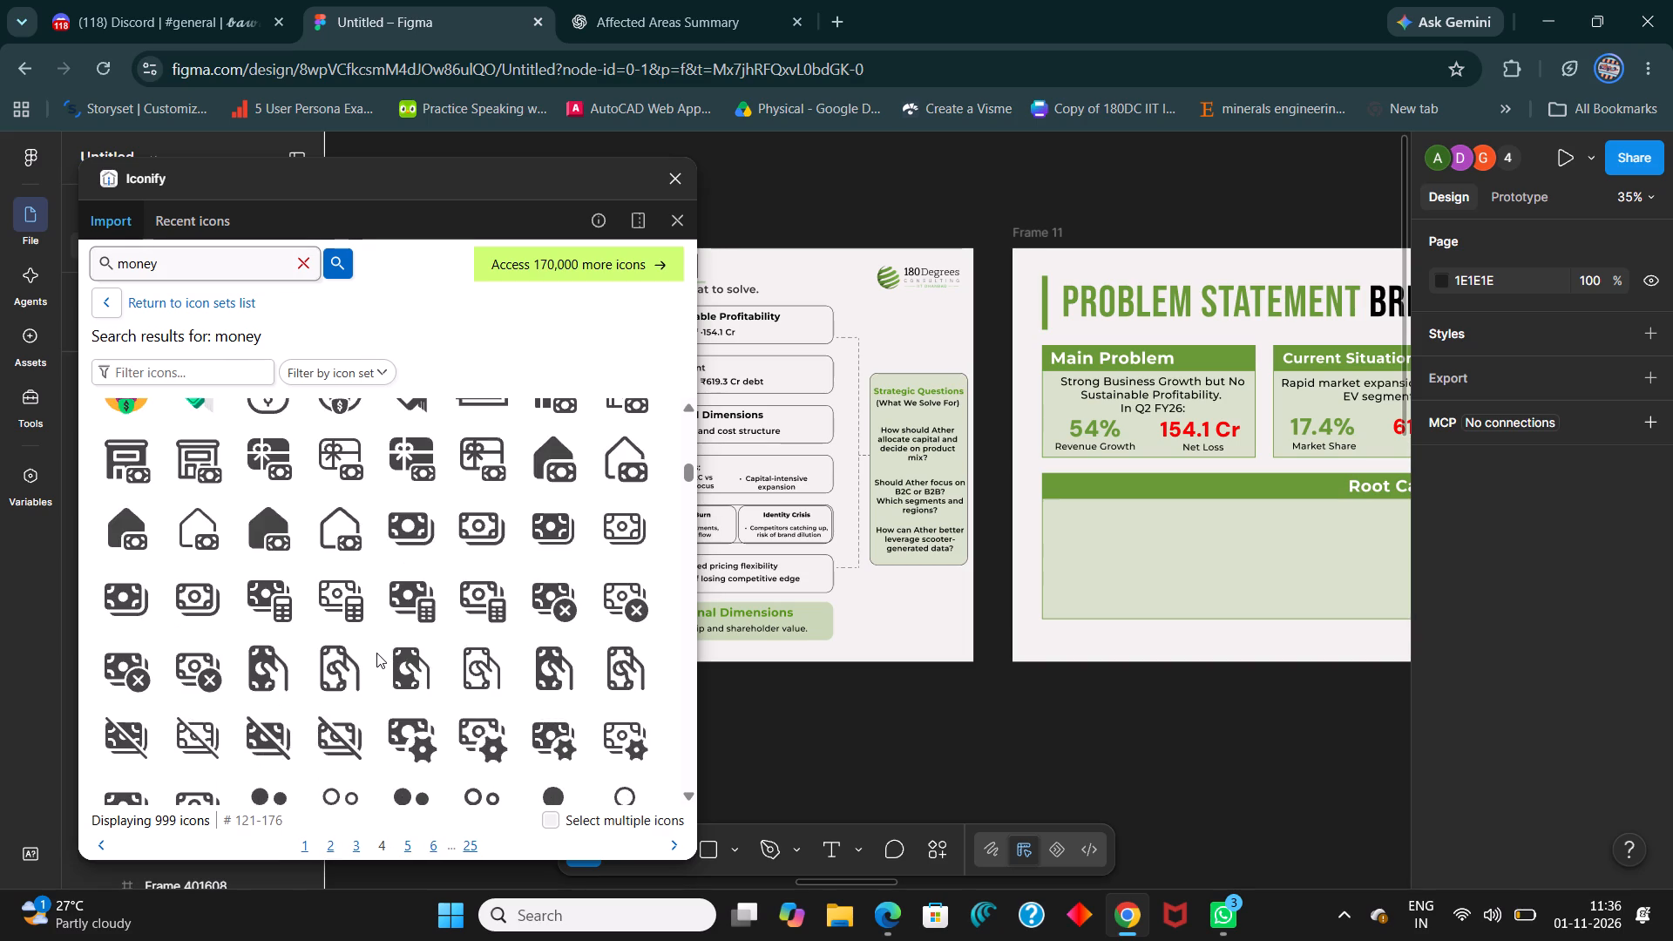
pyautogui.scroll(3, 376, 653)
pyautogui.scroll(3, 220, 580)
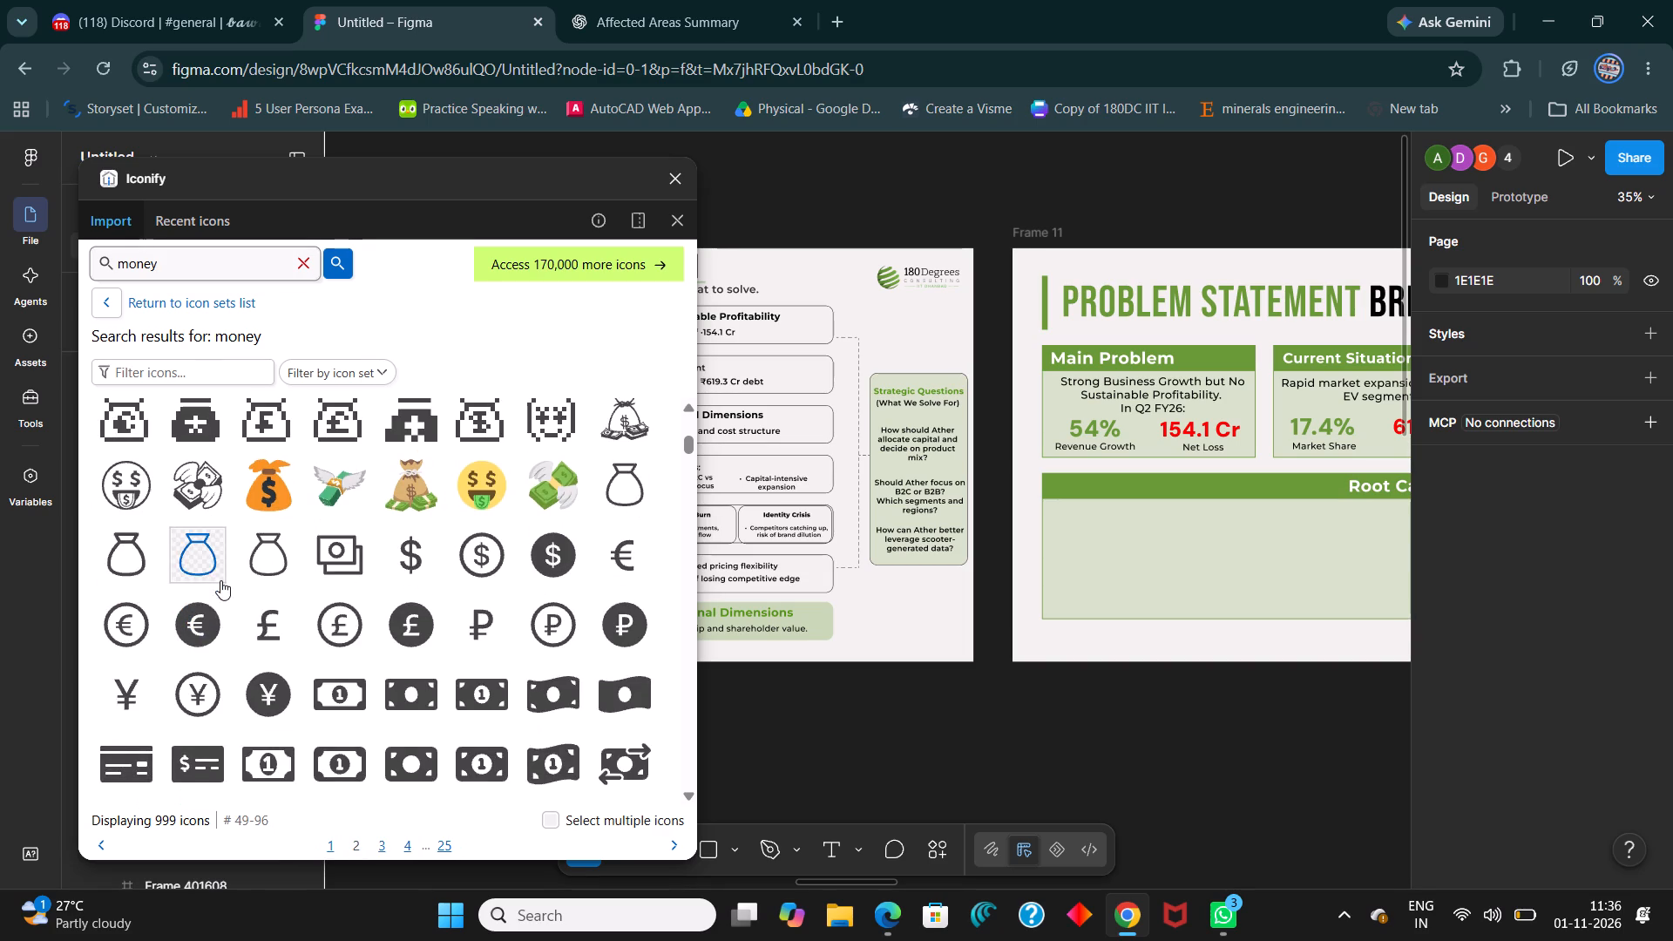
pyautogui.scroll(9, 212, 584)
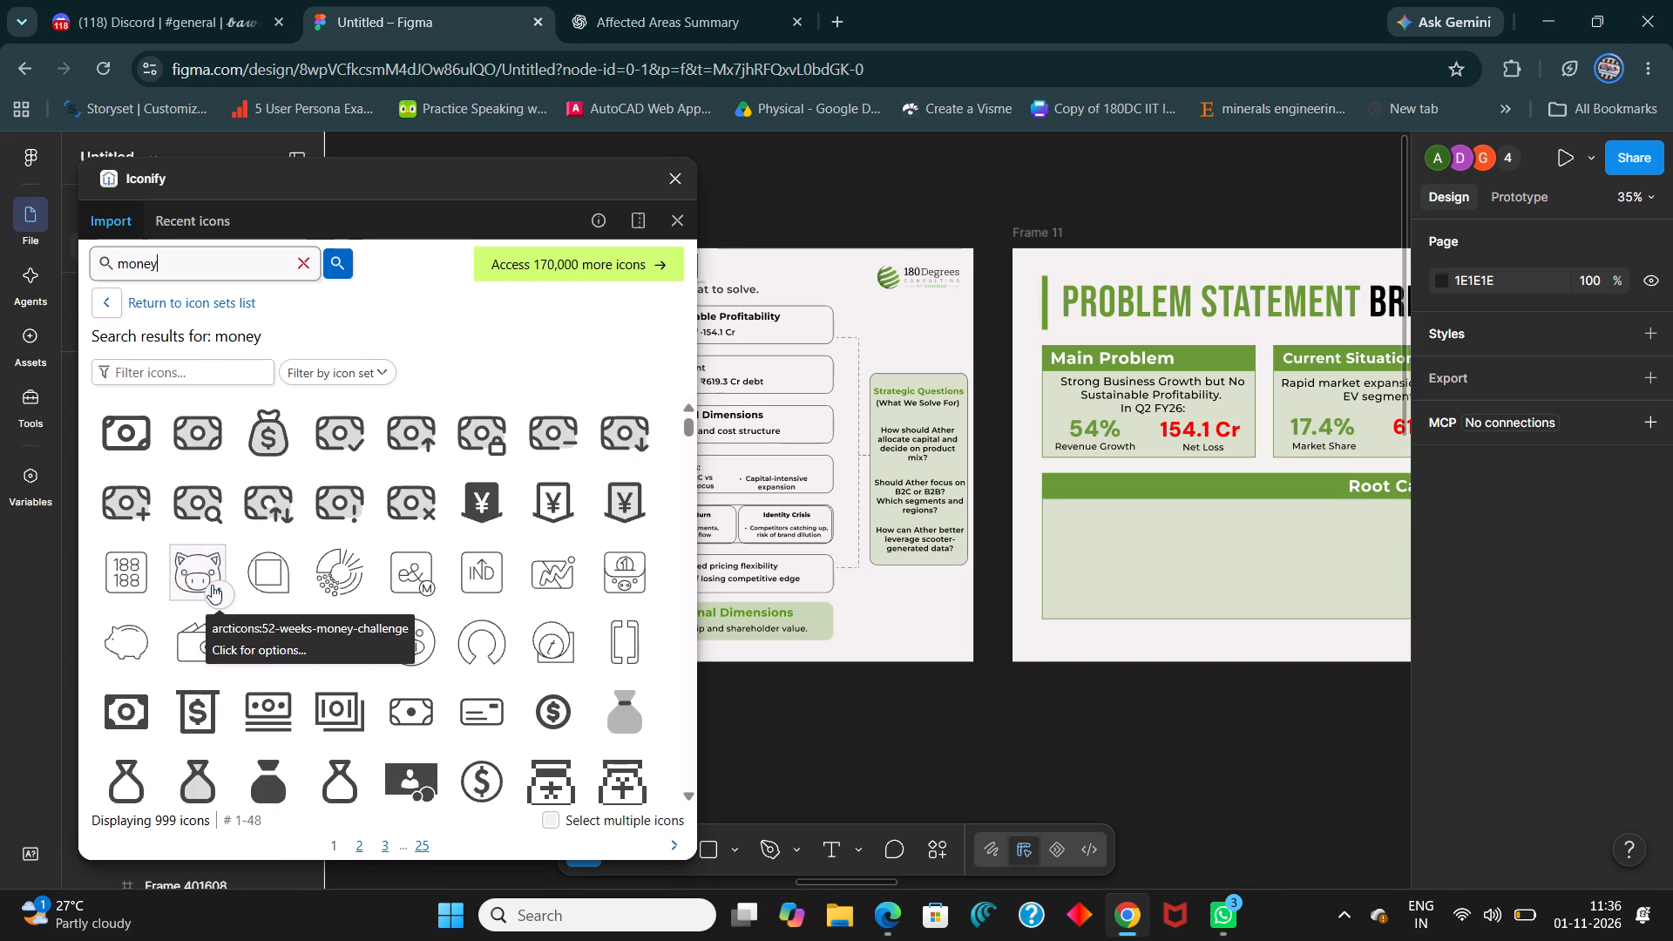
# Search Iconify for "rising cost".
pyautogui.tripleClick(221, 268)
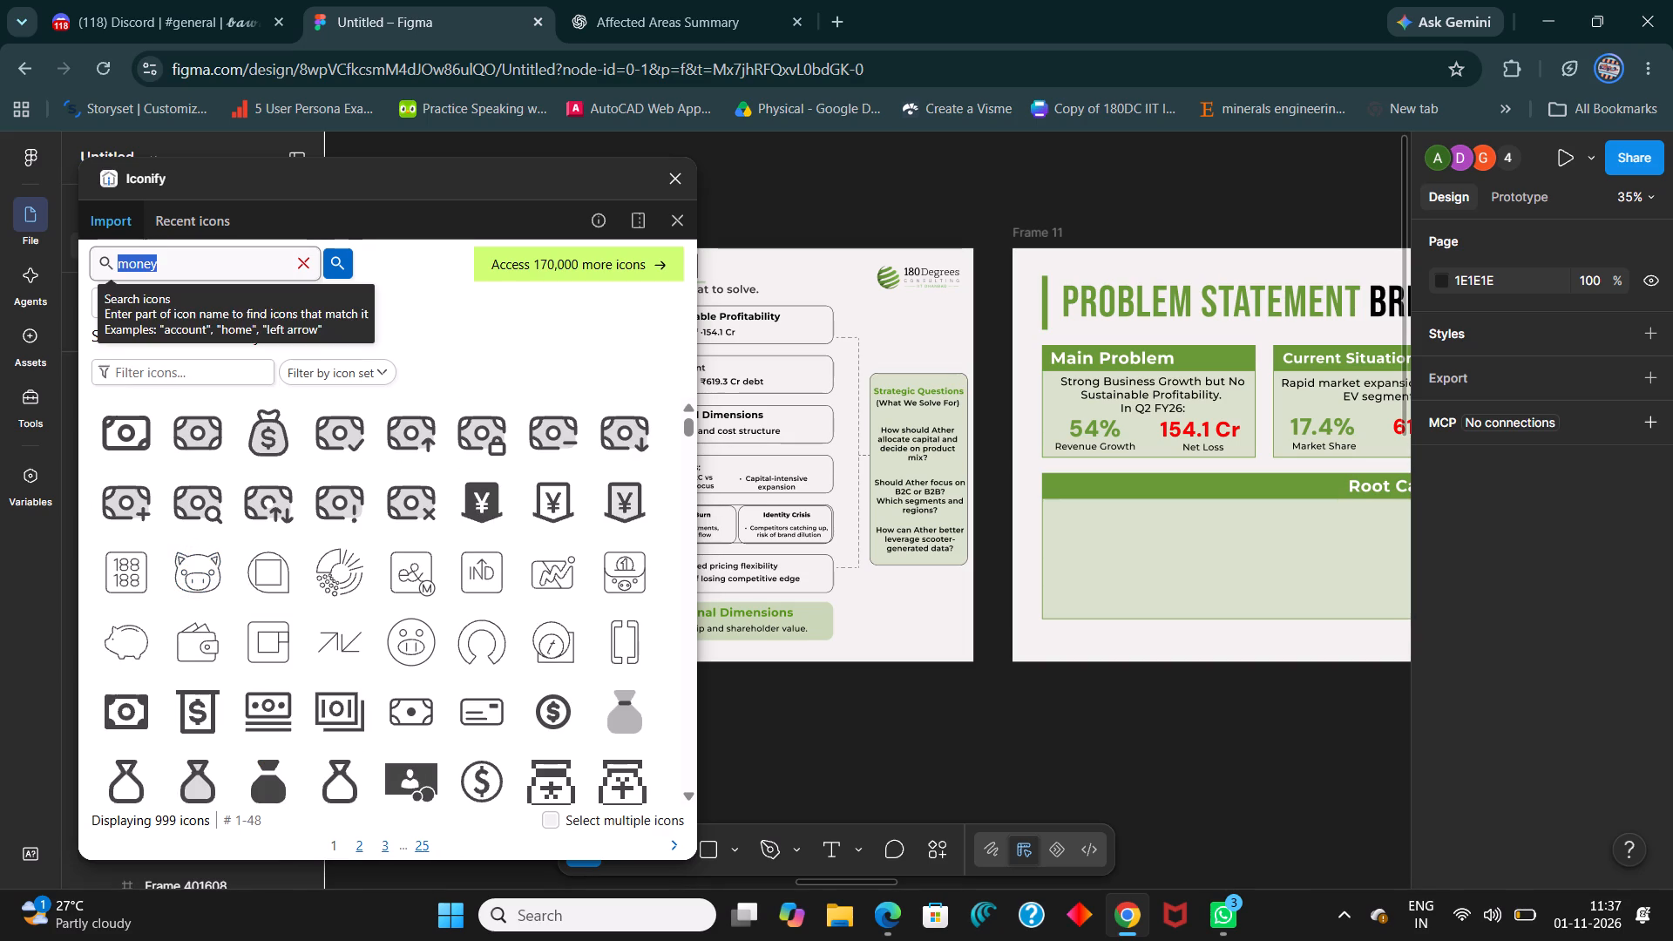
pyautogui.write('rising cs')
pyautogui.press('BackSpace')
pyautogui.write('ost')
pyautogui.press('Return')
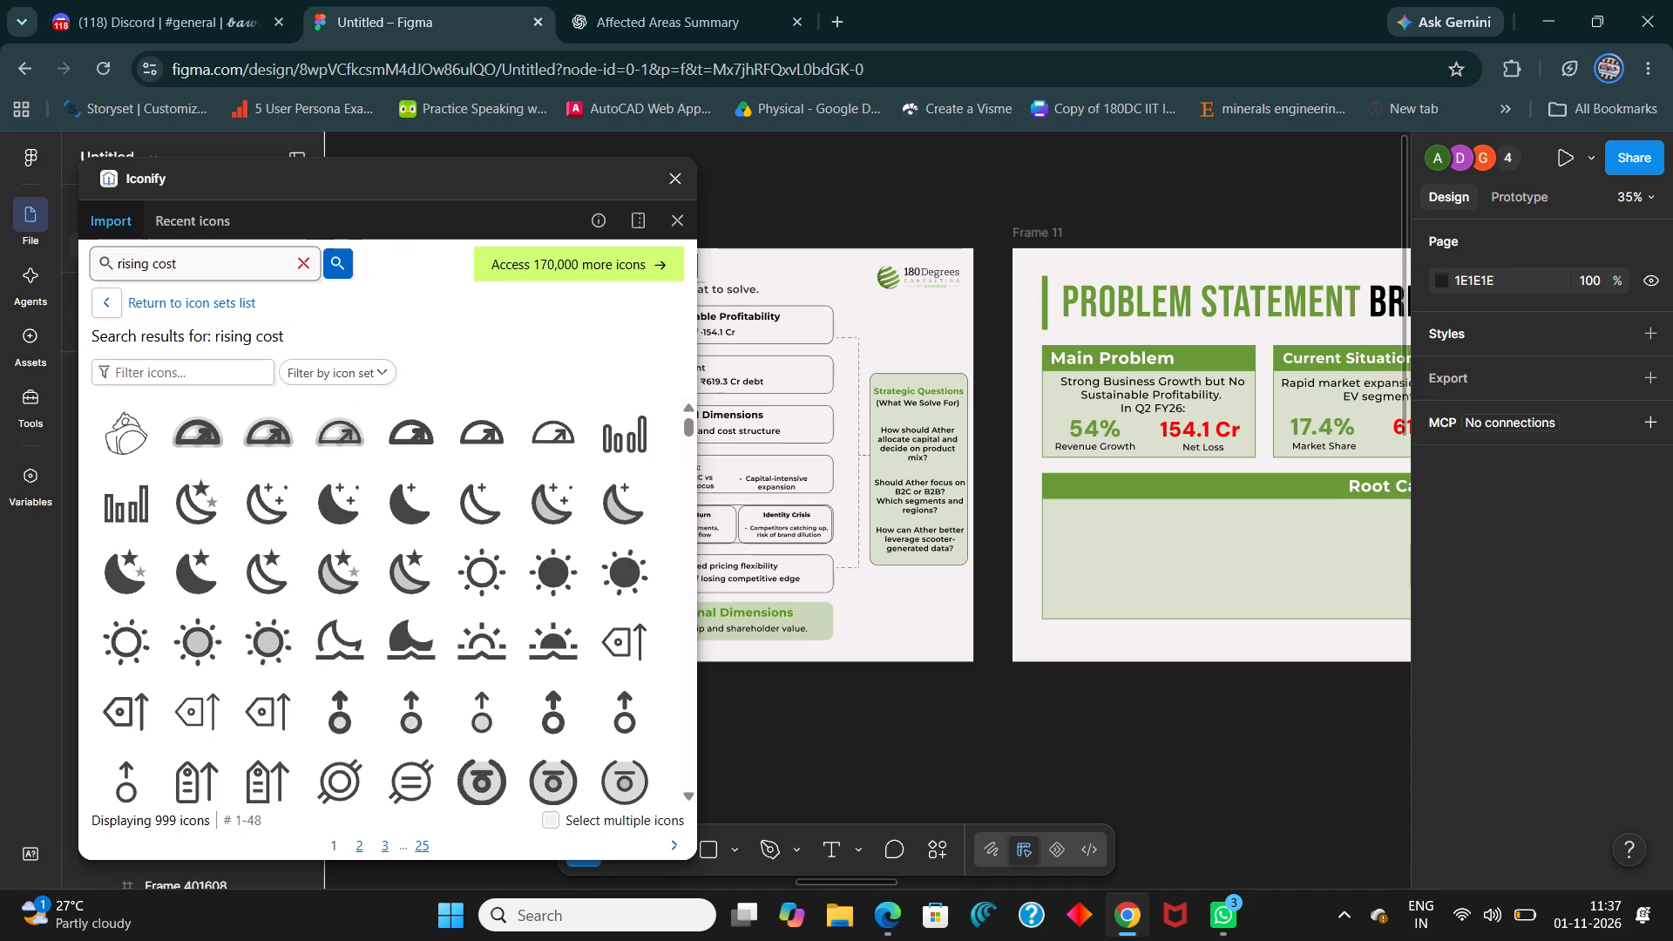
# Search Iconify for "costs".
pyautogui.press('BackSpace')
pyautogui.press('BackSpace')
pyautogui.press('BackSpace')
pyautogui.press('BackSpace')
pyautogui.press('BackSpace')
pyautogui.press('BackSpace')
pyautogui.press('BackSpace')
pyautogui.press('BackSpace')
pyautogui.press('BackSpace')
pyautogui.press('BackSpace')
pyautogui.press('BackSpace')
pyautogui.press('BackSpace')
pyautogui.press('BackSpace')
pyautogui.press('BackSpace')
pyautogui.press('BackSpace')
pyautogui.press('BackSpace')
pyautogui.press('BackSpace')
pyautogui.press('BackSpace')
pyautogui.press('BackSpace')
pyautogui.press('BackSpace')
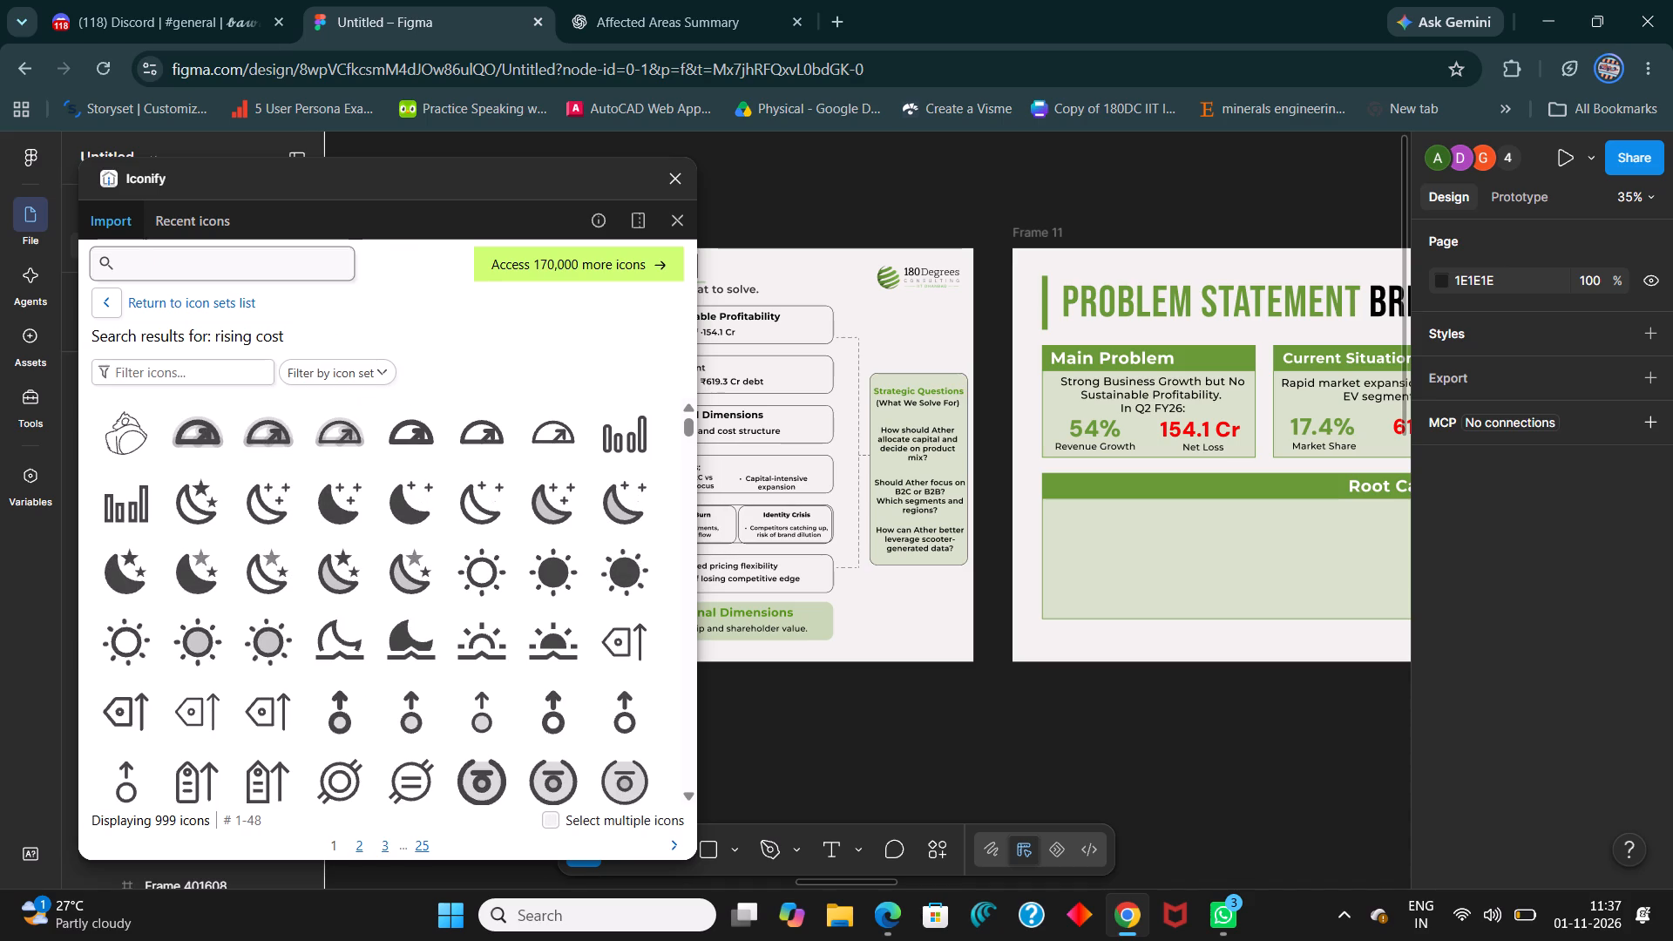
pyautogui.write('coss')
pyautogui.press('BackSpace')
pyautogui.write('ts')
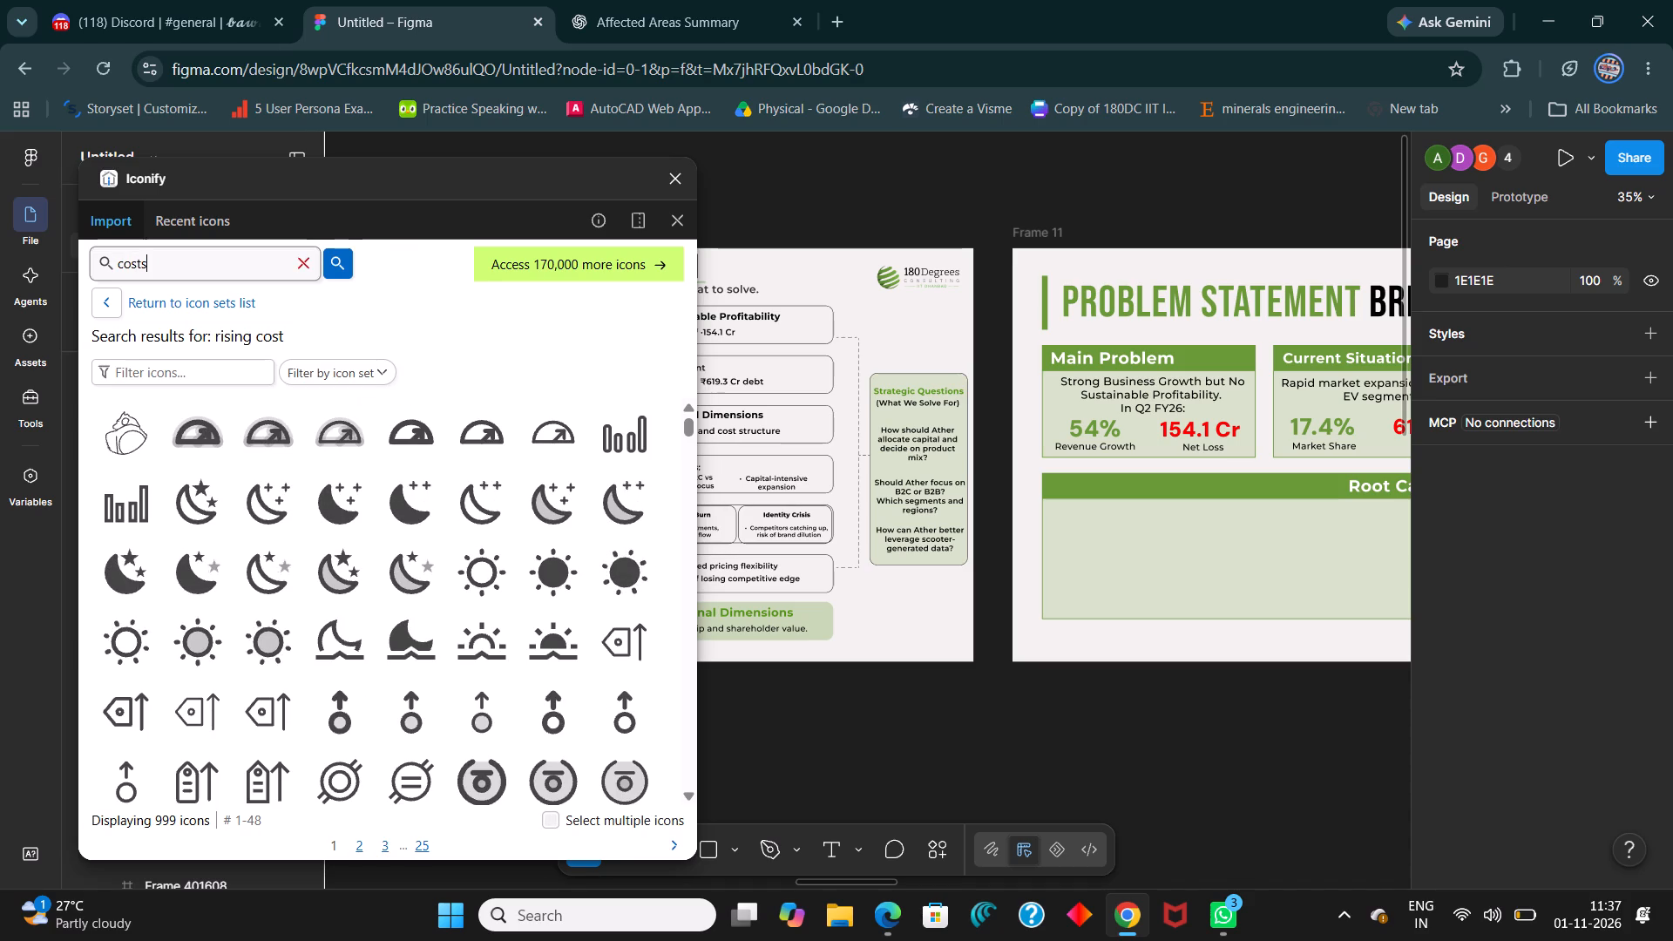
pyautogui.press('Return')
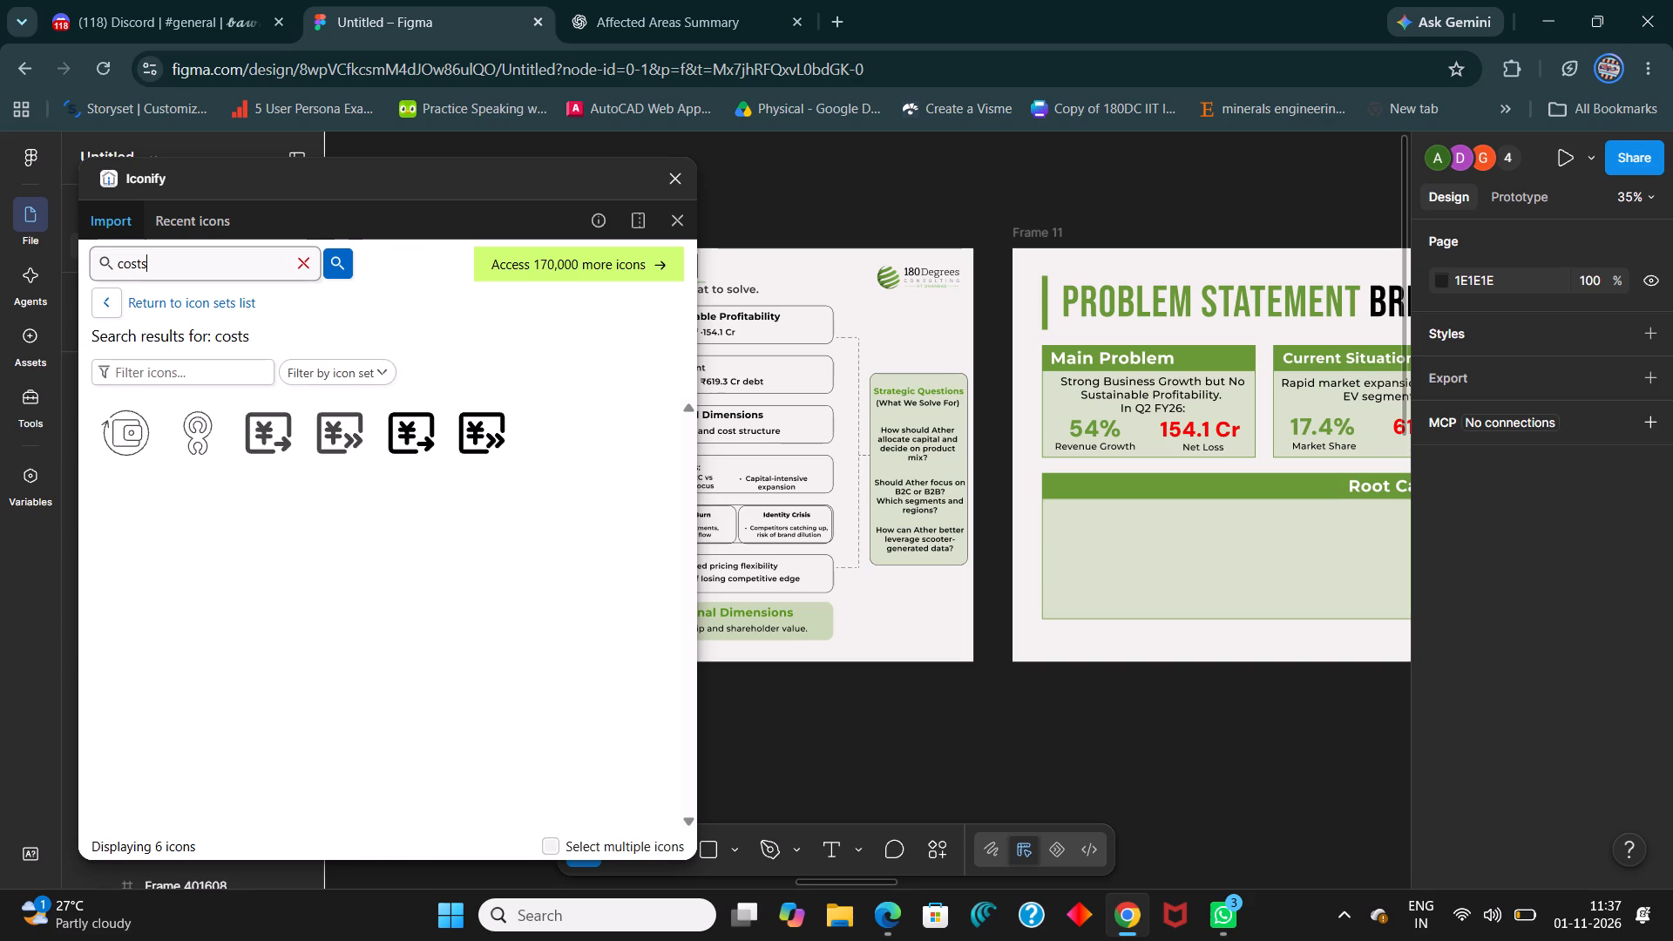
# Search Iconify for "money" and import the fa6-solid:money-bill-trend-up icon as a frame, closing the plugin once it is imported.
pyautogui.press('BackSpace')
pyautogui.press('BackSpace')
pyautogui.press('BackSpace')
pyautogui.press('BackSpace')
pyautogui.press('BackSpace')
pyautogui.press('BackSpace')
pyautogui.press('BackSpace')
pyautogui.press('BackSpace')
pyautogui.write('money')
pyautogui.press('Return')
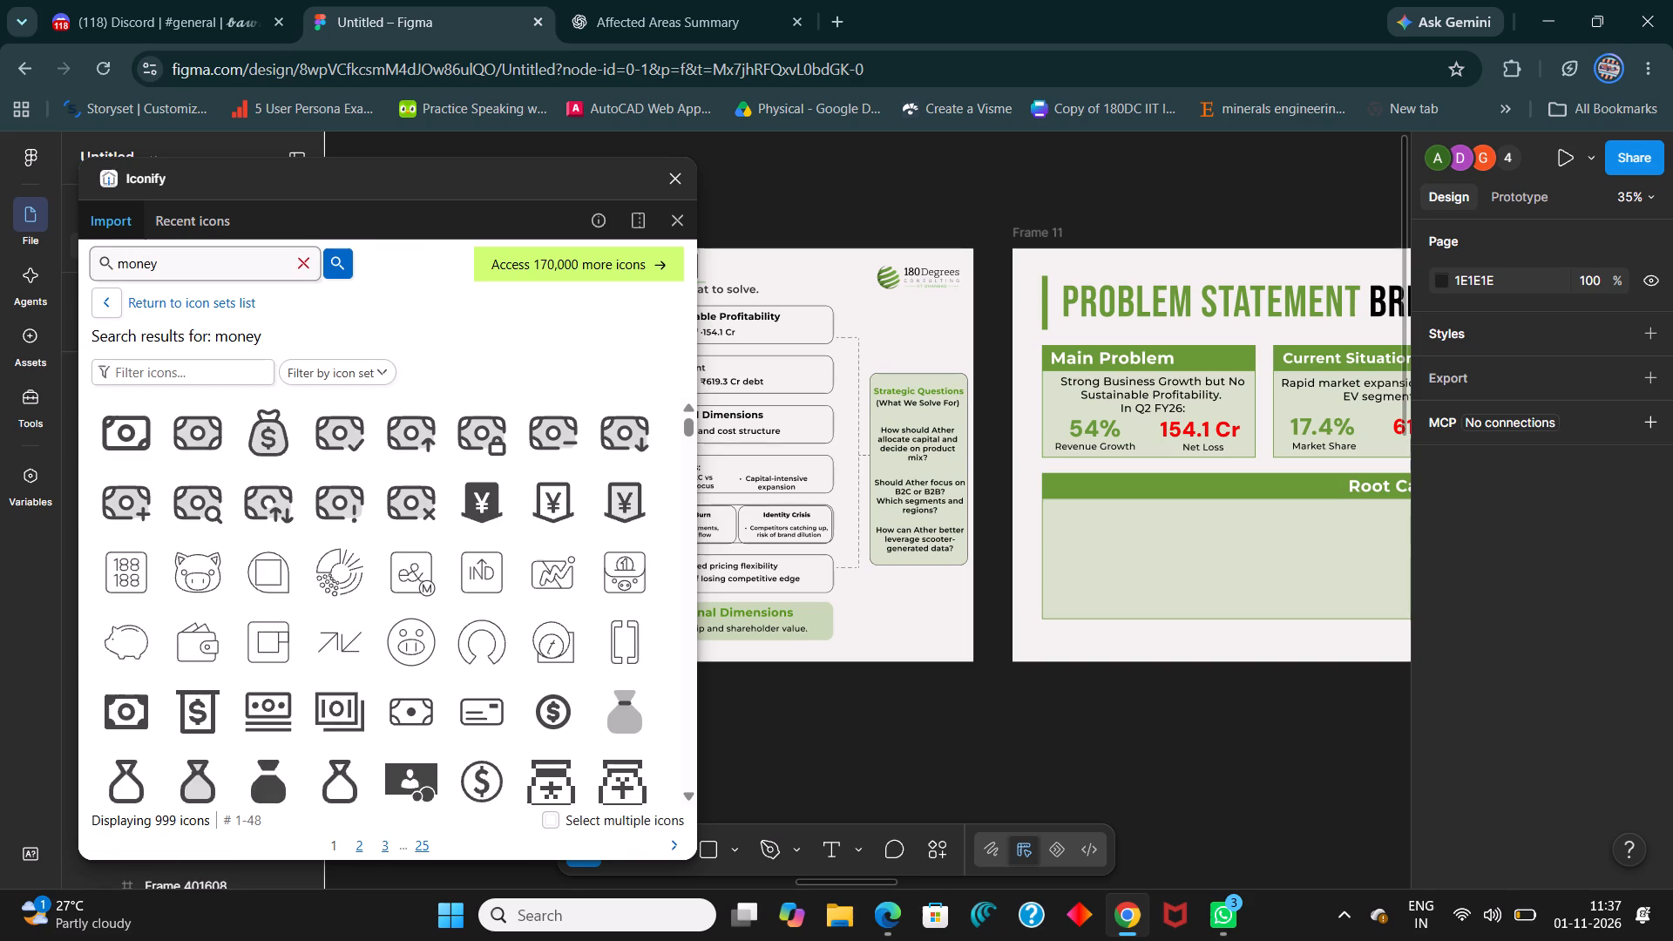
pyautogui.click(201, 218)
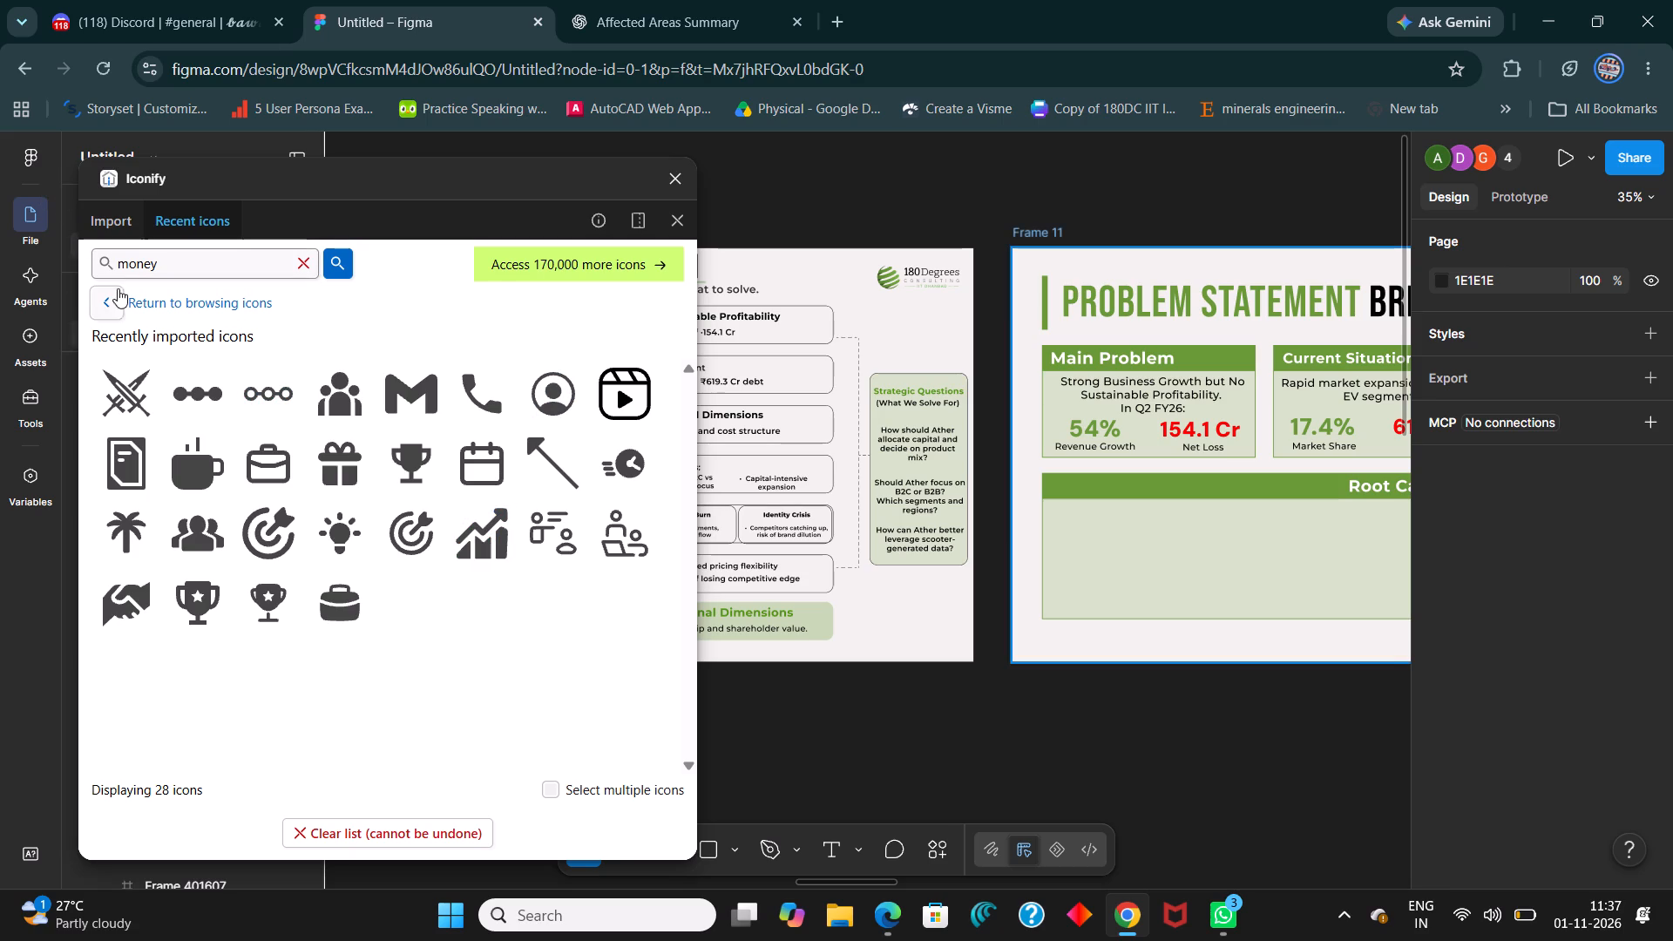
pyautogui.click(107, 308)
pyautogui.scroll(-5, 367, 605)
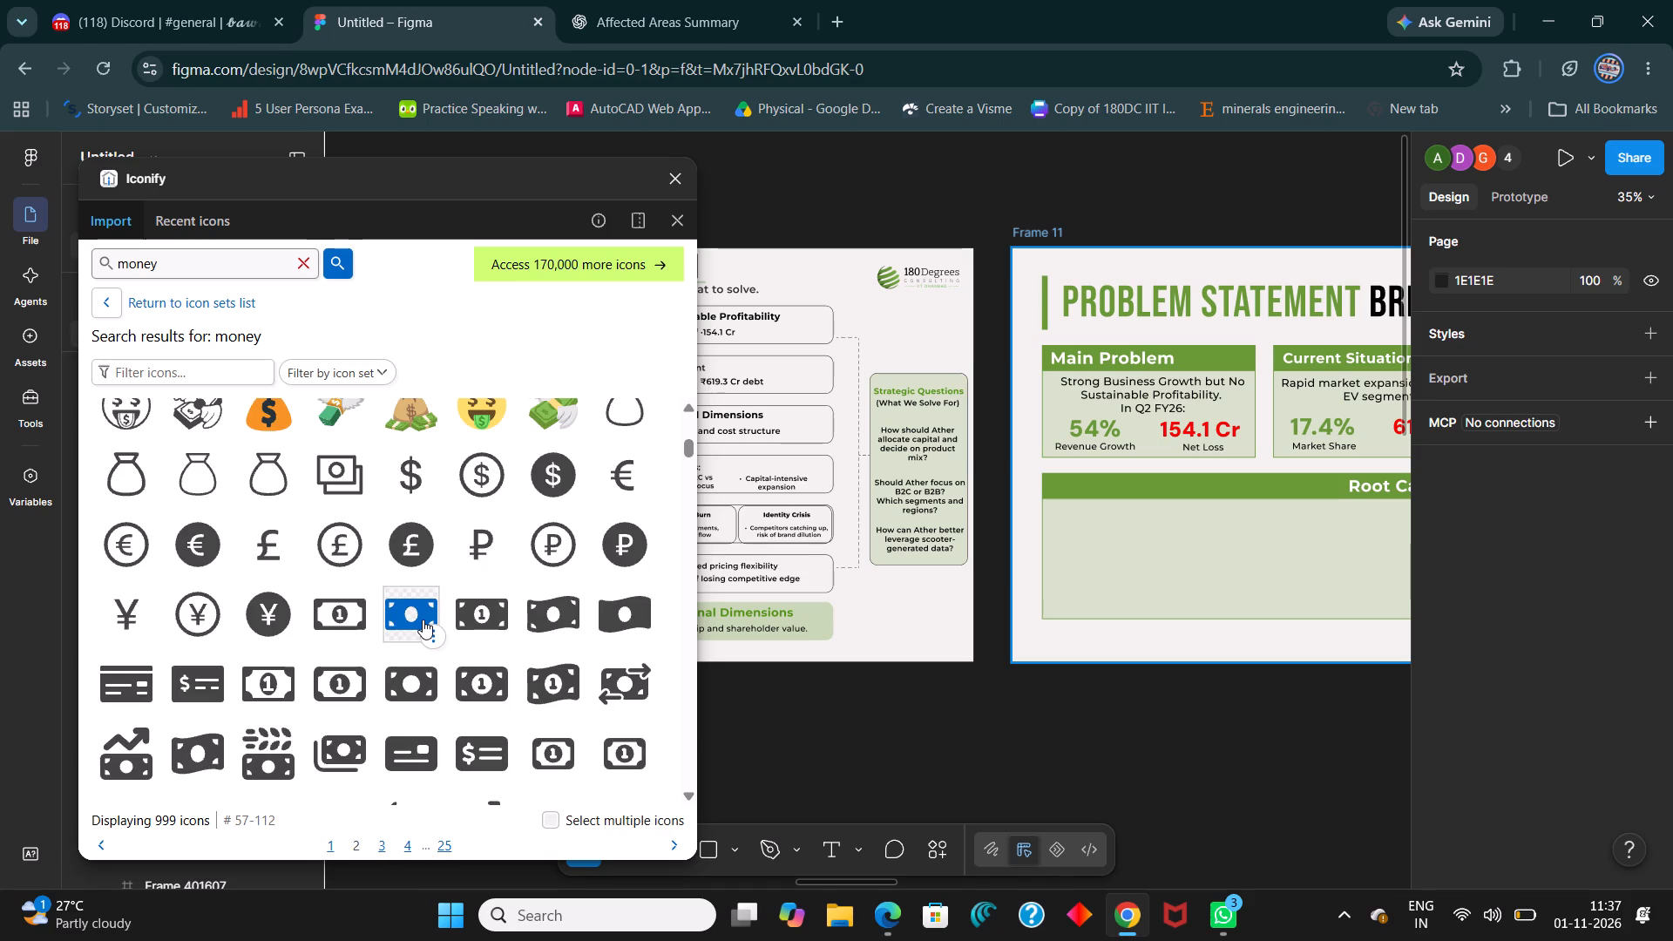
pyautogui.click(117, 754)
pyautogui.click(391, 833)
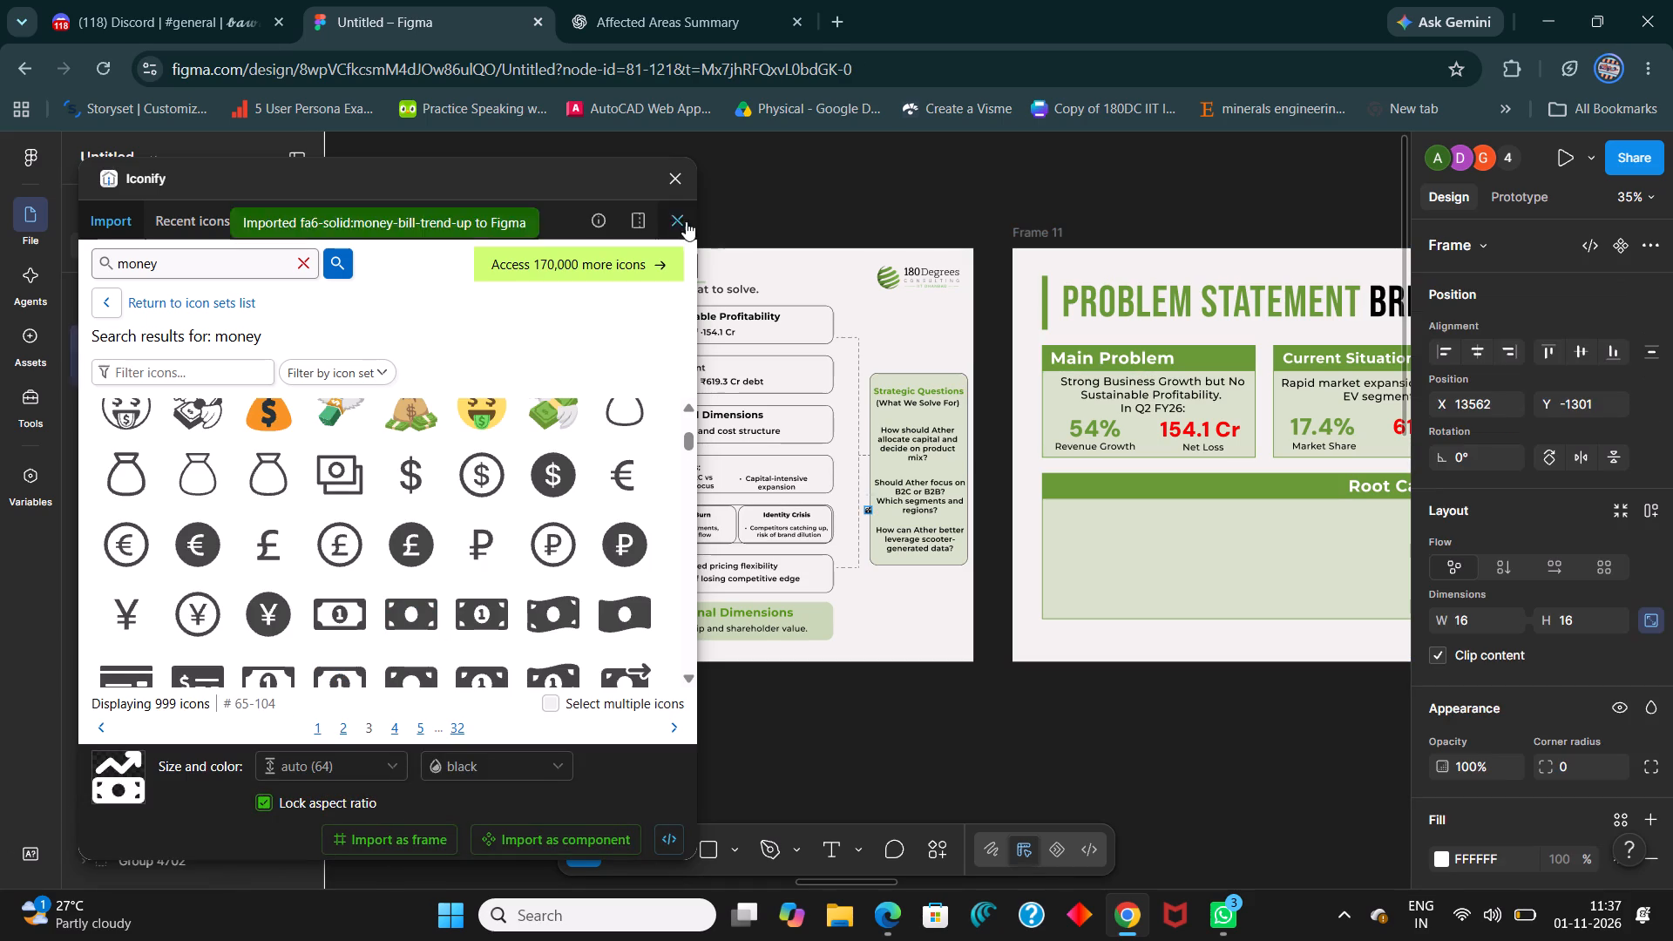
pyautogui.click(679, 182)
# Move the imported money-bill-trend-up icon from beside Frame 9's Strategic Questions box into Frame 11's Root Causes box.
pyautogui.keyDown('ctrl'); pyautogui.scroll(9, 865, 465); pyautogui.keyUp('ctrl')
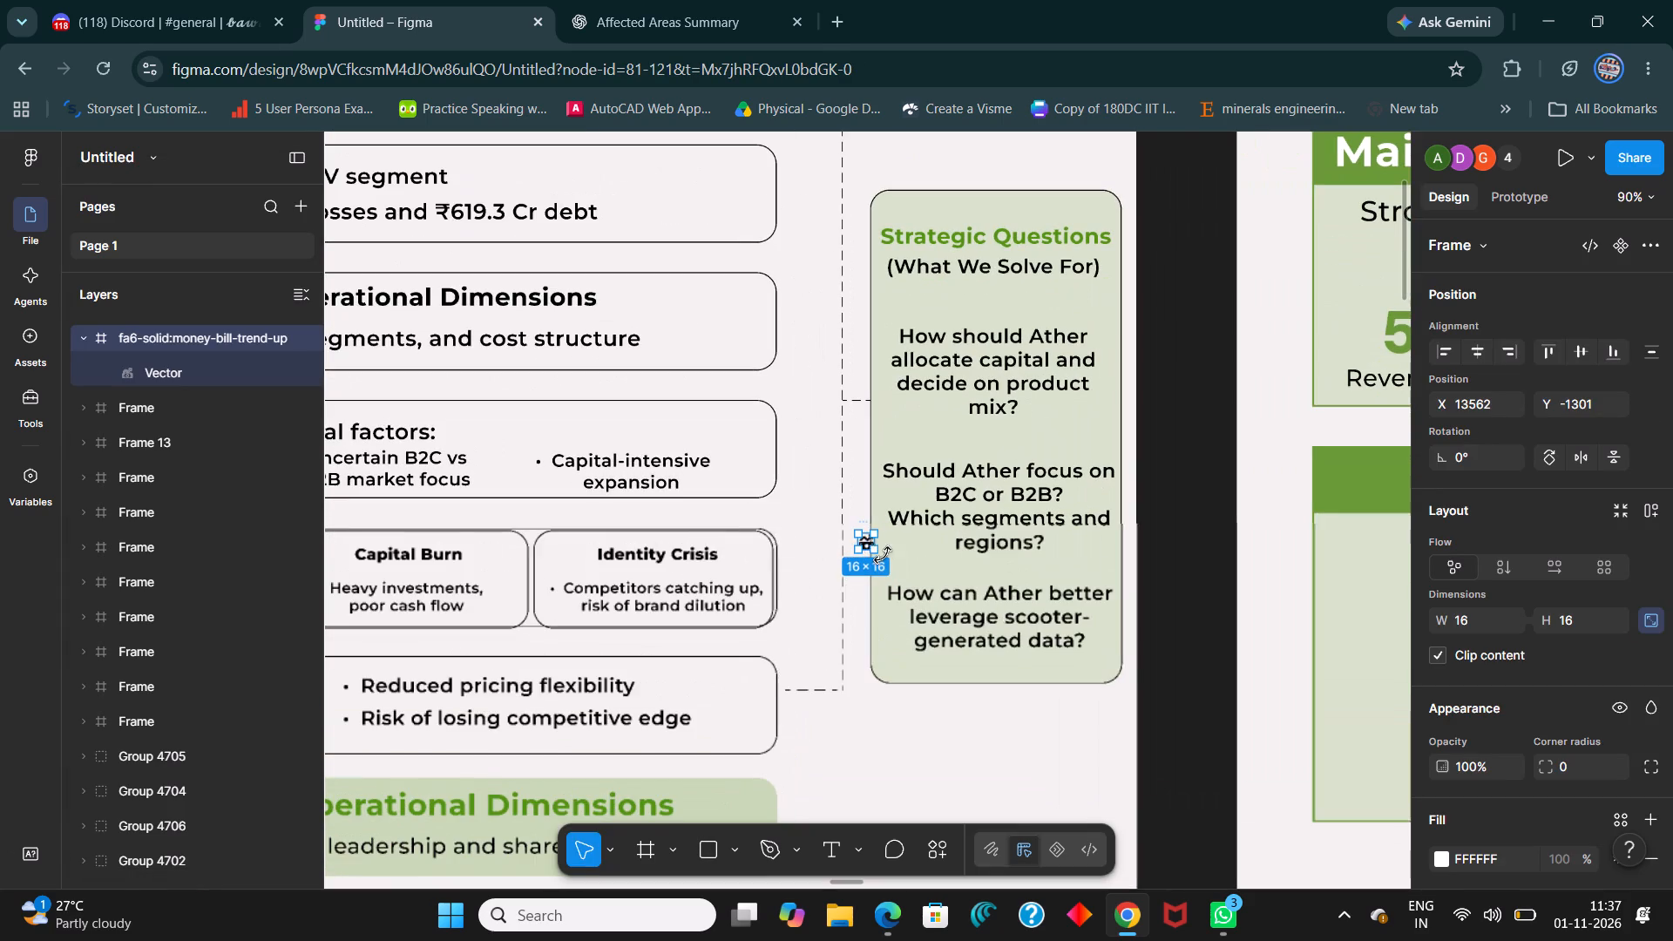
pyautogui.moveTo(870, 543); pyautogui.dragTo(1387, 566)
pyautogui.keyDown('ctrl'); pyautogui.scroll(1, 1385, 584); pyautogui.keyUp('ctrl')
pyautogui.keyDown('ctrl'); pyautogui.scroll(-2, 1057, 622); pyautogui.keyUp('ctrl')
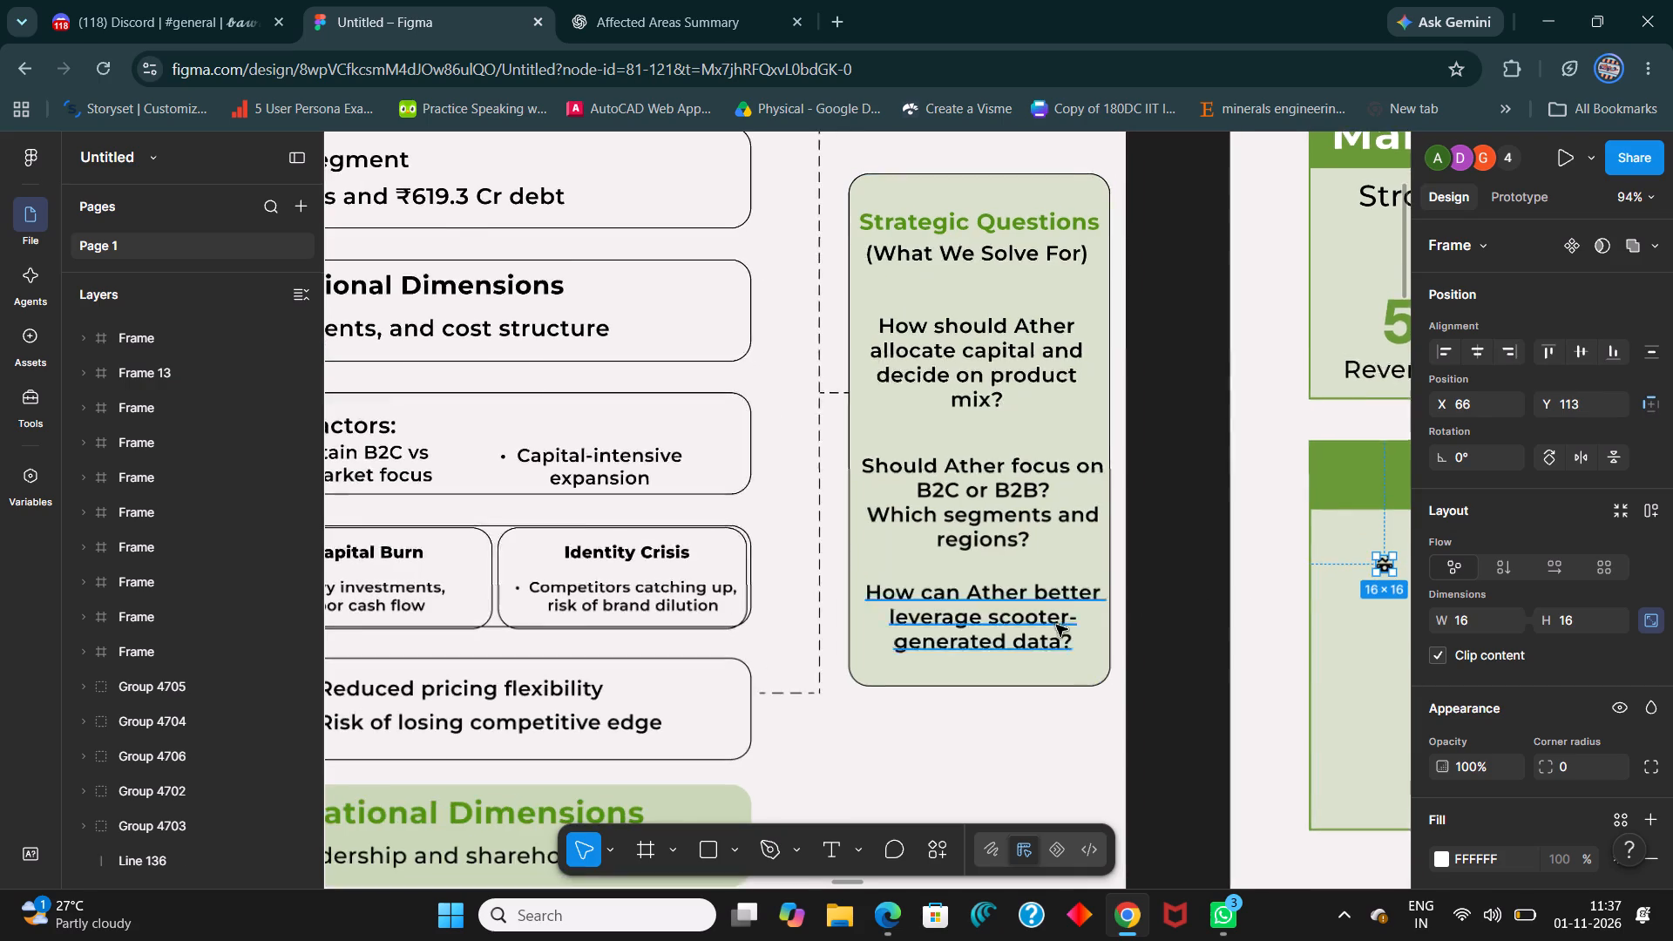
pyautogui.keyDown('ctrl'); pyautogui.scroll(-8, 1056, 625); pyautogui.keyUp('ctrl')
pyautogui.keyDown('ctrl'); pyautogui.scroll(1, 1119, 610); pyautogui.keyUp('ctrl')
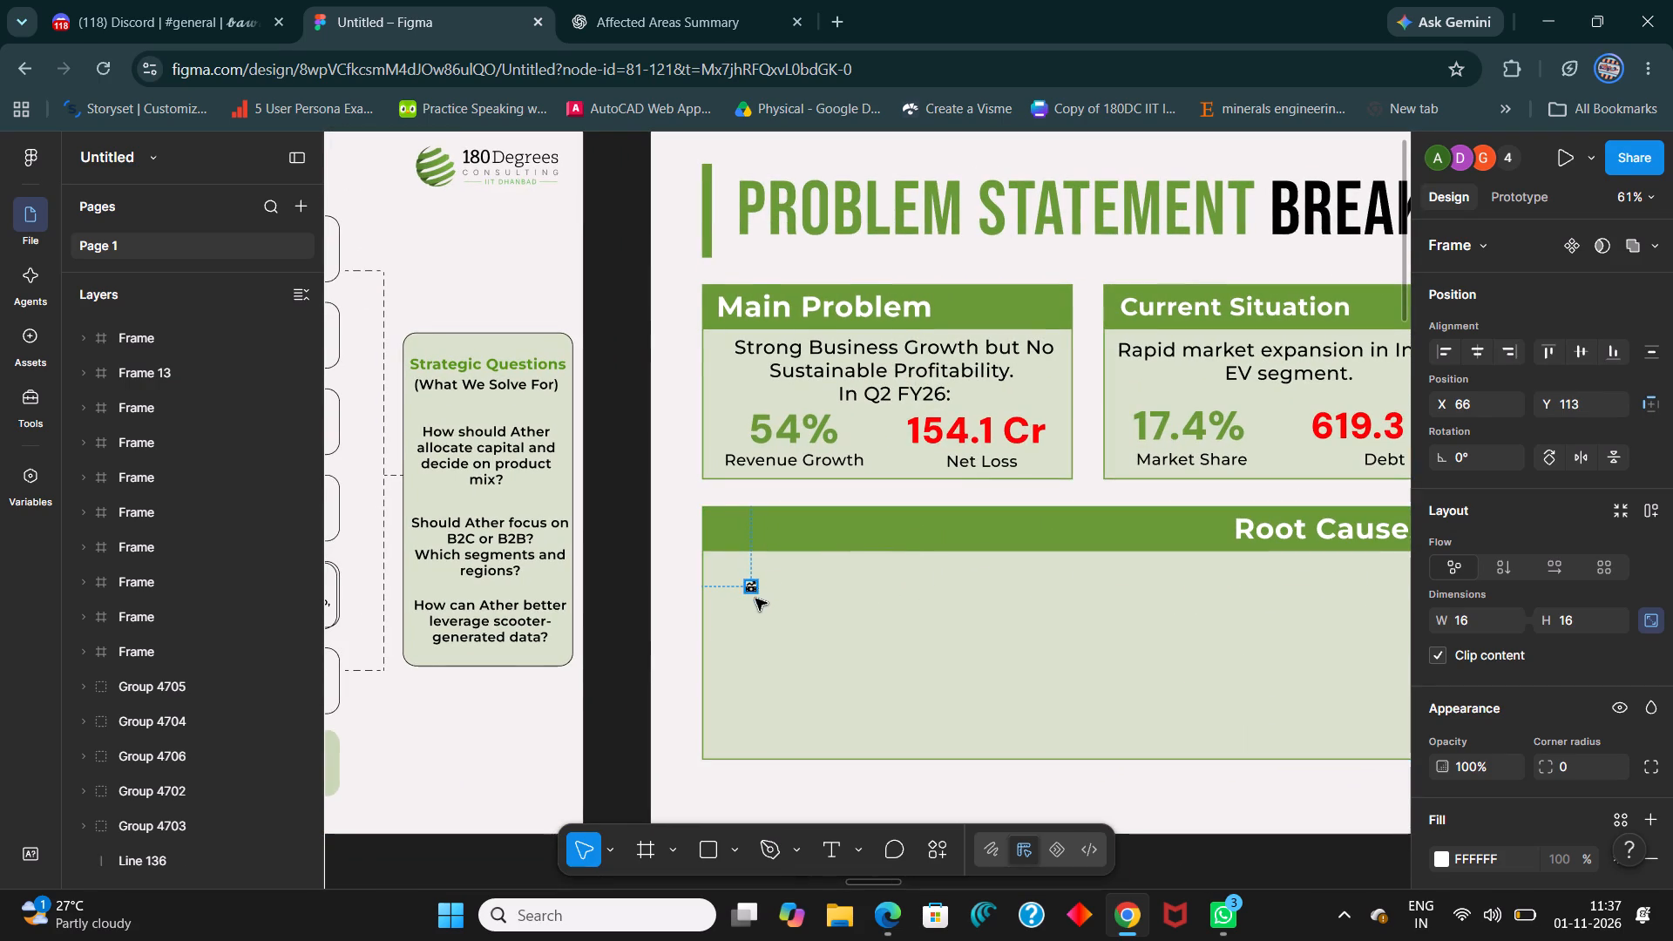
pyautogui.scroll(6, 755, 599)
pyautogui.scroll(-6, 791, 666)
pyautogui.scroll(-4, 769, 740)
pyautogui.keyDown('ctrl'); pyautogui.scroll(5, 797, 715); pyautogui.keyUp('ctrl')
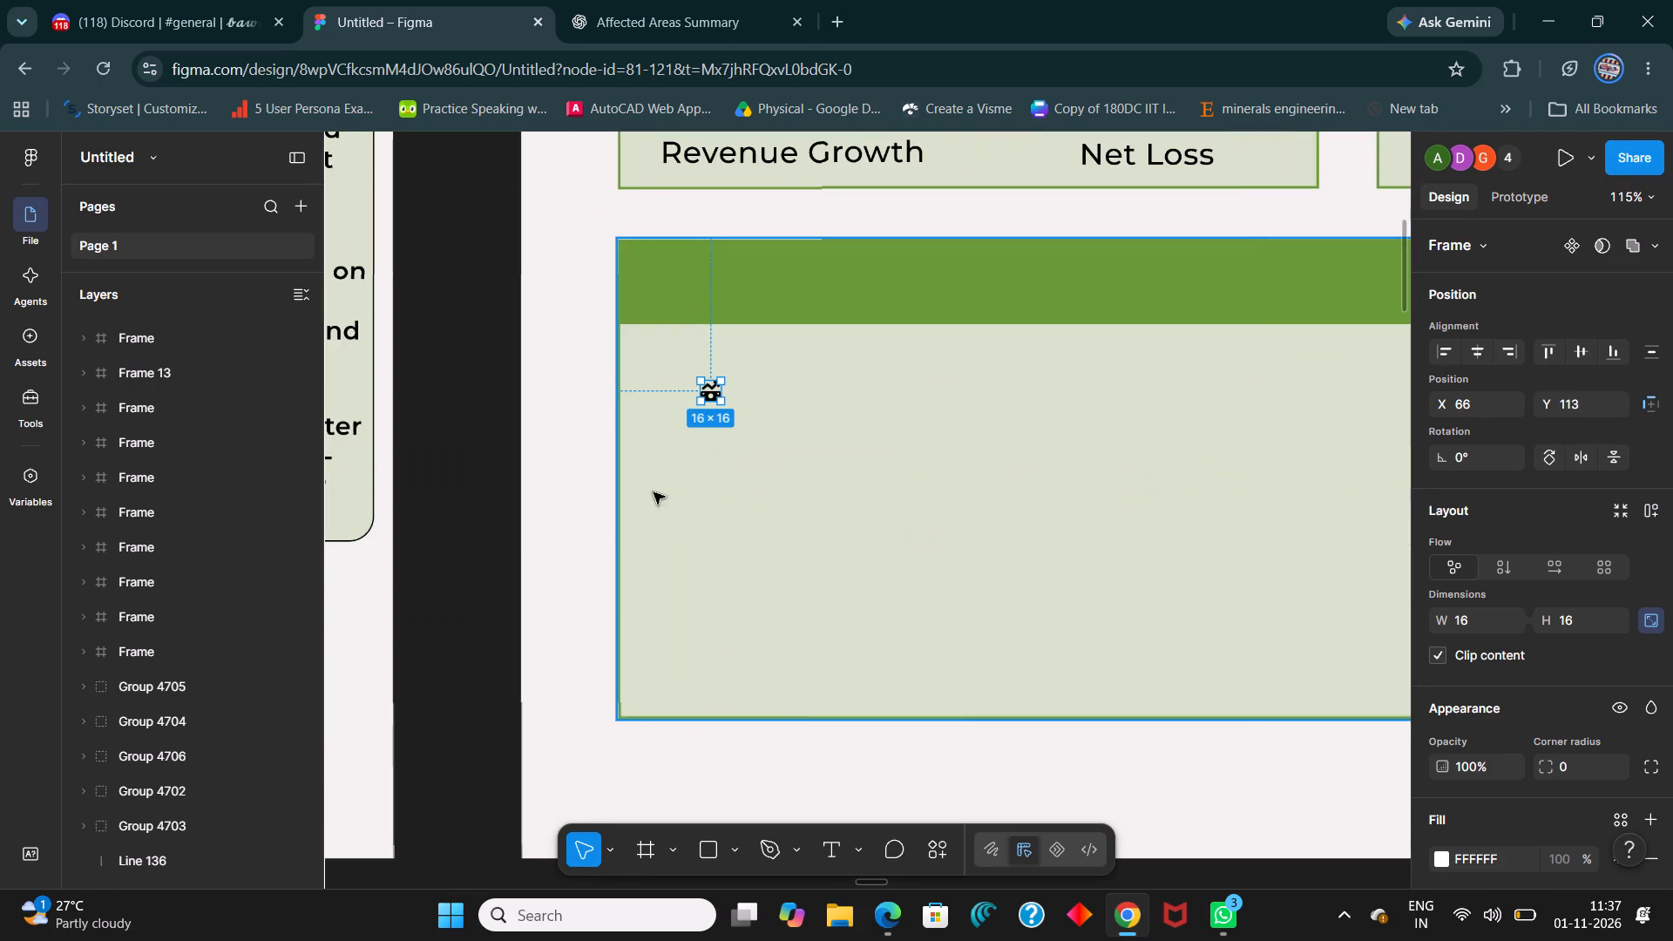
# Enlarge the money icon to about 118 × 118 and place it near the Root Causes box's left edge at about X 43, Y 132.
pyautogui.moveTo(725, 407); pyautogui.dragTo(843, 531)
pyautogui.moveTo(798, 511); pyautogui.dragTo(850, 480)
pyautogui.moveTo(904, 501); pyautogui.dragTo(857, 444)
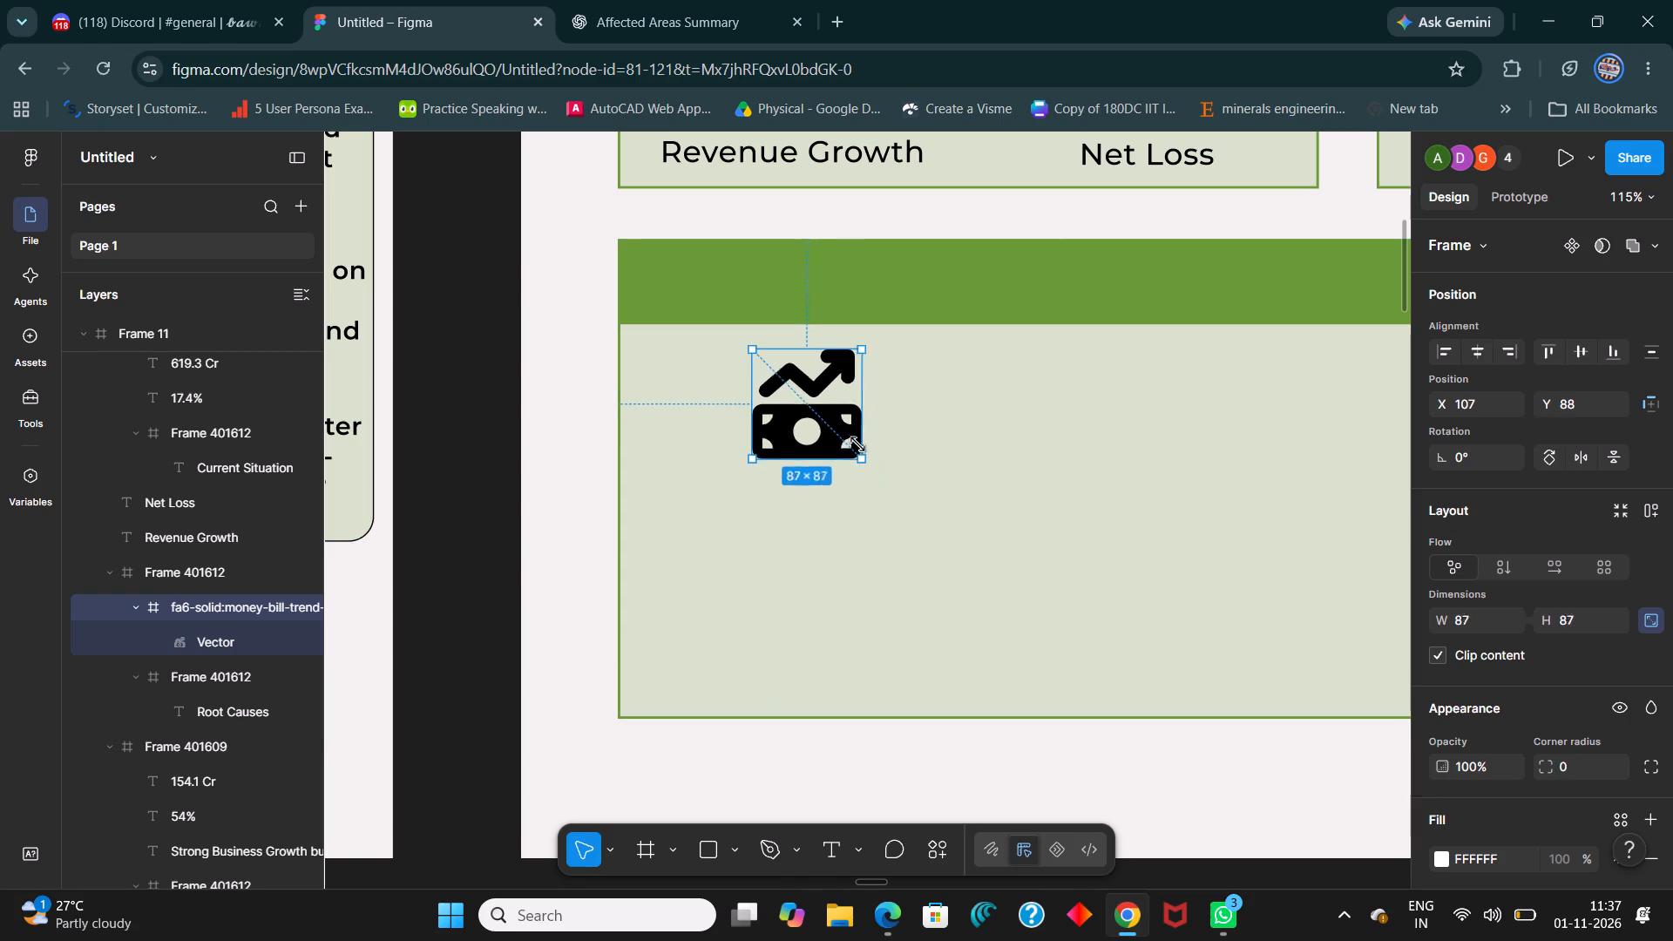
pyautogui.moveTo(857, 444); pyautogui.dragTo(853, 443)
pyautogui.keyDown('ctrl'); pyautogui.scroll(1, 927, 487); pyautogui.keyUp('ctrl')
pyautogui.keyDown('ctrl'); pyautogui.scroll(-7, 932, 494); pyautogui.keyUp('ctrl')
pyautogui.keyDown('ctrl'); pyautogui.scroll(-4, 928, 621); pyautogui.keyUp('ctrl')
pyautogui.keyDown('ctrl'); pyautogui.scroll(-3, 862, 571); pyautogui.keyUp('ctrl')
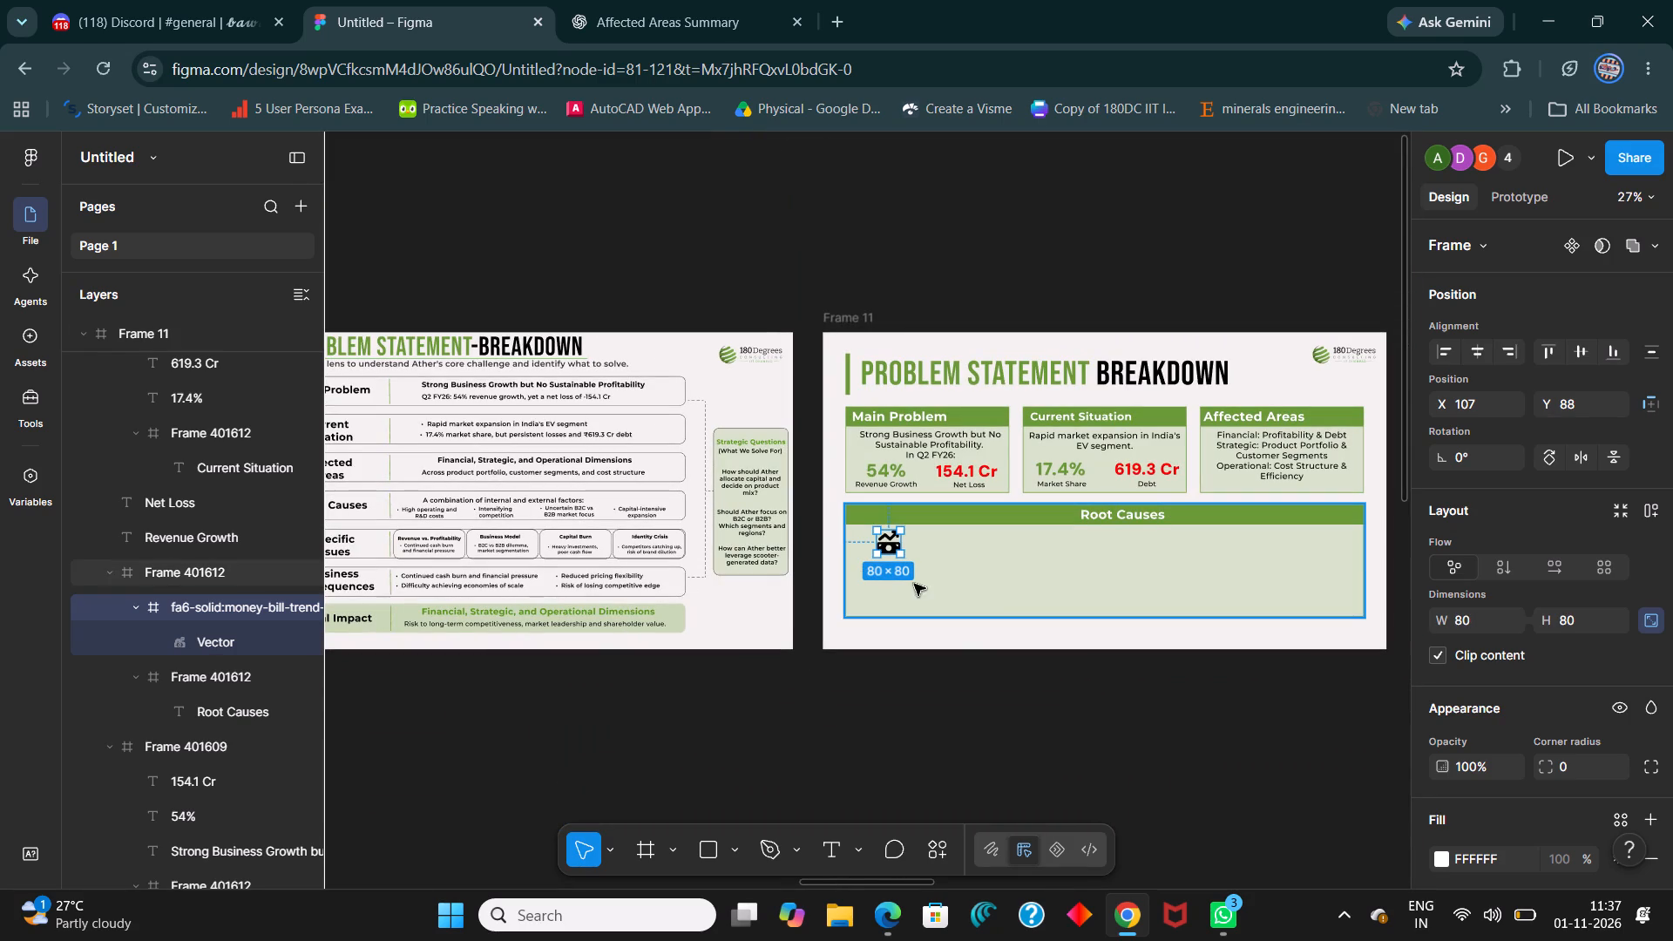
pyautogui.moveTo(886, 557); pyautogui.dragTo(887, 579)
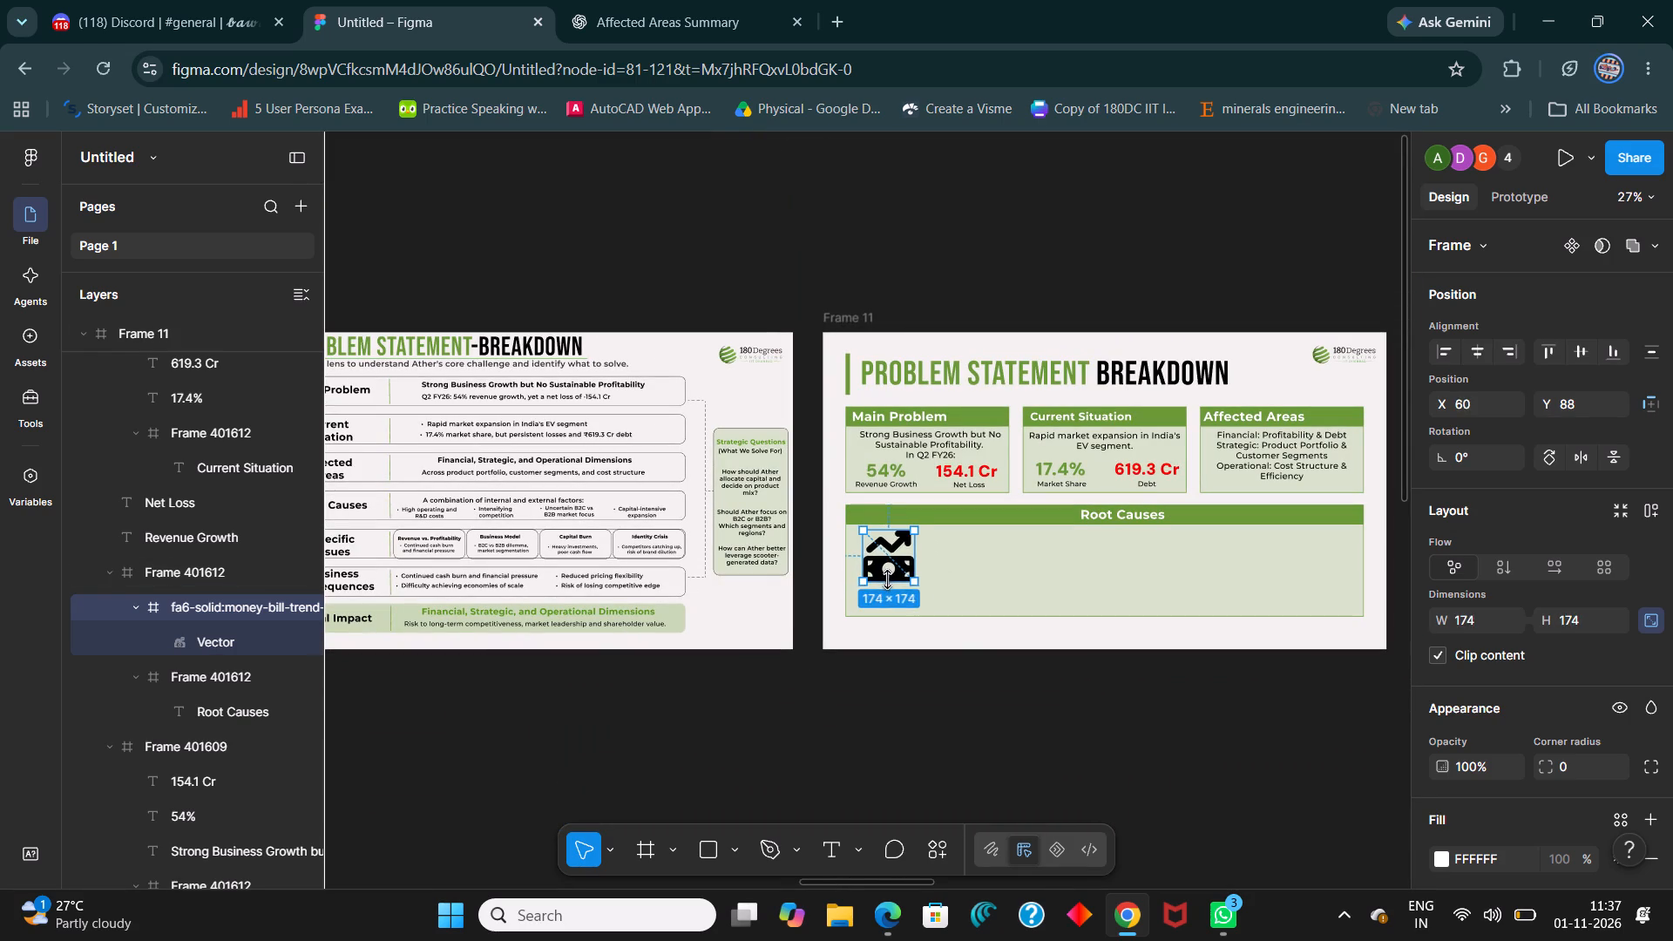
pyautogui.moveTo(887, 579); pyautogui.dragTo(889, 565)
pyautogui.moveTo(887, 552); pyautogui.dragTo(877, 565)
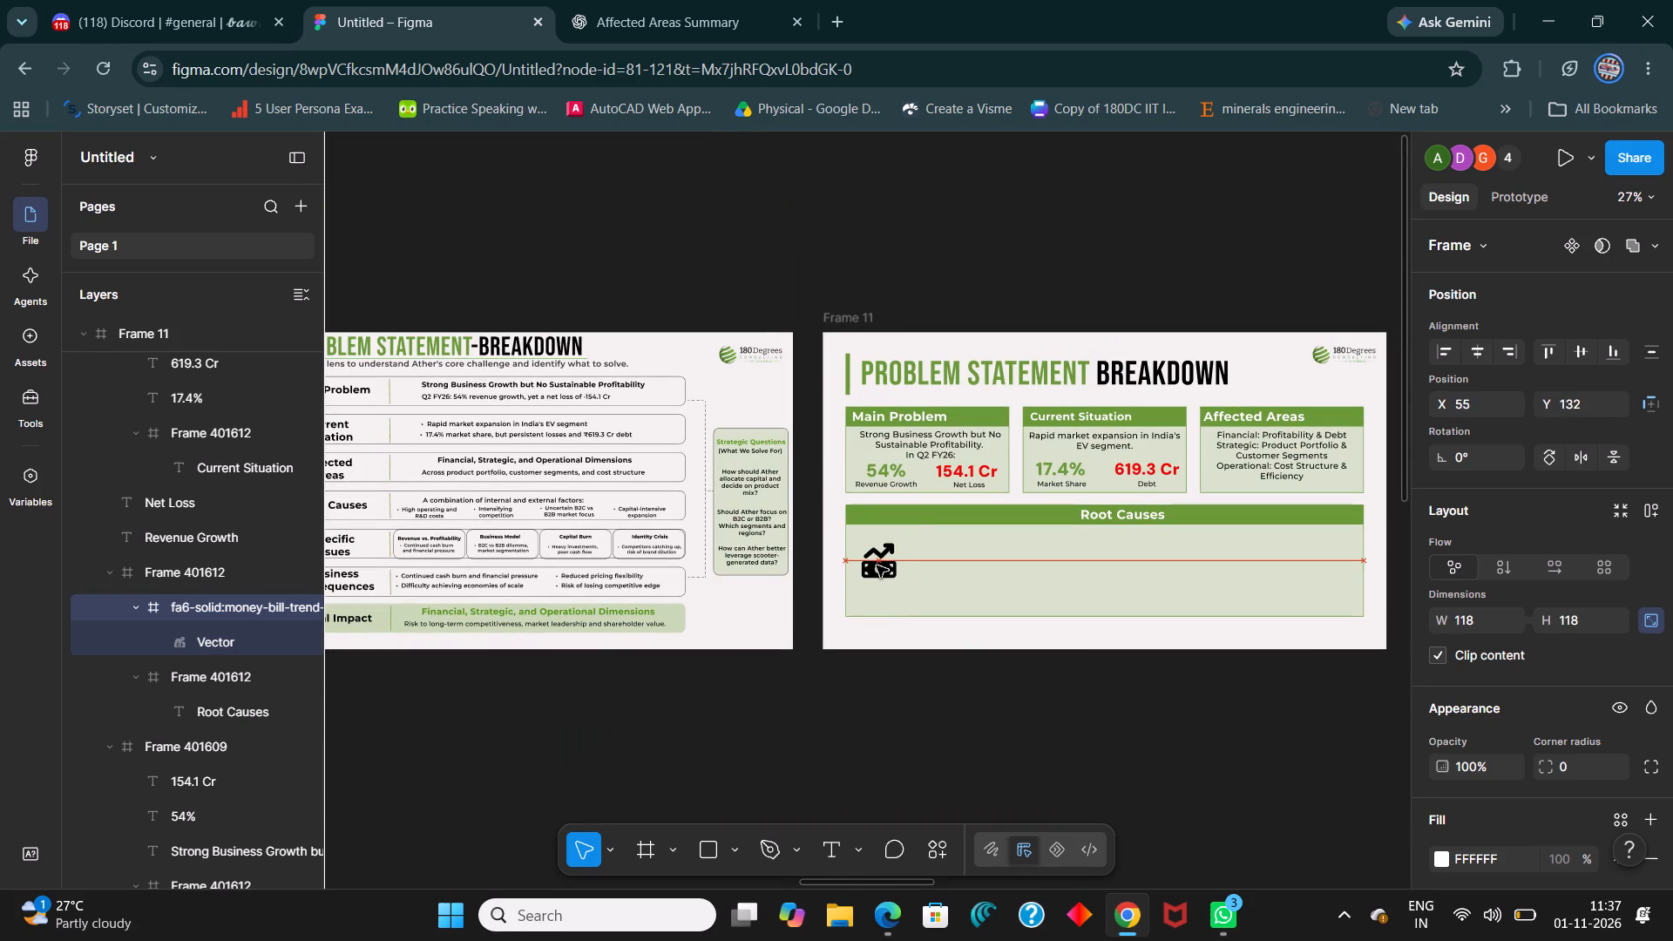
pyautogui.moveTo(877, 565); pyautogui.dragTo(873, 571)
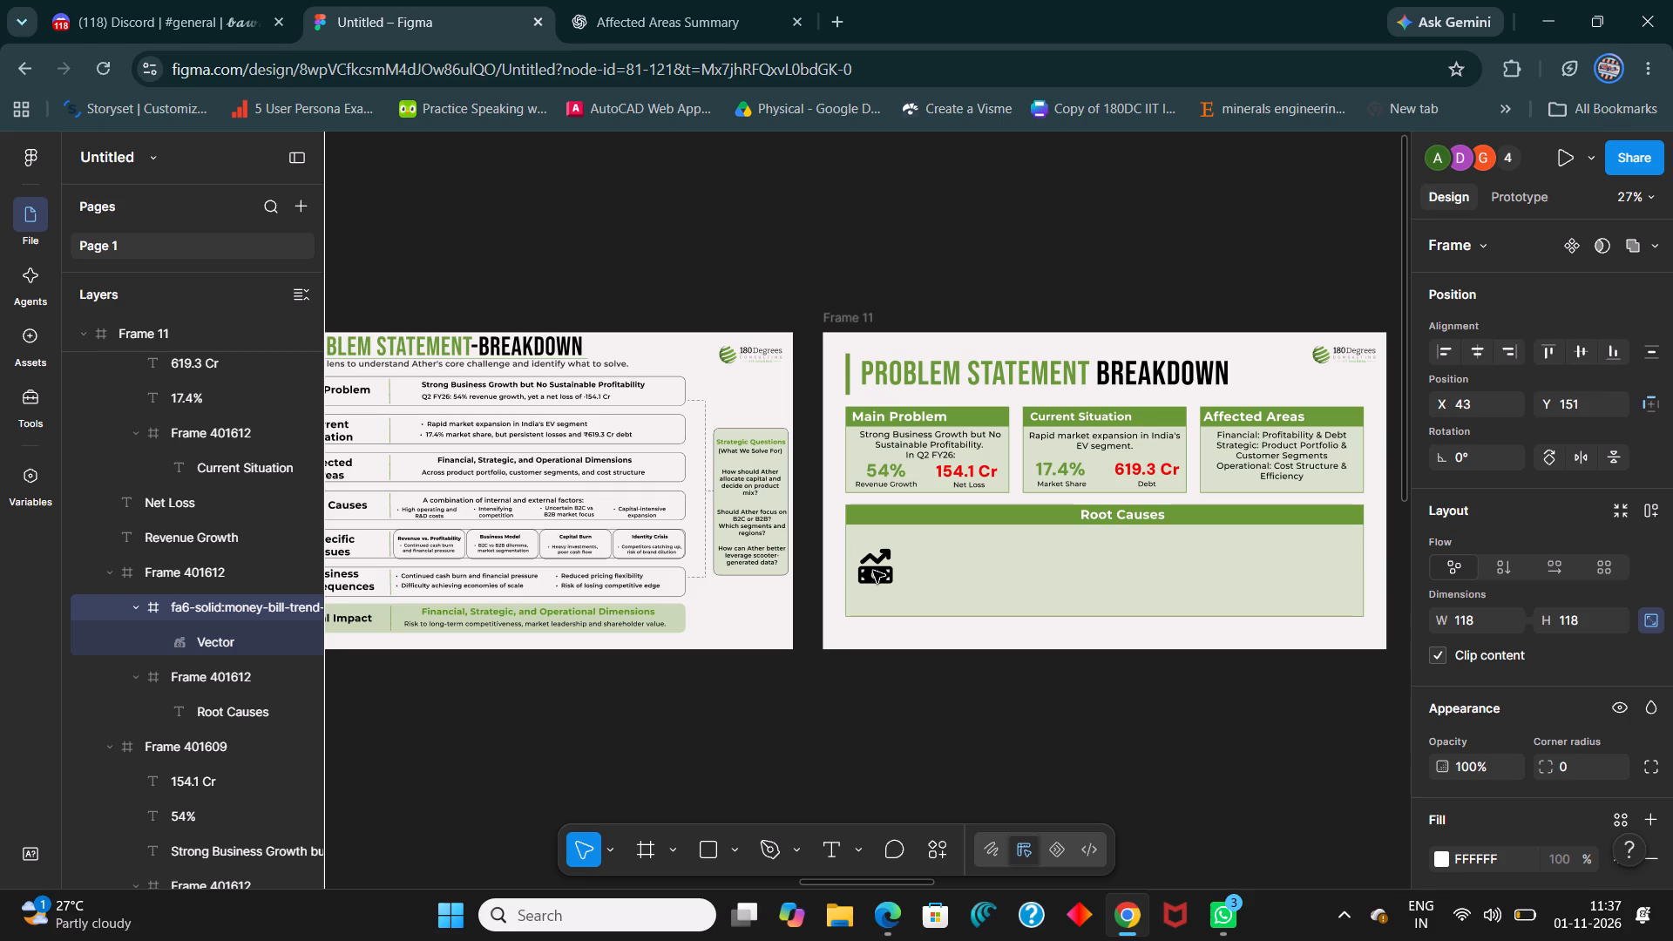
pyautogui.moveTo(873, 571); pyautogui.dragTo(874, 566)
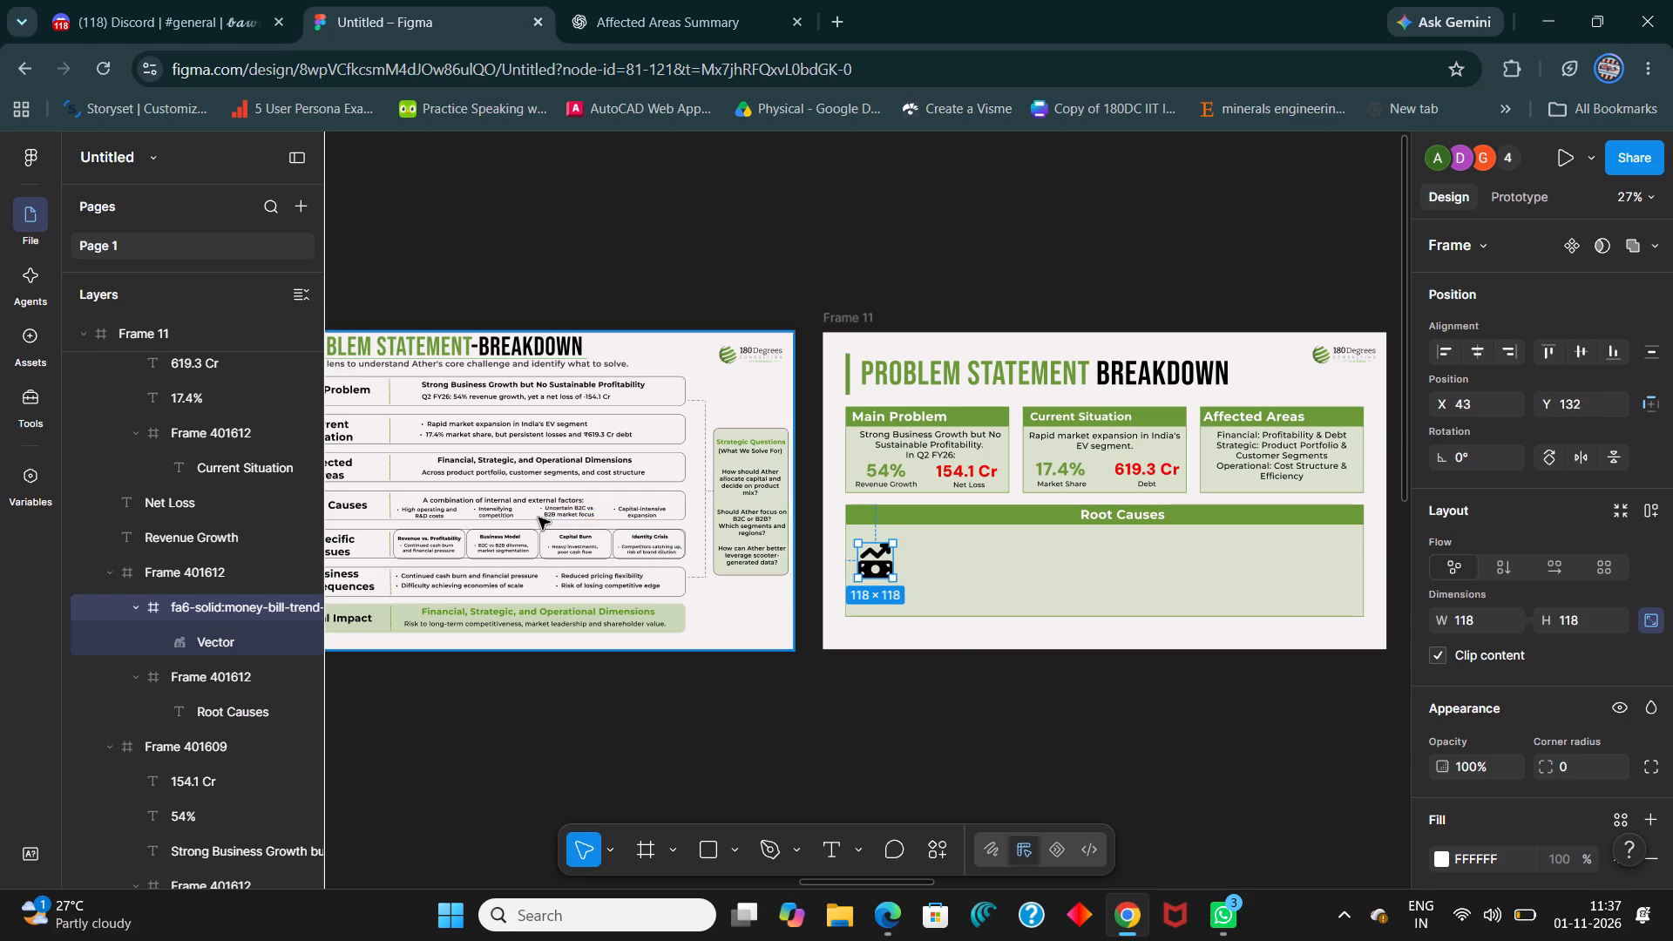
# Search Iconify for "competitor" and browse the results for an icon suited to intensifying competition.
pyautogui.keyDown('ctrl'); pyautogui.scroll(3, 540, 518); pyautogui.keyUp('ctrl')
pyautogui.keyDown('ctrl'); pyautogui.scroll(-3, 550, 523); pyautogui.keyUp('ctrl')
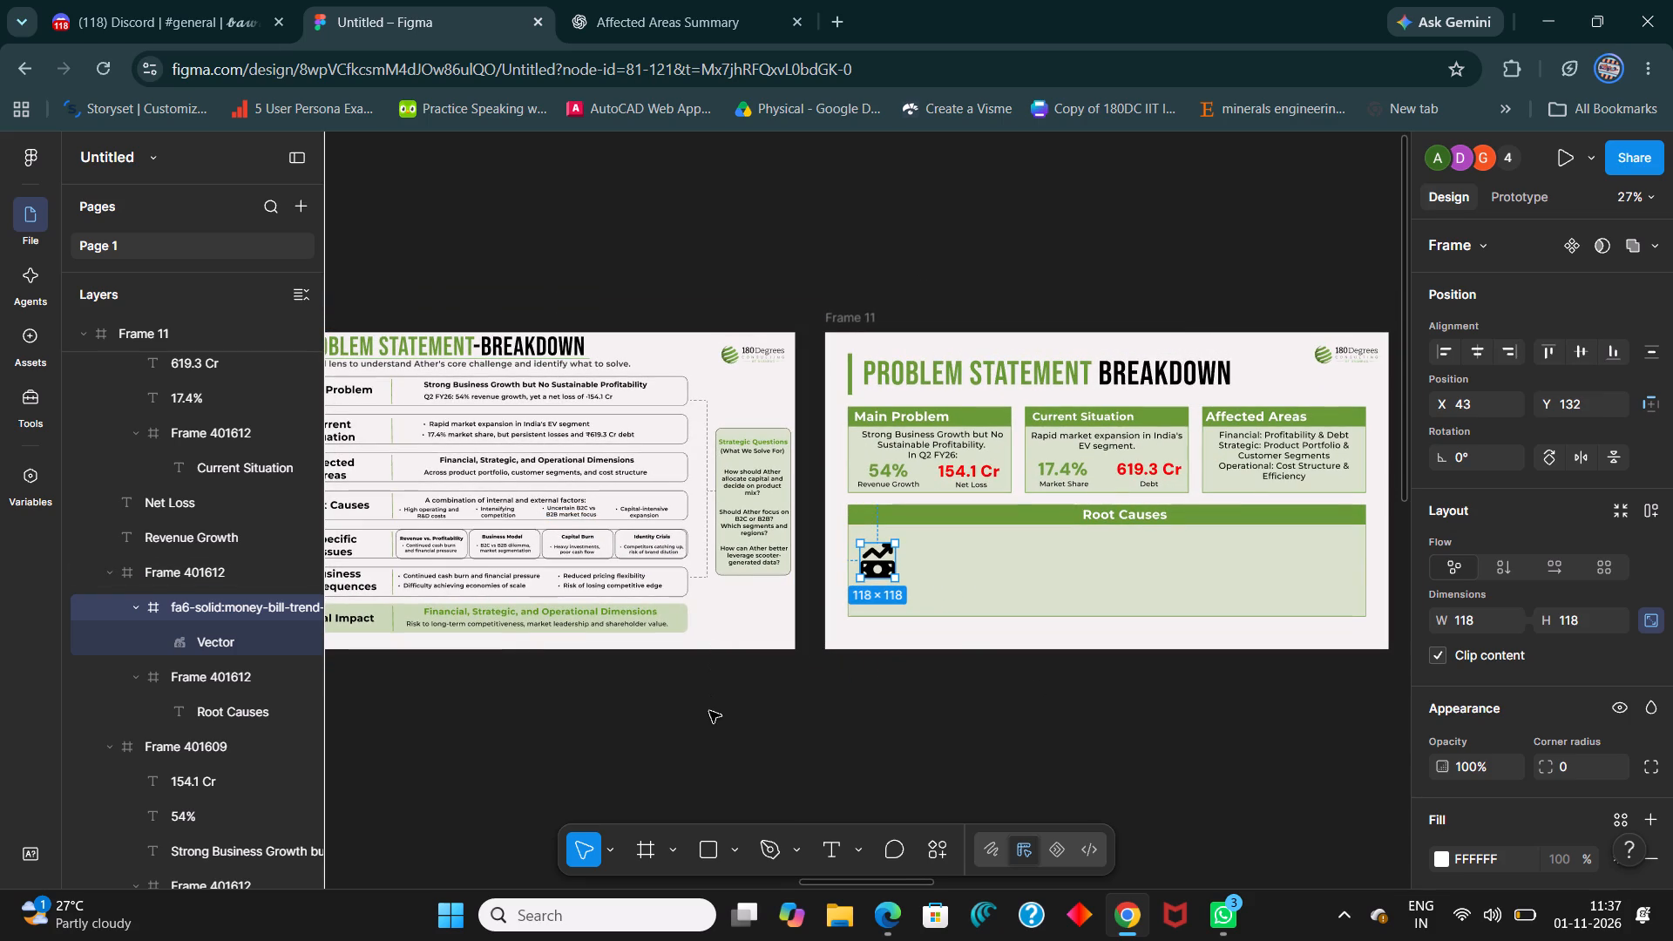
pyautogui.hotkey('ctrl', 'alt', 'p')
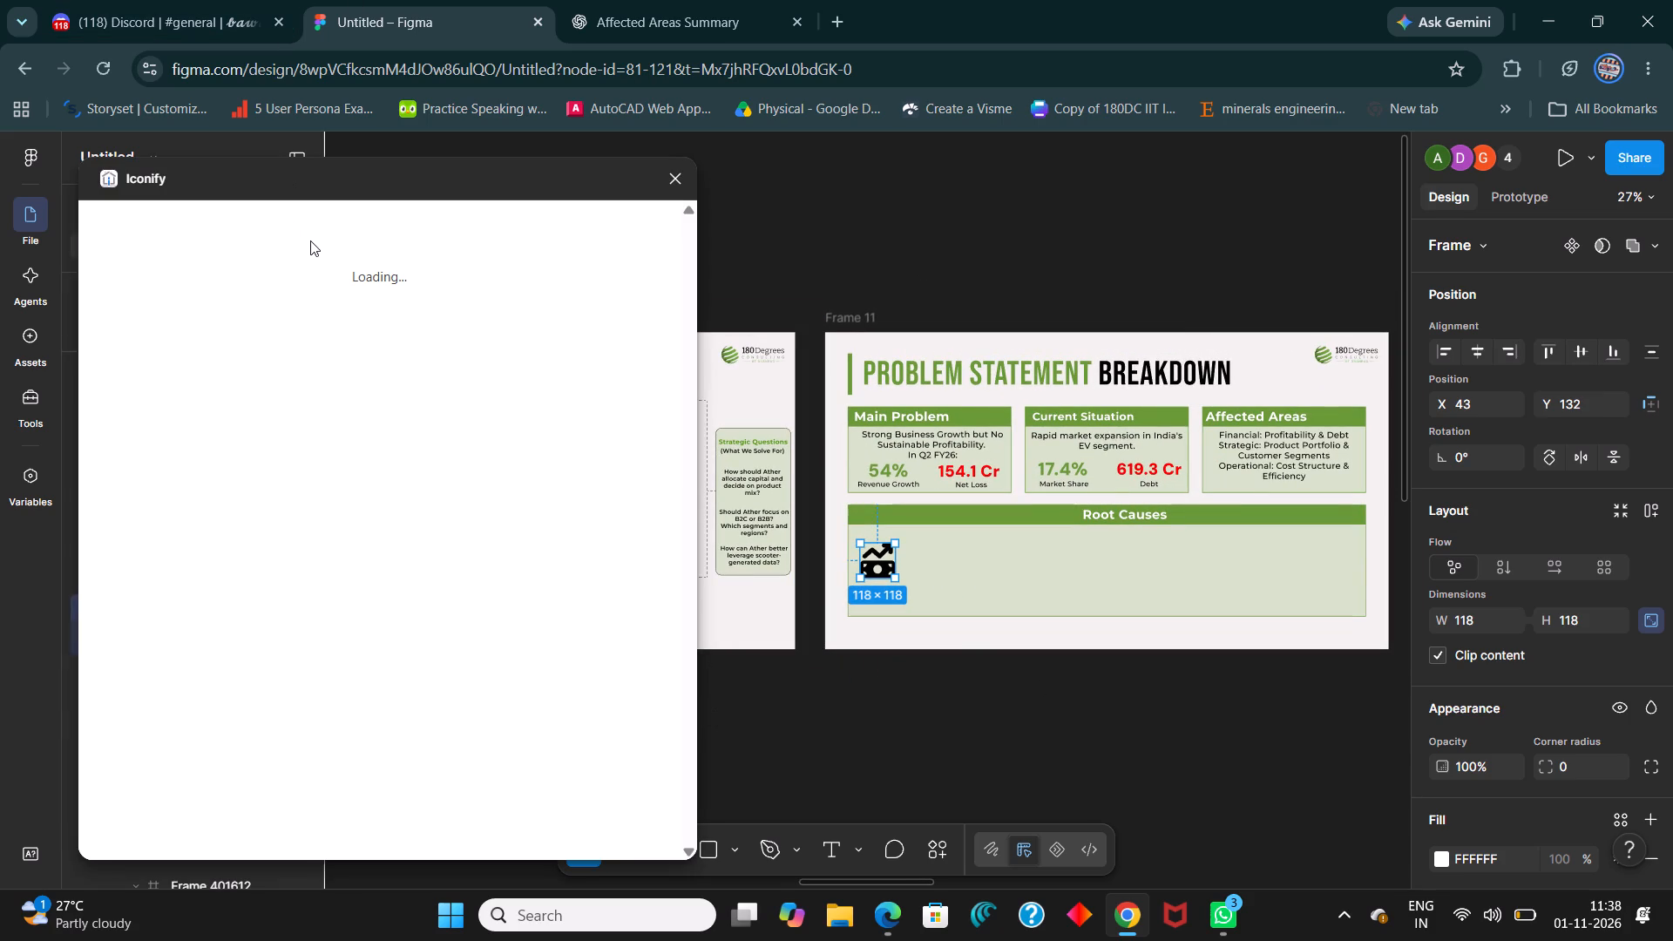
pyautogui.click(297, 263)
pyautogui.write('competitior')
pyautogui.press('Return')
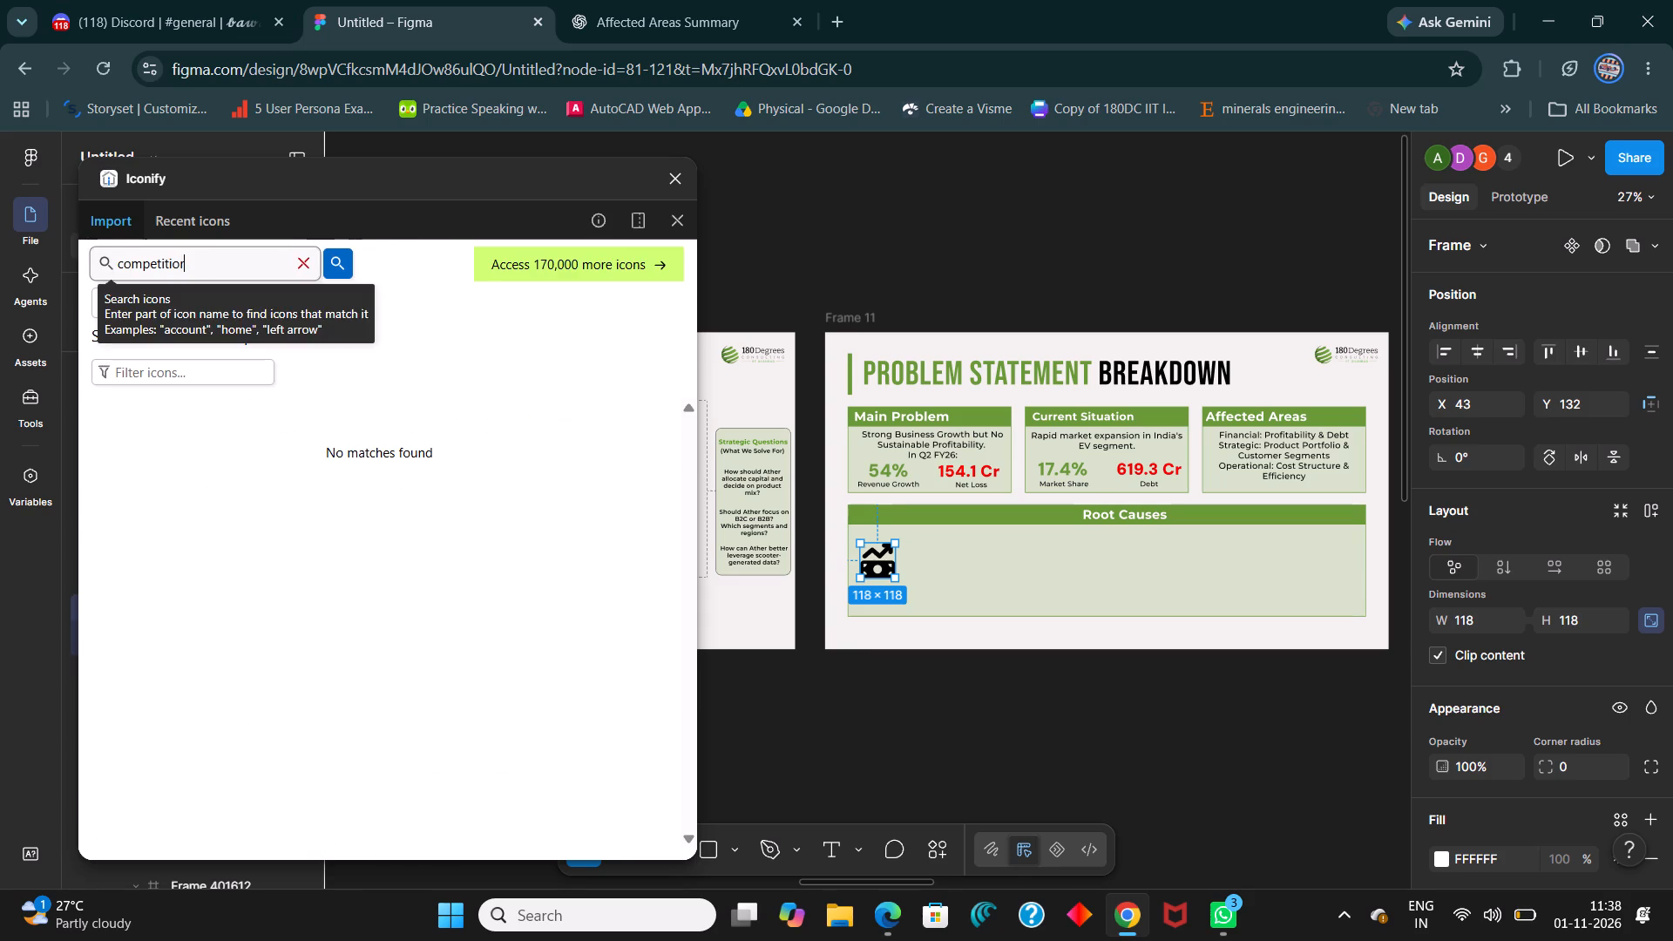
pyautogui.press('BackSpace')
pyautogui.press('BackSpace')
pyautogui.press('BackSpace')
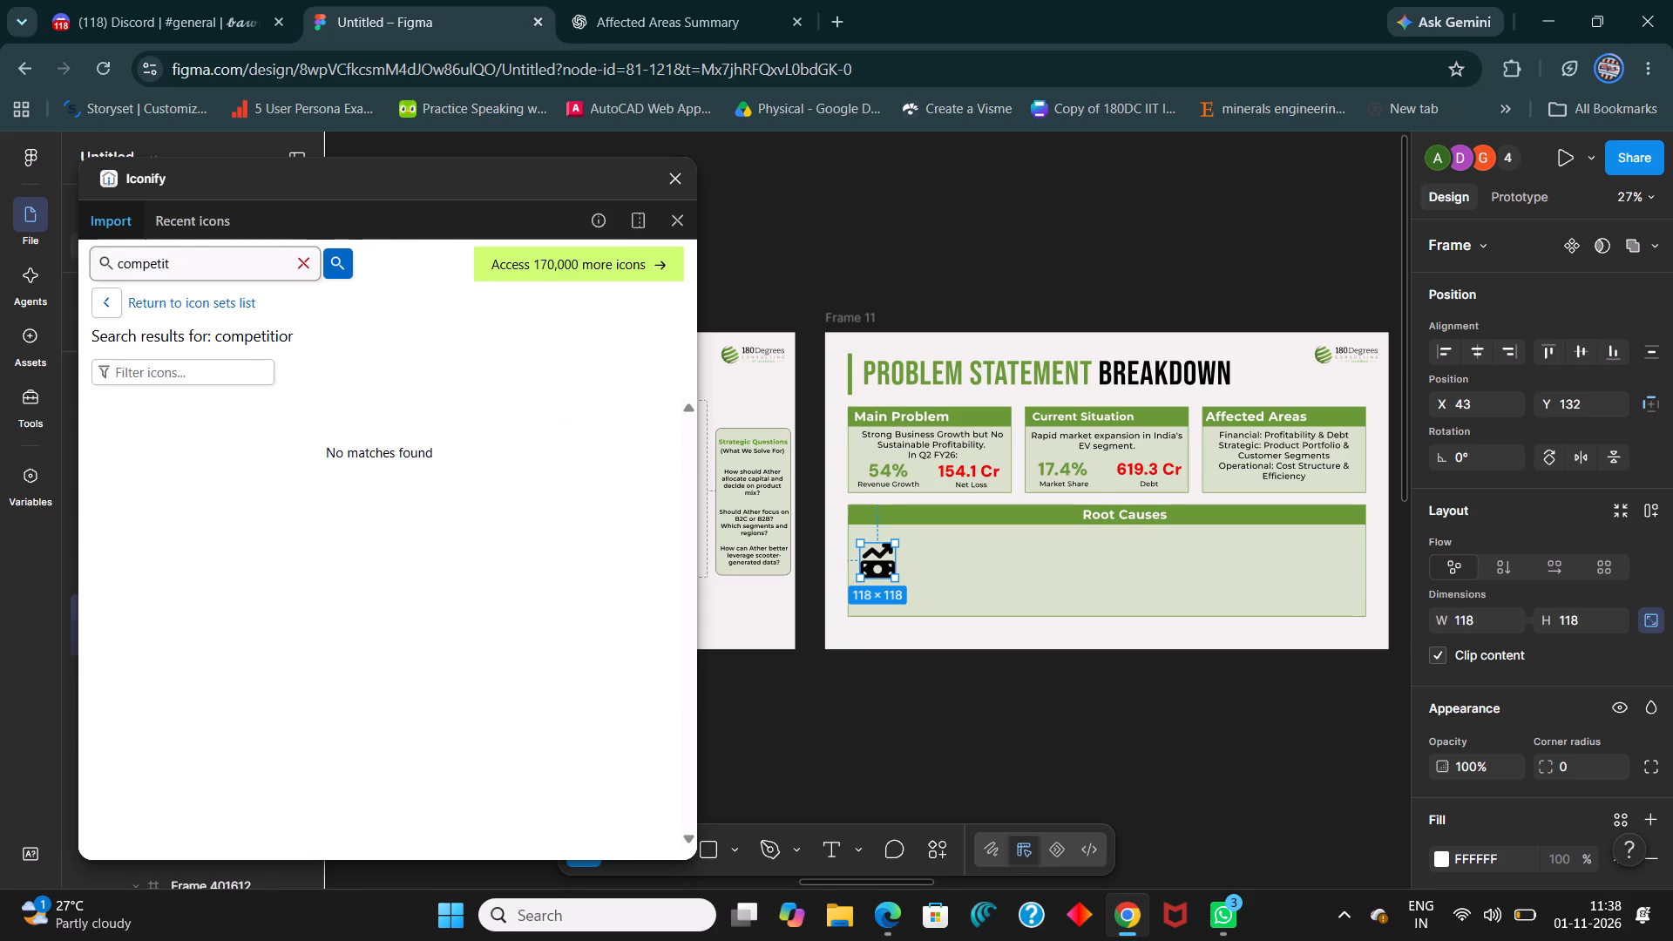
pyautogui.write('or')
pyautogui.press('Return')
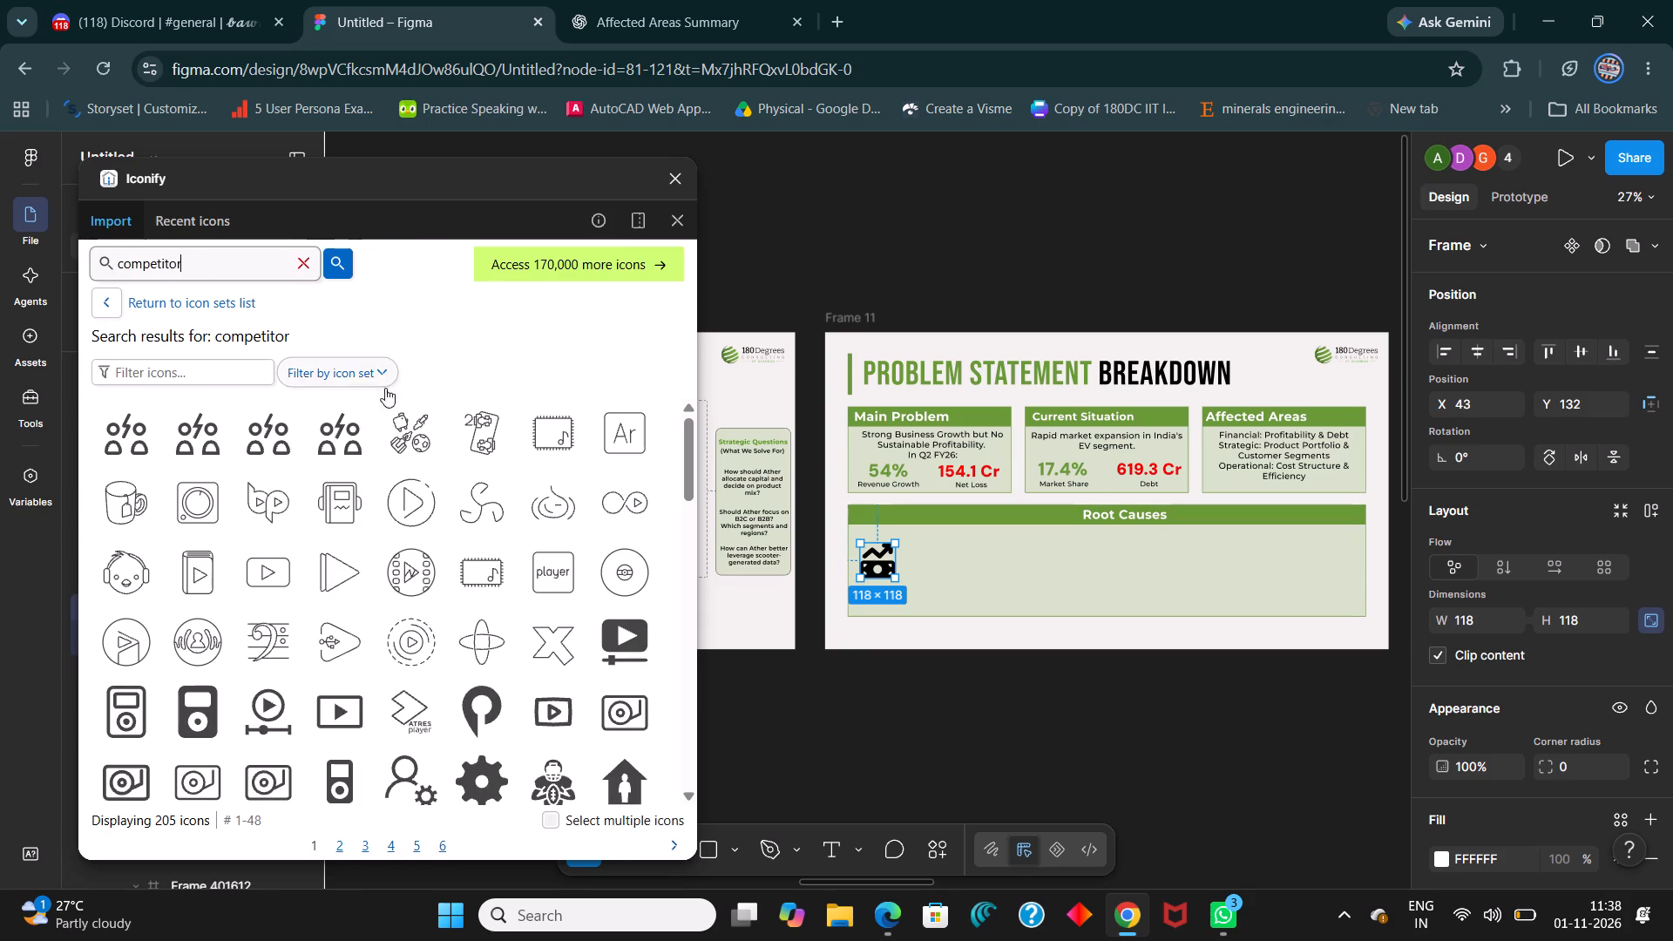
pyautogui.scroll(-2, 508, 613)
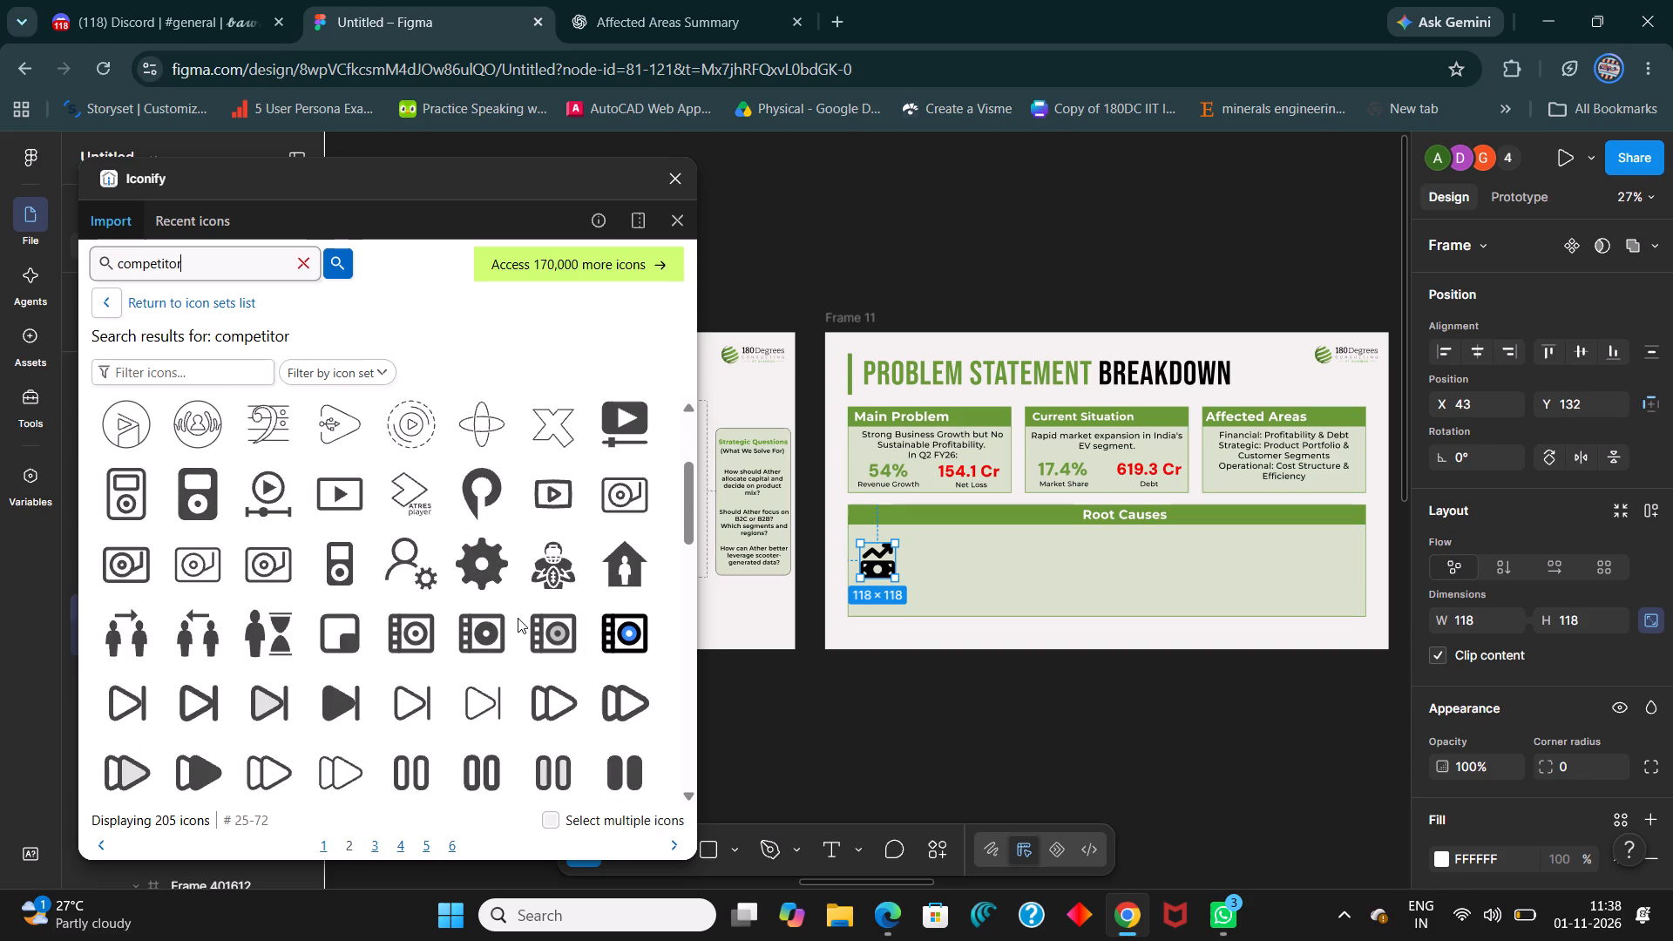
pyautogui.scroll(5, 325, 734)
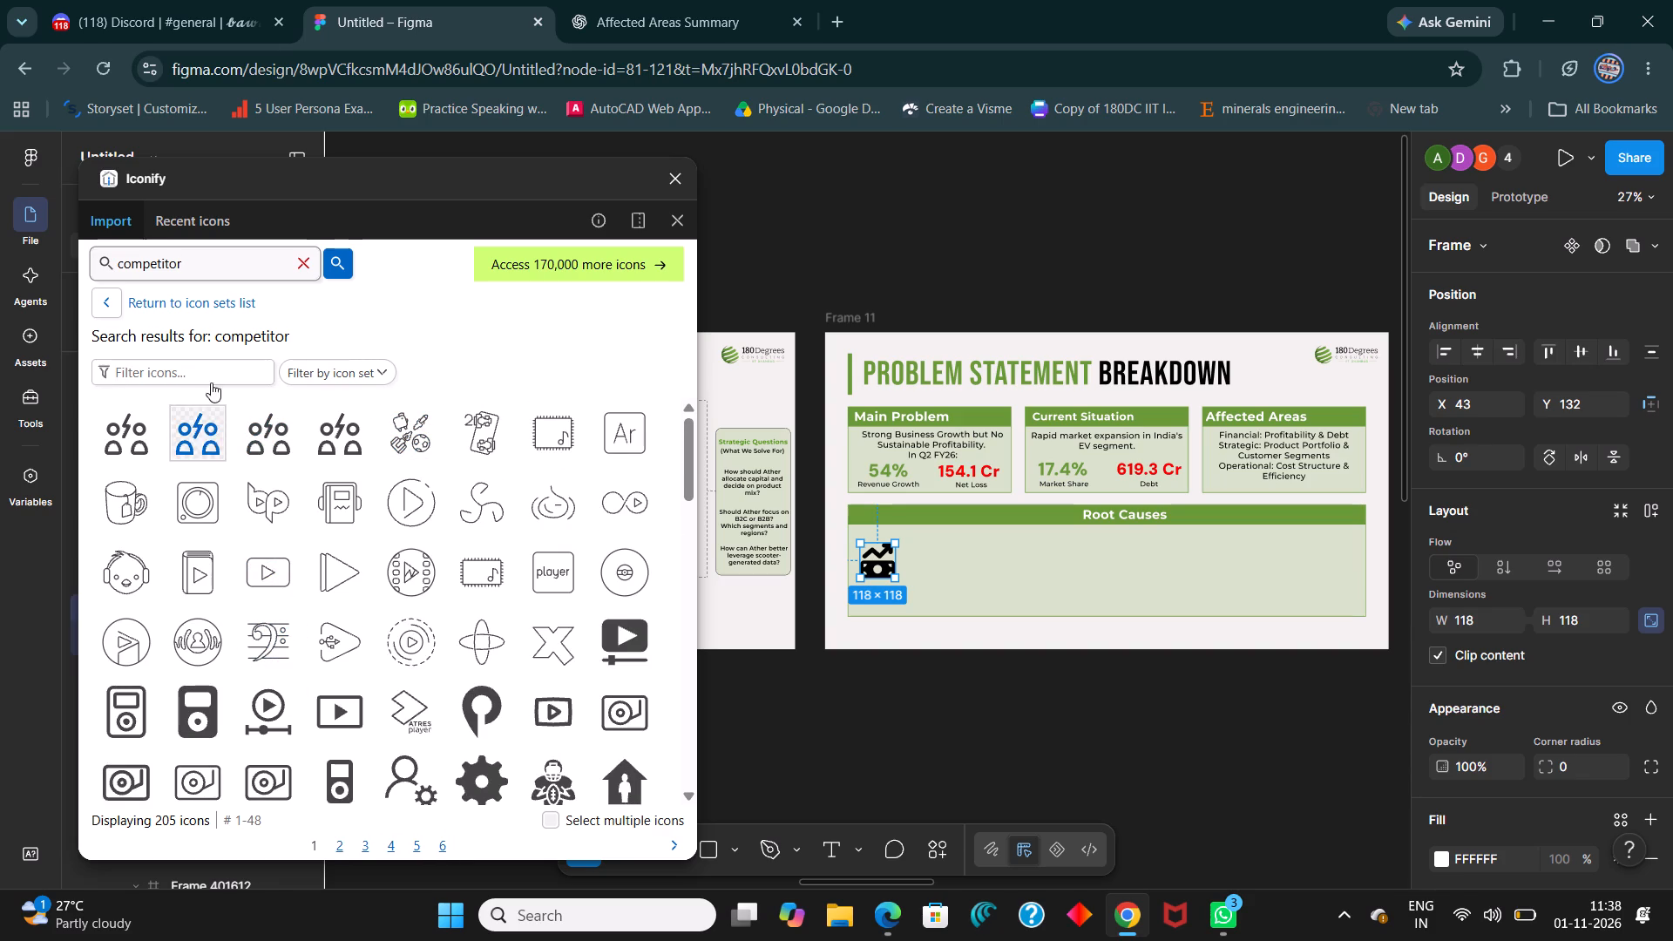
# Search Iconify for "business" and import the famicons:business building icon as a frame into the Root Causes box, closing the plugin when done.
pyautogui.press('BackSpace')
pyautogui.press('BackSpace')
pyautogui.press('BackSpace')
pyautogui.press('BackSpace')
pyautogui.press('BackSpace')
pyautogui.press('BackSpace')
pyautogui.press('BackSpace')
pyautogui.press('BackSpace')
pyautogui.press('BackSpace')
pyautogui.press('BackSpace')
pyautogui.press('BackSpace')
pyautogui.press('BackSpace')
pyautogui.press('BackSpace')
pyautogui.press('BackSpace')
pyautogui.press('BackSpace')
pyautogui.press('BackSpace')
pyautogui.press('BackSpace')
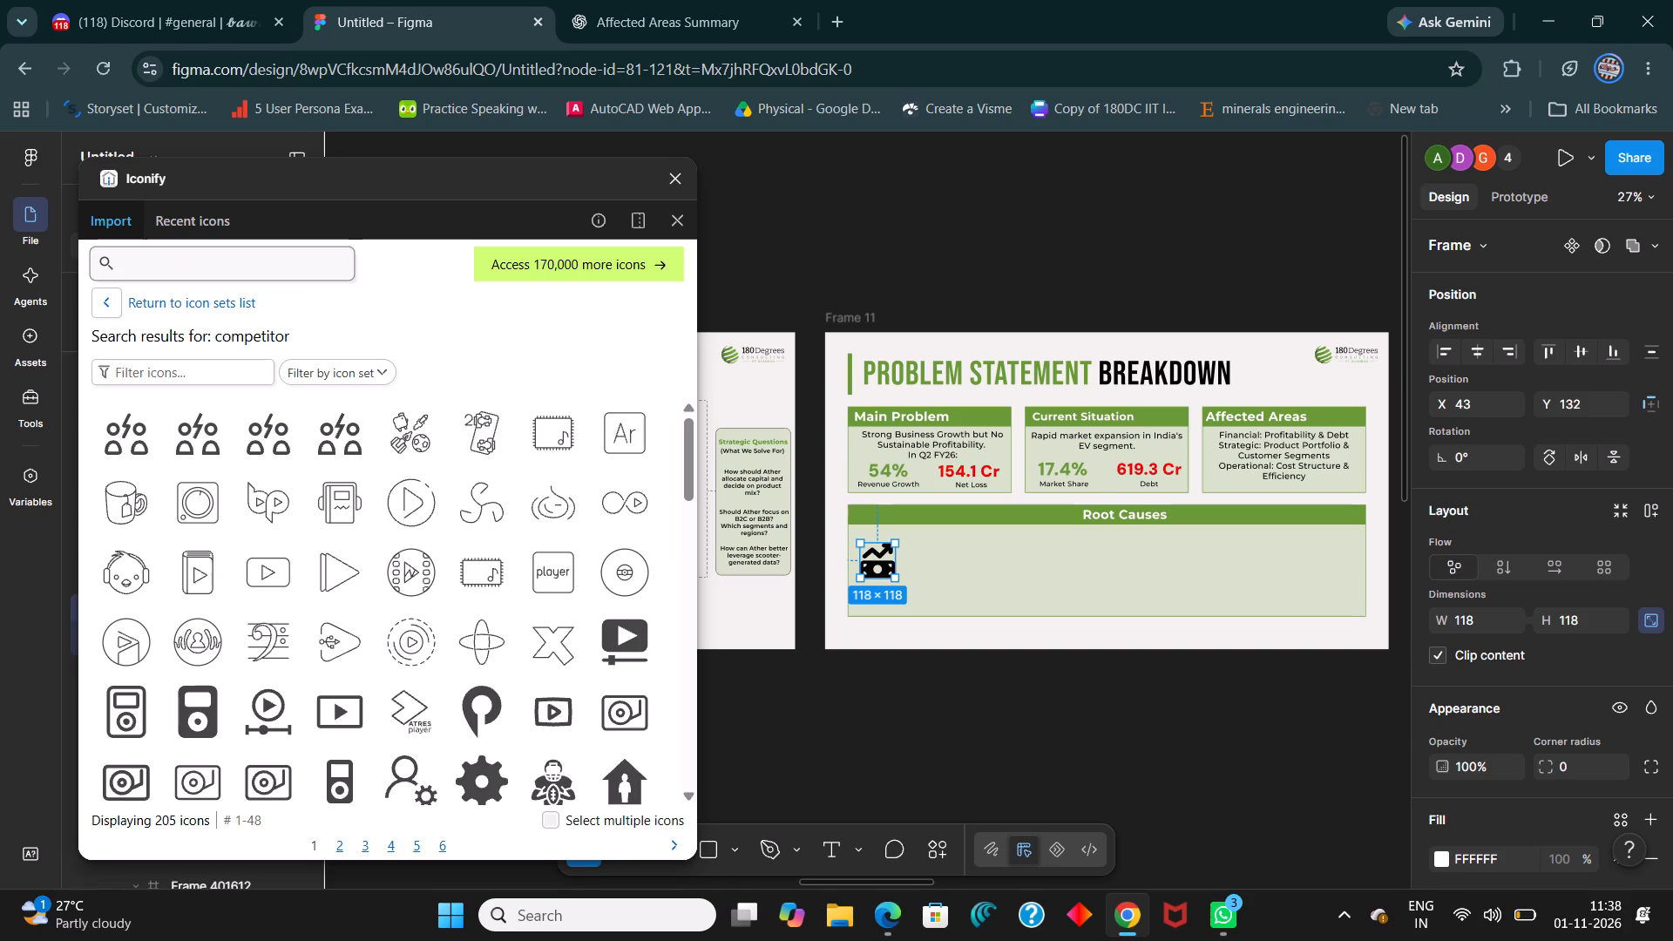
pyautogui.write('business')
pyautogui.press('Return')
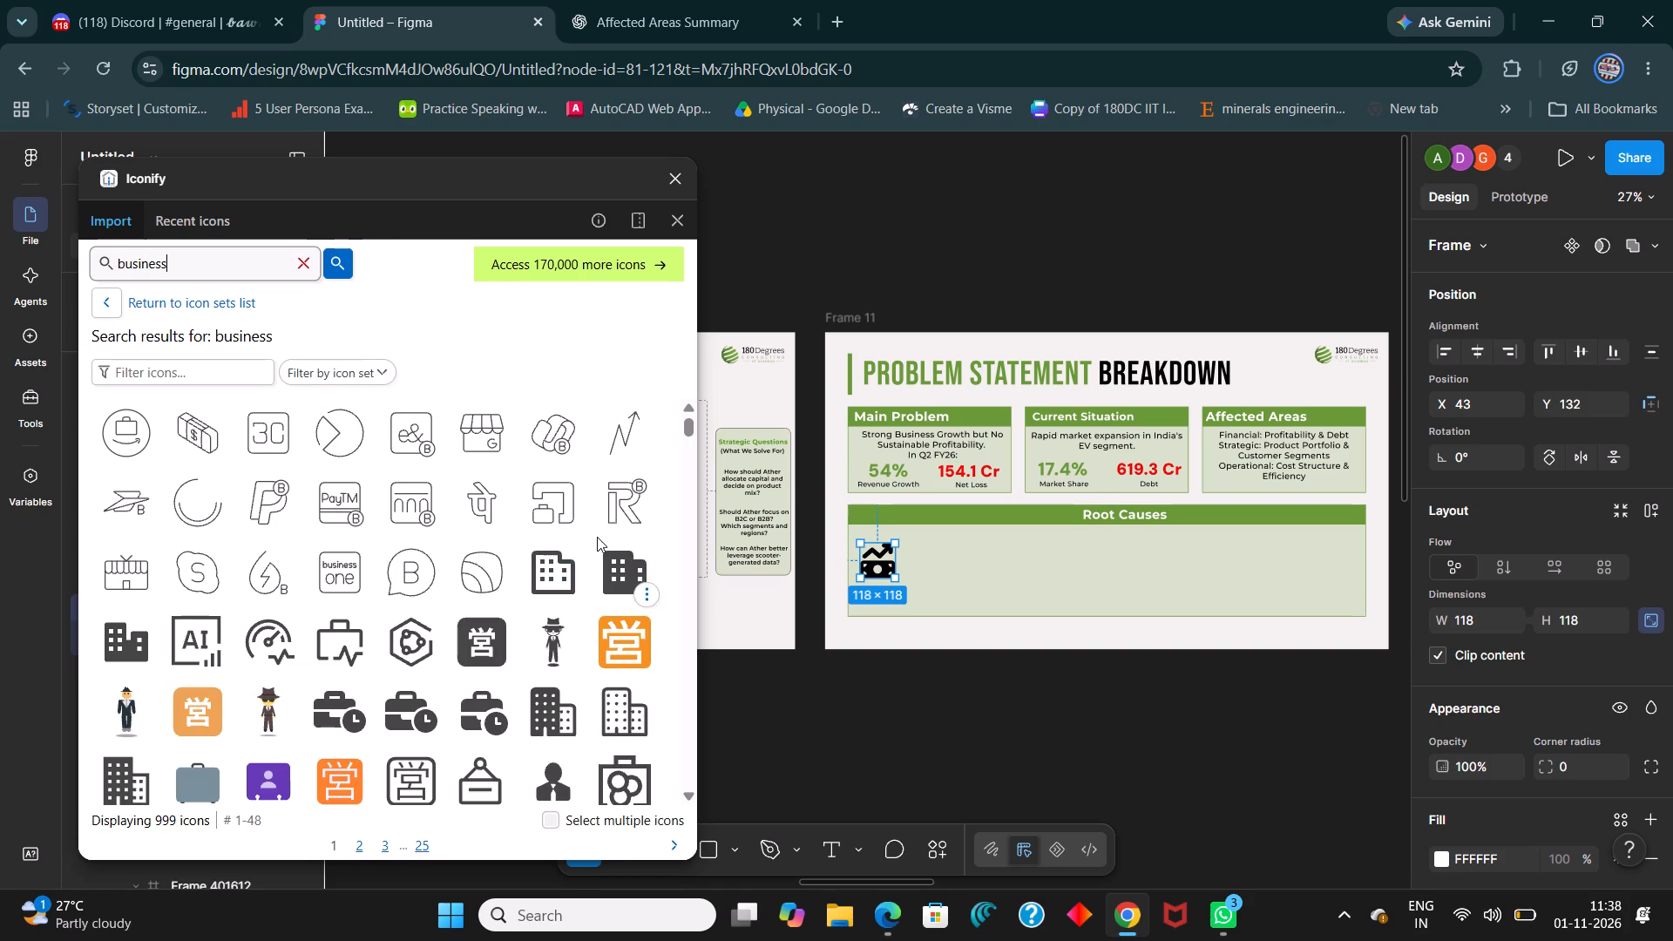
pyautogui.click(559, 708)
pyautogui.click(375, 846)
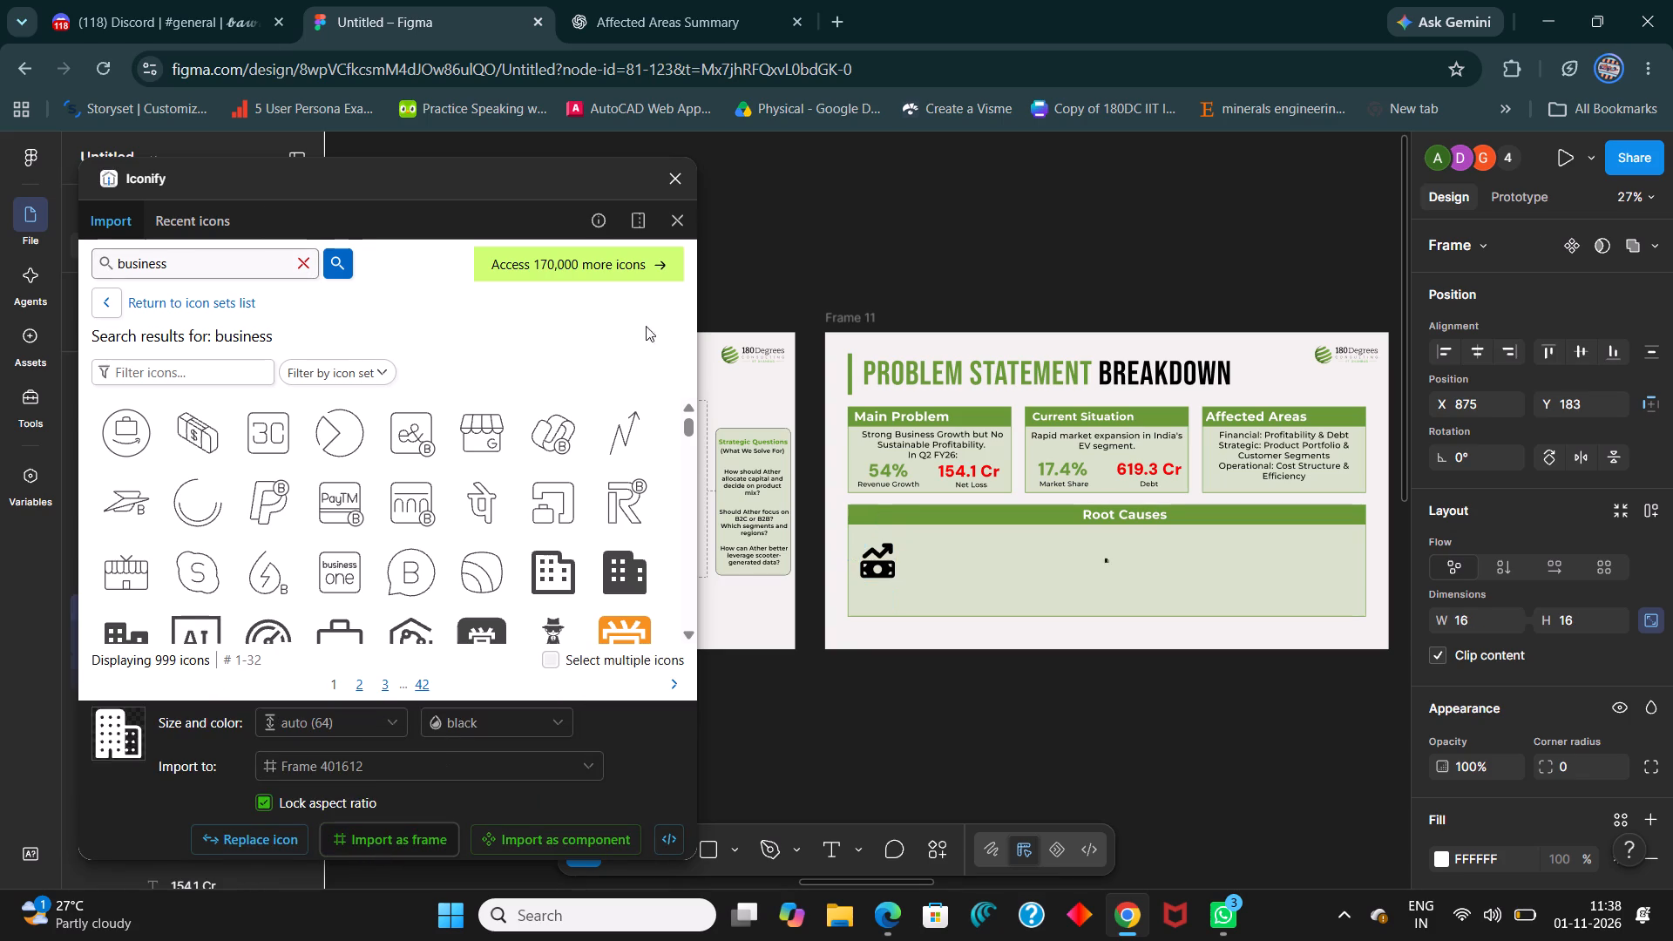
pyautogui.click(674, 190)
# Enlarge the building icon to about 148 × 148 and place it beside the money icon in Root Causes, at about X 561, Y 136.
pyautogui.keyDown('ctrl'); pyautogui.scroll(10, 1315, 600); pyautogui.keyUp('ctrl')
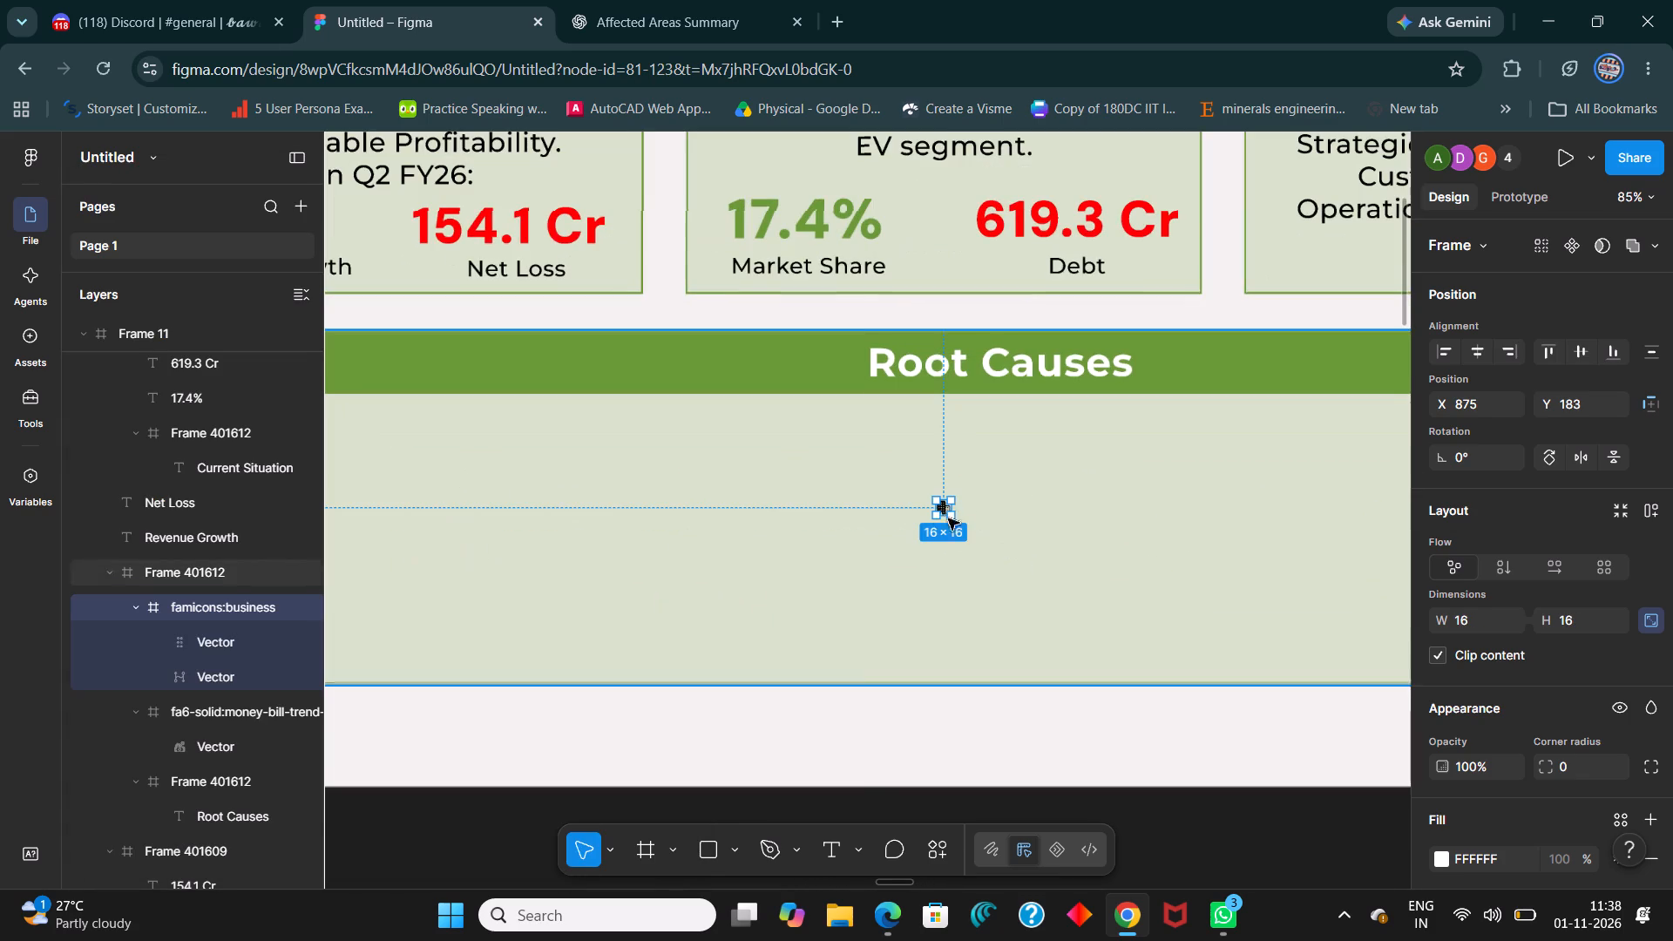
pyautogui.moveTo(952, 519); pyautogui.dragTo(1058, 637)
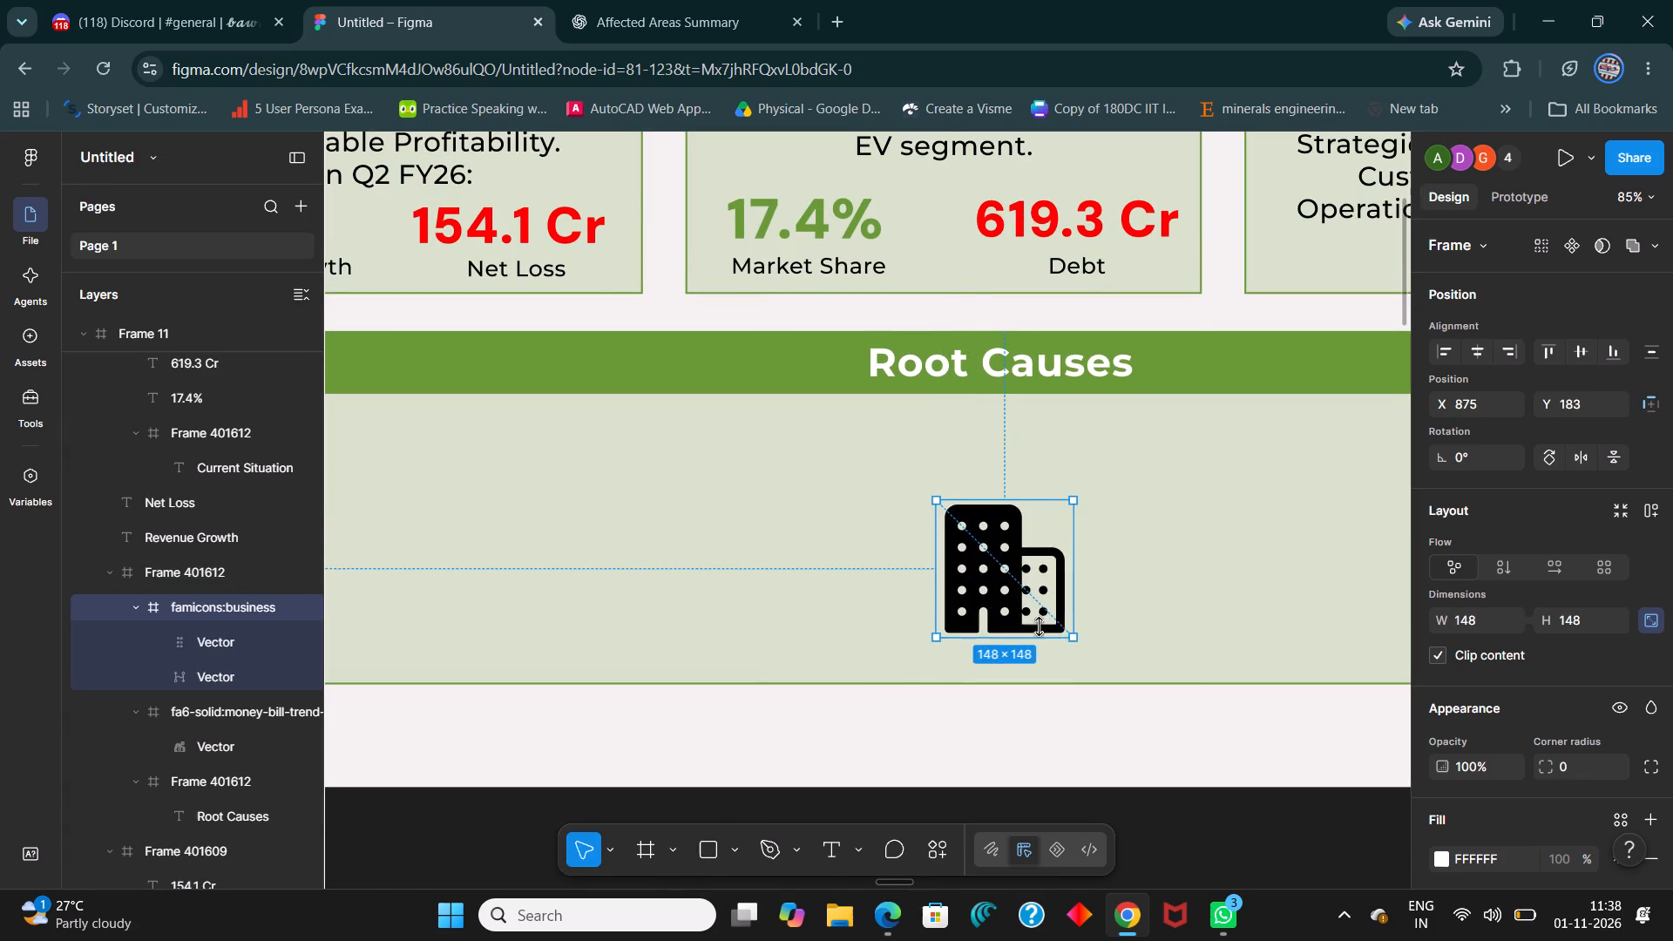
pyautogui.moveTo(1007, 612); pyautogui.dragTo(717, 568)
pyautogui.keyDown('ctrl'); pyautogui.scroll(-8, 718, 562); pyautogui.keyUp('ctrl')
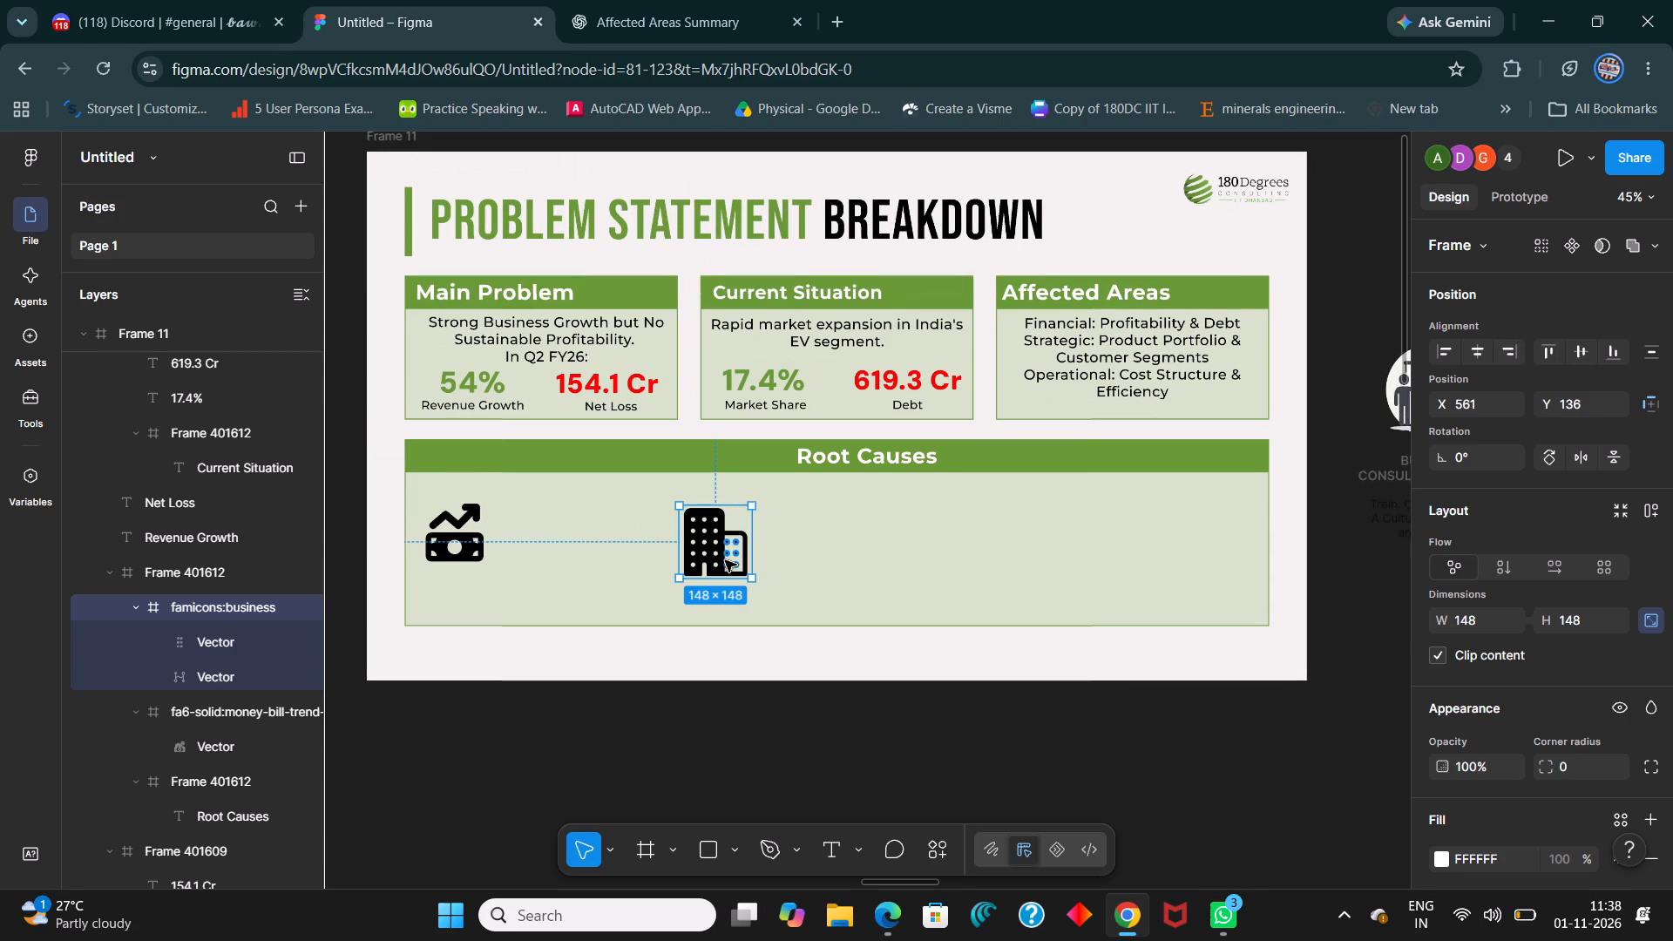
pyautogui.keyDown('ctrl'); pyautogui.scroll(-4, 809, 519); pyautogui.keyUp('ctrl')
pyautogui.keyDown('shift'); pyautogui.scroll(2, 714, 479); pyautogui.keyUp('shift')
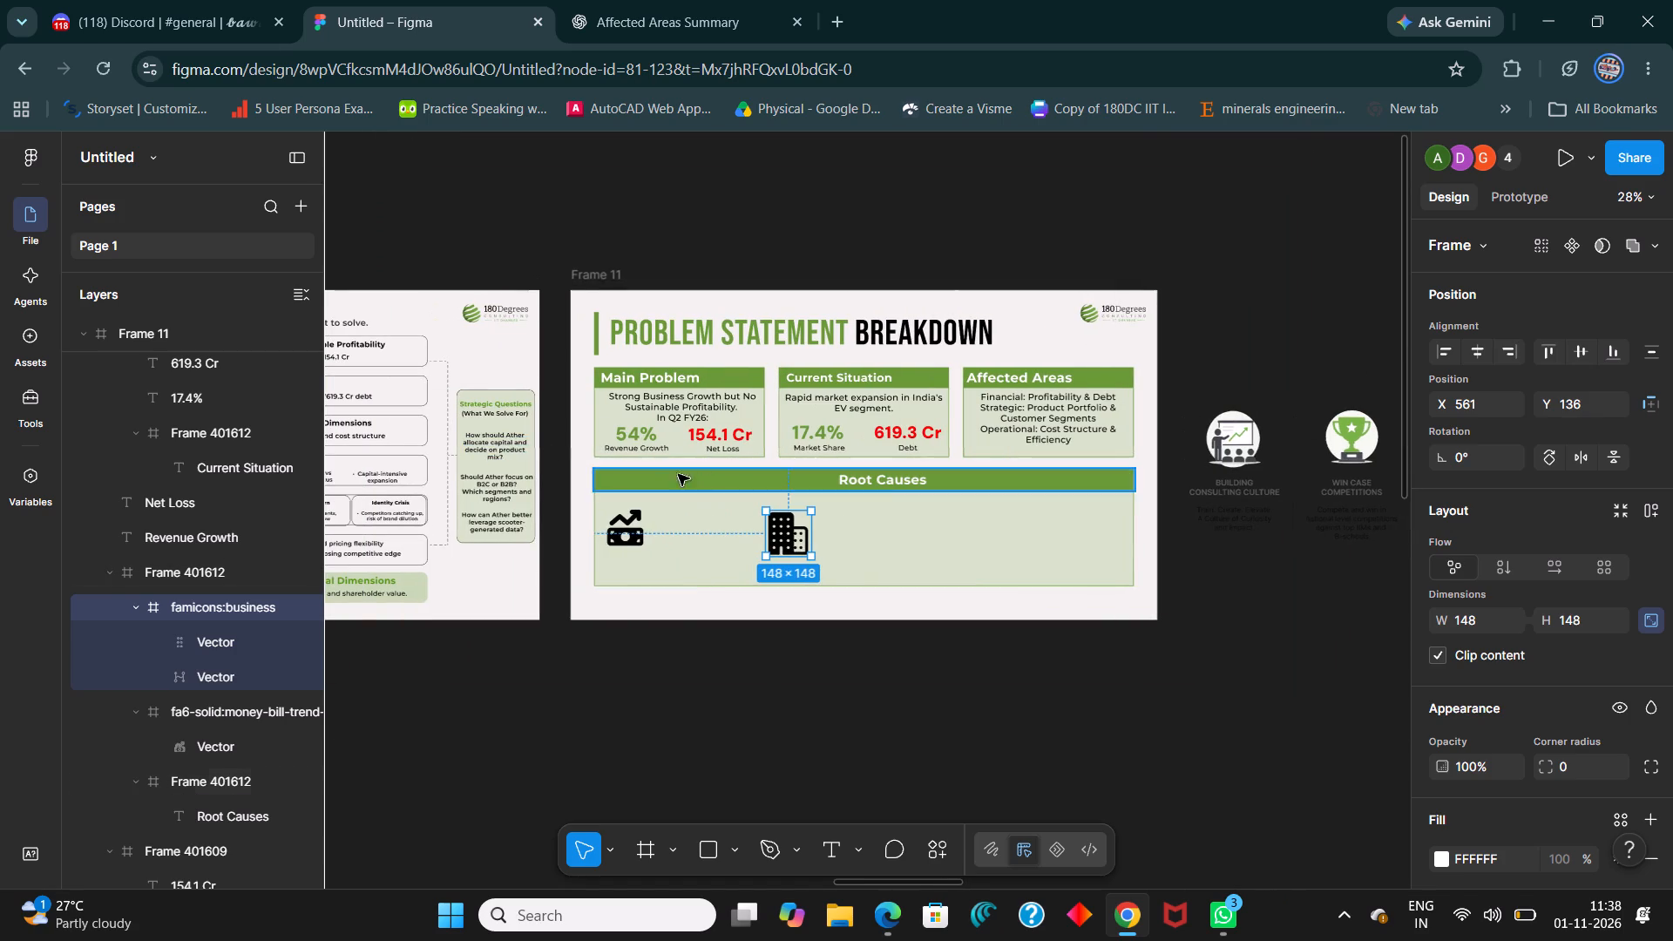
pyautogui.keyDown('shift'); pyautogui.scroll(5, 700, 475); pyautogui.keyUp('shift')
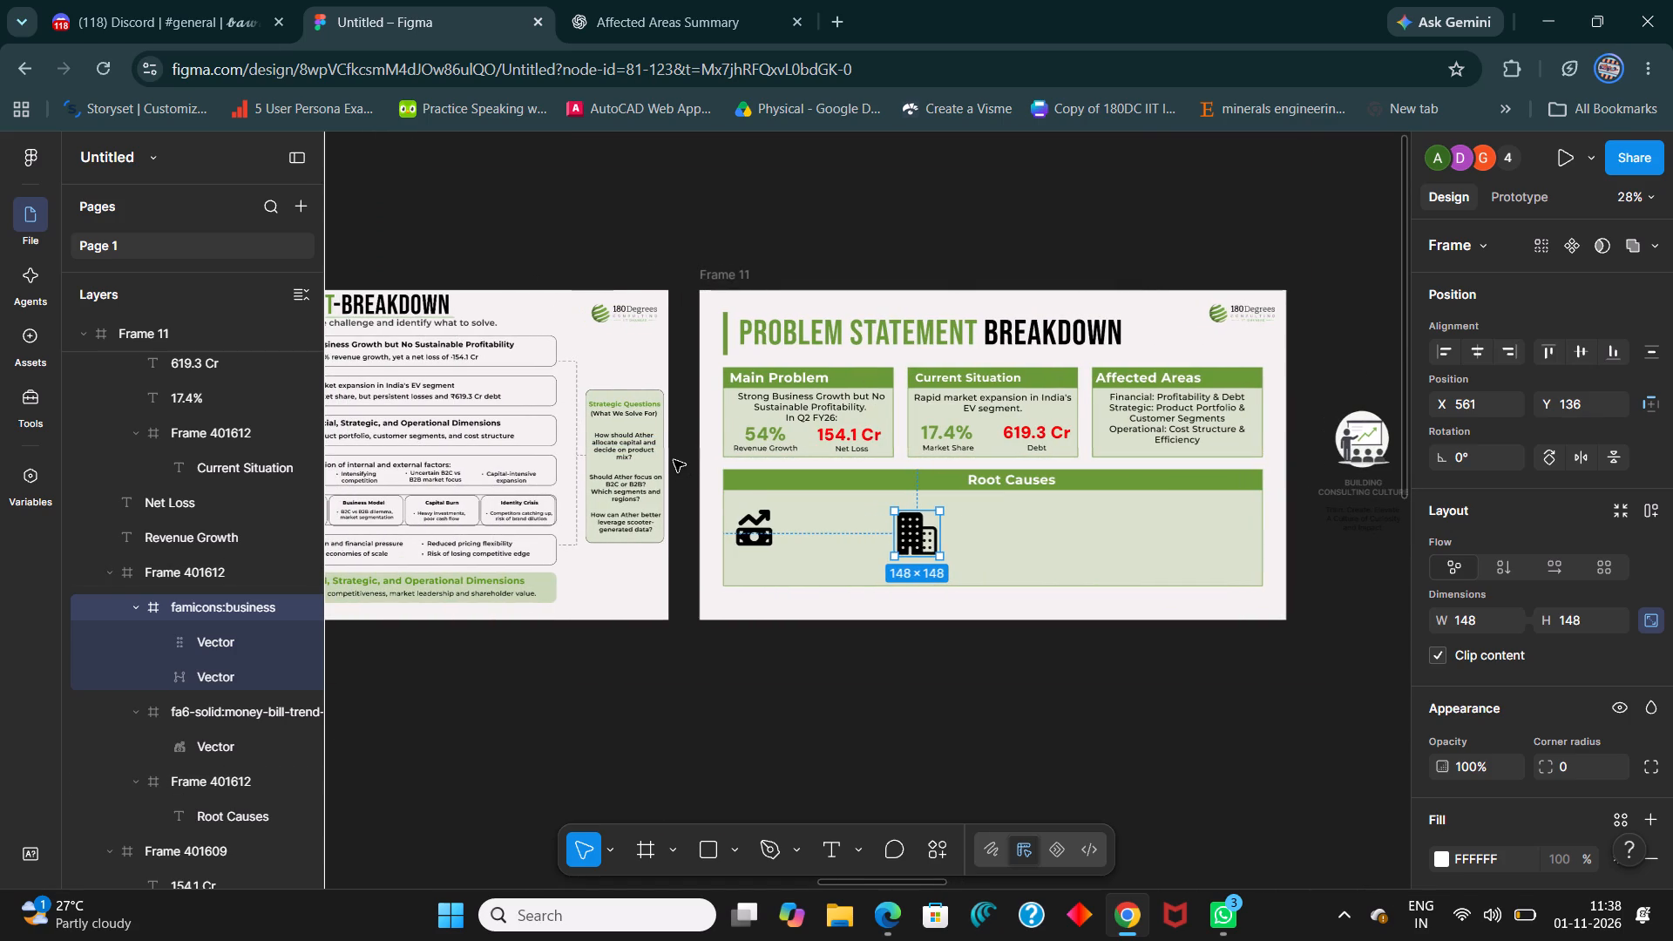
pyautogui.keyDown('shift'); pyautogui.scroll(9, 666, 459); pyautogui.keyUp('shift')
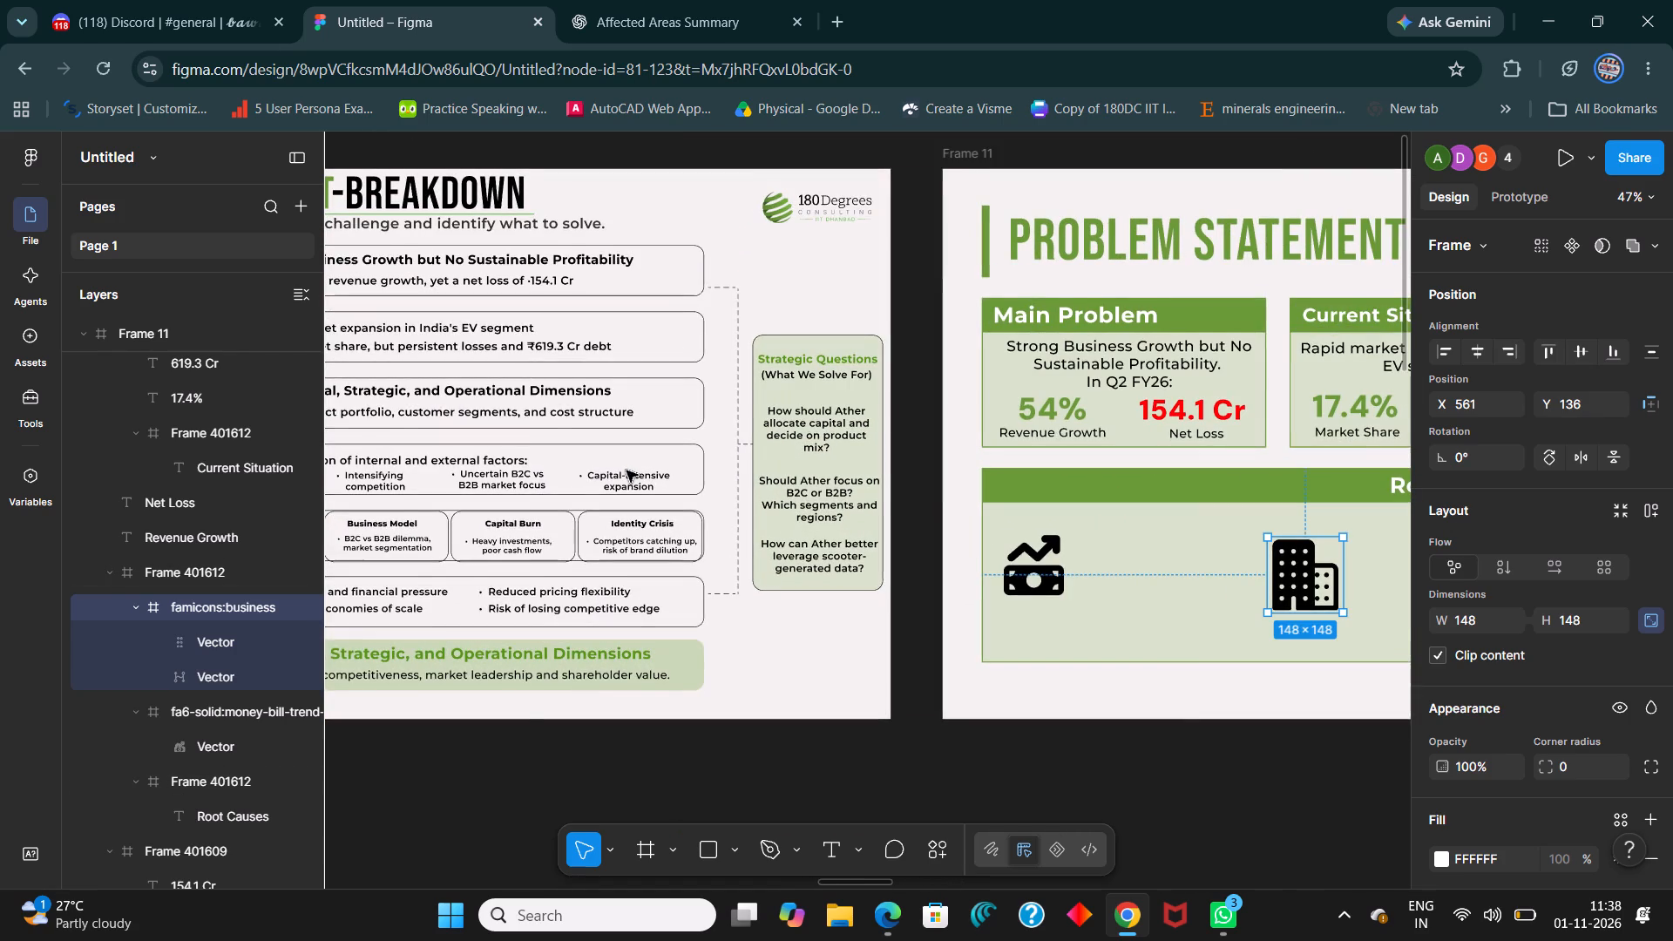
# Compare Frame 9's Root Causes entries and row icons with Frame 11's Root Causes box to choose the next icon.
pyautogui.keyDown('ctrl'); pyautogui.scroll(-5, 627, 470); pyautogui.keyUp('ctrl')
pyautogui.keyDown('shift'); pyautogui.scroll(-5, 627, 470); pyautogui.keyUp('shift')
pyautogui.keyDown('shift'); pyautogui.scroll(3, 628, 470); pyautogui.keyUp('shift')
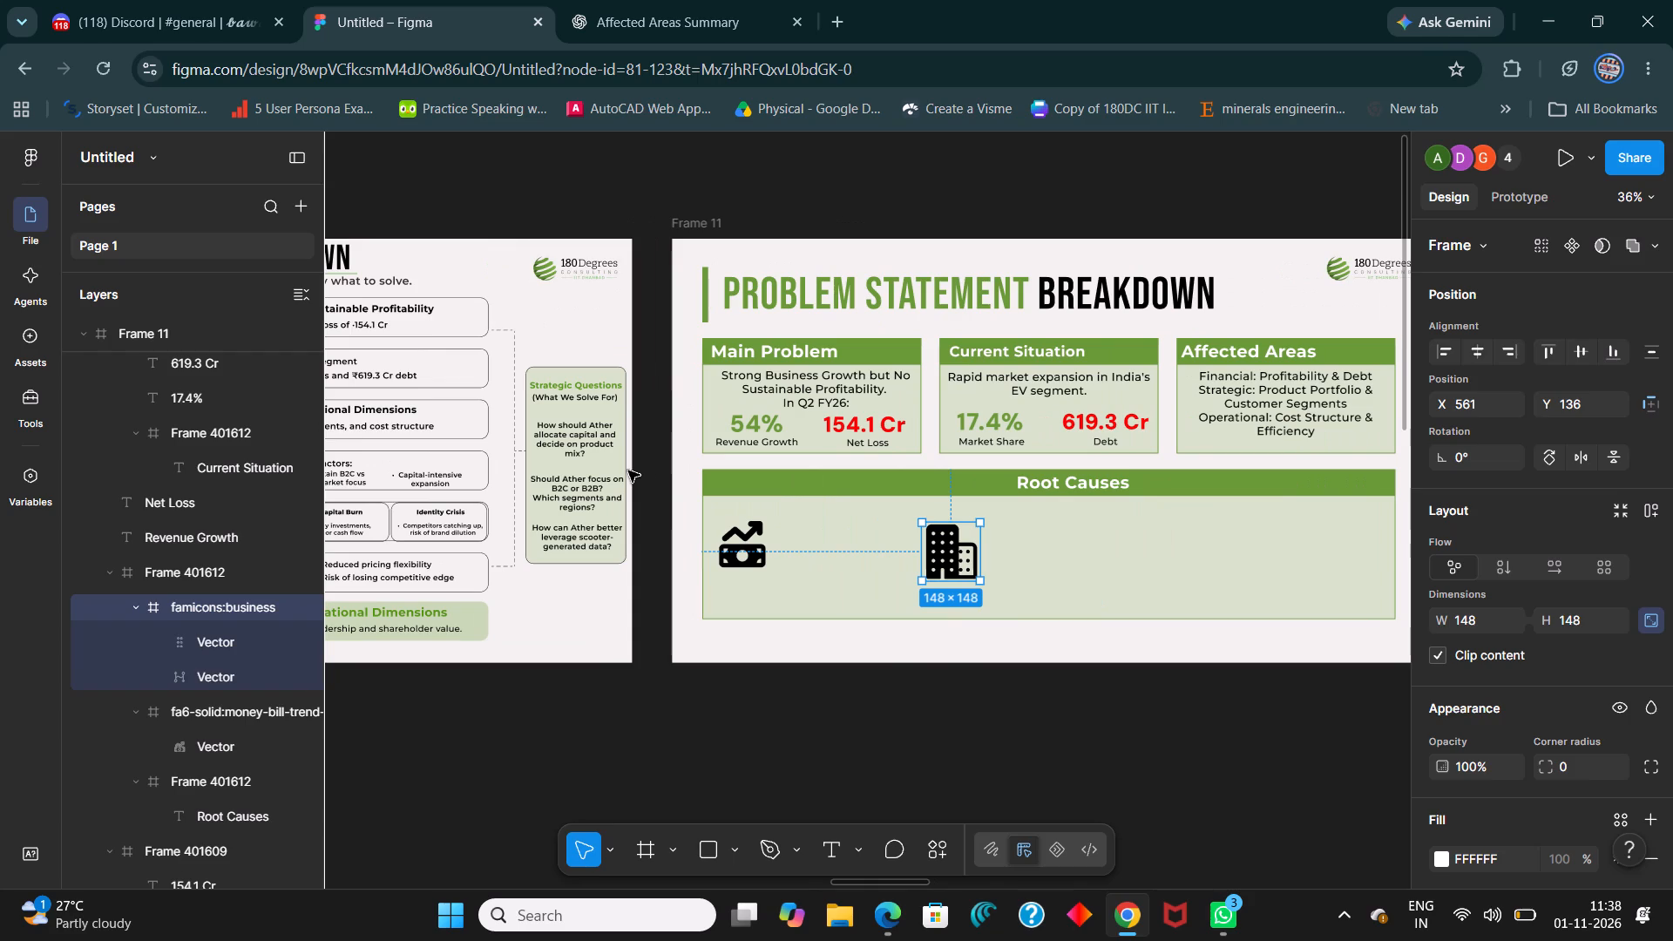
pyautogui.keyDown('shift'); pyautogui.scroll(-11, 940, 470); pyautogui.keyUp('shift')
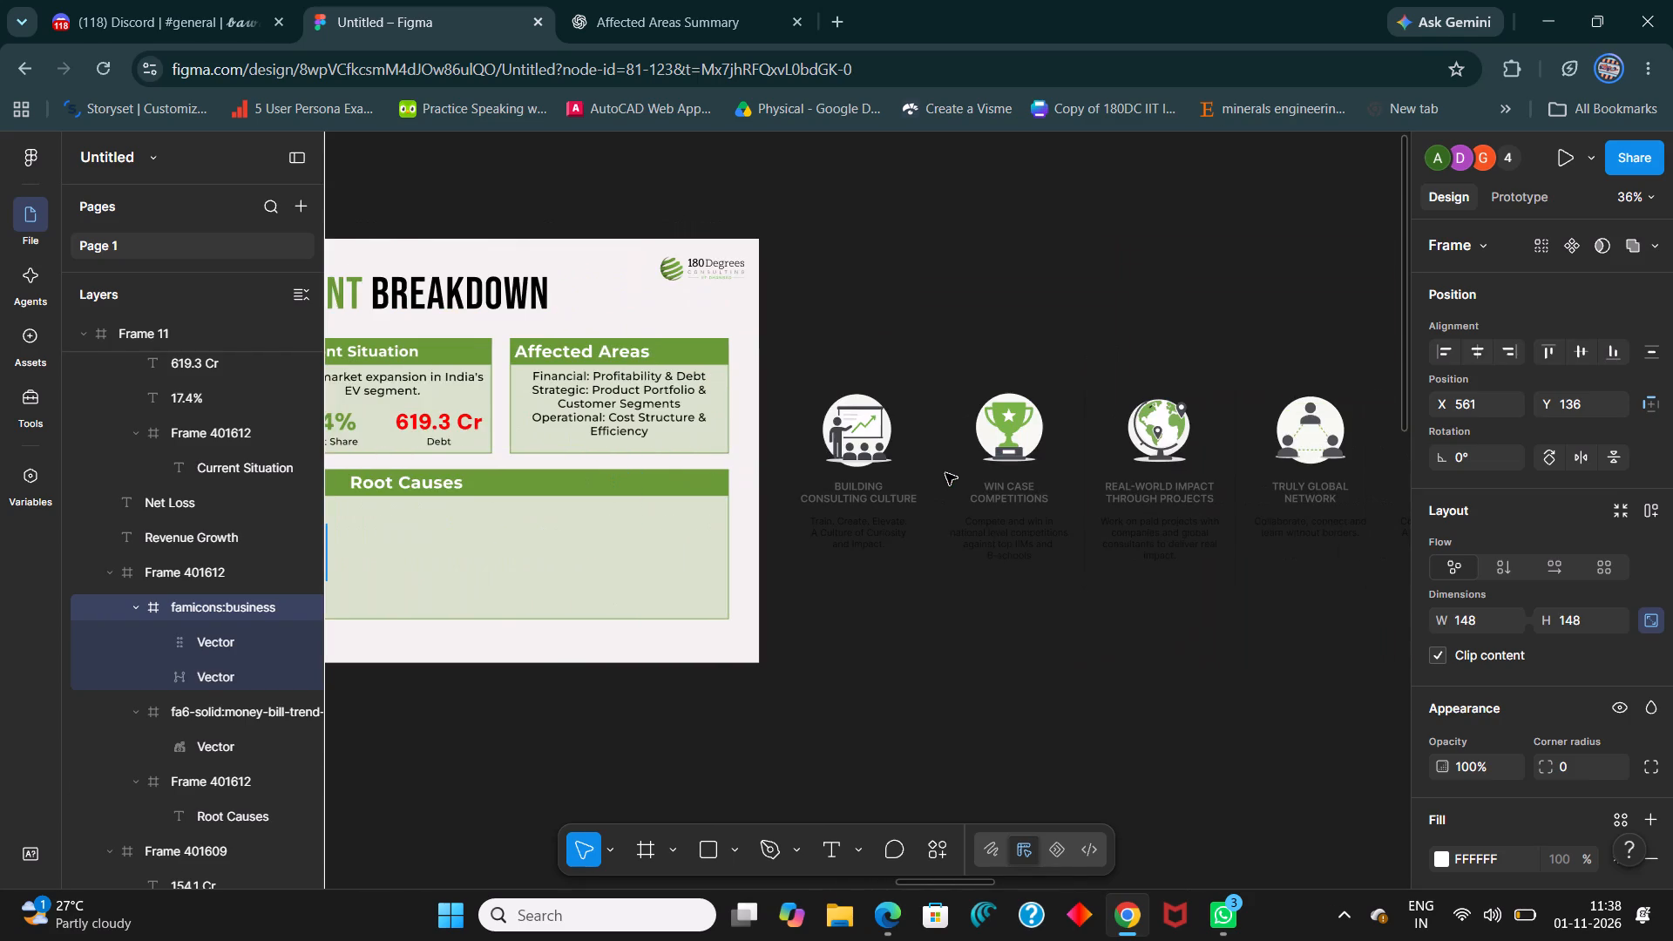
pyautogui.keyDown('shift'); pyautogui.scroll(-5, 945, 473); pyautogui.keyUp('shift')
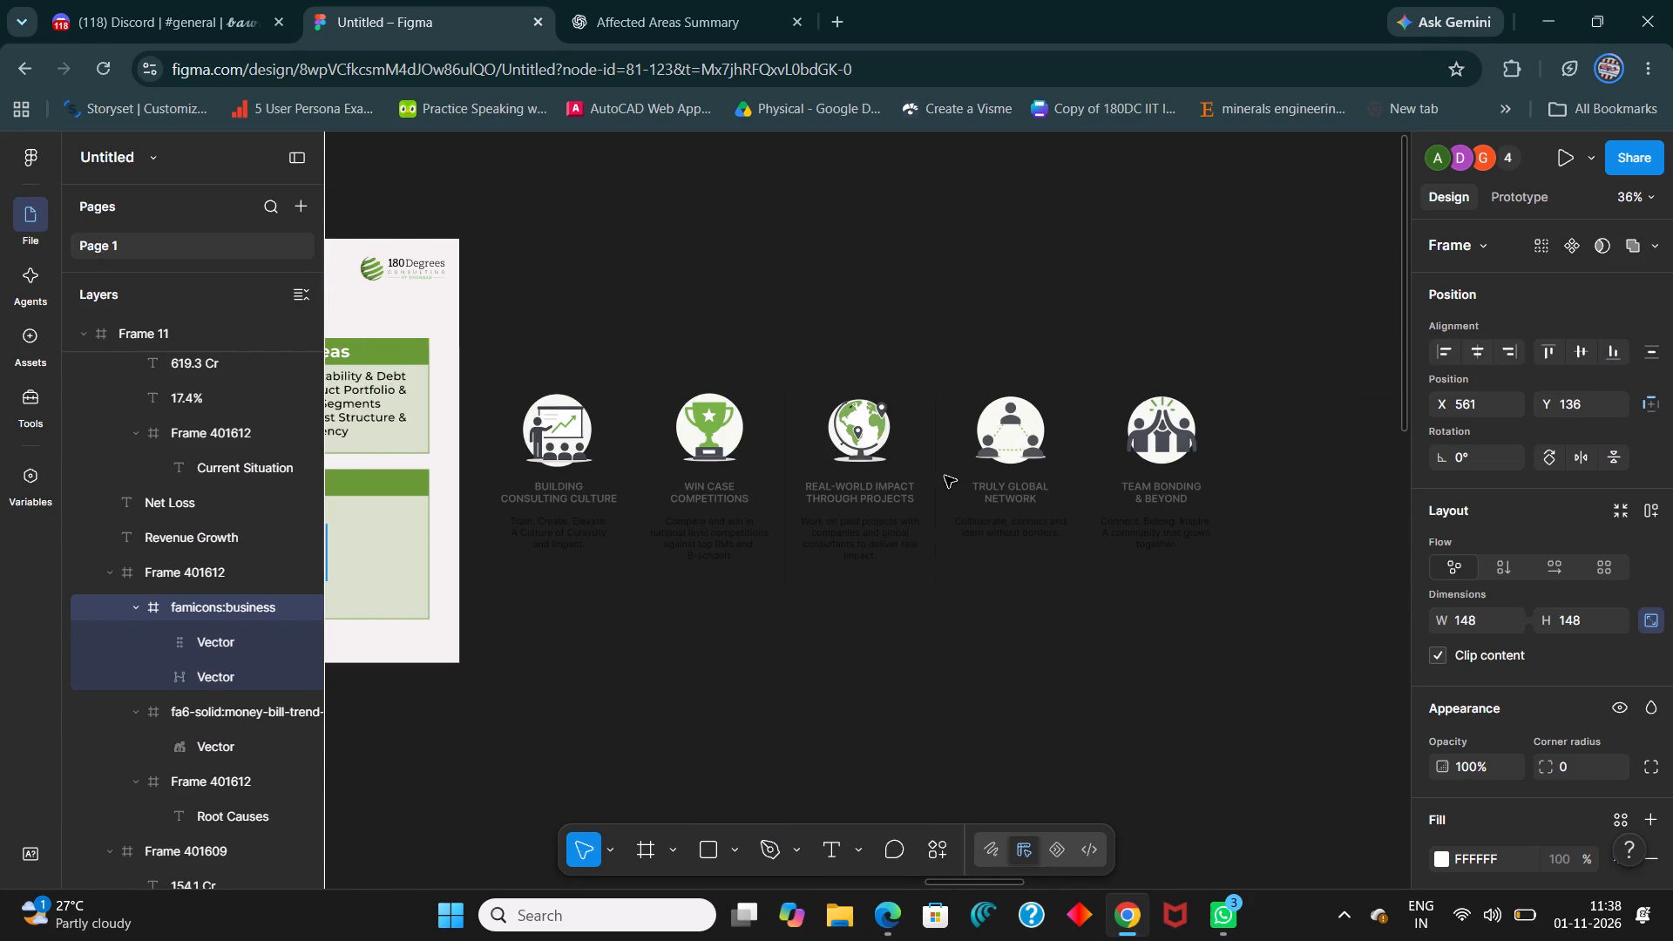
pyautogui.keyDown('shift'); pyautogui.scroll(18, 945, 476); pyautogui.keyUp('shift')
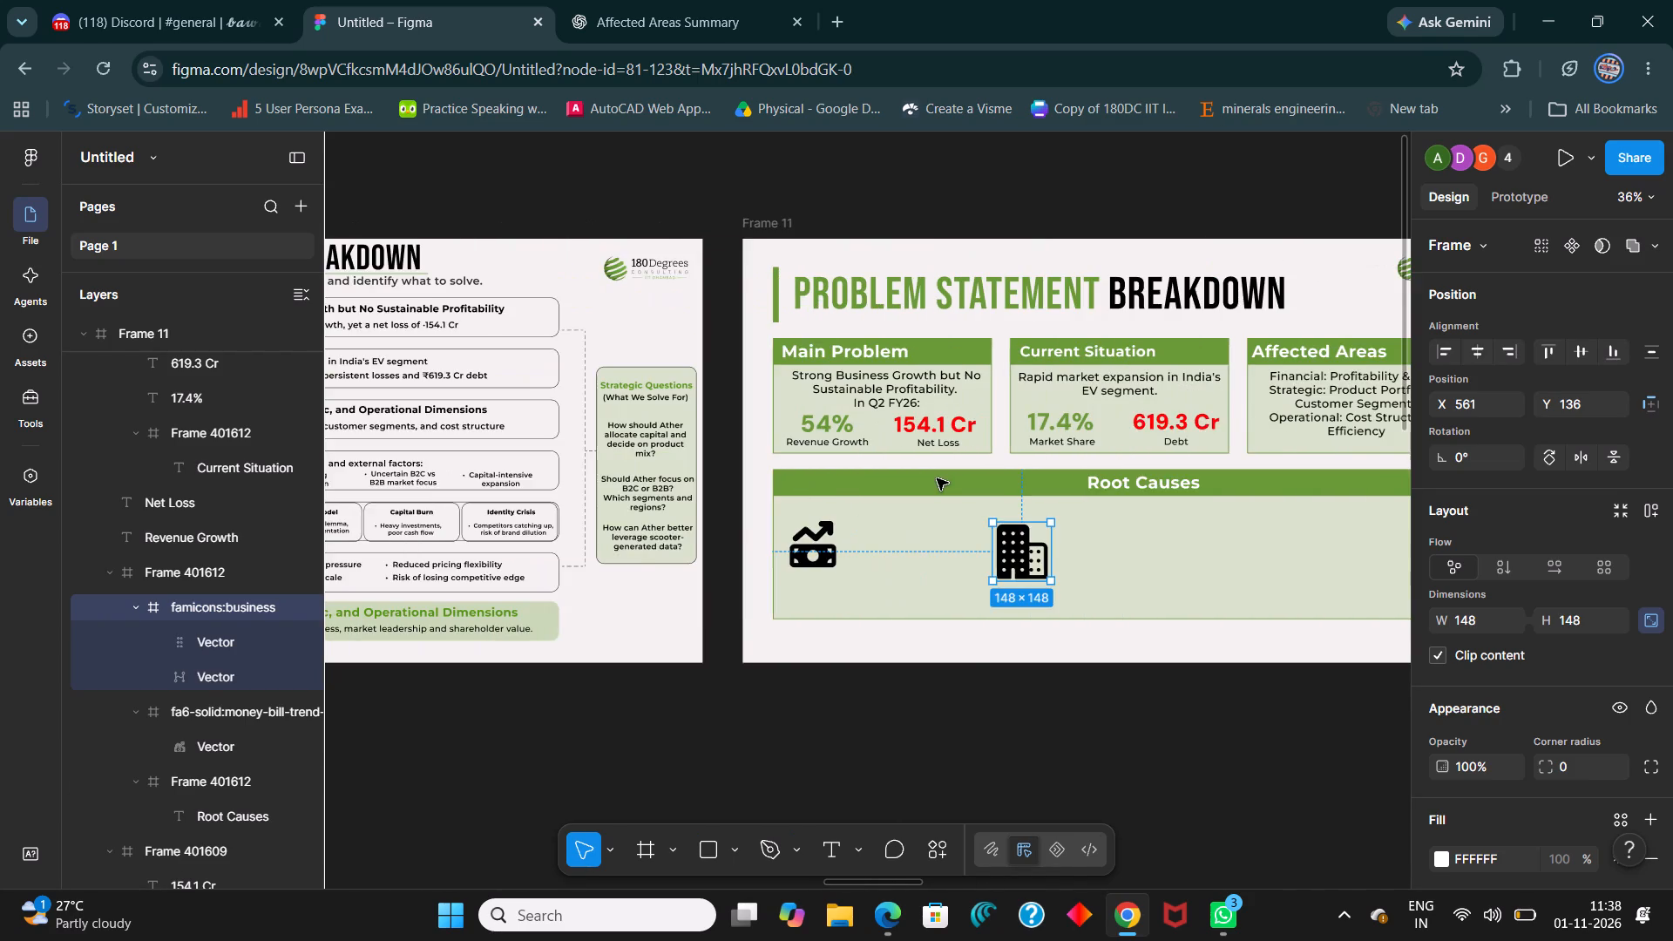
pyautogui.keyDown('shift'); pyautogui.scroll(4, 936, 478); pyautogui.keyUp('shift')
pyautogui.keyDown('ctrl'); pyautogui.scroll(4, 742, 453); pyautogui.keyUp('ctrl')
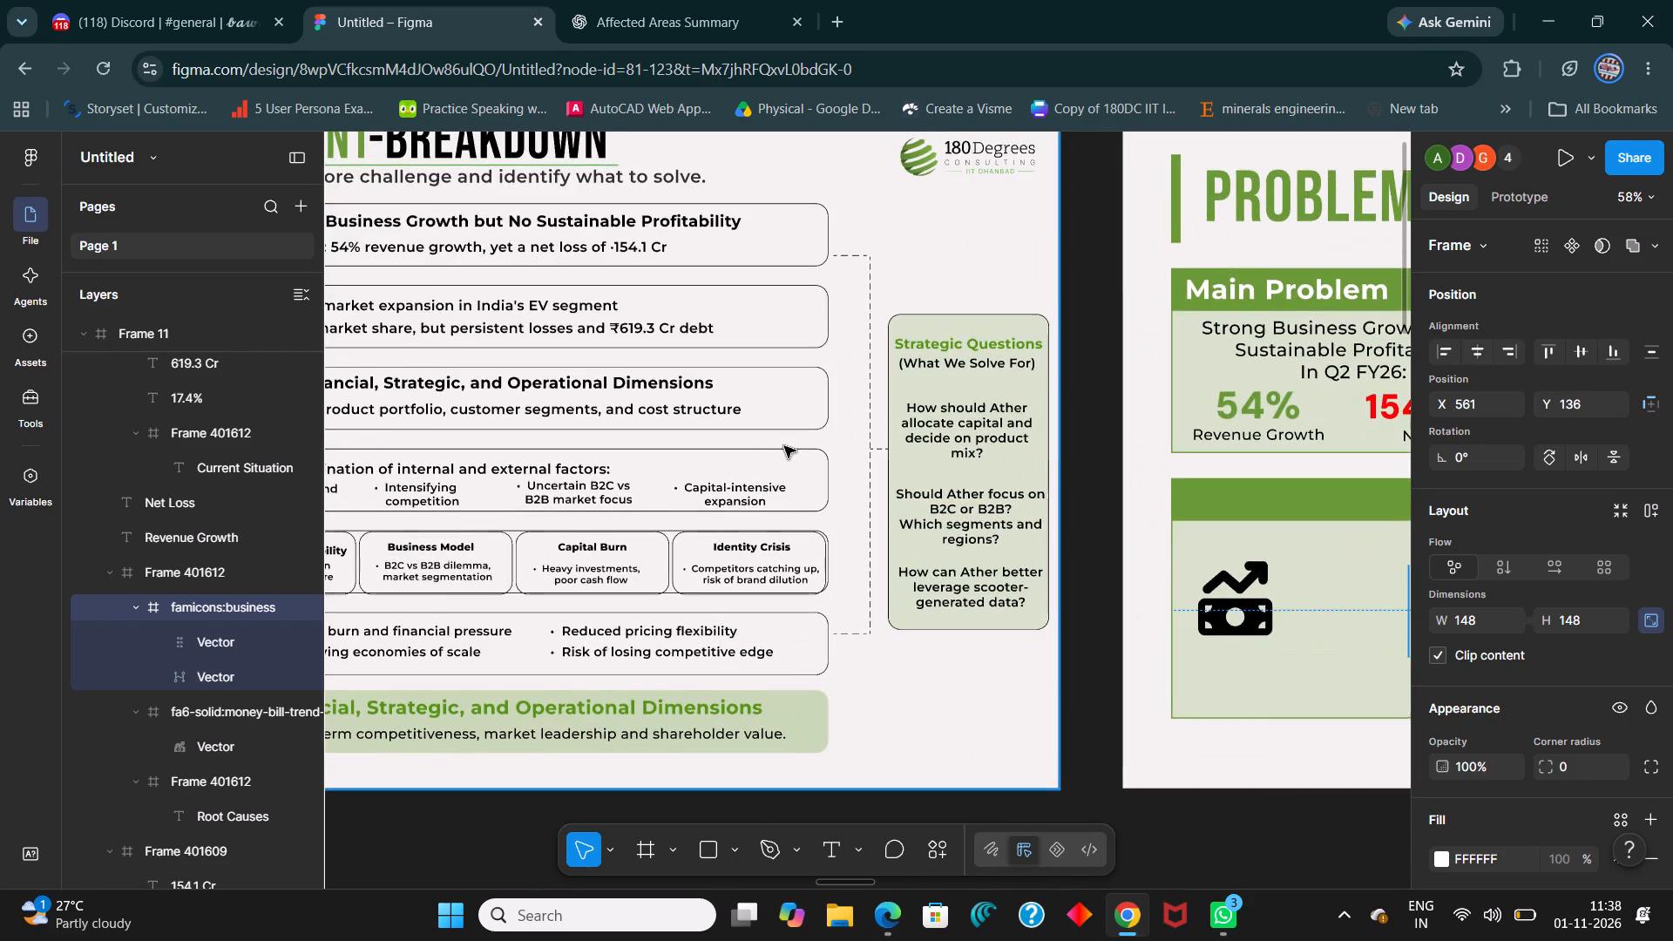
pyautogui.keyDown('ctrl'); pyautogui.scroll(-5, 785, 447); pyautogui.keyUp('ctrl')
pyautogui.keyDown('shift'); pyautogui.scroll(-9, 799, 463); pyautogui.keyUp('shift')
pyautogui.keyDown('shift'); pyautogui.scroll(-9, 868, 486); pyautogui.keyUp('shift')
pyautogui.keyDown('shift'); pyautogui.scroll(6, 879, 496); pyautogui.keyUp('shift')
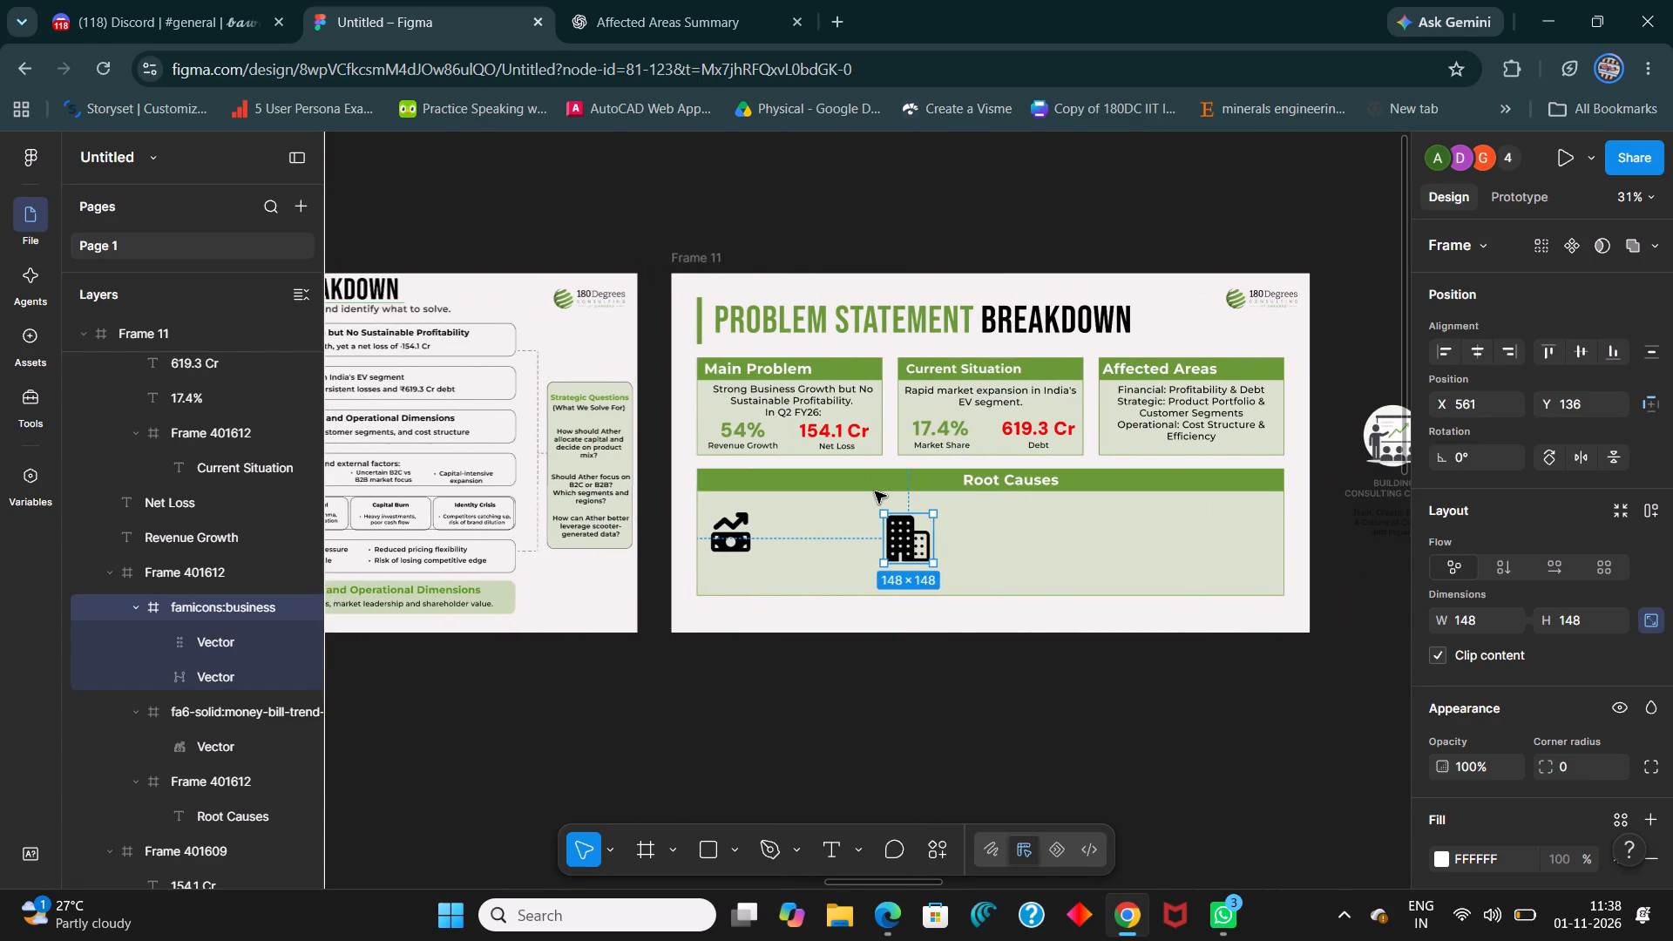
pyautogui.keyDown('shift'); pyautogui.scroll(9, 875, 491); pyautogui.keyUp('shift')
pyautogui.keyDown('shift'); pyautogui.scroll(4, 789, 501); pyautogui.keyUp('shift')
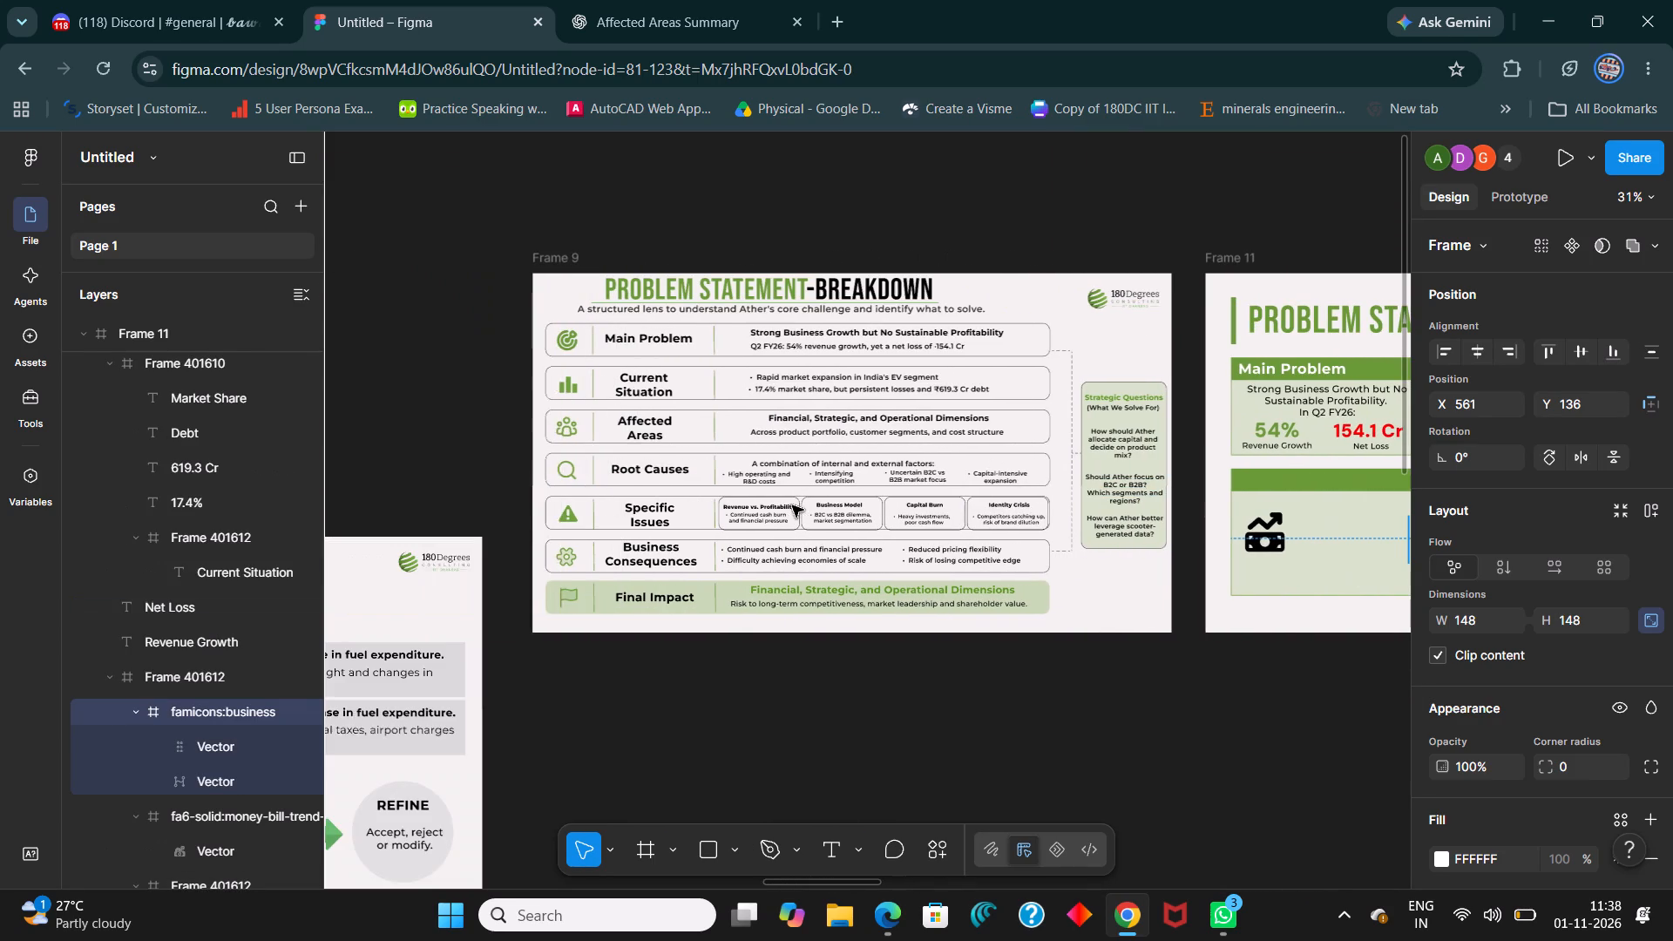
pyautogui.keyDown('ctrl'); pyautogui.scroll(4, 971, 489); pyautogui.keyUp('ctrl')
pyautogui.keyDown('ctrl'); pyautogui.scroll(-7, 843, 534); pyautogui.keyUp('ctrl')
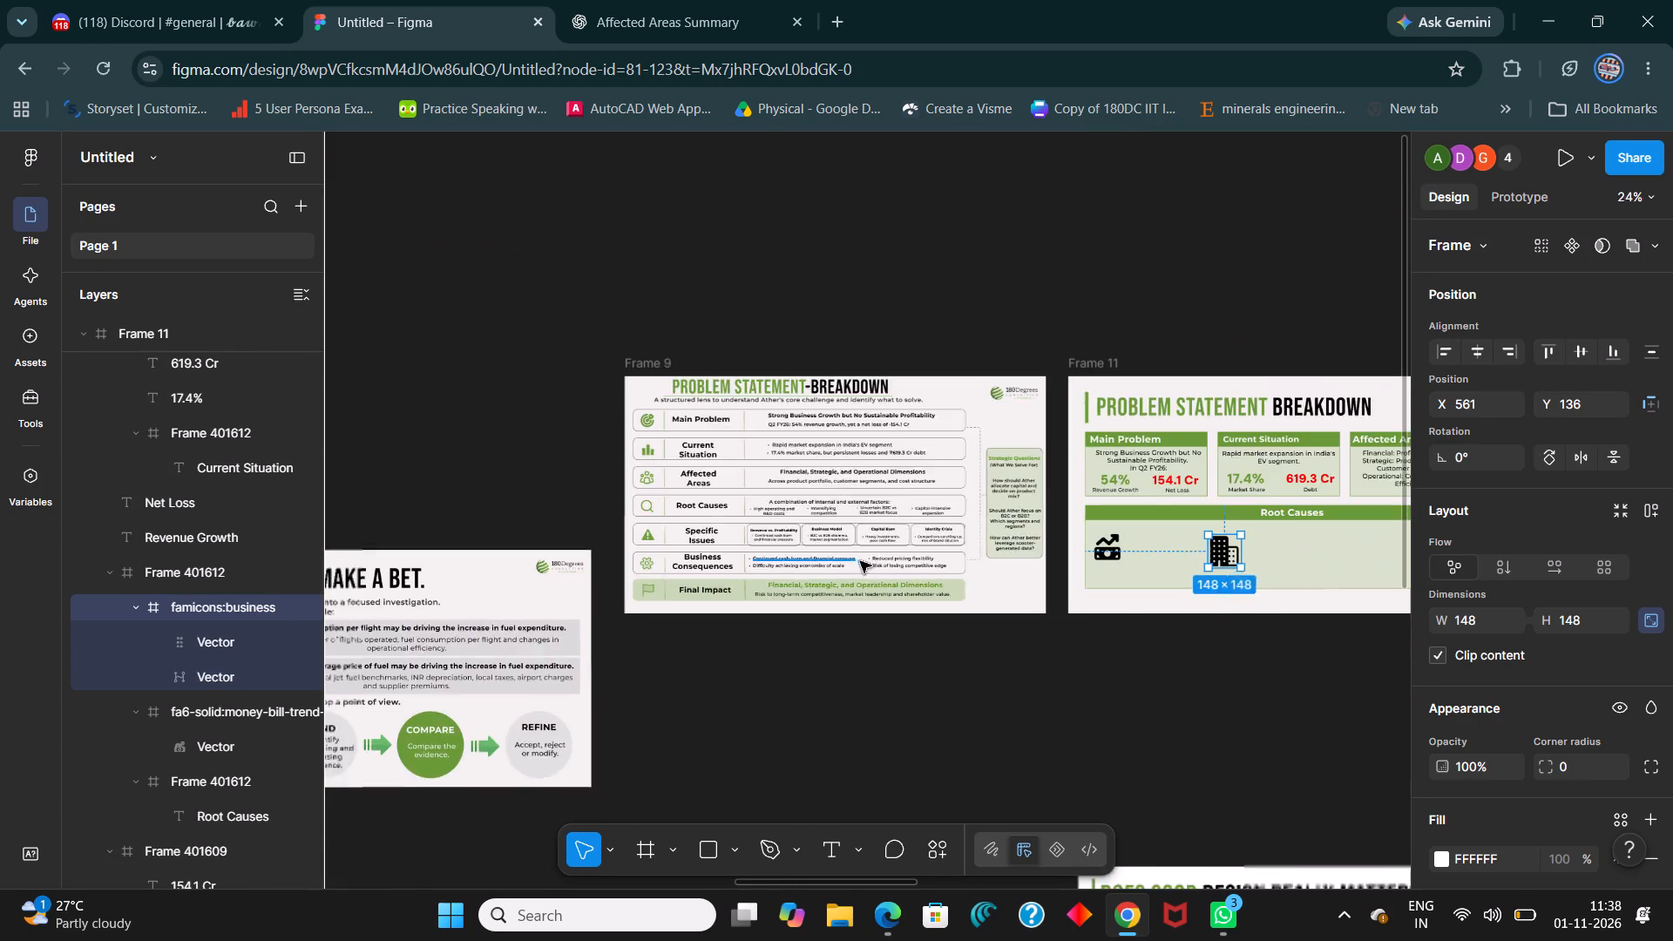
pyautogui.keyDown('ctrl'); pyautogui.scroll(7, 745, 532); pyautogui.keyUp('ctrl')
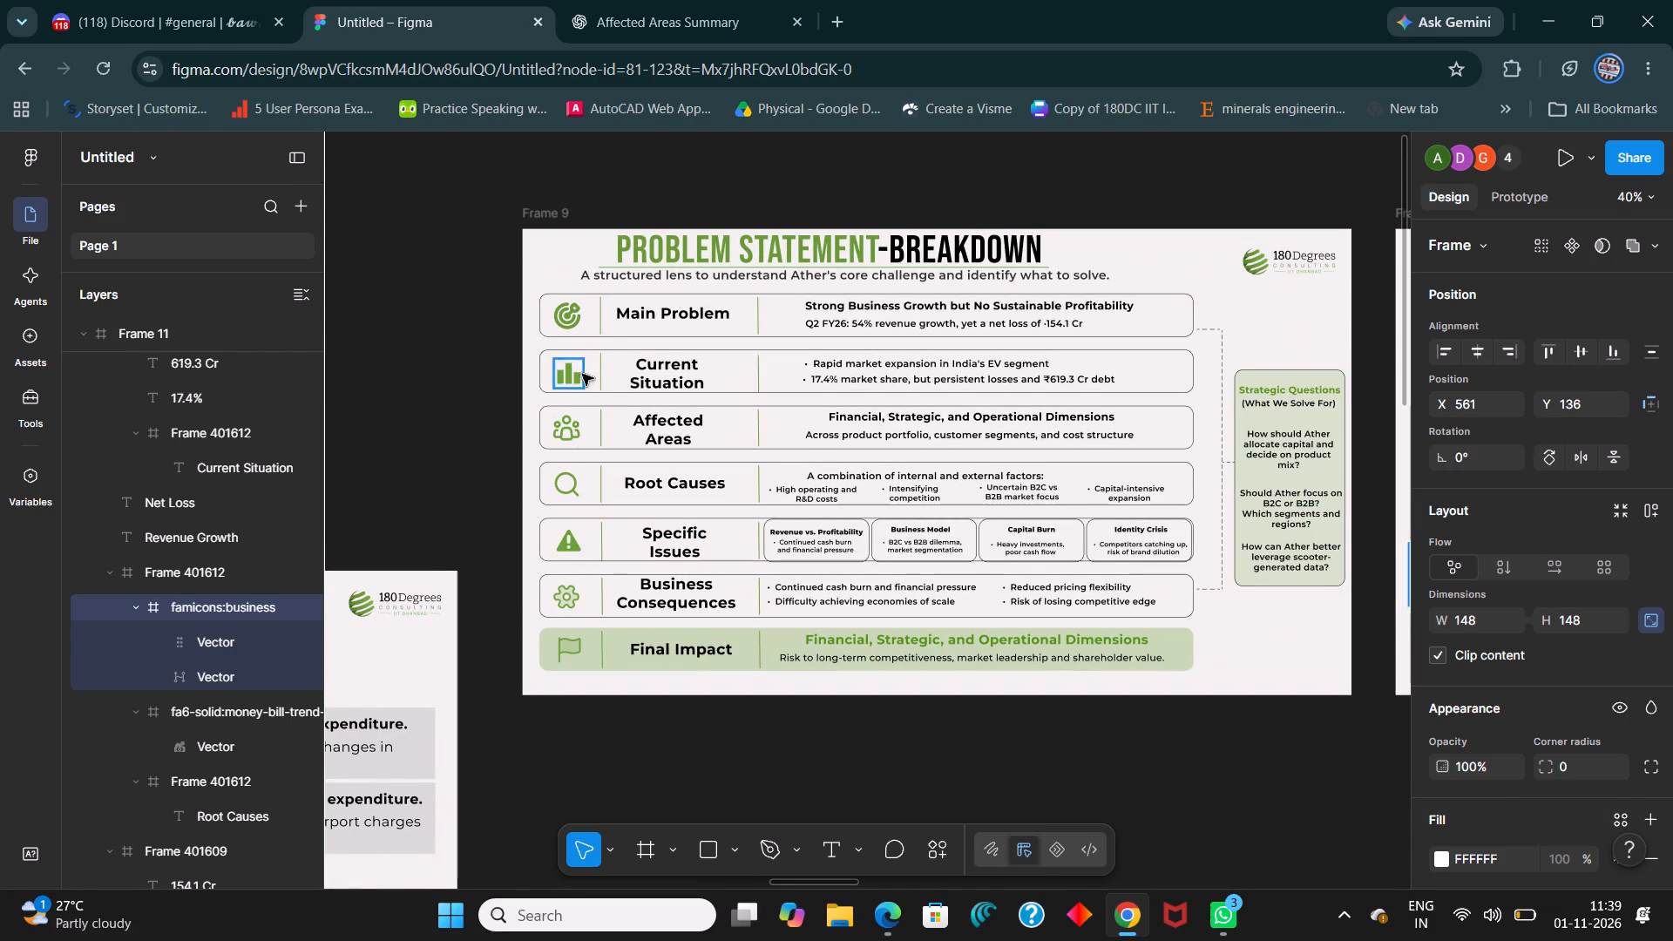
# Search Iconify for "settings" and import the solid gear icon basil:settings-alt-solid as a frame into Frame 9, closing the plugin when done.
pyautogui.click(561, 599)
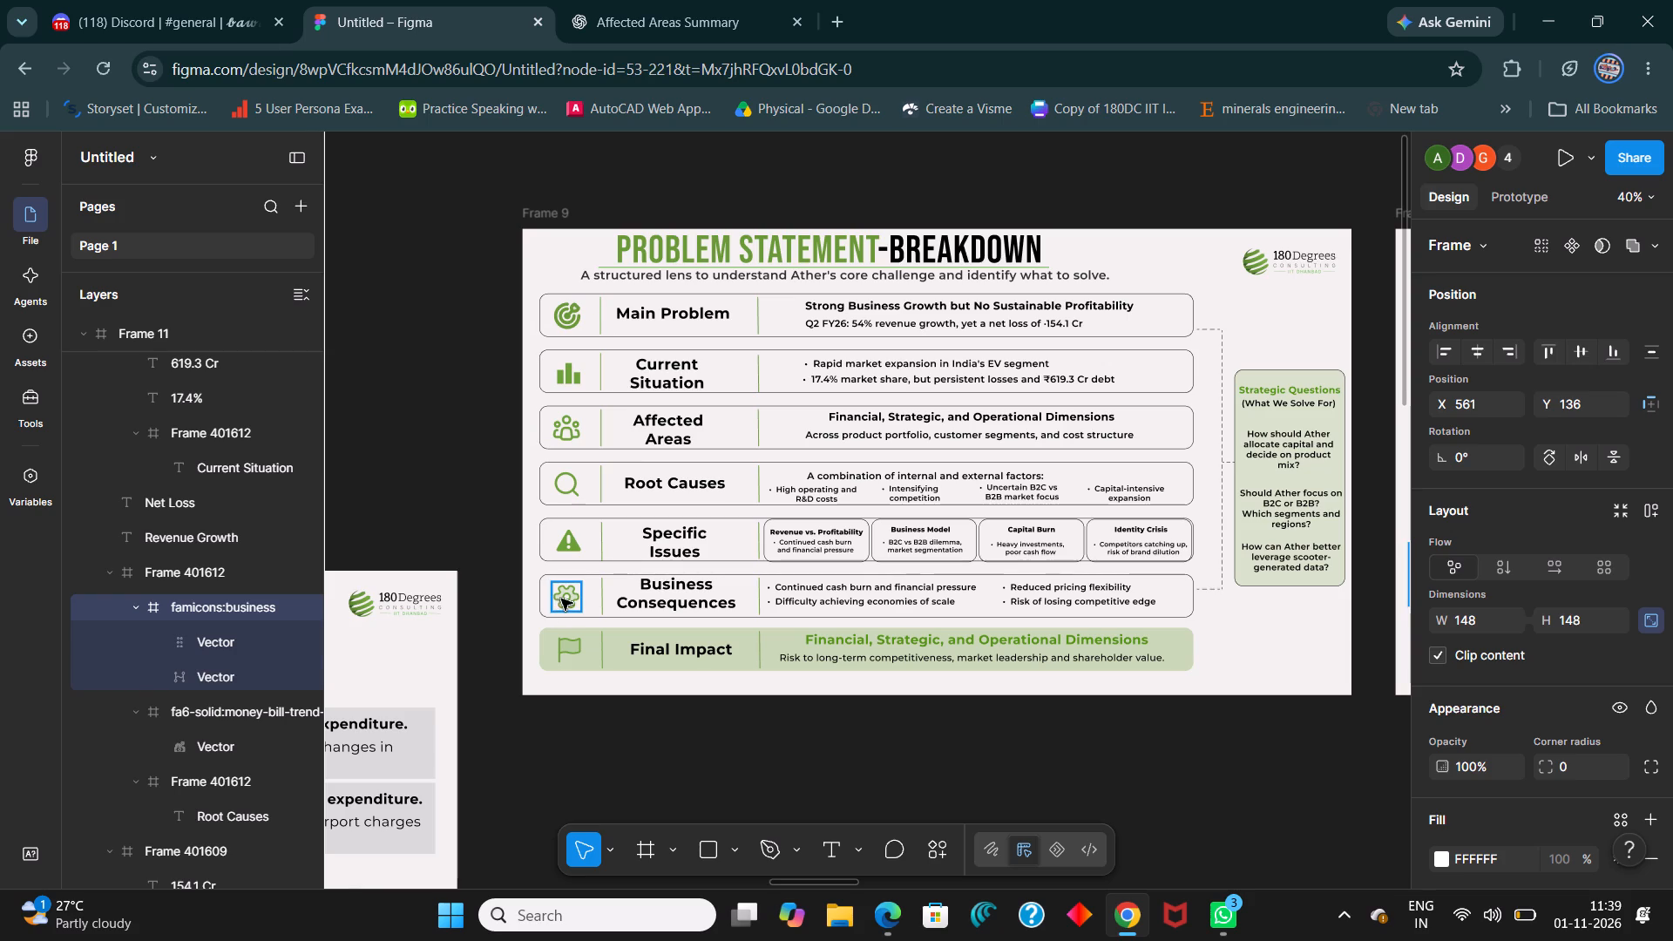
pyautogui.keyDown('shift'); pyautogui.scroll(-6, 710, 549); pyautogui.keyUp('shift')
pyautogui.keyDown('shift'); pyautogui.scroll(-6, 926, 564); pyautogui.keyUp('shift')
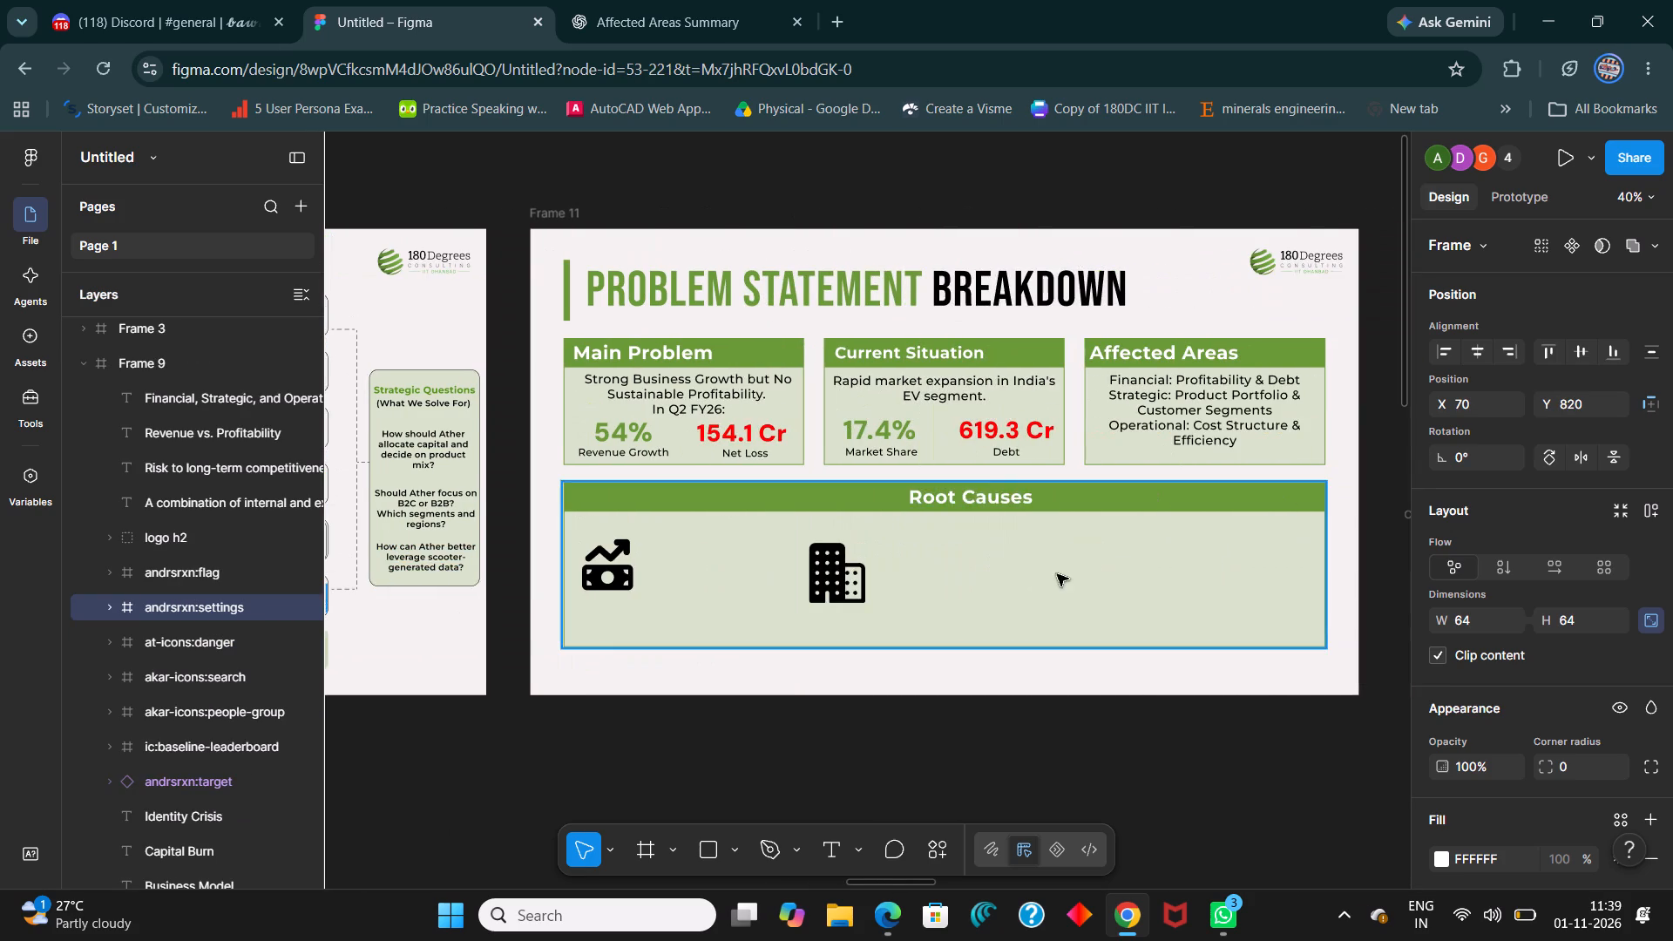
pyautogui.keyDown('shift'); pyautogui.scroll(-1, 1139, 562); pyautogui.keyUp('shift')
pyautogui.hotkey('ctrl', 'alt', 'p')
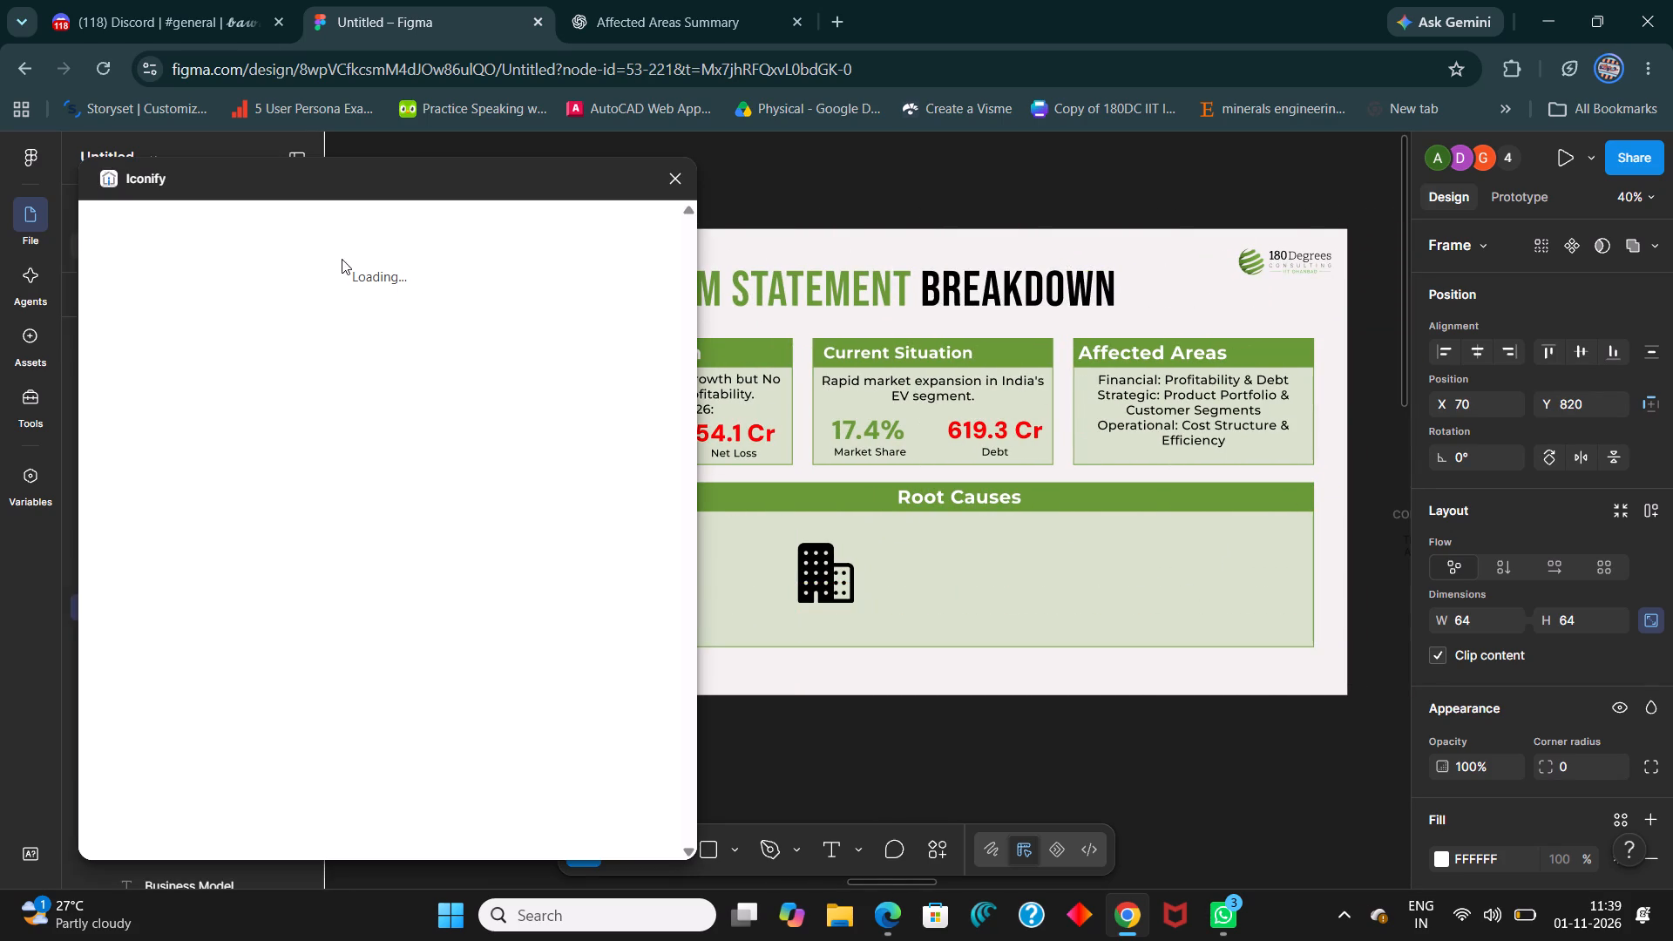
pyautogui.click(223, 261)
pyautogui.write('settings')
pyautogui.press('Return')
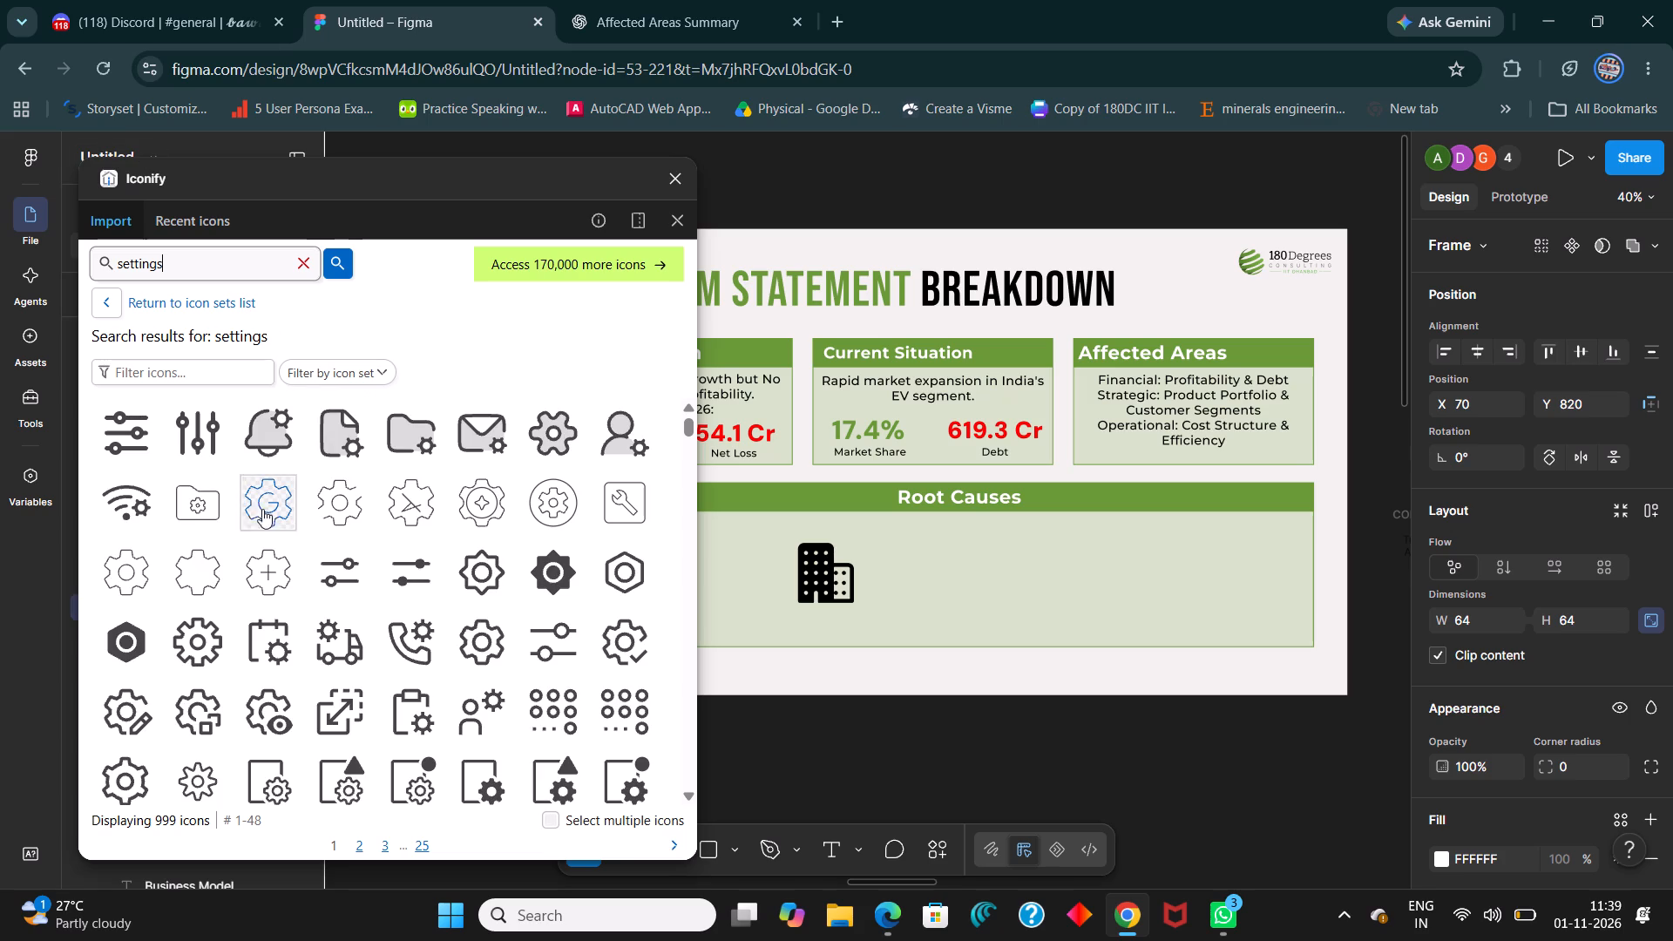
pyautogui.click(561, 568)
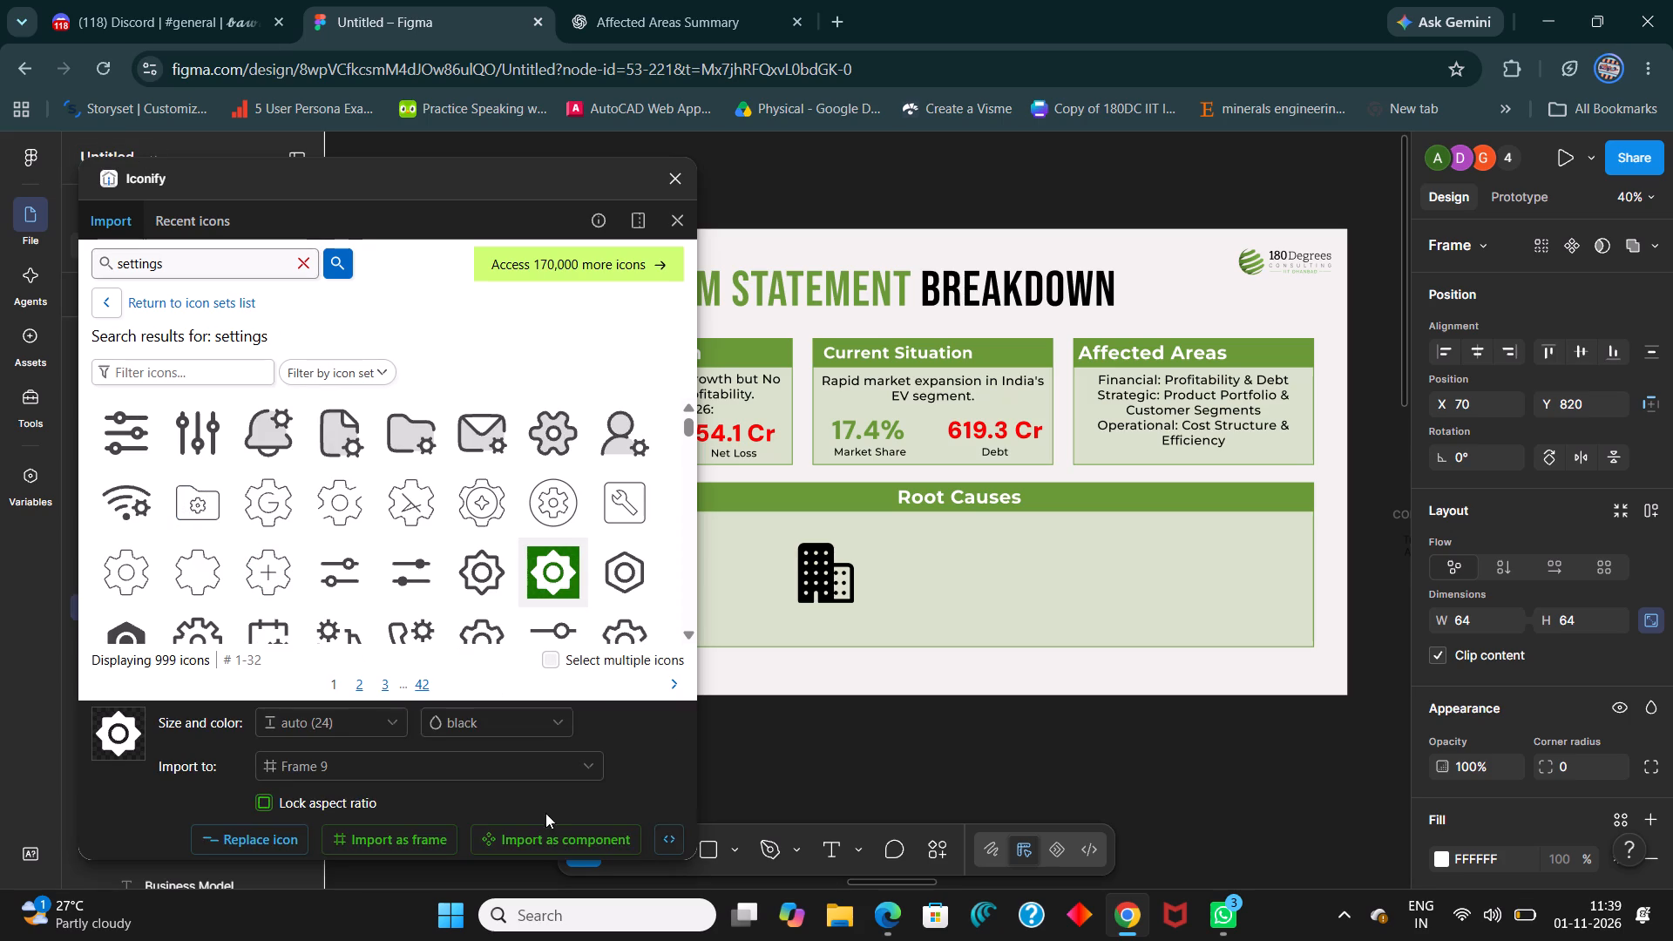
pyautogui.click(425, 830)
pyautogui.click(684, 179)
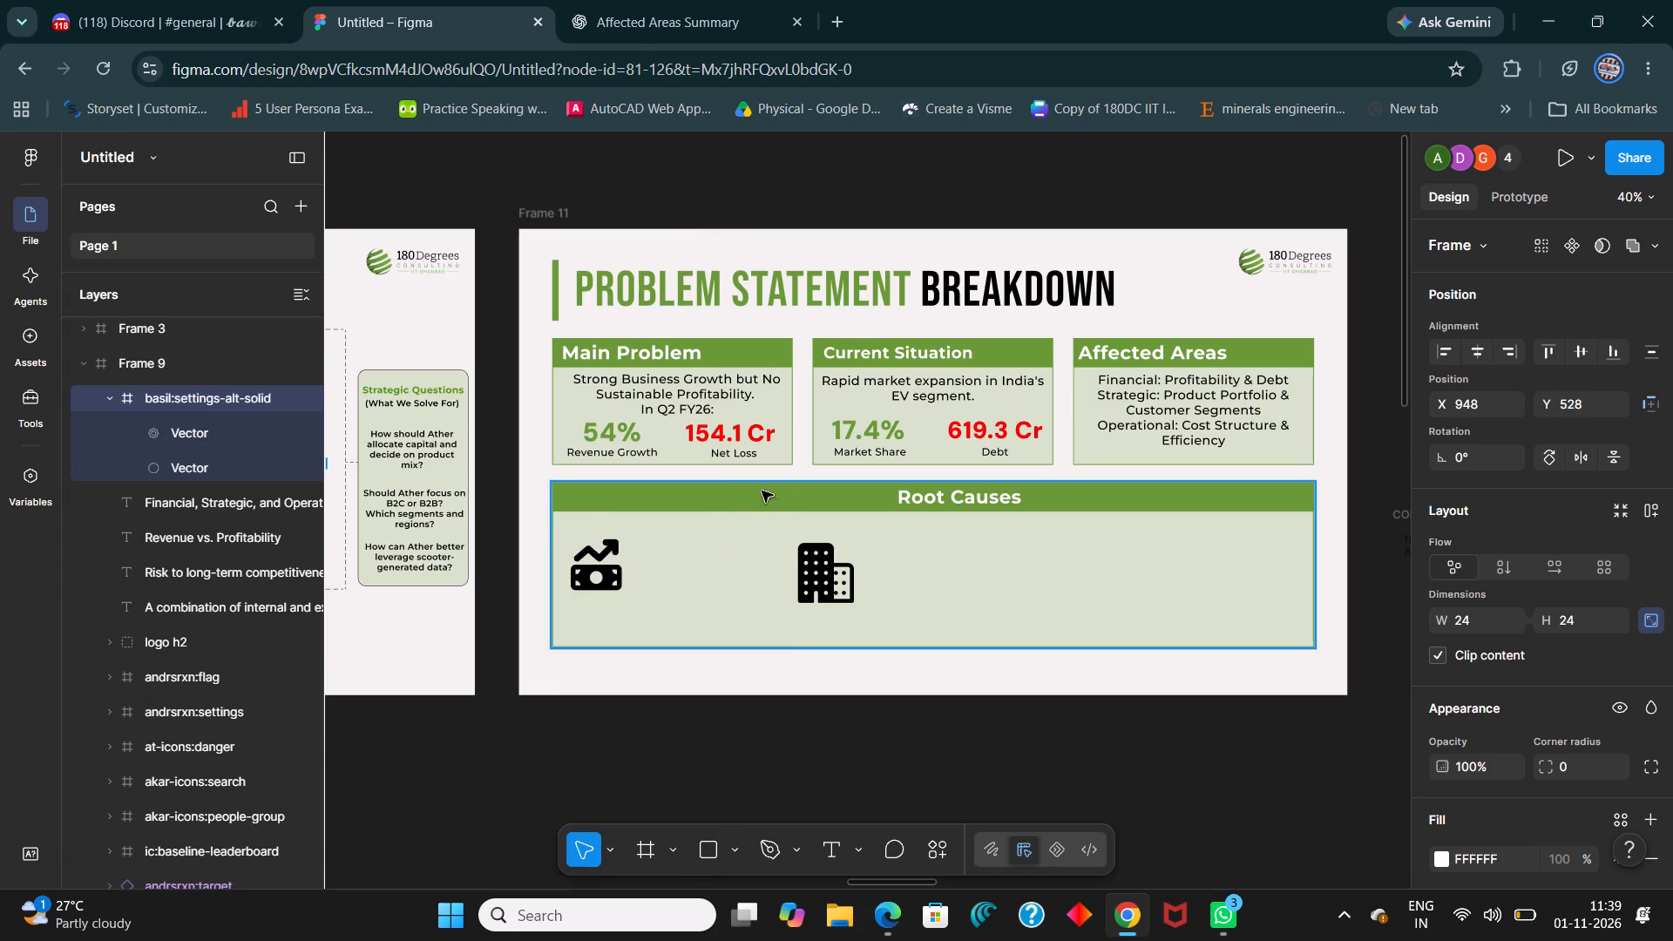
# Move the imported gear icon from Frame 9 into Frame 11's Root Causes box, just beyond the building icon.
pyautogui.keyDown('ctrl'); pyautogui.scroll(-6, 787, 638); pyautogui.keyUp('ctrl')
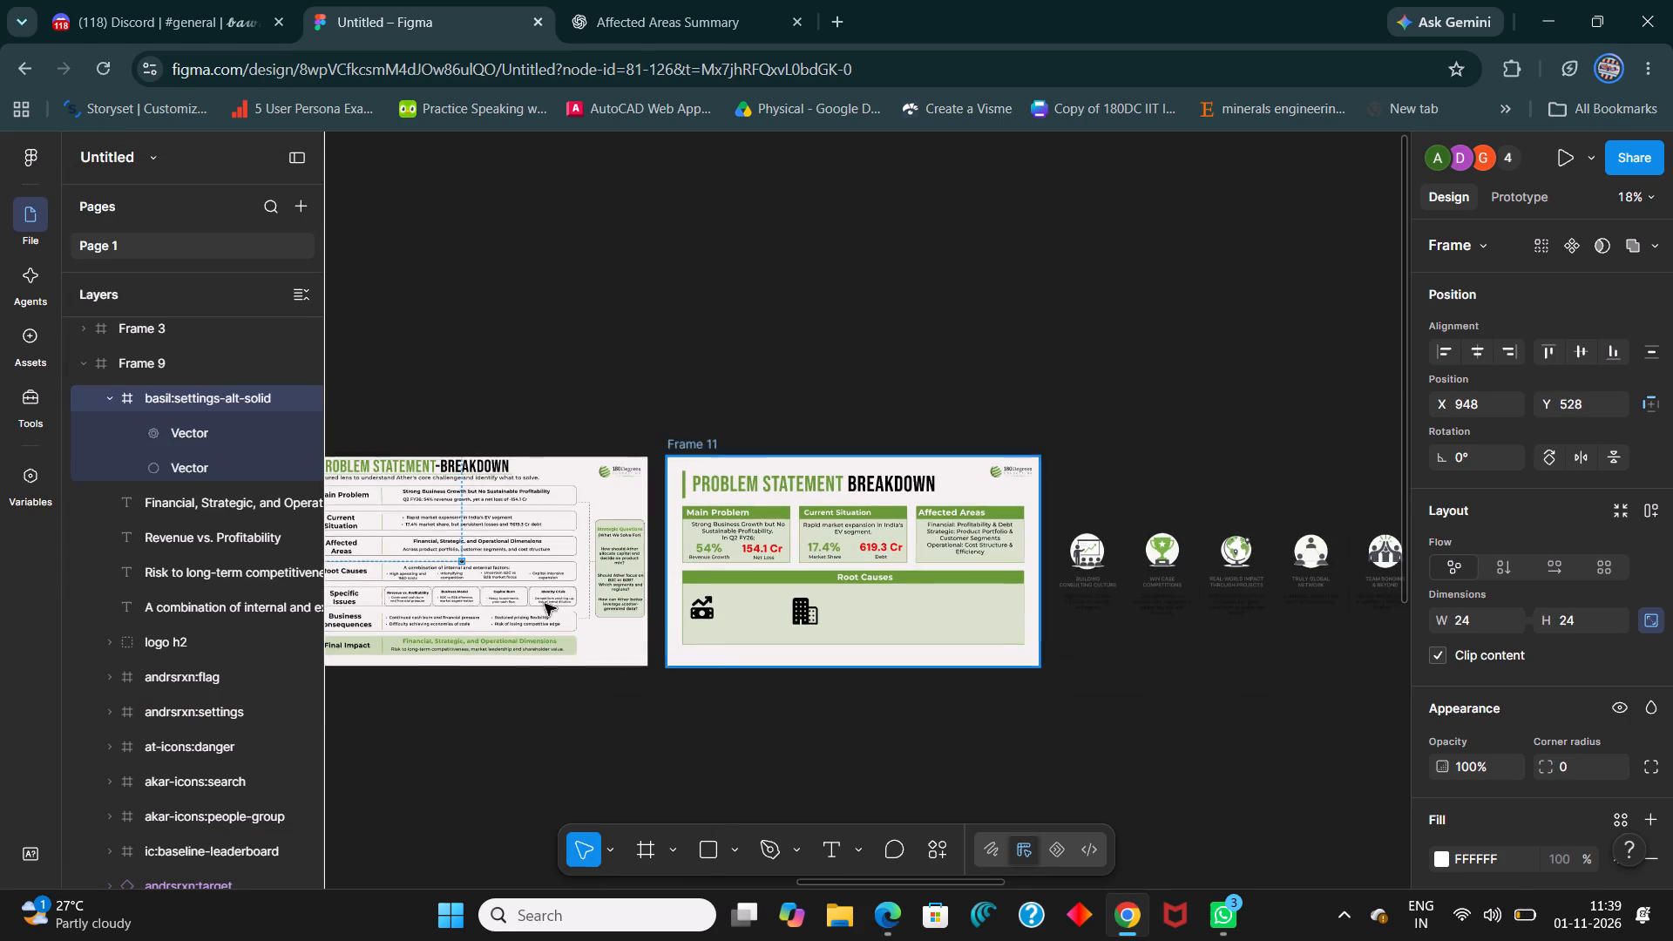
pyautogui.keyDown('ctrl'); pyautogui.scroll(12, 380, 545); pyautogui.keyUp('ctrl')
pyautogui.moveTo(511, 595); pyautogui.dragTo(1421, 752)
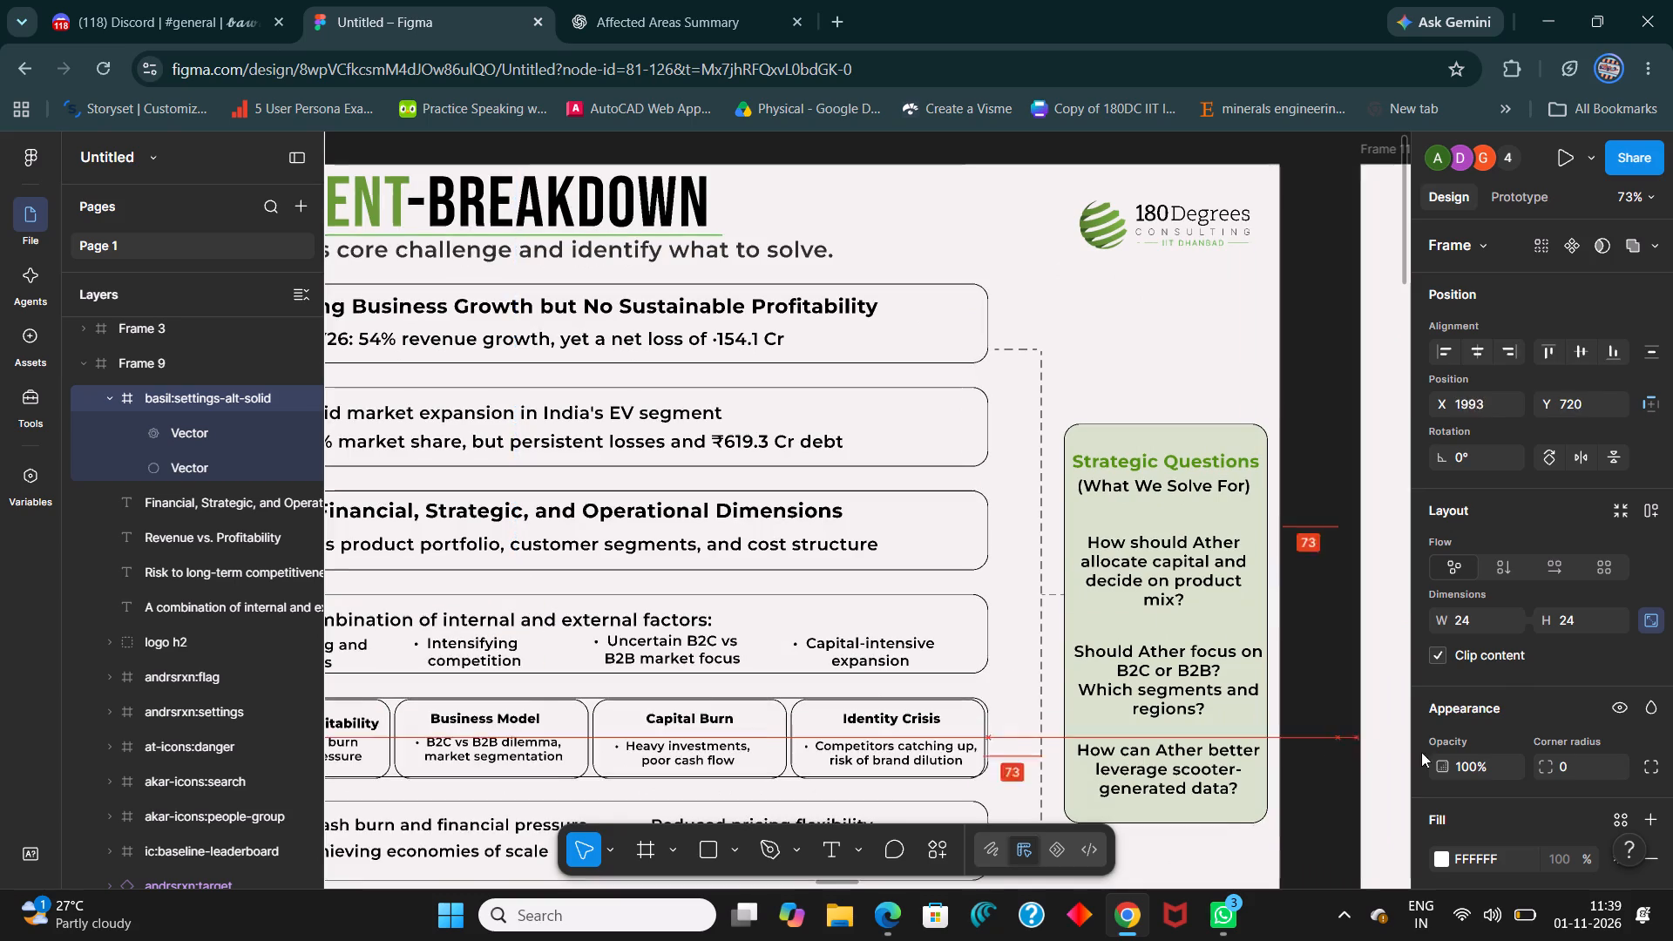
pyautogui.moveTo(1421, 752); pyautogui.dragTo(1177, 760)
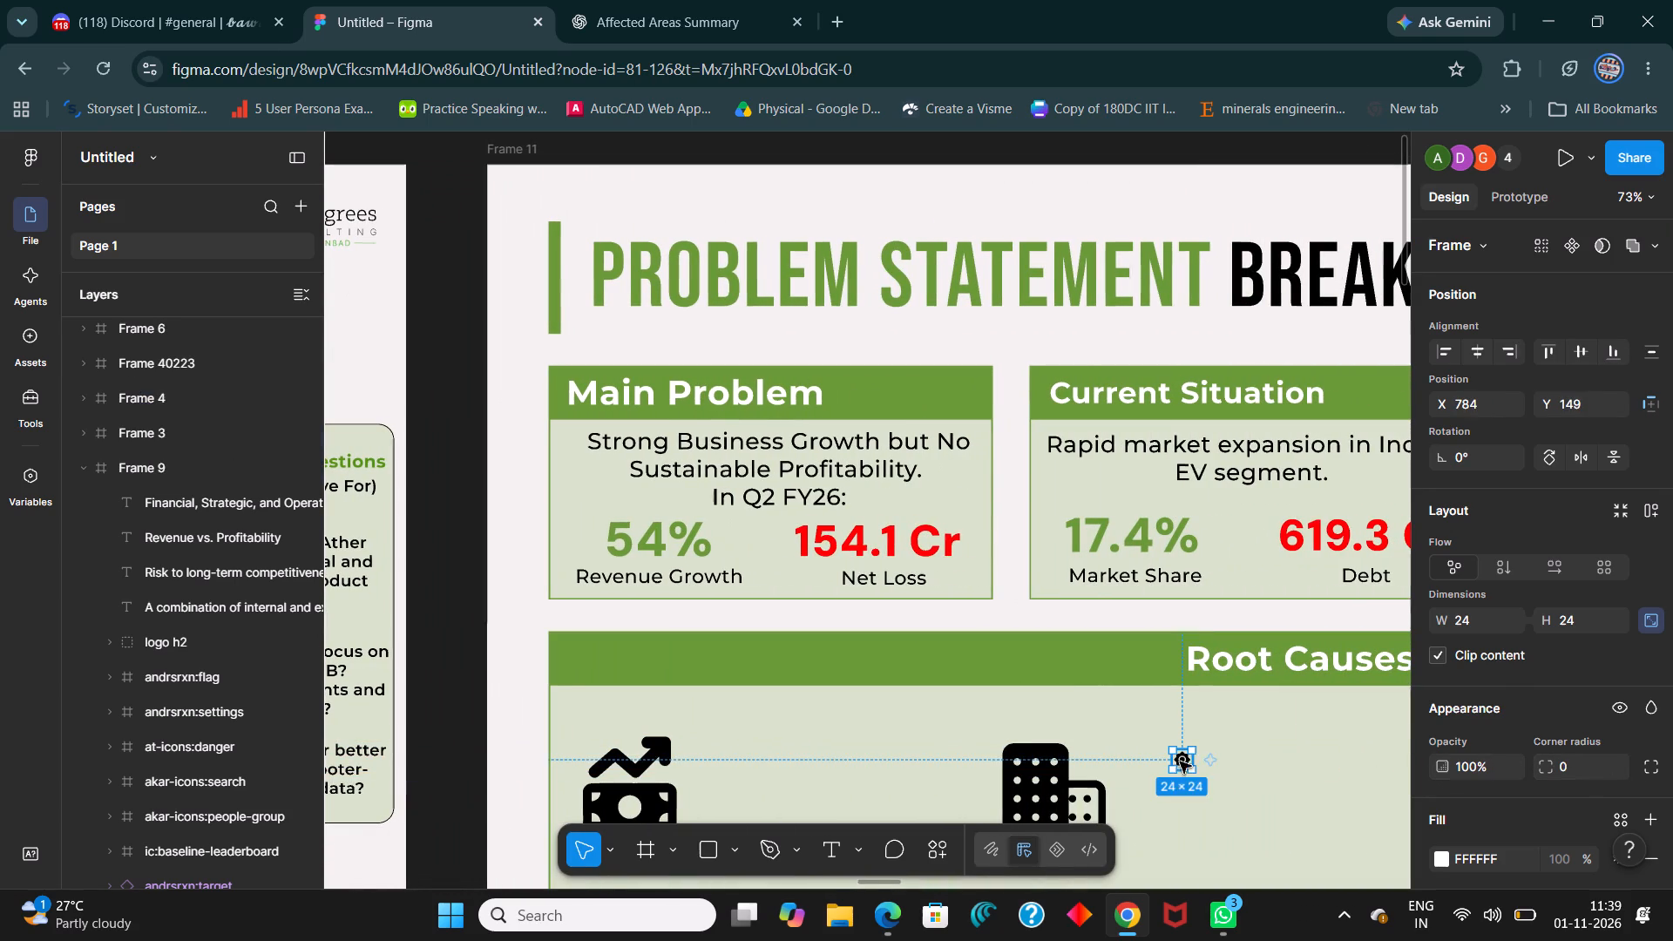
# Enlarge the gear icon to about 112 × 112 and place it in Root Causes at about X 1040, Y 154.
pyautogui.moveTo(1193, 775); pyautogui.dragTo(1262, 816)
pyautogui.keyDown('ctrl'); pyautogui.scroll(-5, 1078, 766); pyautogui.keyUp('ctrl')
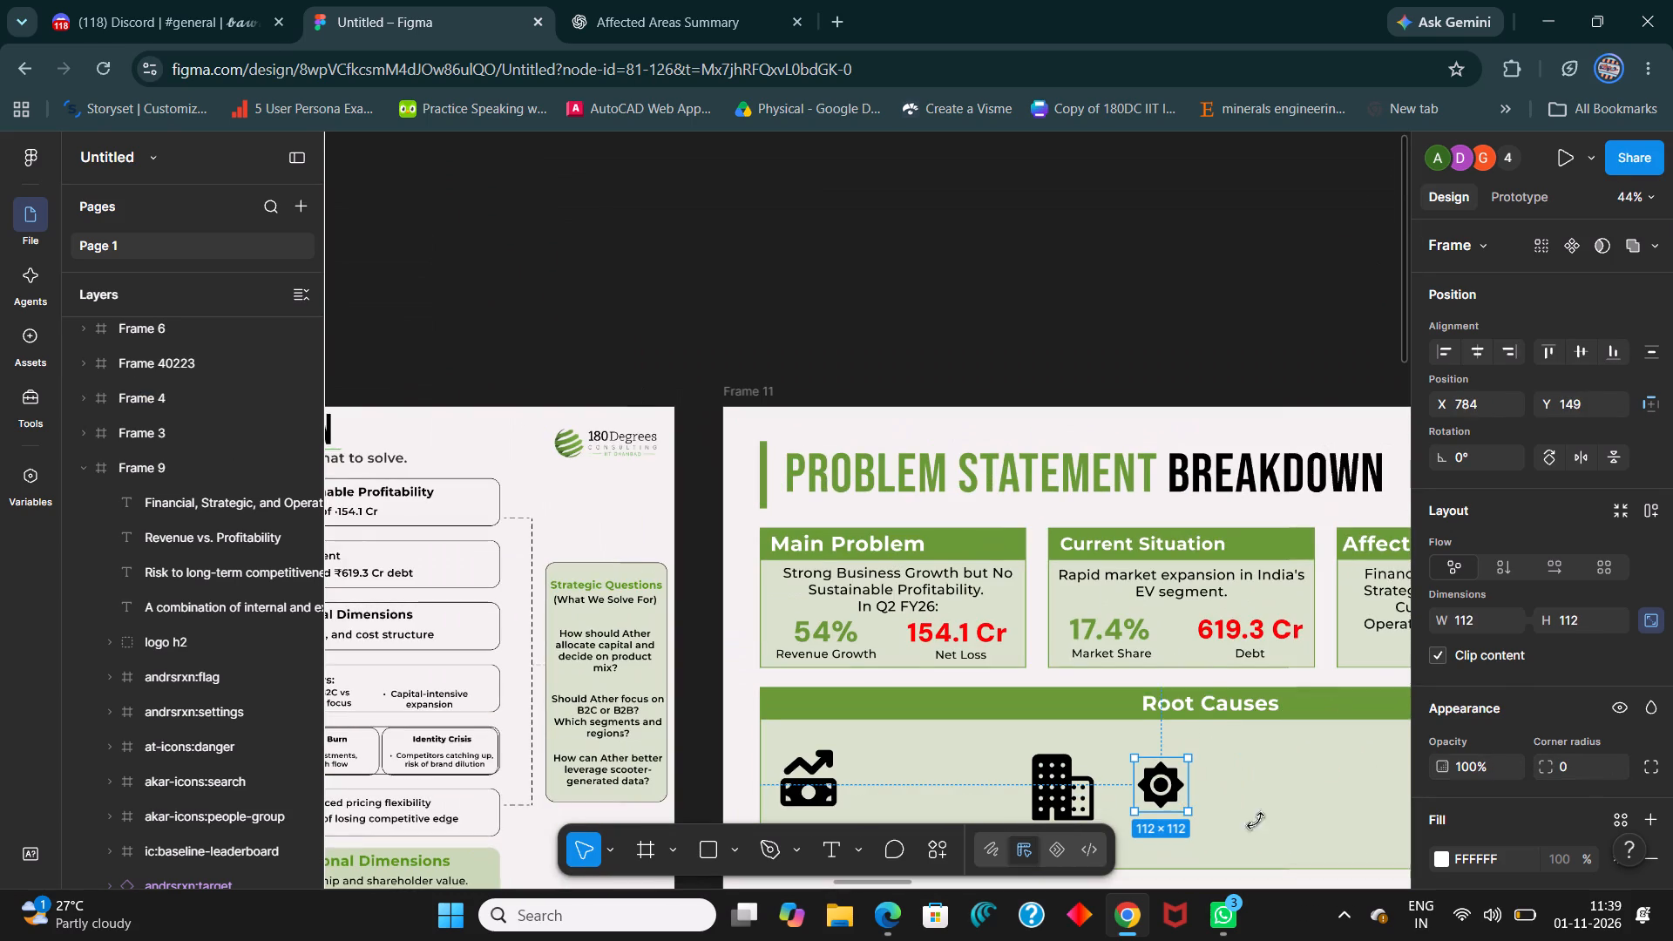
pyautogui.moveTo(1188, 816); pyautogui.dragTo(1203, 823)
pyautogui.moveTo(1139, 793); pyautogui.dragTo(1225, 788)
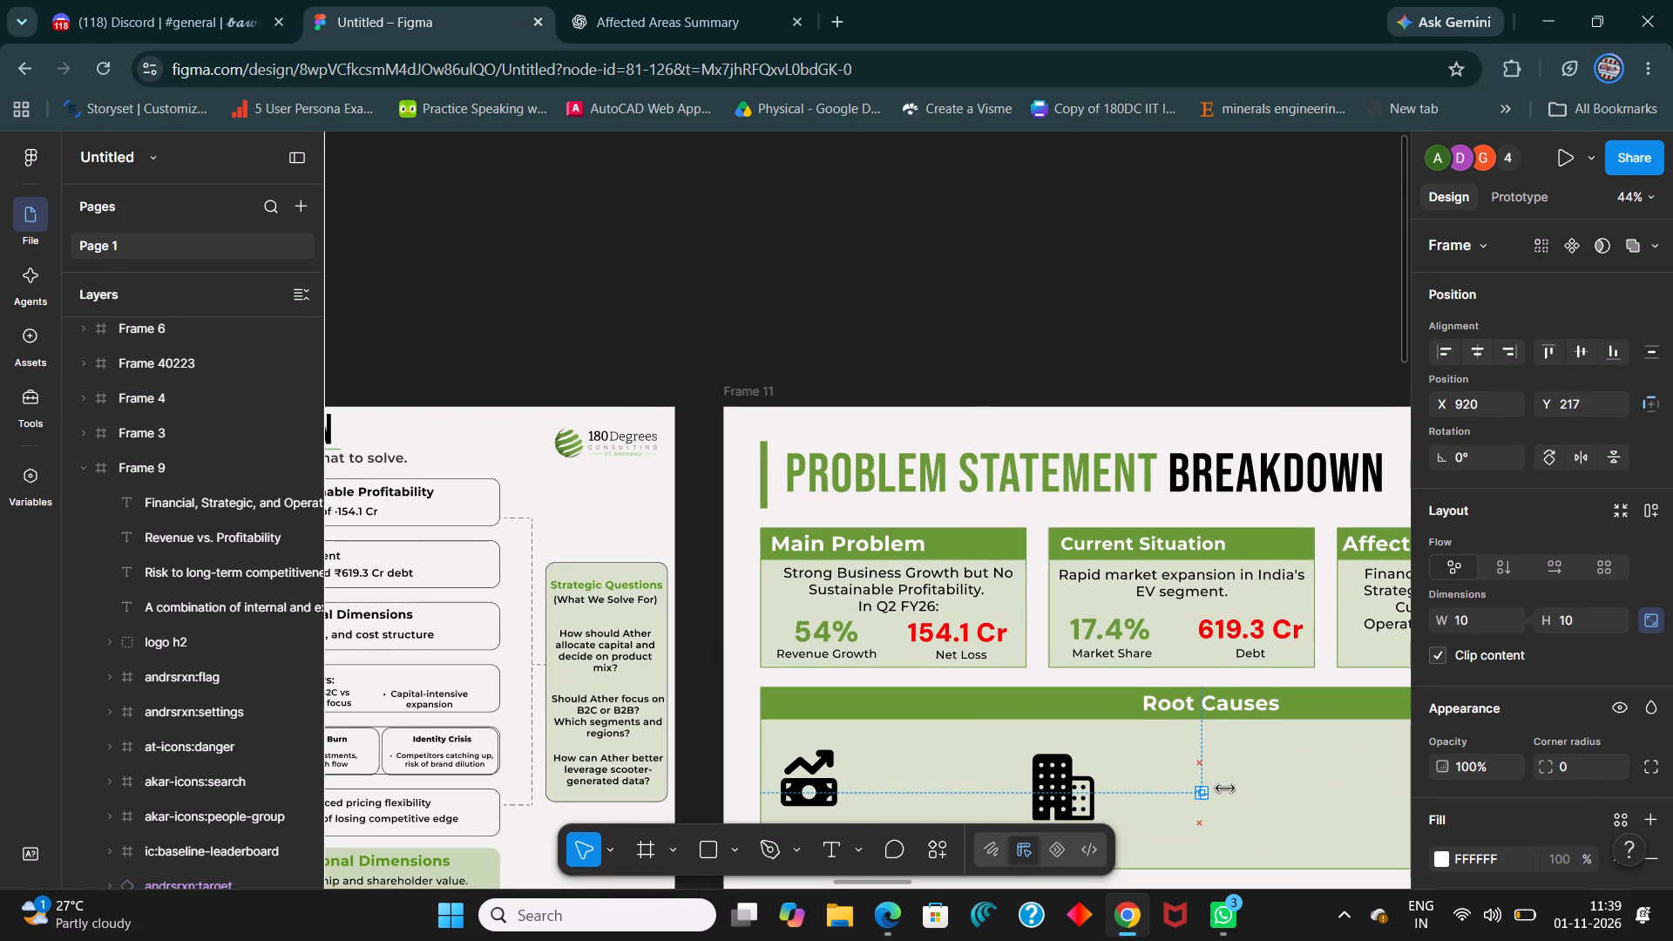
pyautogui.moveTo(1225, 788); pyautogui.dragTo(1250, 788)
pyautogui.moveTo(1226, 802); pyautogui.dragTo(1258, 789)
pyautogui.keyDown('ctrl'); pyautogui.scroll(-4, 1248, 798); pyautogui.keyUp('ctrl')
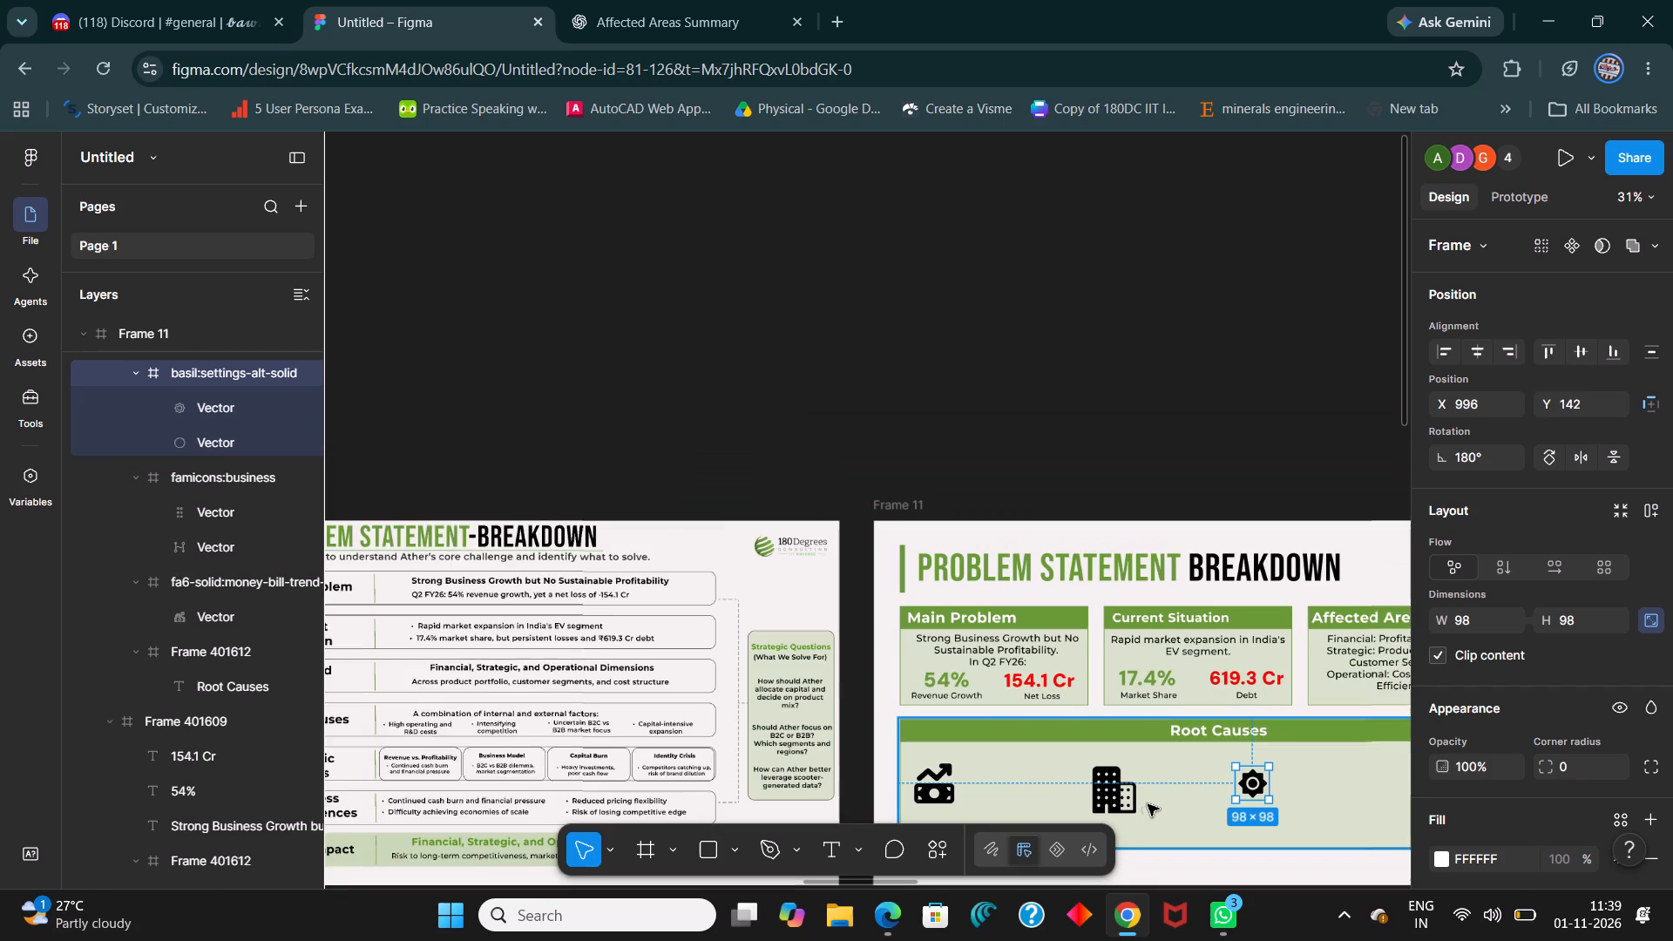
pyautogui.keyDown('shift'); pyautogui.scroll(-4, 1128, 795); pyautogui.keyUp('shift')
pyautogui.scroll(1, 1129, 572)
pyautogui.scroll(-4, 1131, 586)
pyautogui.keyDown('ctrl'); pyautogui.scroll(4, 1115, 641); pyautogui.keyUp('ctrl')
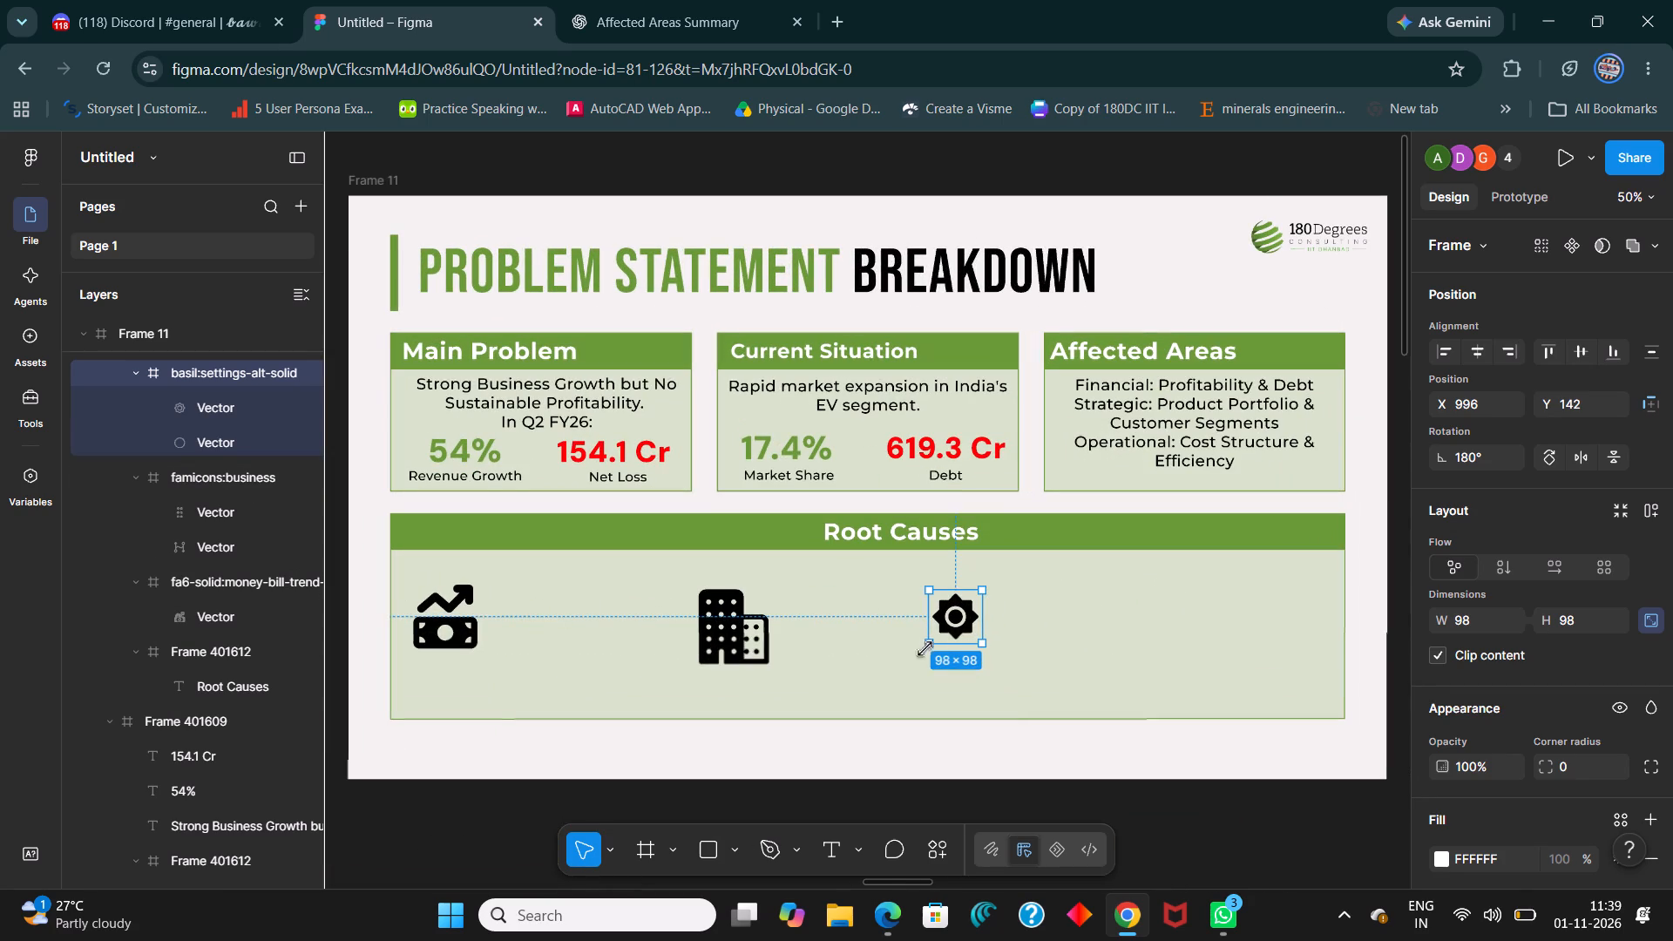
pyautogui.click(984, 649)
pyautogui.moveTo(950, 623); pyautogui.dragTo(974, 635)
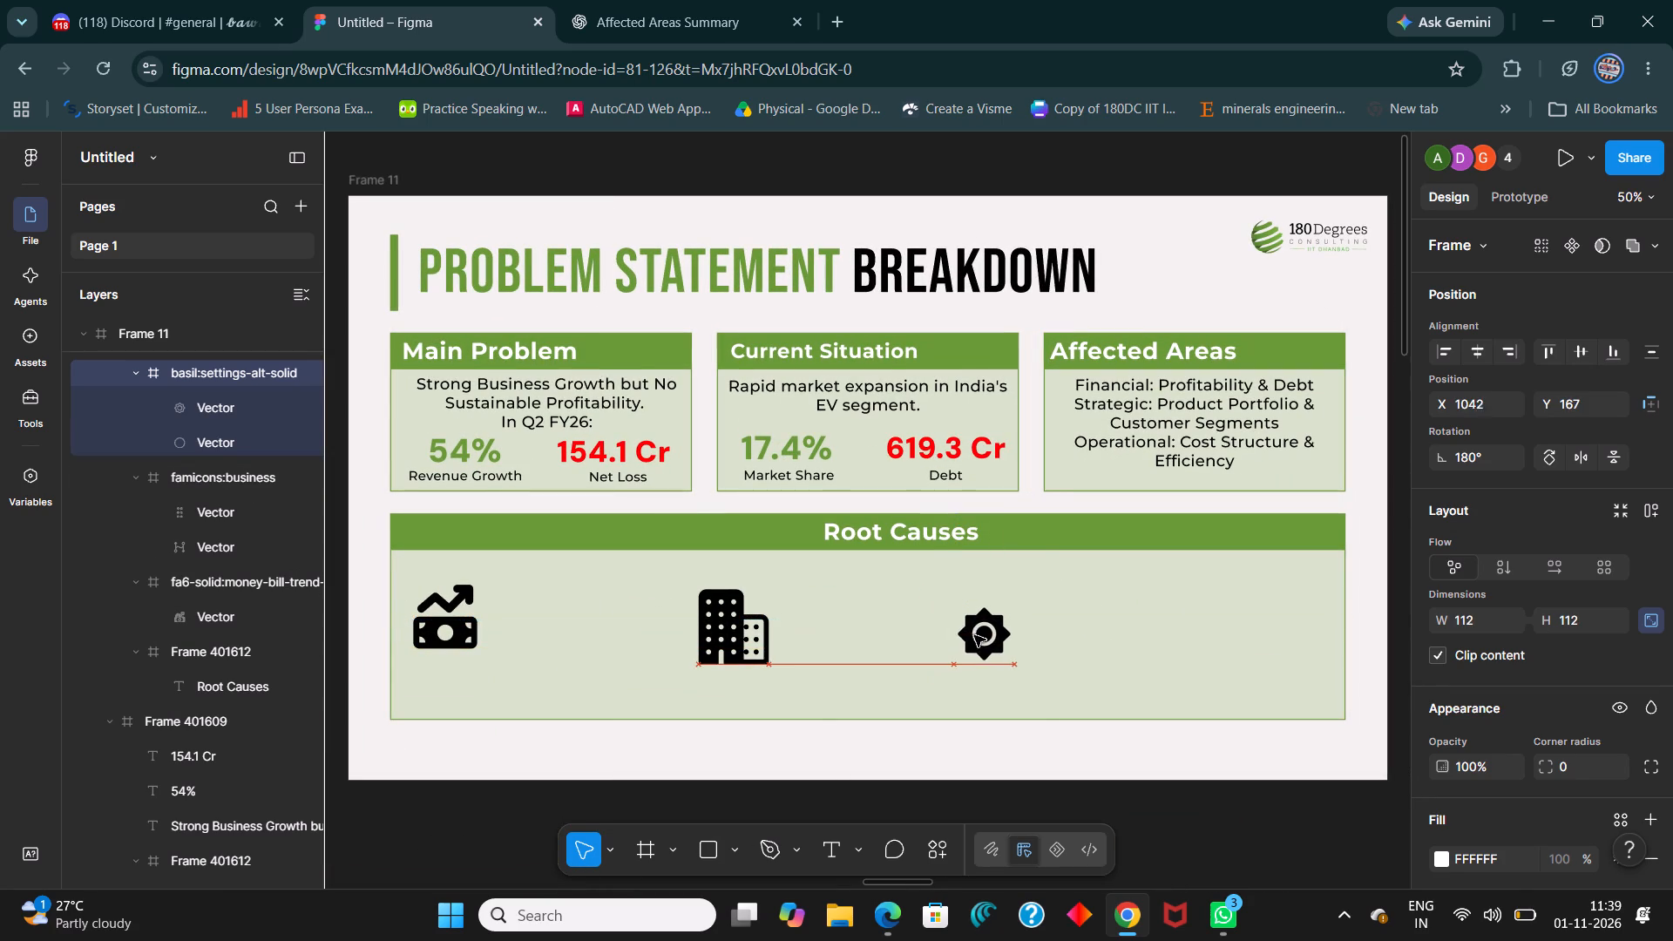
pyautogui.moveTo(974, 635); pyautogui.dragTo(973, 630)
# Check Frame 9's root causes again, then search Iconify for "capital" and browse for an icon suited to capital-intensive expansion.
pyautogui.keyDown('ctrl'); pyautogui.scroll(-3, 965, 644); pyautogui.keyUp('ctrl')
pyautogui.keyDown('shift'); pyautogui.scroll(4, 888, 613); pyautogui.keyUp('shift')
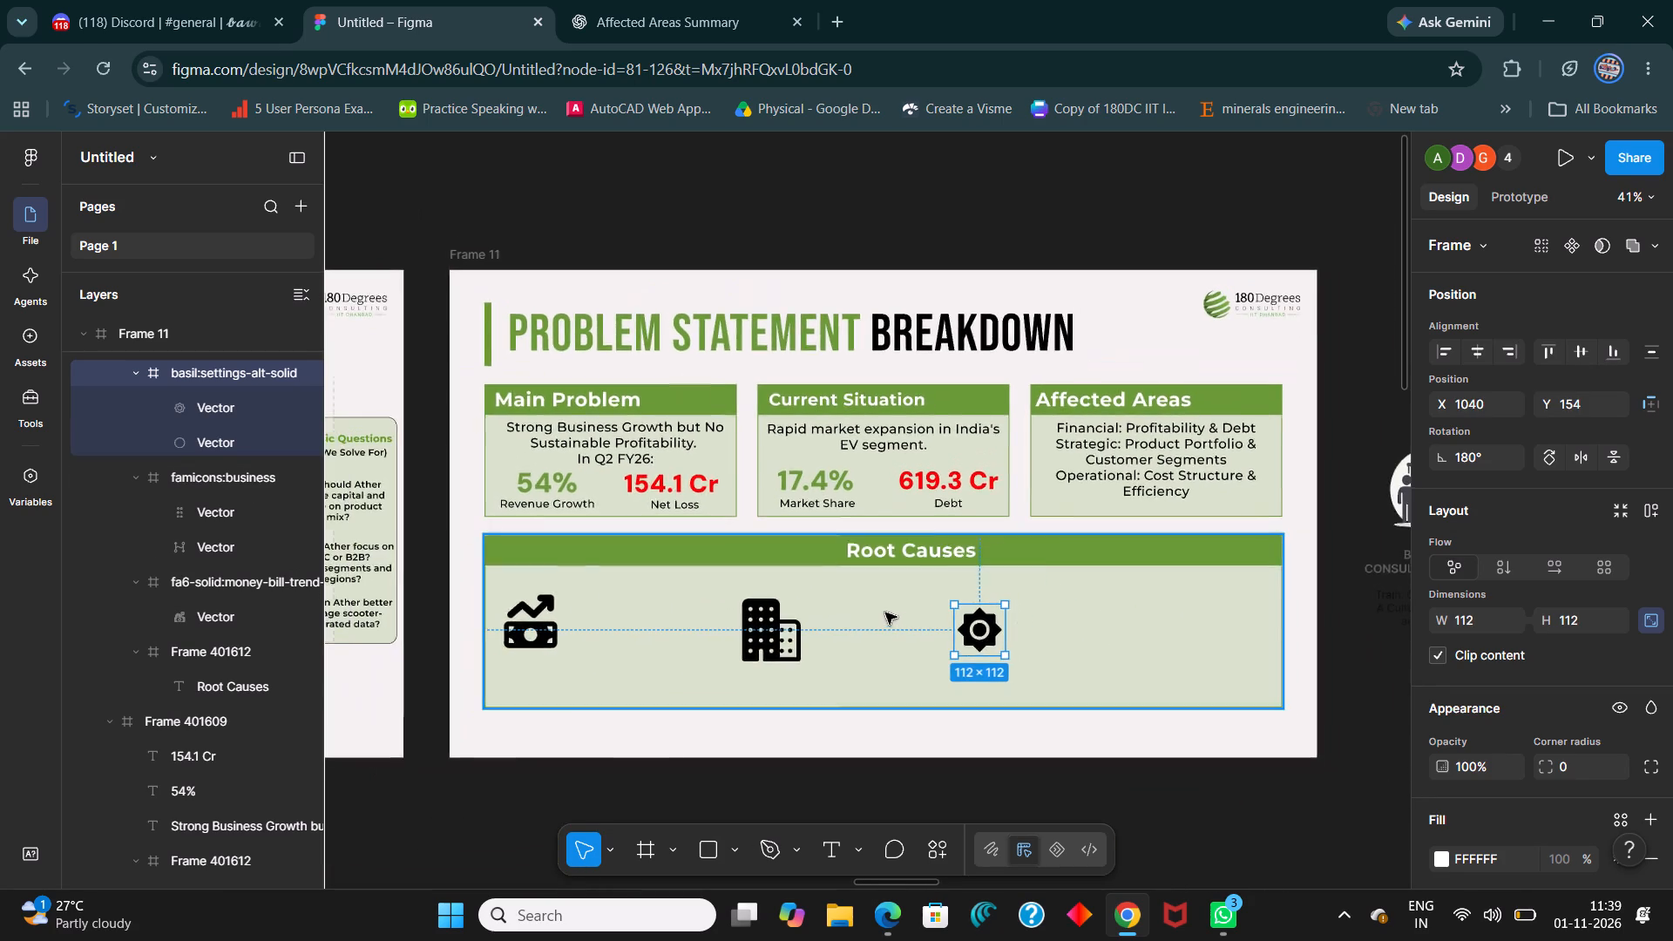
pyautogui.keyDown('shift'); pyautogui.scroll(7, 885, 613); pyautogui.keyUp('shift')
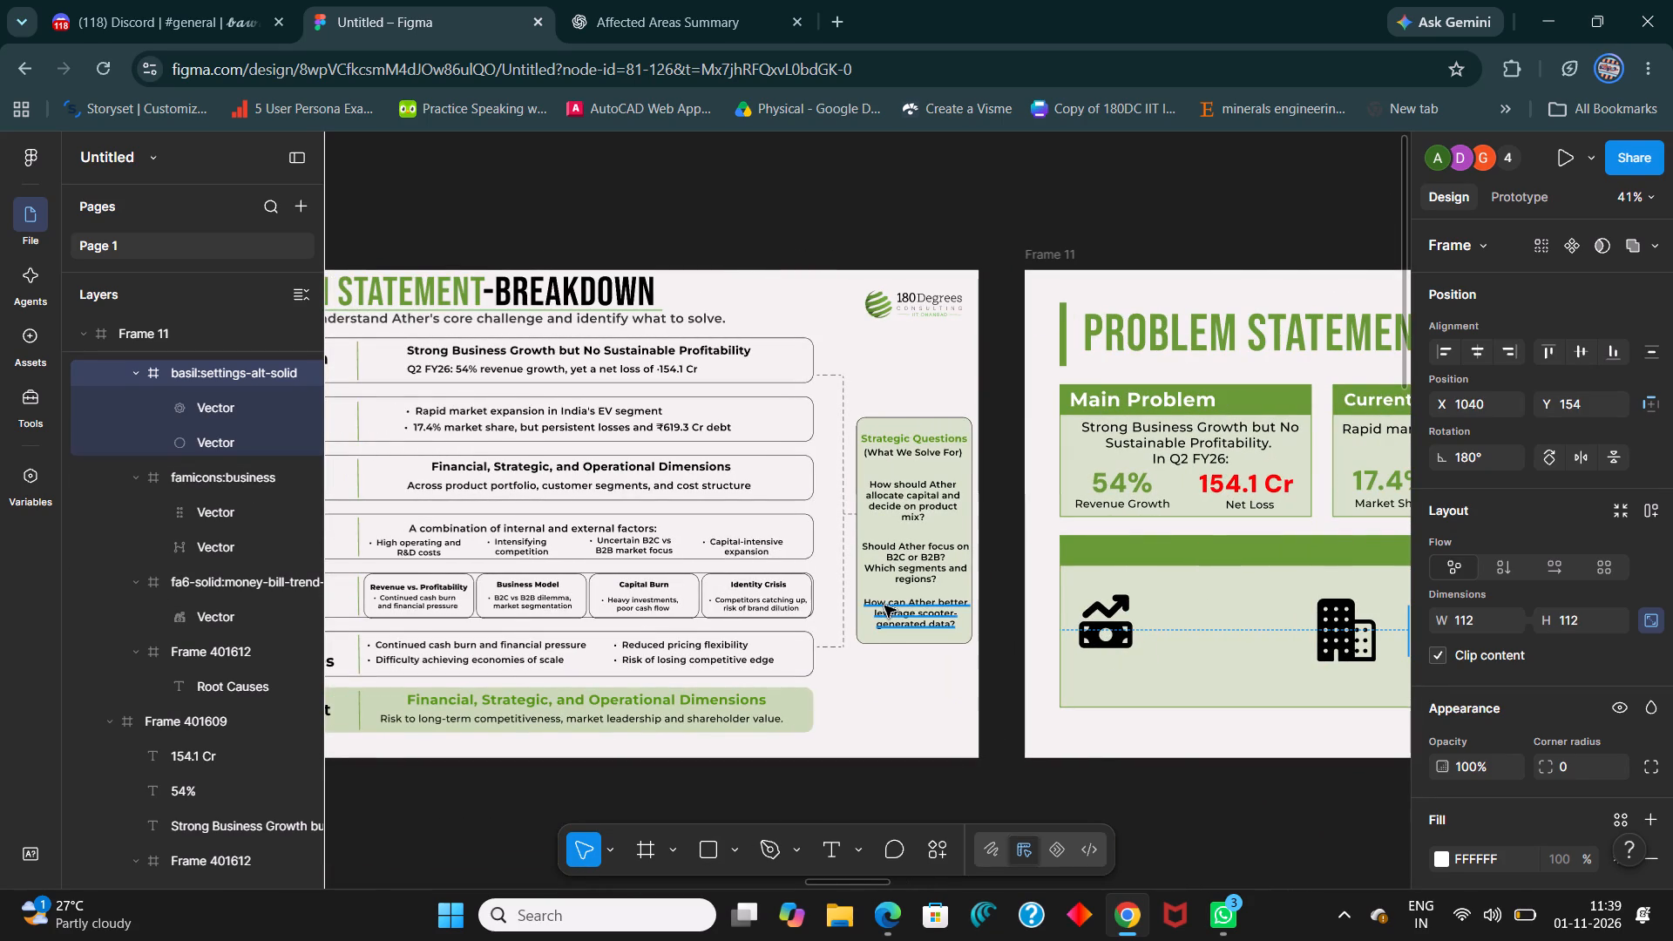
pyautogui.keyDown('shift'); pyautogui.scroll(-12, 884, 605); pyautogui.keyUp('shift')
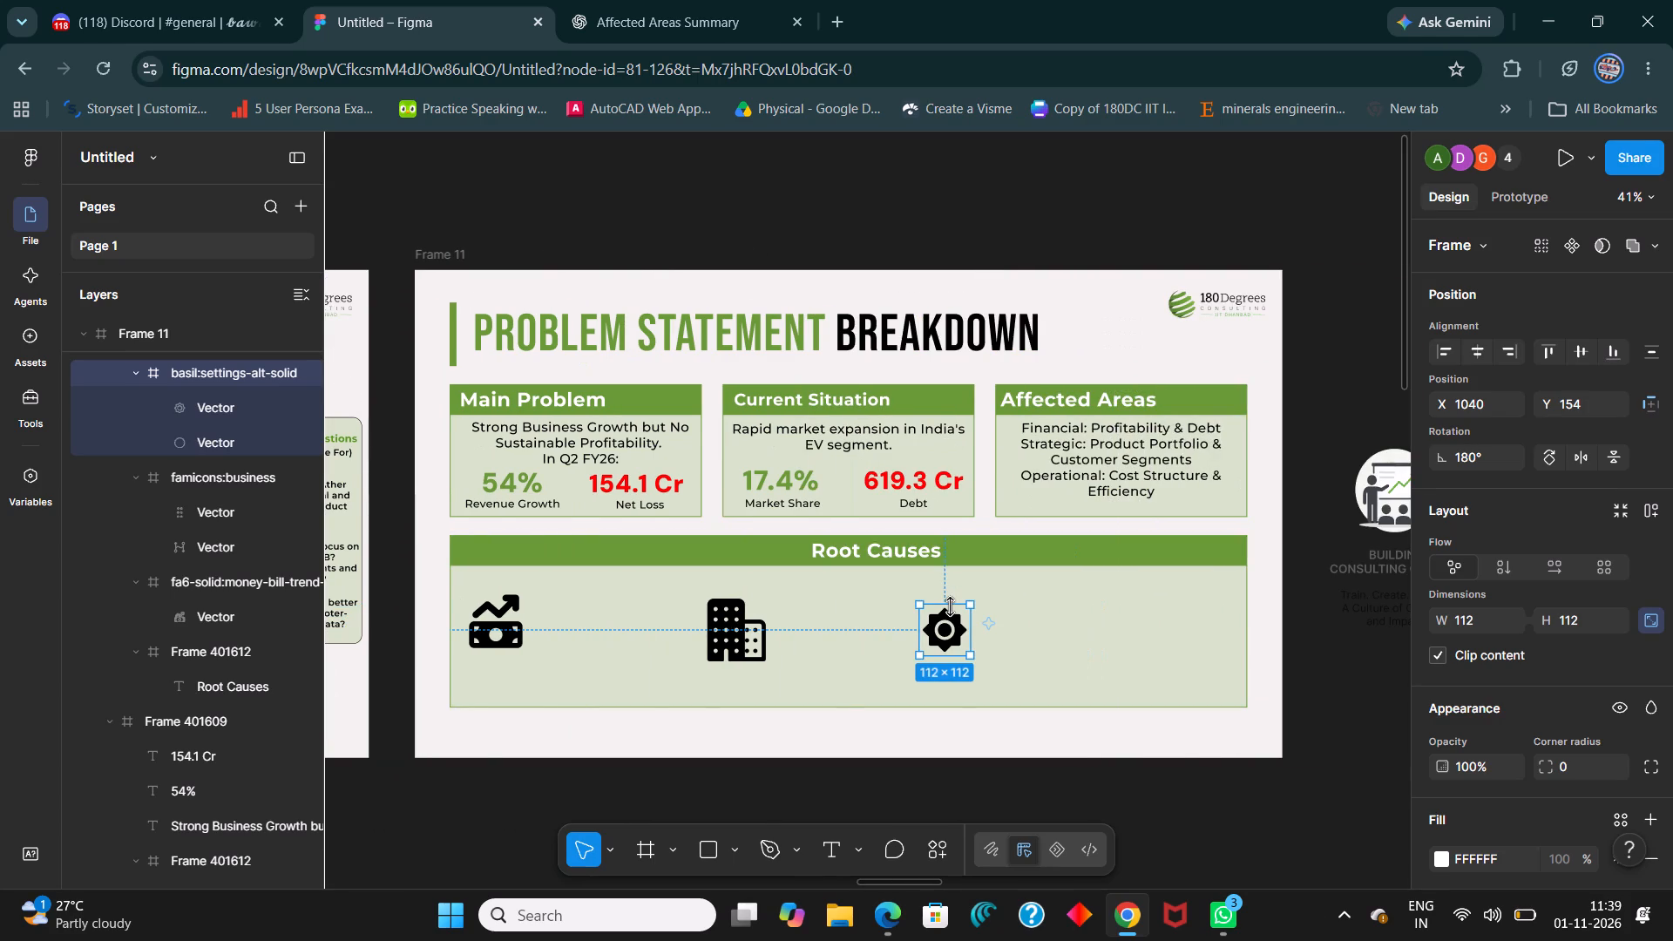
pyautogui.hotkey('ctrl', 'alt', 'p')
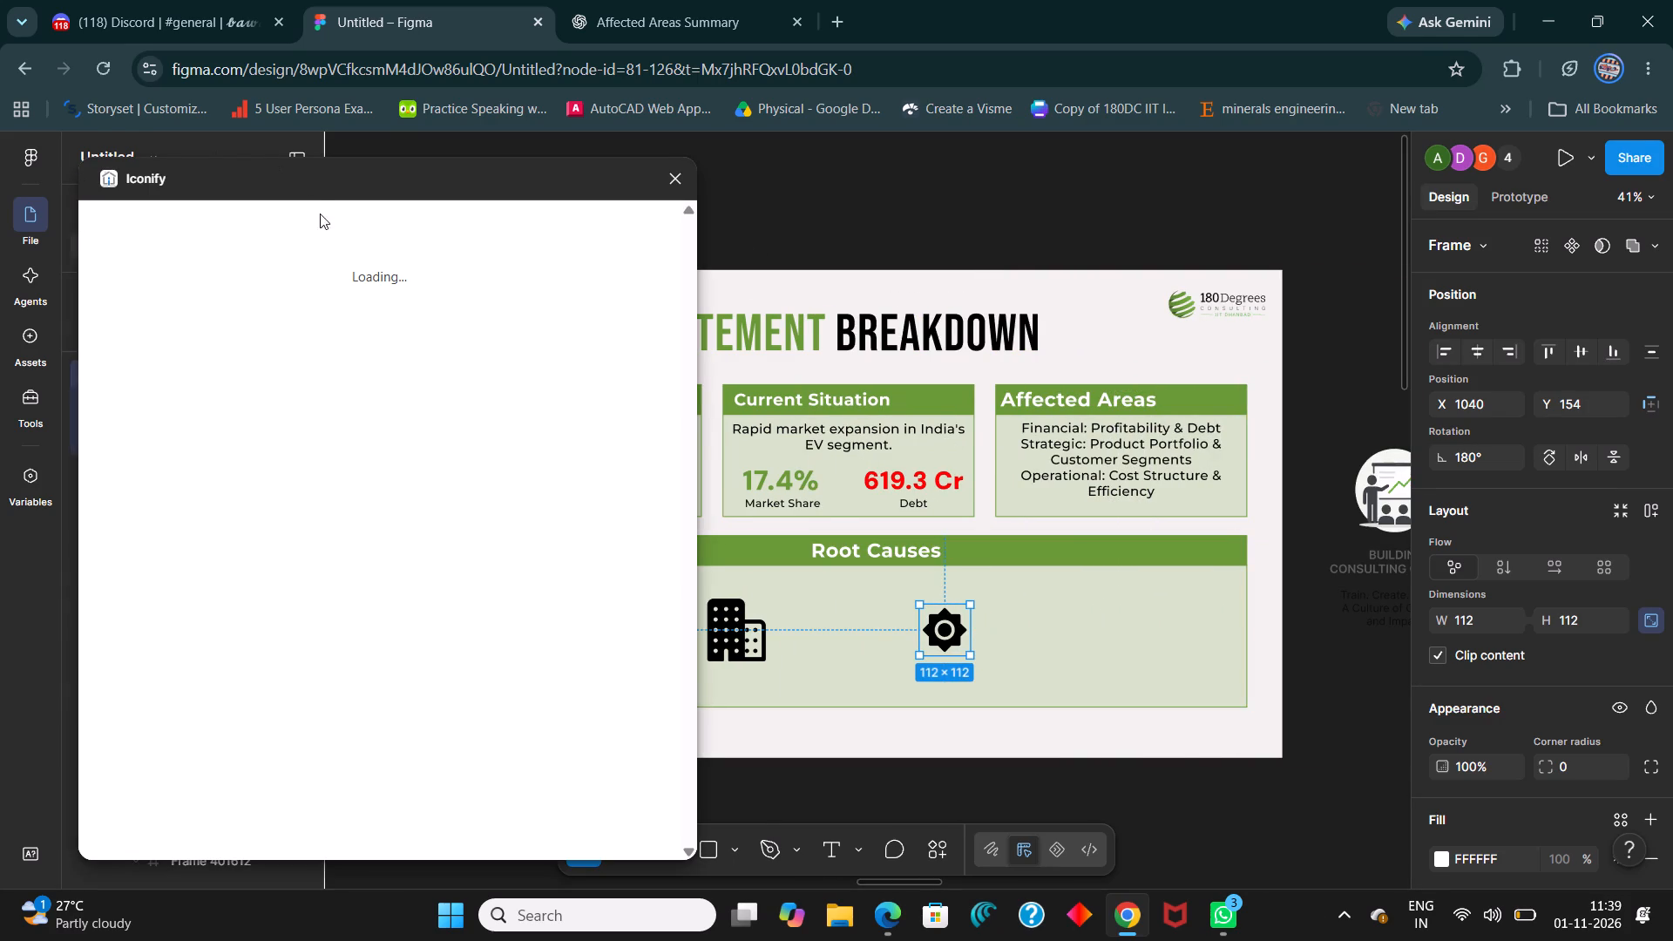
pyautogui.click(287, 257)
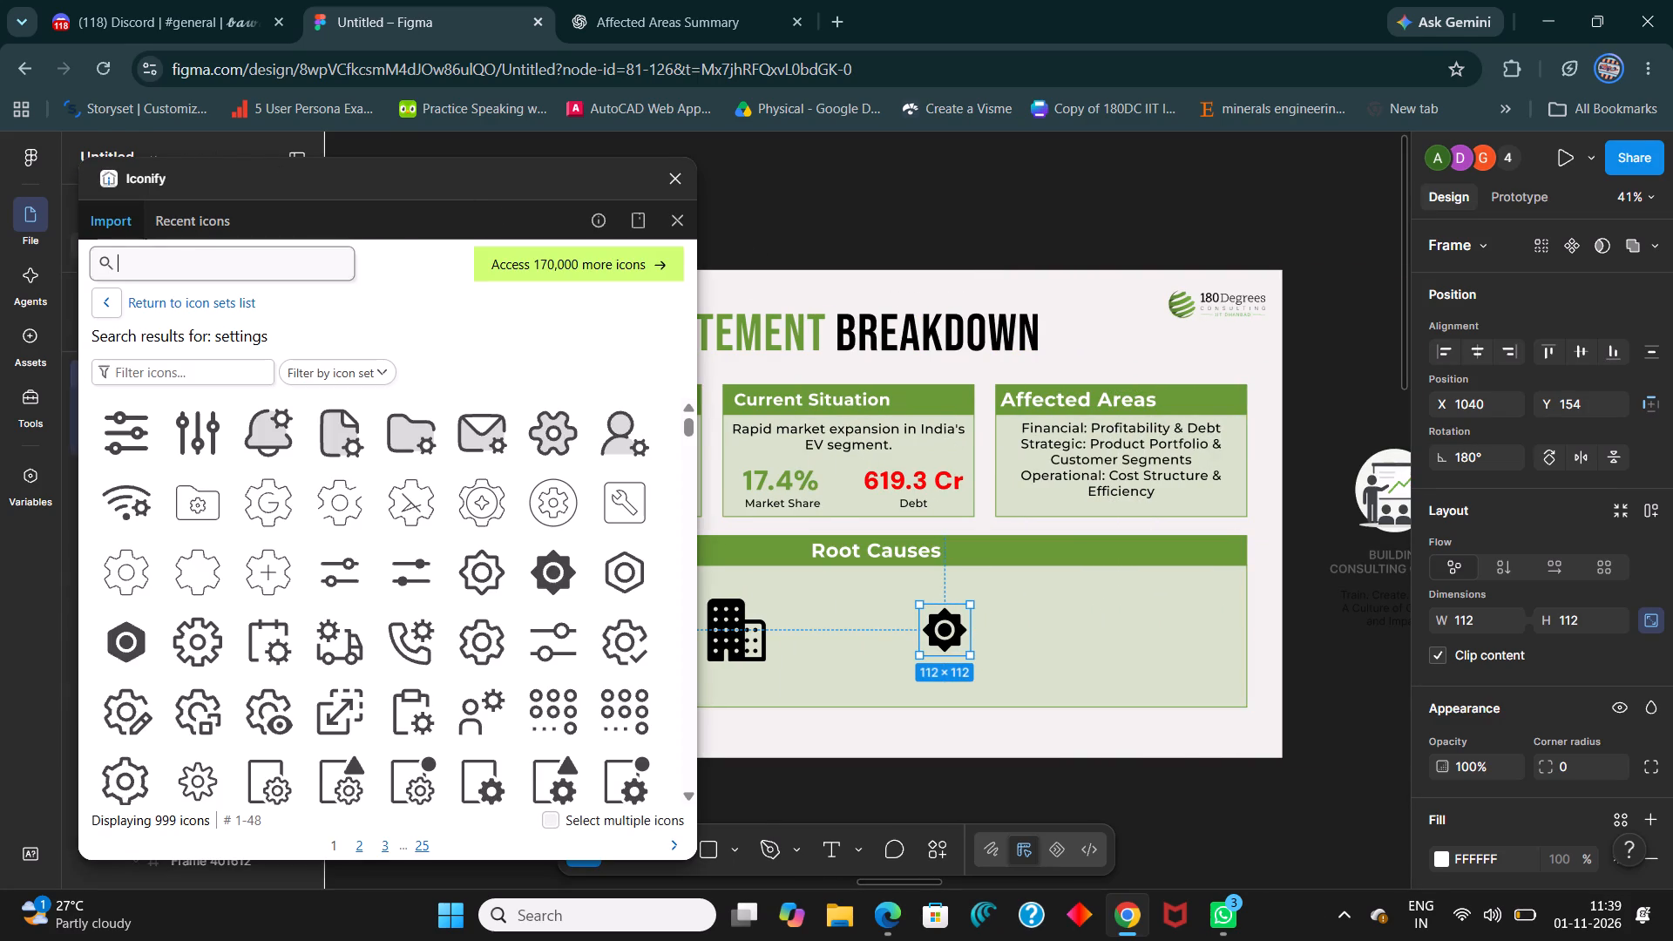
pyautogui.write('capital')
pyautogui.press('Return')
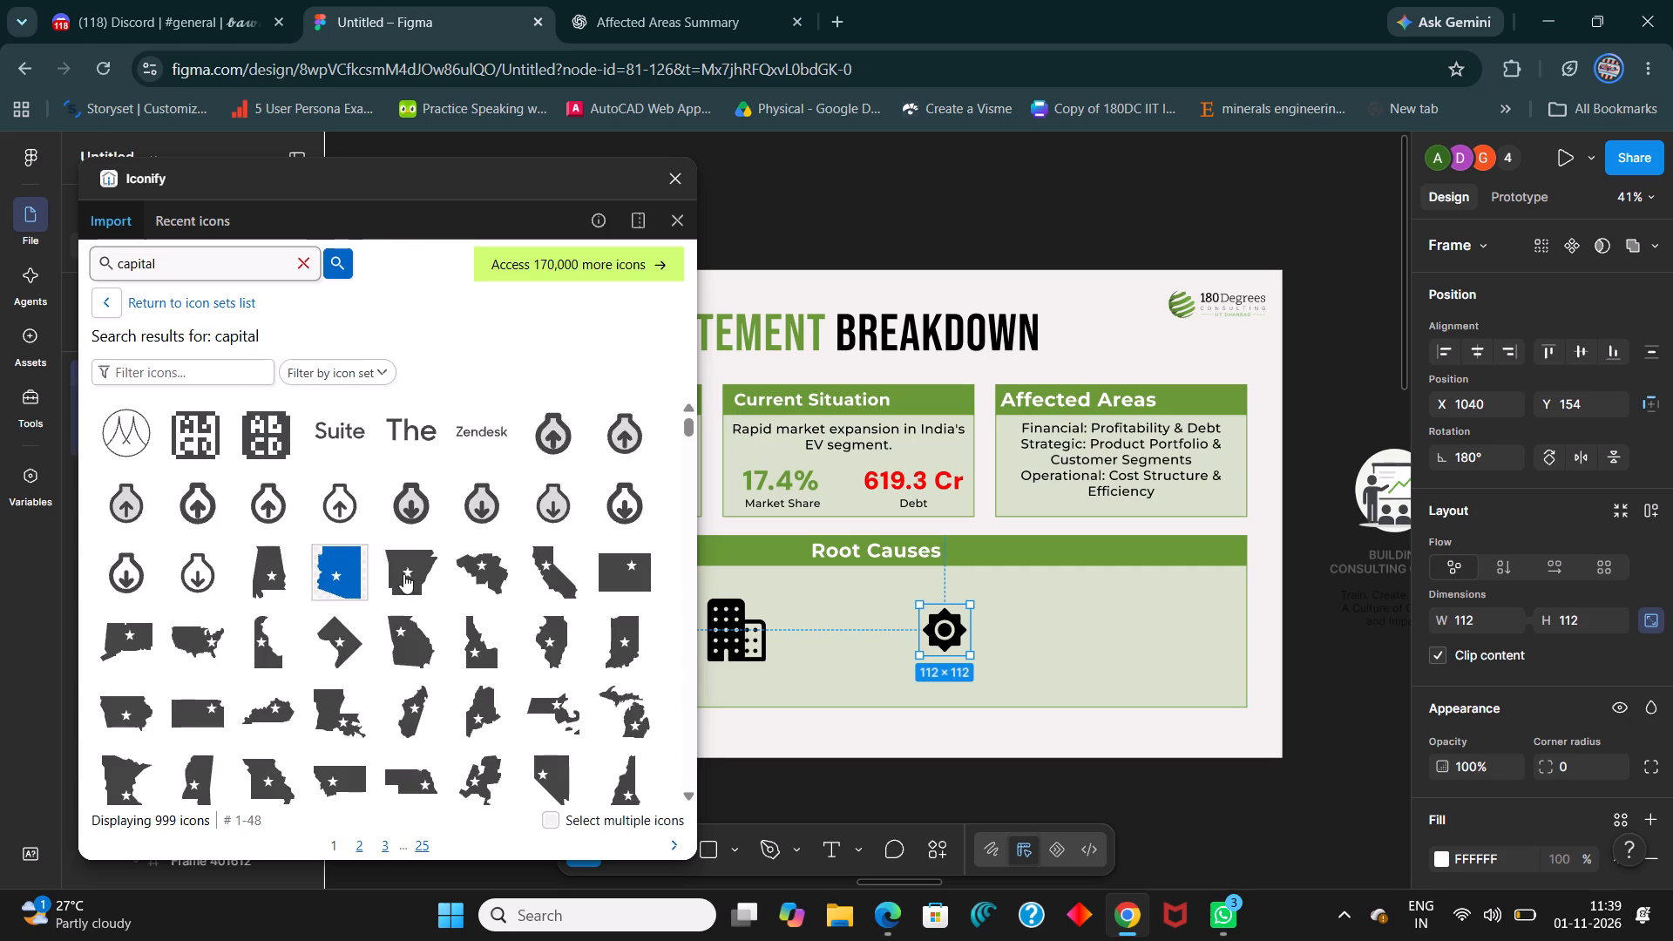
pyautogui.scroll(-2, 455, 562)
pyautogui.scroll(4, 293, 596)
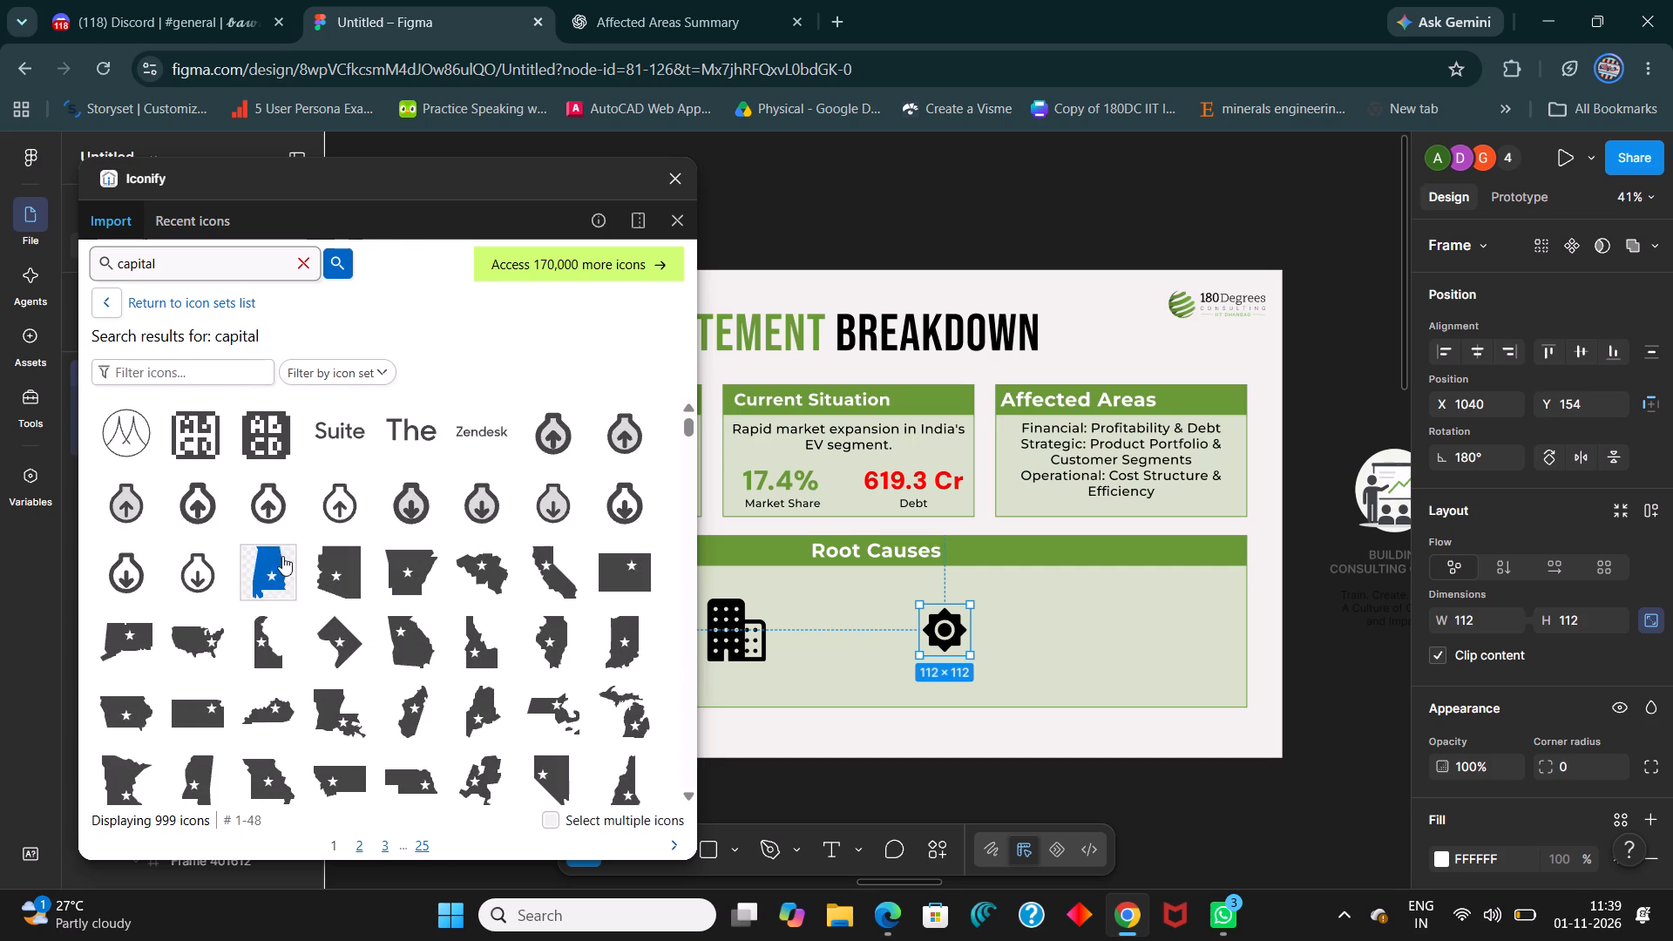
pyautogui.scroll(4, 257, 513)
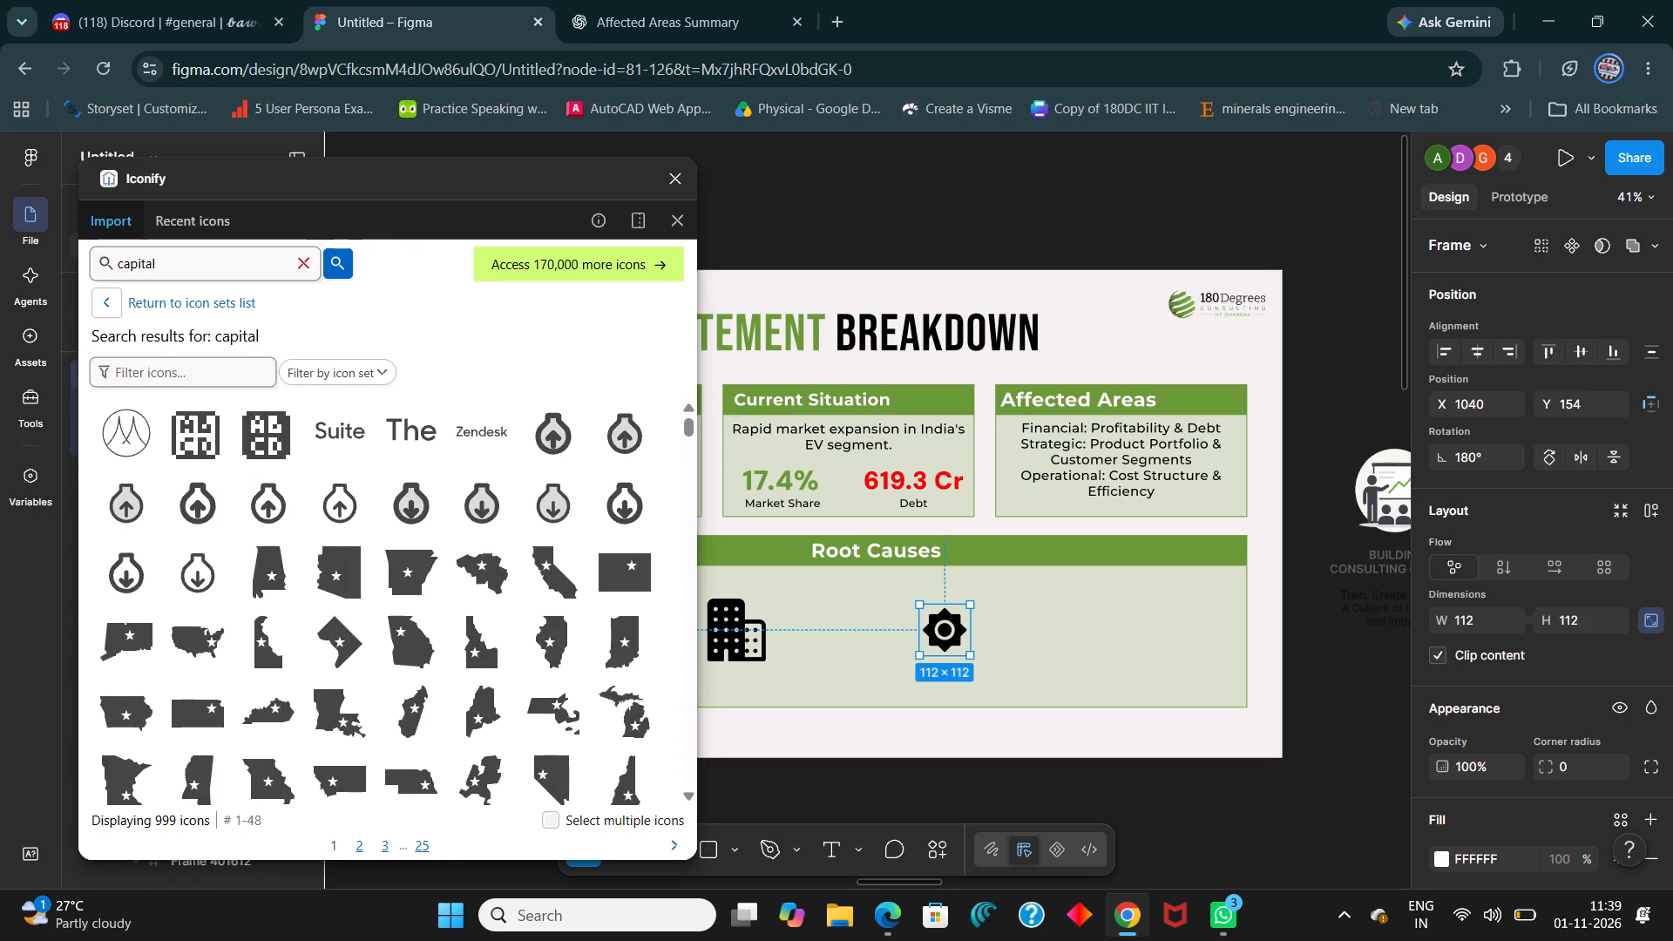
# Search Iconify for "money" and browse the results for an icon suited to capital-intensive expansion.
pyautogui.click(304, 259)
pyautogui.write('money')
pyautogui.press('Return')
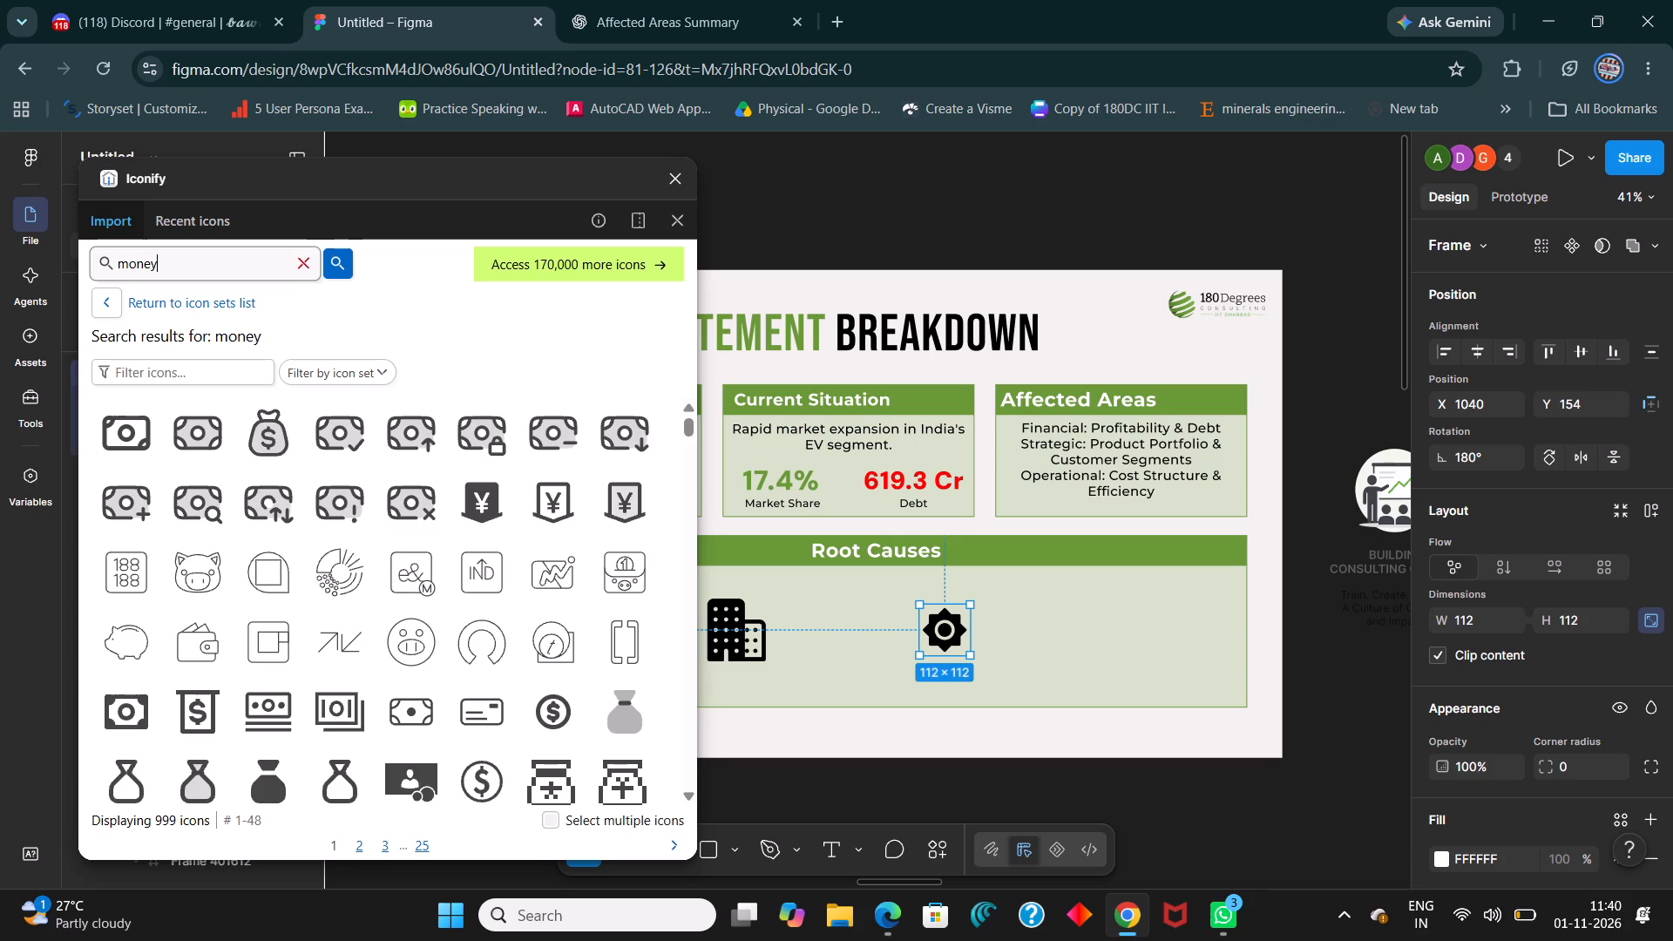
pyautogui.scroll(-1, 454, 624)
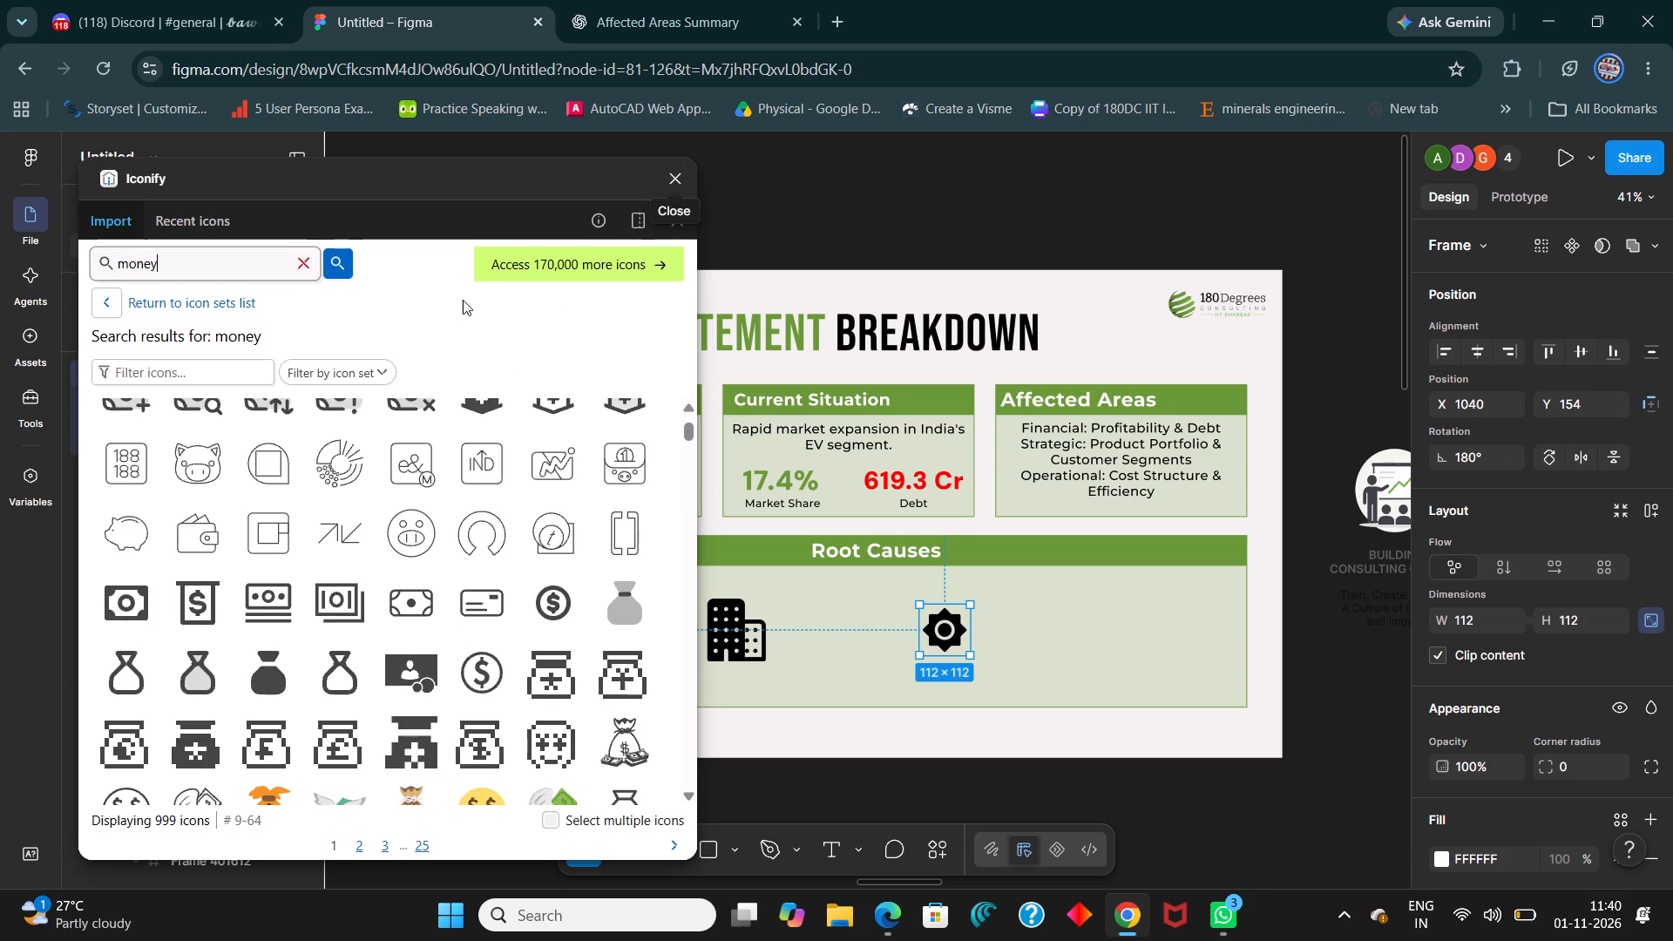
# Import the growth chart icon with a rising arrow from Iconify's recent icons as a frame into the Root Causes box.
pyautogui.click(310, 254)
pyautogui.click(425, 341)
pyautogui.click(187, 229)
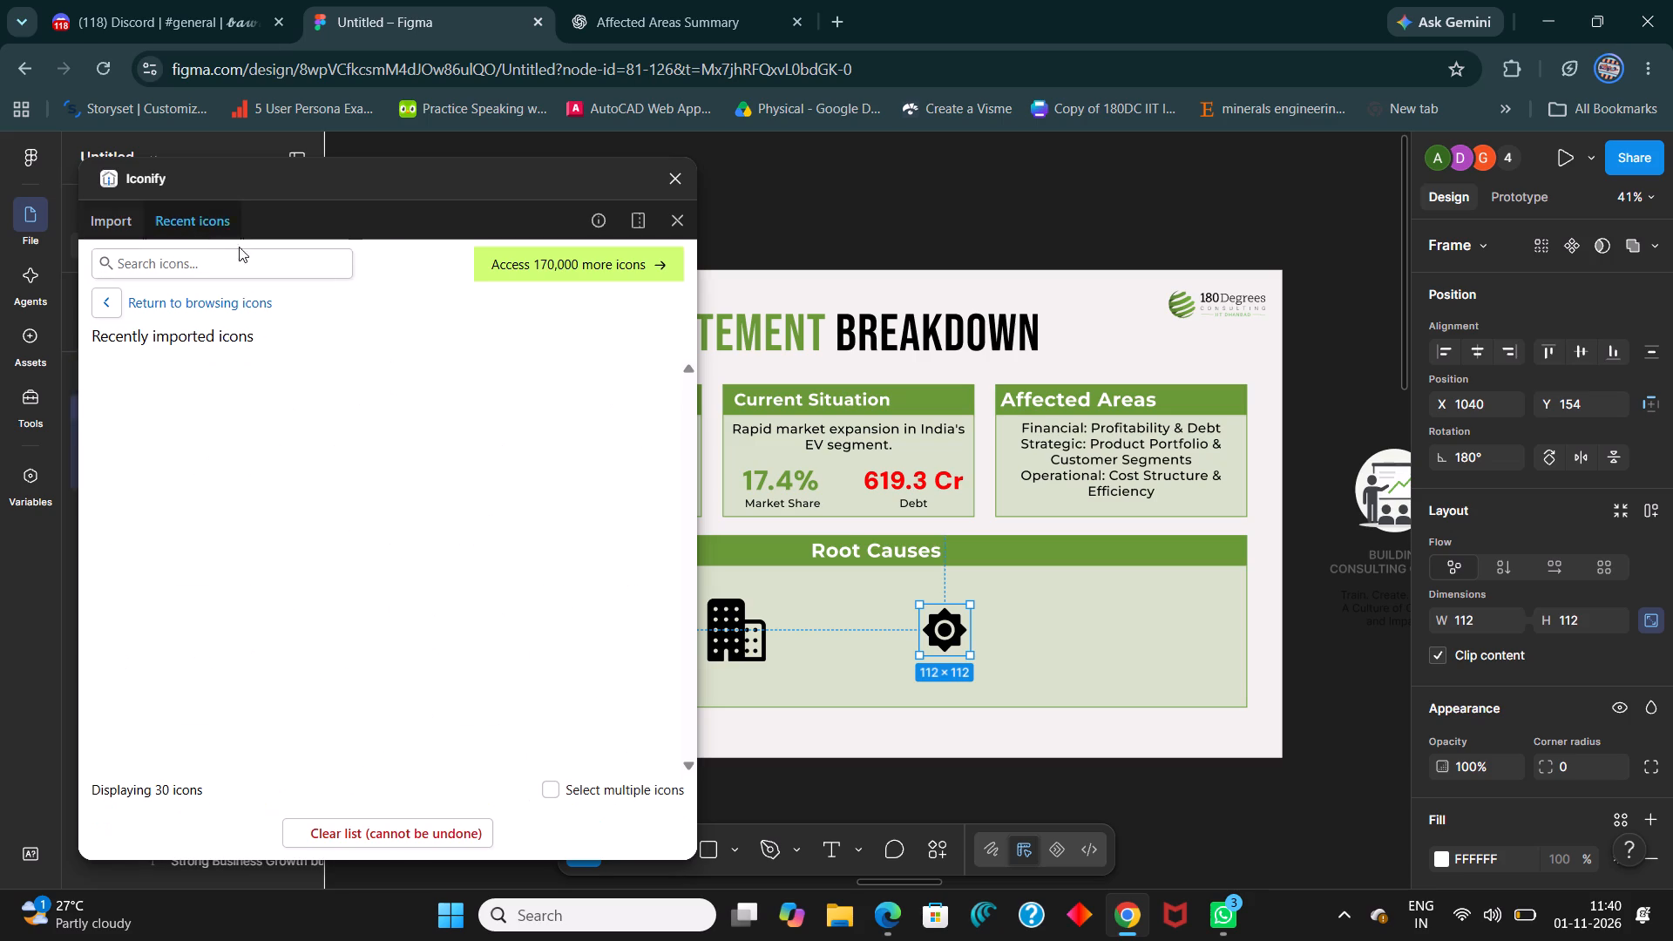
pyautogui.click(636, 533)
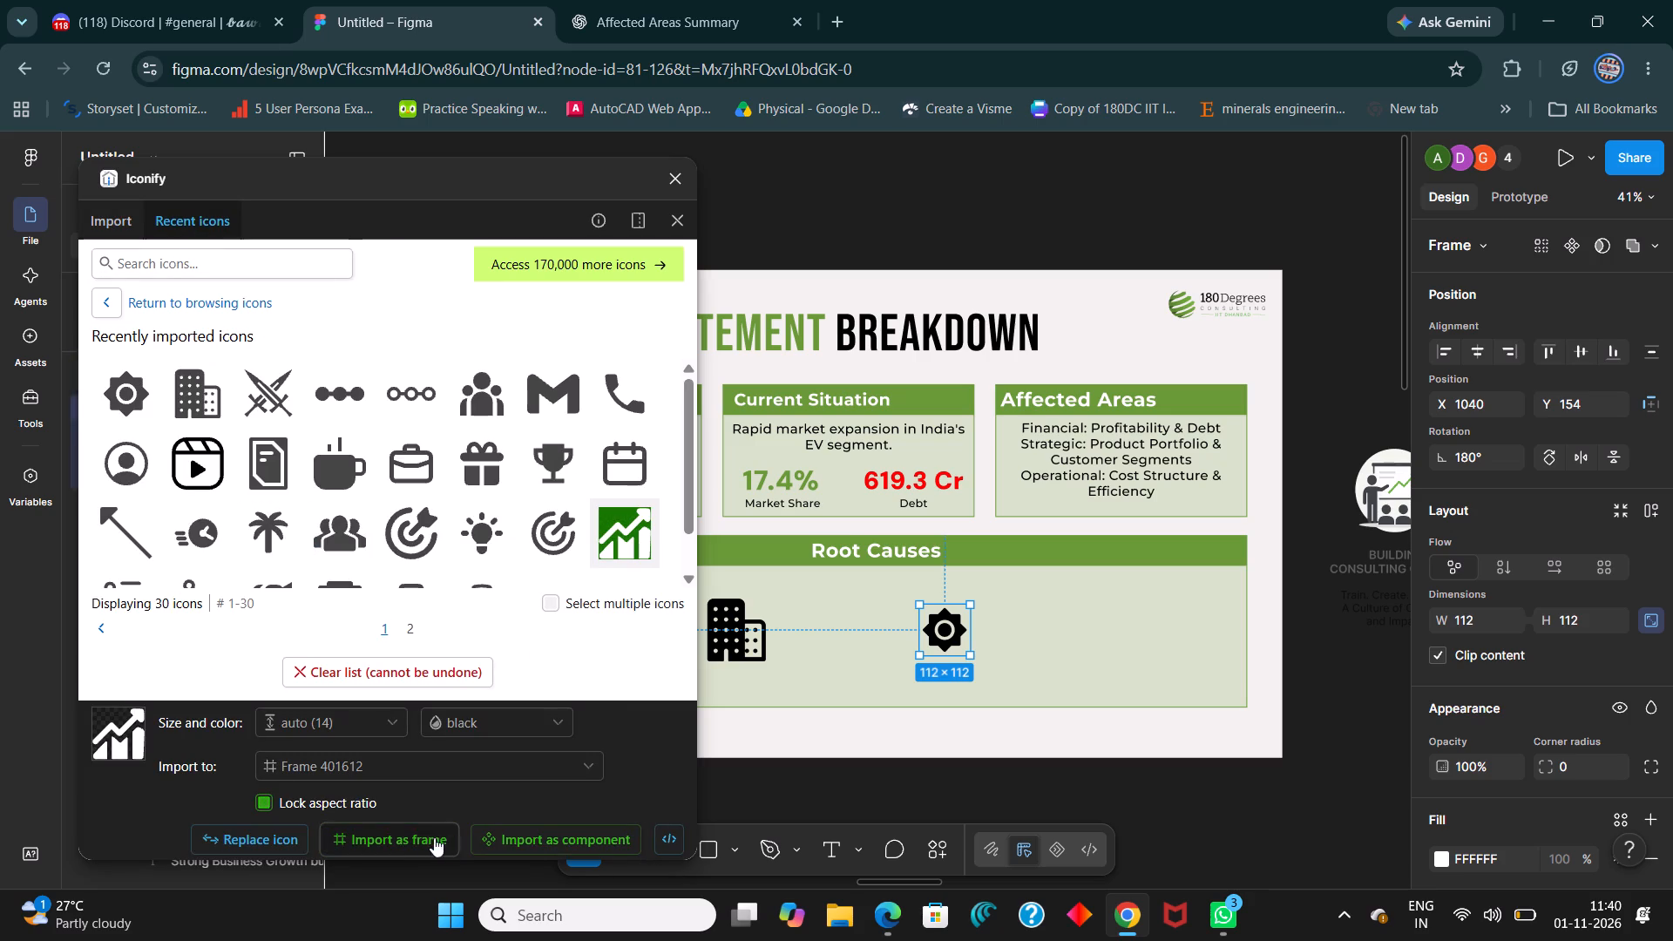
pyautogui.click(422, 837)
pyautogui.click(680, 178)
# Enlarge the imported growth chart icon to about 122 × 122.
pyautogui.keyDown('ctrl'); pyautogui.scroll(3, 864, 669); pyautogui.keyUp('ctrl')
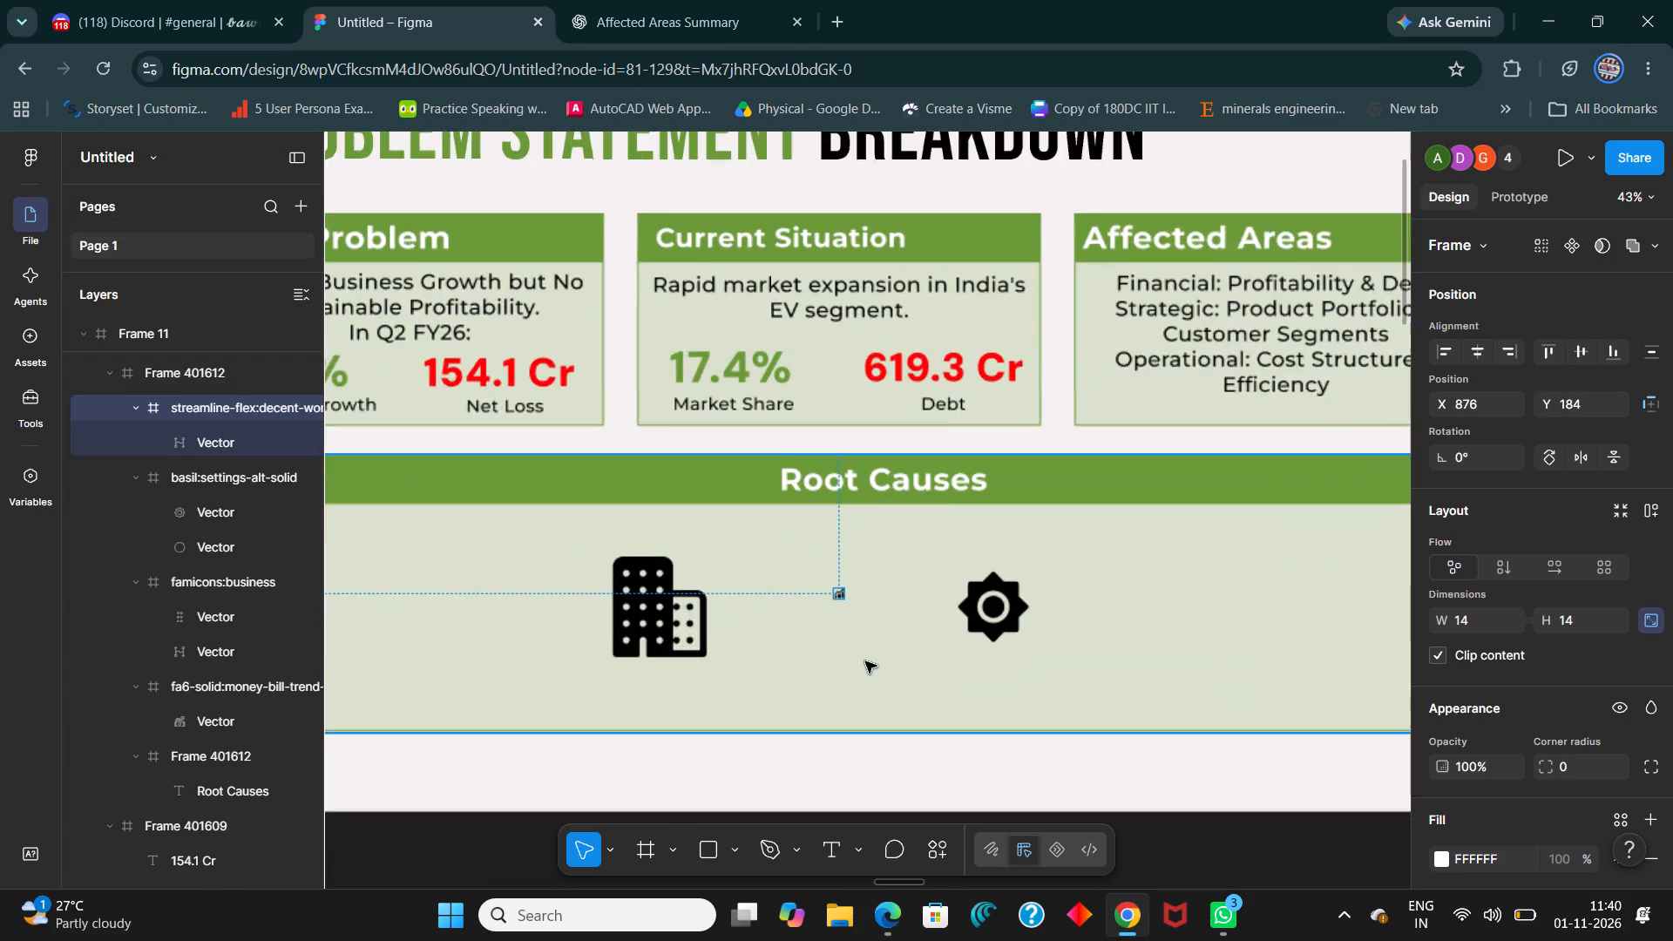
pyautogui.keyDown('ctrl'); pyautogui.scroll(14, 865, 661); pyautogui.keyUp('ctrl')
pyautogui.moveTo(843, 581); pyautogui.dragTo(959, 674)
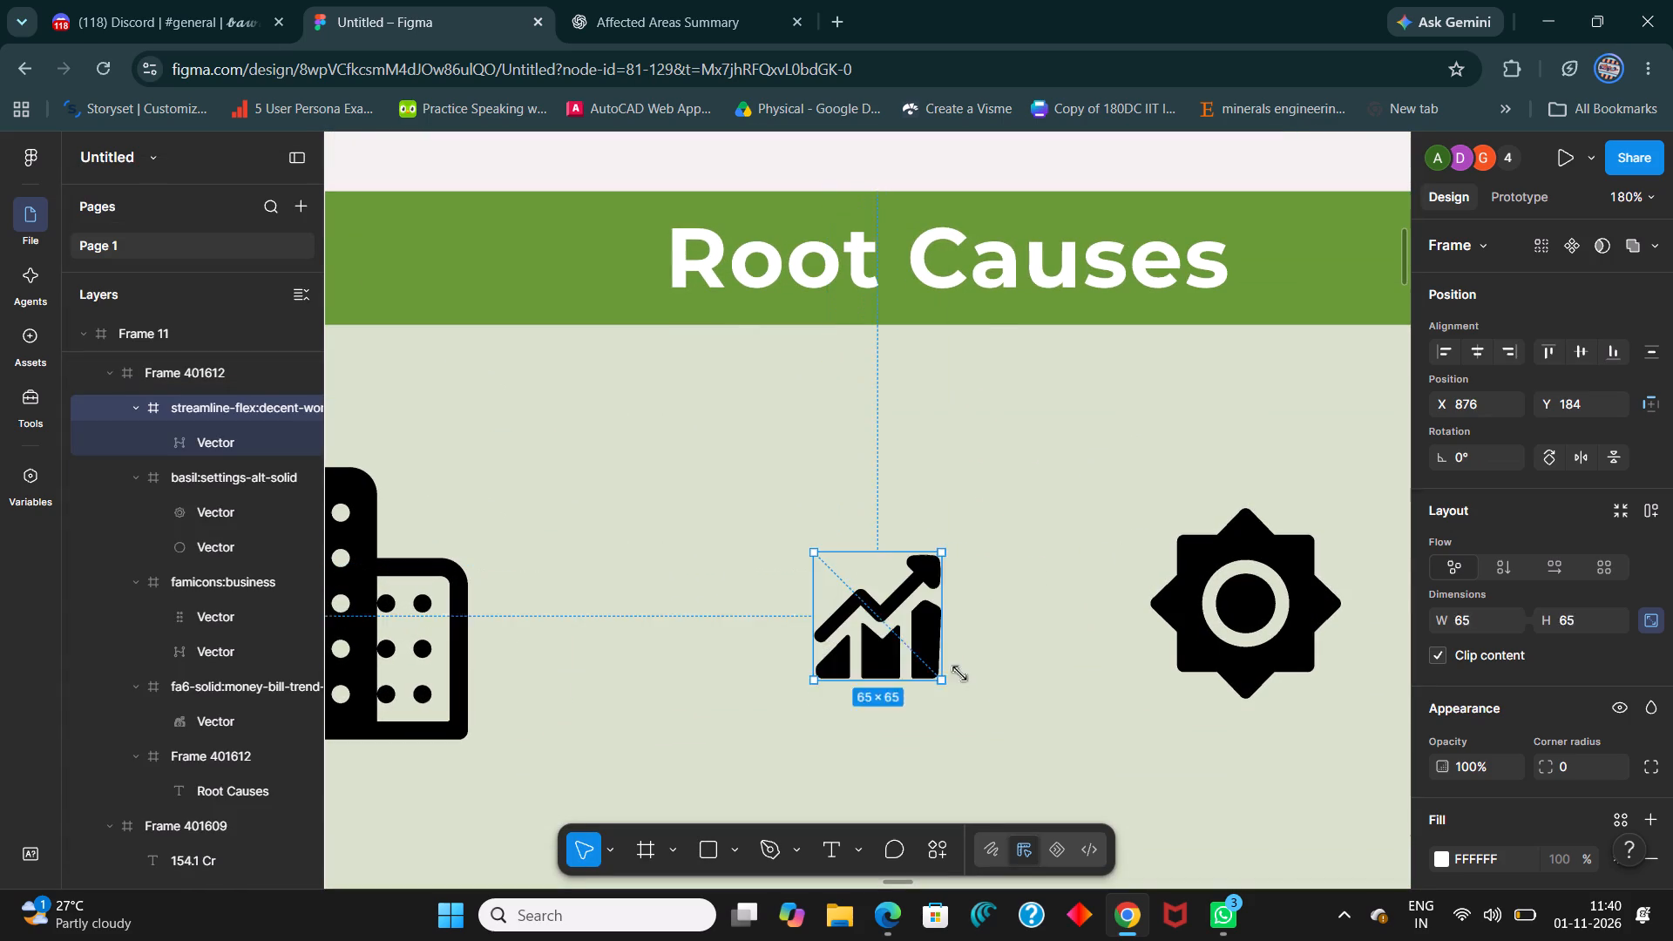
pyautogui.moveTo(959, 674); pyautogui.dragTo(981, 702)
pyautogui.moveTo(983, 710); pyautogui.dragTo(989, 721)
pyautogui.moveTo(986, 725); pyautogui.dragTo(1053, 762)
pyautogui.keyDown('ctrl'); pyautogui.moveTo(940, 705); pyautogui.dragTo(1084, 741); pyautogui.keyUp('ctrl')
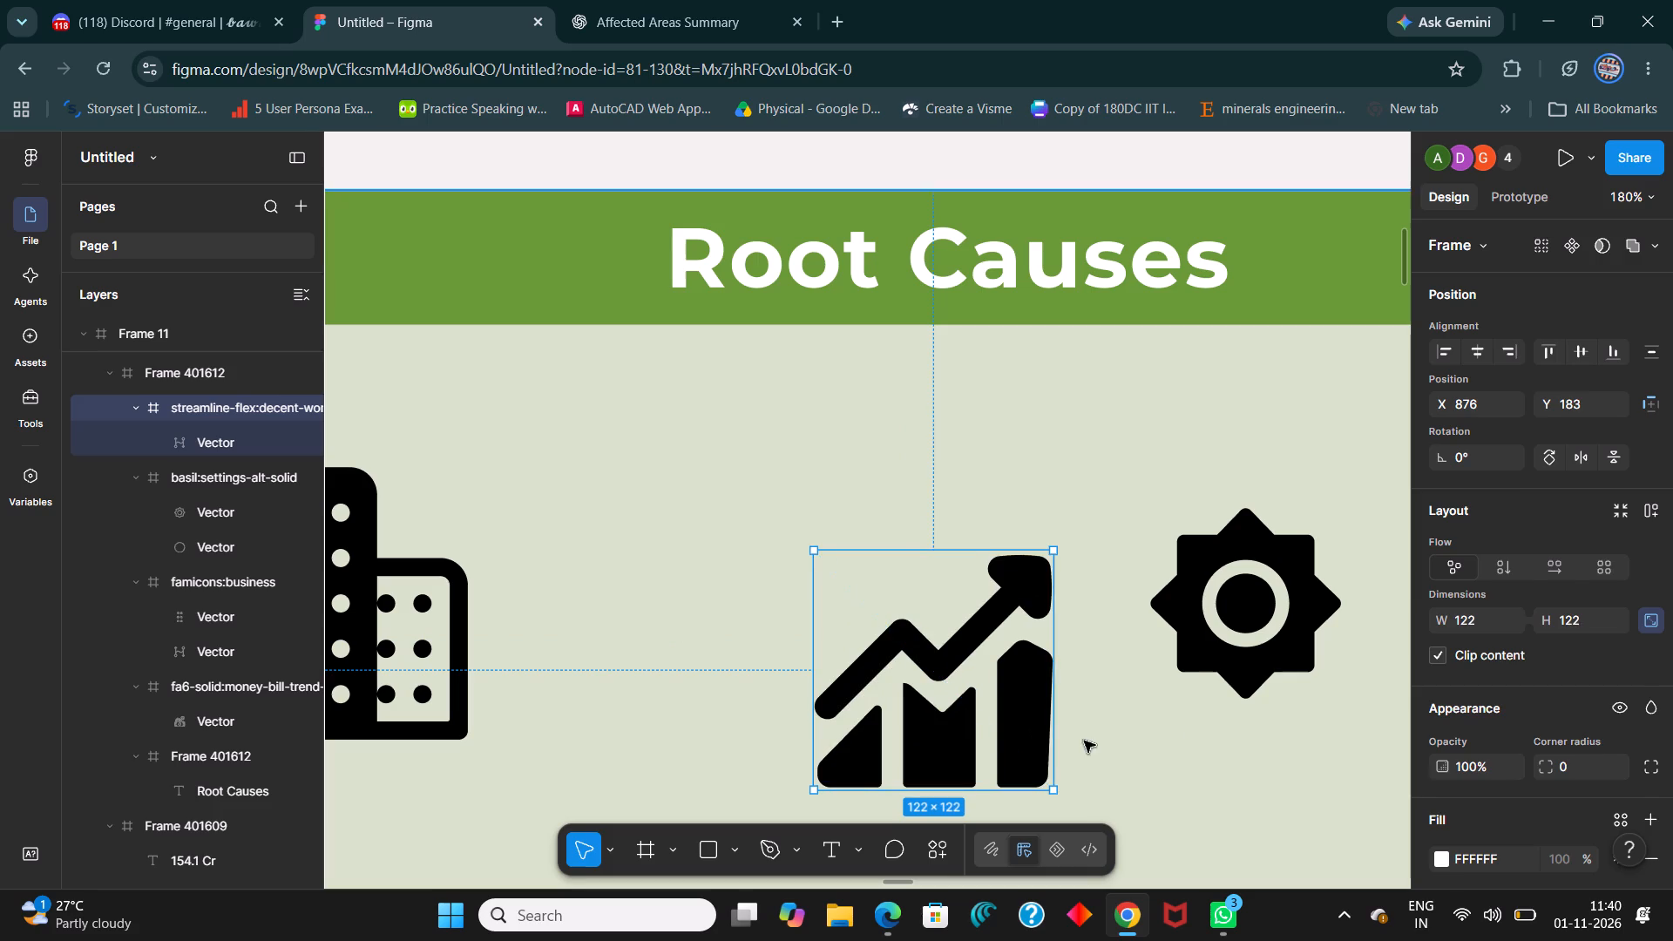
pyautogui.keyDown('ctrl'); pyautogui.moveTo(1084, 741); pyautogui.dragTo(1330, 674); pyautogui.keyUp('ctrl')
# Move the growth chart vector beyond the gear icon in Root Causes, to about X 1299, Y 161.
pyautogui.tripleClick(967, 708)
pyautogui.keyDown('ctrl'); pyautogui.scroll(-3, 737, 624); pyautogui.keyUp('ctrl')
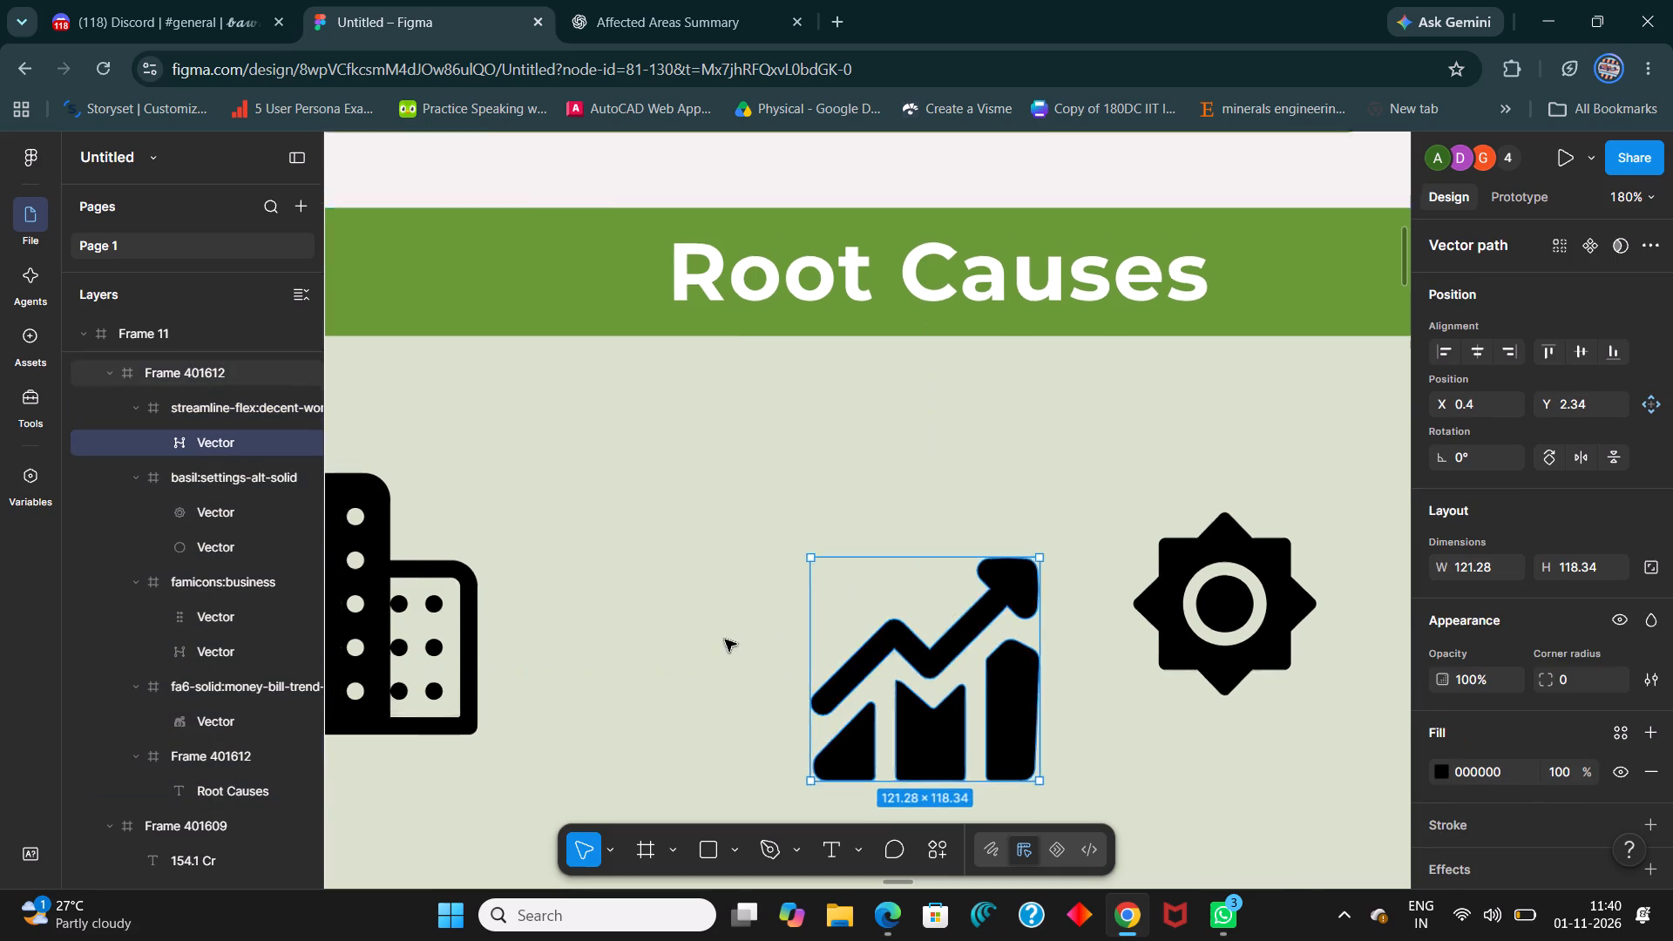
pyautogui.keyDown('ctrl'); pyautogui.scroll(-11, 725, 640); pyautogui.keyUp('ctrl')
pyautogui.moveTo(805, 680); pyautogui.dragTo(1037, 666)
pyautogui.keyDown('ctrl'); pyautogui.scroll(-5, 970, 670); pyautogui.keyUp('ctrl')
pyautogui.keyDown('shift'); pyautogui.scroll(4, 747, 701); pyautogui.keyUp('shift')
# Bring the "Real-world impact through projects" sample group into Frame 11, placing it between the money and building icons.
pyautogui.click(982, 656)
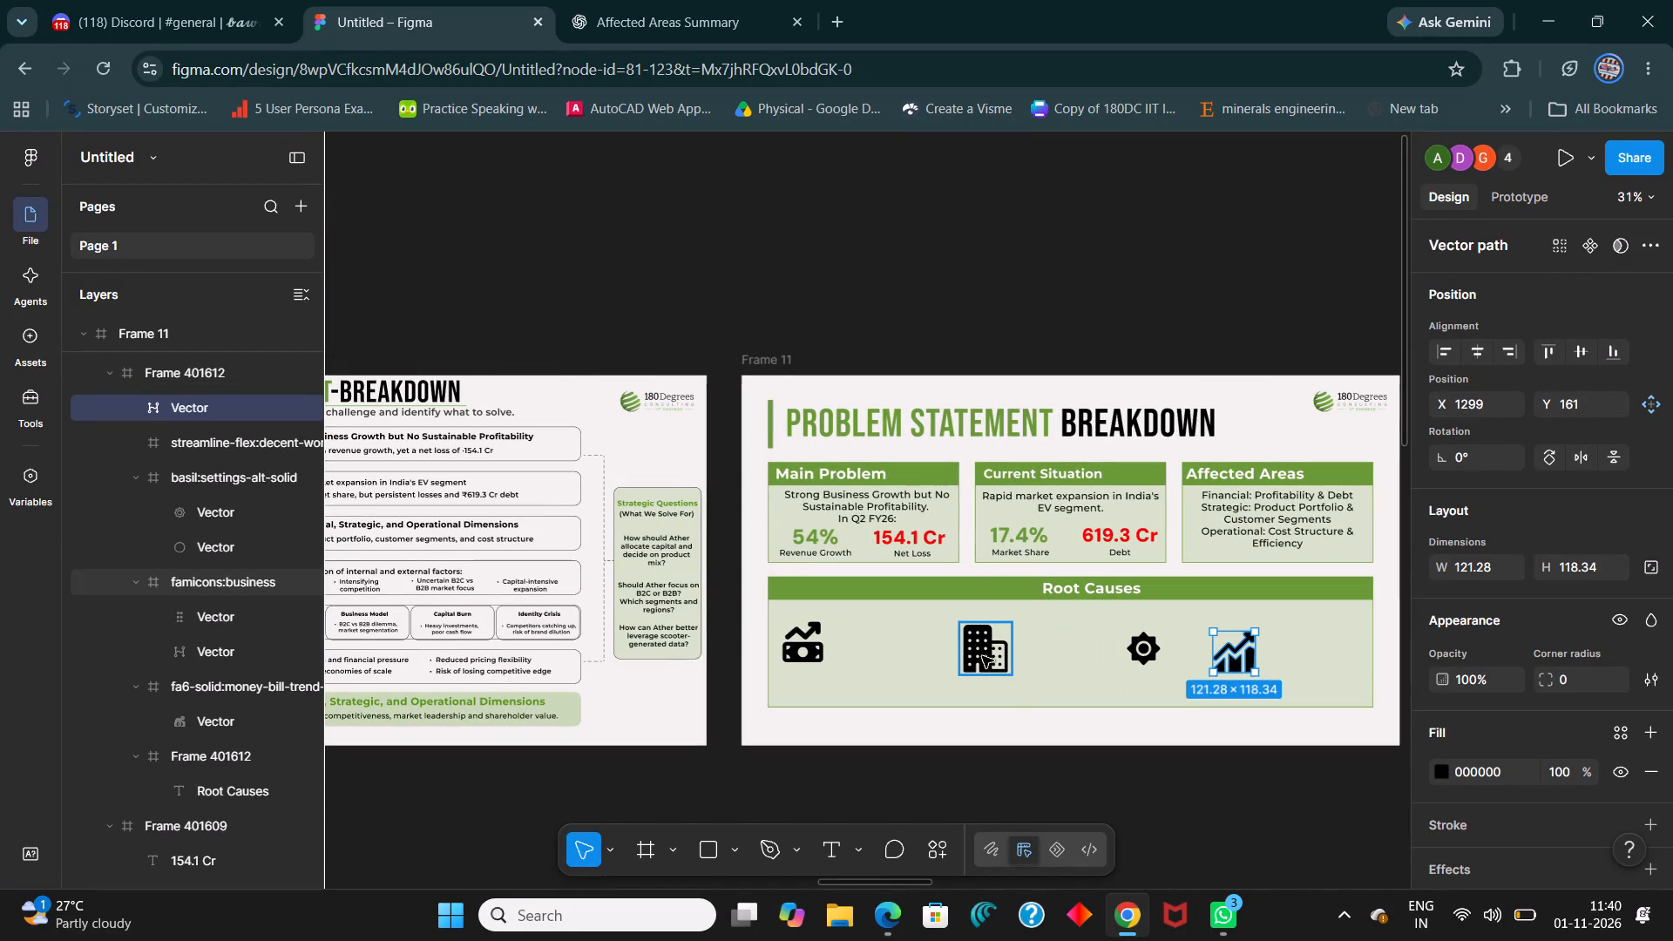
pyautogui.click(986, 654)
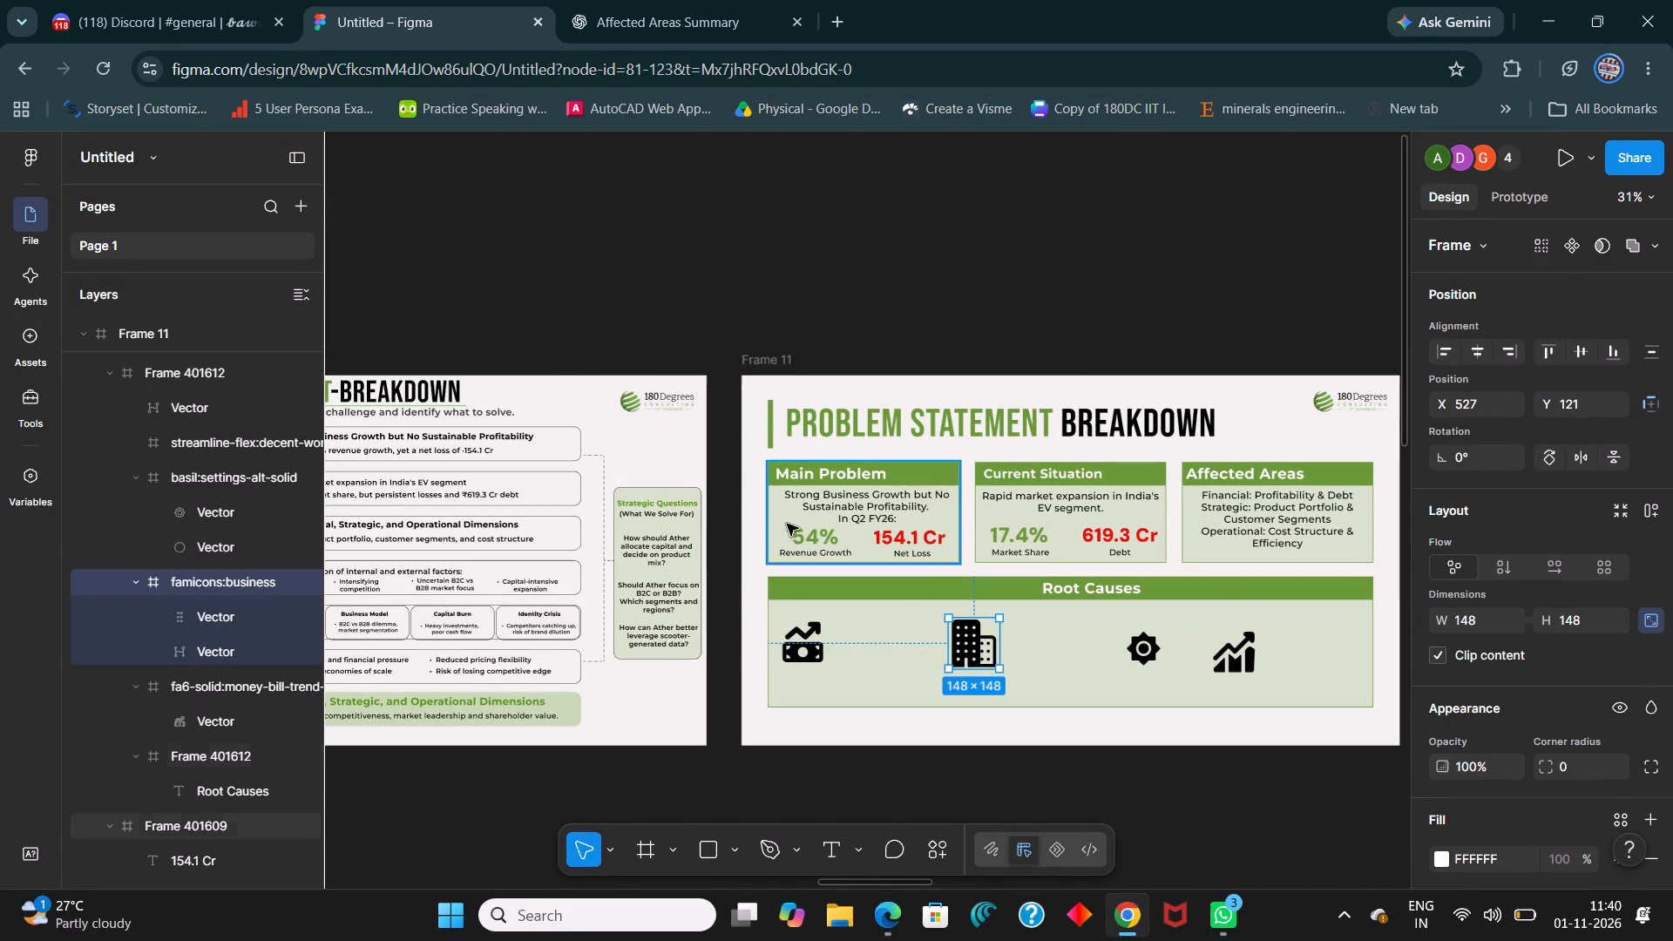
pyautogui.keyDown('shift'); pyautogui.scroll(-16, 743, 613); pyautogui.keyUp('shift')
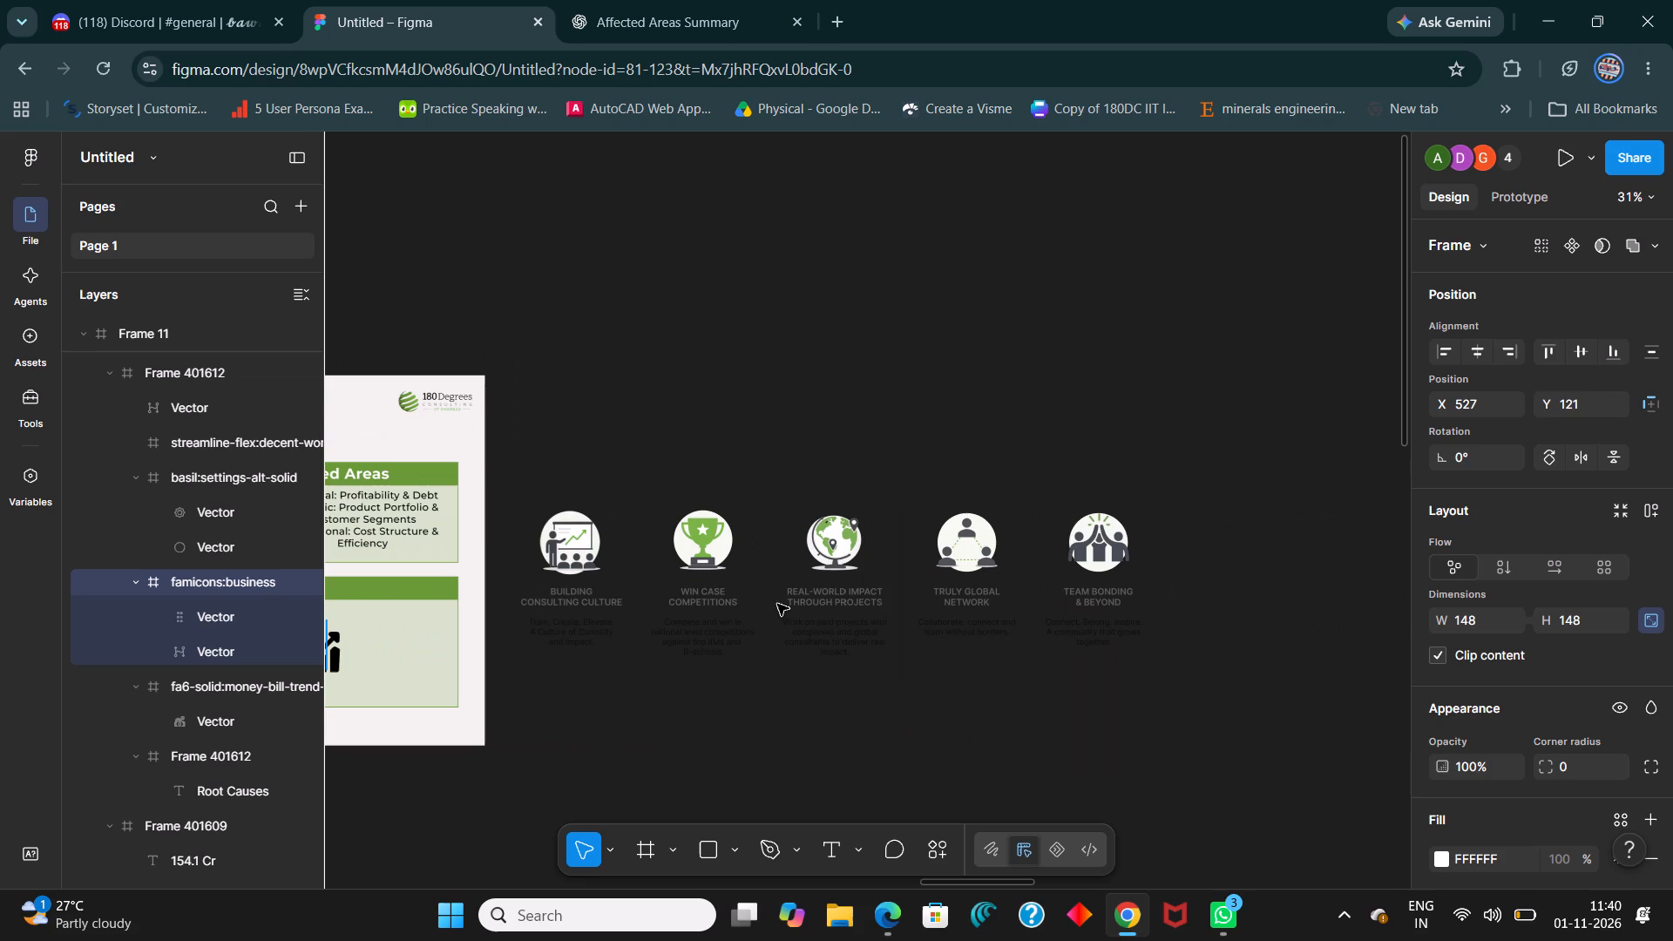
pyautogui.click(838, 594)
pyautogui.moveTo(864, 592); pyautogui.dragTo(874, 646)
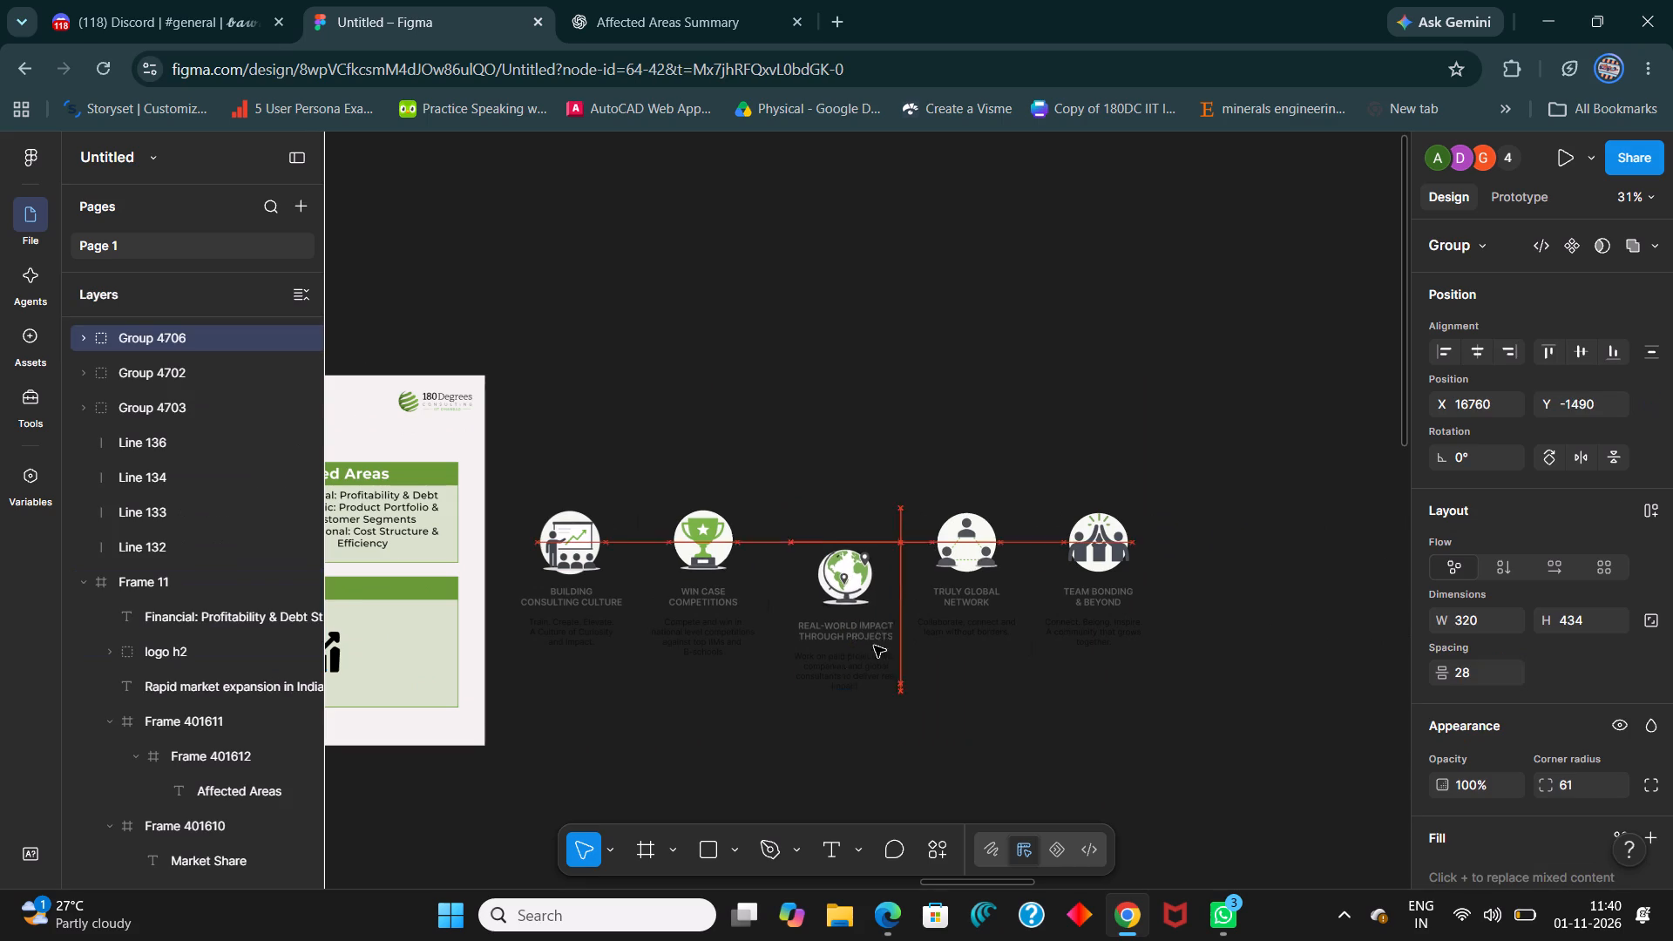
pyautogui.moveTo(874, 646); pyautogui.dragTo(666, 623)
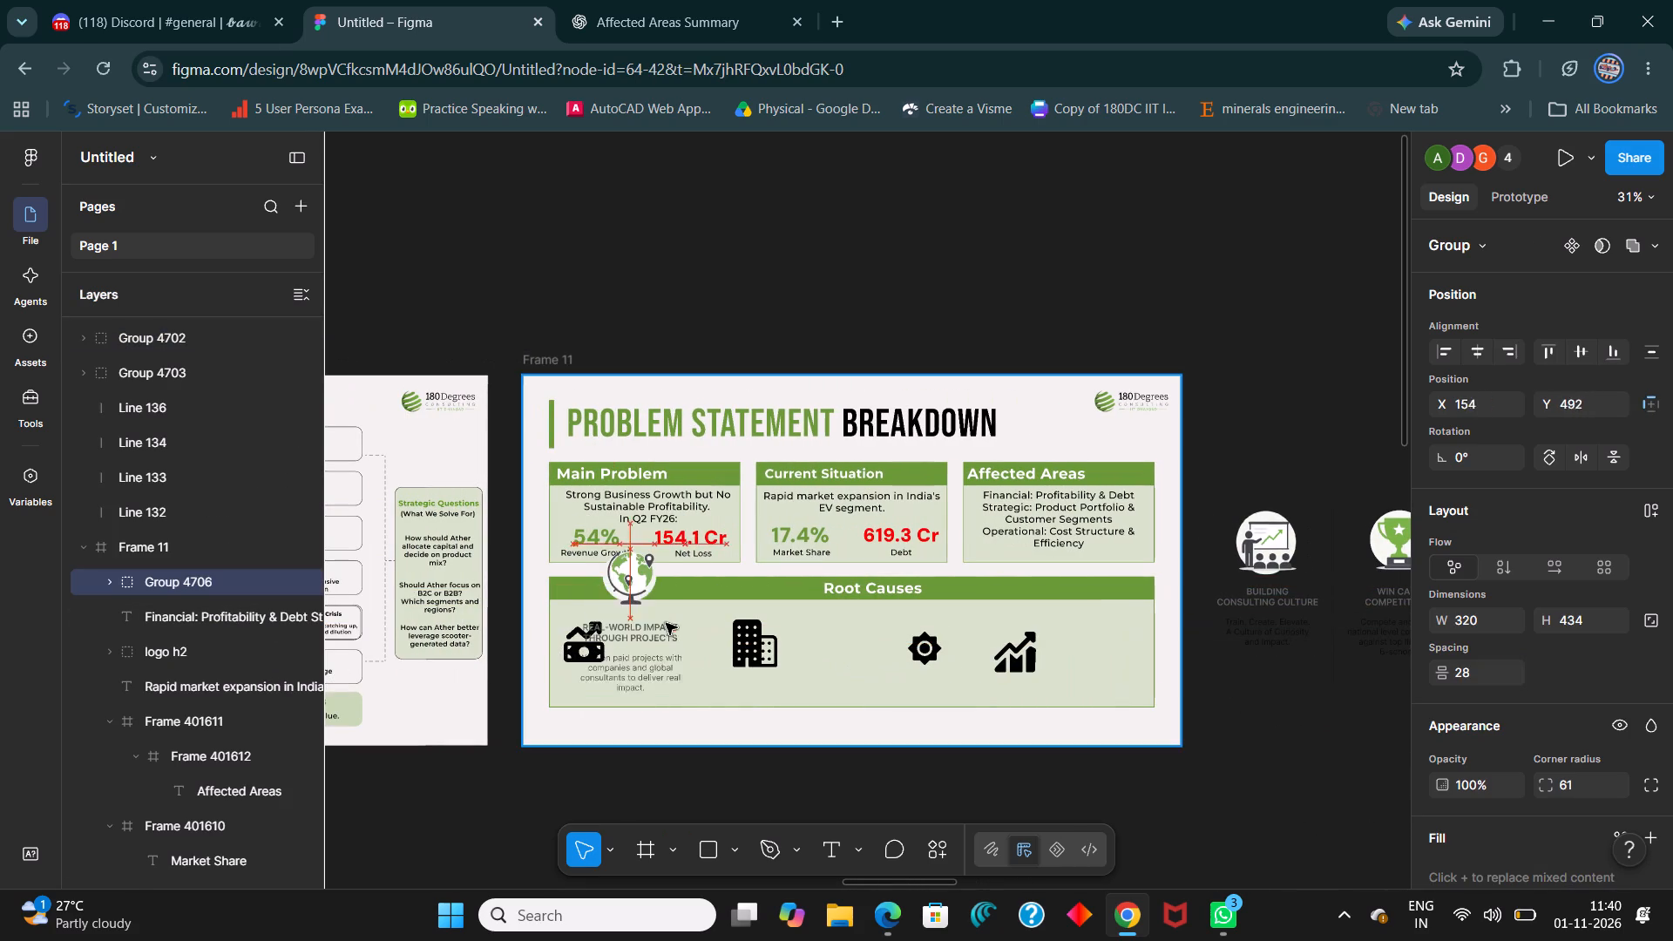
pyautogui.moveTo(666, 623); pyautogui.dragTo(687, 633)
# Delete the globe illustration from the "Real-world impact through projects" group, keeping its two texts.
pyautogui.click(665, 577)
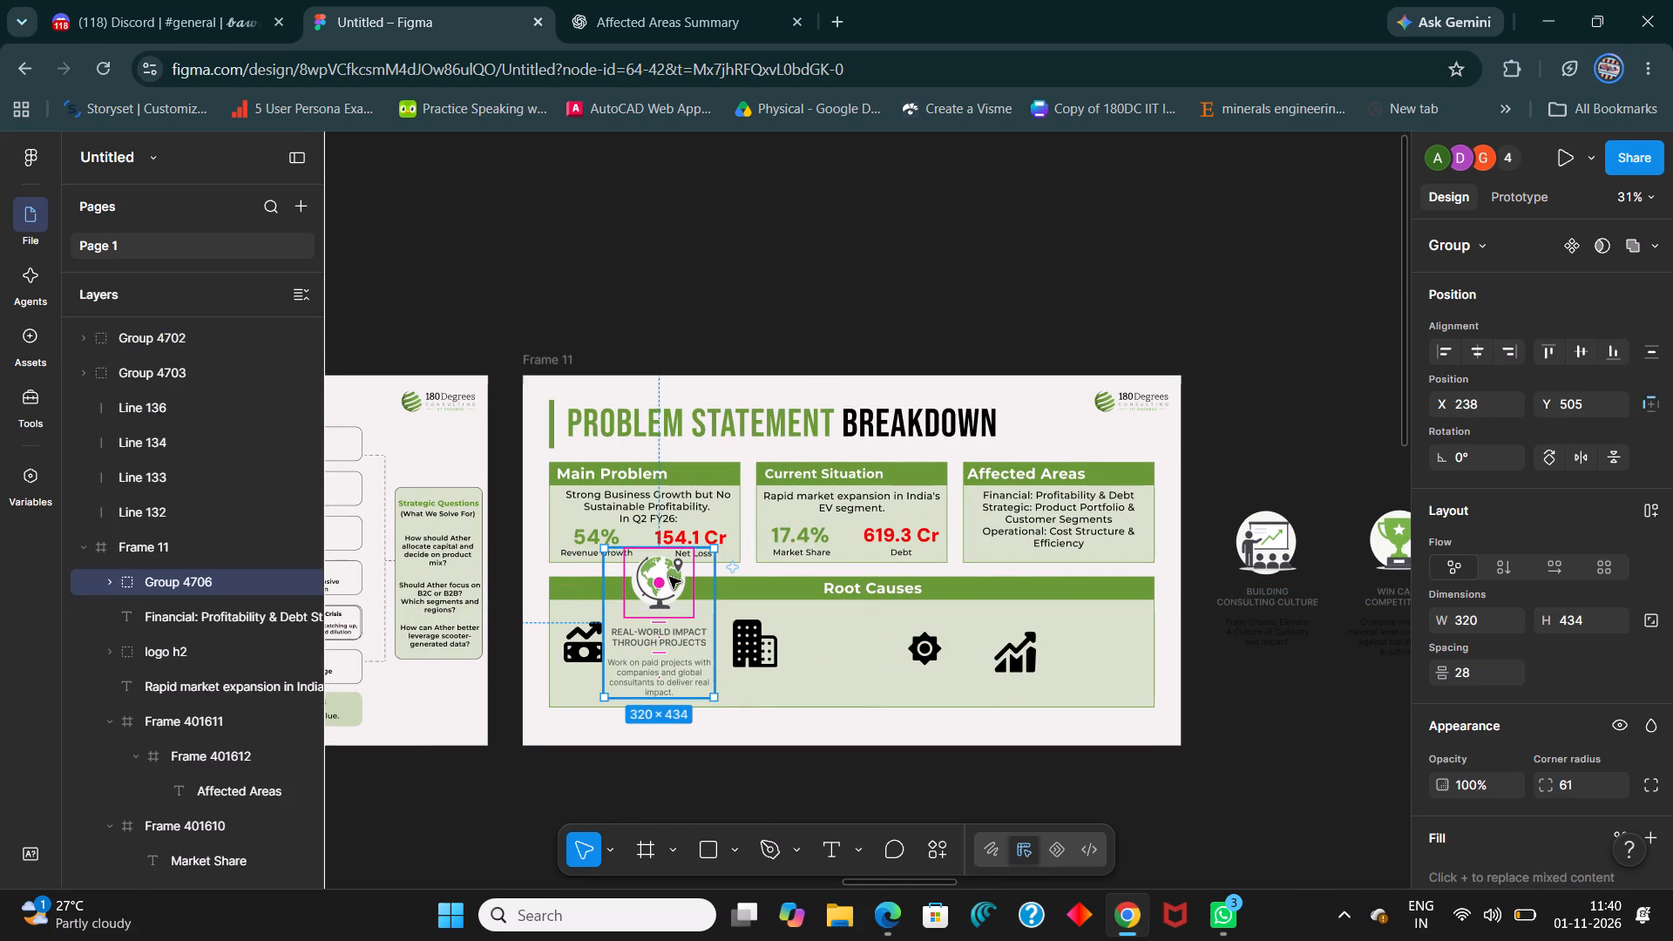
pyautogui.click(669, 577)
pyautogui.press('Delete')
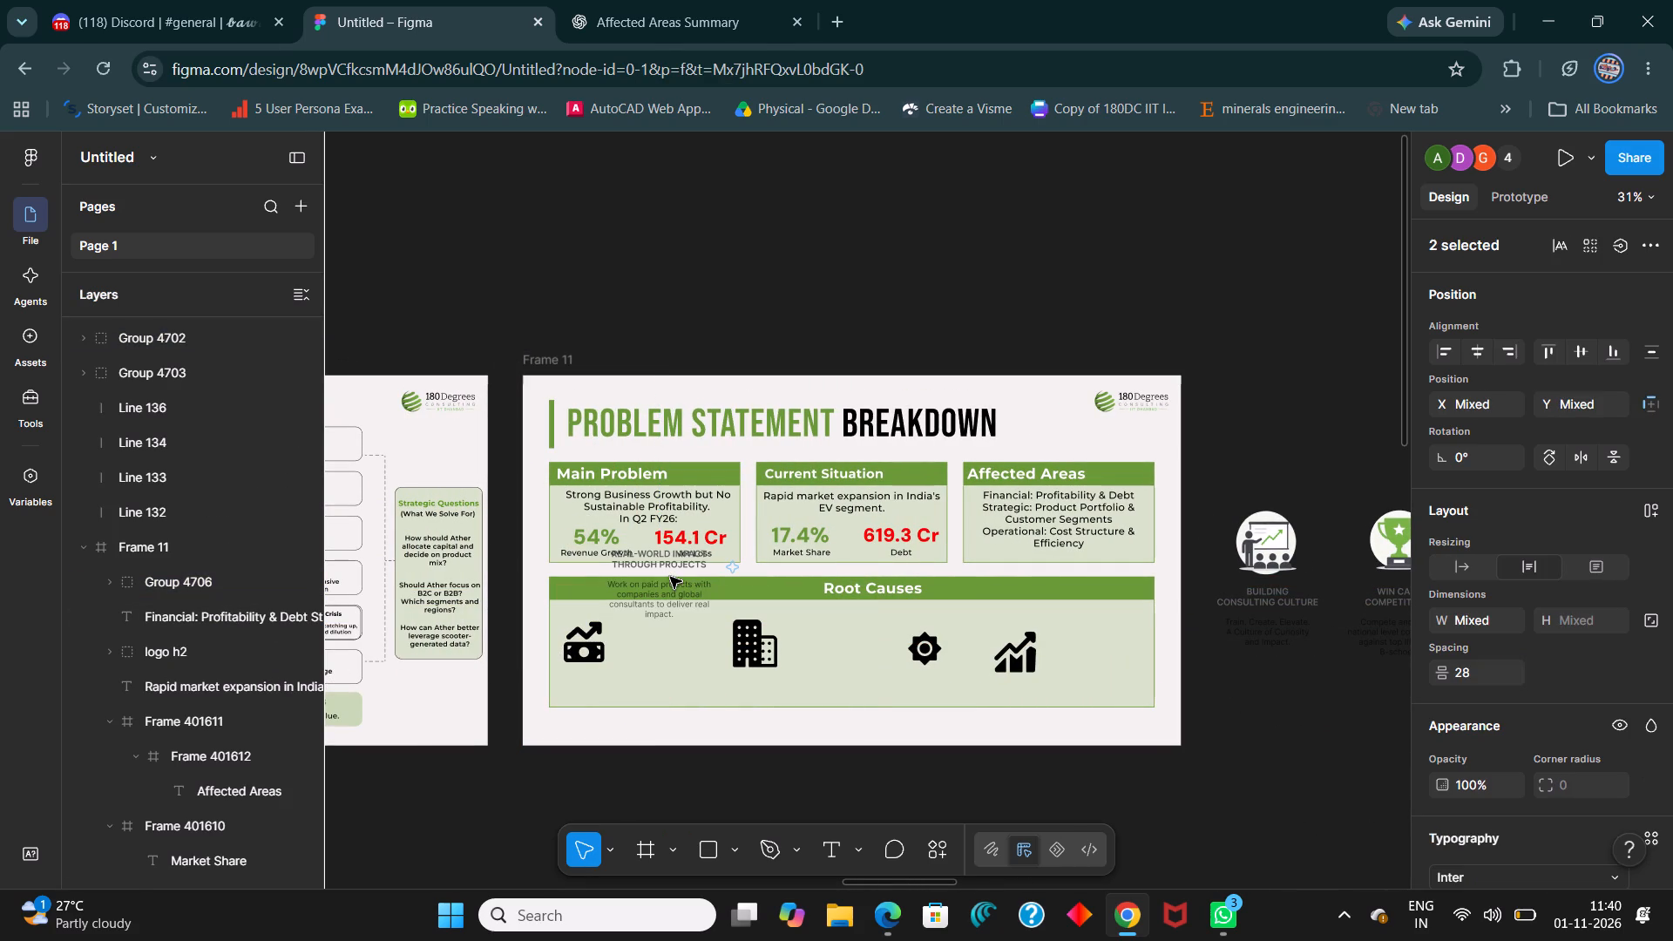
# Move the group's heading and description texts down into the Root Causes box, between the money and building icons.
pyautogui.click(670, 602)
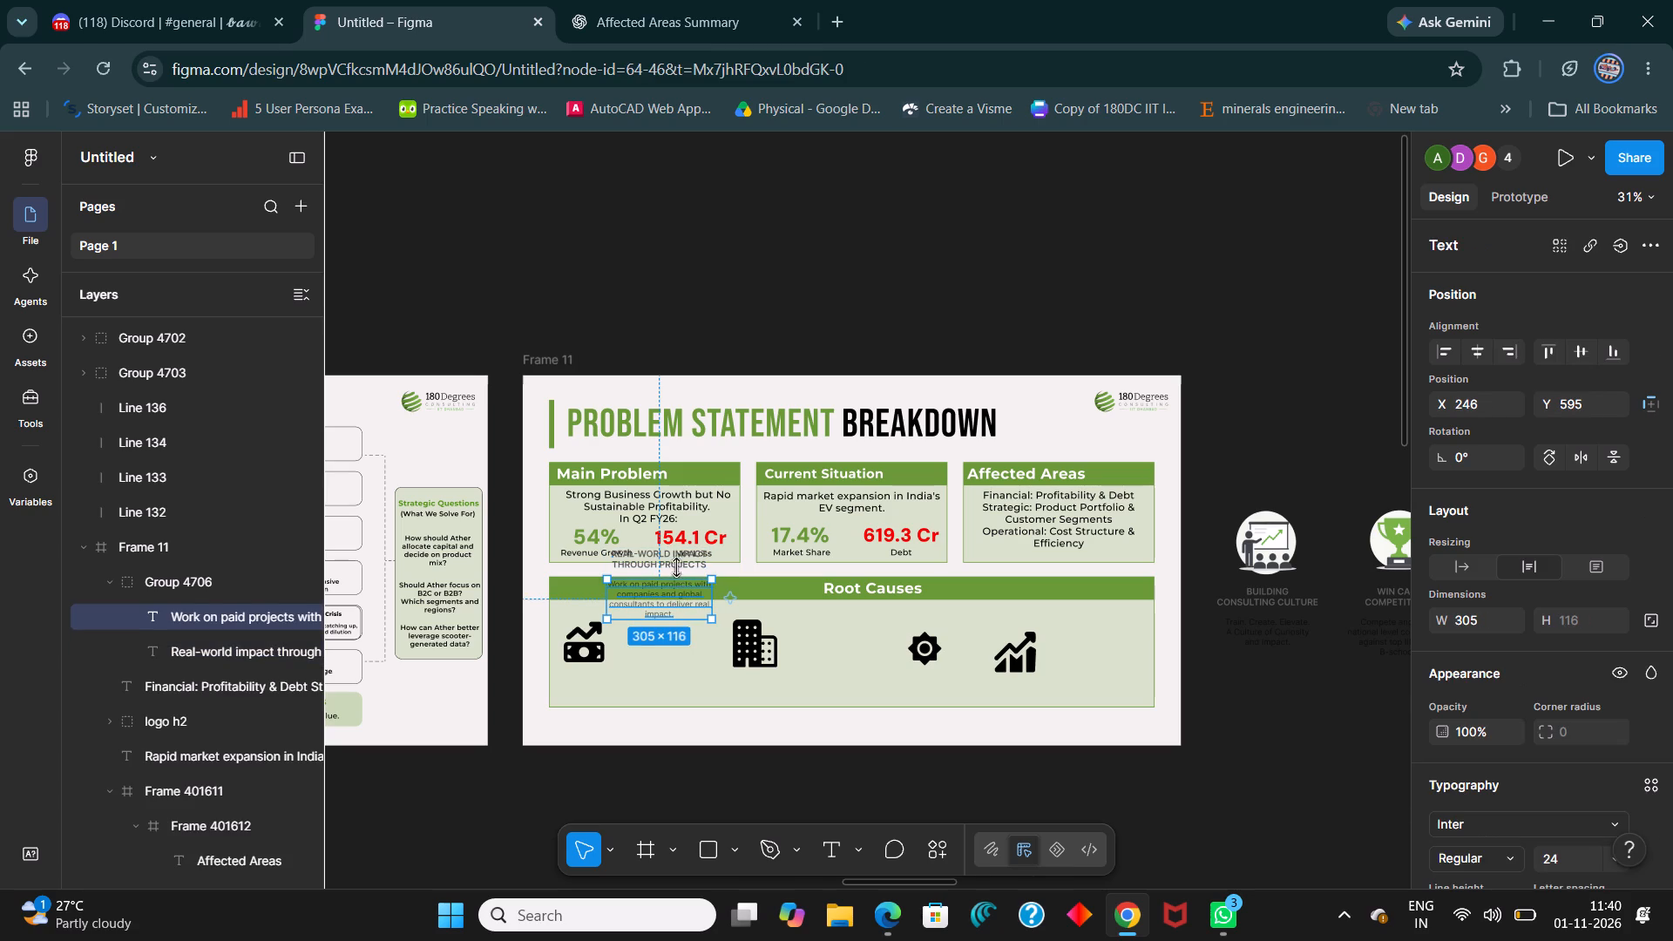
pyautogui.click(677, 566)
pyautogui.keyDown('shift'); pyautogui.click(682, 599); pyautogui.keyUp('shift')
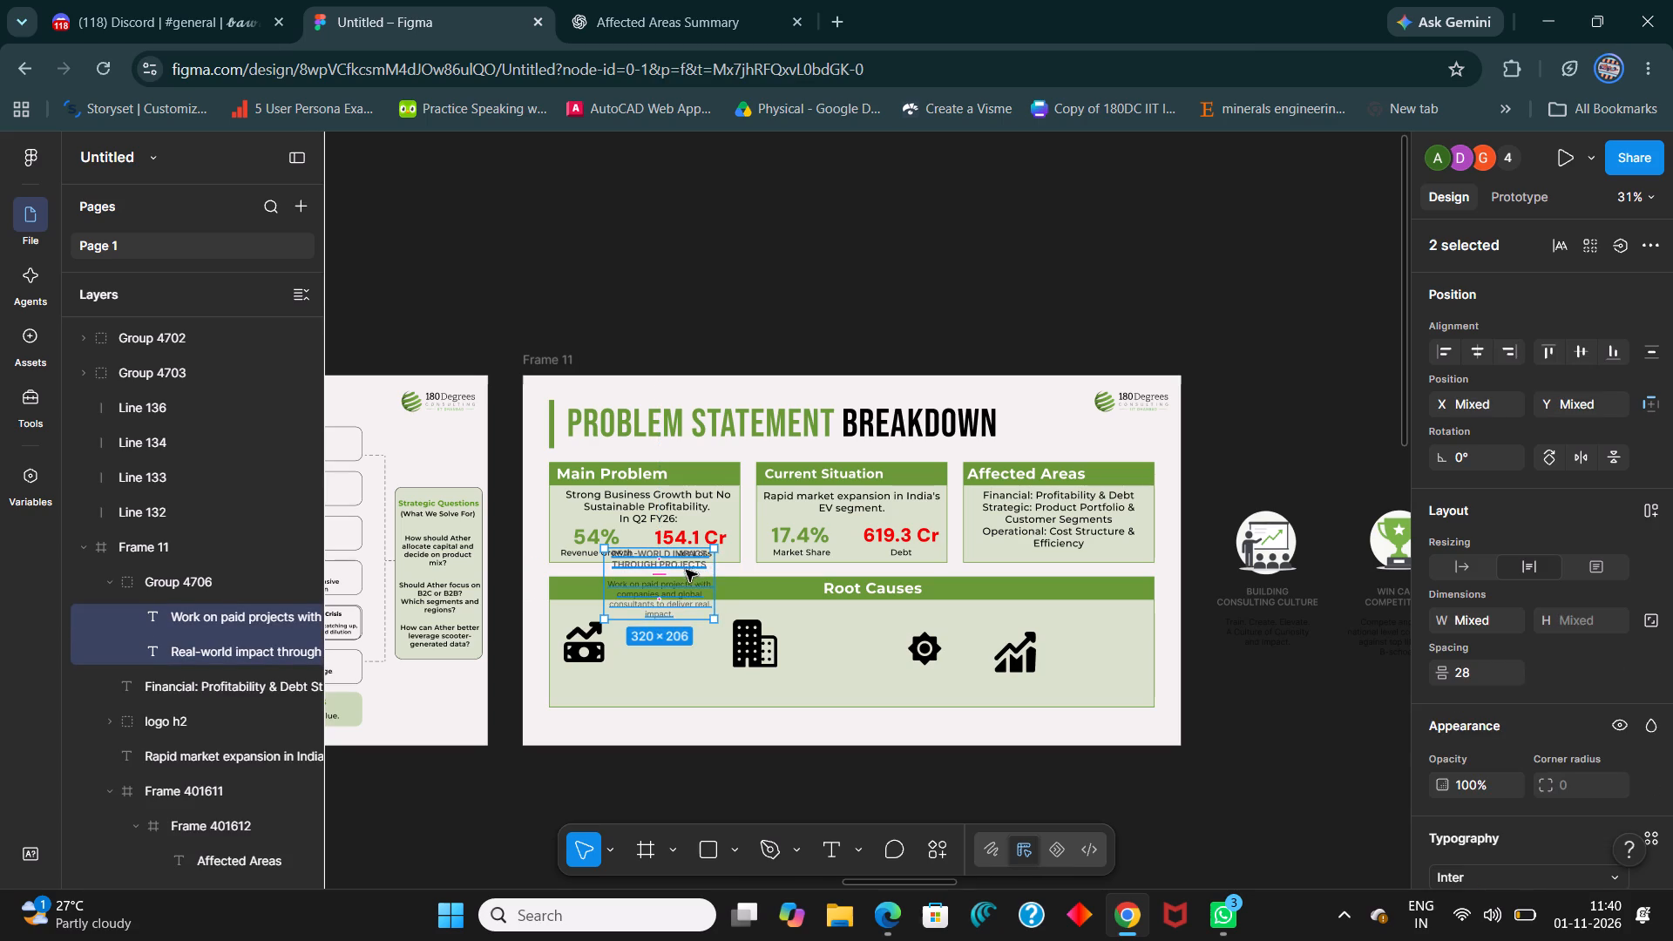
pyautogui.moveTo(686, 577); pyautogui.dragTo(691, 640)
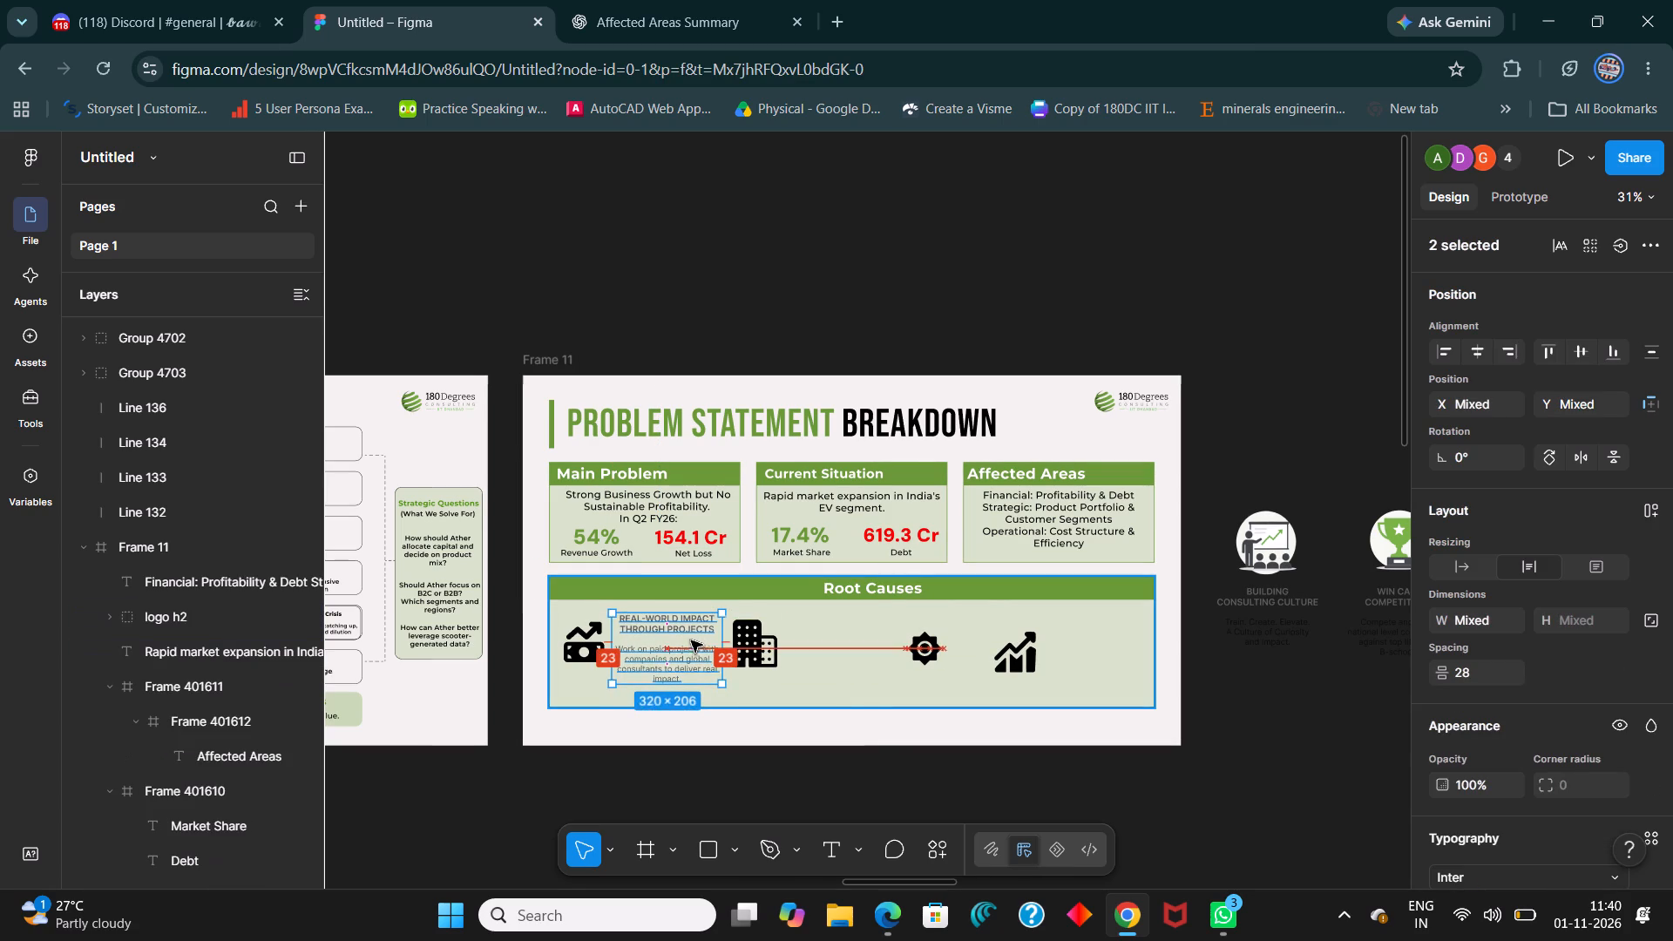
pyautogui.moveTo(691, 640); pyautogui.dragTo(674, 654)
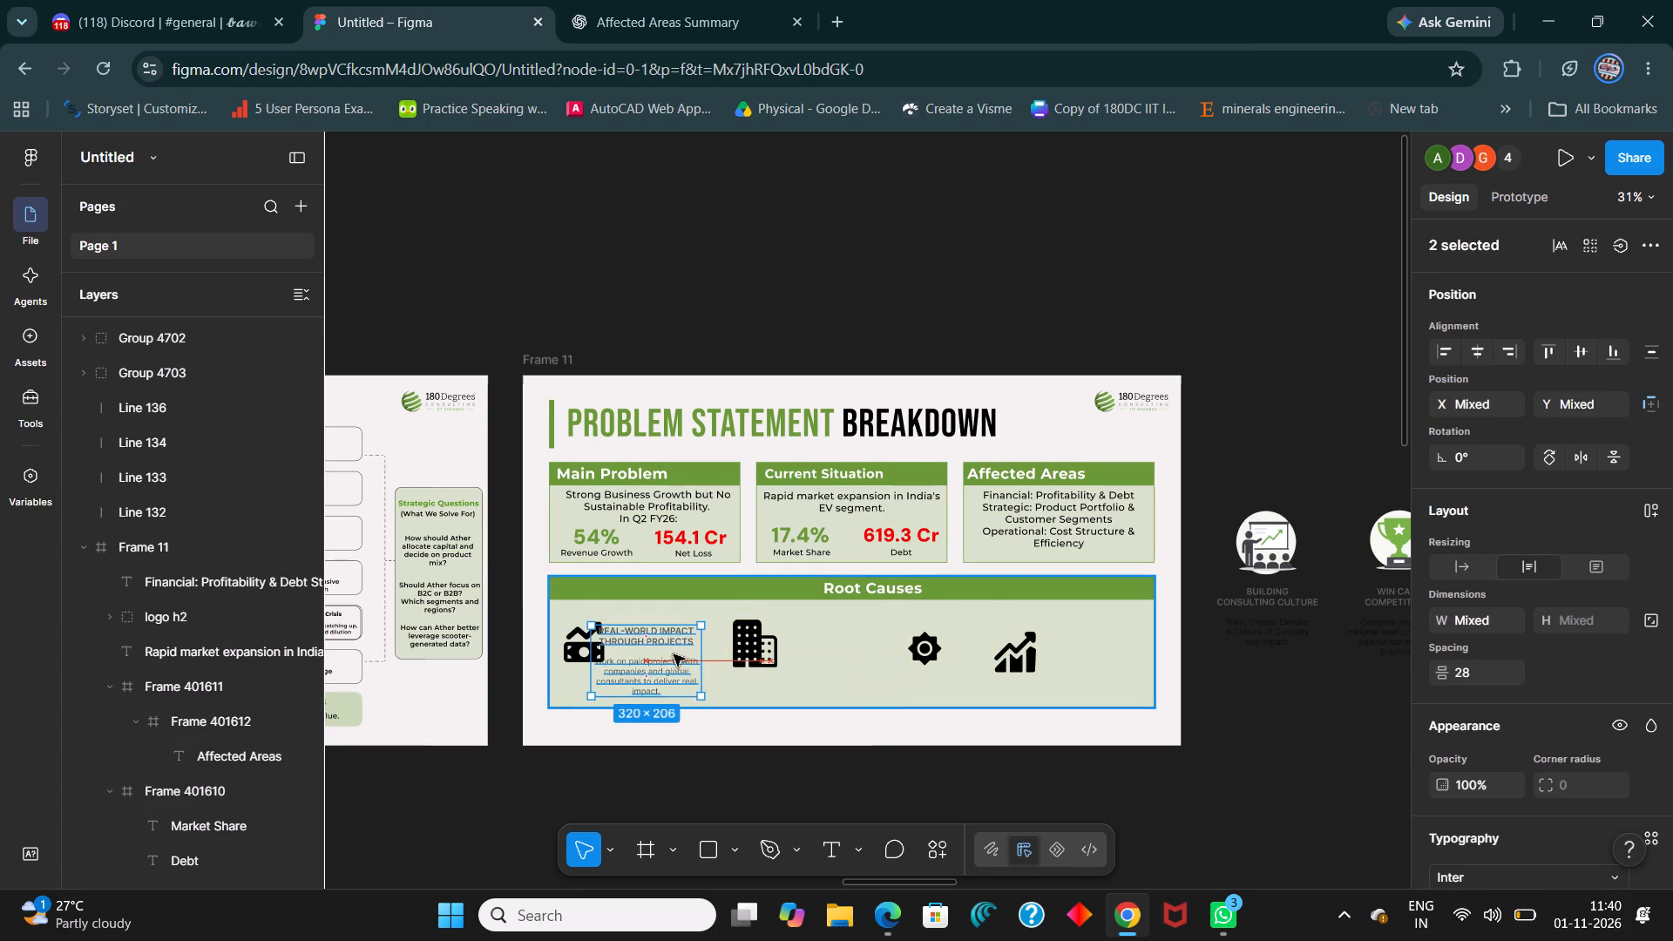
pyautogui.moveTo(674, 654); pyautogui.dragTo(695, 642)
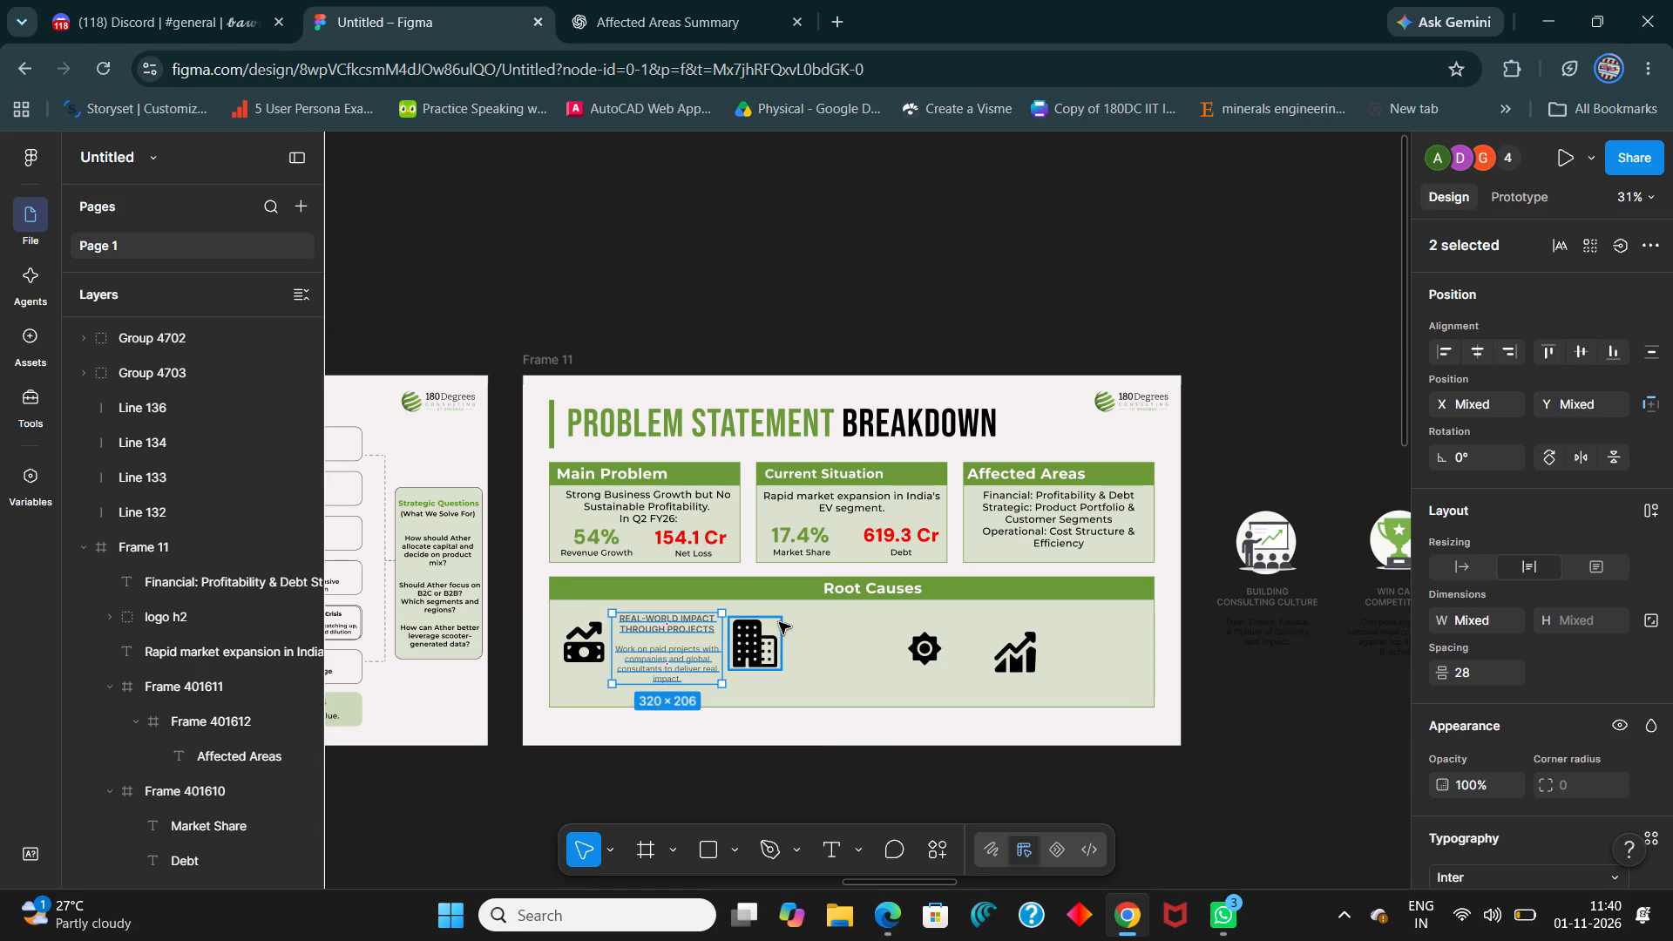
# Delete the "Work on paid projects" description text from the Root Causes box.
pyautogui.keyDown('shift'); pyautogui.scroll(8, 542, 653); pyautogui.keyUp('shift')
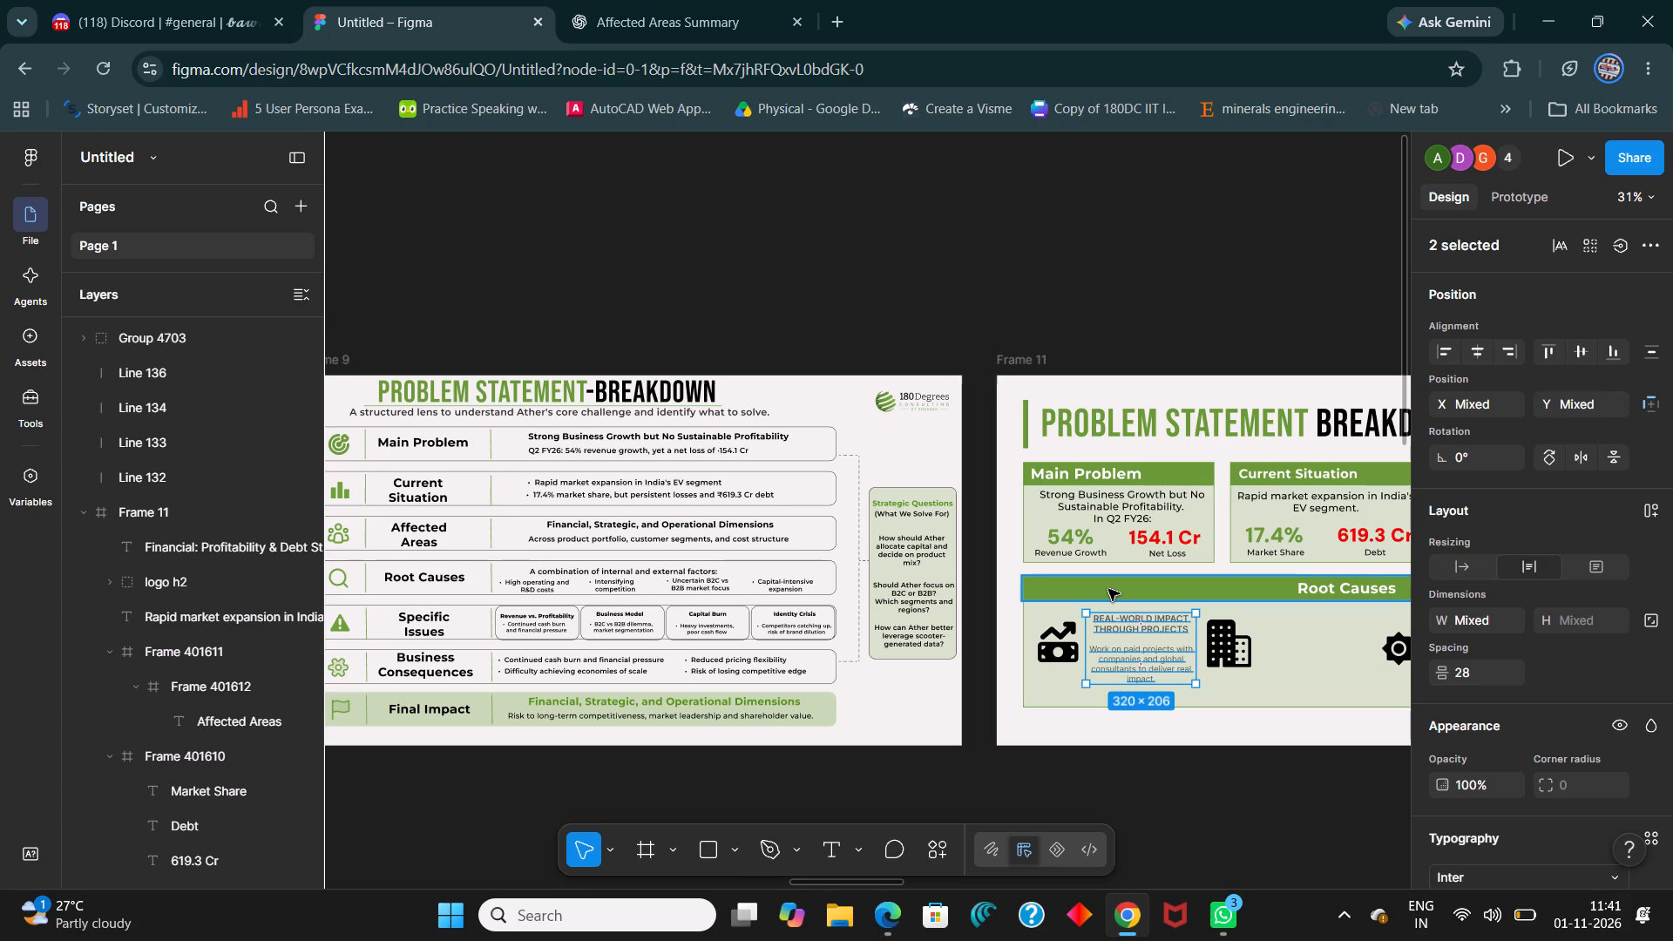
pyautogui.doubleClick(1137, 661)
pyautogui.click(1137, 660)
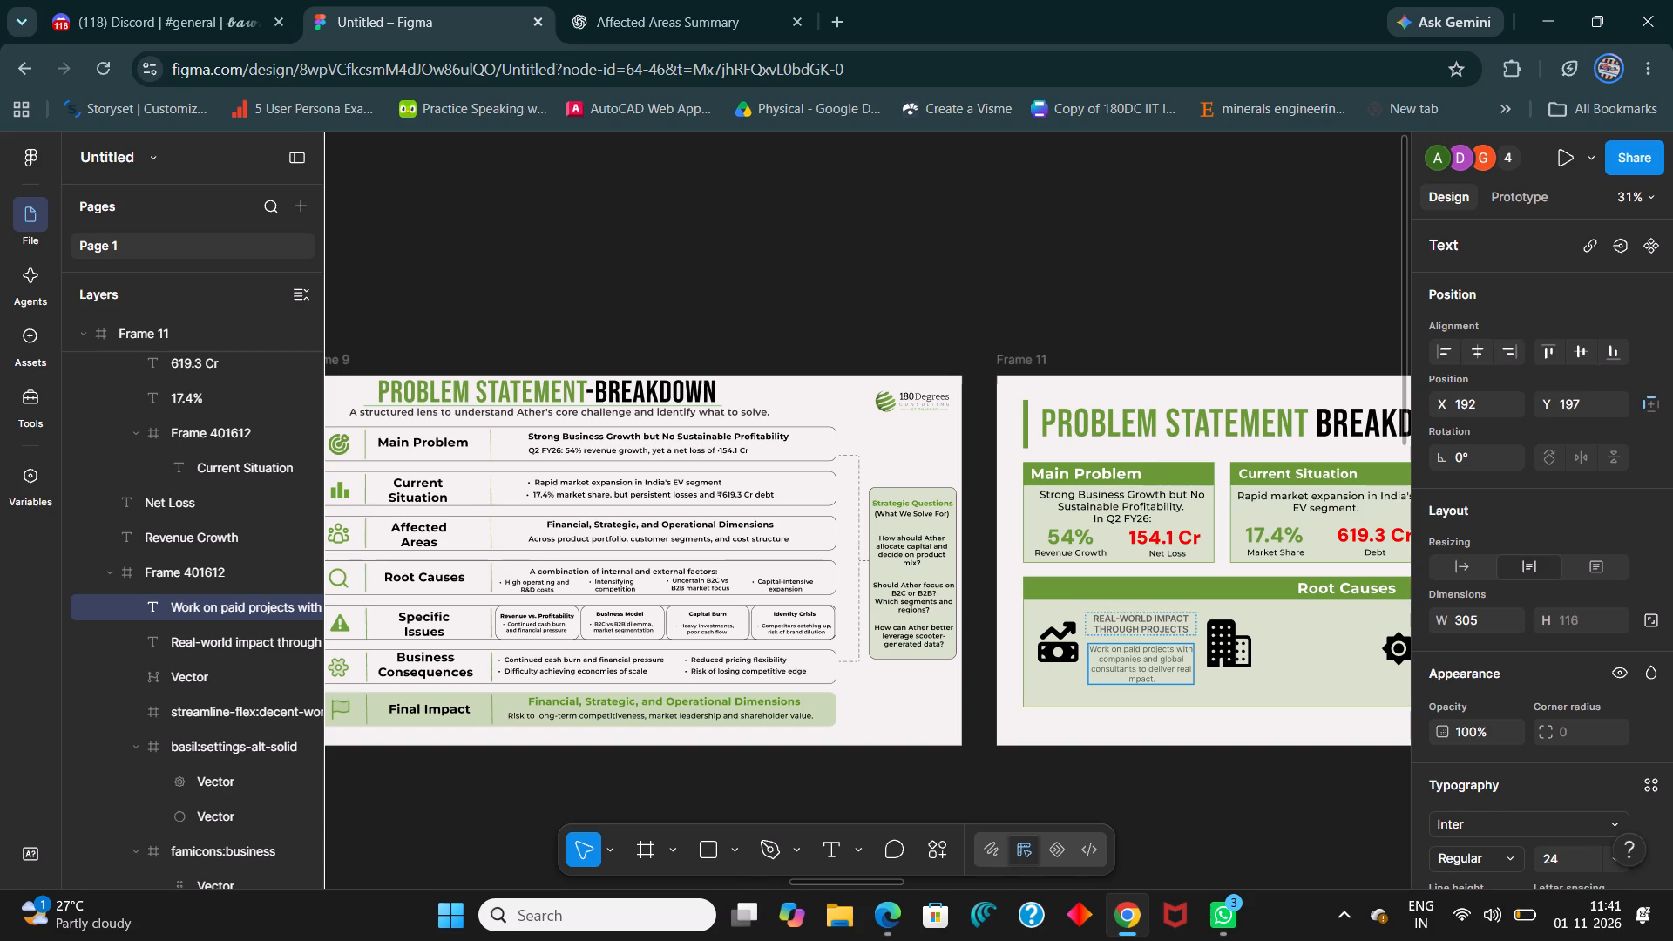
pyautogui.tripleClick(1135, 665)
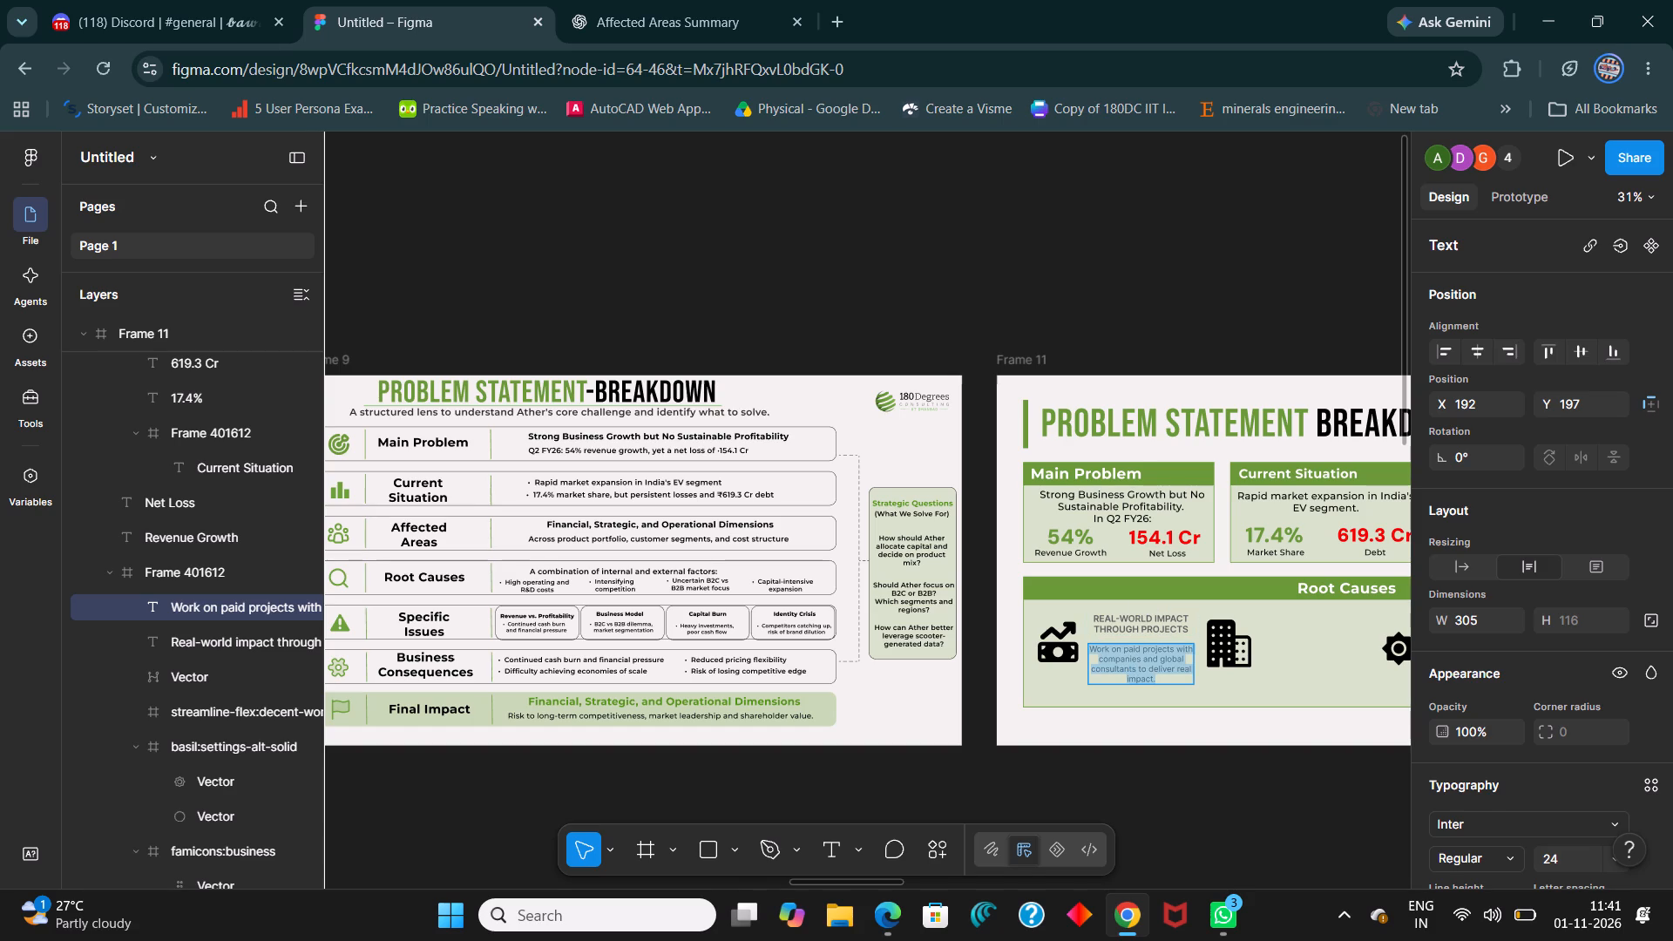
pyautogui.press('Delete')
pyautogui.click(1019, 219)
# Place the "Real-world impact through projects" heading at about X 94, Y 264 and centre the money icon above it.
pyautogui.keyDown('ctrl'); pyautogui.scroll(-2, 1146, 307); pyautogui.keyUp('ctrl')
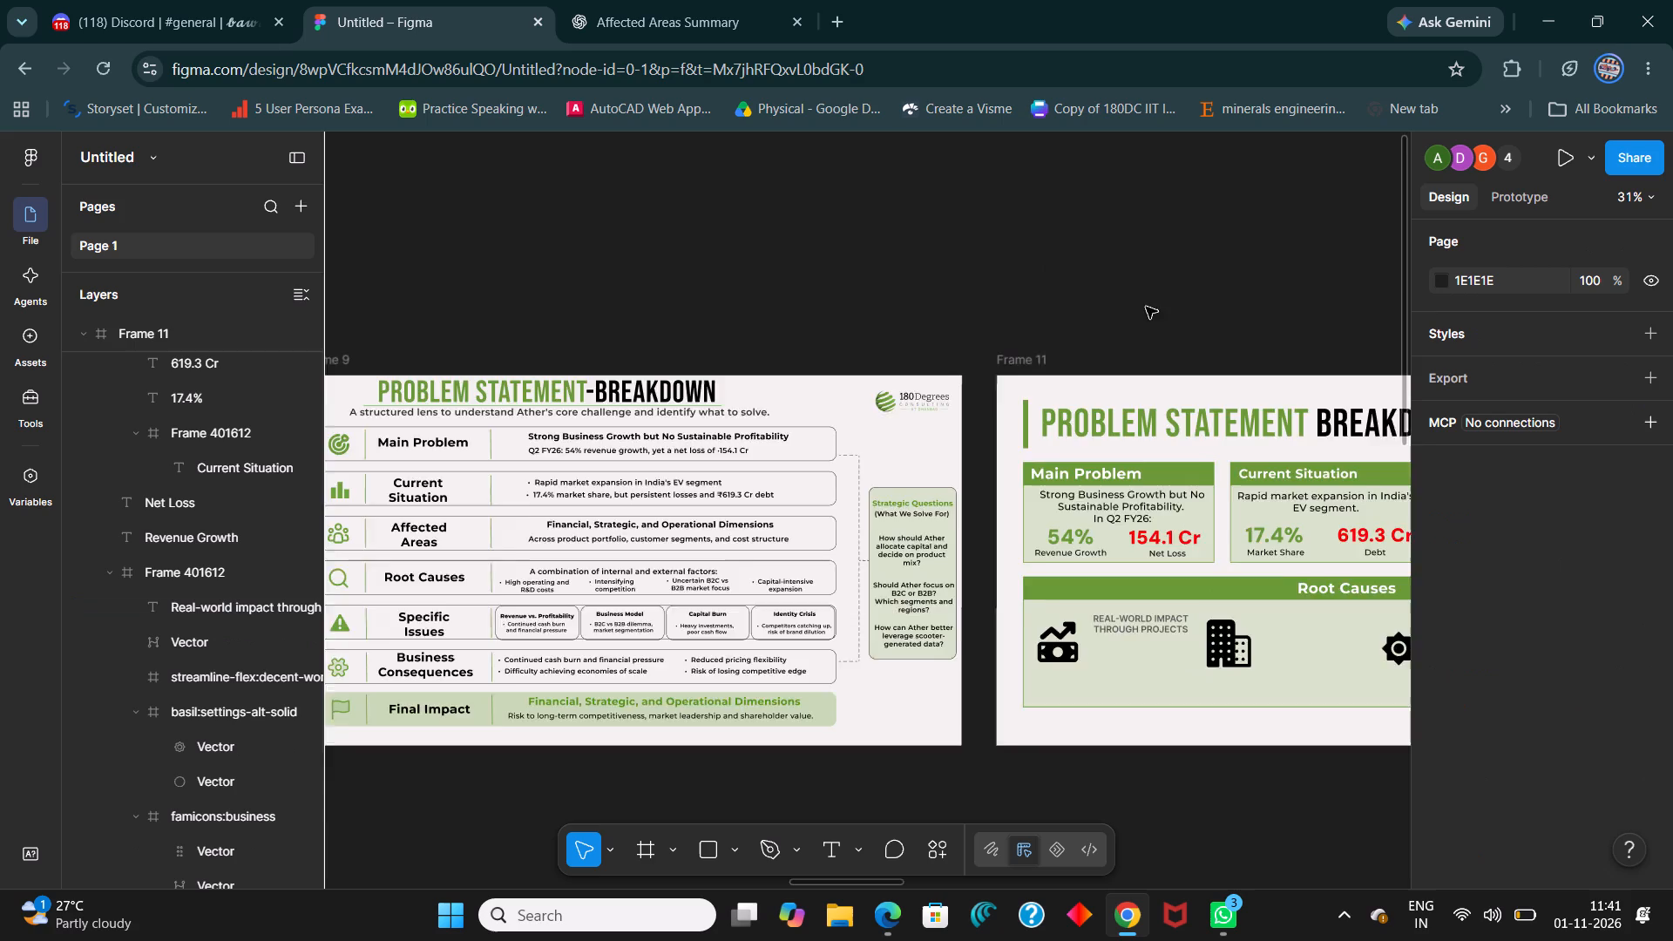
pyautogui.keyDown('ctrl'); pyautogui.scroll(-1, 1146, 307); pyautogui.keyUp('ctrl')
pyautogui.keyDown('shift'); pyautogui.scroll(-5, 1102, 650); pyautogui.keyUp('shift')
pyautogui.doubleClick(1011, 543)
pyautogui.keyDown('ctrl'); pyautogui.scroll(5, 1024, 538); pyautogui.keyUp('ctrl')
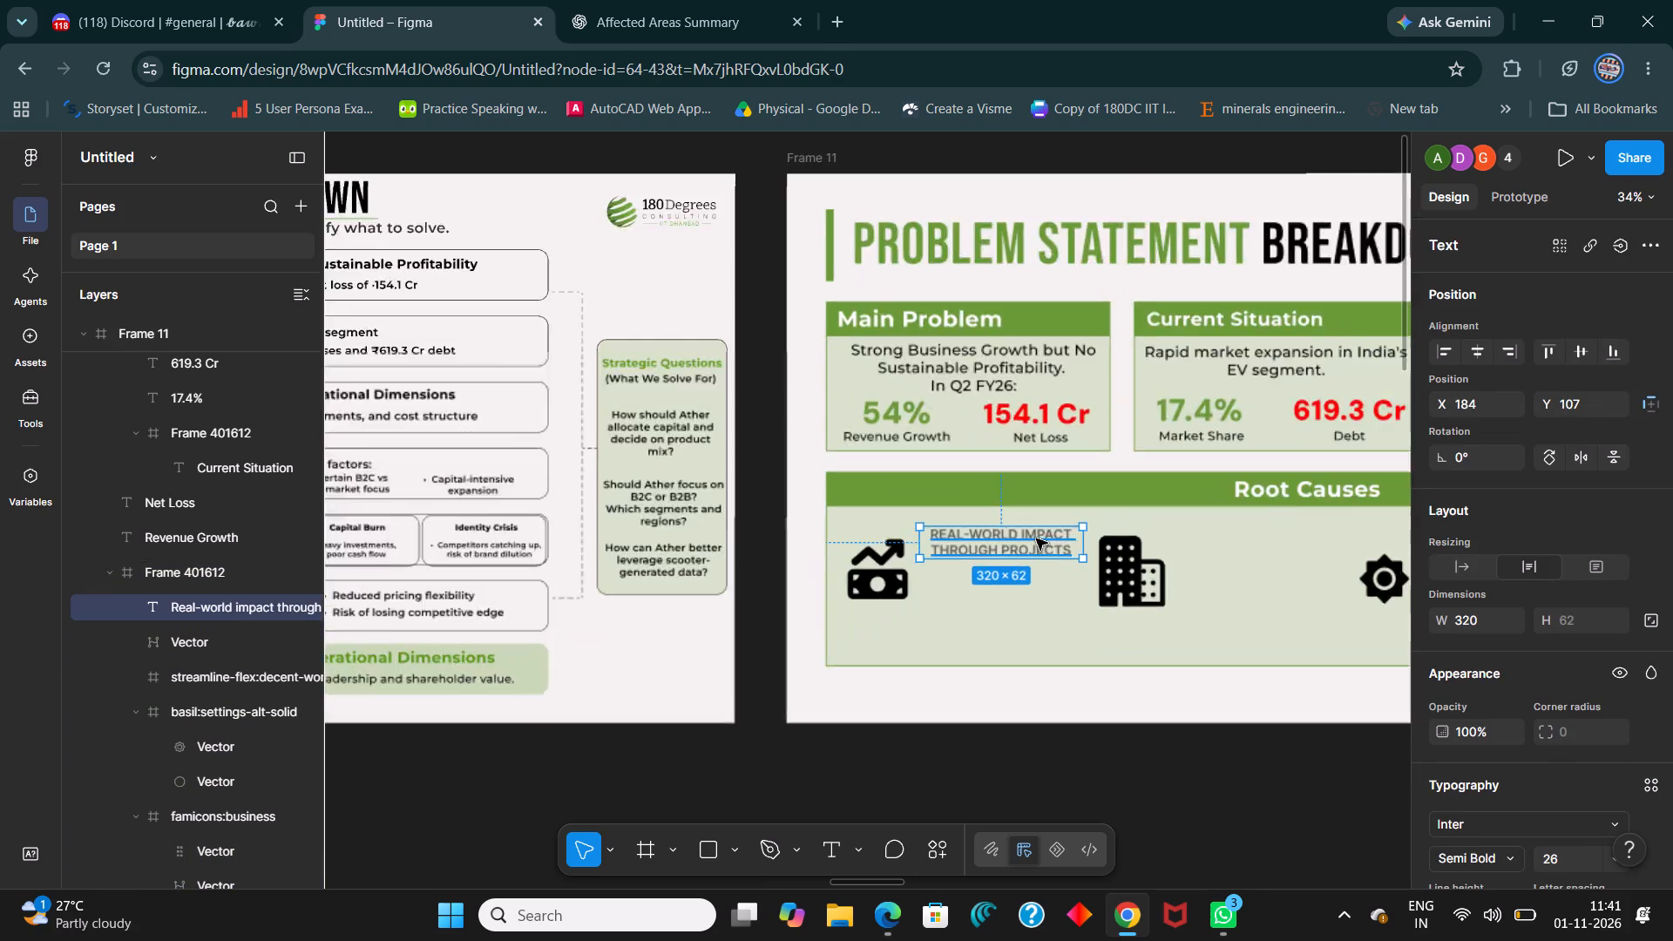
pyautogui.keyDown('ctrl'); pyautogui.scroll(4, 1036, 538); pyautogui.keyUp('ctrl')
pyautogui.moveTo(1010, 551); pyautogui.dragTo(947, 661)
pyautogui.click(806, 586)
pyautogui.moveTo(826, 590); pyautogui.dragTo(925, 563)
pyautogui.click(946, 674)
# Replace the label under the money icon with Frame 9's first root cause, "High operating and R&D costs".
pyautogui.keyDown('ctrl'); pyautogui.scroll(-5, 940, 656); pyautogui.keyUp('ctrl')
pyautogui.keyDown('shift'); pyautogui.scroll(4, 552, 531); pyautogui.keyUp('shift')
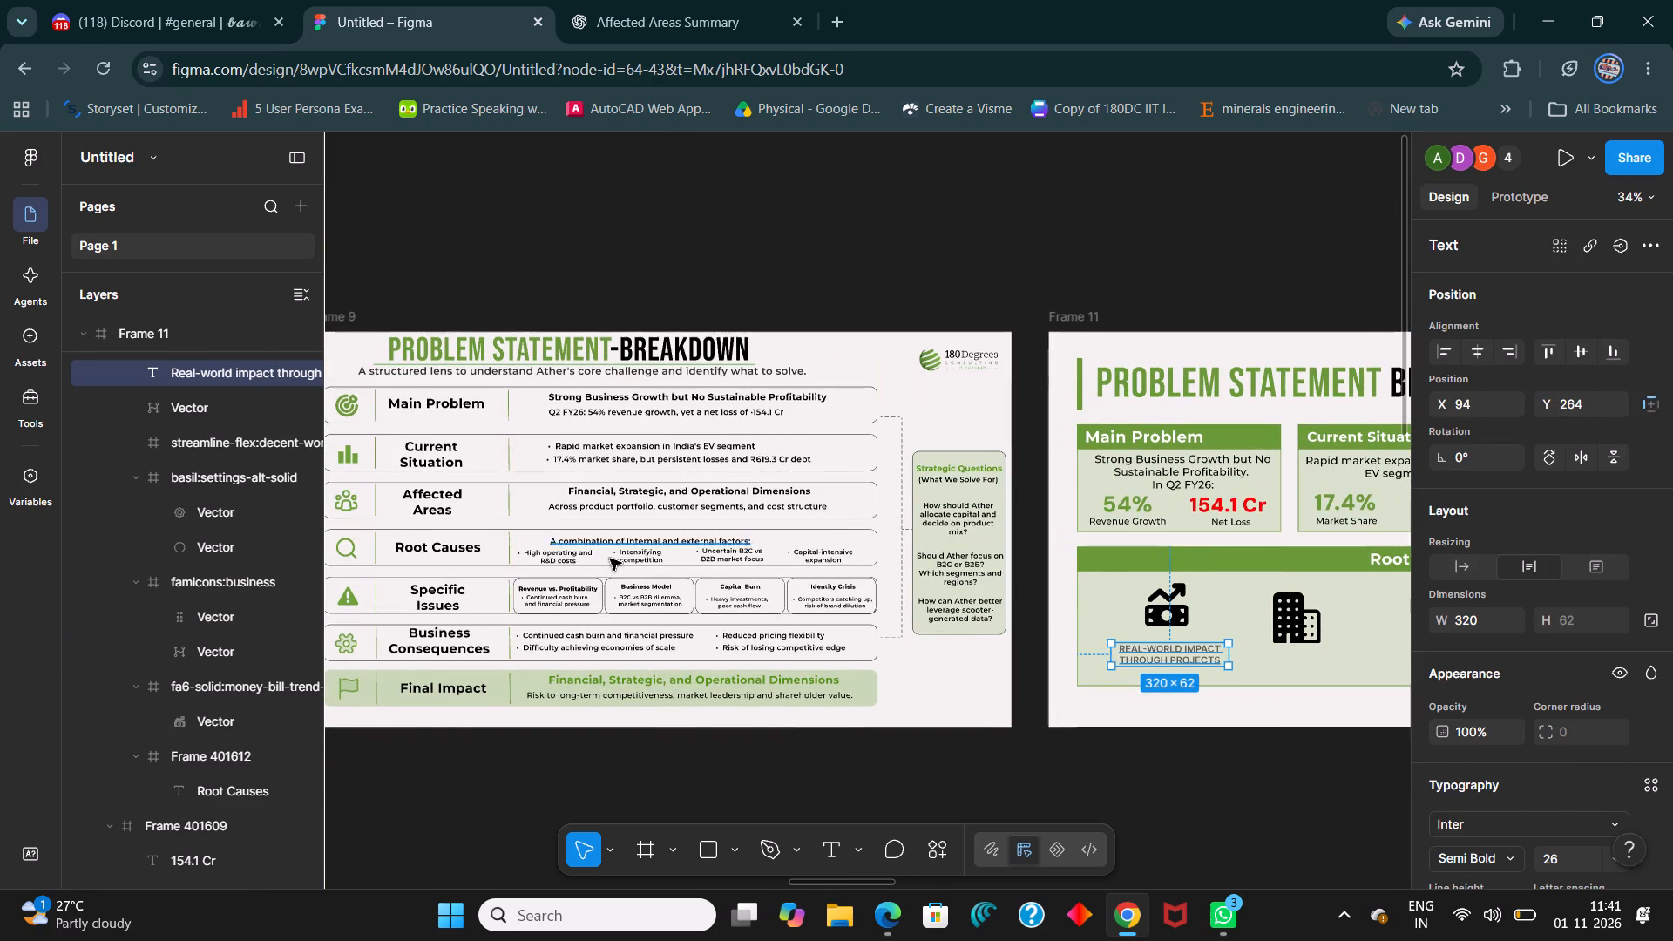
pyautogui.doubleClick(573, 557)
pyautogui.click(573, 557)
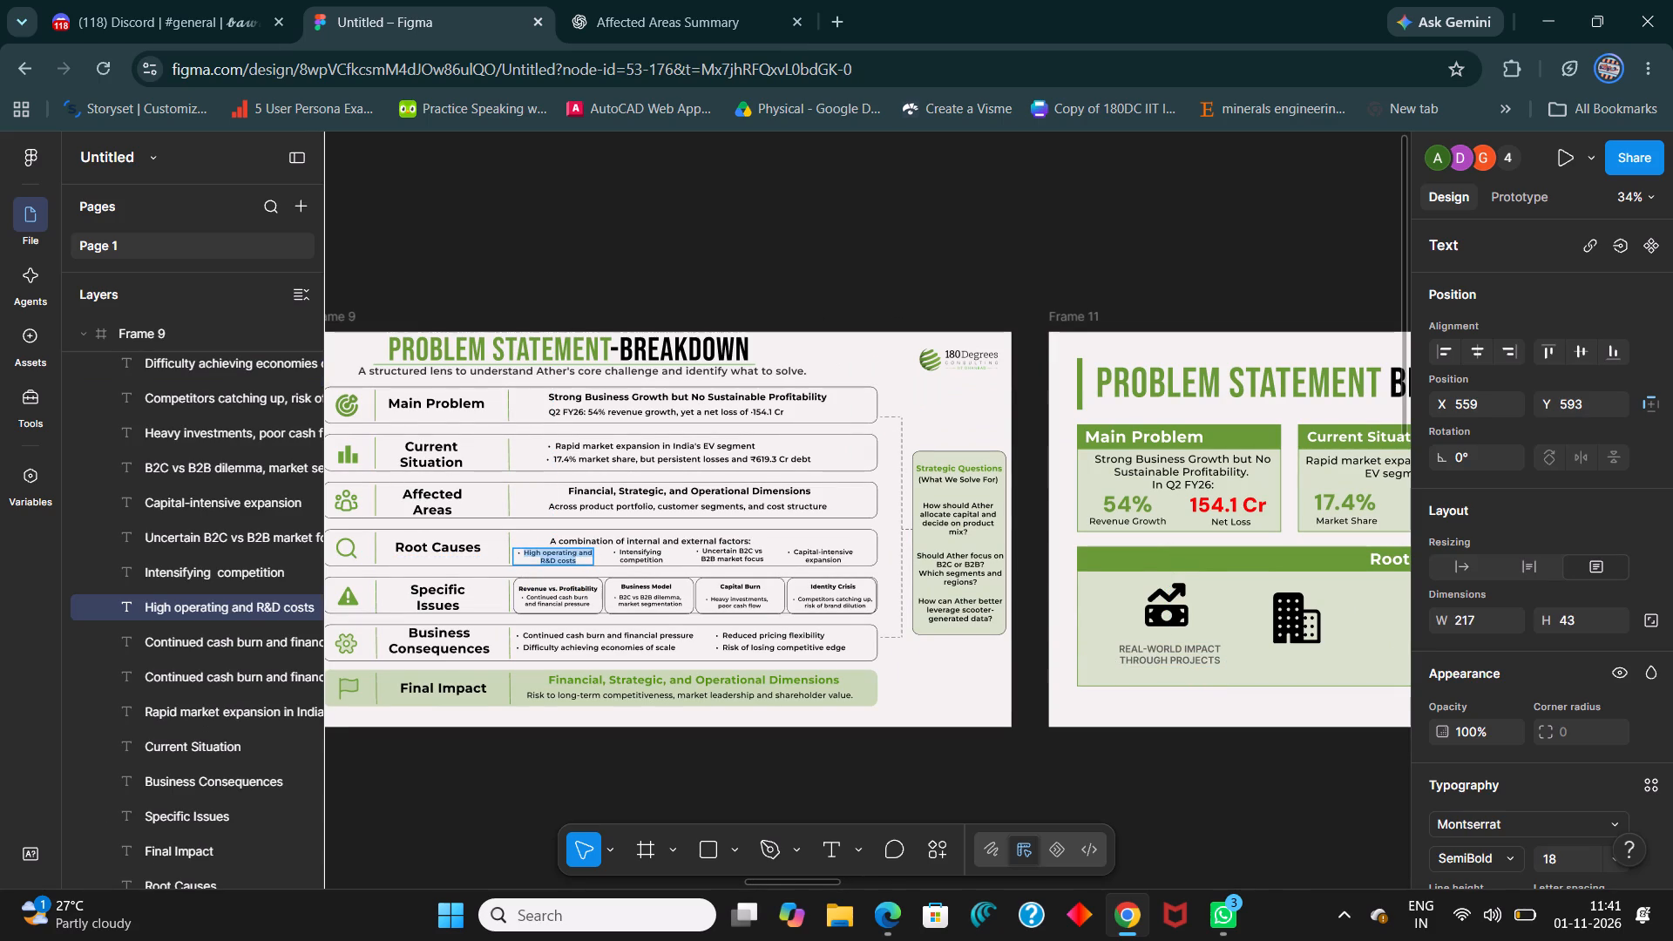
pyautogui.click(1219, 786)
pyautogui.keyDown('ctrl'); pyautogui.scroll(3, 1208, 660); pyautogui.keyUp('ctrl')
pyautogui.doubleClick(1203, 657)
pyautogui.tripleClick(1201, 650)
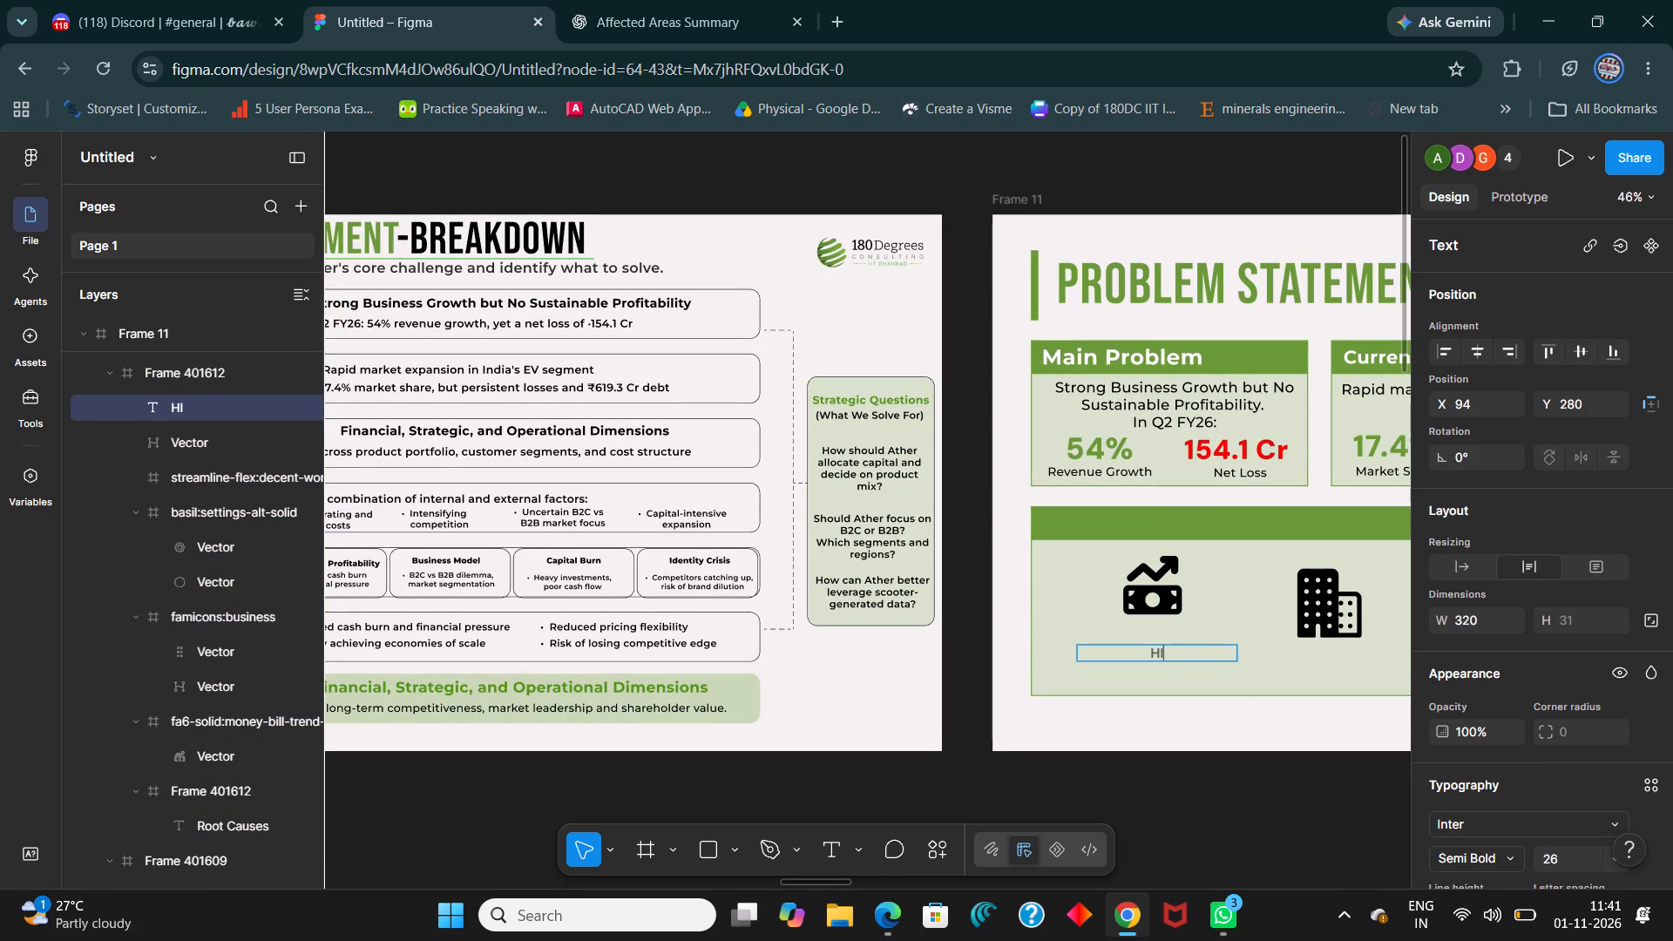
pyautogui.press('BackSpace')
pyautogui.write('igh operating and')
pyautogui.press('space')
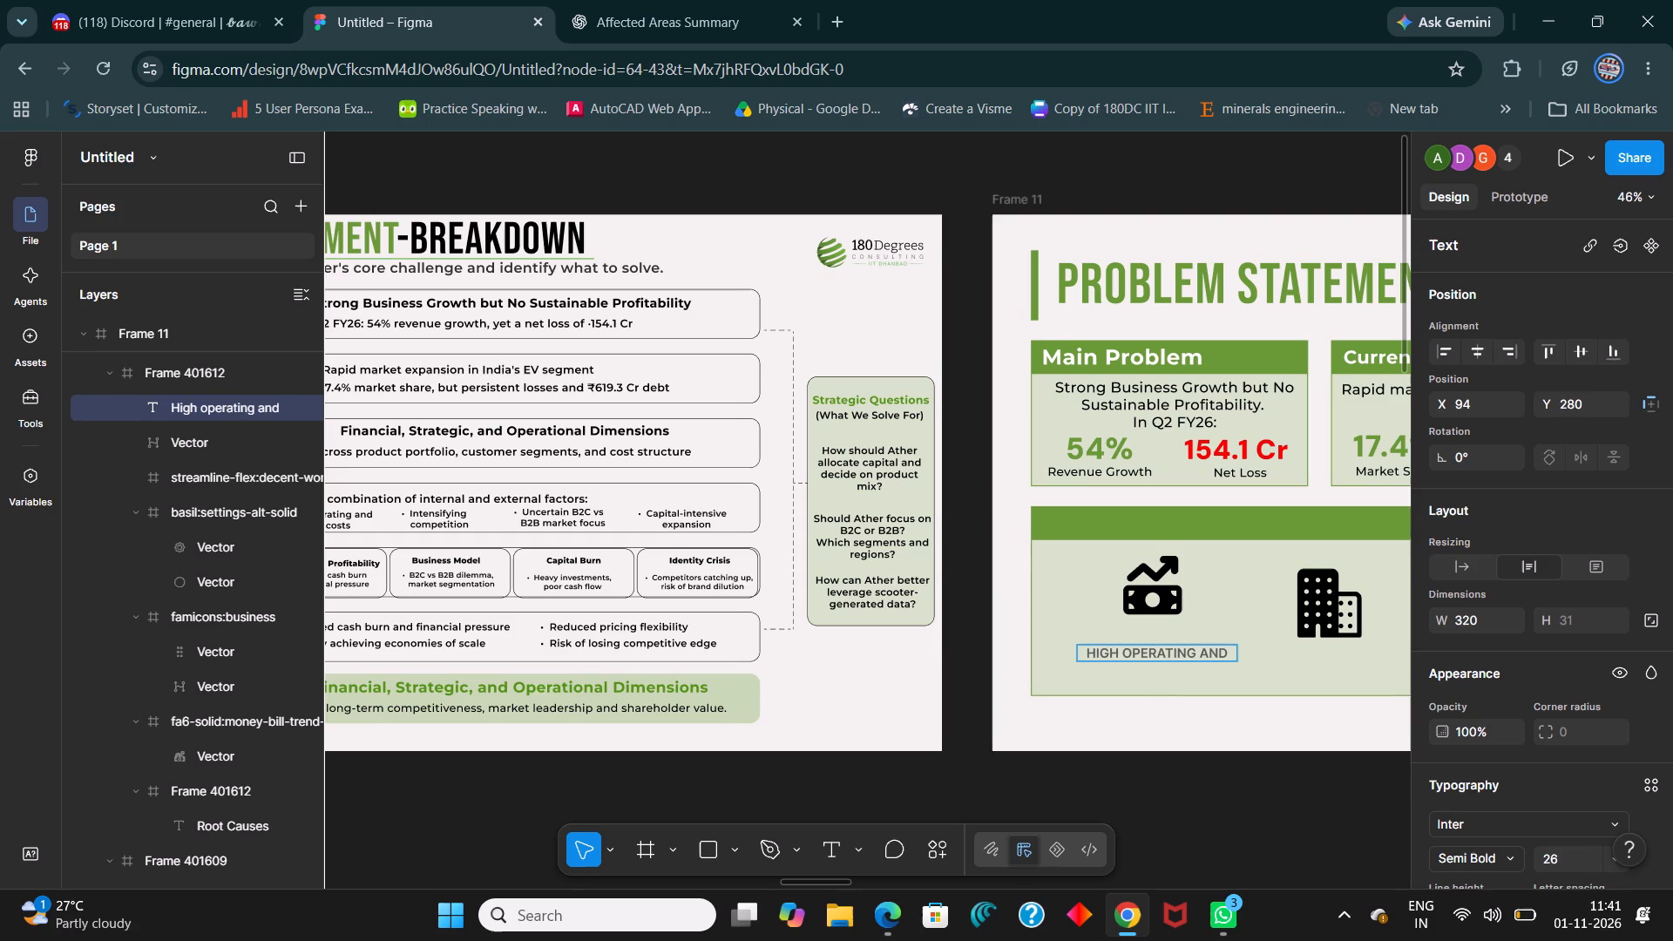
pyautogui.hscroll(1, 1201, 650)
pyautogui.press('r')
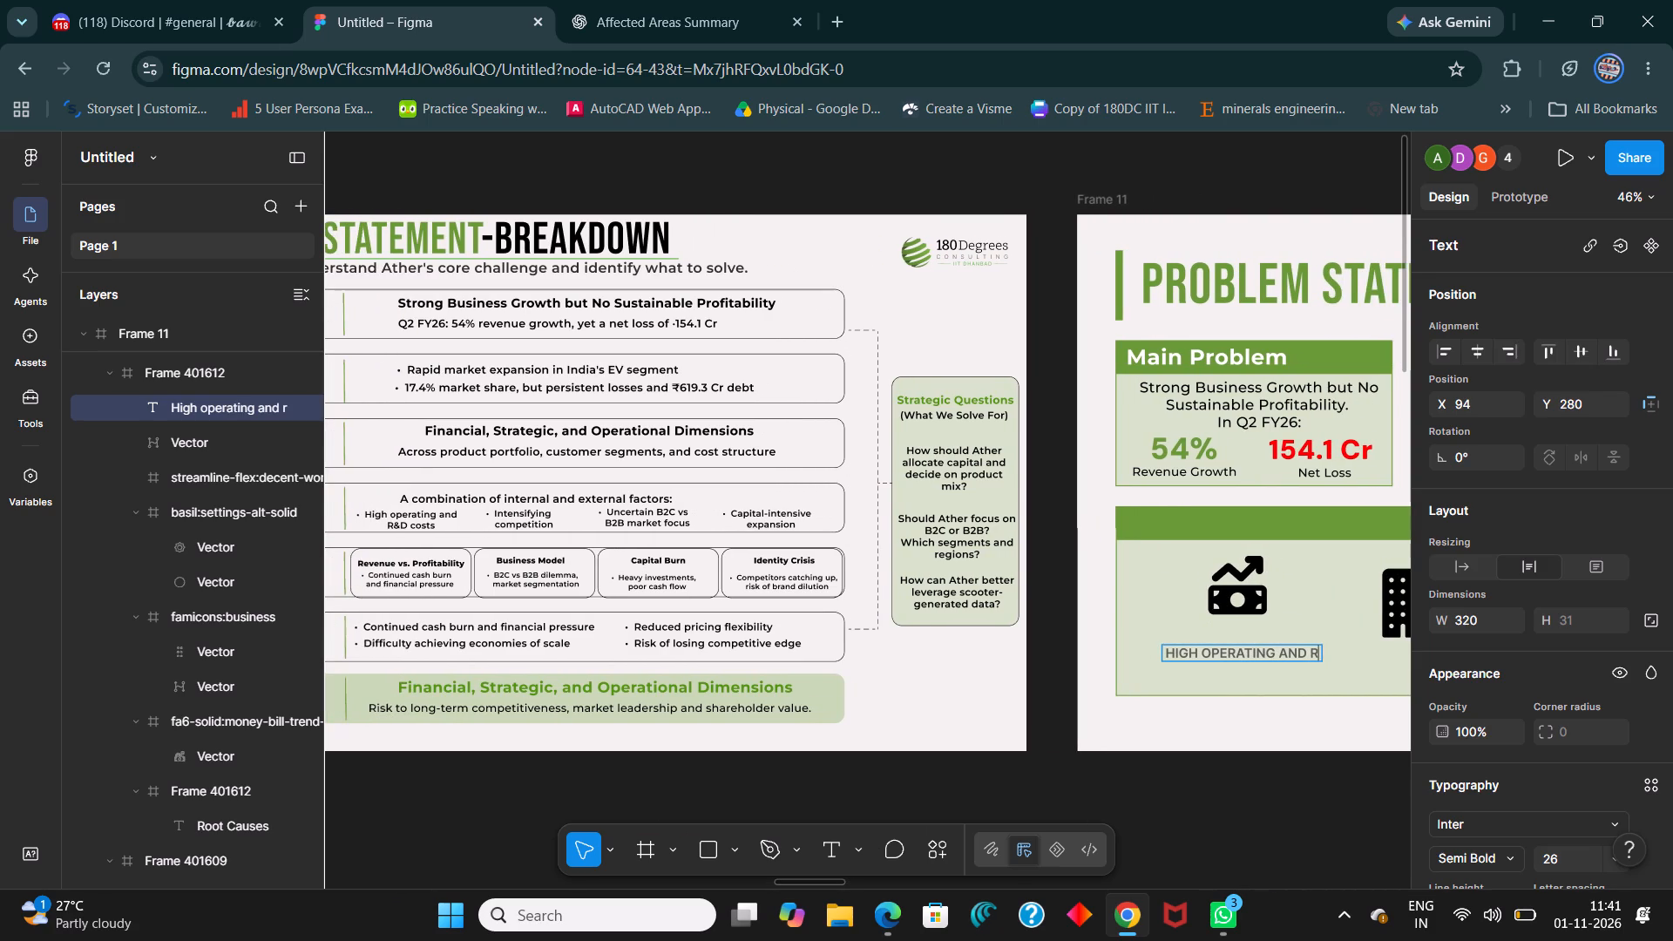
pyautogui.write('&d costs')
pyautogui.click(1154, 797)
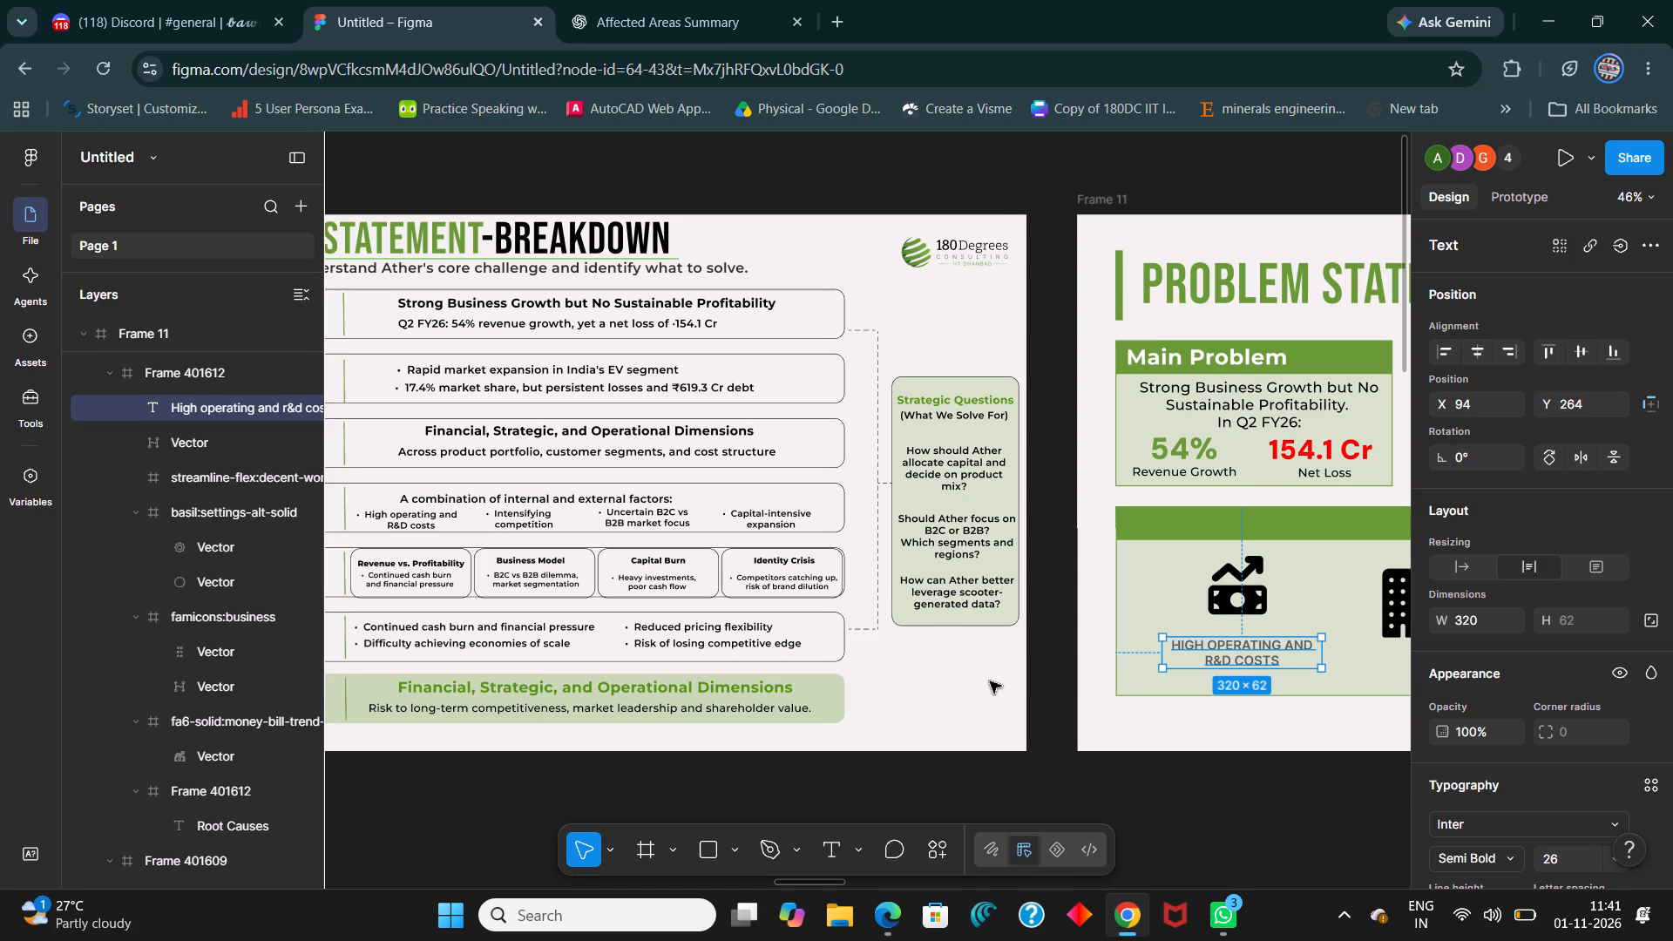
# Resize the building icon to about 128 × 128 and position it in Root Causes at about X 633, Y 100.
pyautogui.keyDown('shift'); pyautogui.scroll(-1, 990, 690); pyautogui.keyUp('shift')
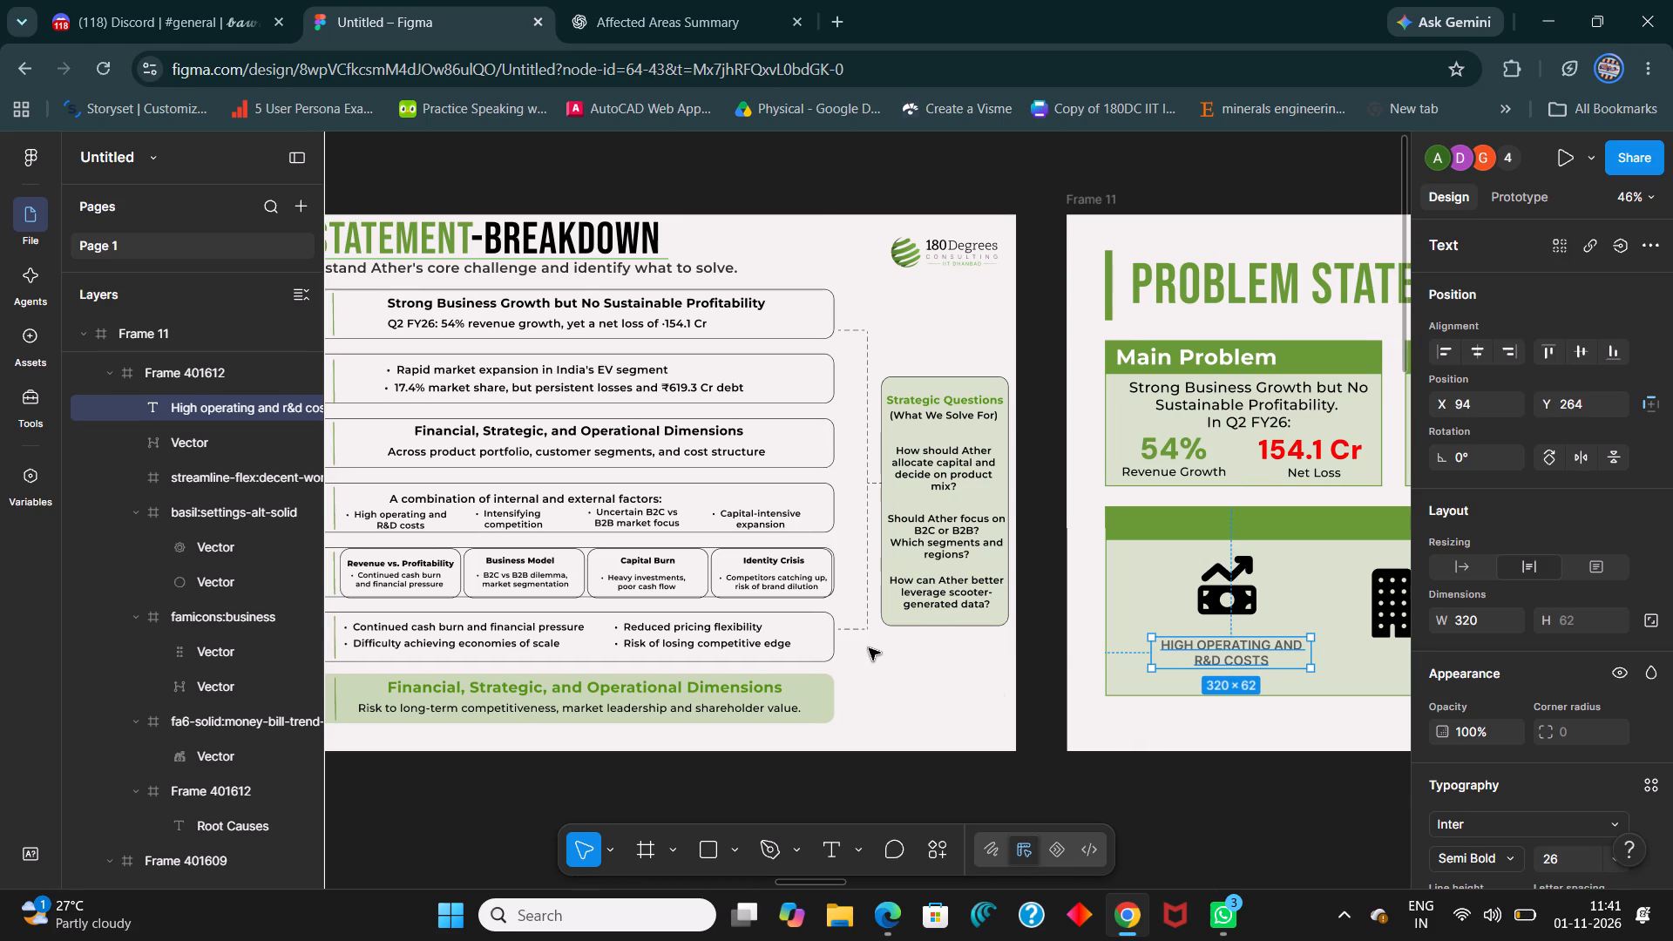
pyautogui.keyDown('shift'); pyautogui.scroll(-5, 869, 648); pyautogui.keyUp('shift')
pyautogui.click(1032, 613)
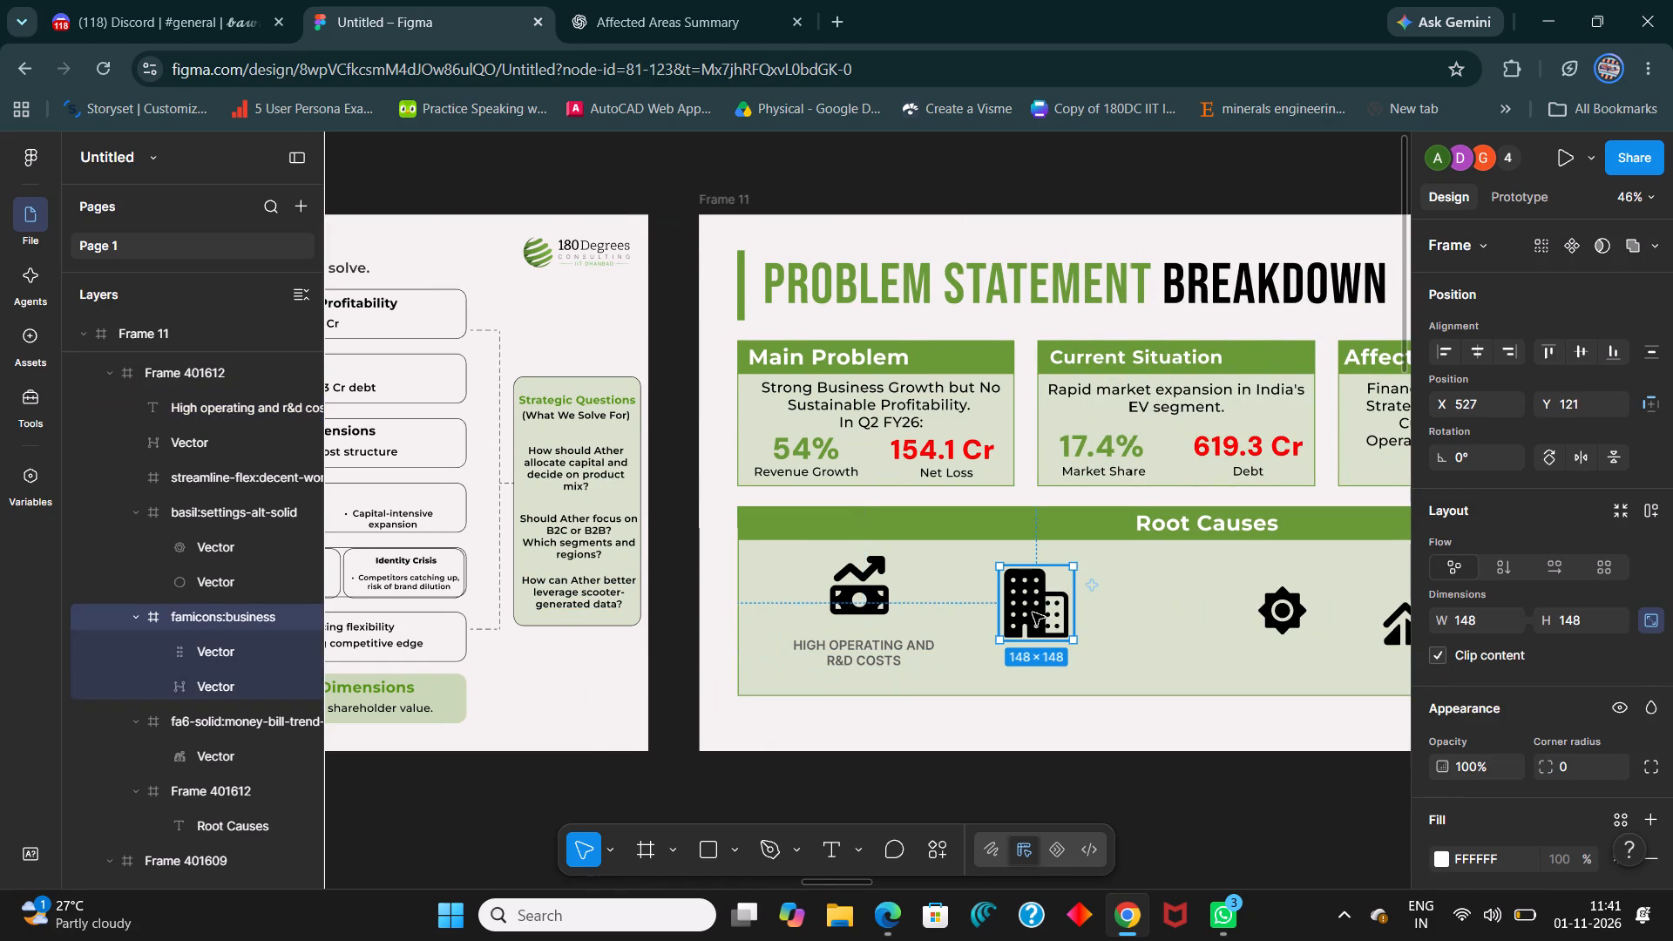
pyautogui.moveTo(1033, 613); pyautogui.dragTo(1079, 592)
pyautogui.keyDown('shift'); pyautogui.scroll(-1, 987, 606); pyautogui.keyUp('shift')
pyautogui.keyDown('shift'); pyautogui.scroll(7, 977, 606); pyautogui.keyUp('shift')
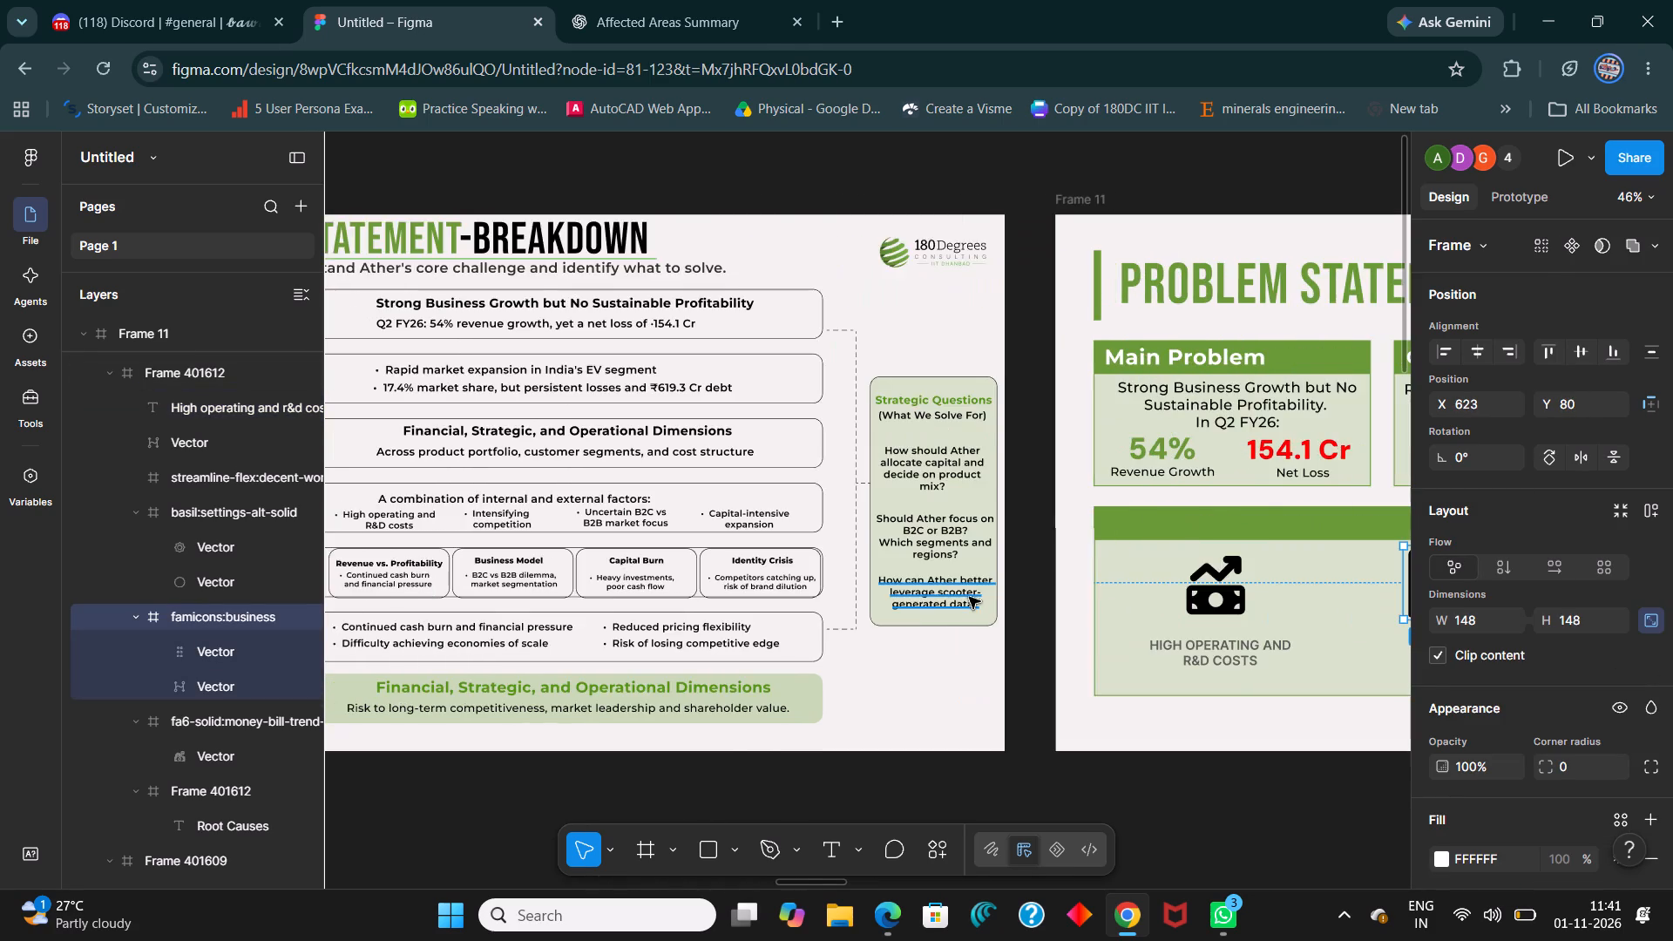
pyautogui.keyDown('shift'); pyautogui.scroll(5, 969, 597); pyautogui.keyUp('shift')
pyautogui.keyDown('shift'); pyautogui.scroll(-7, 969, 597); pyautogui.keyUp('shift')
pyautogui.keyDown('shift'); pyautogui.scroll(-4, 1238, 562); pyautogui.keyUp('shift')
pyautogui.moveTo(1236, 547); pyautogui.dragTo(1238, 557)
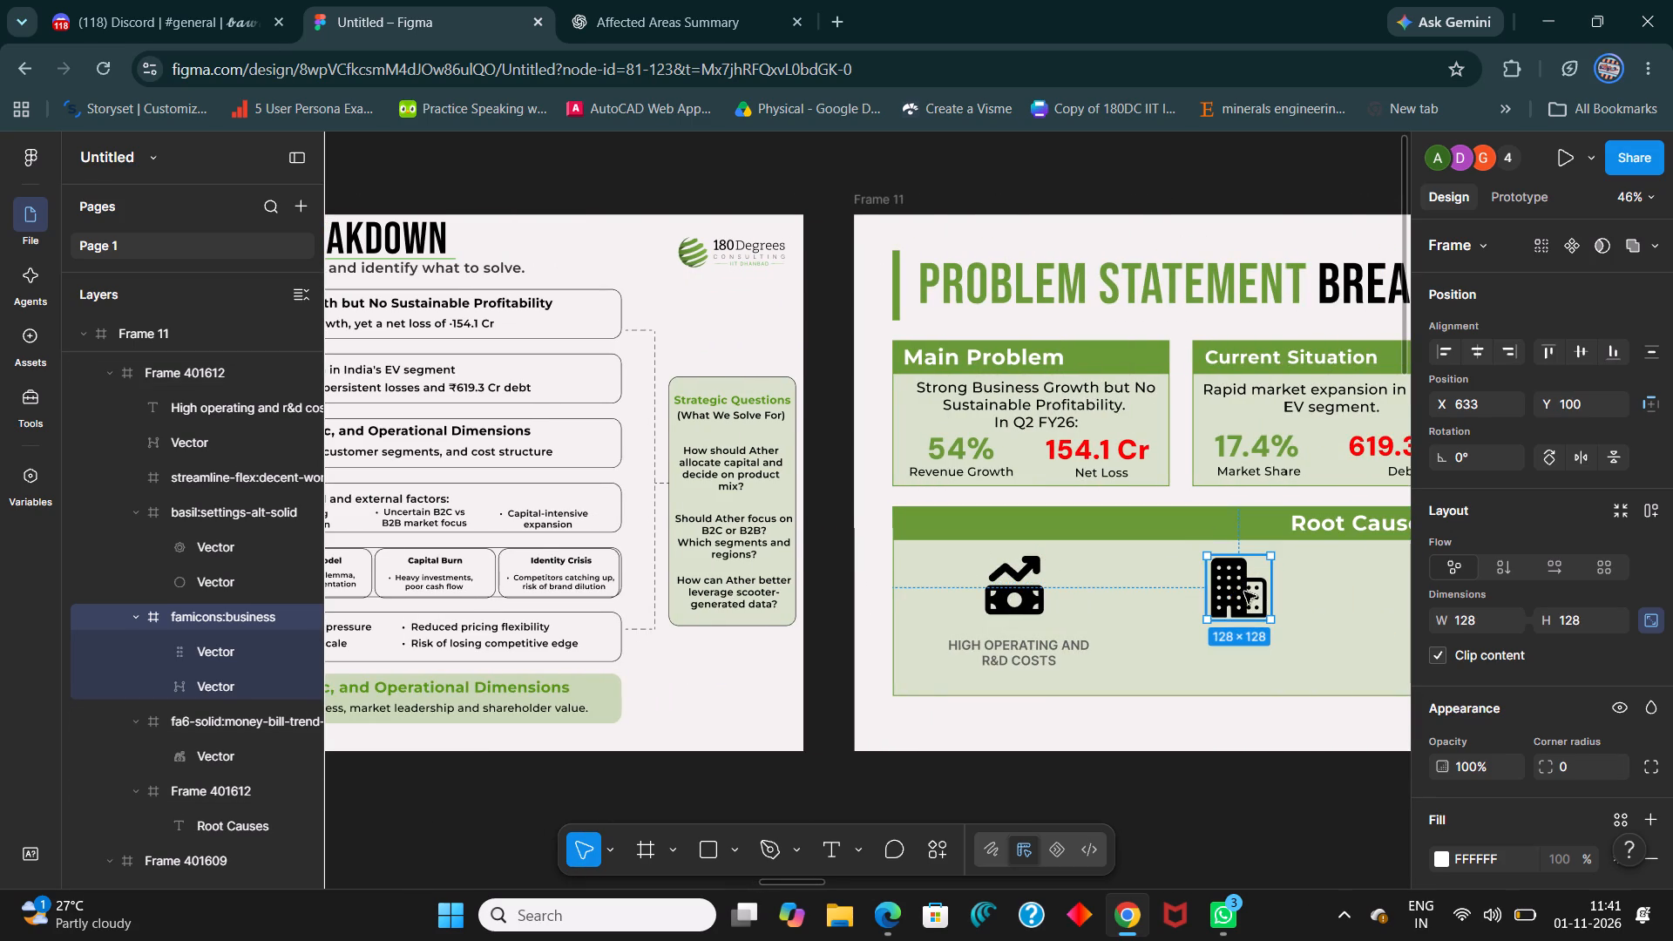
# Duplicate the "High operating and R&D costs" label and place the copy centred below the building icon.
pyautogui.click(1023, 655)
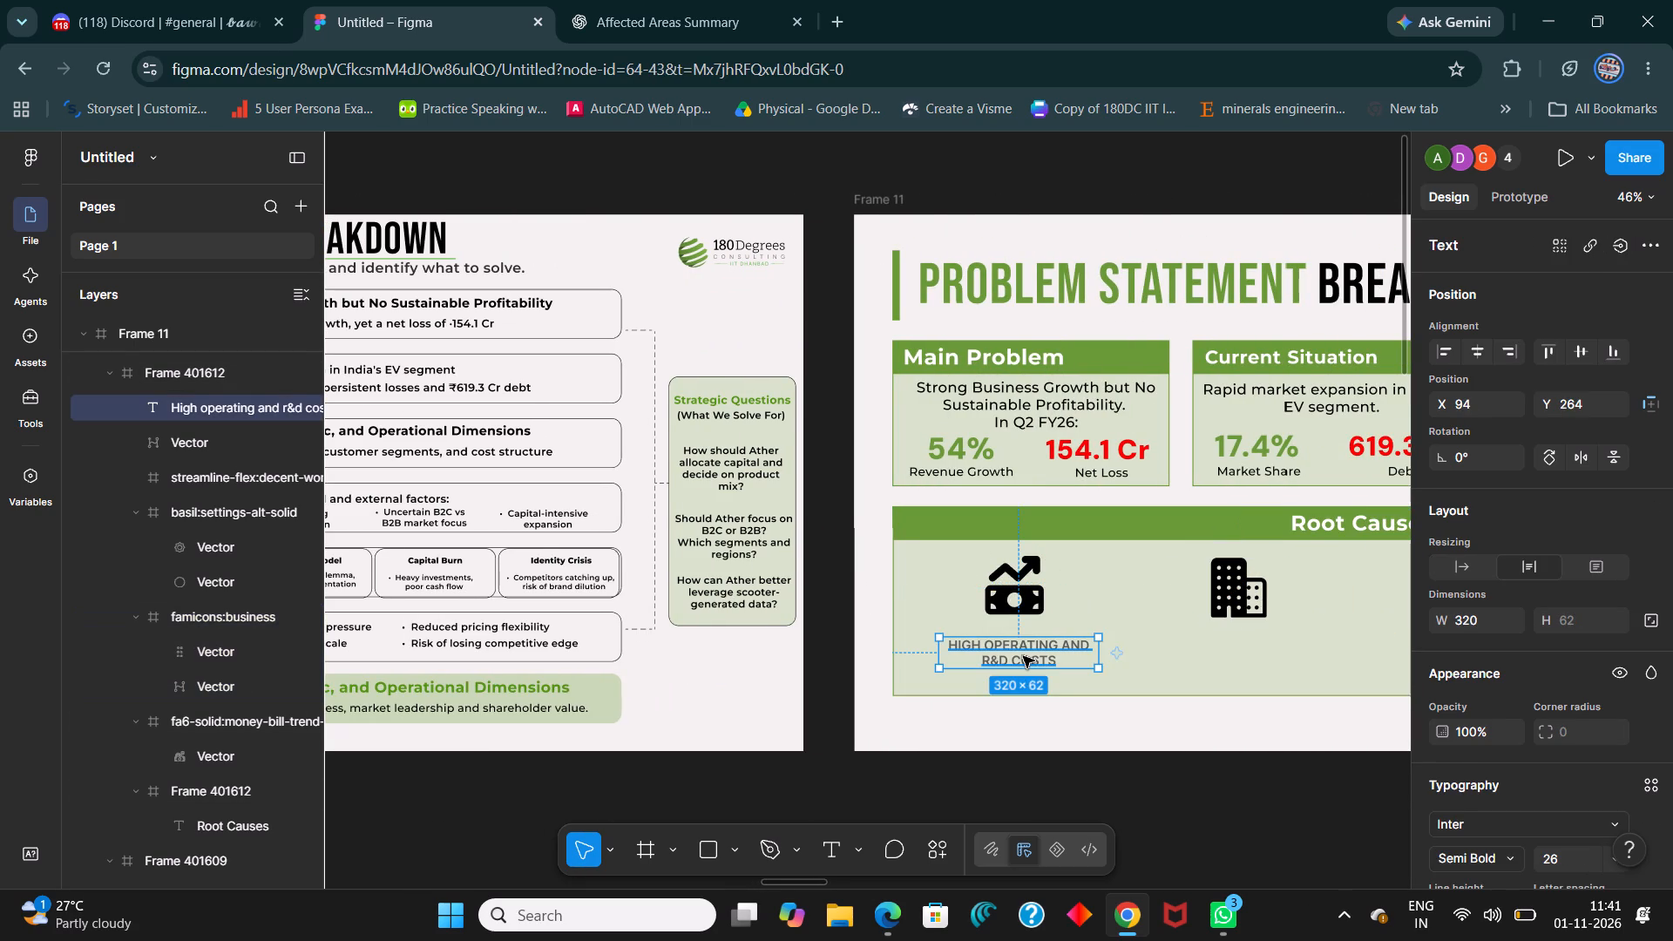
pyautogui.hotkey('ctrl', 'd')
pyautogui.moveTo(1033, 654); pyautogui.dragTo(1254, 659)
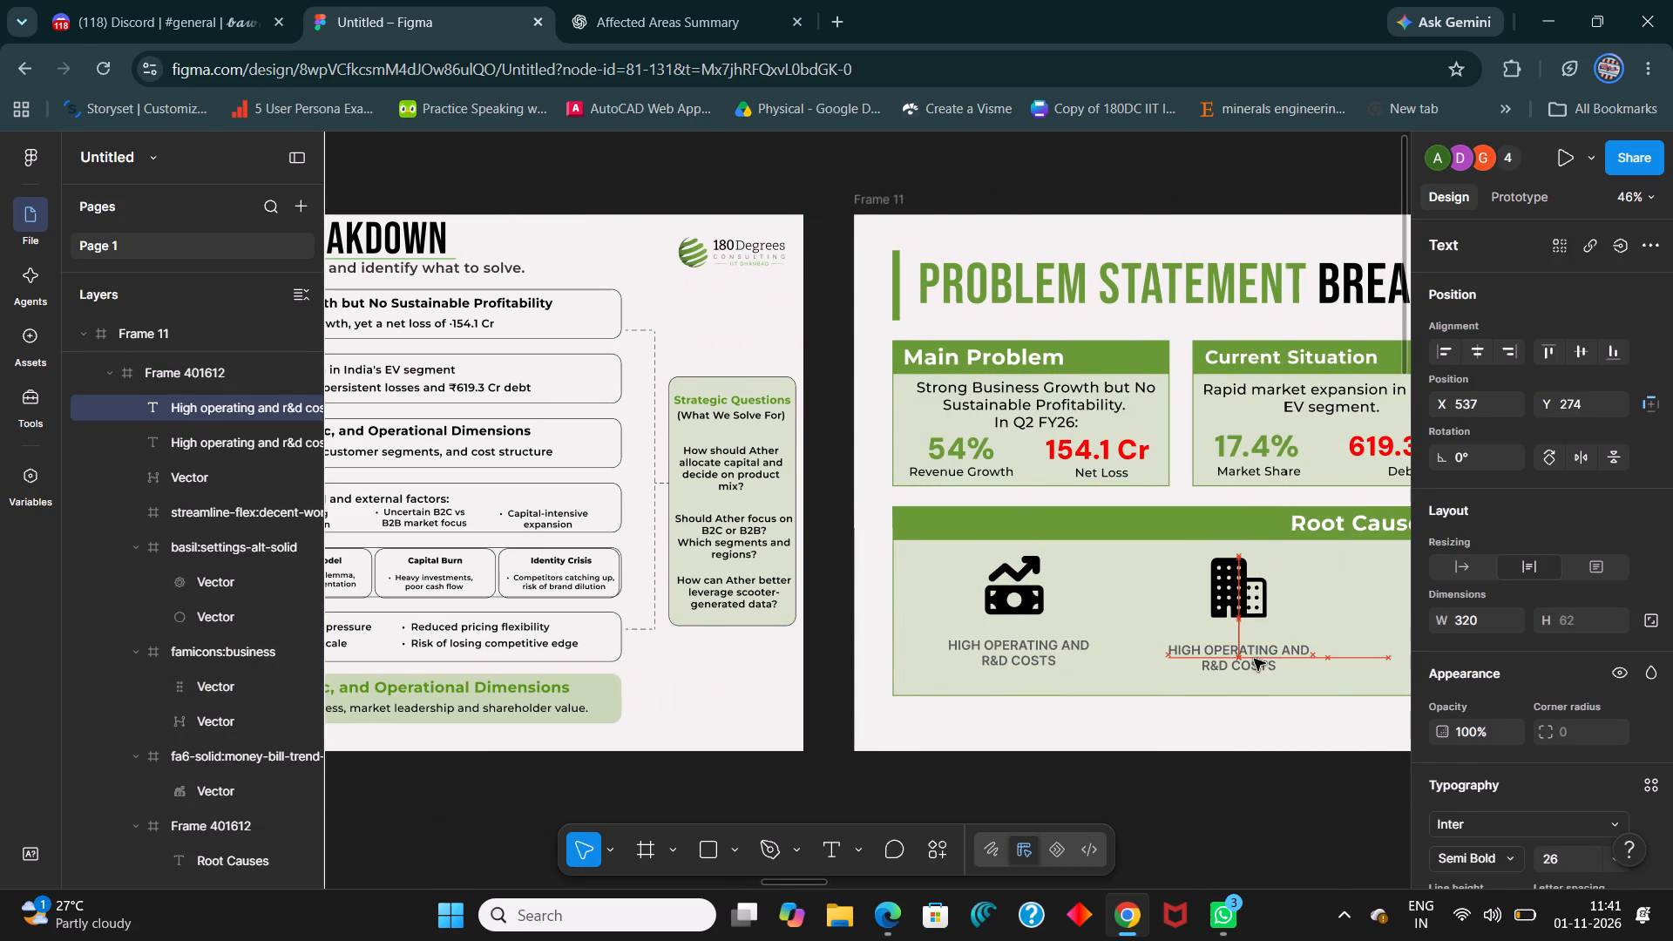
# Replace the copied label below the building icon with "INTENSIFYING COMEPTITION".
pyautogui.moveTo(1254, 659); pyautogui.dragTo(1257, 654)
pyautogui.doubleClick(1257, 654)
pyautogui.write('INTENSIFYING COMEPTITION')
pyautogui.click(1269, 768)
# Centre the "INTENSIFYING COMEPTITION" label below the building icon at about X 537, Y 266.
pyautogui.keyDown('ctrl'); pyautogui.scroll(-2, 1008, 591); pyautogui.keyUp('ctrl')
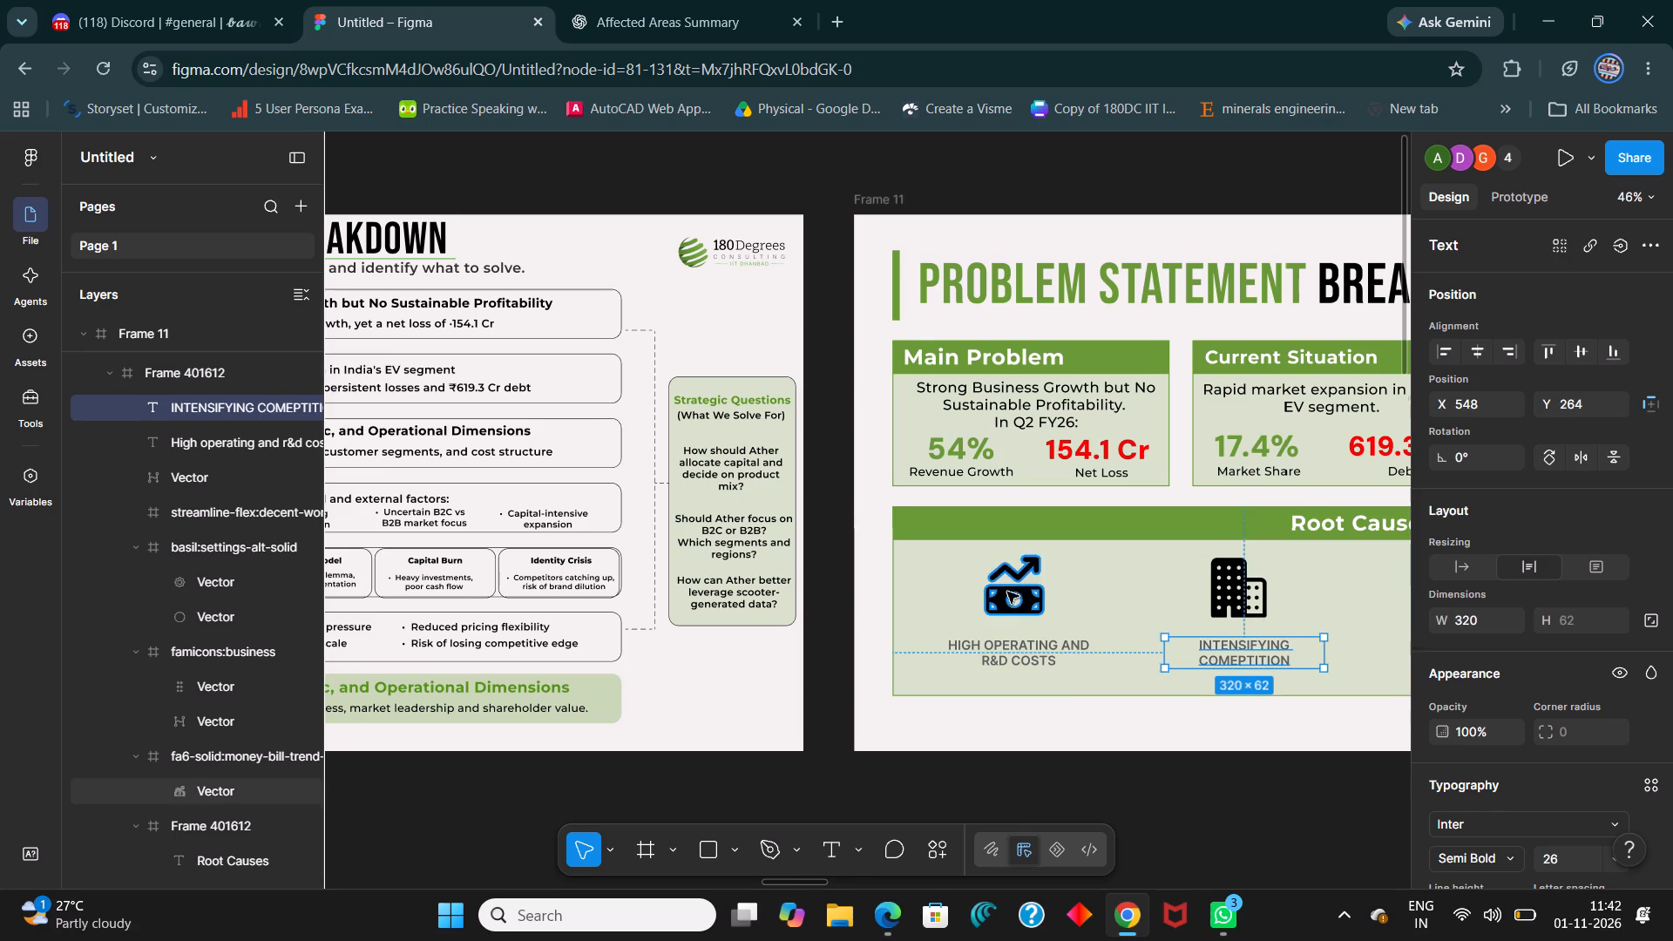
pyautogui.keyDown('ctrl'); pyautogui.scroll(-2, 1007, 592); pyautogui.keyUp('ctrl')
pyautogui.keyDown('shift'); pyautogui.scroll(-4, 1019, 620); pyautogui.keyUp('shift')
pyautogui.keyDown('ctrl'); pyautogui.scroll(8, 973, 626); pyautogui.keyUp('ctrl')
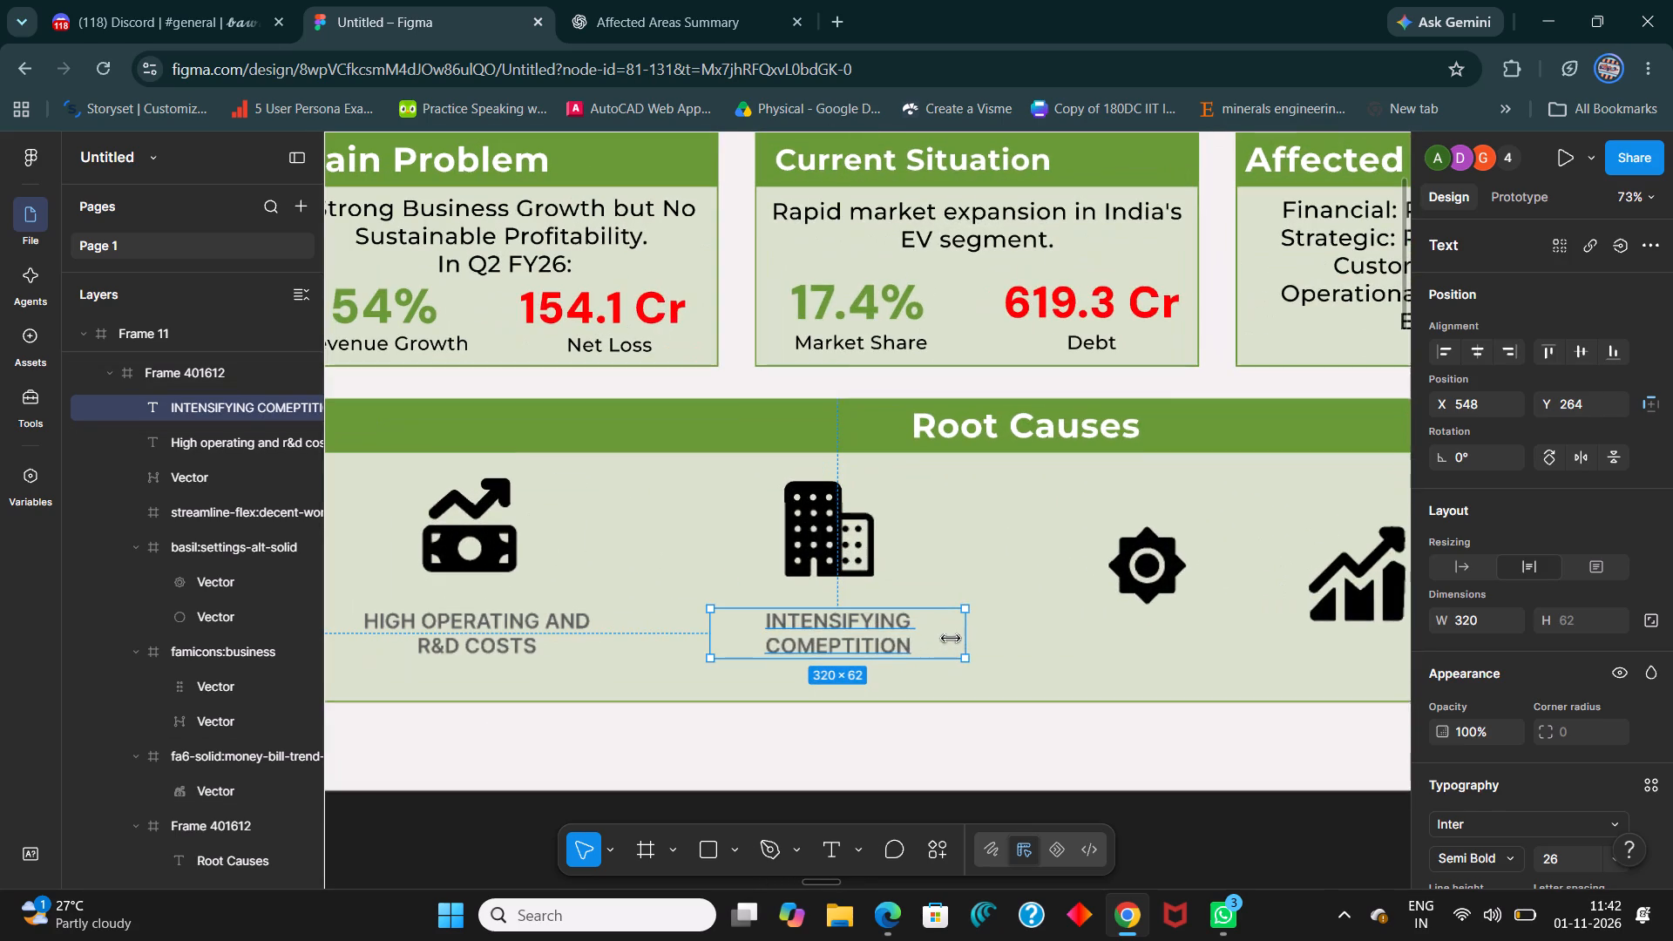
pyautogui.click(938, 638)
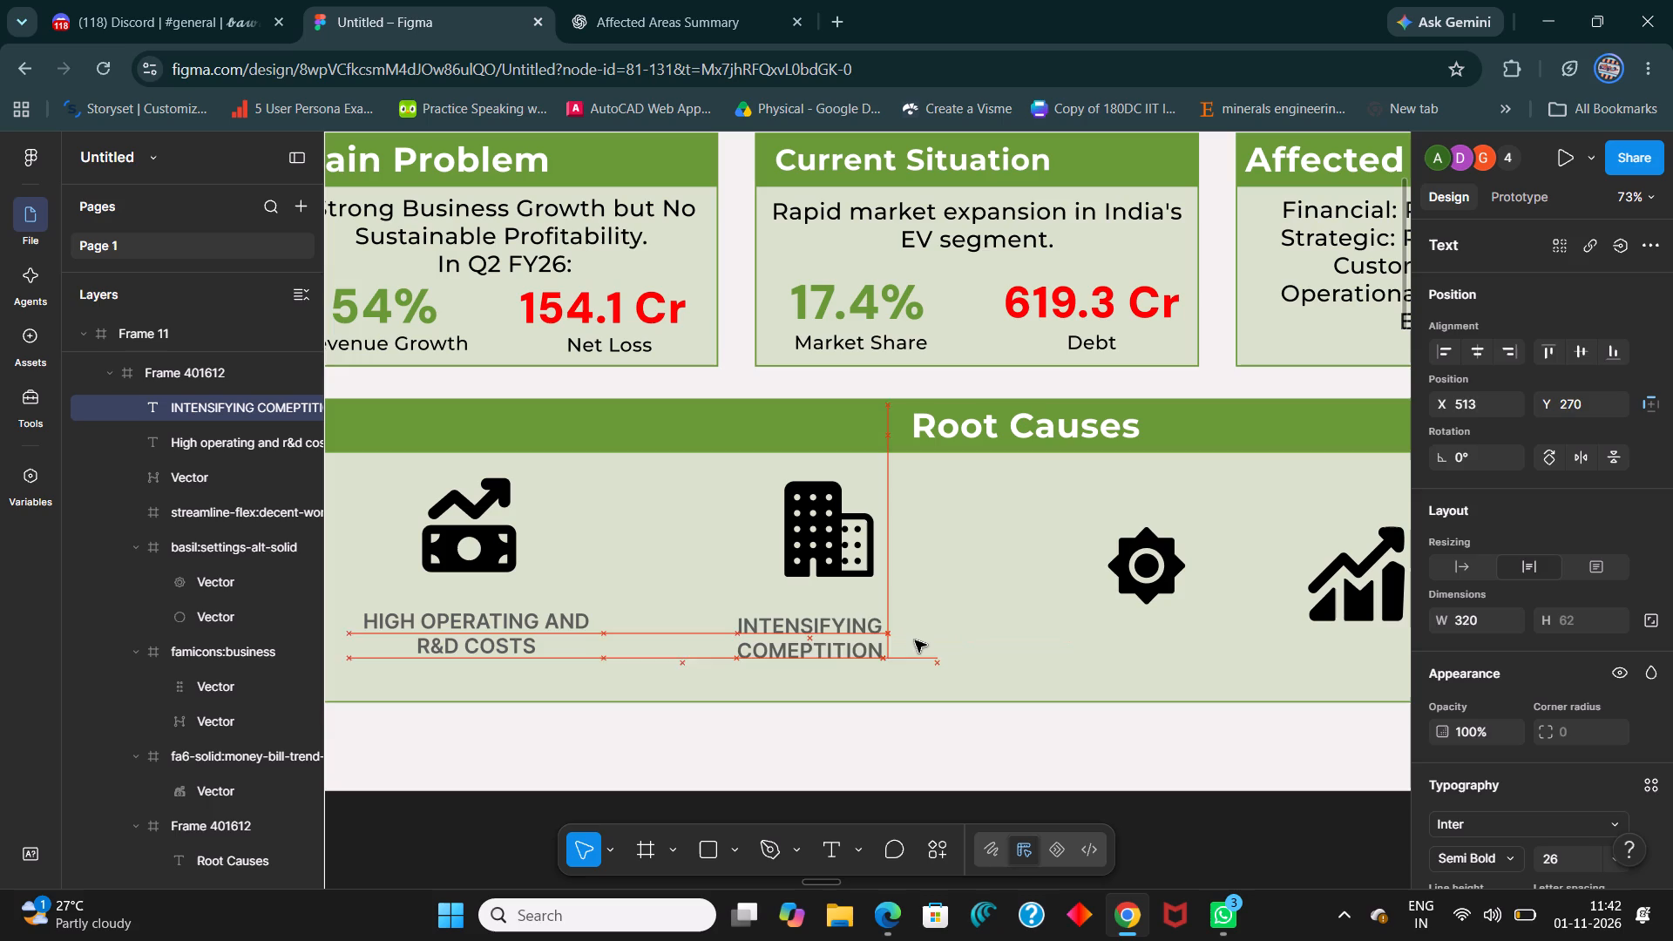
pyautogui.keyDown('ctrl'); pyautogui.scroll(-5, 931, 640); pyautogui.keyUp('ctrl')
pyautogui.keyDown('shift'); pyautogui.scroll(5, 910, 633); pyautogui.keyUp('shift')
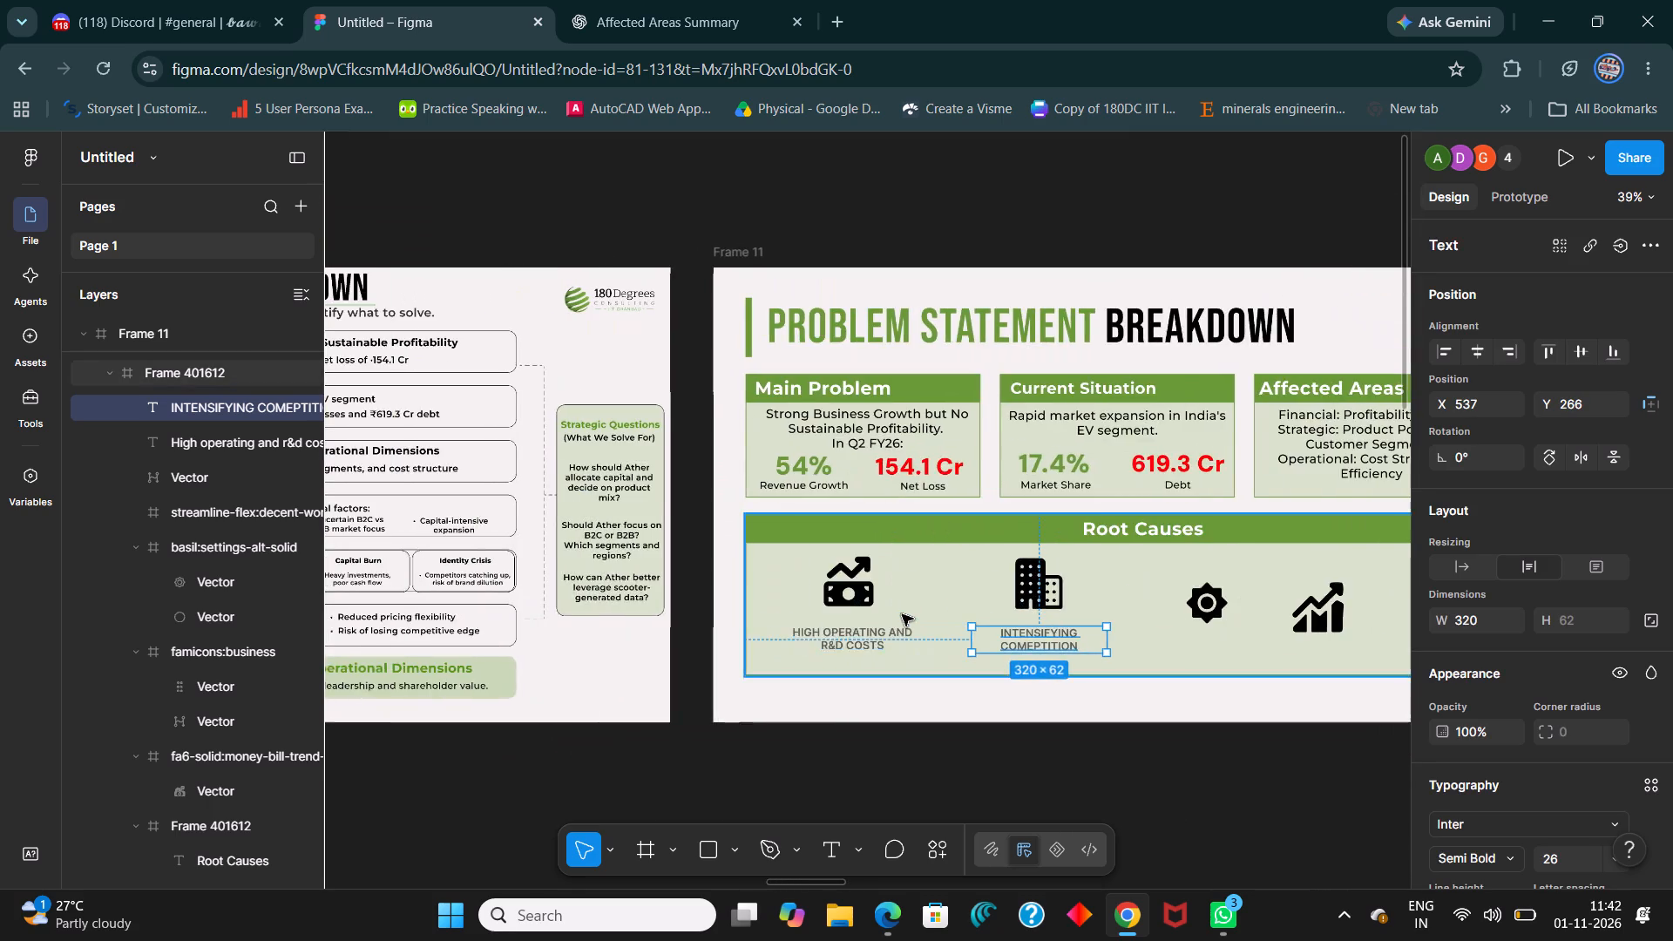
# Review the root causes in Frame 9 and search Google Images for "GRAPHIC FOR FOCUS" for icon ideas.
pyautogui.keyDown('shift'); pyautogui.scroll(9, 896, 605); pyautogui.keyUp('shift')
pyautogui.keyDown('shift'); pyautogui.scroll(-6, 895, 598); pyautogui.keyUp('shift')
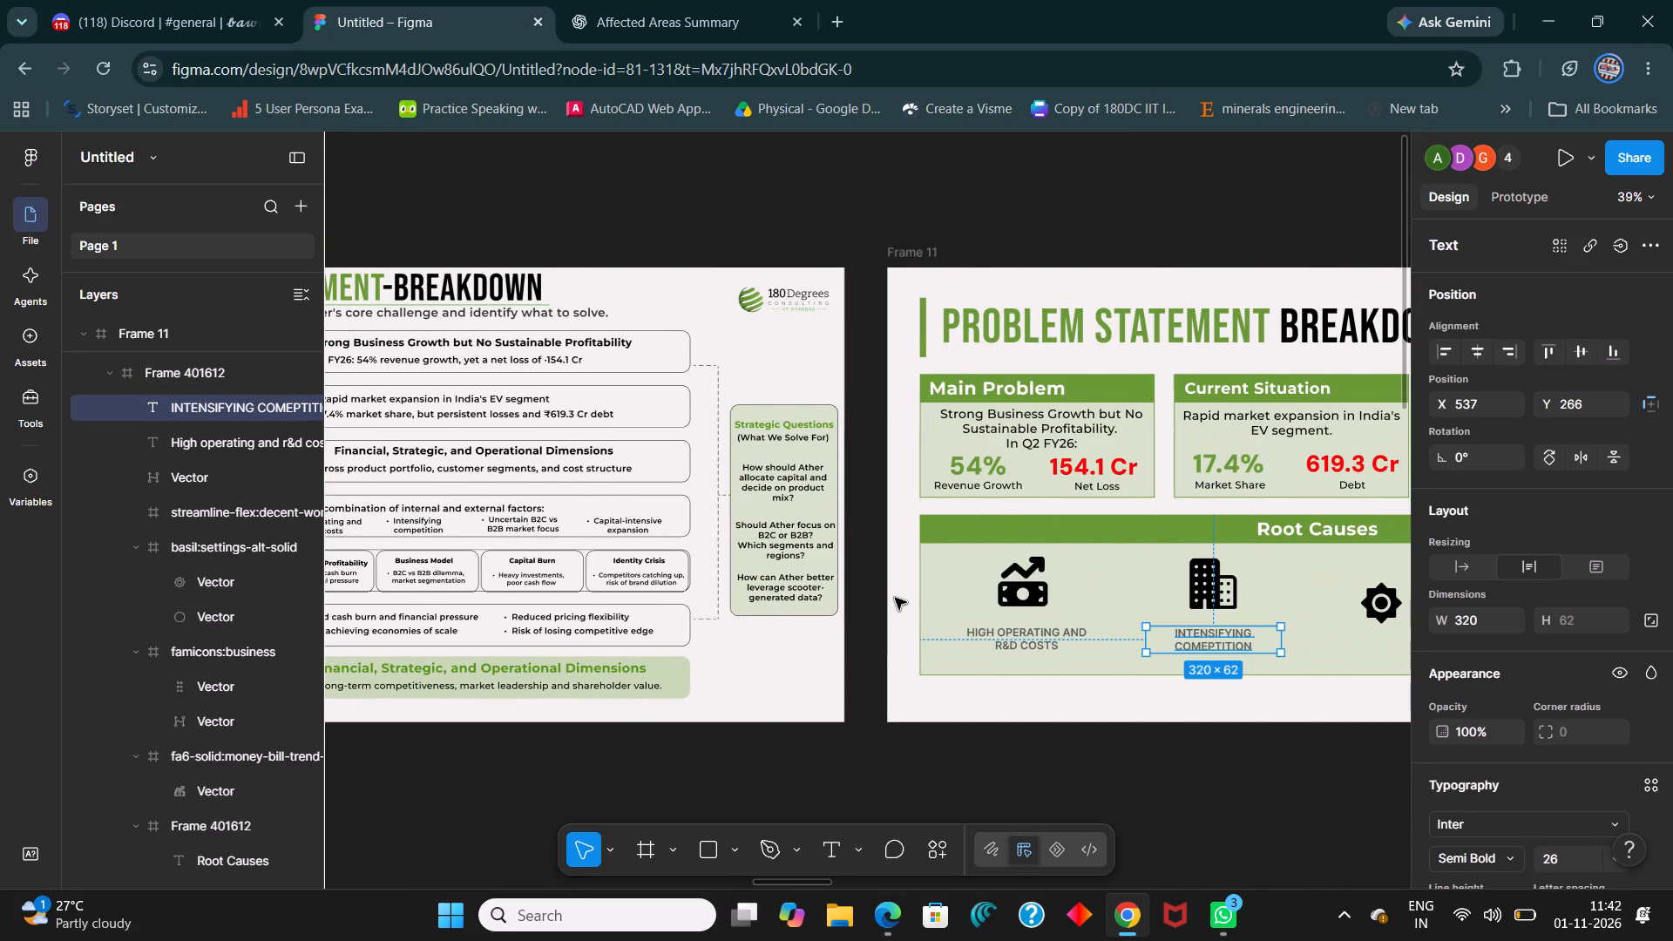
pyautogui.keyDown('shift'); pyautogui.scroll(5, 895, 598); pyautogui.keyUp('shift')
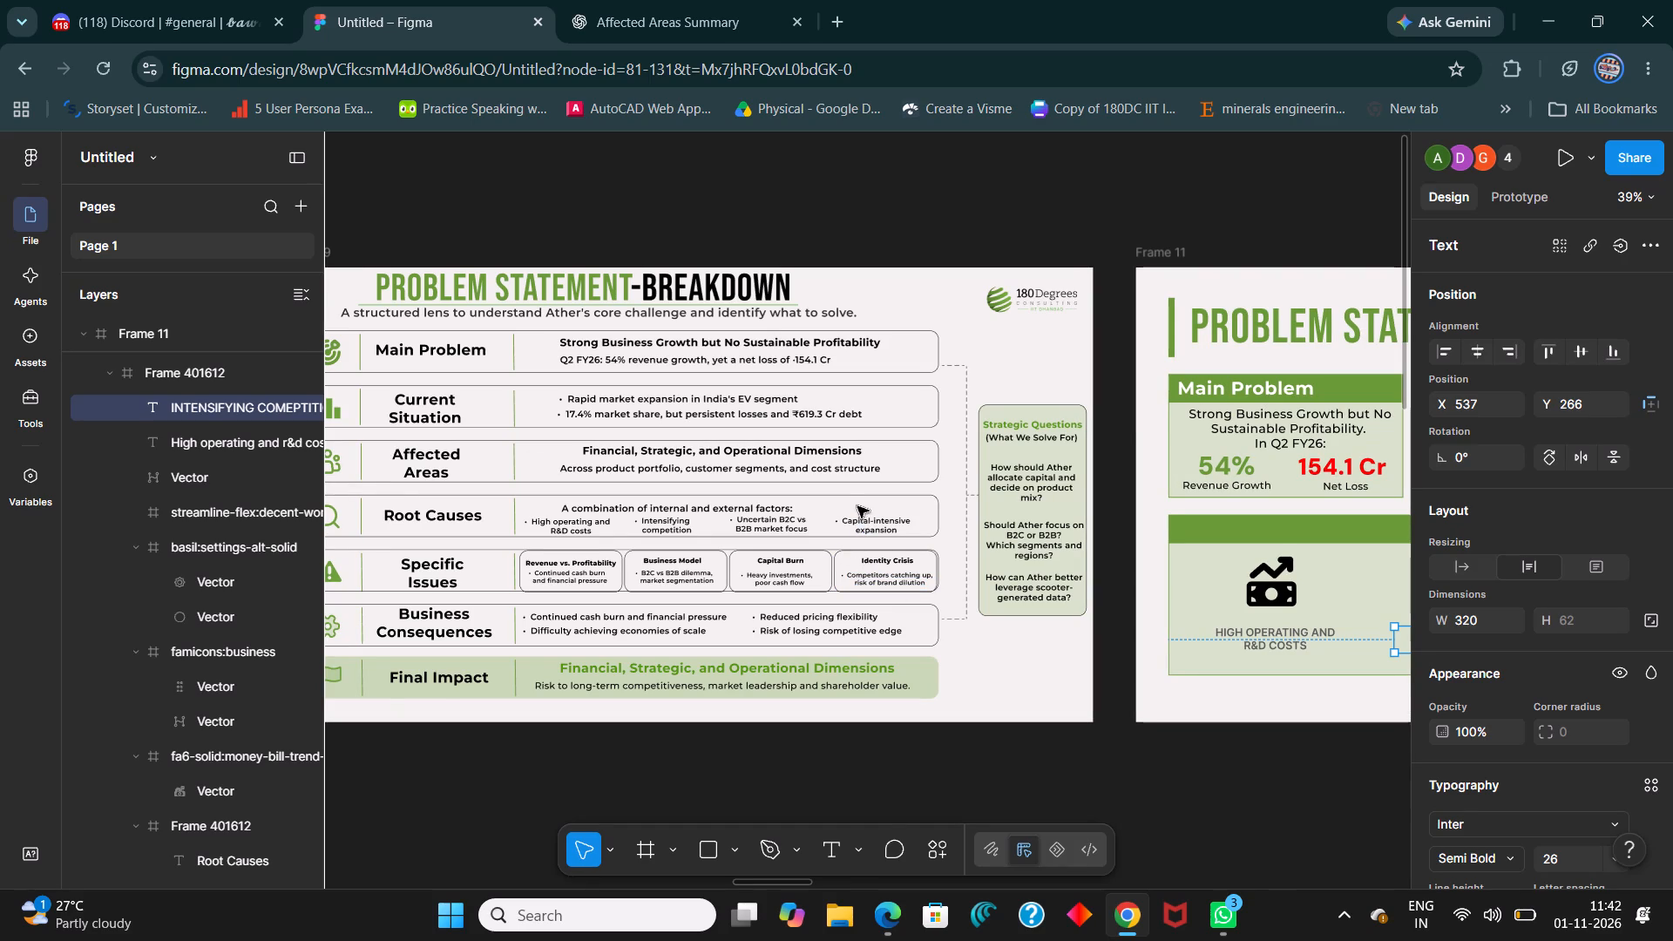
pyautogui.keyDown('shift'); pyautogui.scroll(-6, 858, 522); pyautogui.keyUp('shift')
pyautogui.keyDown('shift'); pyautogui.scroll(-4, 991, 646); pyautogui.keyUp('shift')
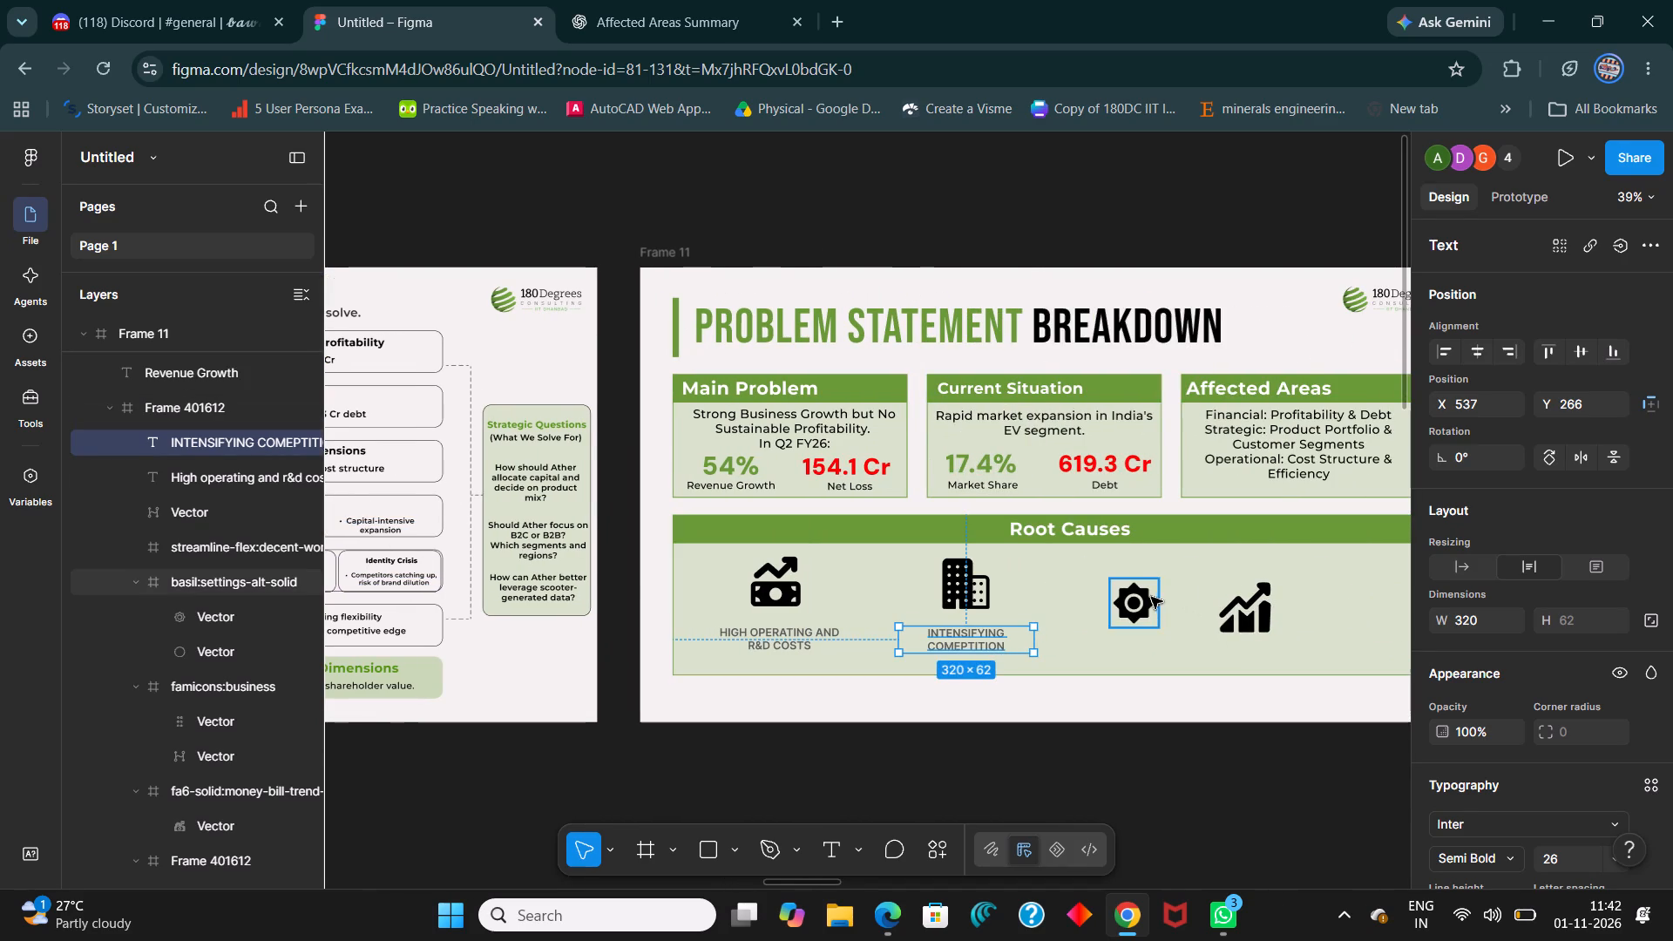
pyautogui.hotkey('ctrl', 't')
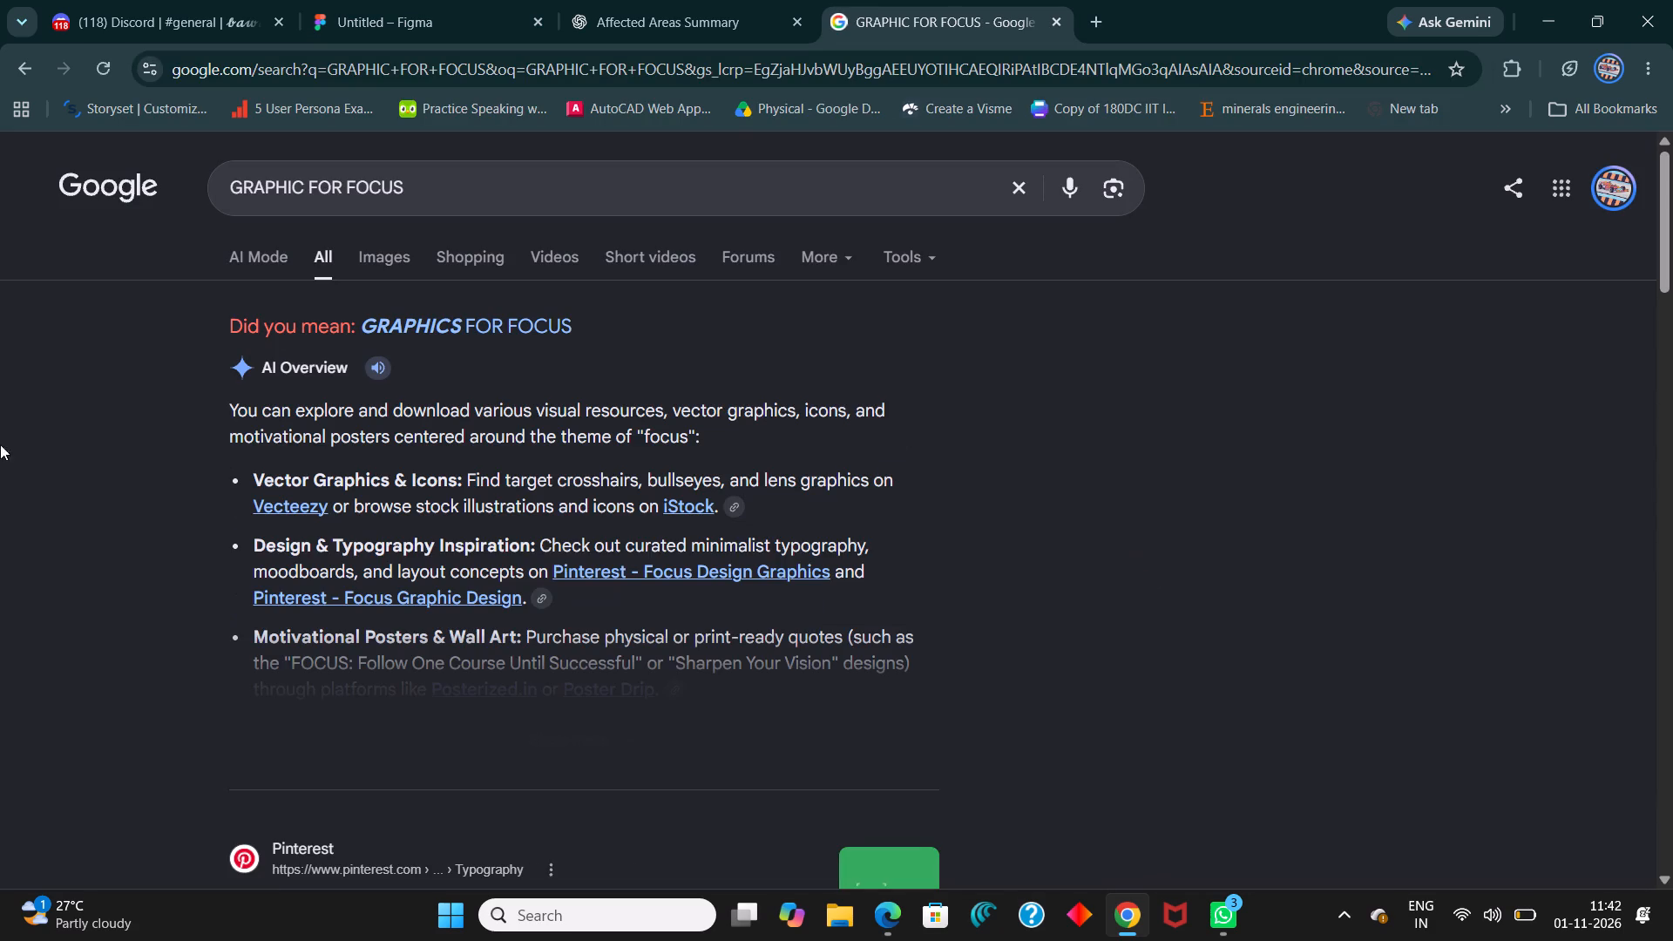
pyautogui.click(361, 252)
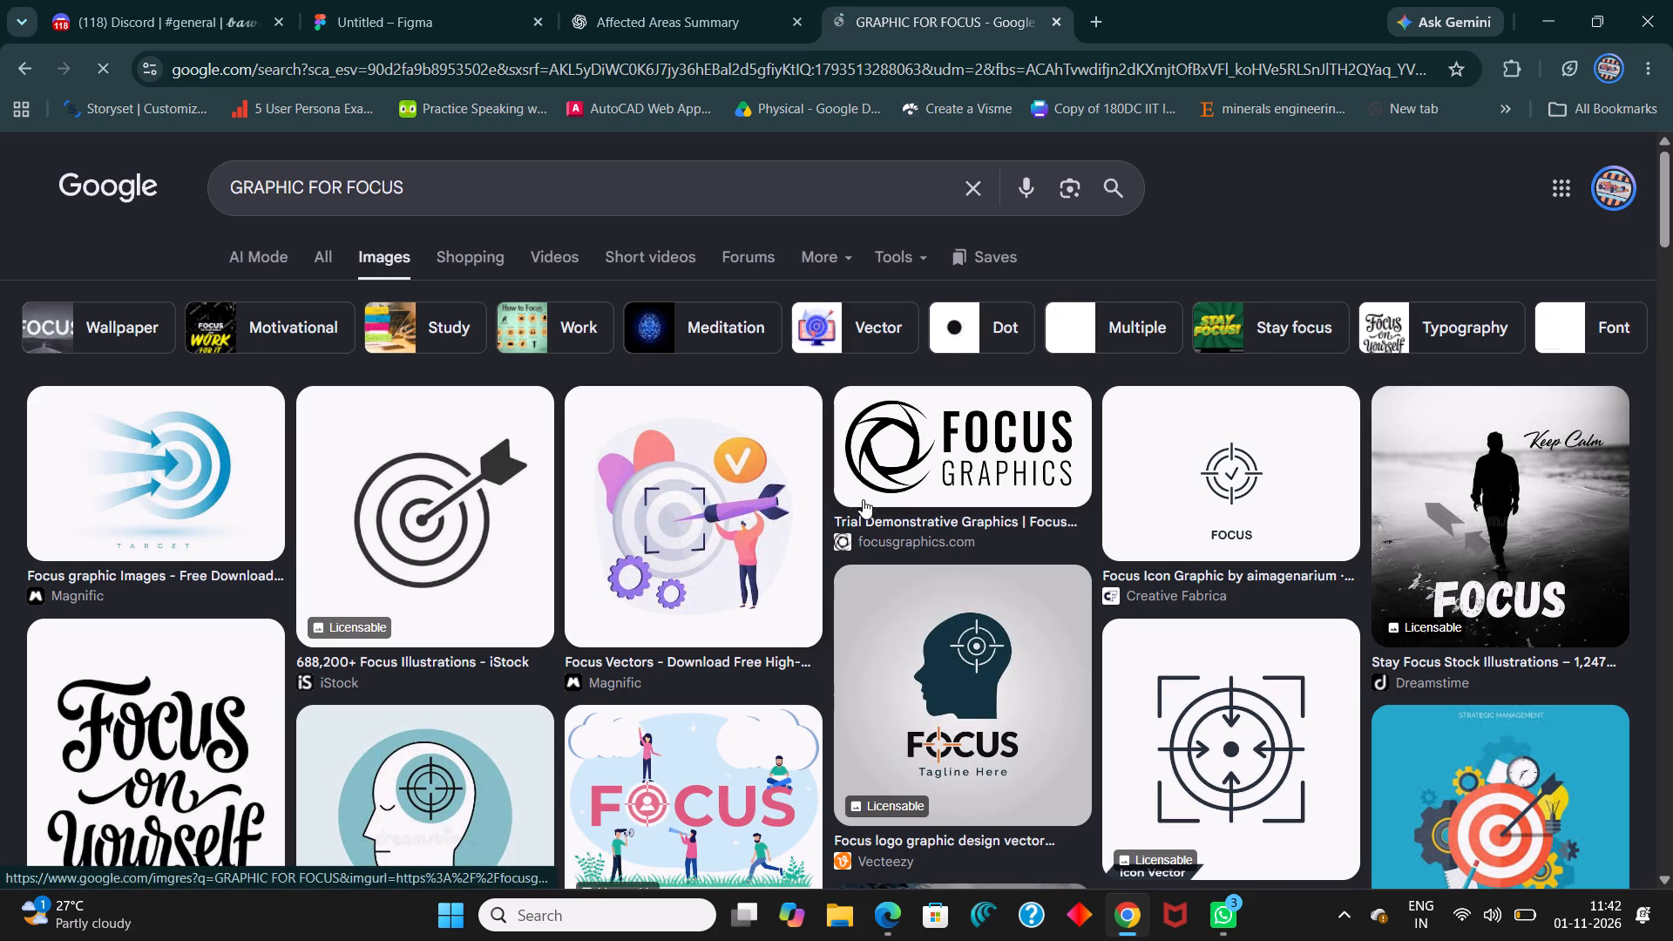
pyautogui.hotkey('ctrl', 'w')
# Delete the gear icon from the Root Causes box.
pyautogui.click(1135, 600)
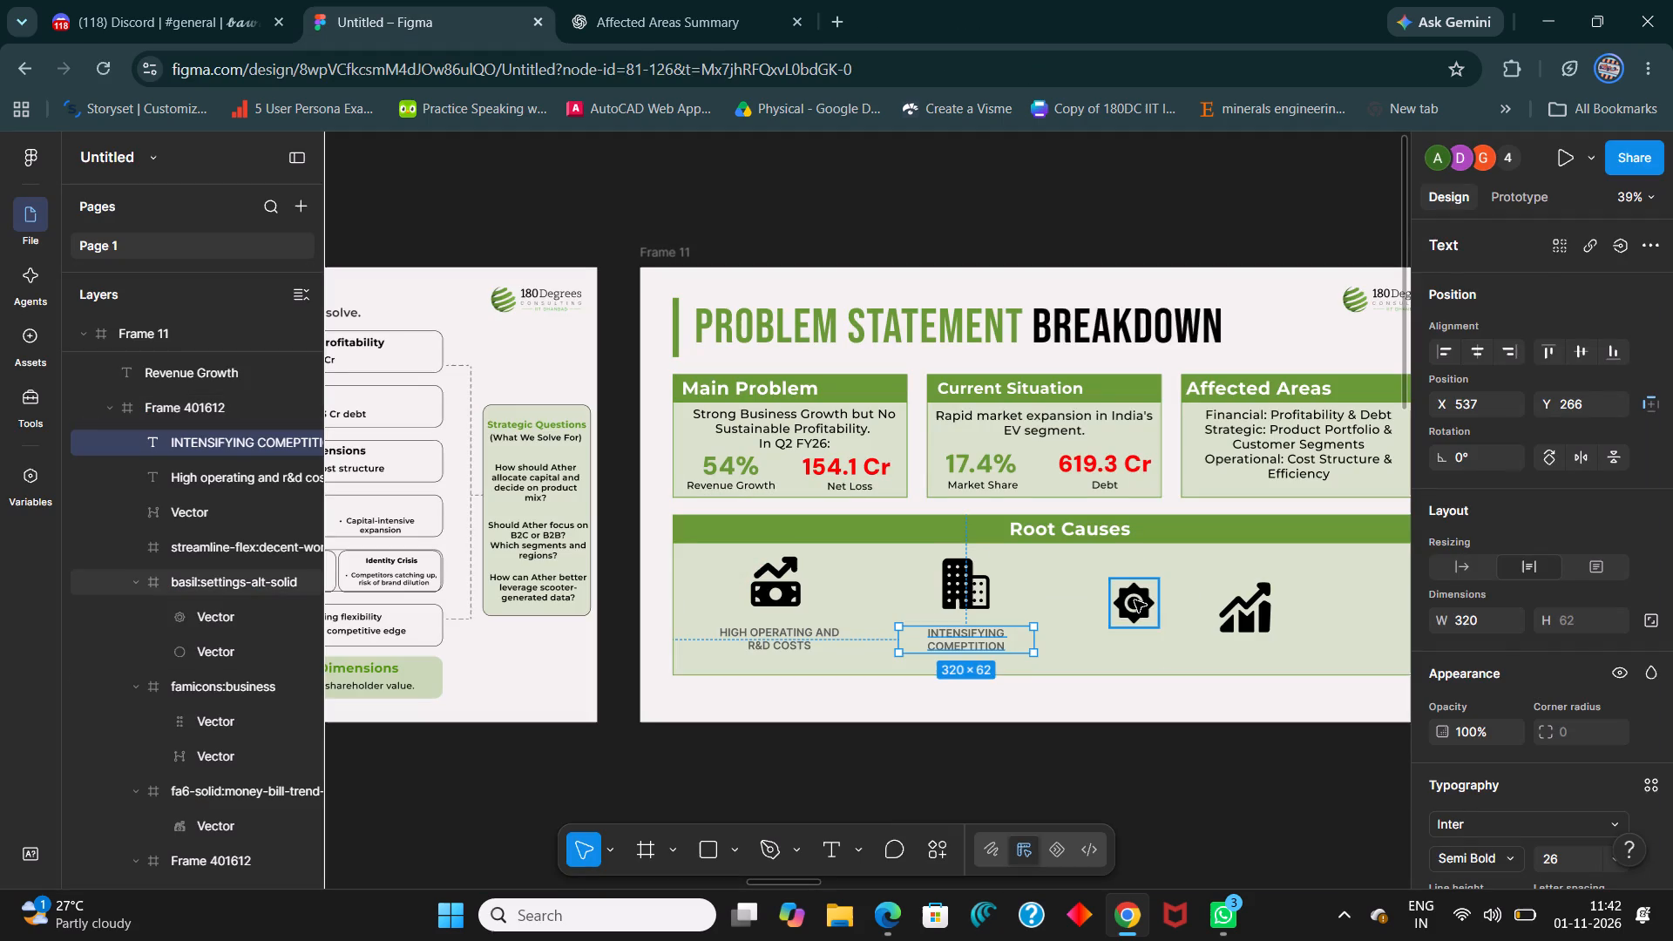
pyautogui.press('Delete')
# Search Iconify for "target" and import the filled target-with-arrow icon as a frame.
pyautogui.hotkey('ctrl', 'alt', 'p')
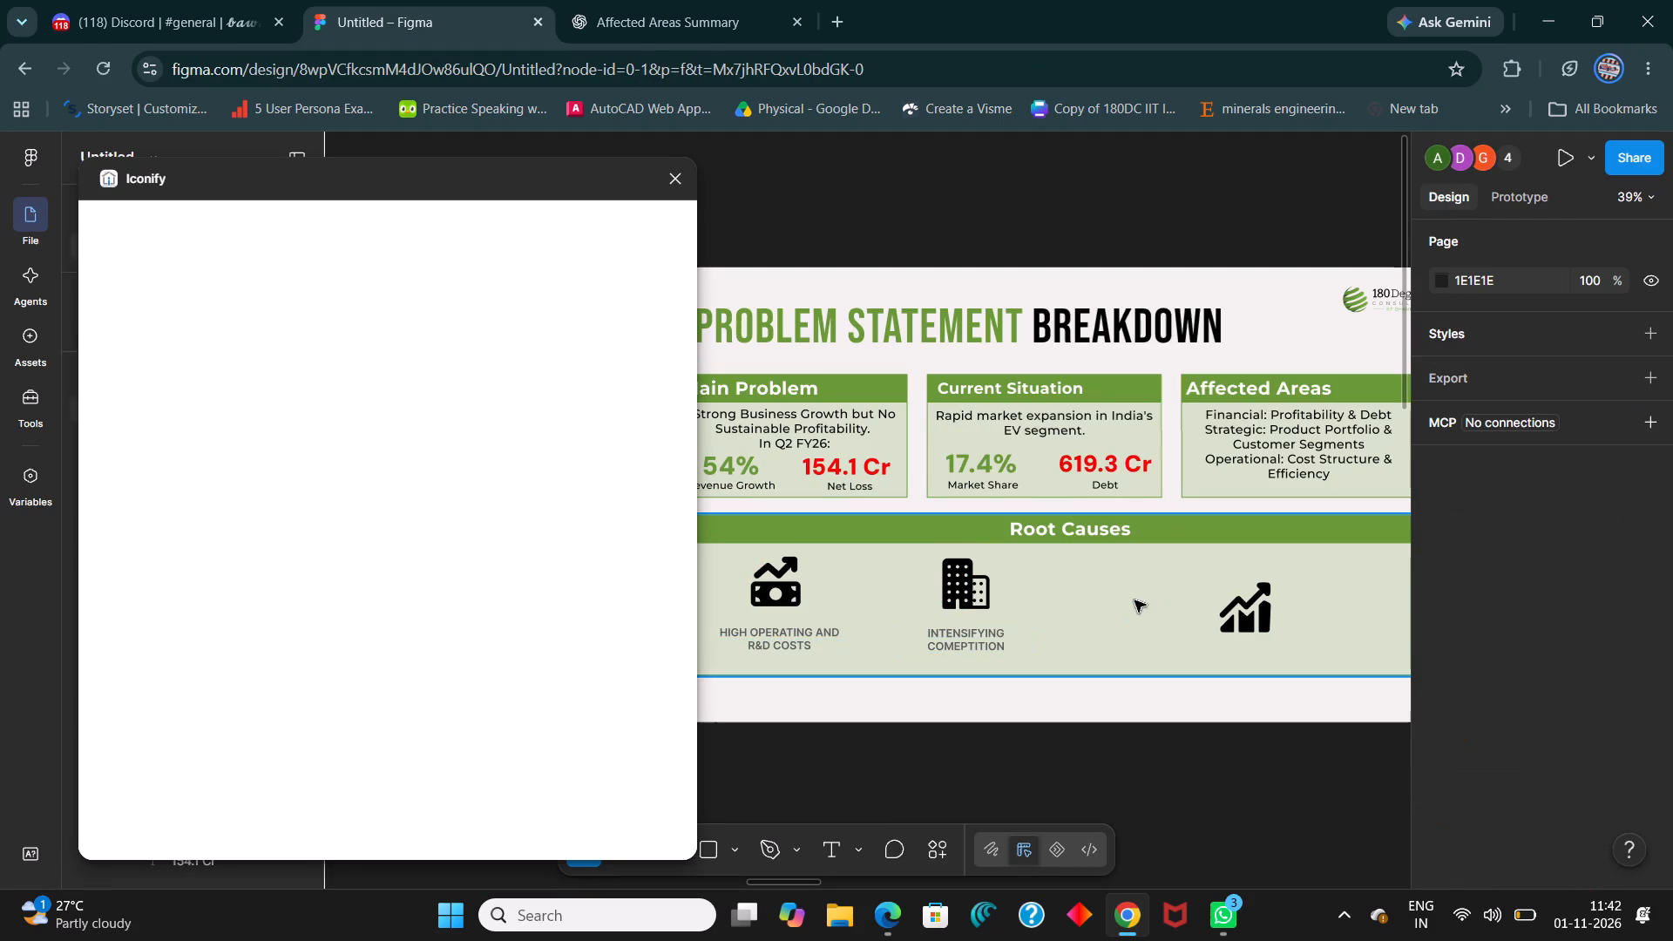
pyautogui.click(226, 258)
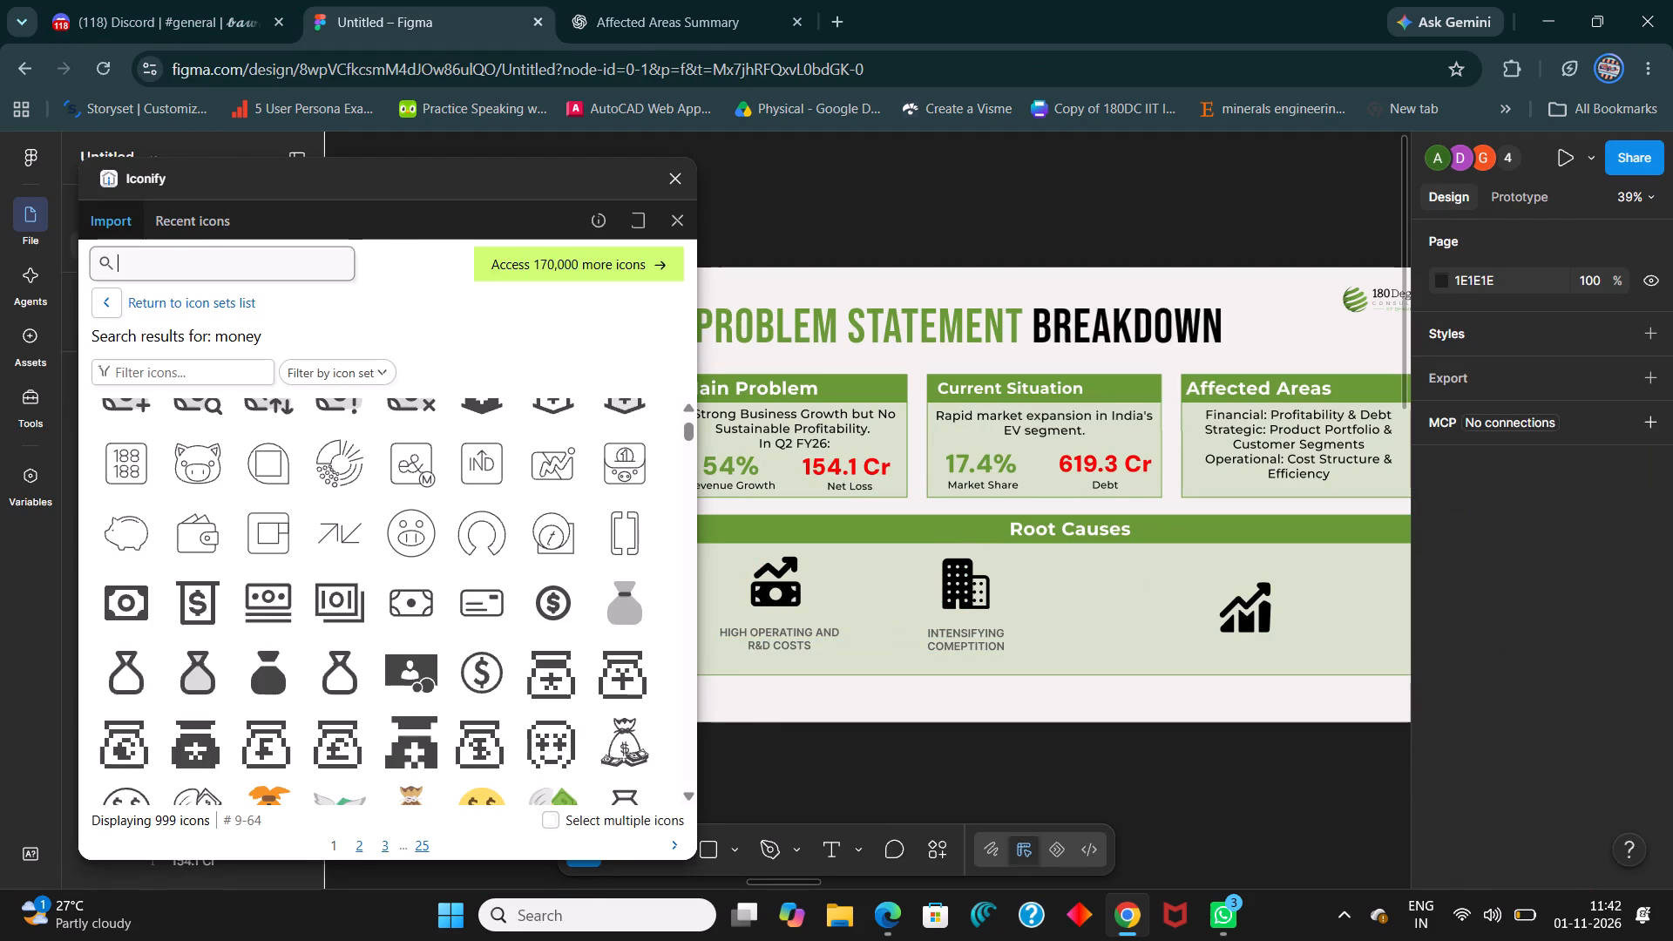
pyautogui.write('target')
pyautogui.press('Return')
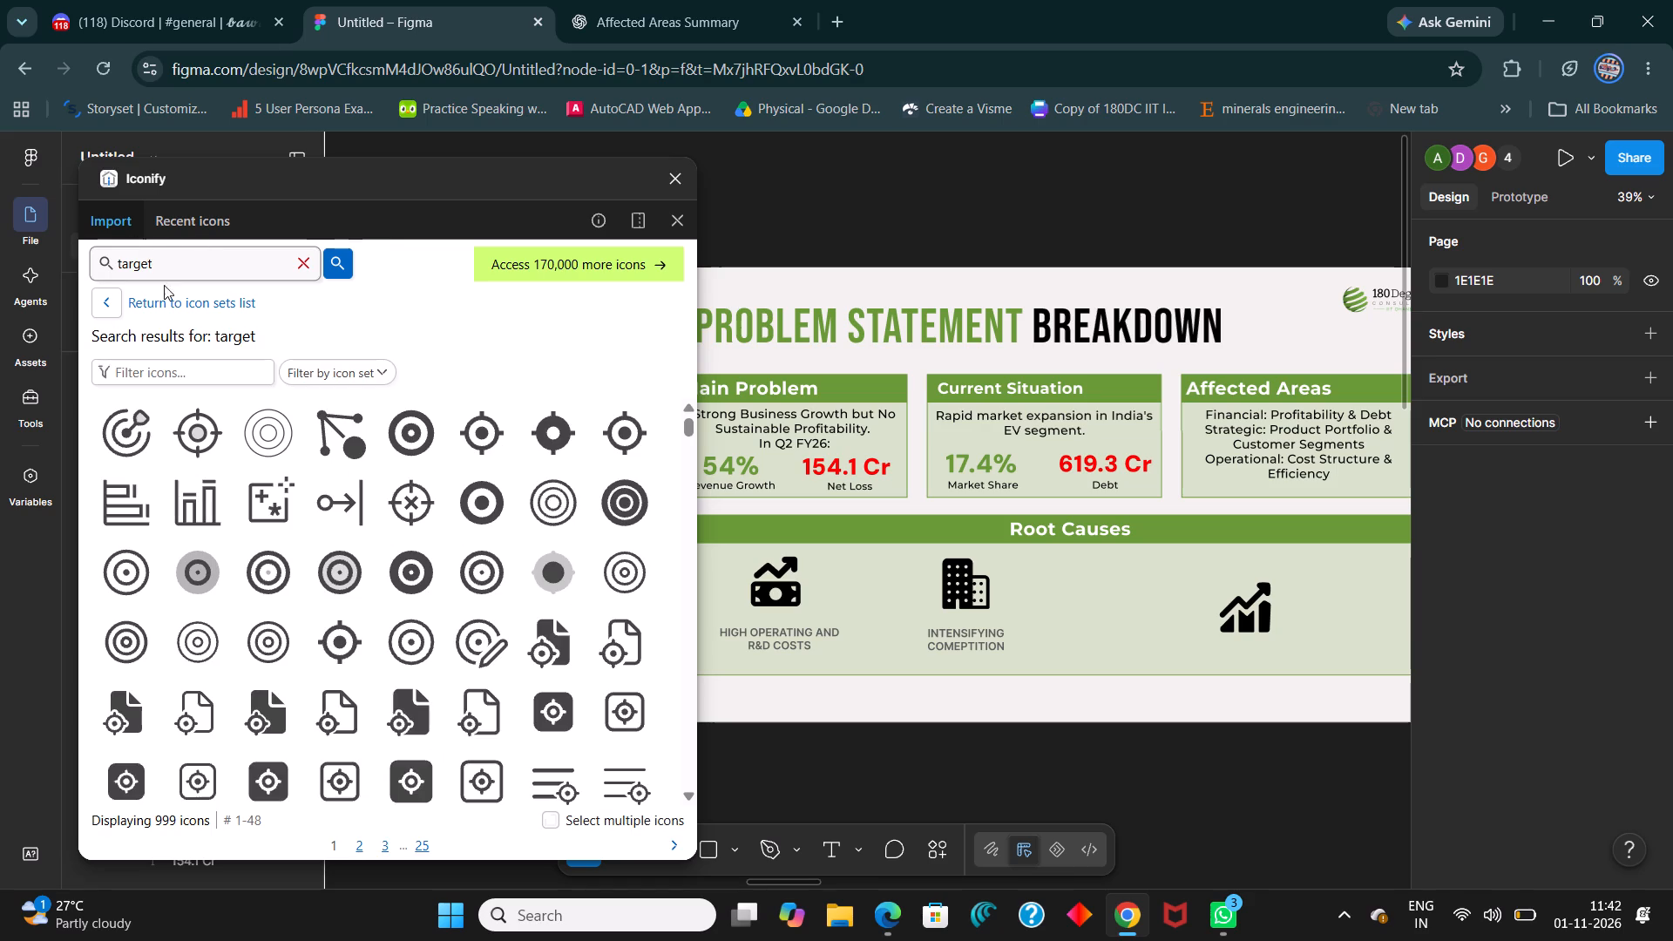
pyautogui.scroll(-1, 337, 627)
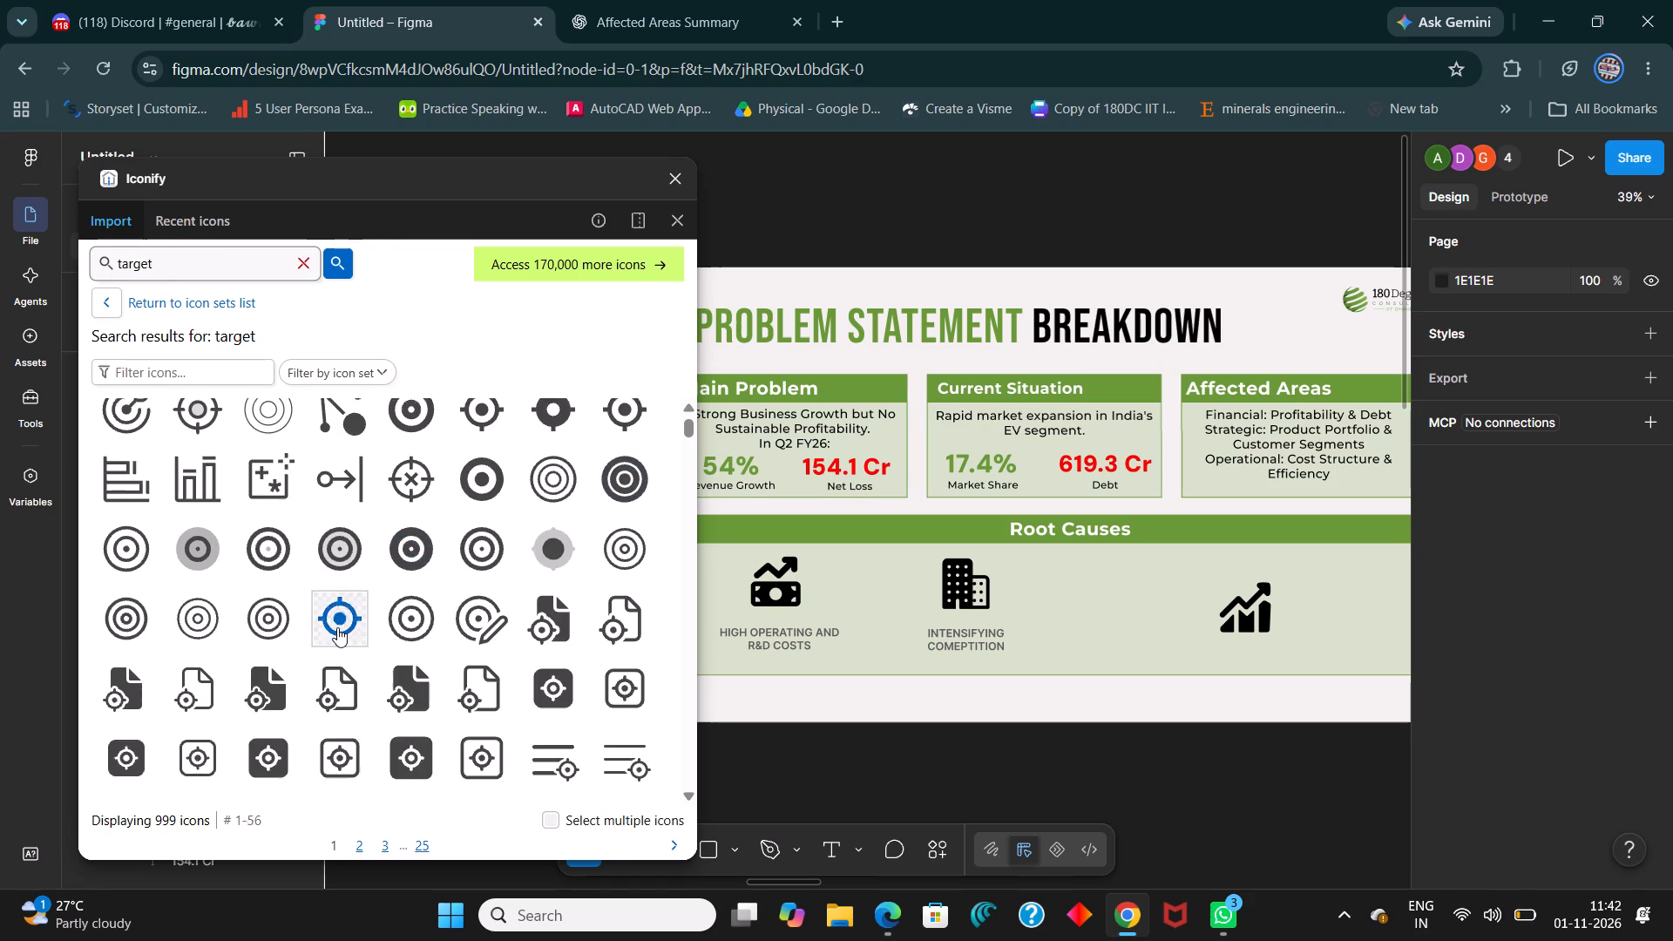
pyautogui.scroll(-6, 337, 627)
pyautogui.scroll(2, 334, 632)
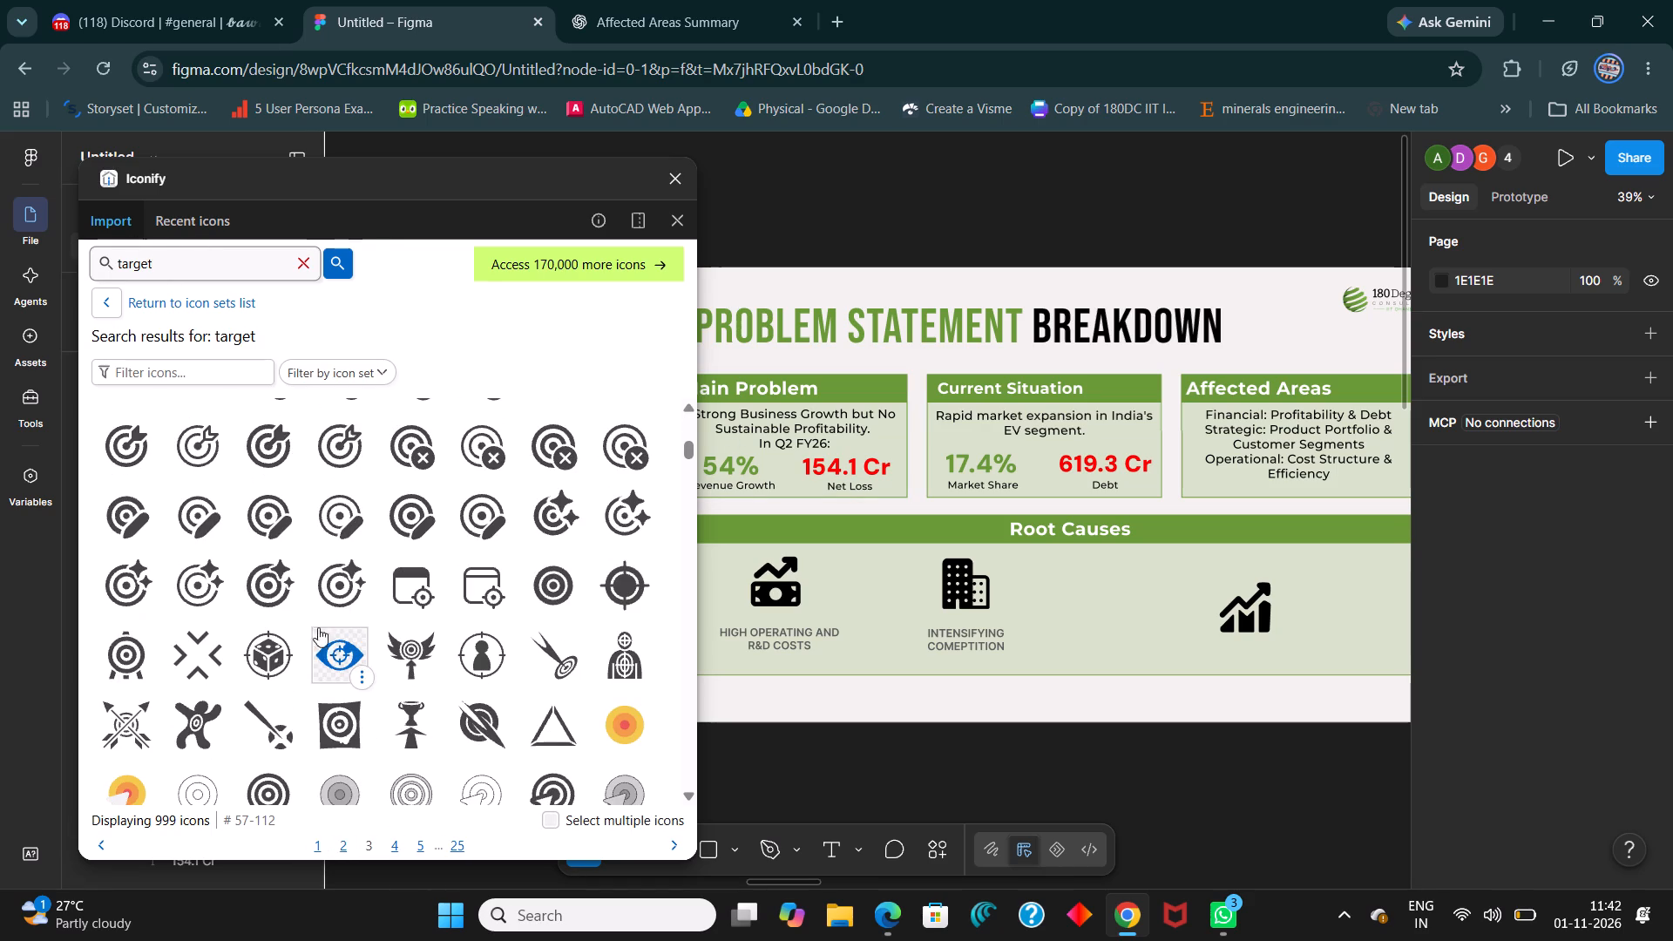
pyautogui.click(272, 454)
pyautogui.click(426, 839)
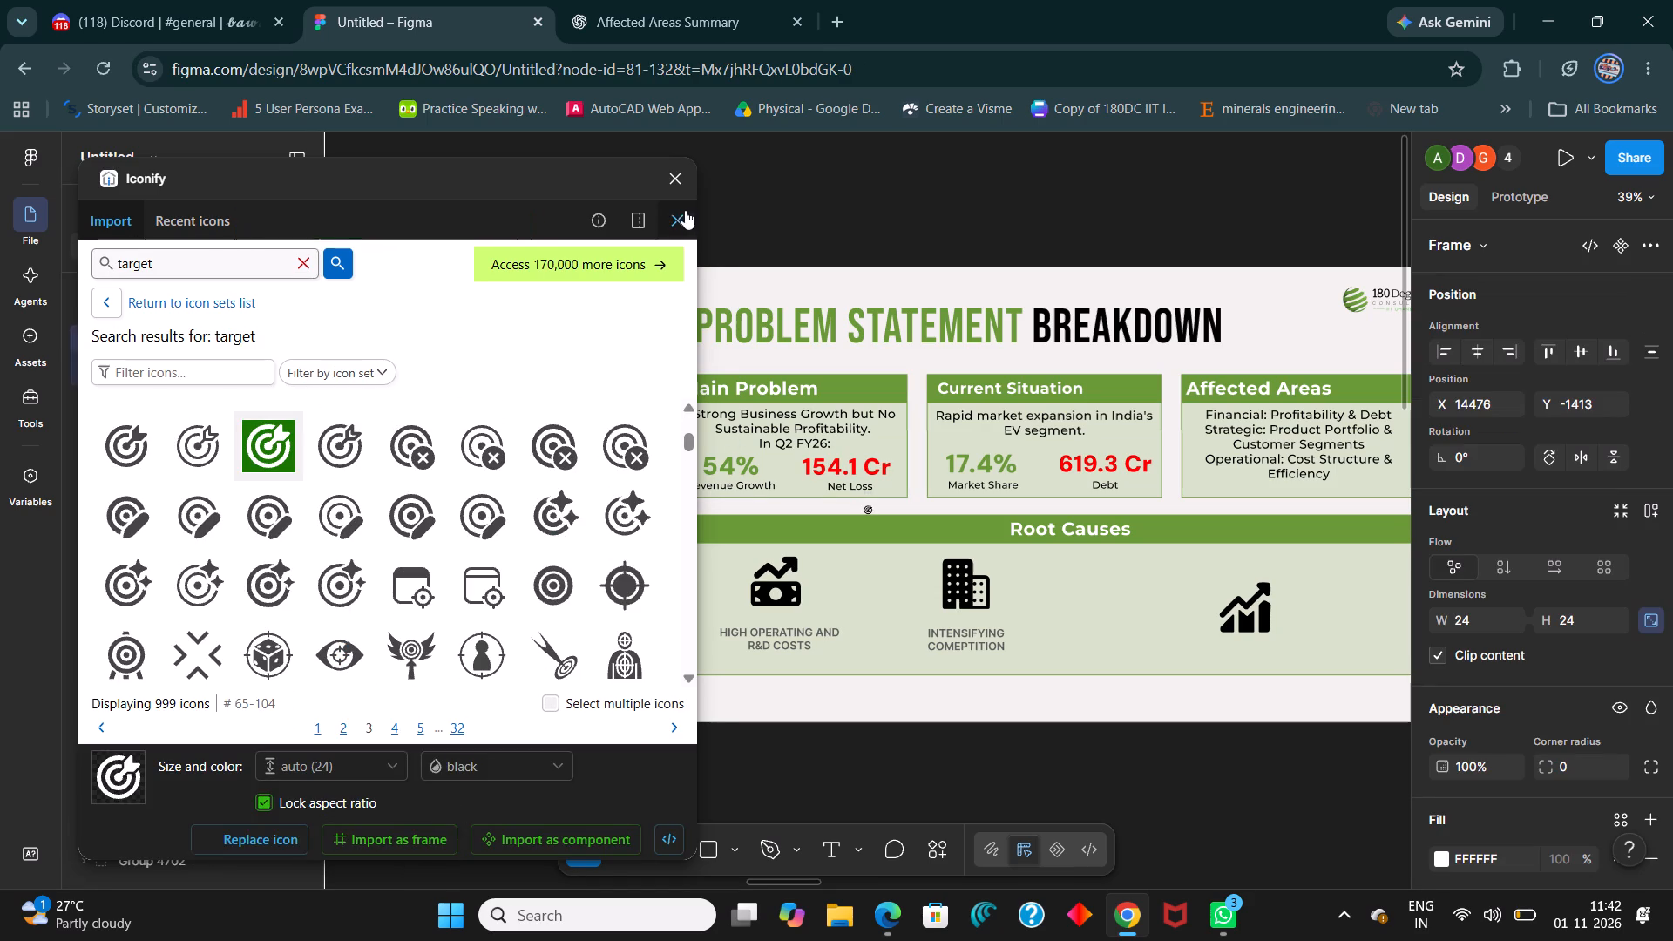
pyautogui.click(679, 175)
# Enlarge the target icon to about 153 × 153 and place it between the building and growth-chart icons.
pyautogui.keyDown('ctrl'); pyautogui.scroll(10, 878, 505); pyautogui.keyUp('ctrl')
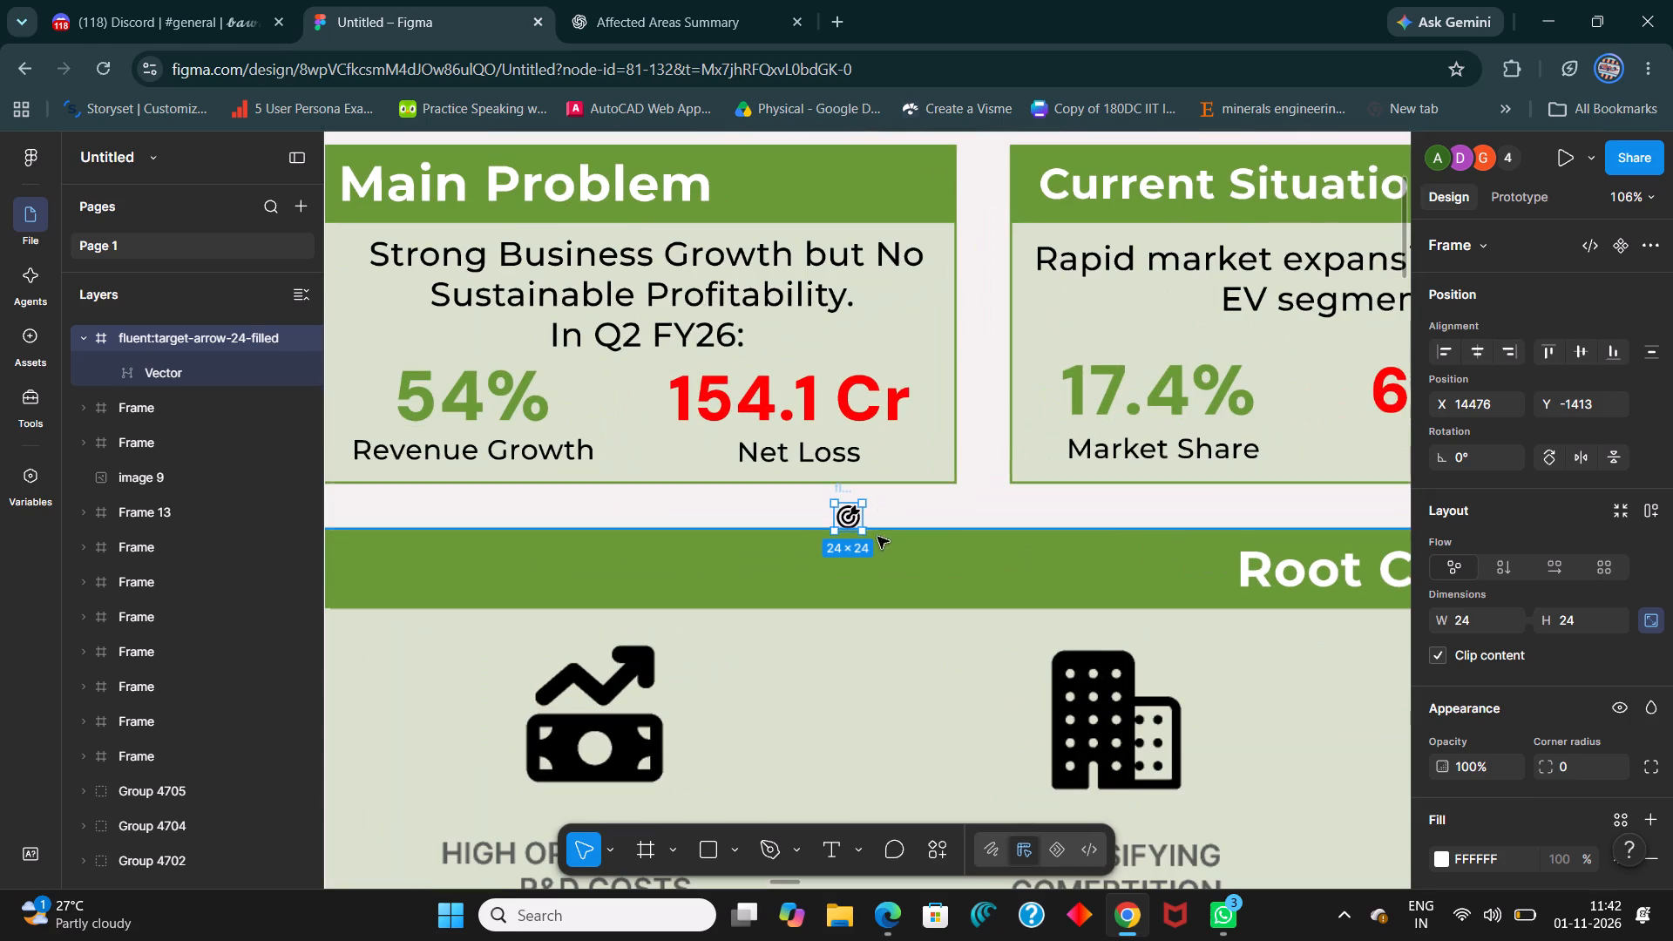
pyautogui.moveTo(860, 533); pyautogui.dragTo(945, 680)
pyautogui.moveTo(917, 626); pyautogui.dragTo(1474, 805)
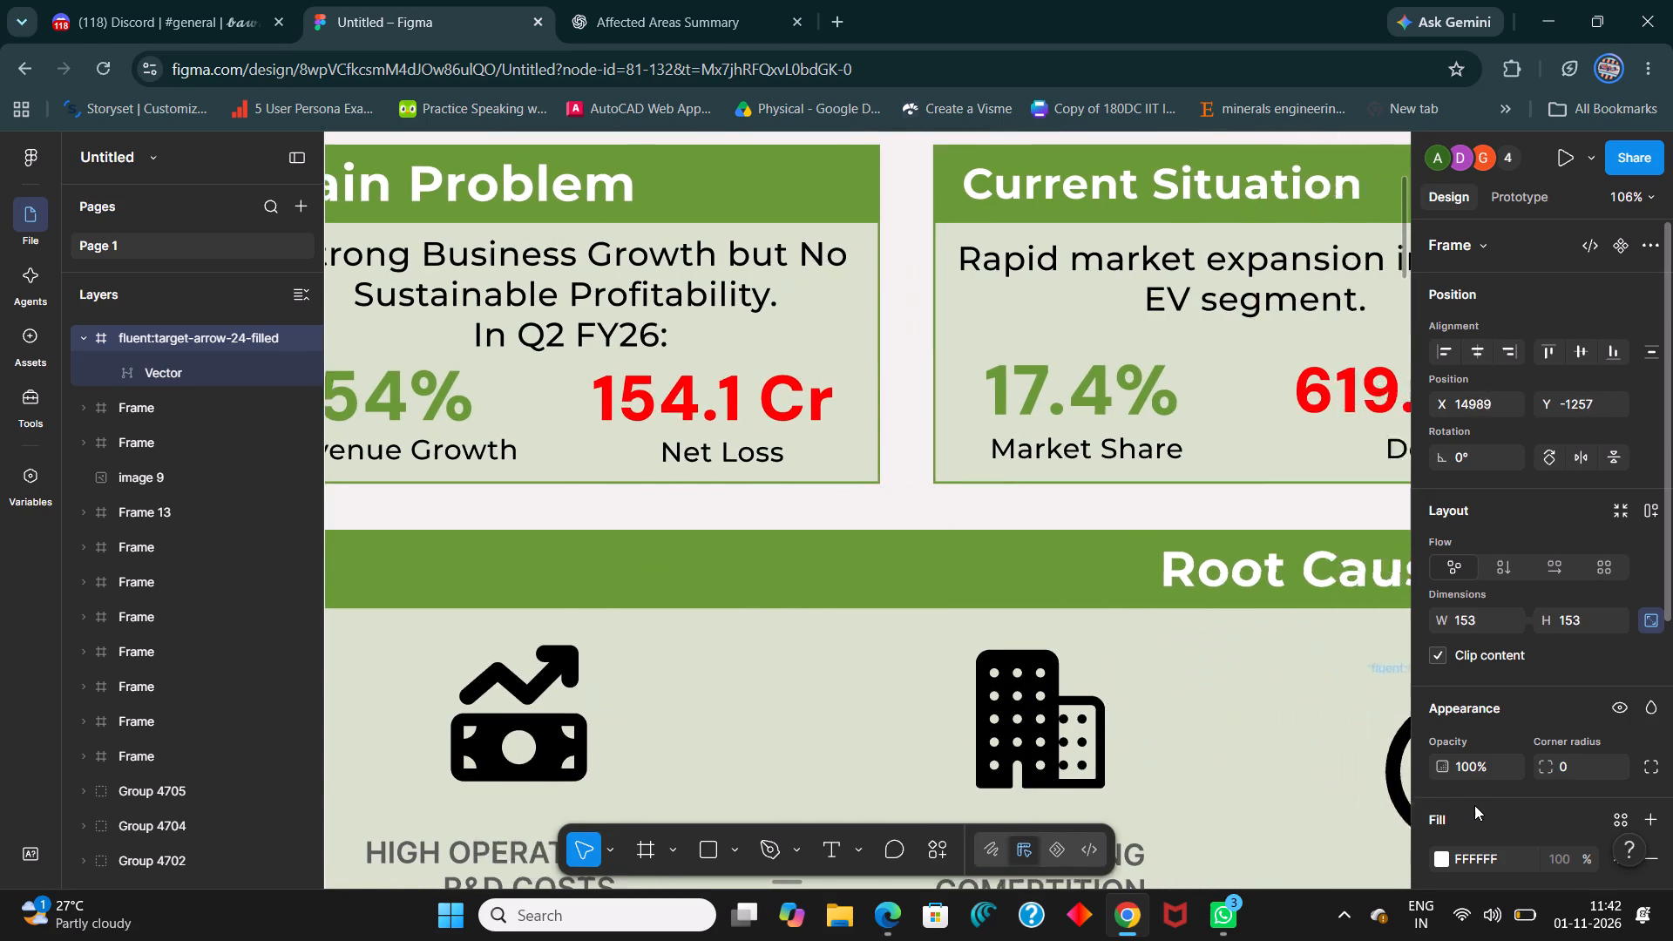
pyautogui.moveTo(1474, 805); pyautogui.dragTo(1087, 760)
# Move the growth-chart icon farther right in Root Causes, level with the other icons at about Y 100.
pyautogui.keyDown('ctrl'); pyautogui.scroll(-5, 1061, 758); pyautogui.keyUp('ctrl')
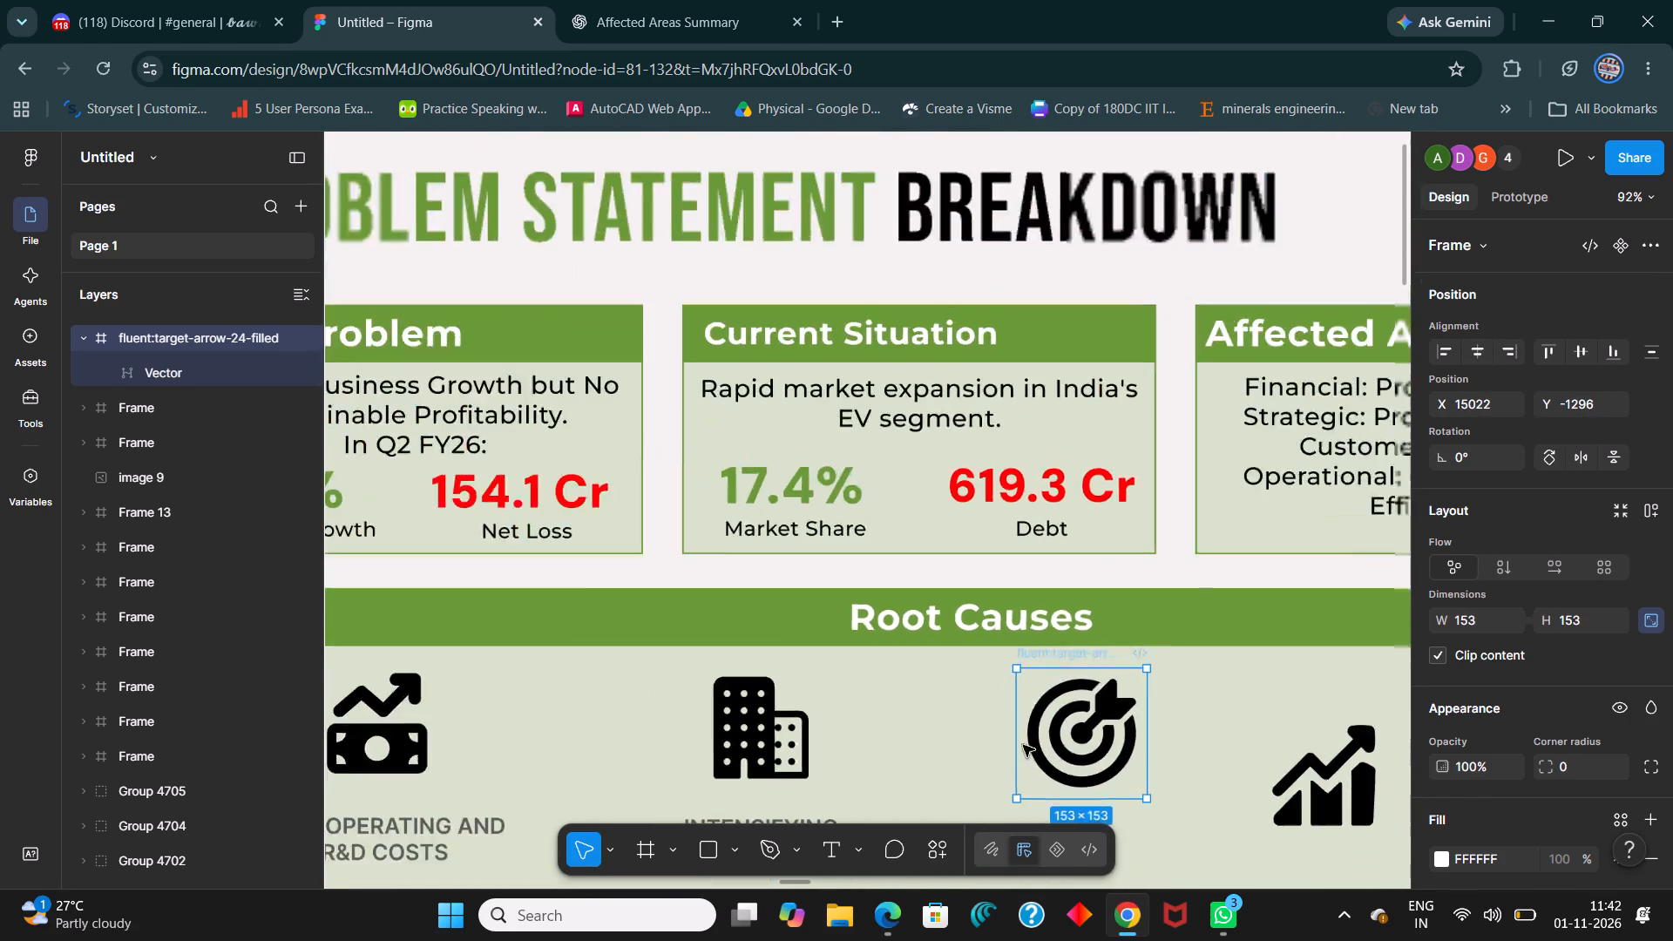
pyautogui.keyDown('ctrl'); pyautogui.scroll(-3, 1023, 745); pyautogui.keyUp('ctrl')
pyautogui.scroll(-4, 1081, 617)
pyautogui.keyDown('ctrl'); pyautogui.scroll(-5, 977, 594); pyautogui.keyUp('ctrl')
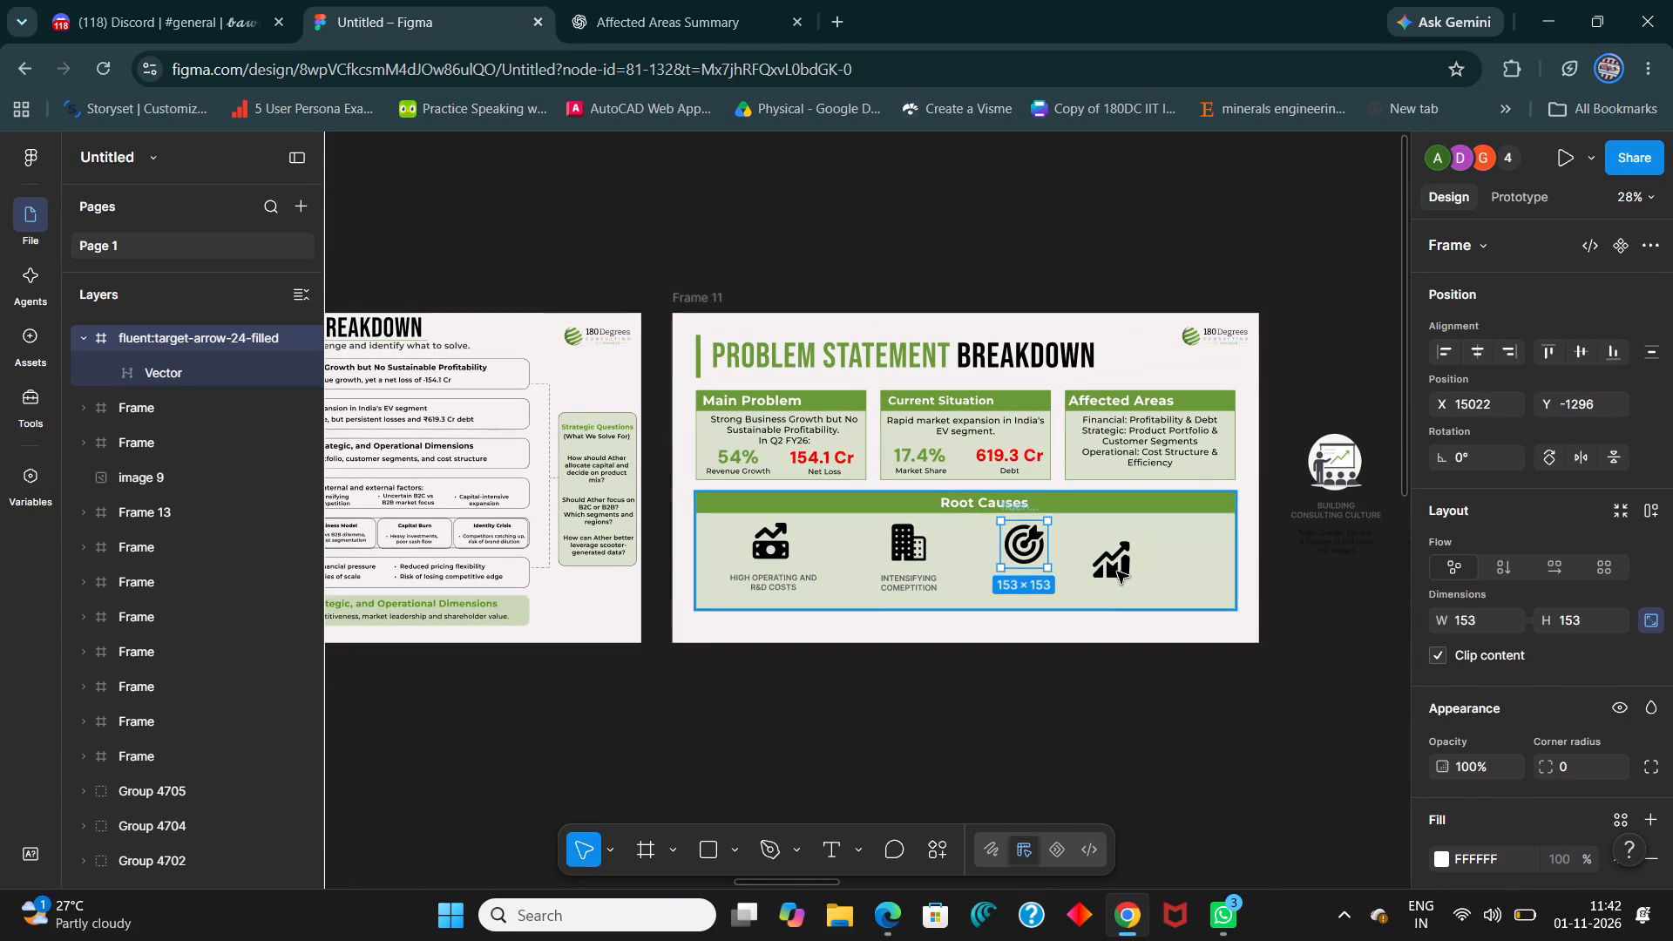
pyautogui.doubleClick(1117, 572)
pyautogui.moveTo(1116, 572); pyautogui.dragTo(1137, 554)
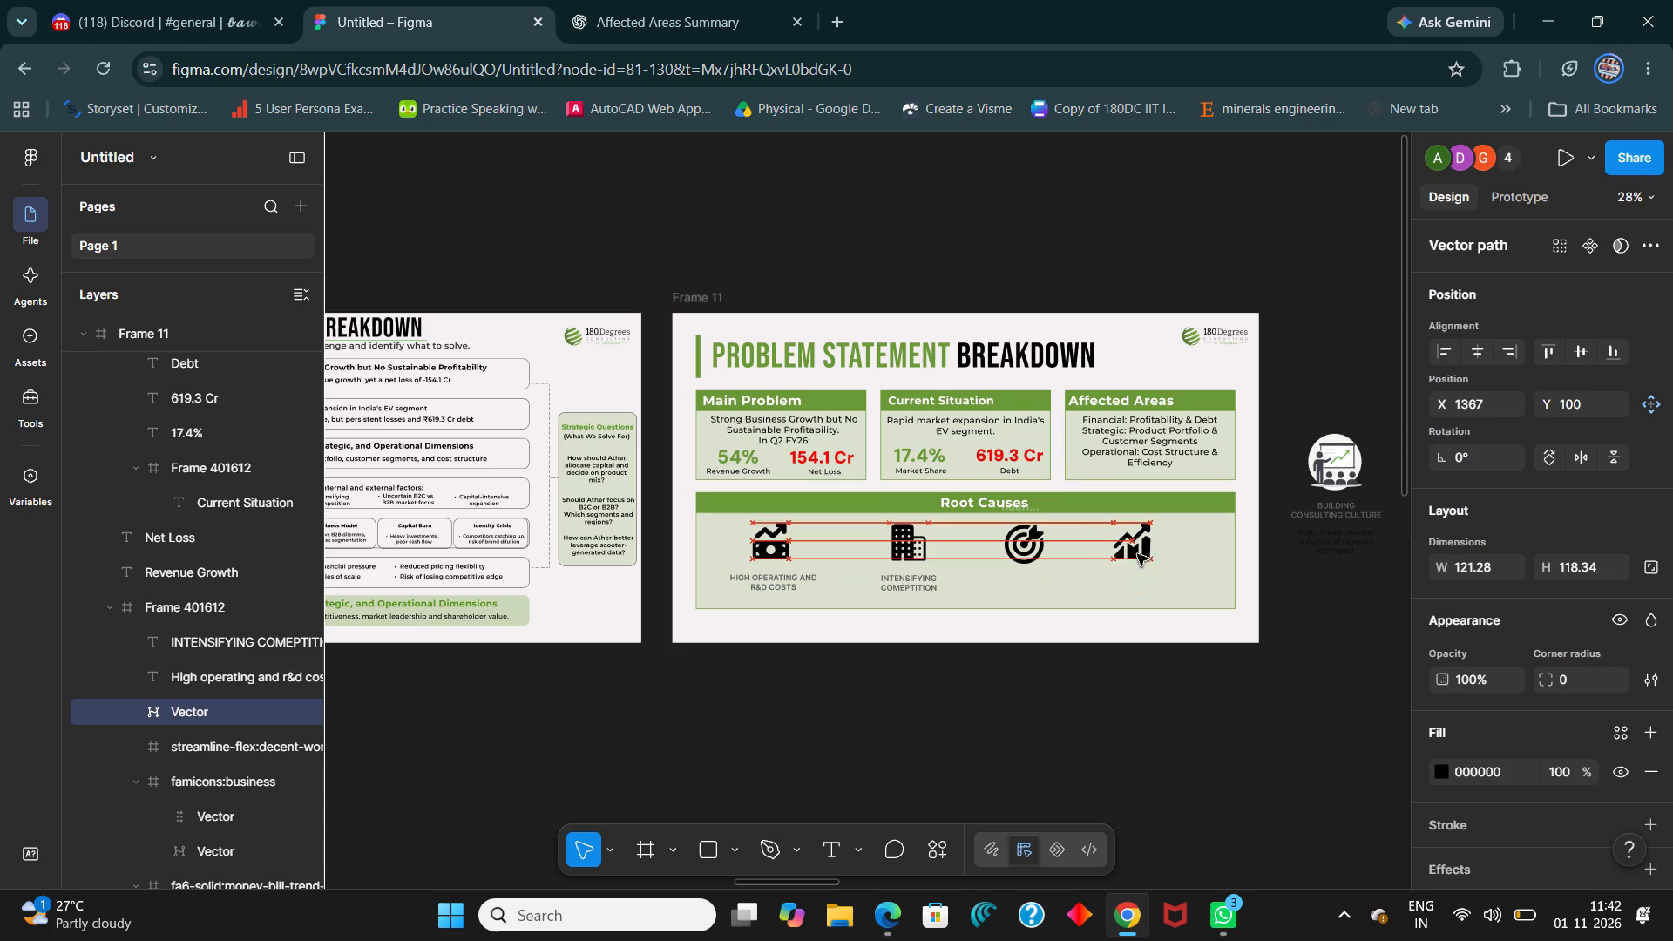
pyautogui.moveTo(1137, 554); pyautogui.dragTo(1180, 558)
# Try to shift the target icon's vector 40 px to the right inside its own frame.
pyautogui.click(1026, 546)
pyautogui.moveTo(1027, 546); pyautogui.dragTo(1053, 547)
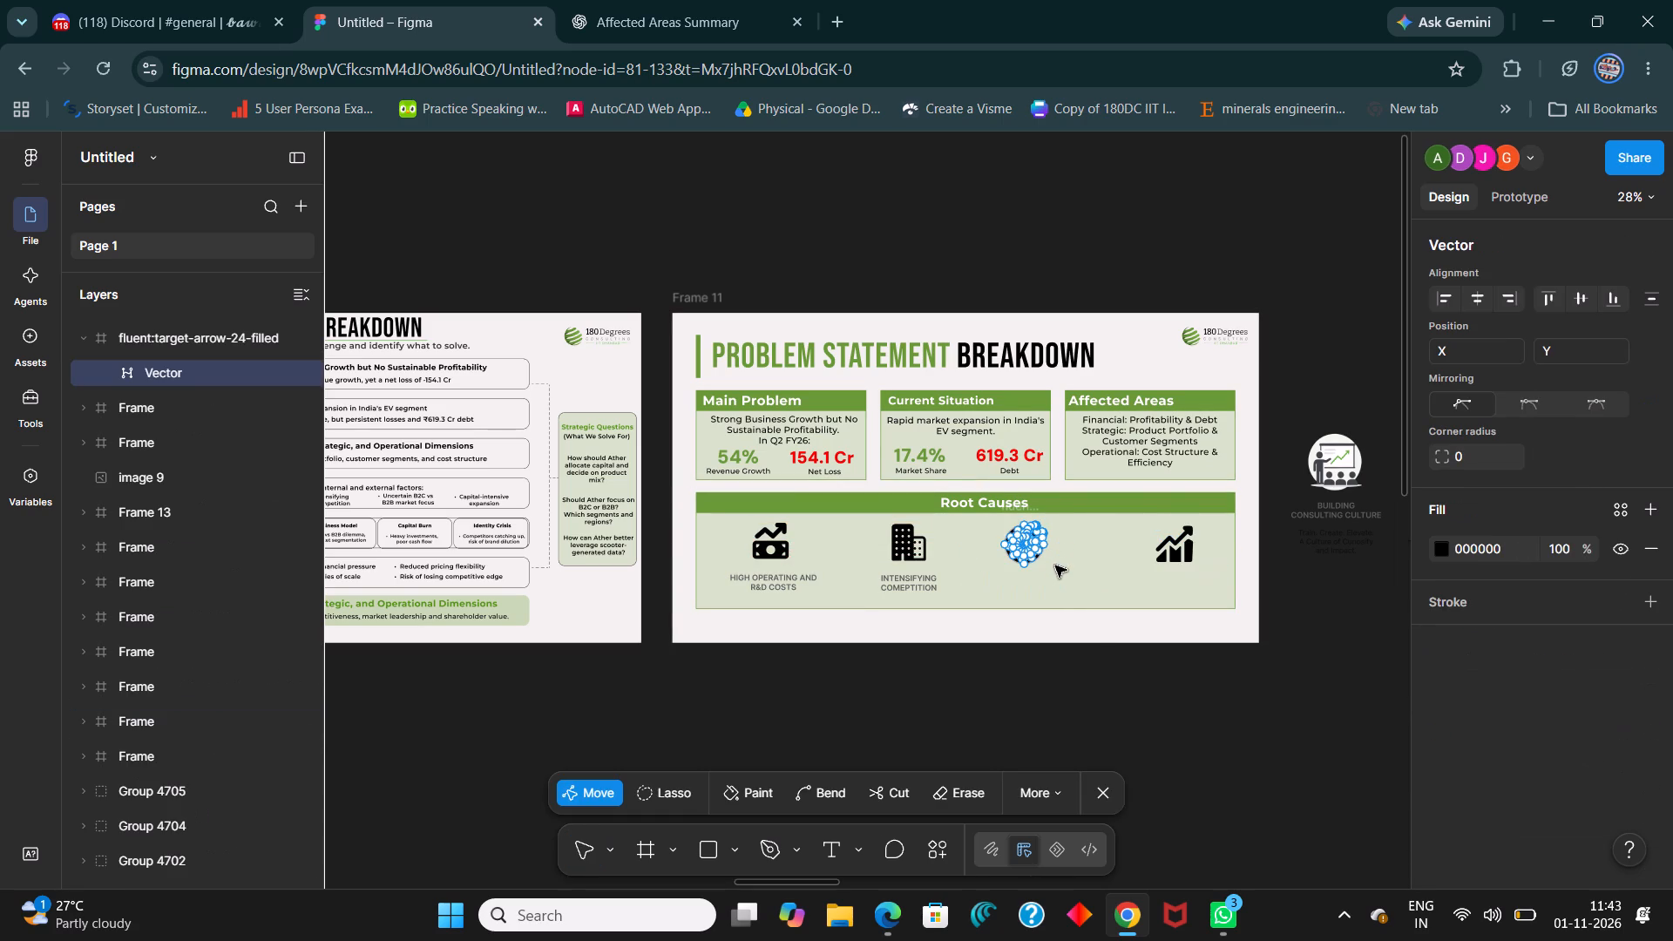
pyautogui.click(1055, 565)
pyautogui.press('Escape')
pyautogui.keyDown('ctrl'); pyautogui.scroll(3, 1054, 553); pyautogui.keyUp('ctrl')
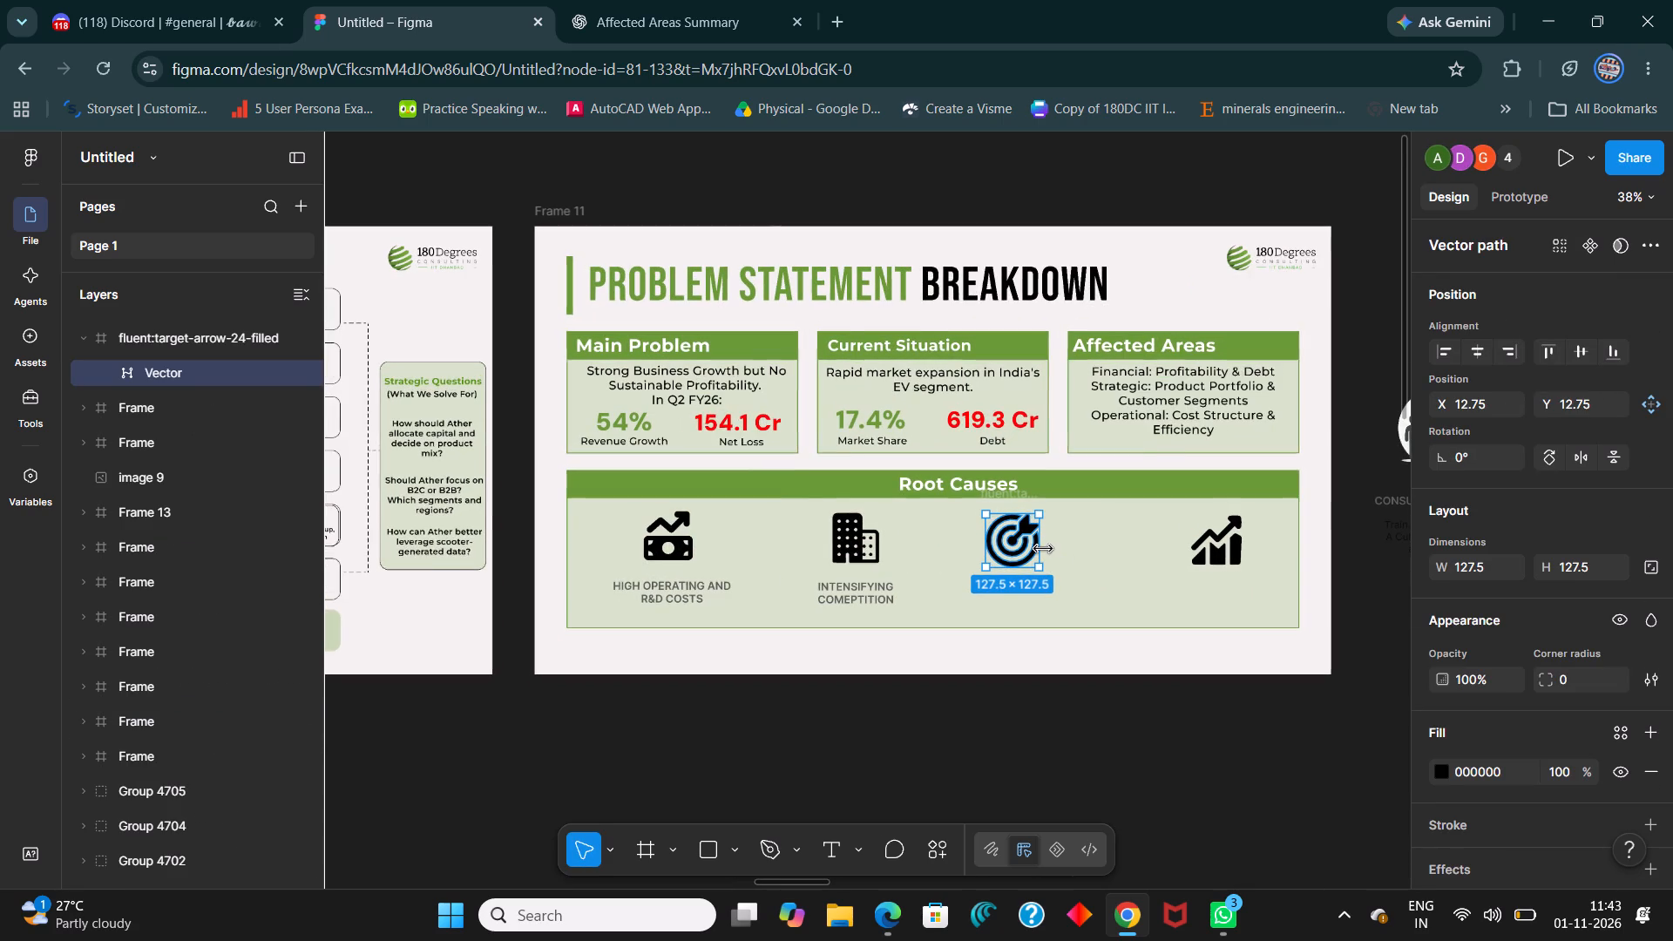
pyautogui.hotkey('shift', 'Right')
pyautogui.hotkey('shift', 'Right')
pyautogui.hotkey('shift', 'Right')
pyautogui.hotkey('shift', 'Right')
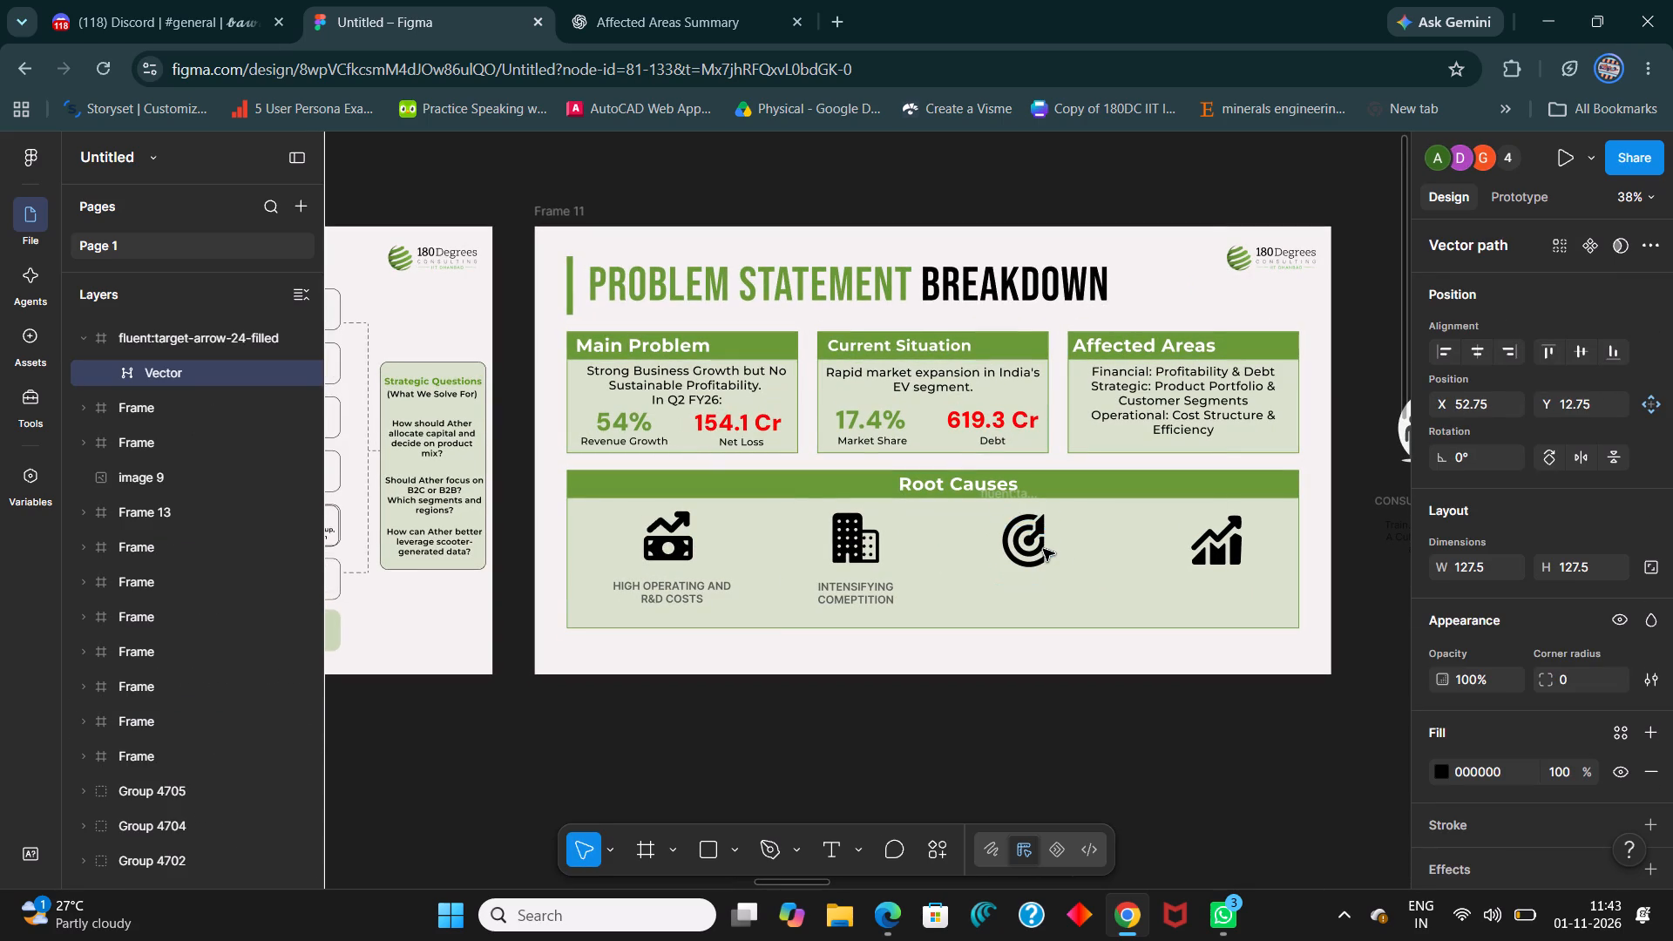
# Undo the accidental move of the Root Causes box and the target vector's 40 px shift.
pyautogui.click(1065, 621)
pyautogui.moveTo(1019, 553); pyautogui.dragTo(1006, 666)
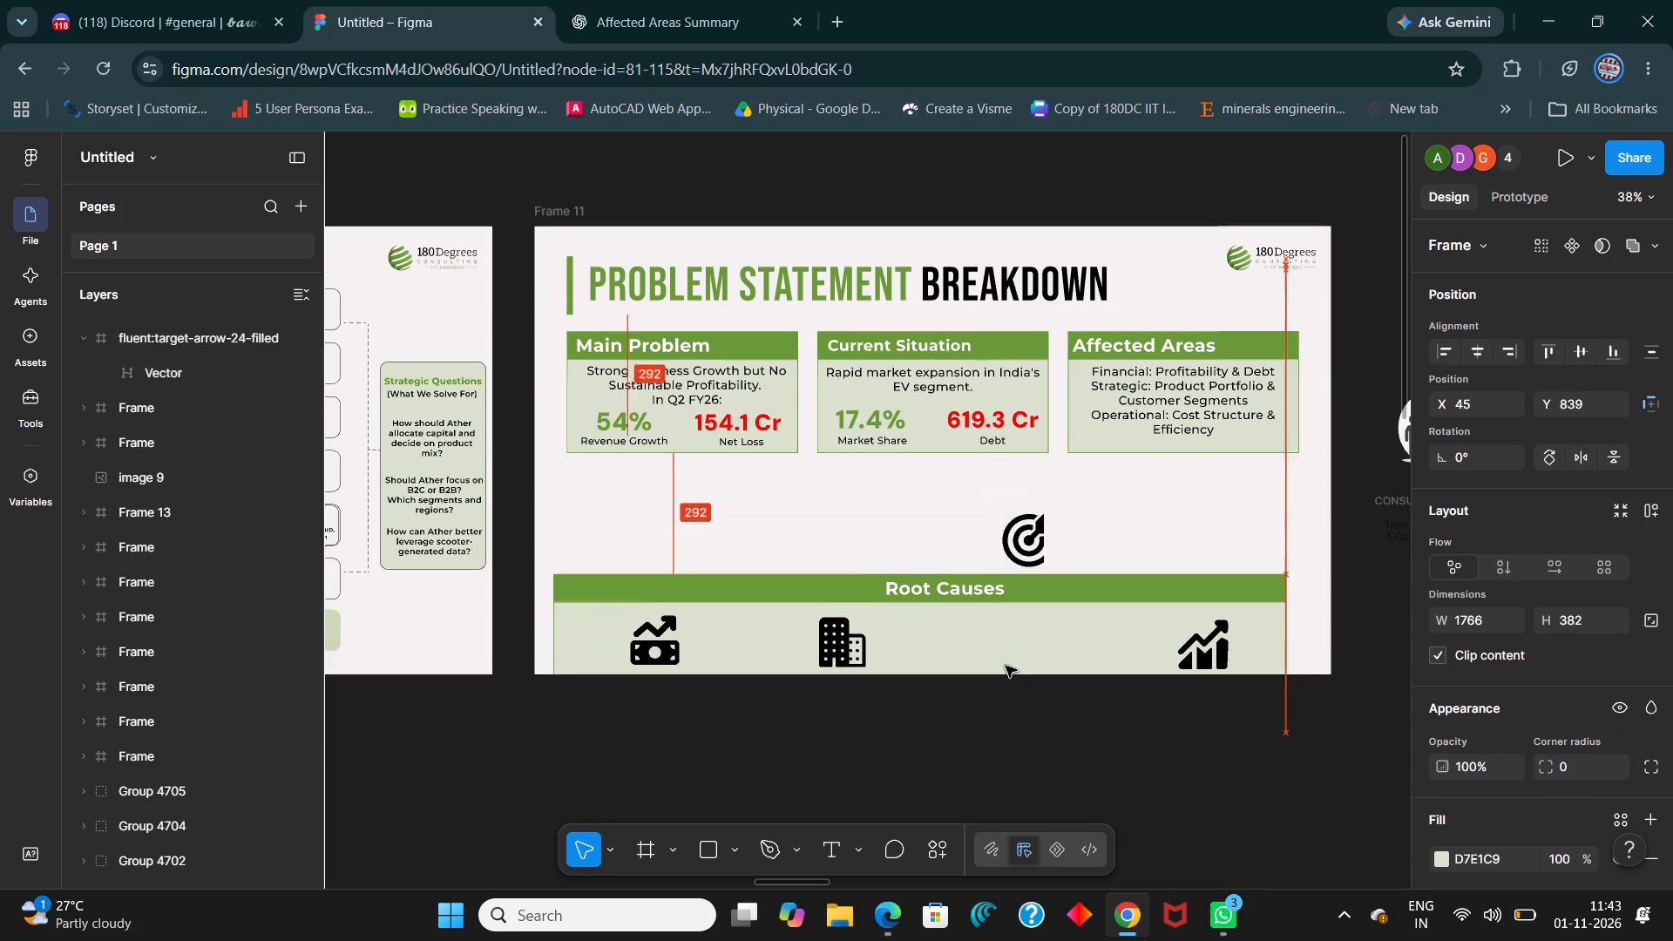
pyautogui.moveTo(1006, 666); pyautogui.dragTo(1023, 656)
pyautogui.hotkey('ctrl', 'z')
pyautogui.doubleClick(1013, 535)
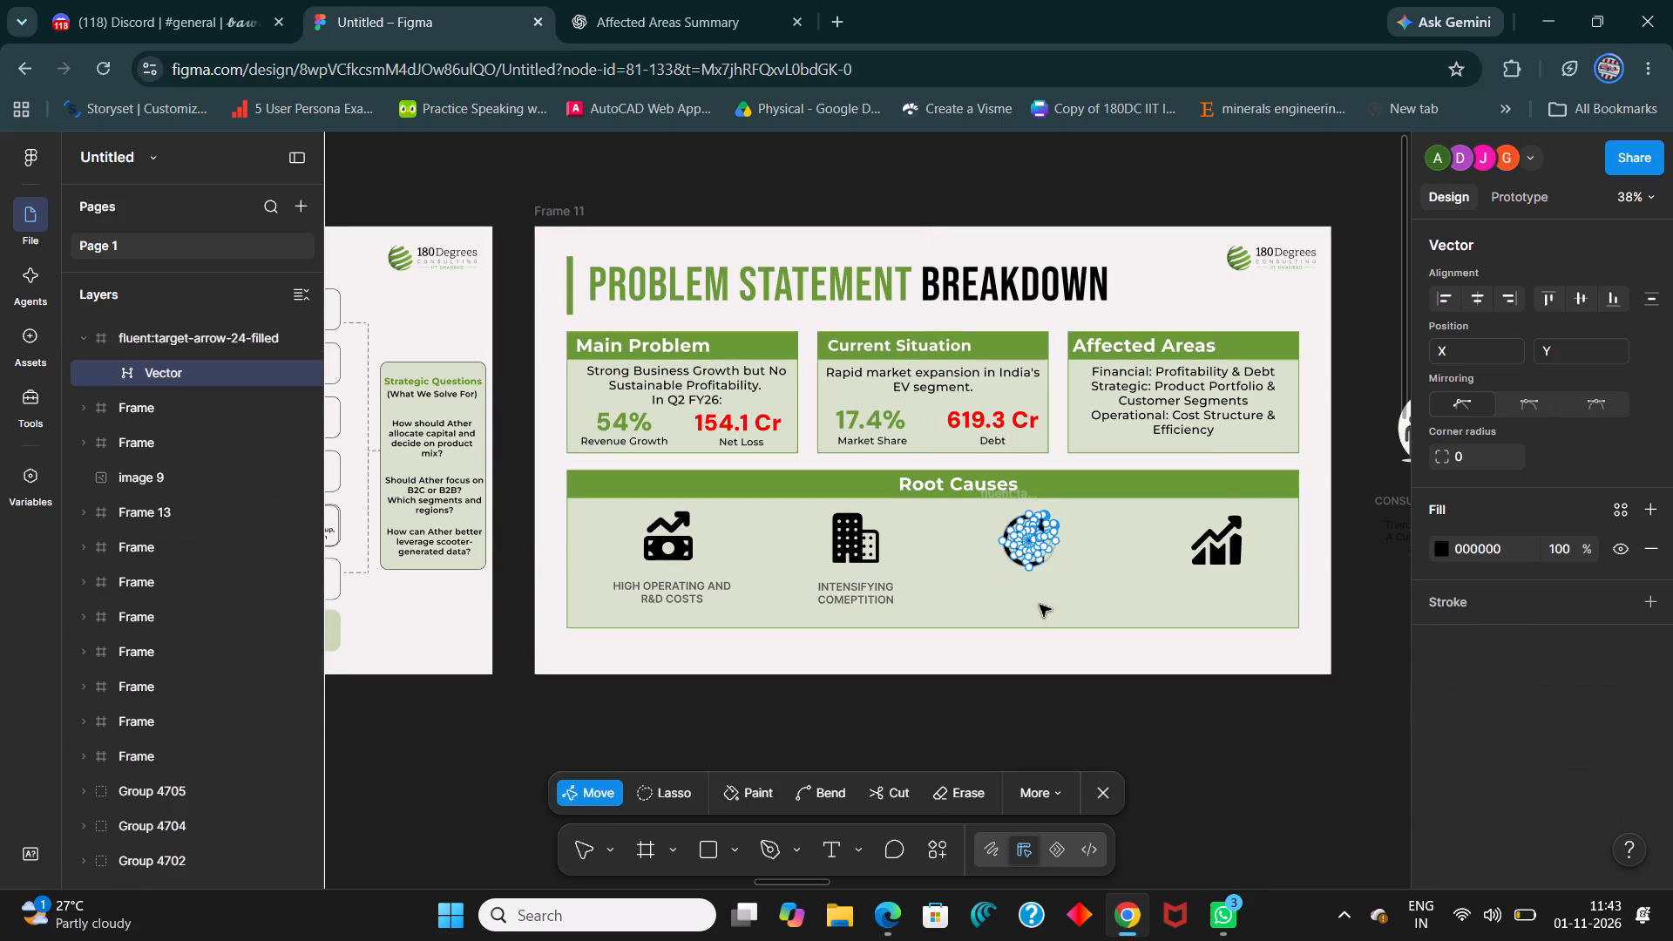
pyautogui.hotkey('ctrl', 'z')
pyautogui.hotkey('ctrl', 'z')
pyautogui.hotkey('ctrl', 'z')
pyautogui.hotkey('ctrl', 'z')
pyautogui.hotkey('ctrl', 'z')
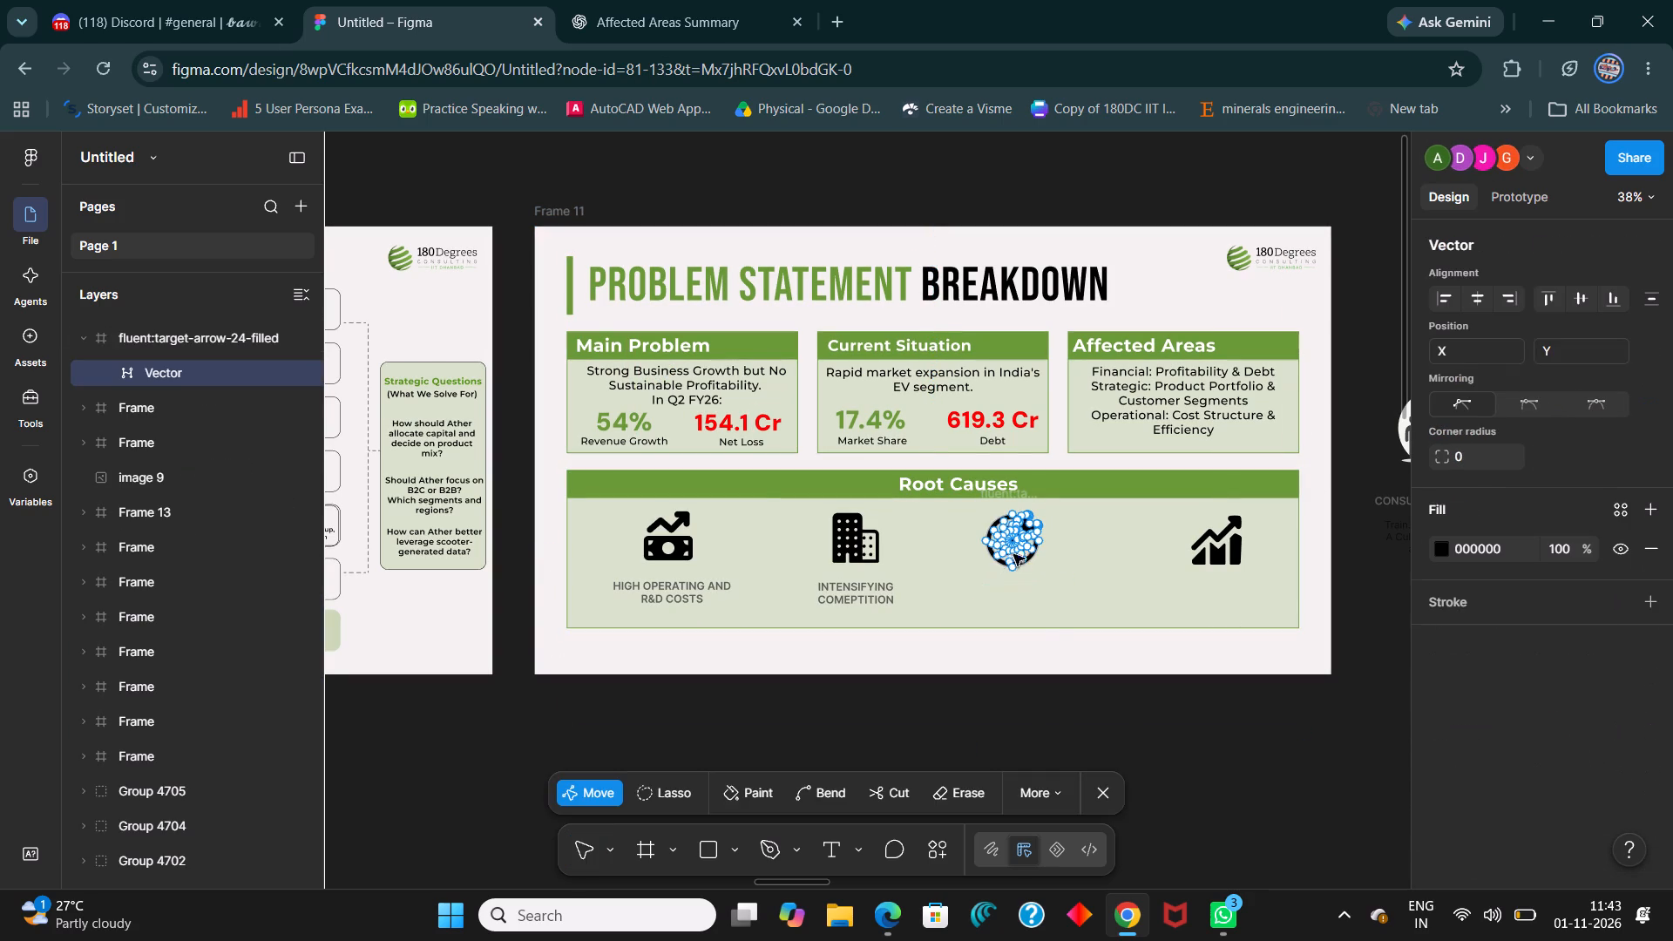
# Move the target vector out of its imported frame into Root Causes at about X 1095, Y 100.
pyautogui.press('Escape')
pyautogui.moveTo(1022, 560); pyautogui.dragTo(1053, 610)
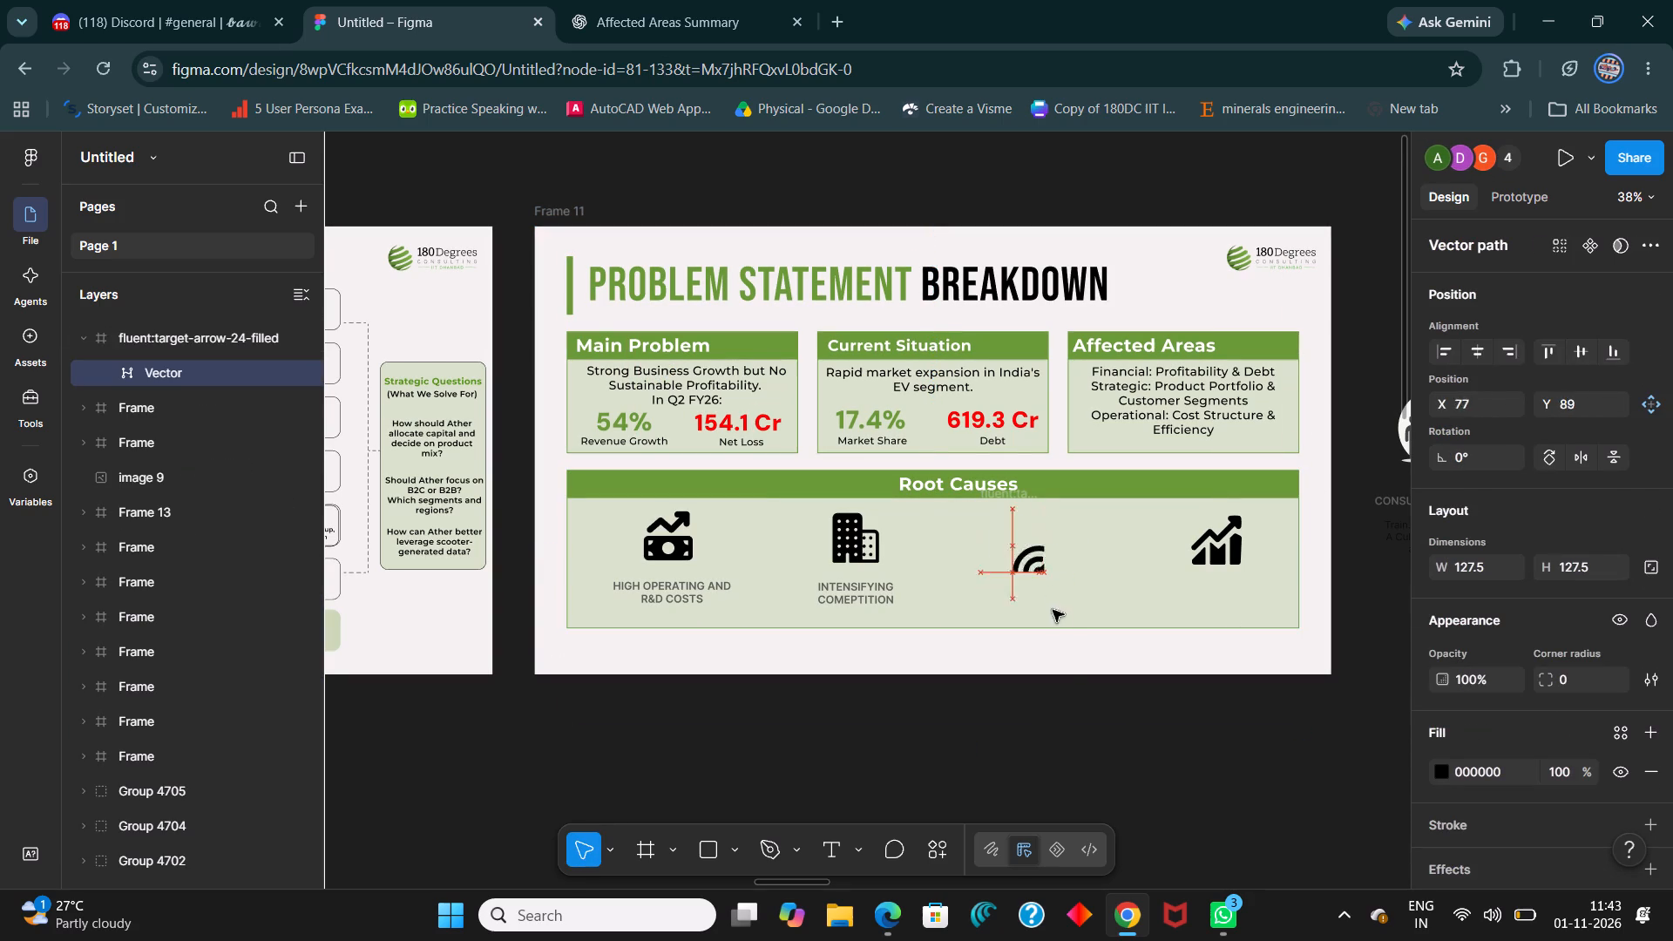
pyautogui.moveTo(1053, 610); pyautogui.dragTo(1107, 756)
pyautogui.moveTo(1107, 755); pyautogui.dragTo(1067, 553)
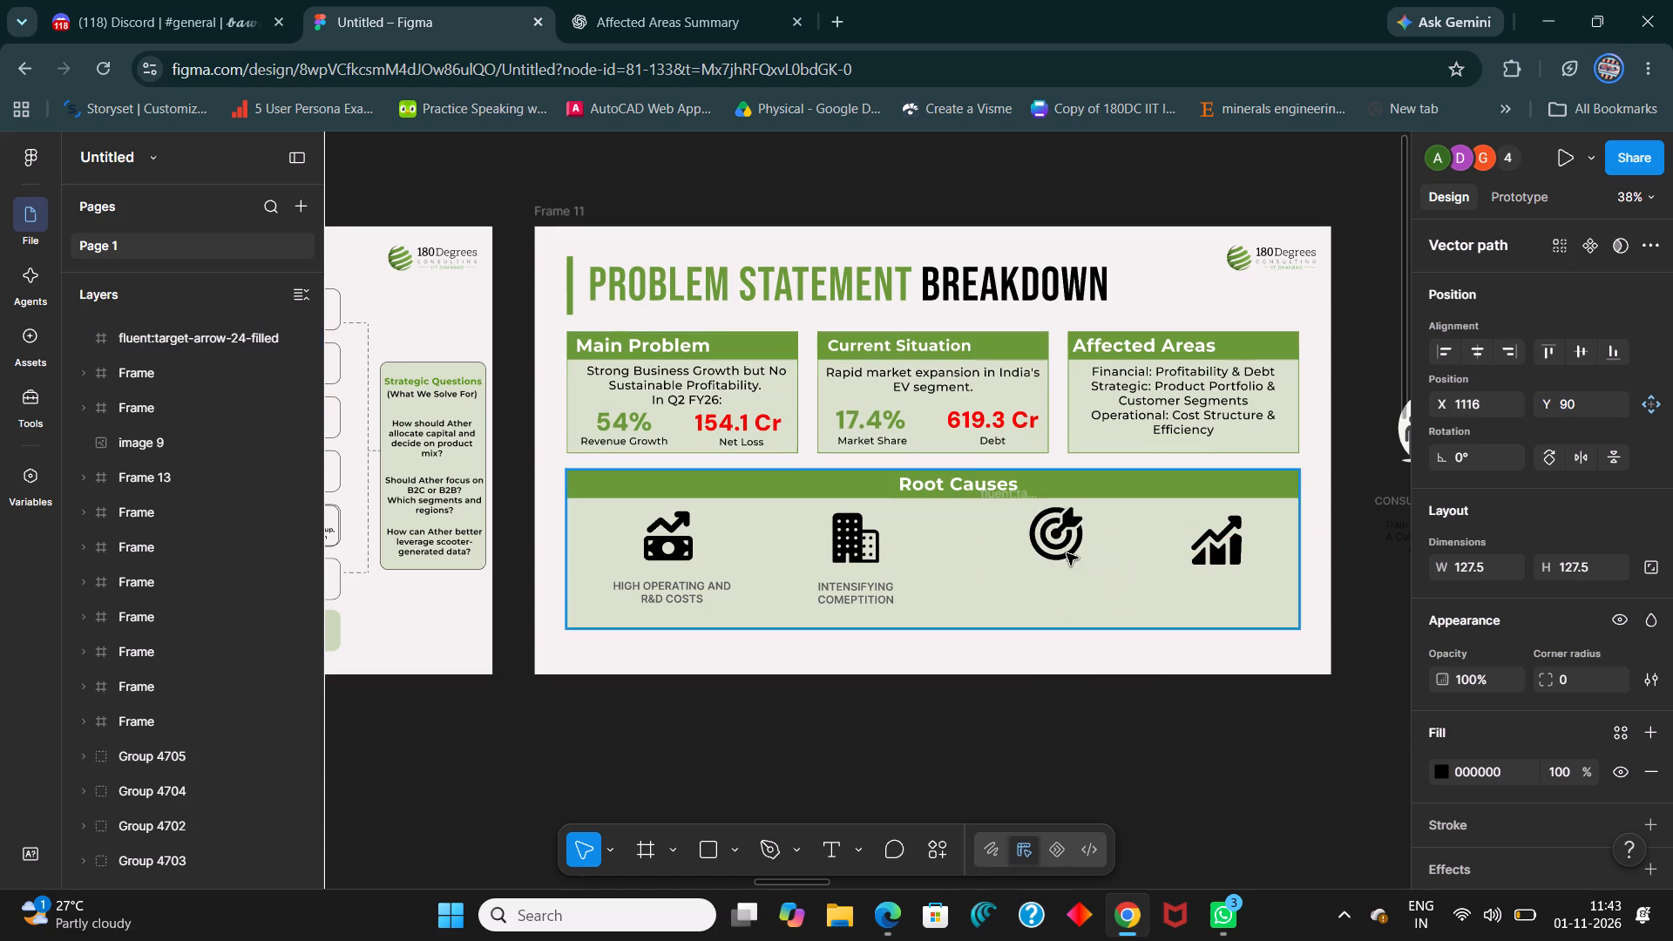
pyautogui.moveTo(1067, 553); pyautogui.dragTo(1057, 559)
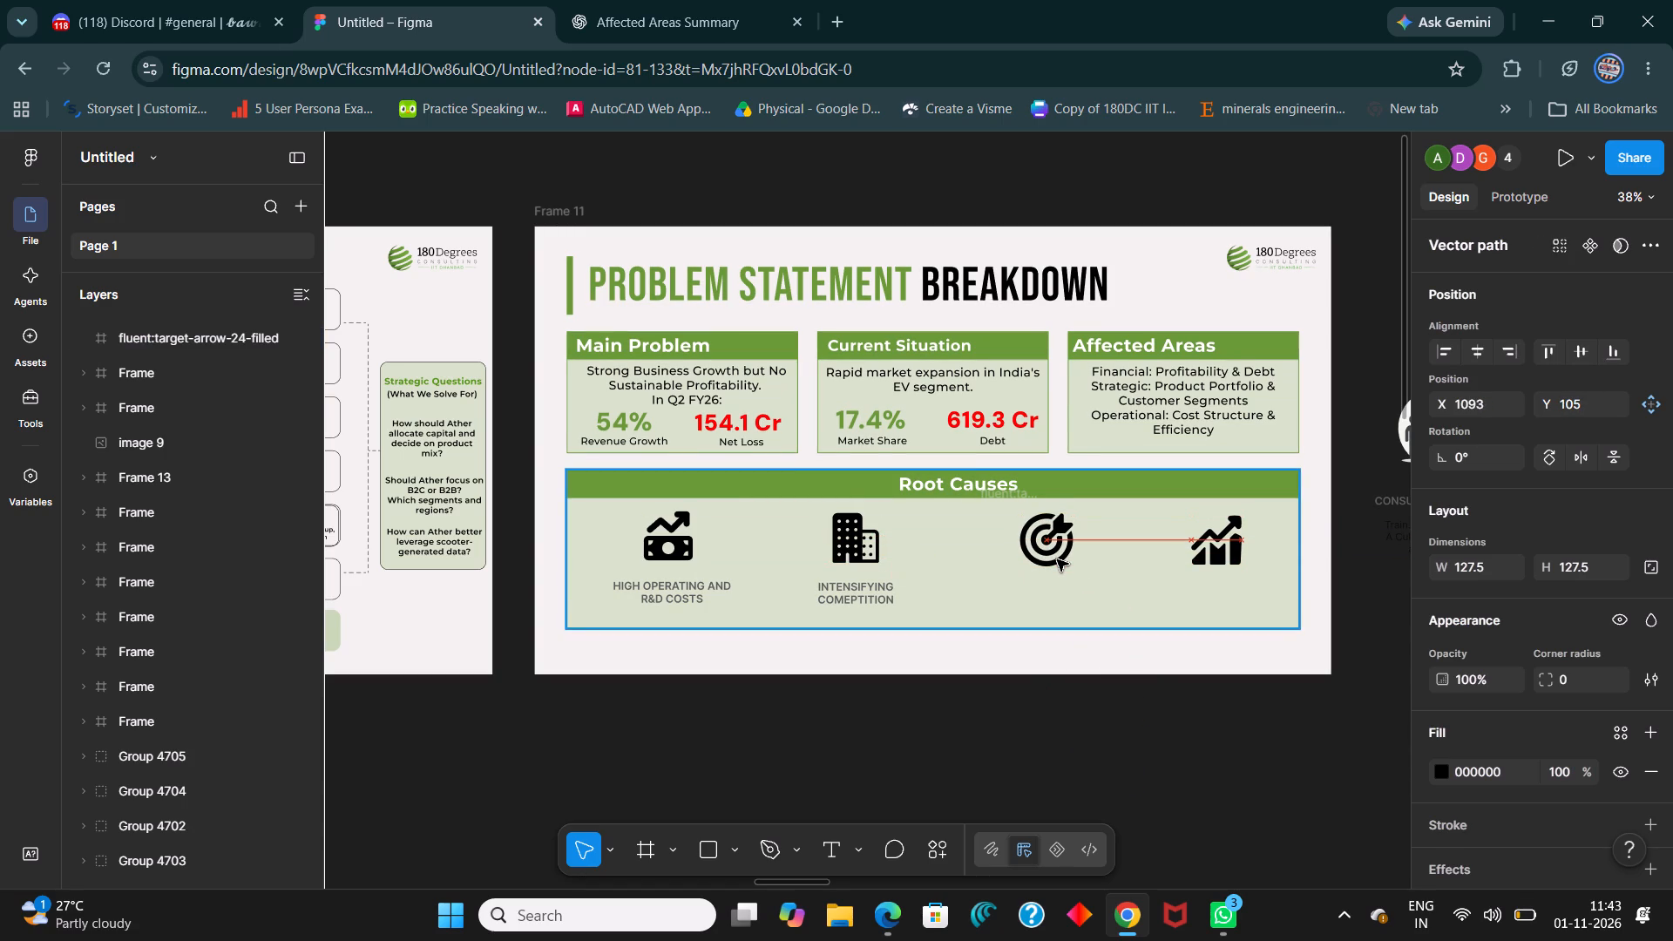
pyautogui.moveTo(1057, 559); pyautogui.dragTo(1058, 558)
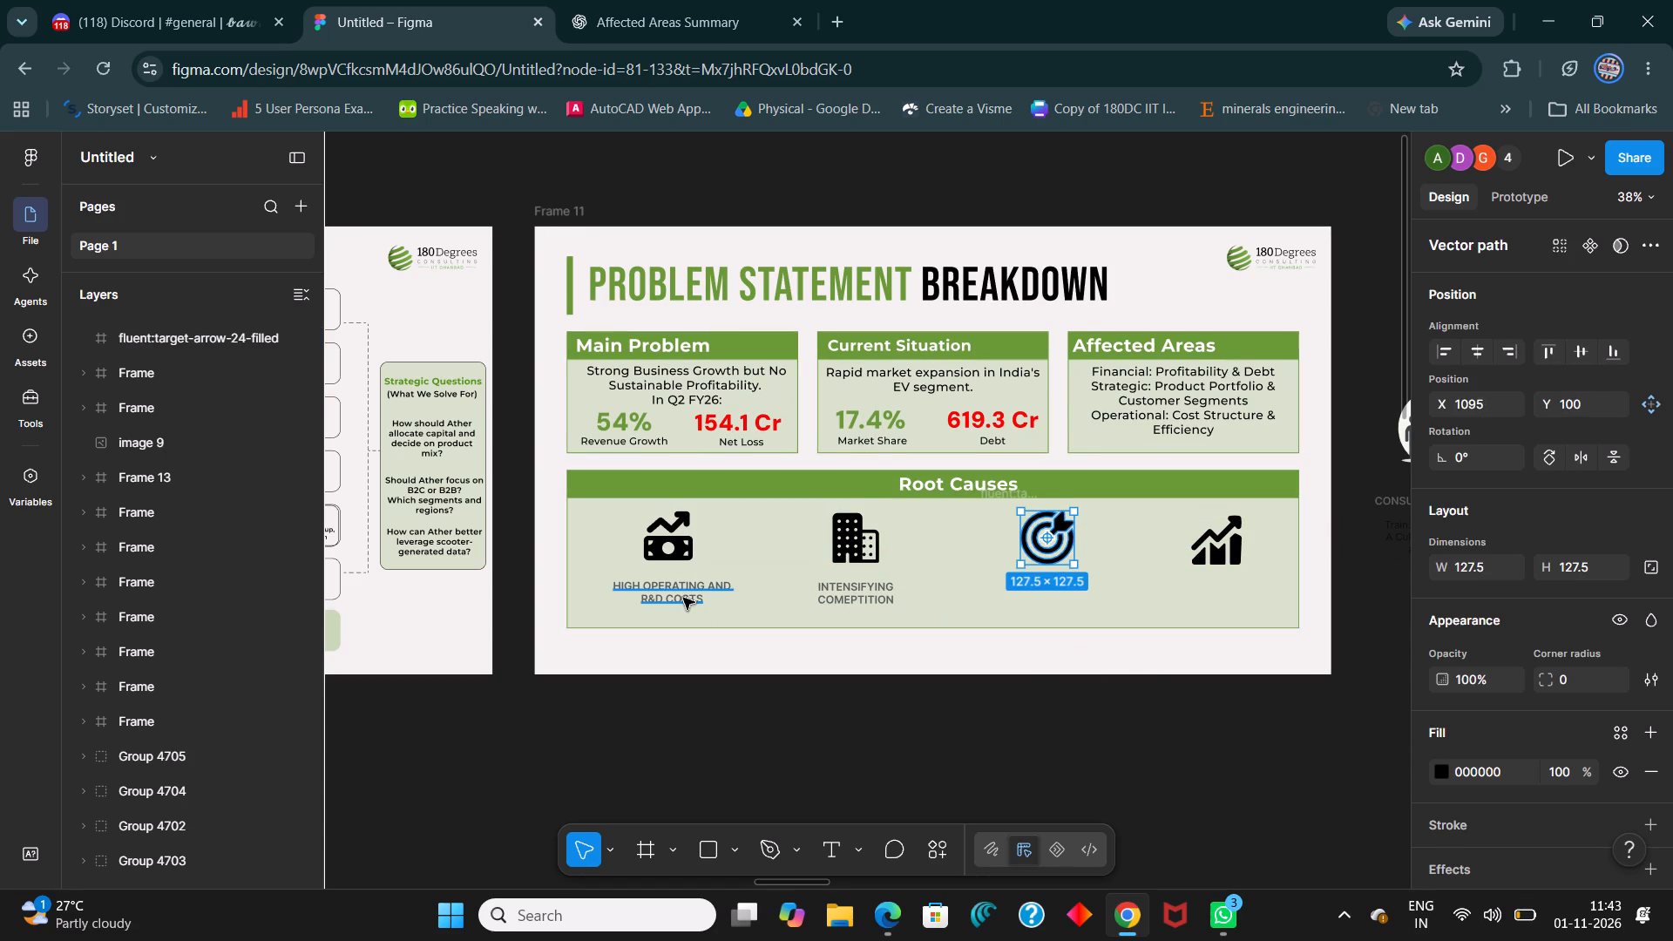
# Copy the text of the "High operating and R&D costs" label under the money icon.
pyautogui.doubleClick(683, 598)
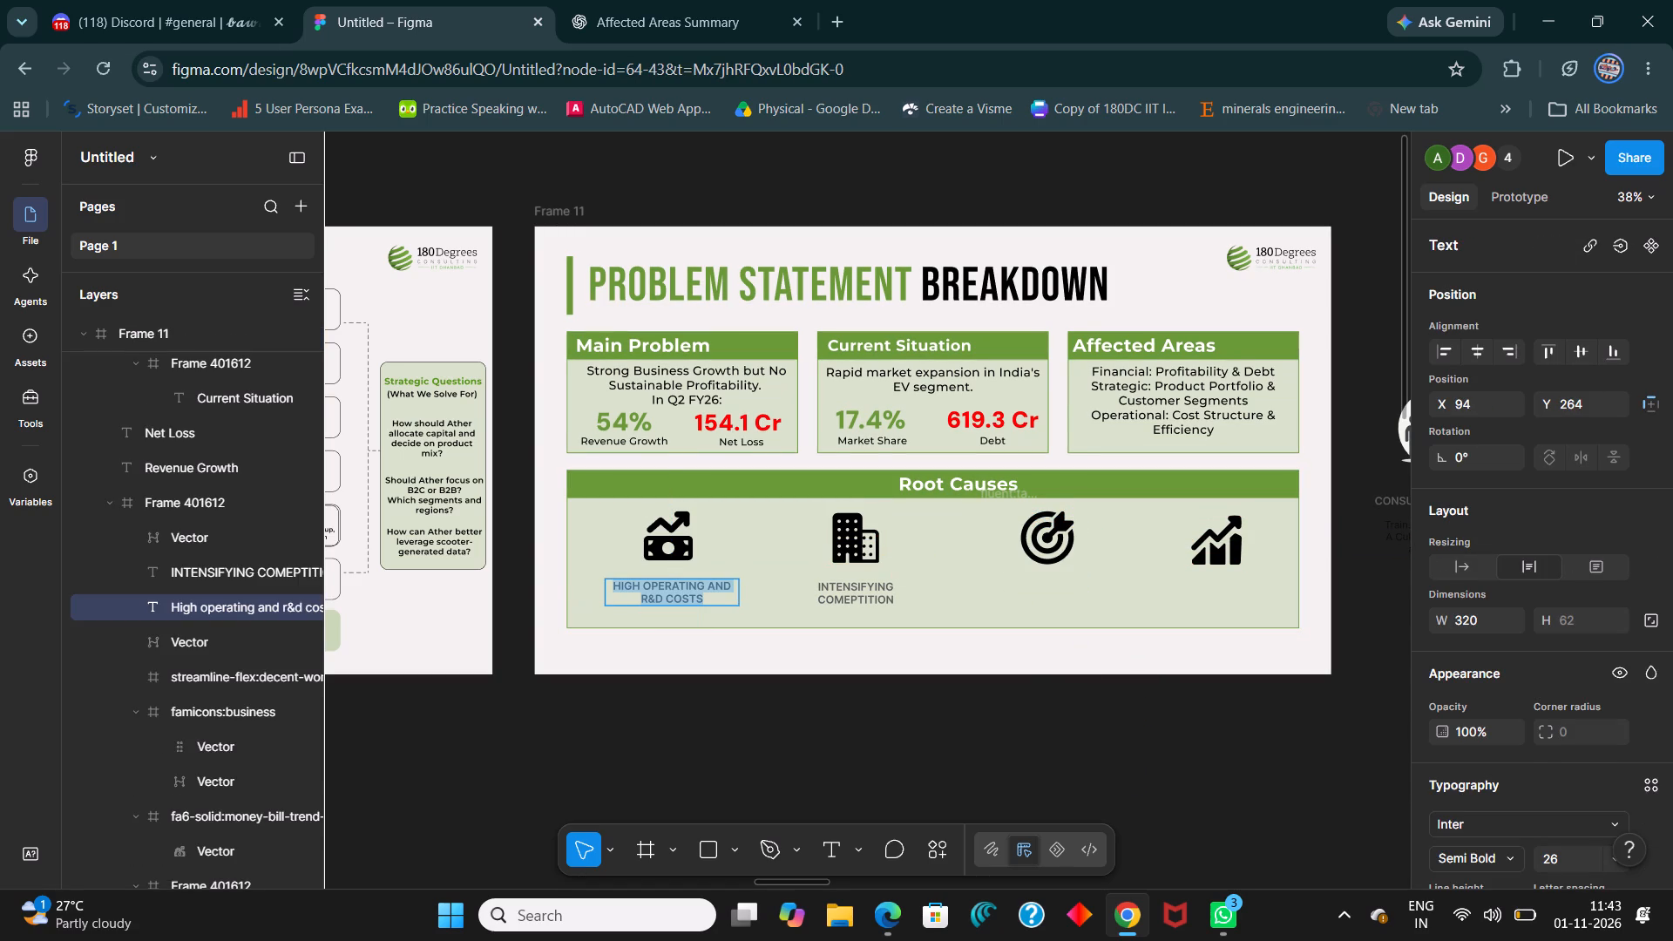
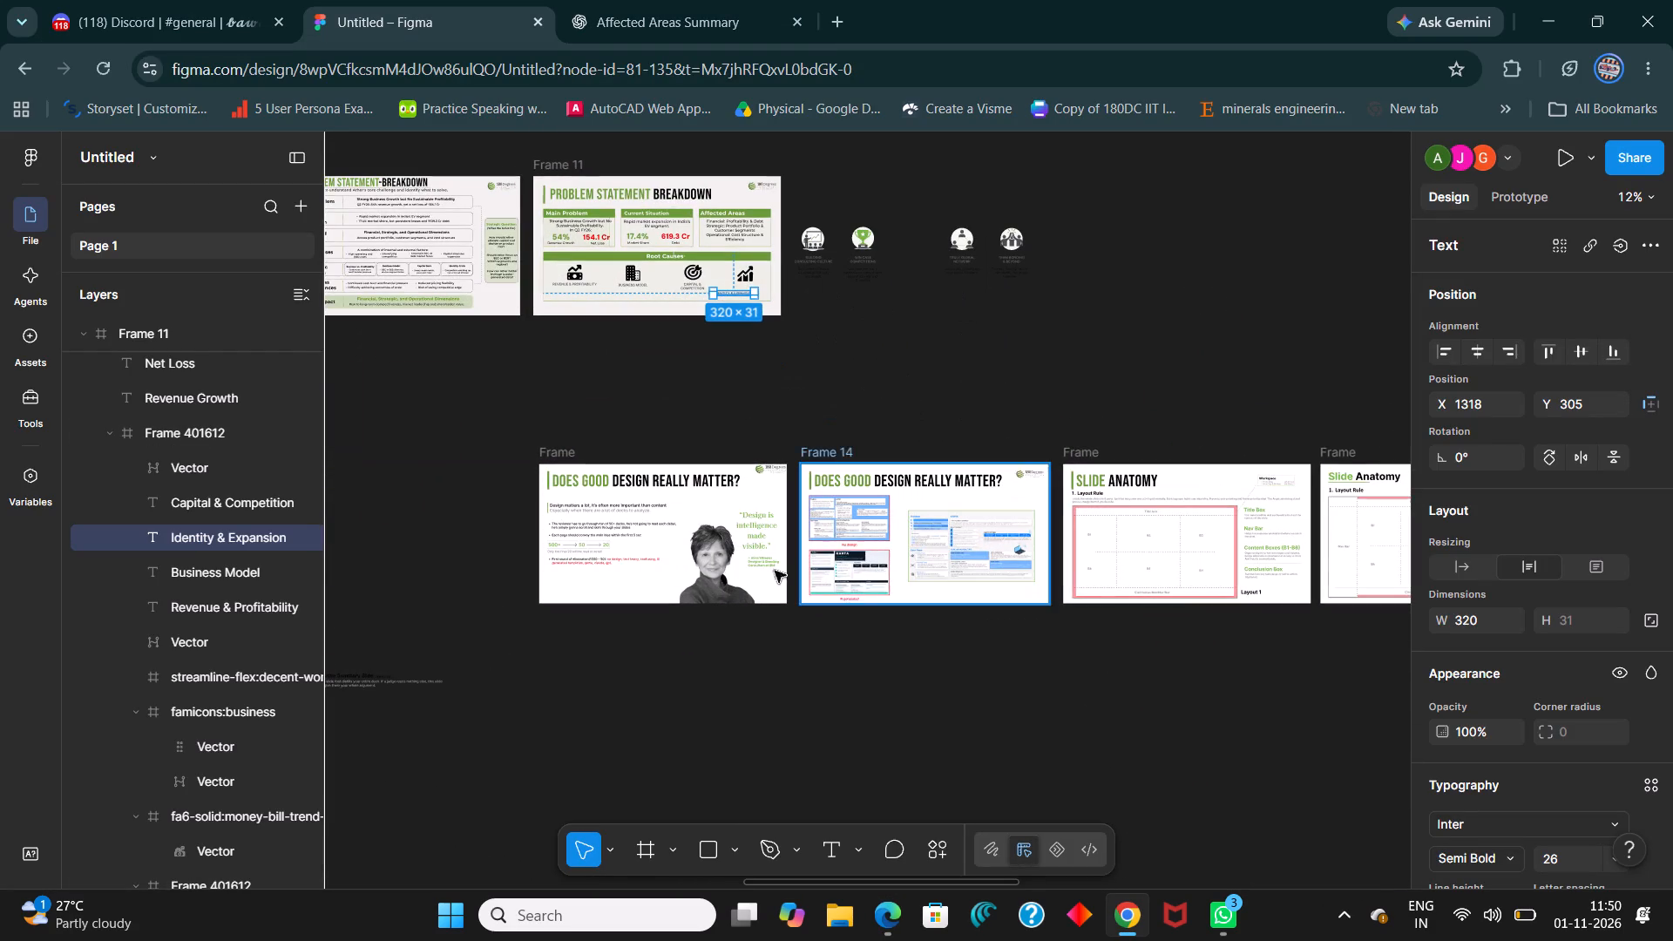
# Examine the "Does Good Design Really Matter?" reference slides below Frame 11 for their layout and styling.
pyautogui.keyDown('ctrl'); pyautogui.scroll(9, 669, 557); pyautogui.keyUp('ctrl')
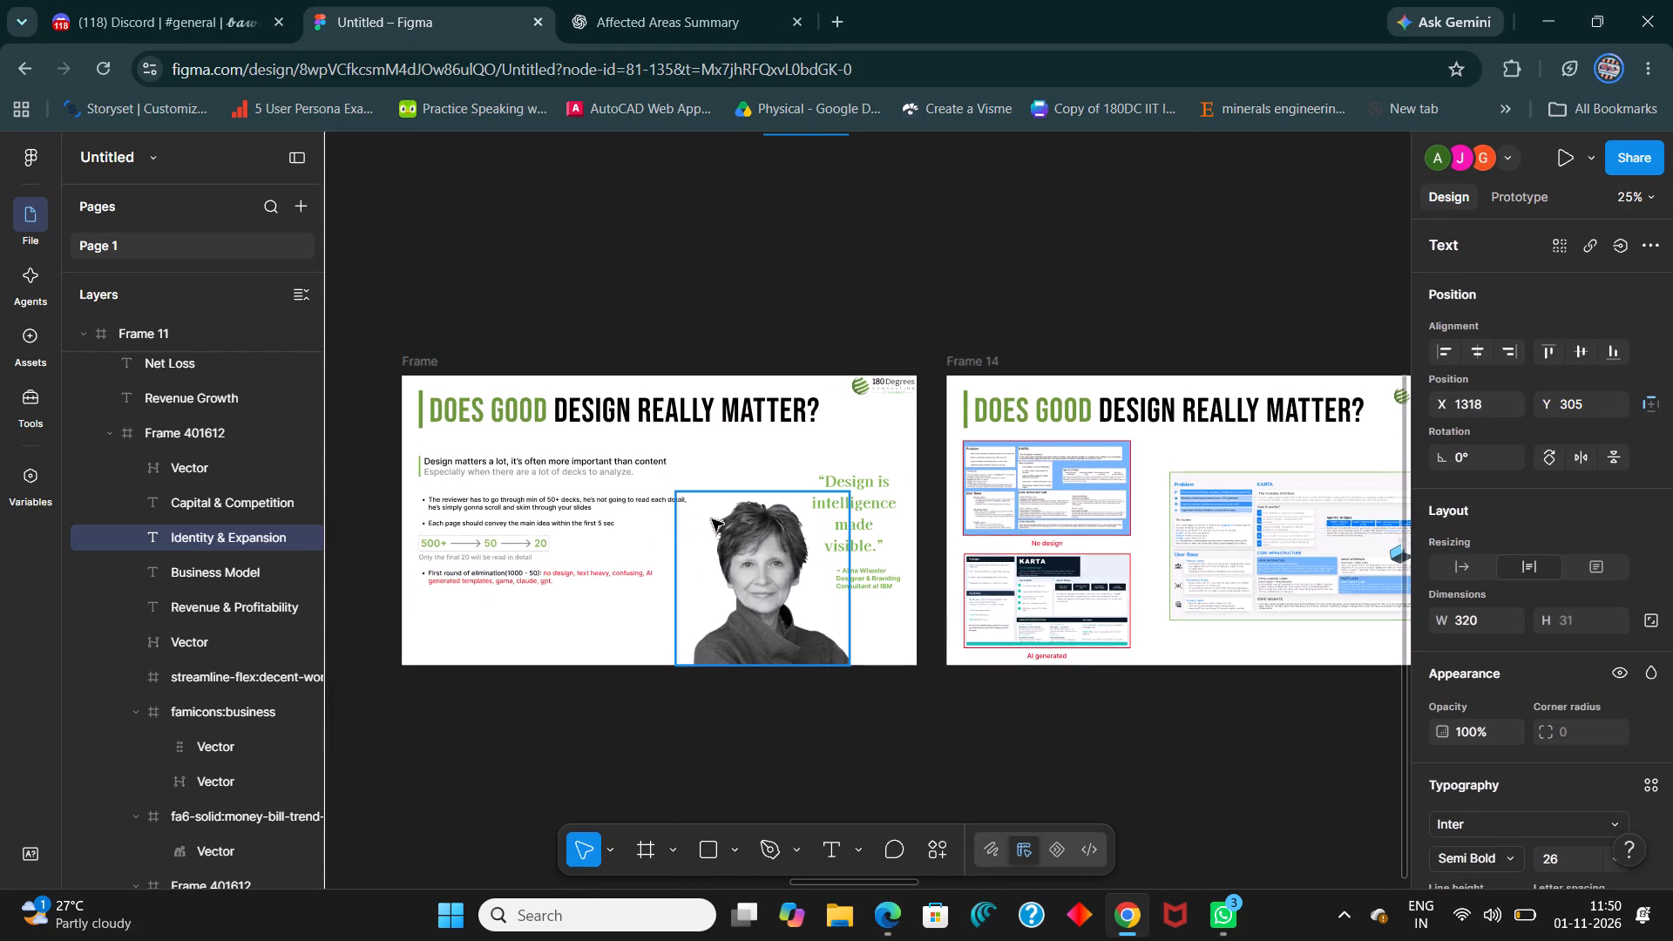
pyautogui.keyDown('ctrl'); pyautogui.scroll(5, 722, 514); pyautogui.keyUp('ctrl')
pyautogui.keyDown('ctrl'); pyautogui.scroll(-9, 731, 511); pyautogui.keyUp('ctrl')
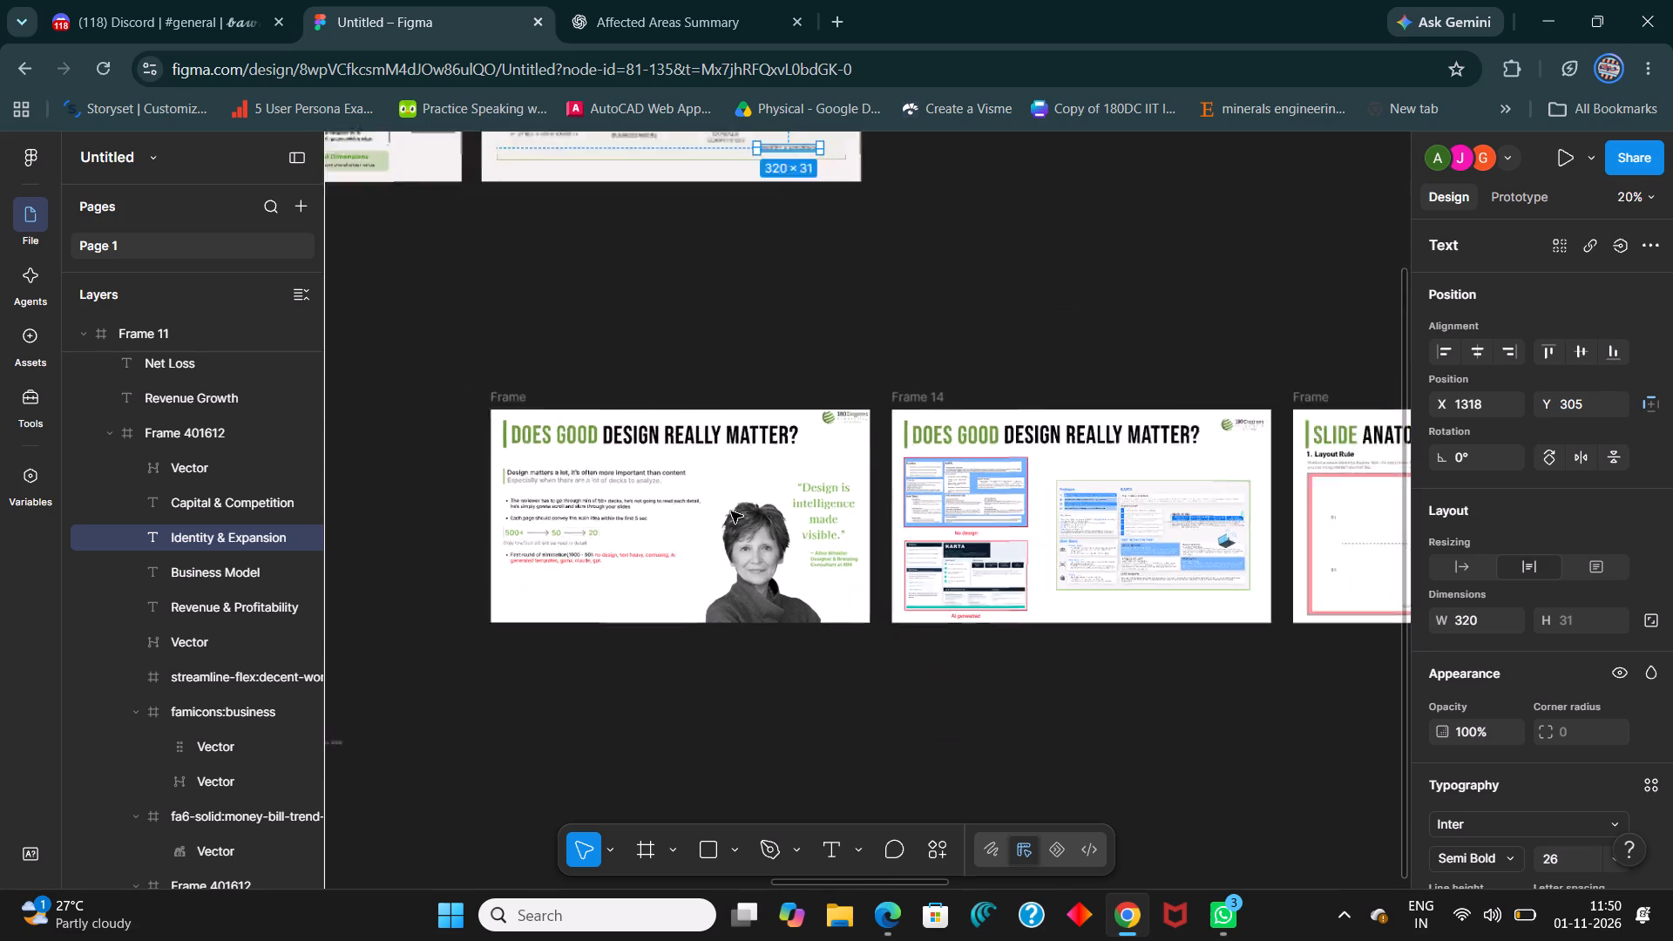
pyautogui.keyDown('ctrl'); pyautogui.scroll(-9, 731, 511); pyautogui.keyUp('ctrl')
pyautogui.keyDown('shift'); pyautogui.scroll(6, 671, 401); pyautogui.keyUp('shift')
pyautogui.keyDown('ctrl'); pyautogui.scroll(4, 814, 320); pyautogui.keyUp('ctrl')
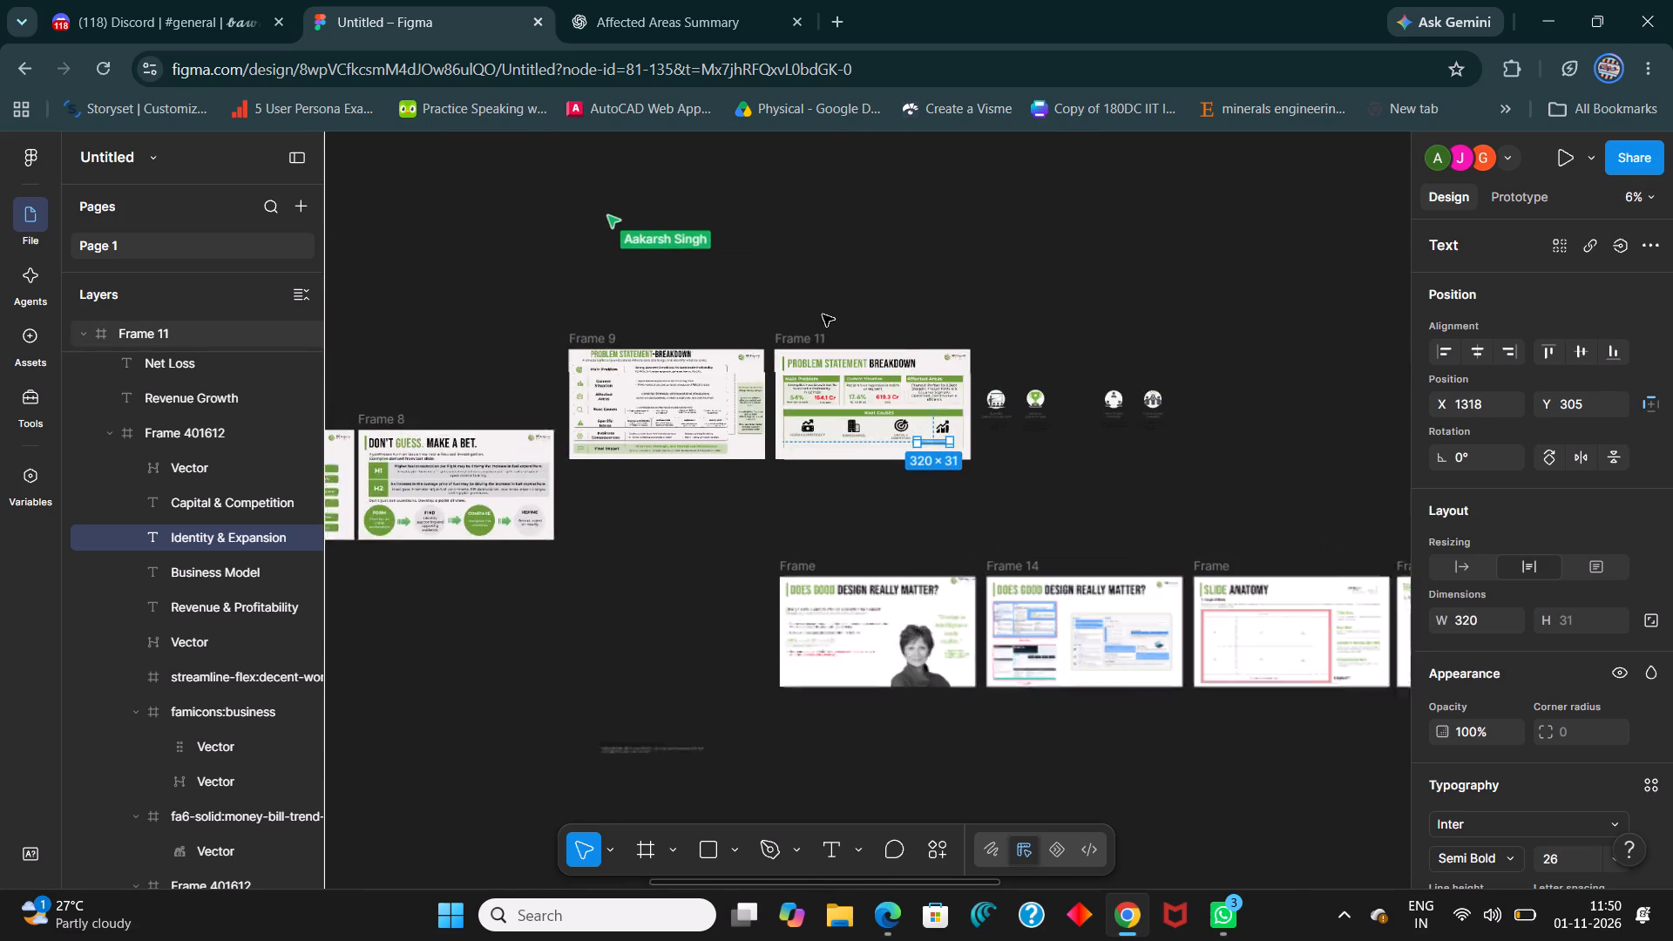
# Delete the stray empty fluent:target-arrow-24-filled frame beside the Capital & Competition icon in Frame 11.
pyautogui.keyDown('ctrl'); pyautogui.scroll(7, 823, 315); pyautogui.keyUp('ctrl')
pyautogui.keyDown('ctrl'); pyautogui.scroll(4, 934, 376); pyautogui.keyUp('ctrl')
pyautogui.keyDown('ctrl'); pyautogui.scroll(3, 839, 620); pyautogui.keyUp('ctrl')
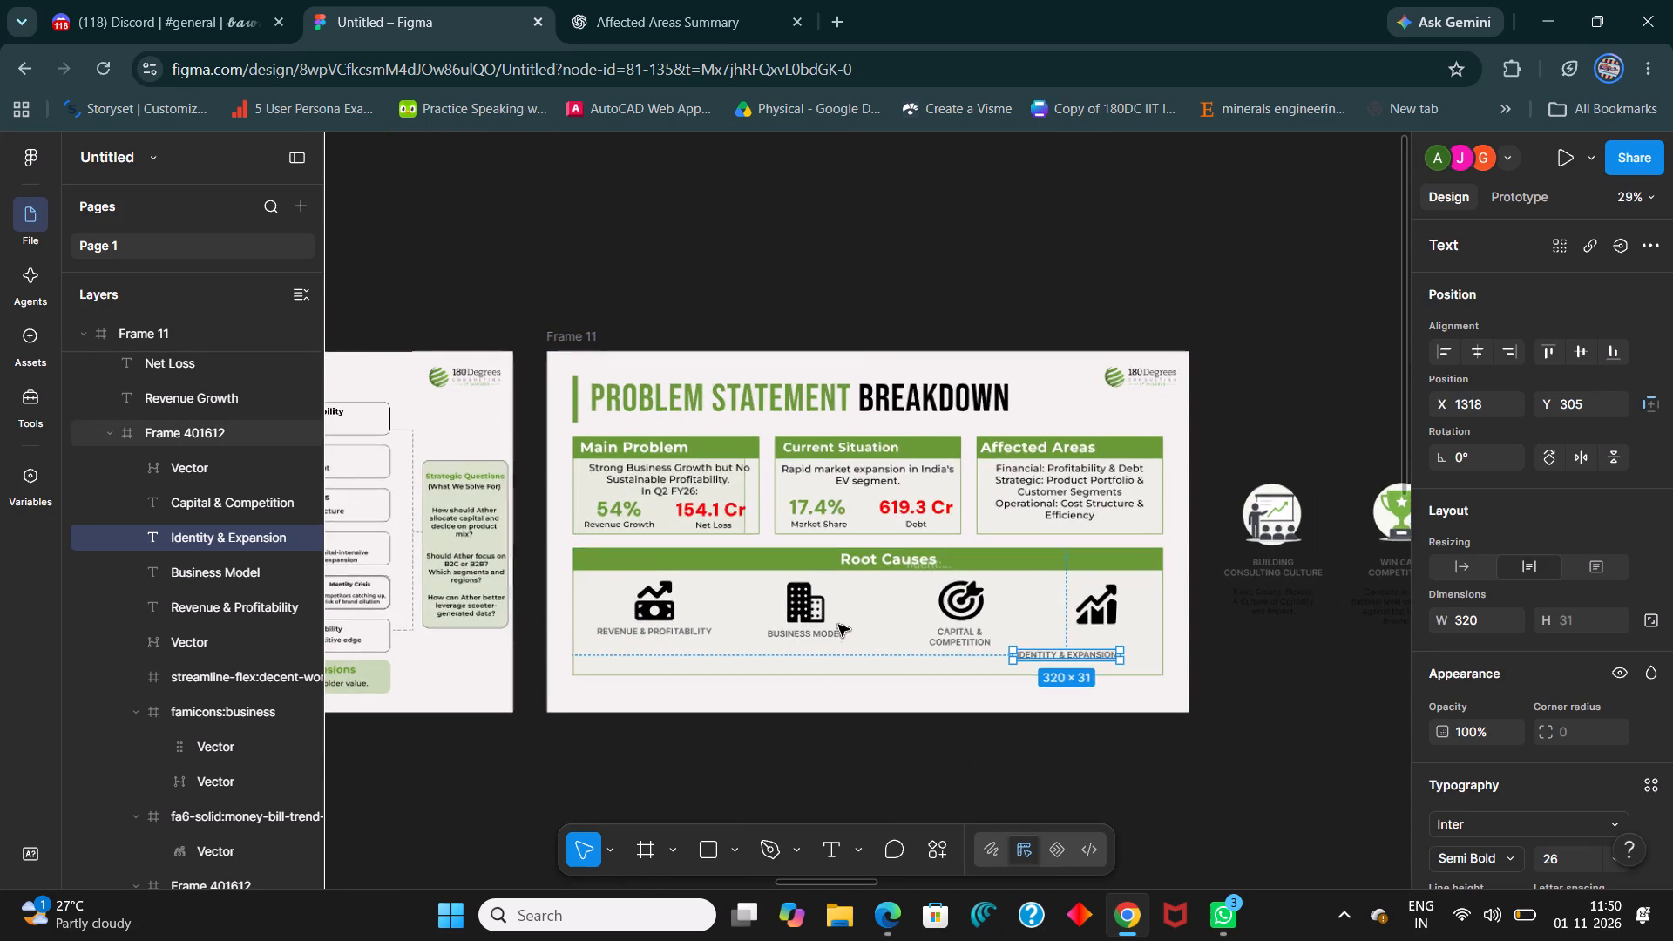
pyautogui.keyDown('ctrl'); pyautogui.scroll(2, 838, 625); pyautogui.keyUp('ctrl')
pyautogui.click(799, 604)
pyautogui.keyDown('shift'); pyautogui.click(1024, 585); pyautogui.keyUp('shift')
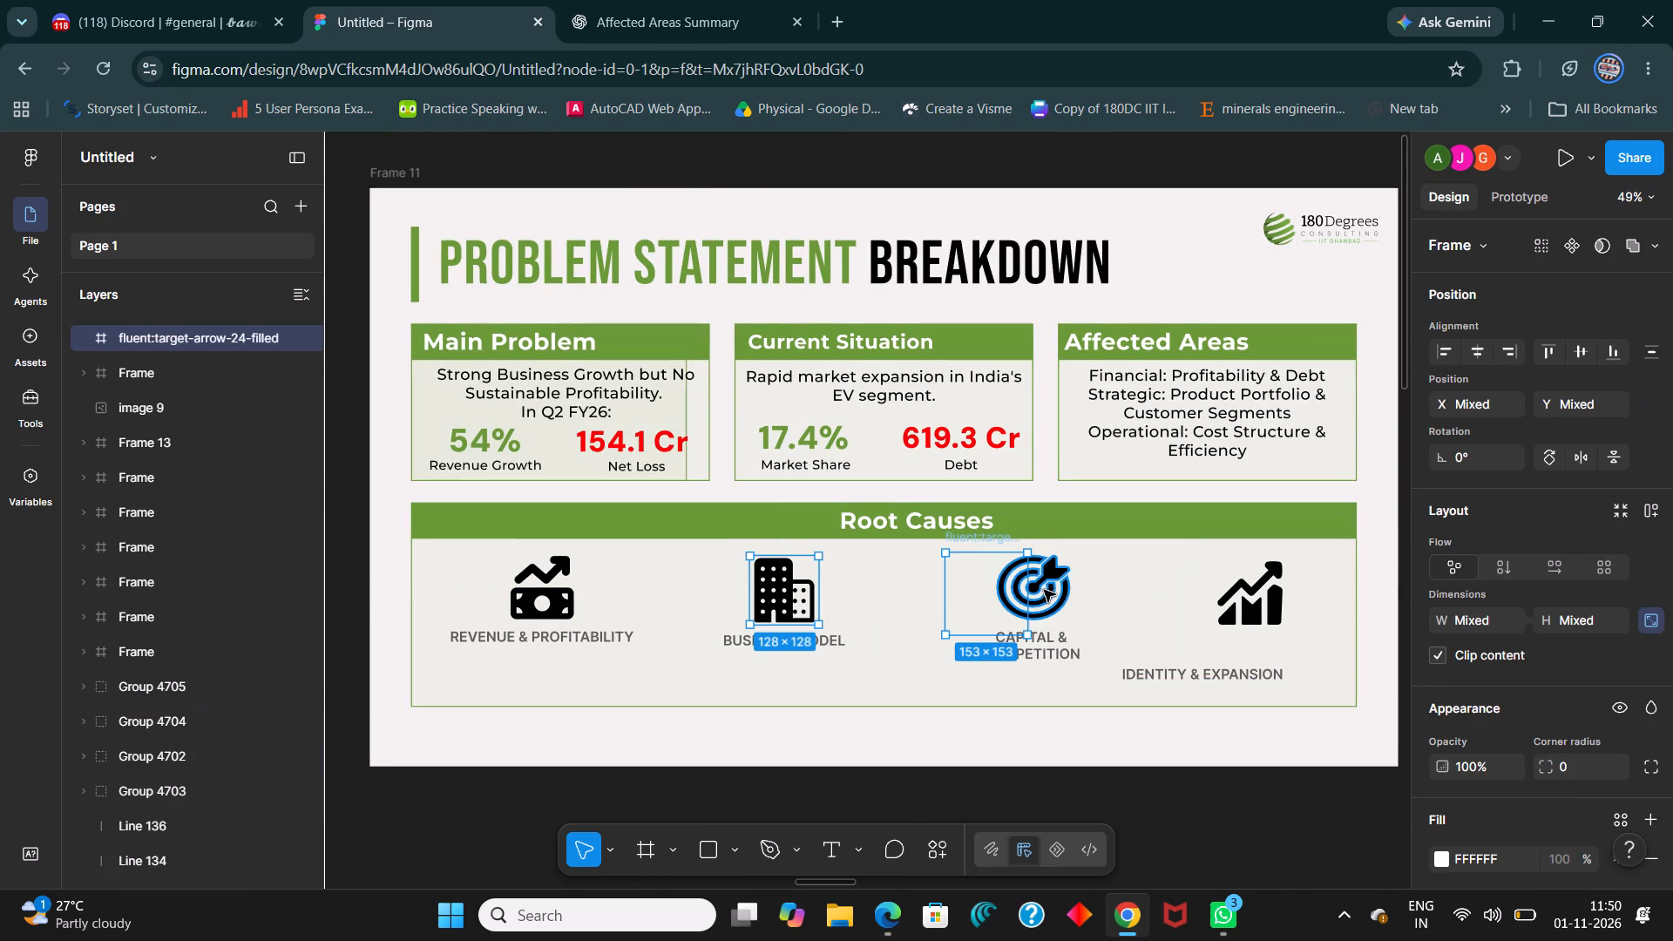
pyautogui.click(977, 591)
pyautogui.press('Delete')
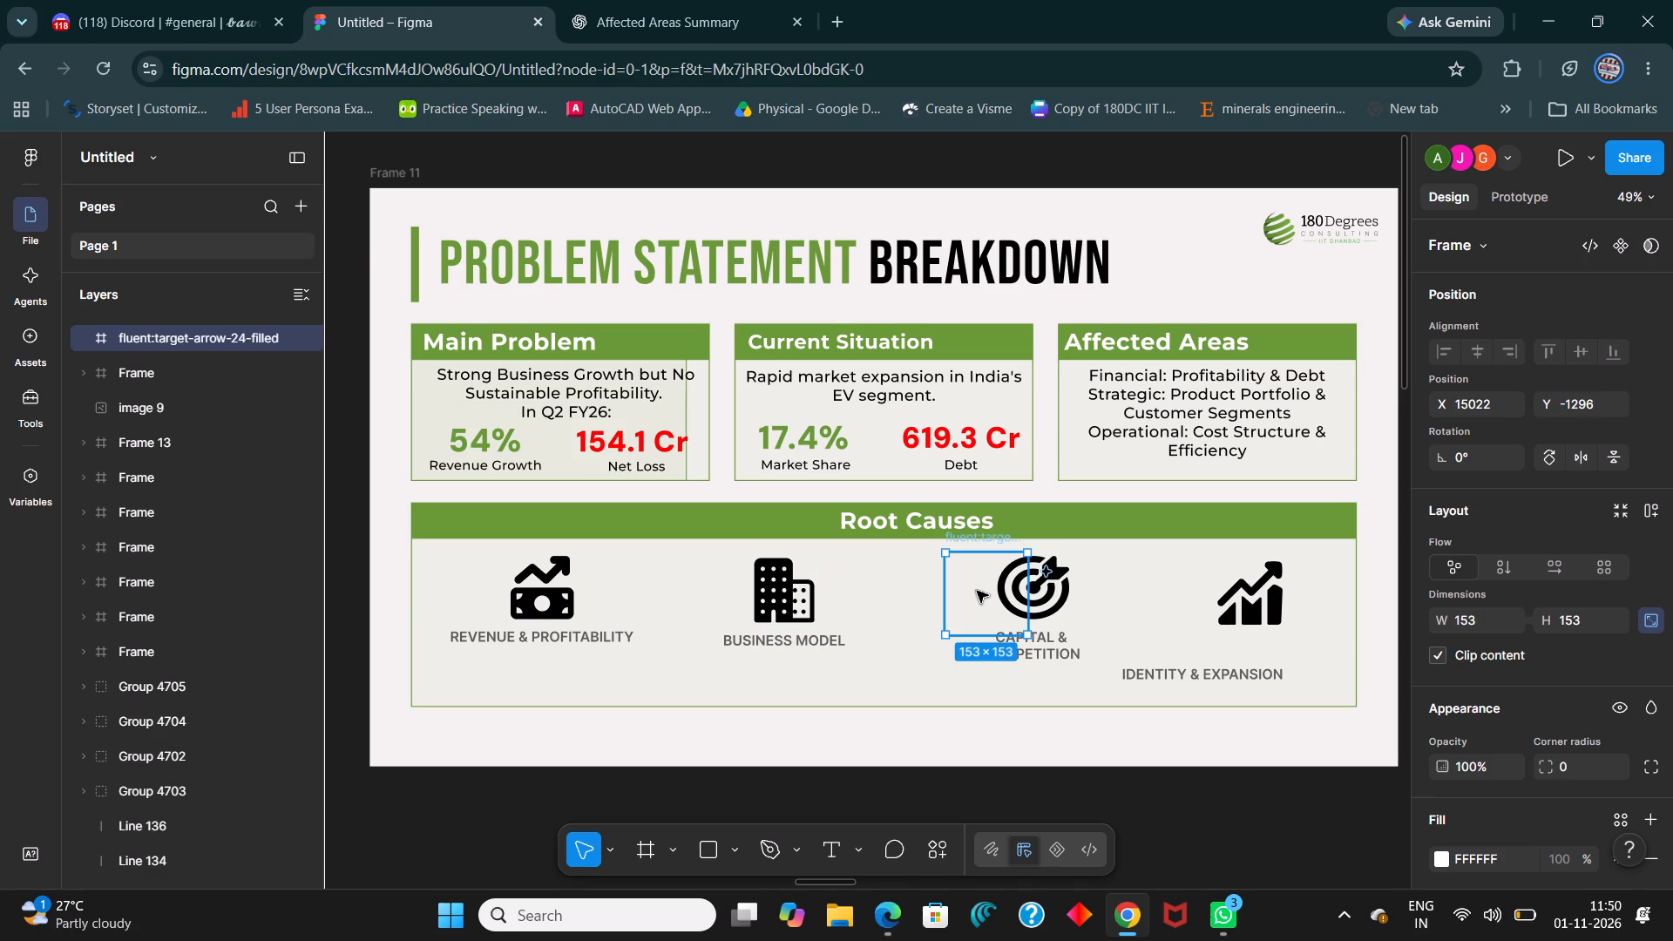
# Recolour the Revenue & Profitability icon with the green sampled from the Root Causes header bar.
pyautogui.click(505, 604)
pyautogui.click(552, 620)
pyautogui.tripleClick(552, 614)
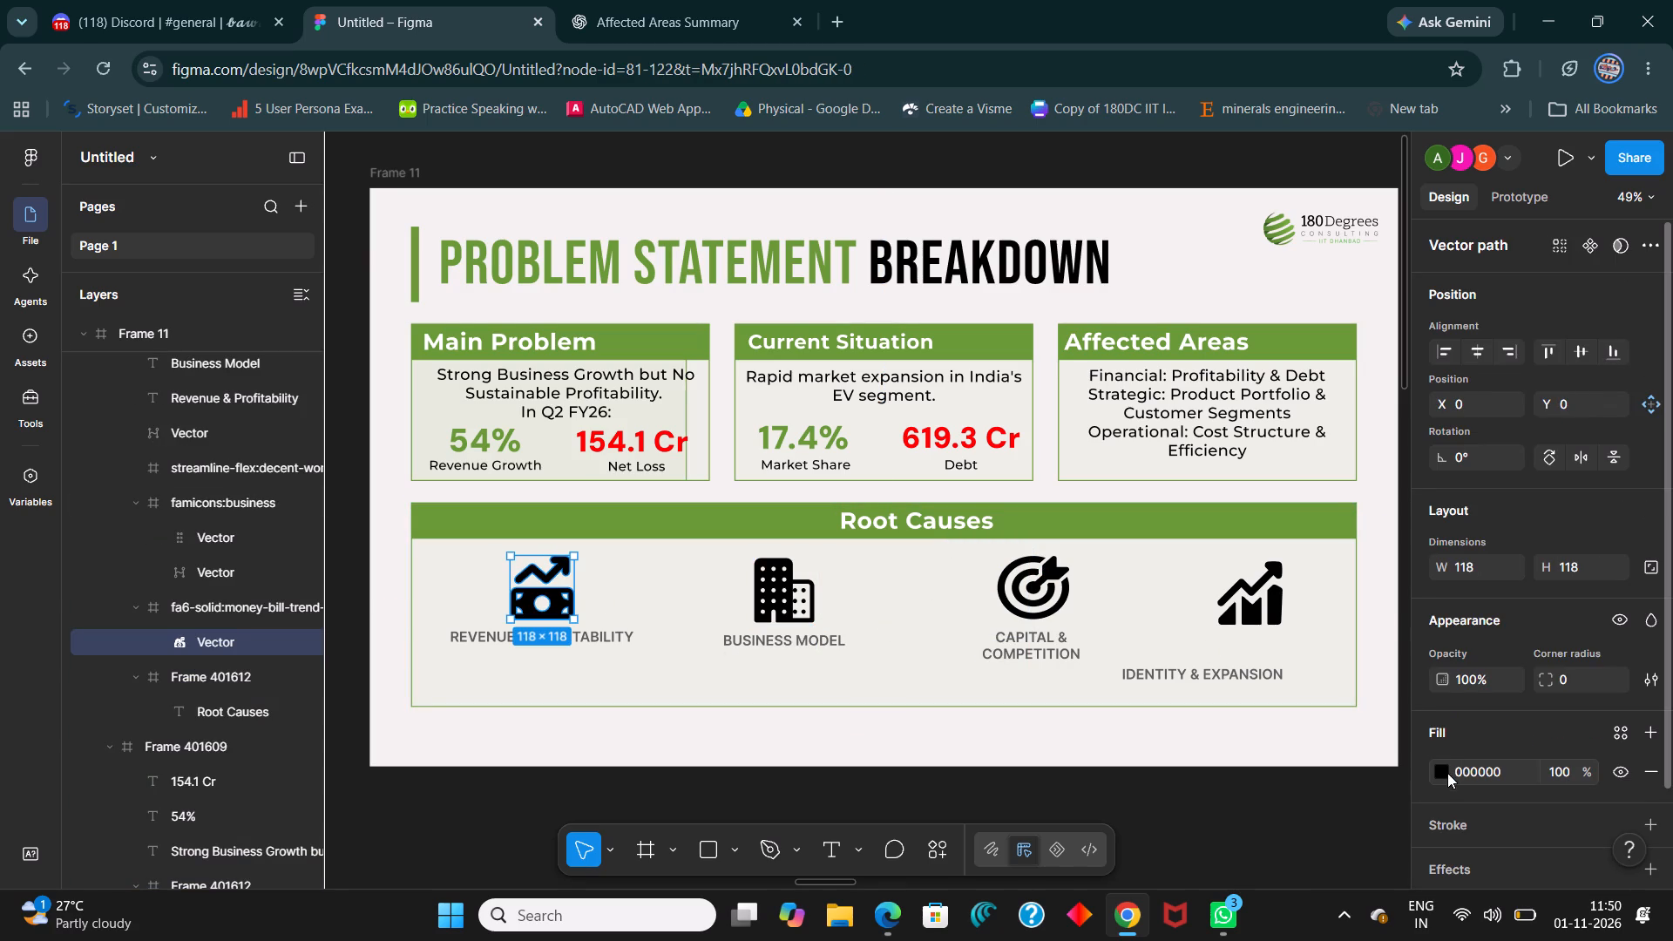
pyautogui.click(1447, 773)
pyautogui.click(1183, 646)
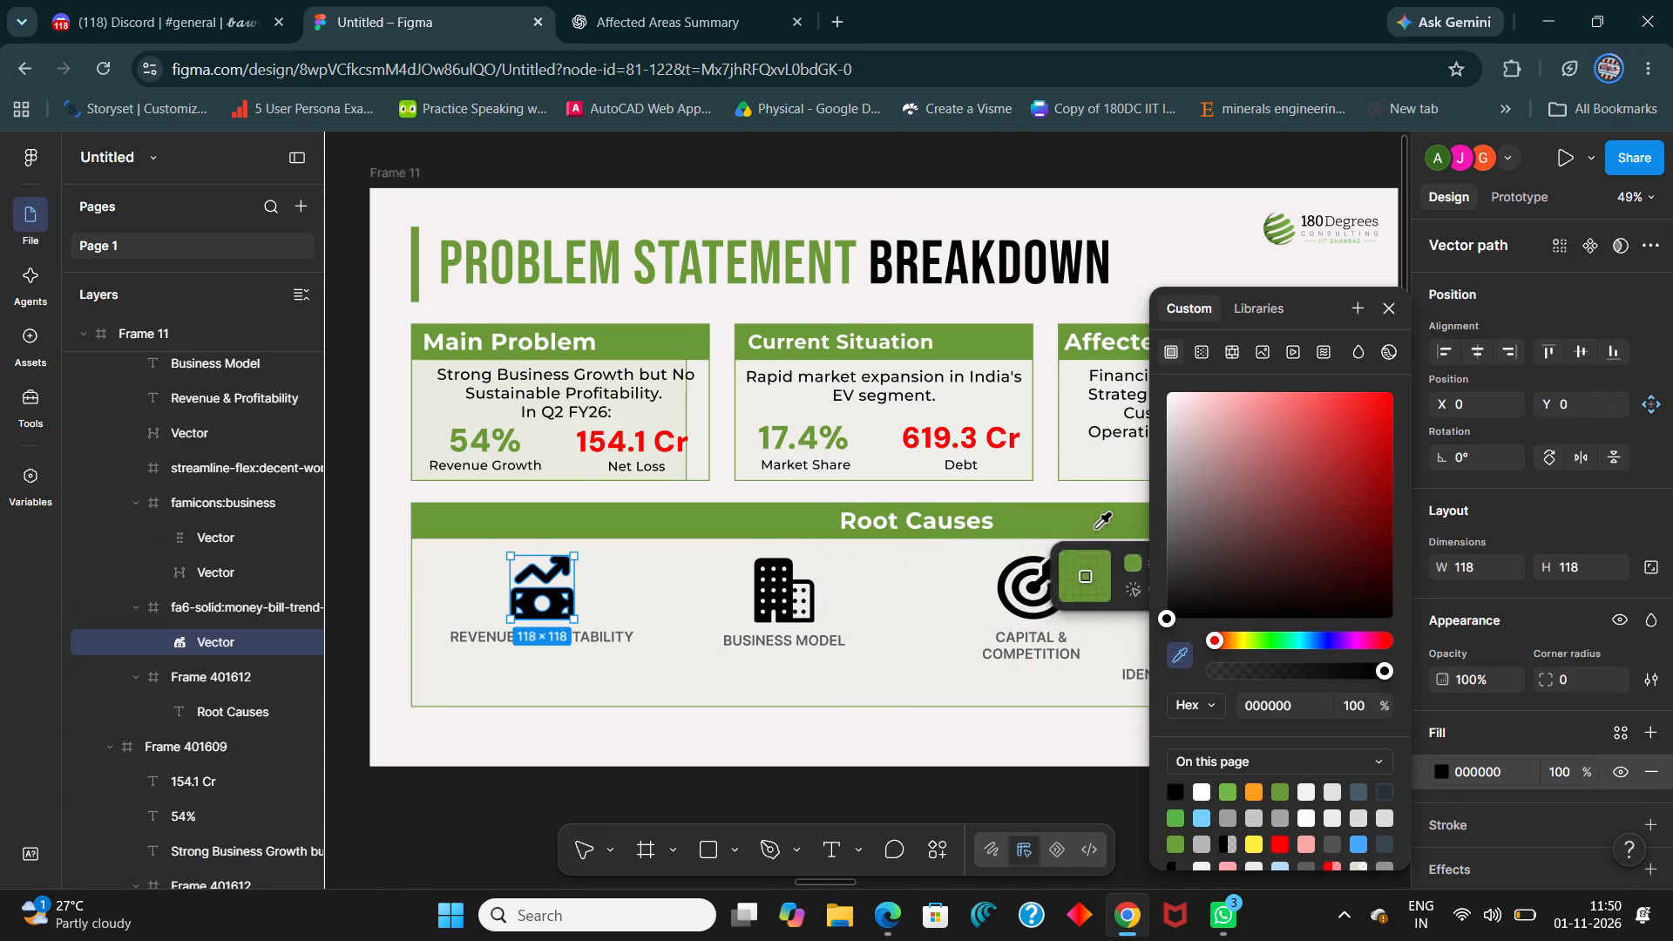
pyautogui.click(1095, 514)
# Recolour the Business Model, Capital & Competition and Identity & Expansion icons together with the Root Causes header green, #679936.
pyautogui.click(798, 614)
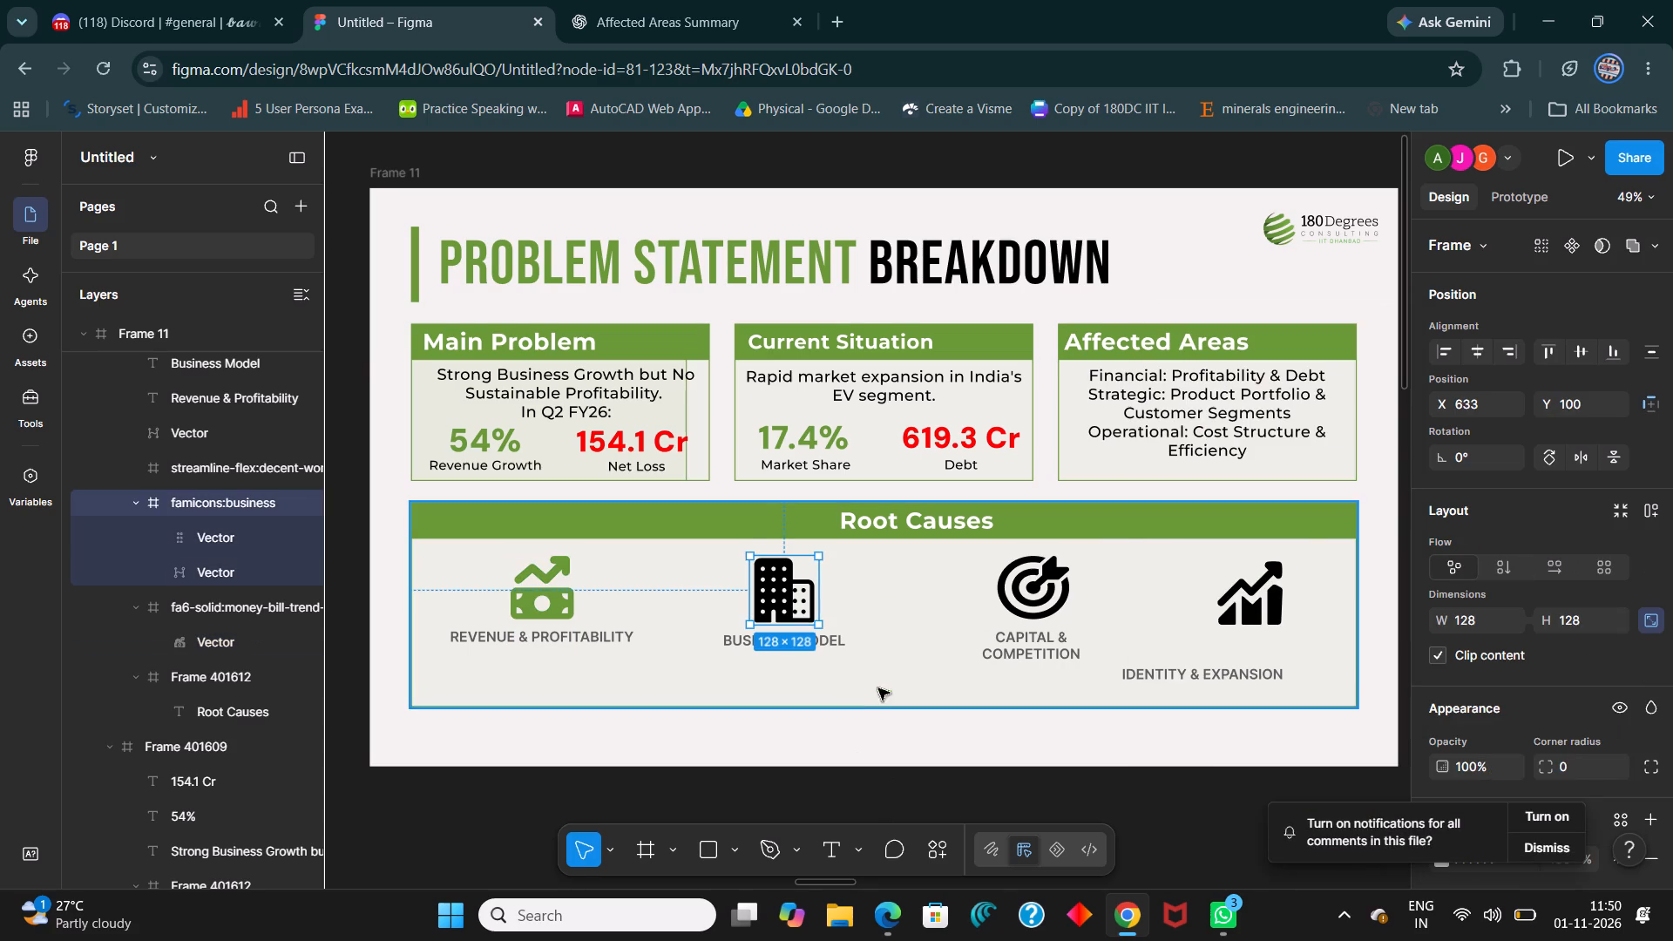
pyautogui.scroll(-4, 1455, 748)
pyautogui.click(1441, 613)
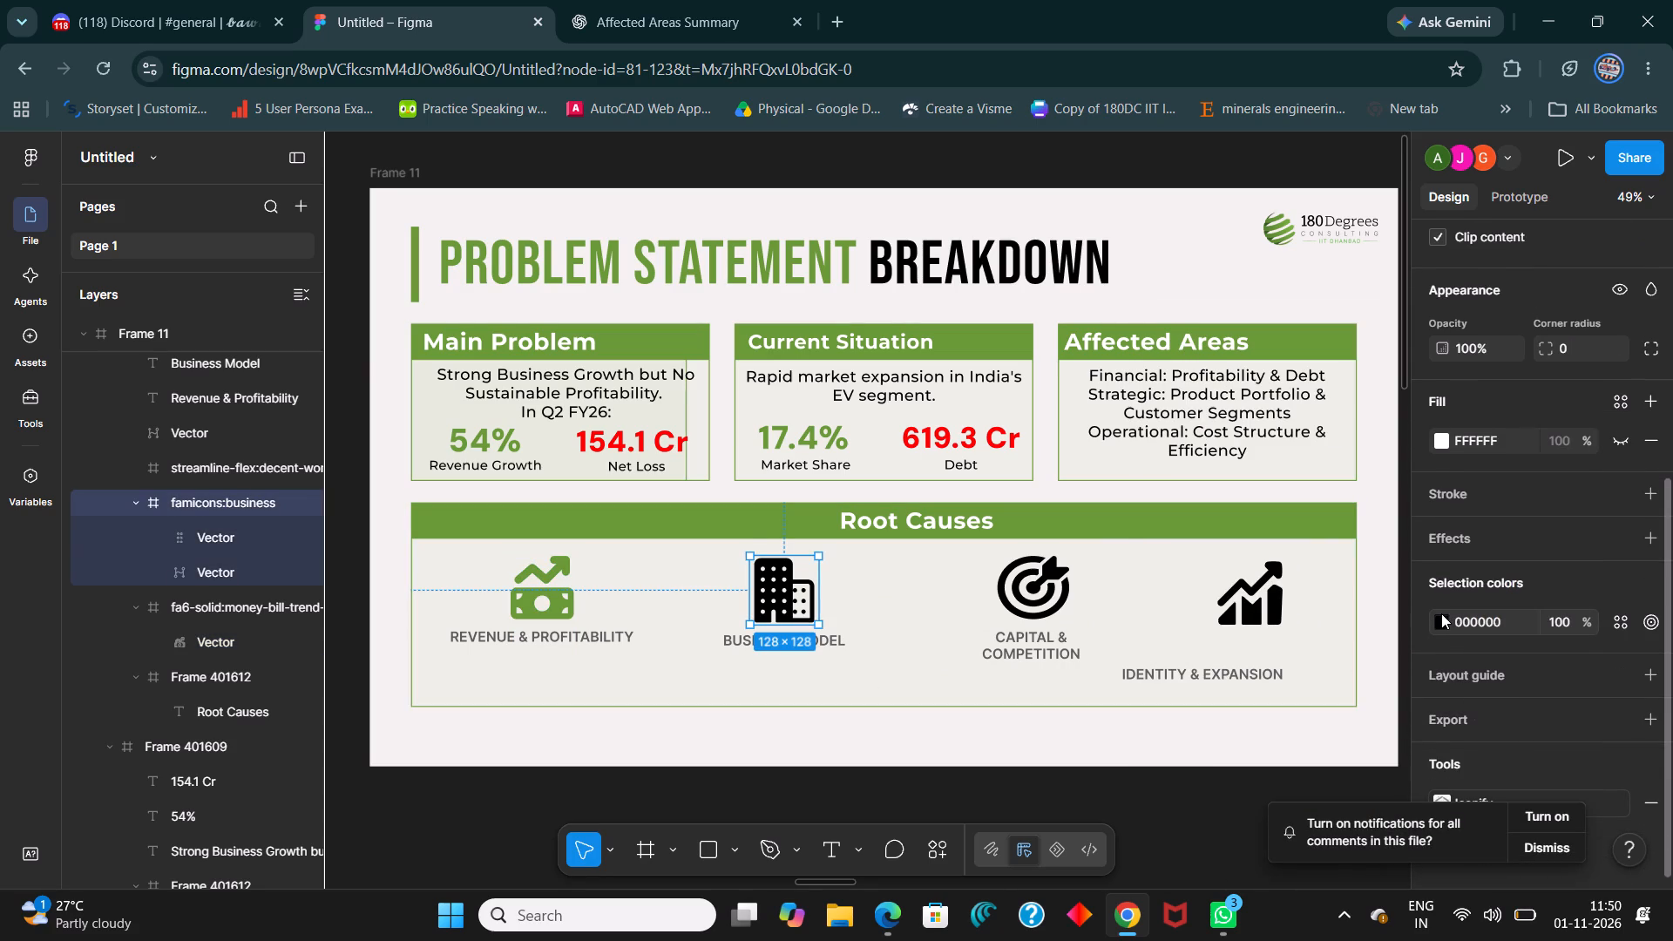
pyautogui.keyDown('shift'); pyautogui.click(1009, 592); pyautogui.keyUp('shift')
pyautogui.keyDown('shift'); pyautogui.click(1276, 616); pyautogui.keyUp('shift')
pyautogui.scroll(-3, 1477, 715)
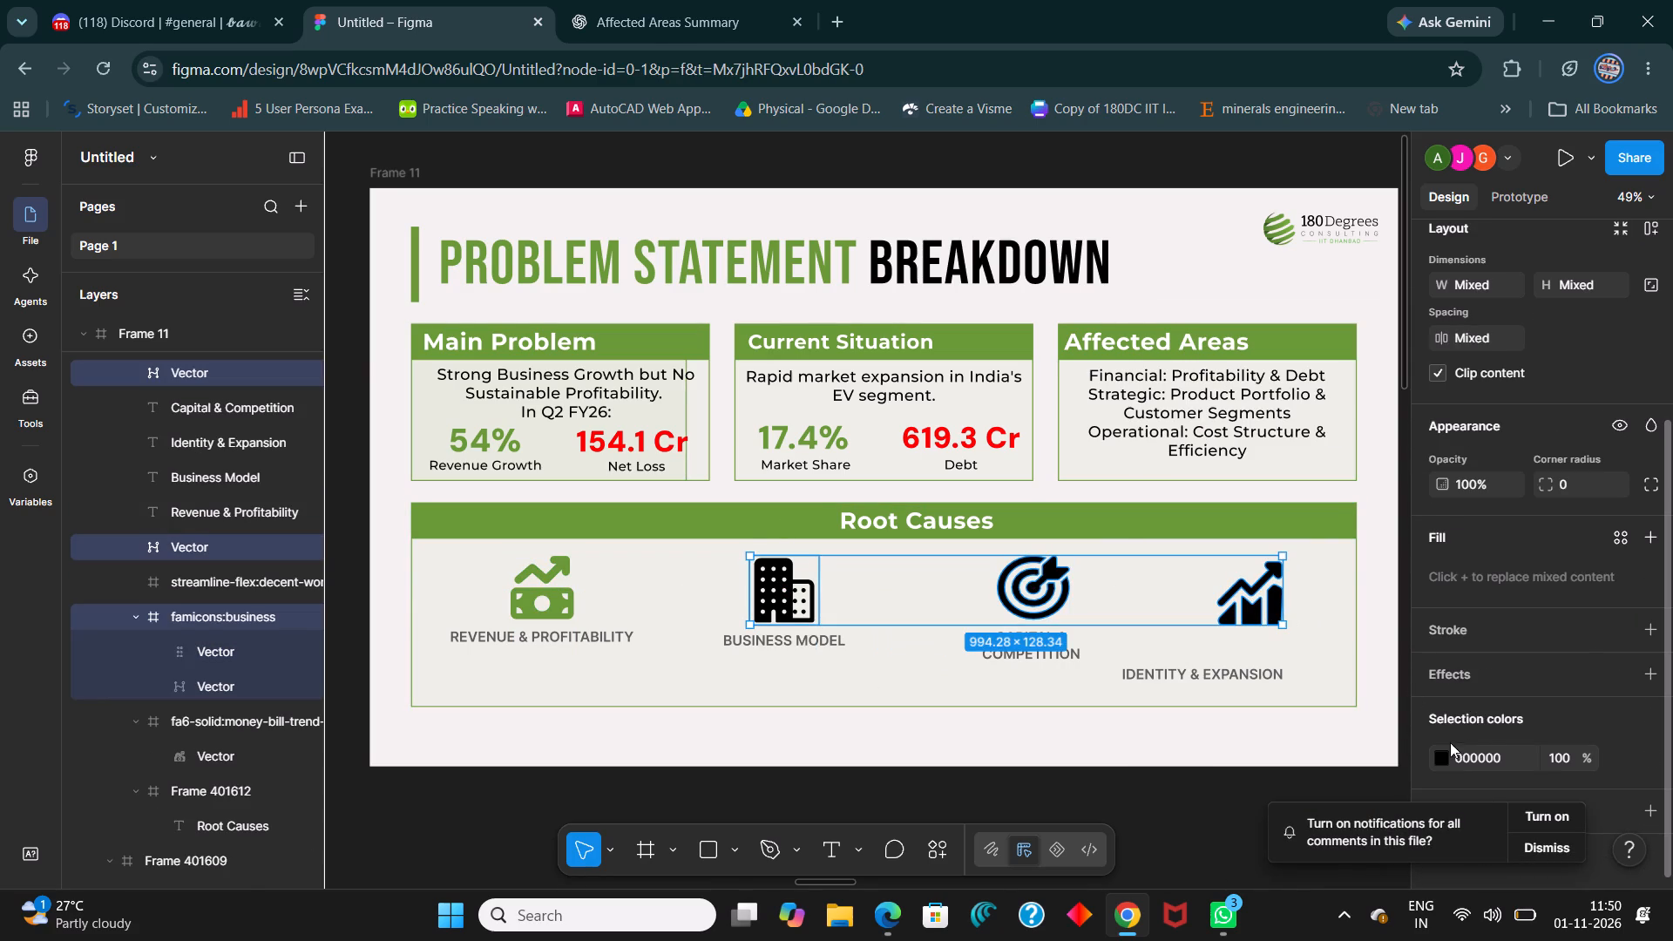
pyautogui.click(1443, 758)
pyautogui.click(1176, 656)
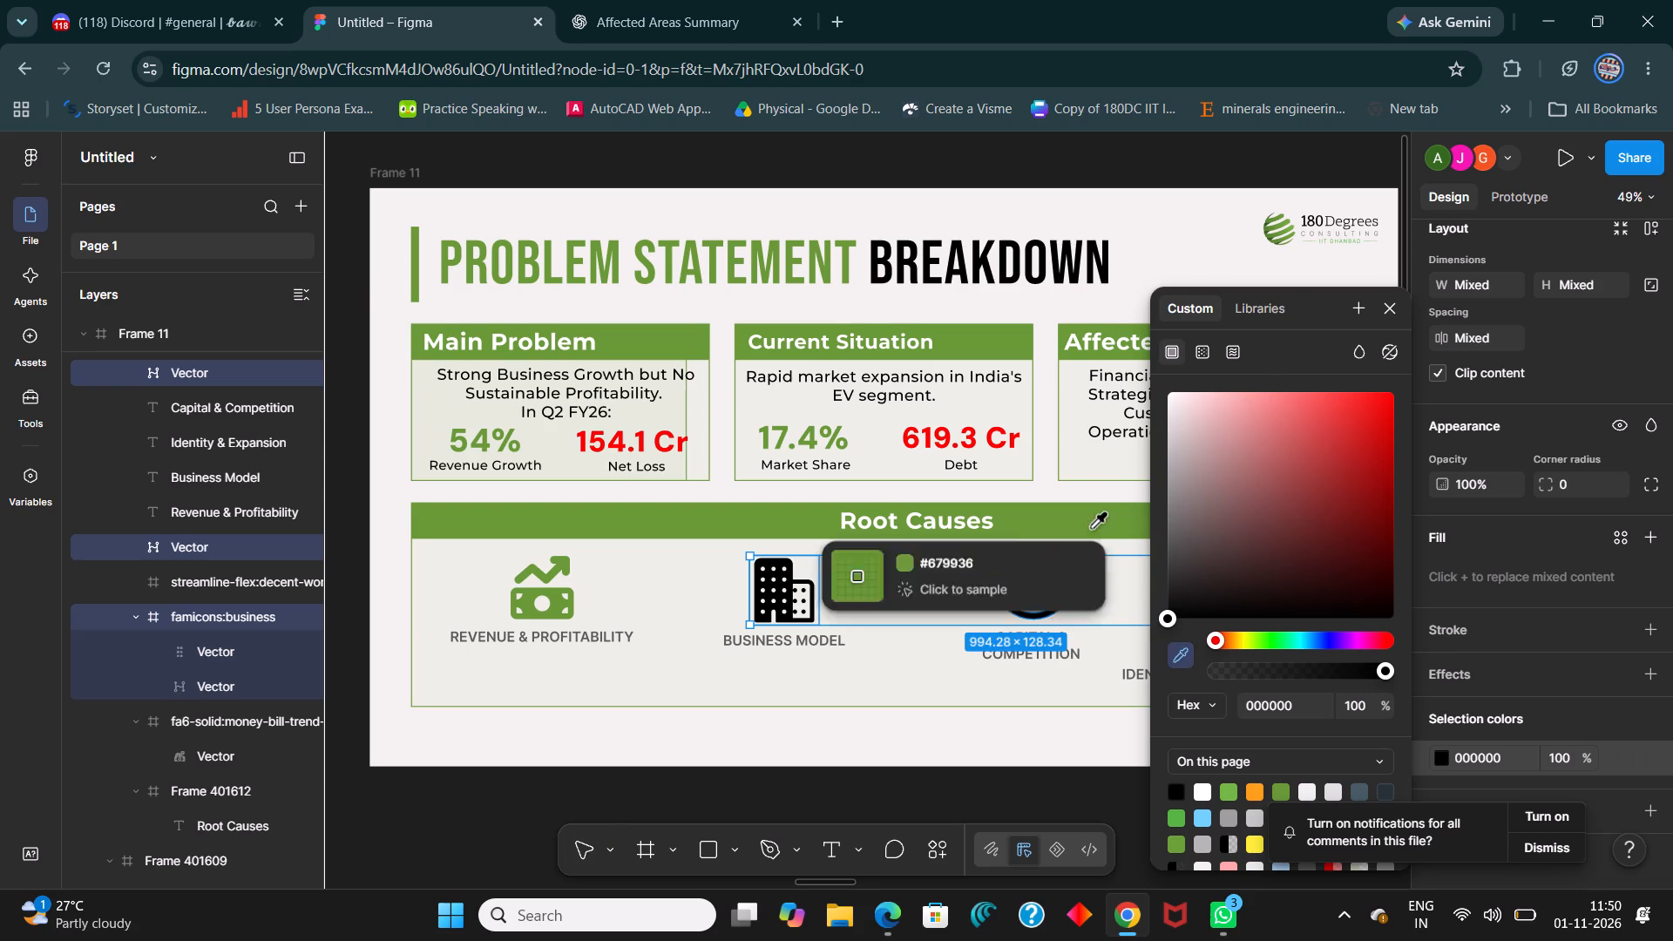
pyautogui.click(1088, 534)
pyautogui.click(976, 785)
# Review Frame 11's Root Causes section and overall layout alongside the original Problem Statement-Breakdown slide.
pyautogui.keyDown('ctrl'); pyautogui.scroll(-4, 974, 786); pyautogui.keyUp('ctrl')
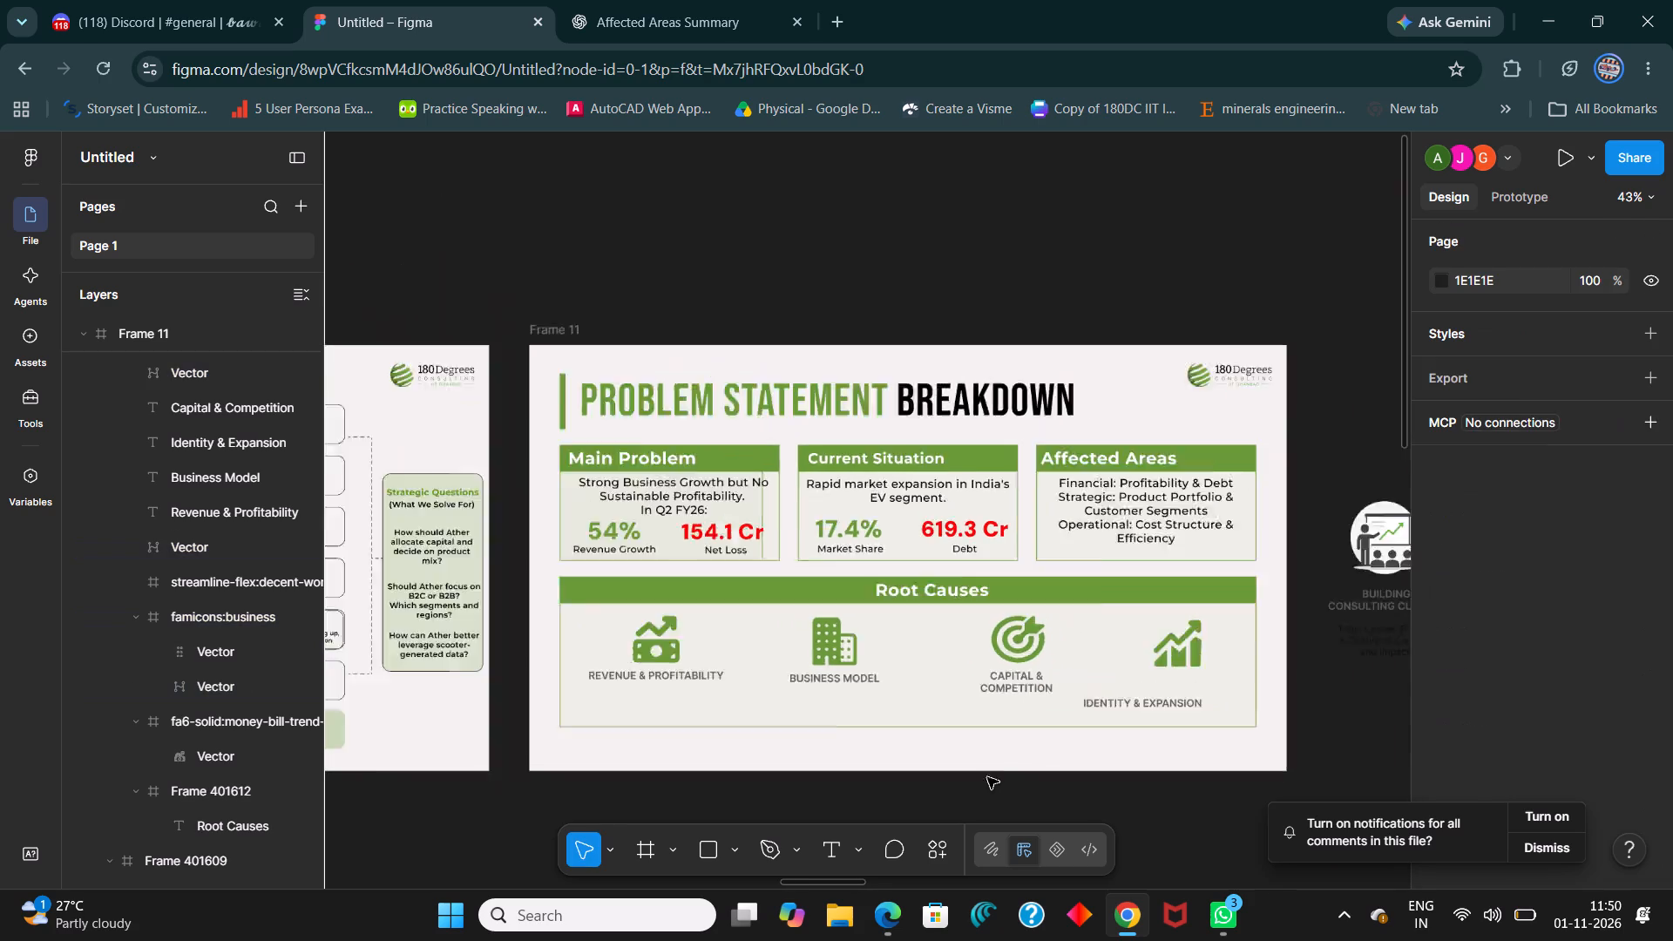
pyautogui.keyDown('ctrl'); pyautogui.scroll(-1, 987, 777); pyautogui.keyUp('ctrl')
pyautogui.keyDown('ctrl'); pyautogui.scroll(5, 1192, 686); pyautogui.keyUp('ctrl')
pyautogui.keyDown('ctrl'); pyautogui.scroll(-5, 940, 819); pyautogui.keyUp('ctrl')
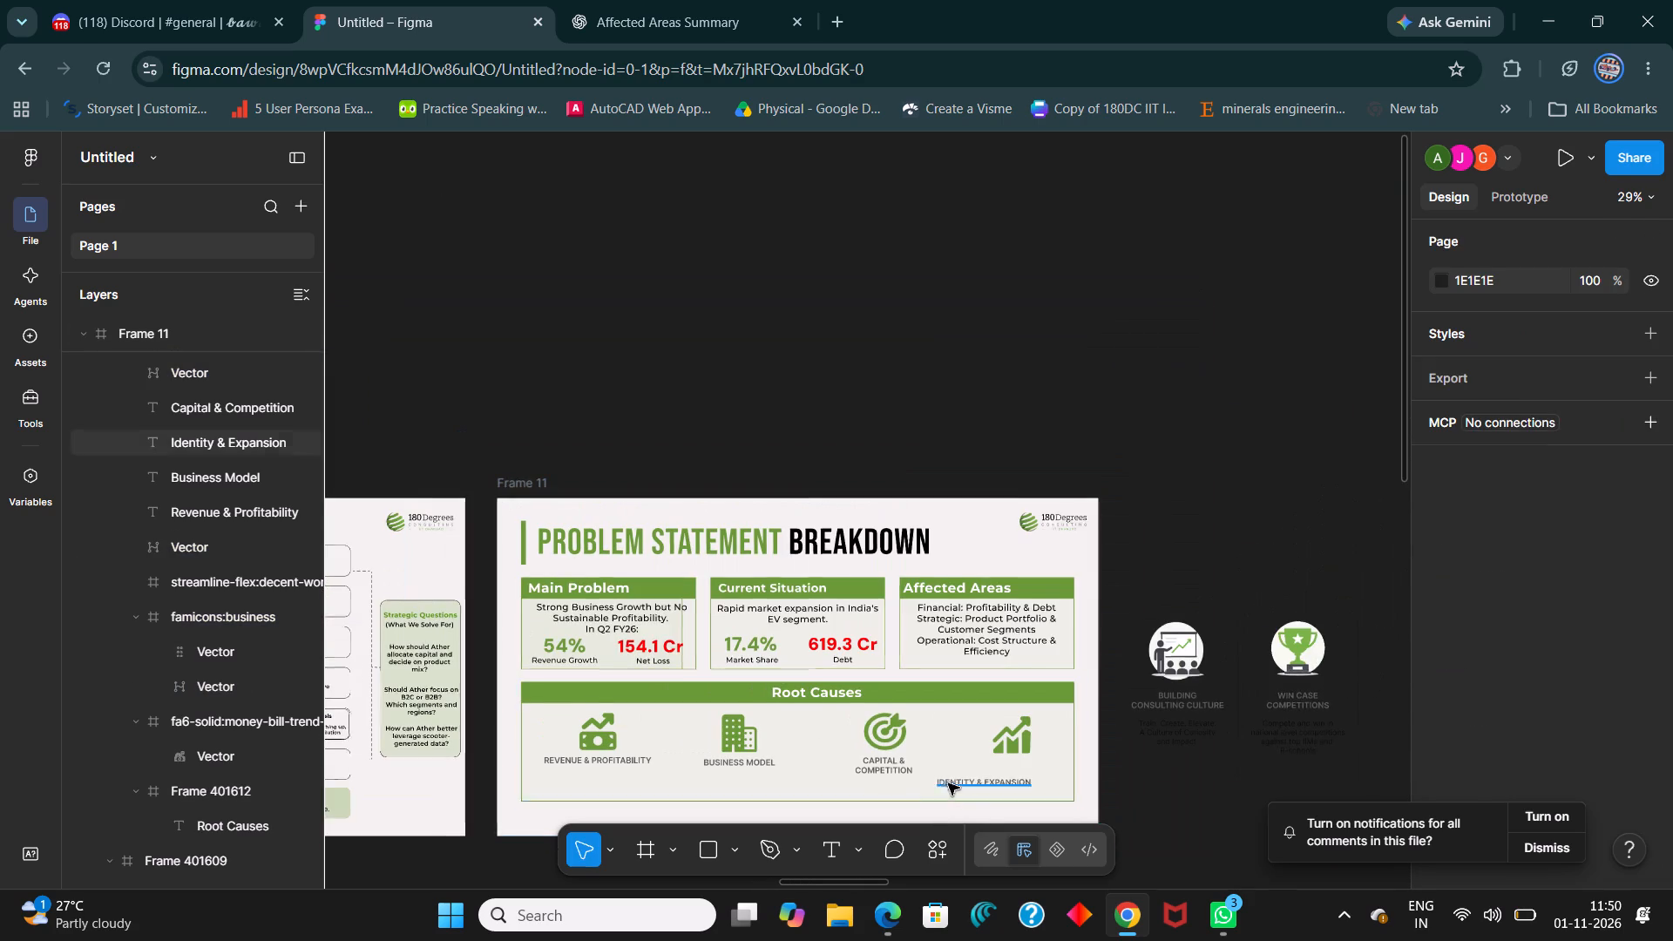
pyautogui.scroll(-4, 1155, 480)
pyautogui.keyDown('shift'); pyautogui.scroll(9, 778, 519); pyautogui.keyUp('shift')
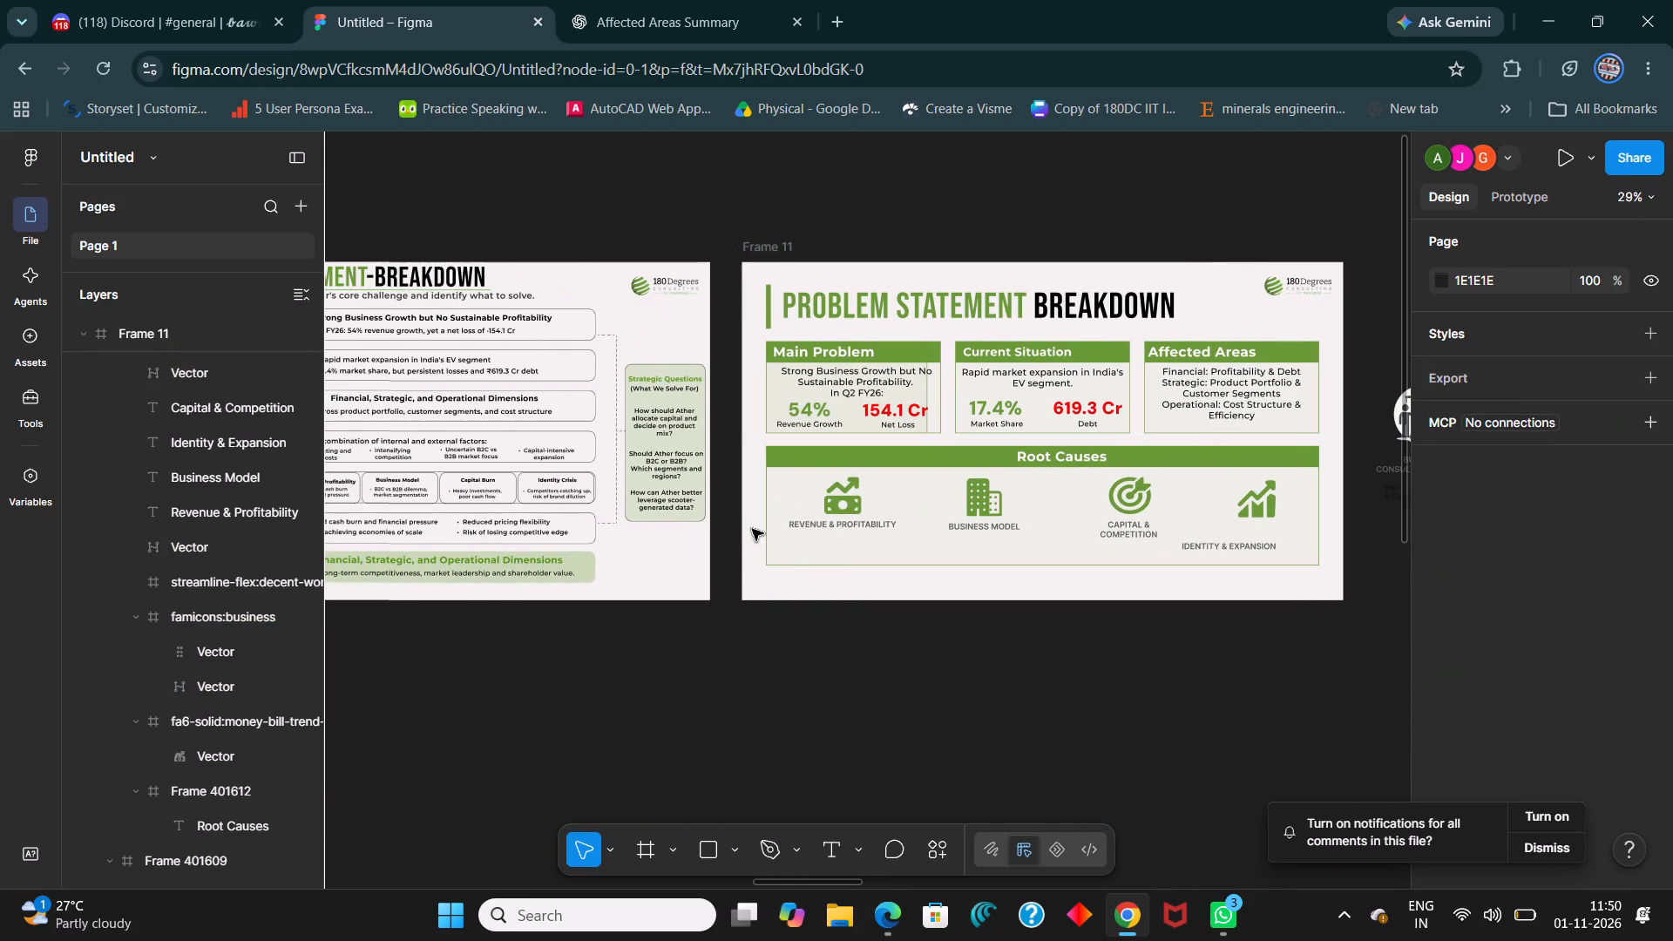
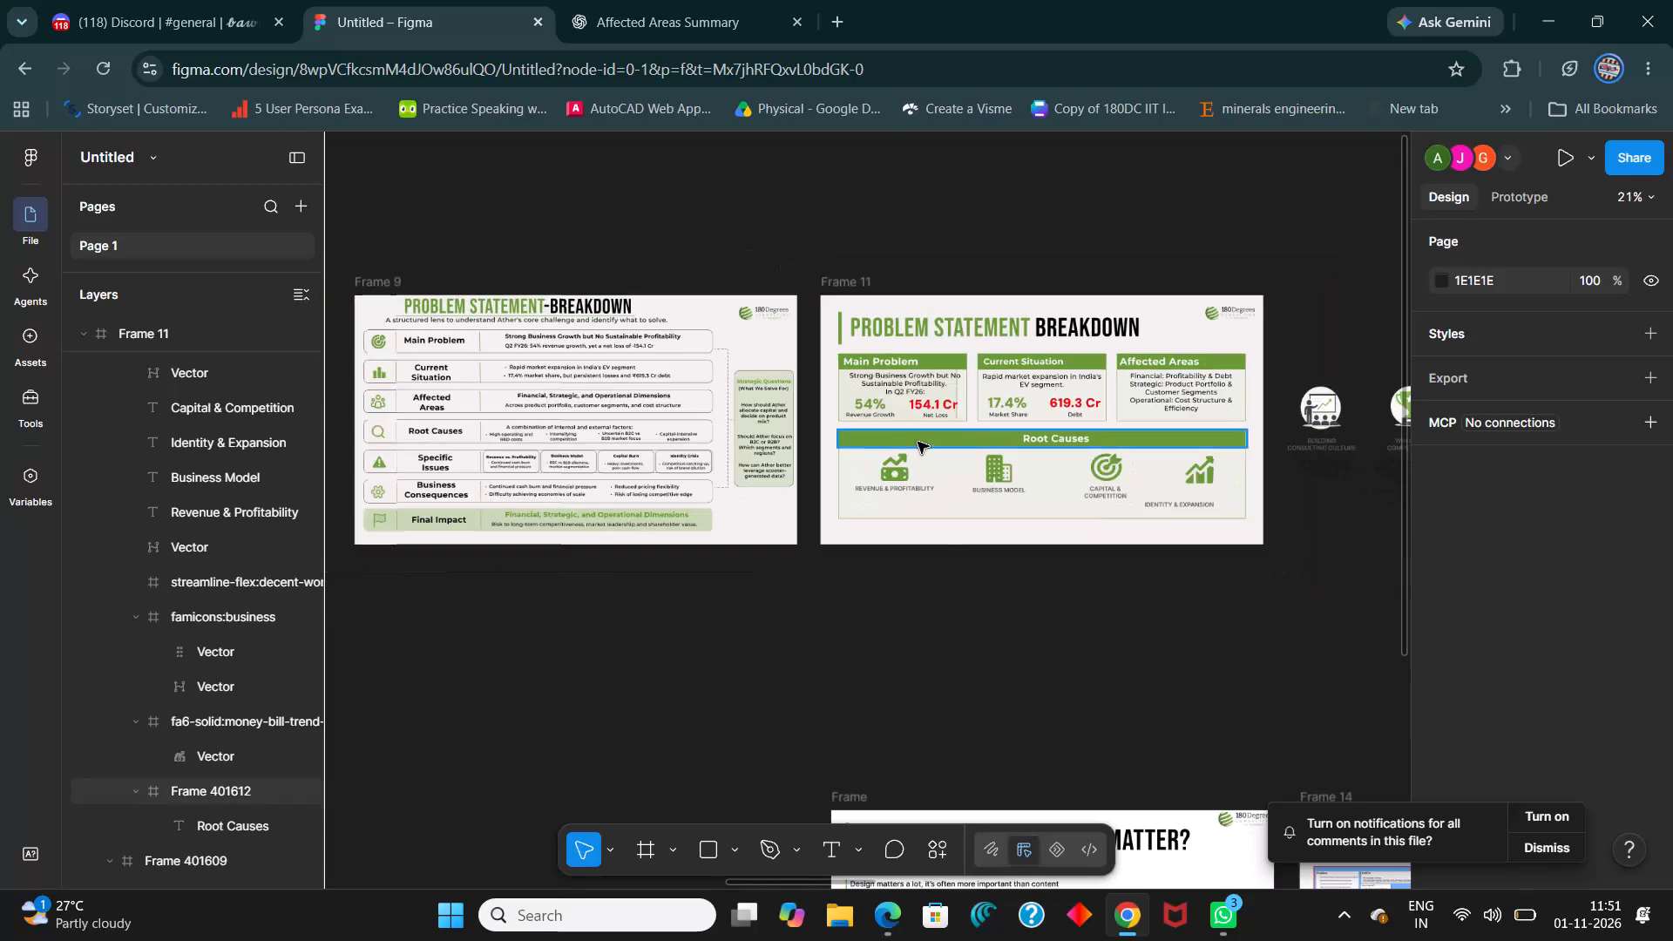
pyautogui.keyDown('shift'); pyautogui.scroll(2, 915, 428); pyautogui.keyUp('shift')
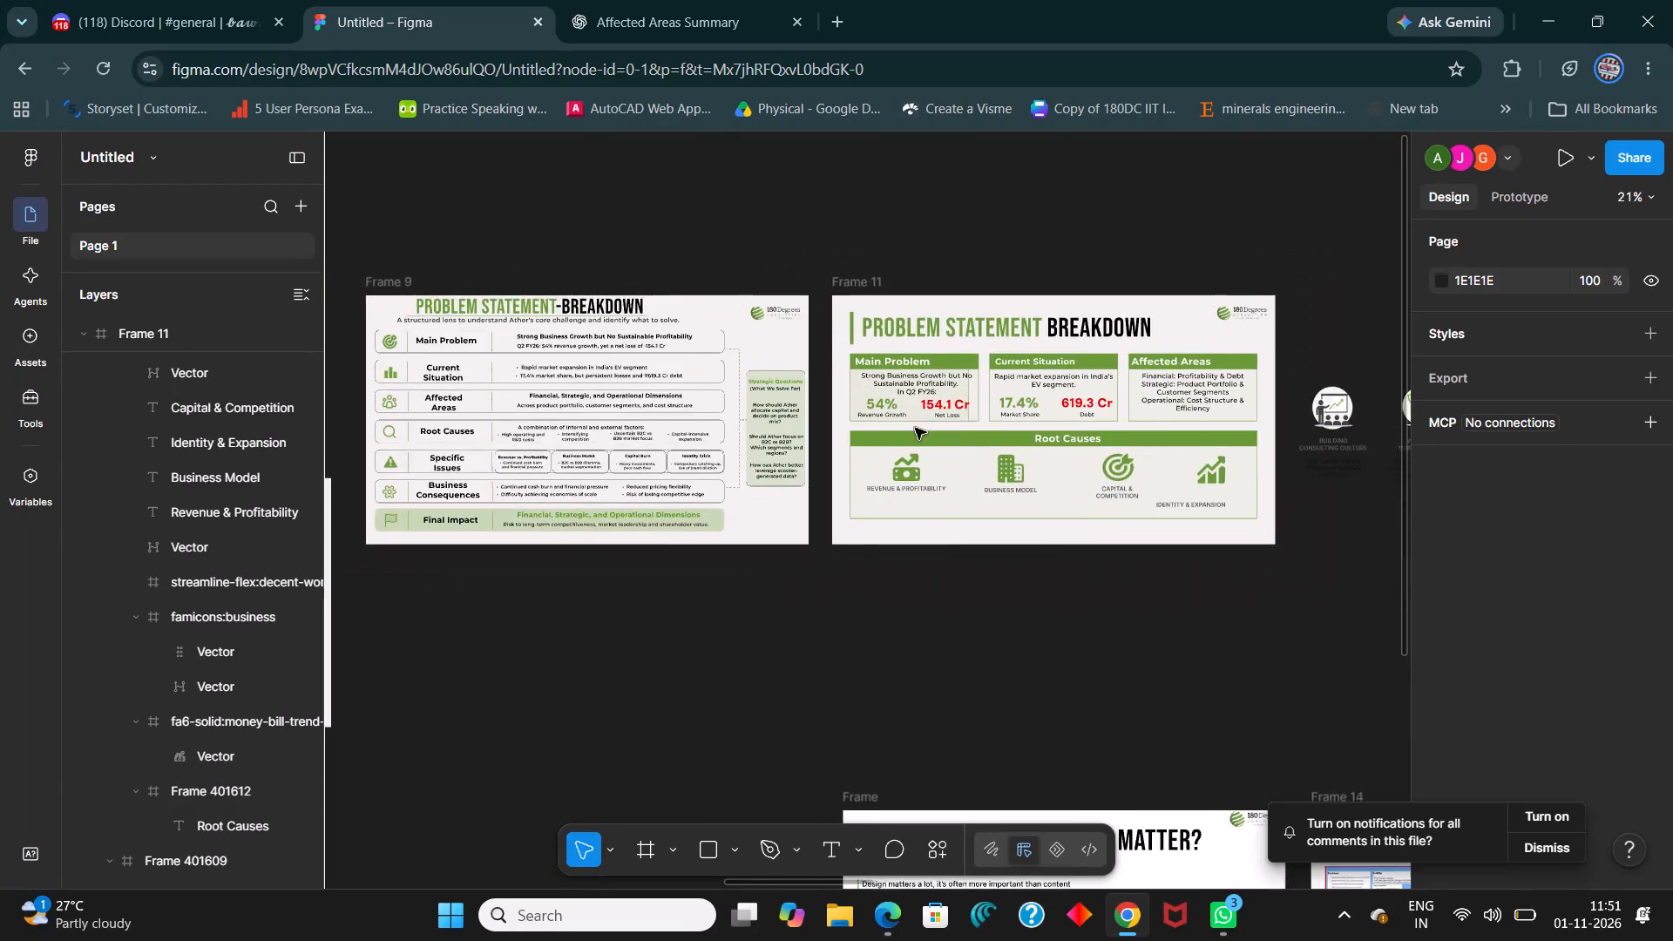
pyautogui.keyDown('shift'); pyautogui.scroll(8, 915, 428); pyautogui.keyUp('shift')
pyautogui.keyDown('ctrl'); pyautogui.scroll(-7, 902, 424); pyautogui.keyUp('ctrl')
pyautogui.keyDown('shift'); pyautogui.scroll(11, 874, 654); pyautogui.keyUp('shift')
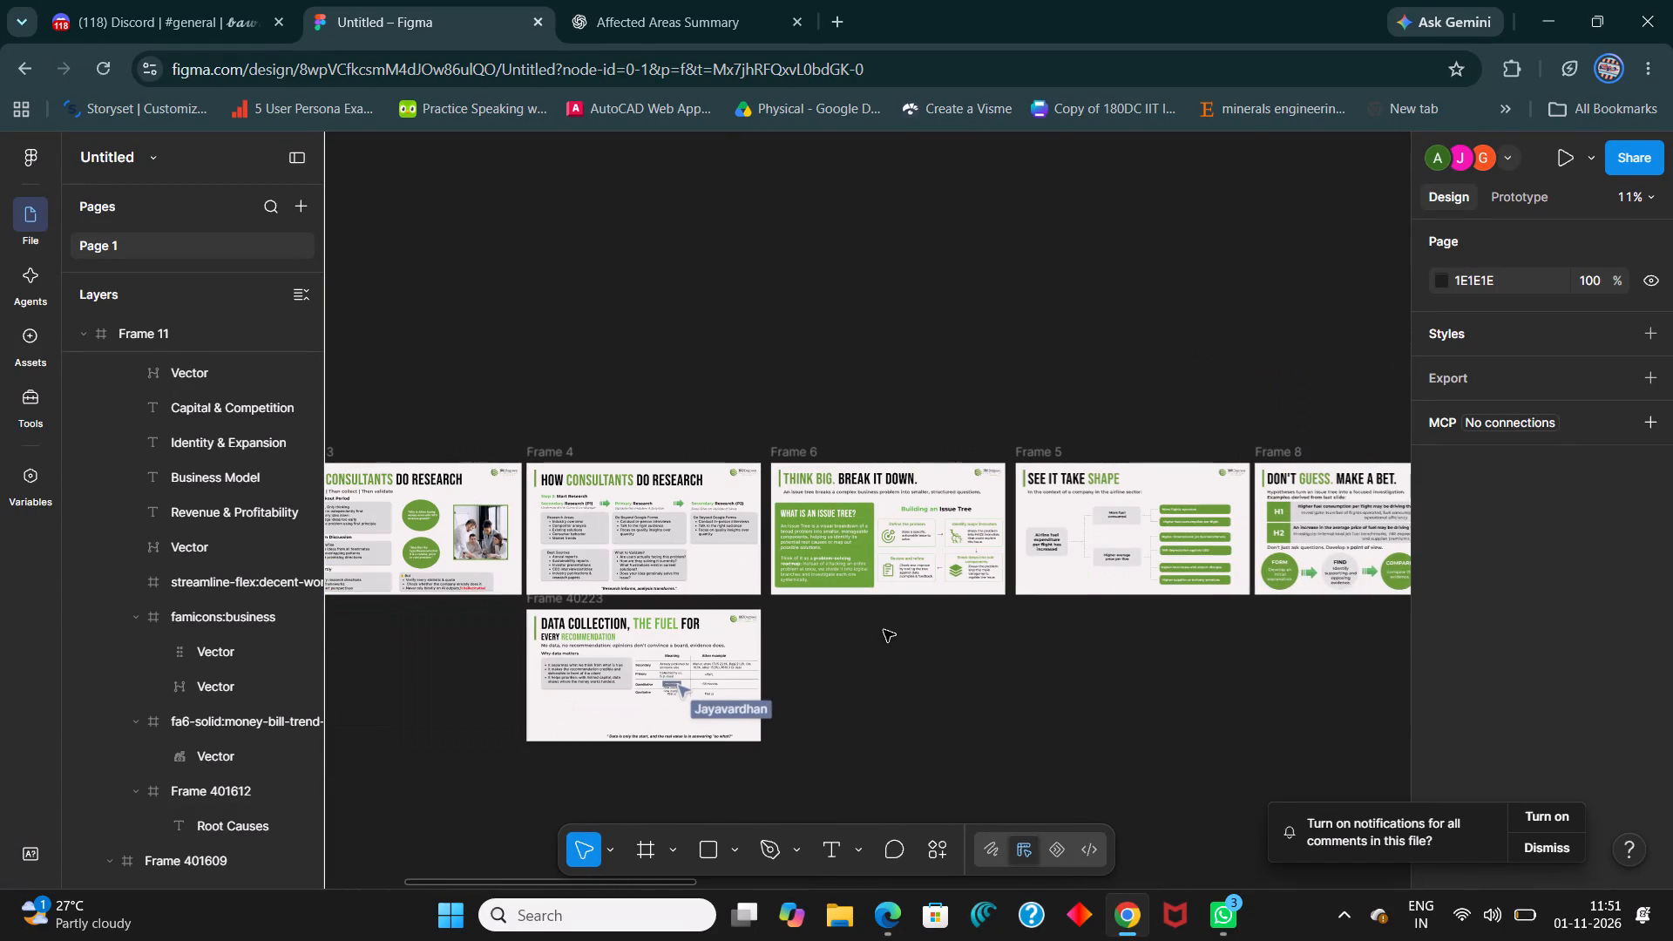
pyautogui.scroll(5, 890, 622)
pyautogui.keyDown('shift'); pyautogui.scroll(5, 890, 620); pyautogui.keyUp('shift')
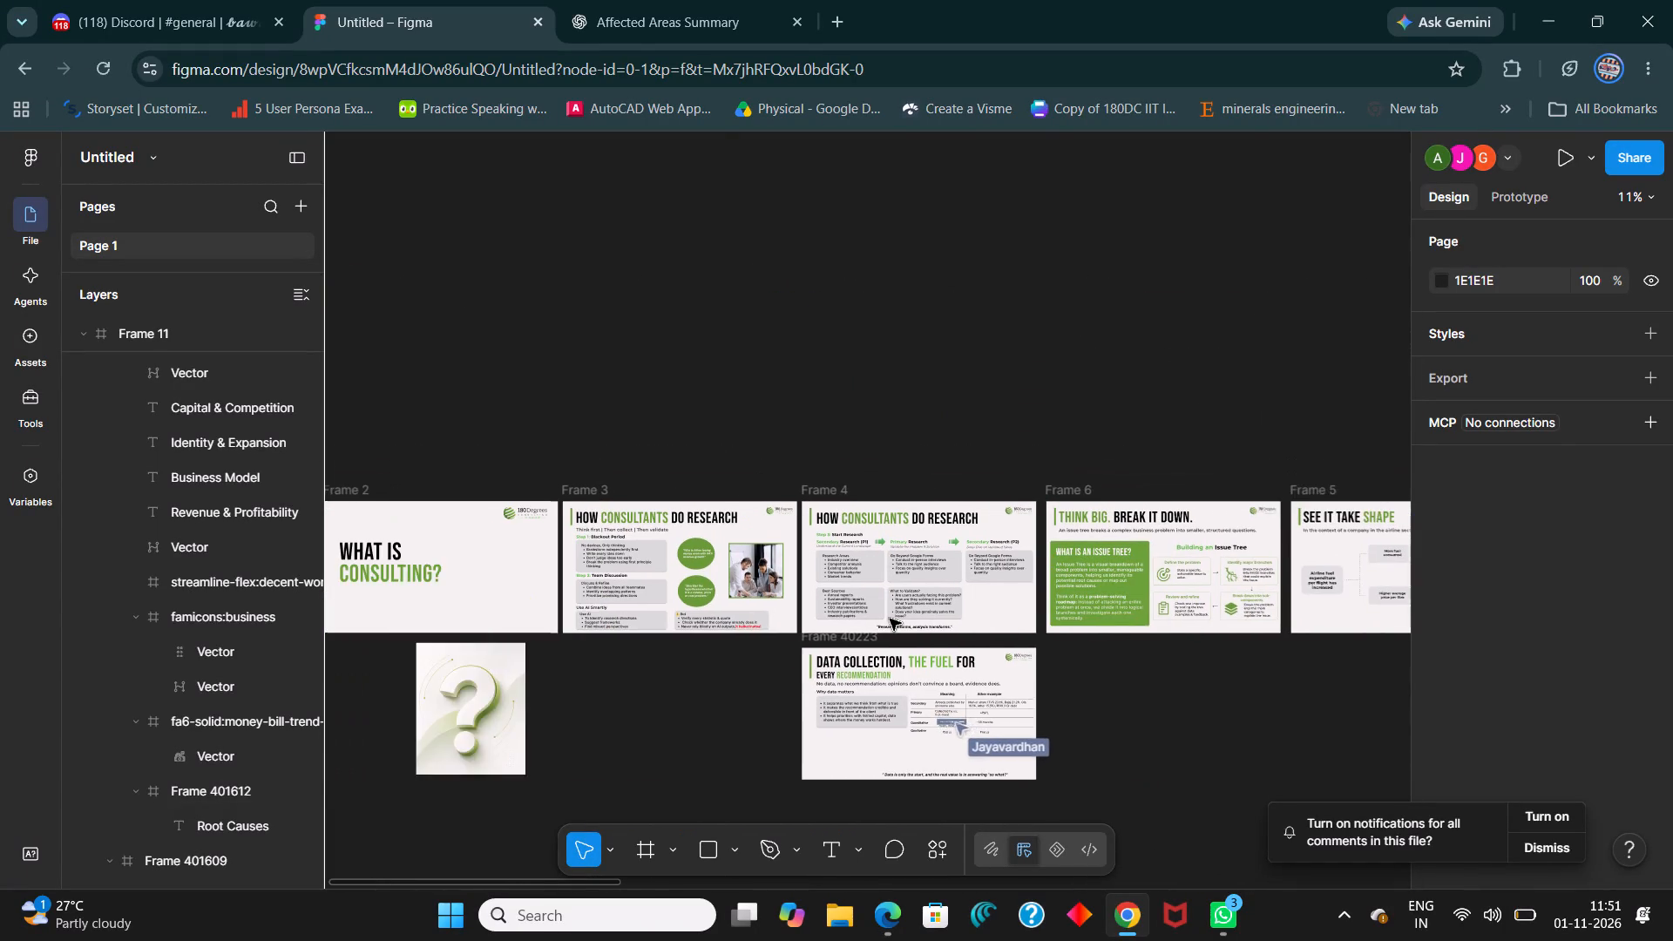
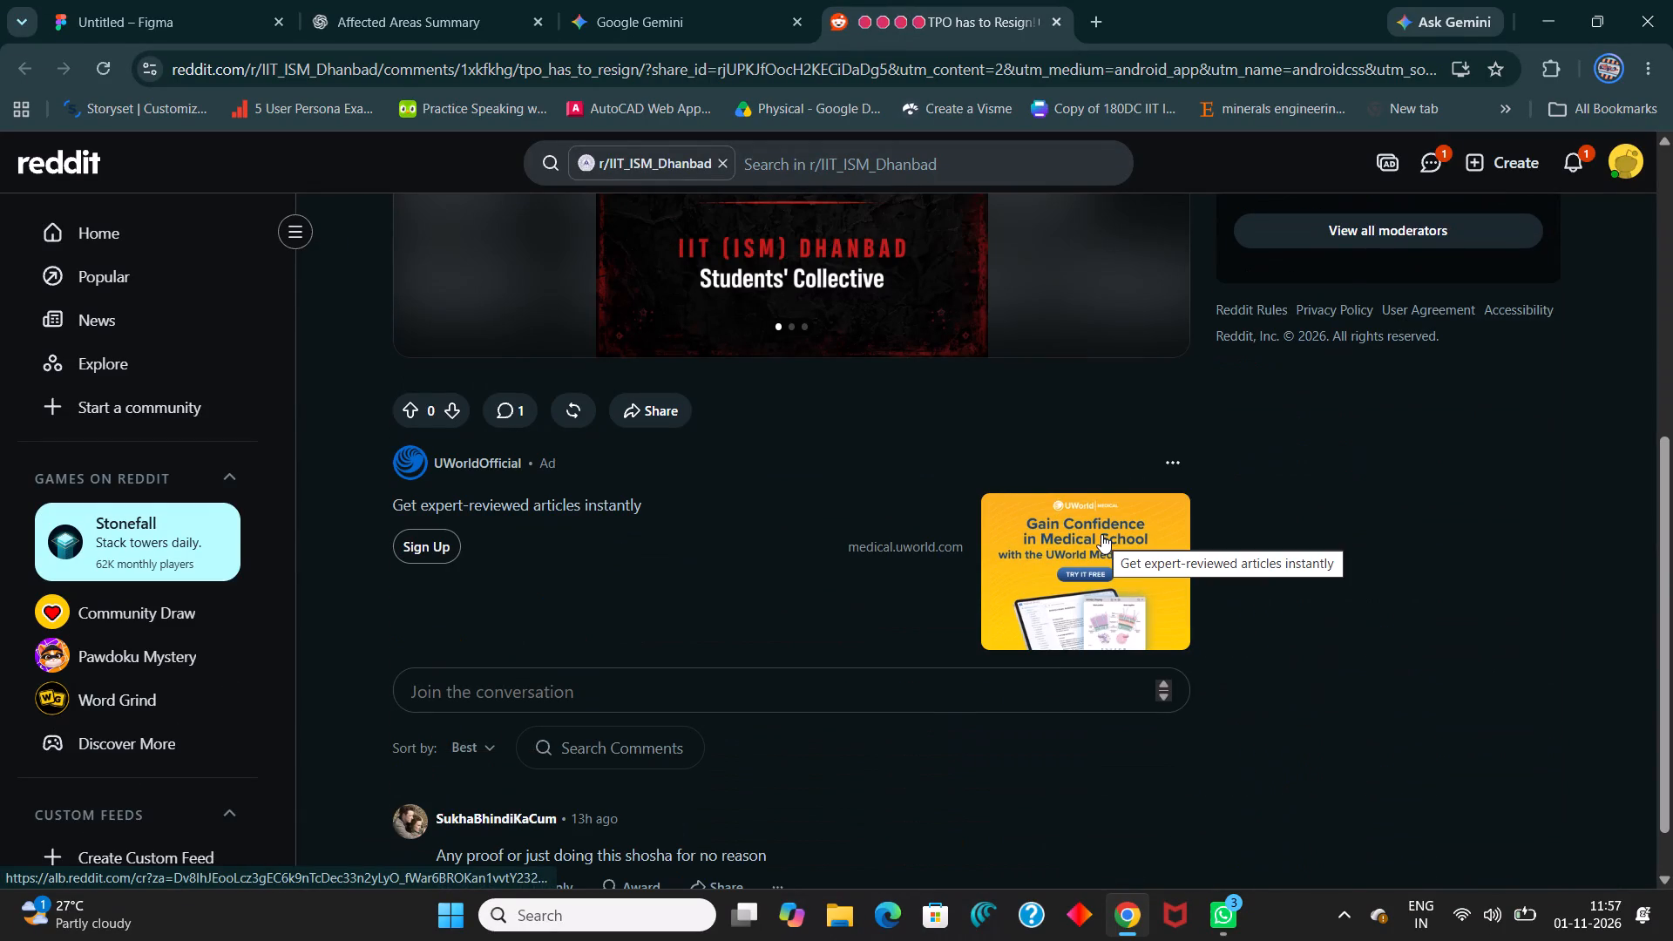
pyautogui.scroll(-5, 927, 552)
pyautogui.scroll(11, 856, 558)
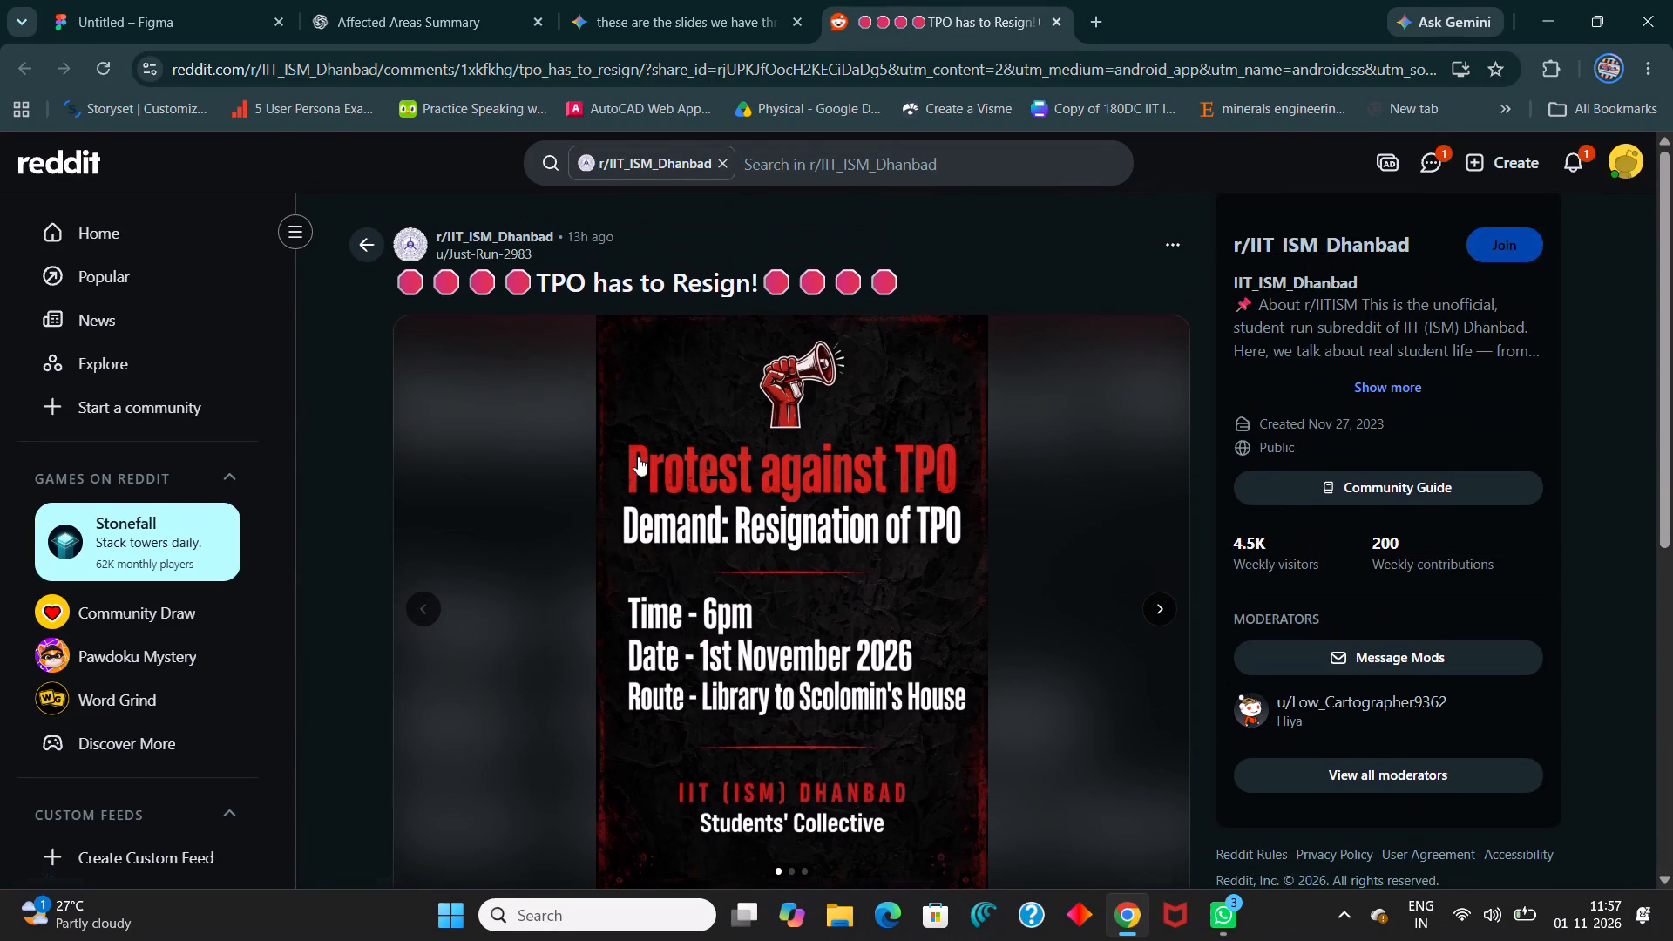
pyautogui.scroll(-6, 554, 571)
pyautogui.scroll(10, 606, 574)
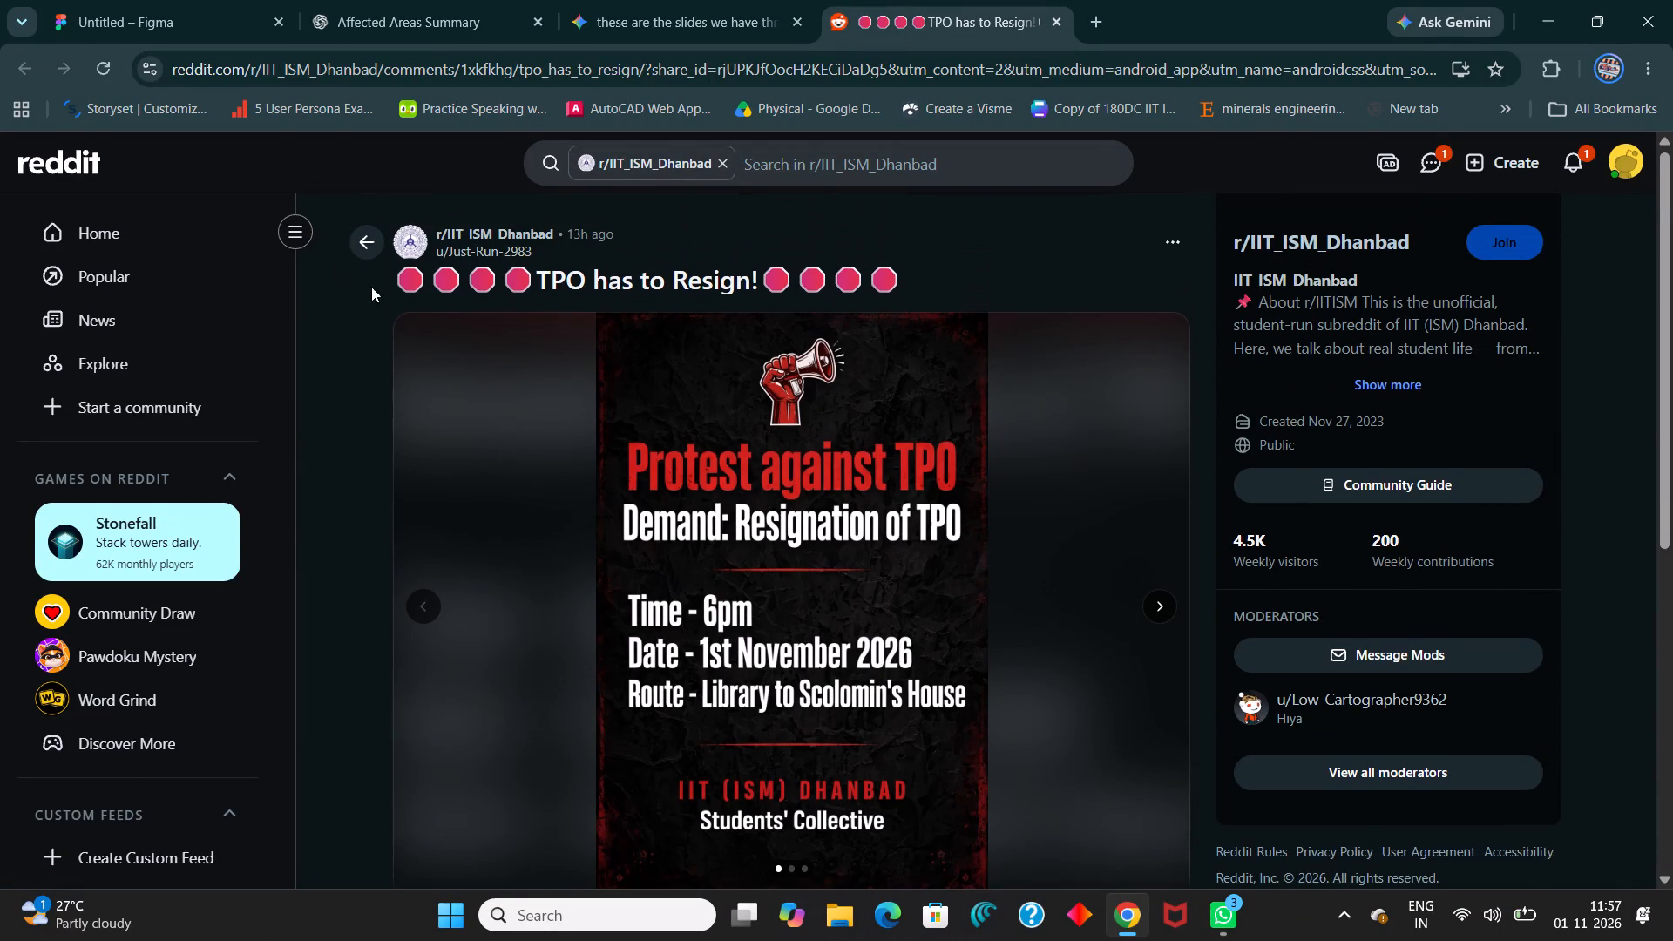
# Browse the r/IIT_ISM_Dhanbad community feed and open the complaint image in the post about alleged harassment of female students.
pyautogui.click(352, 244)
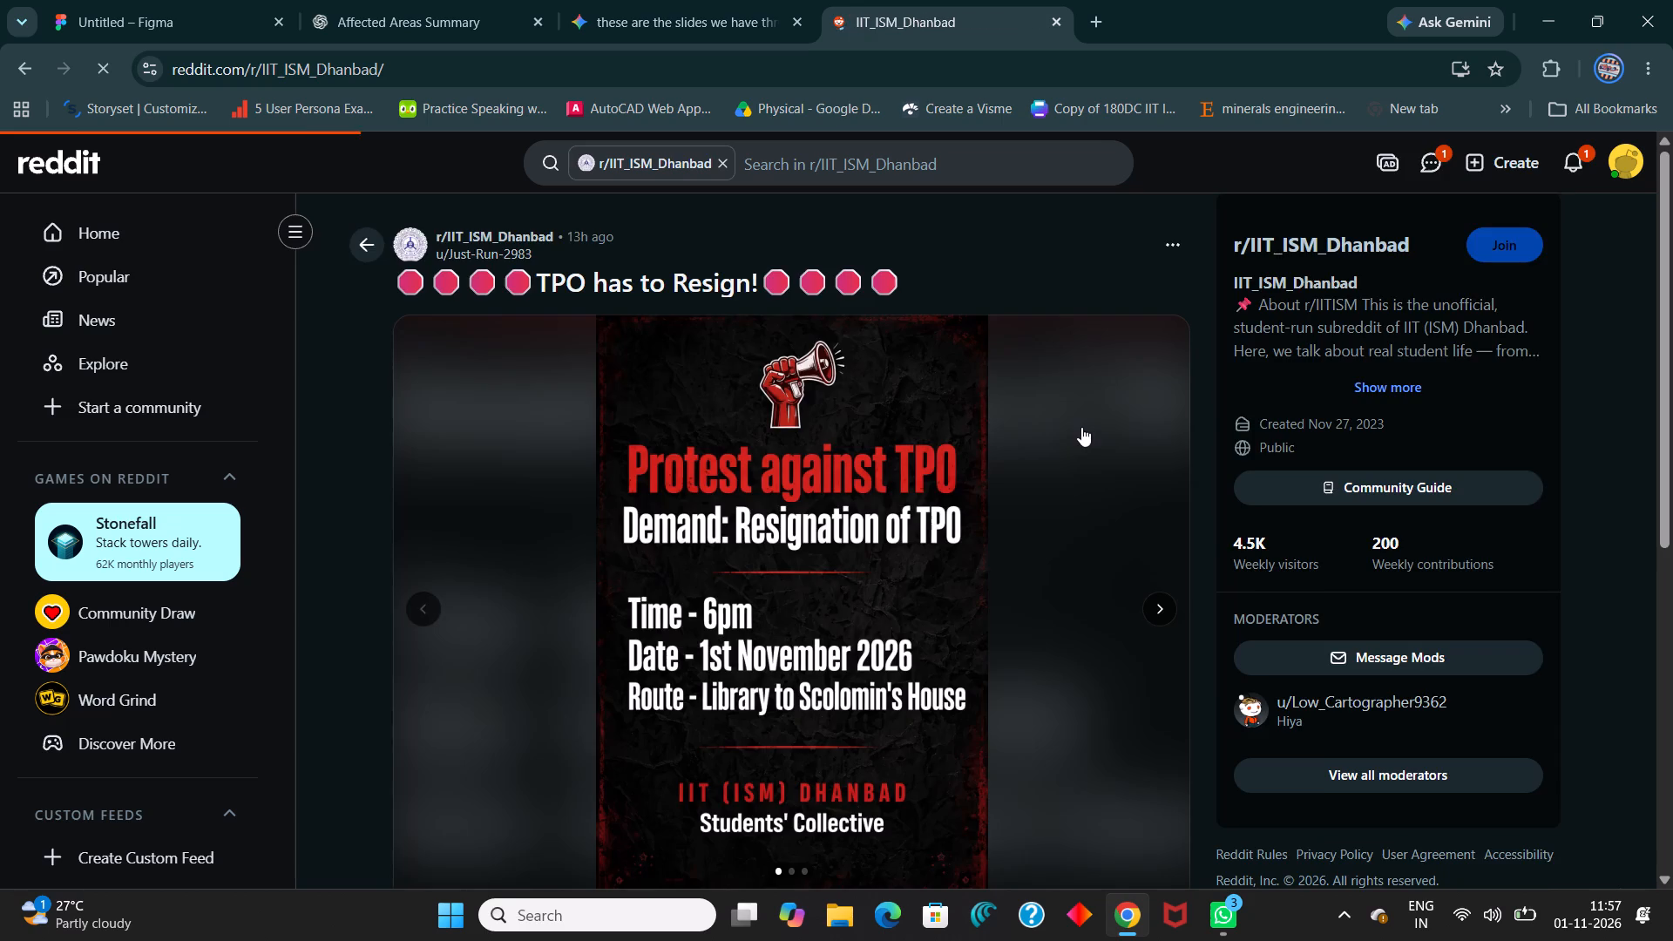
pyautogui.scroll(-5, 991, 518)
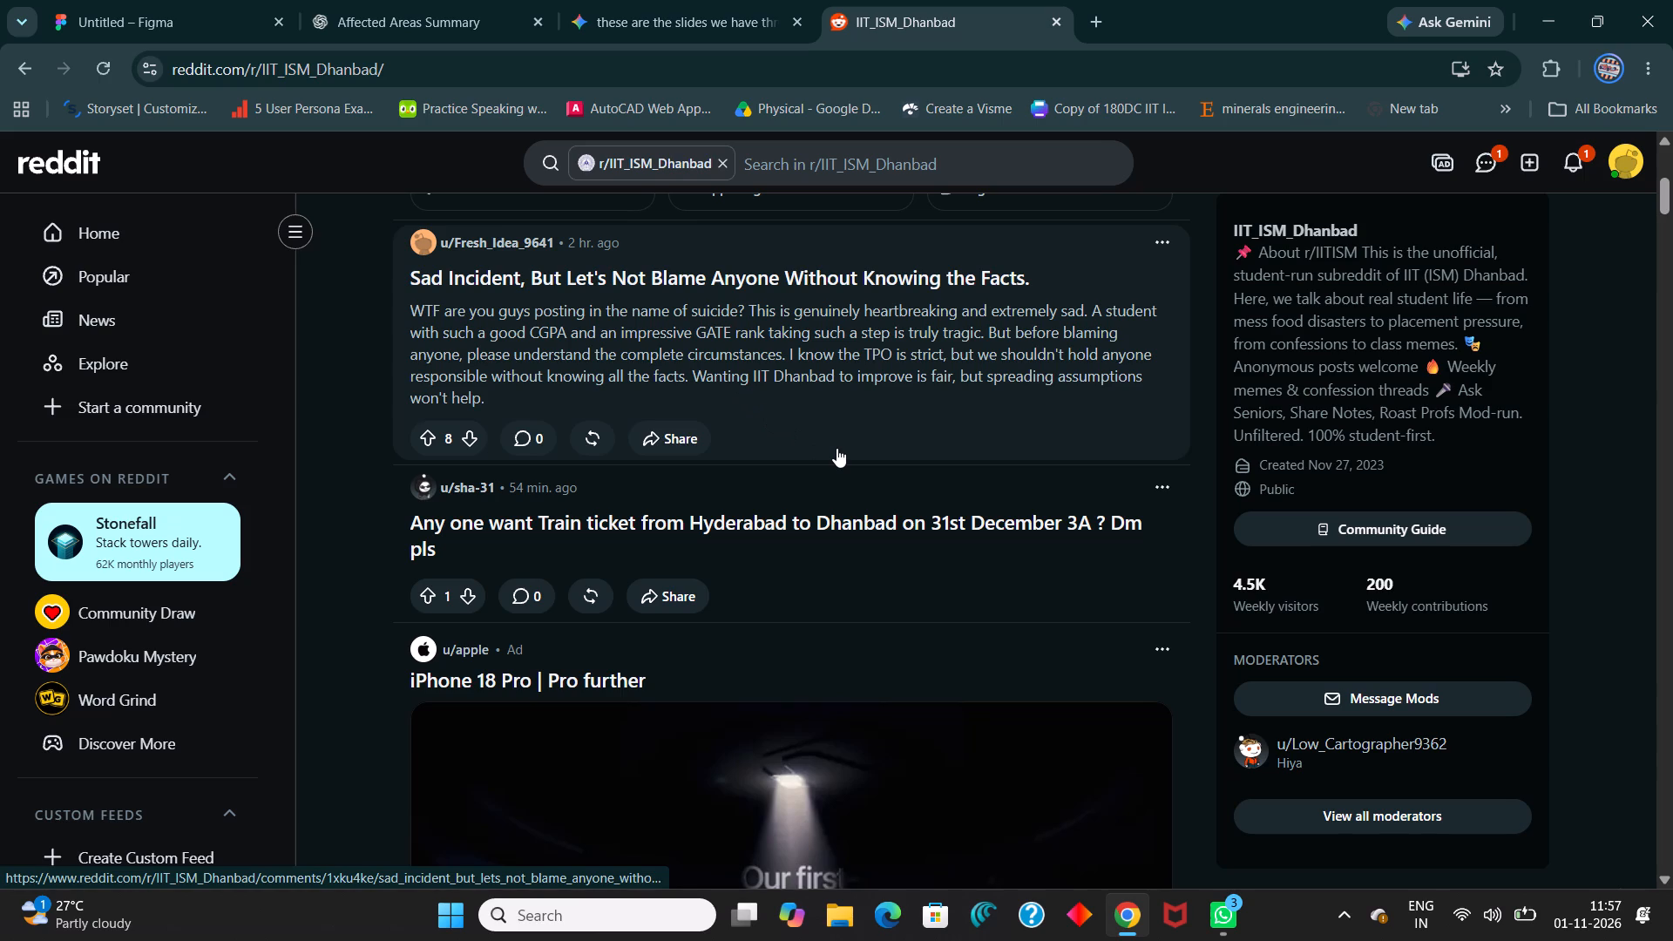
pyautogui.scroll(-9, 836, 448)
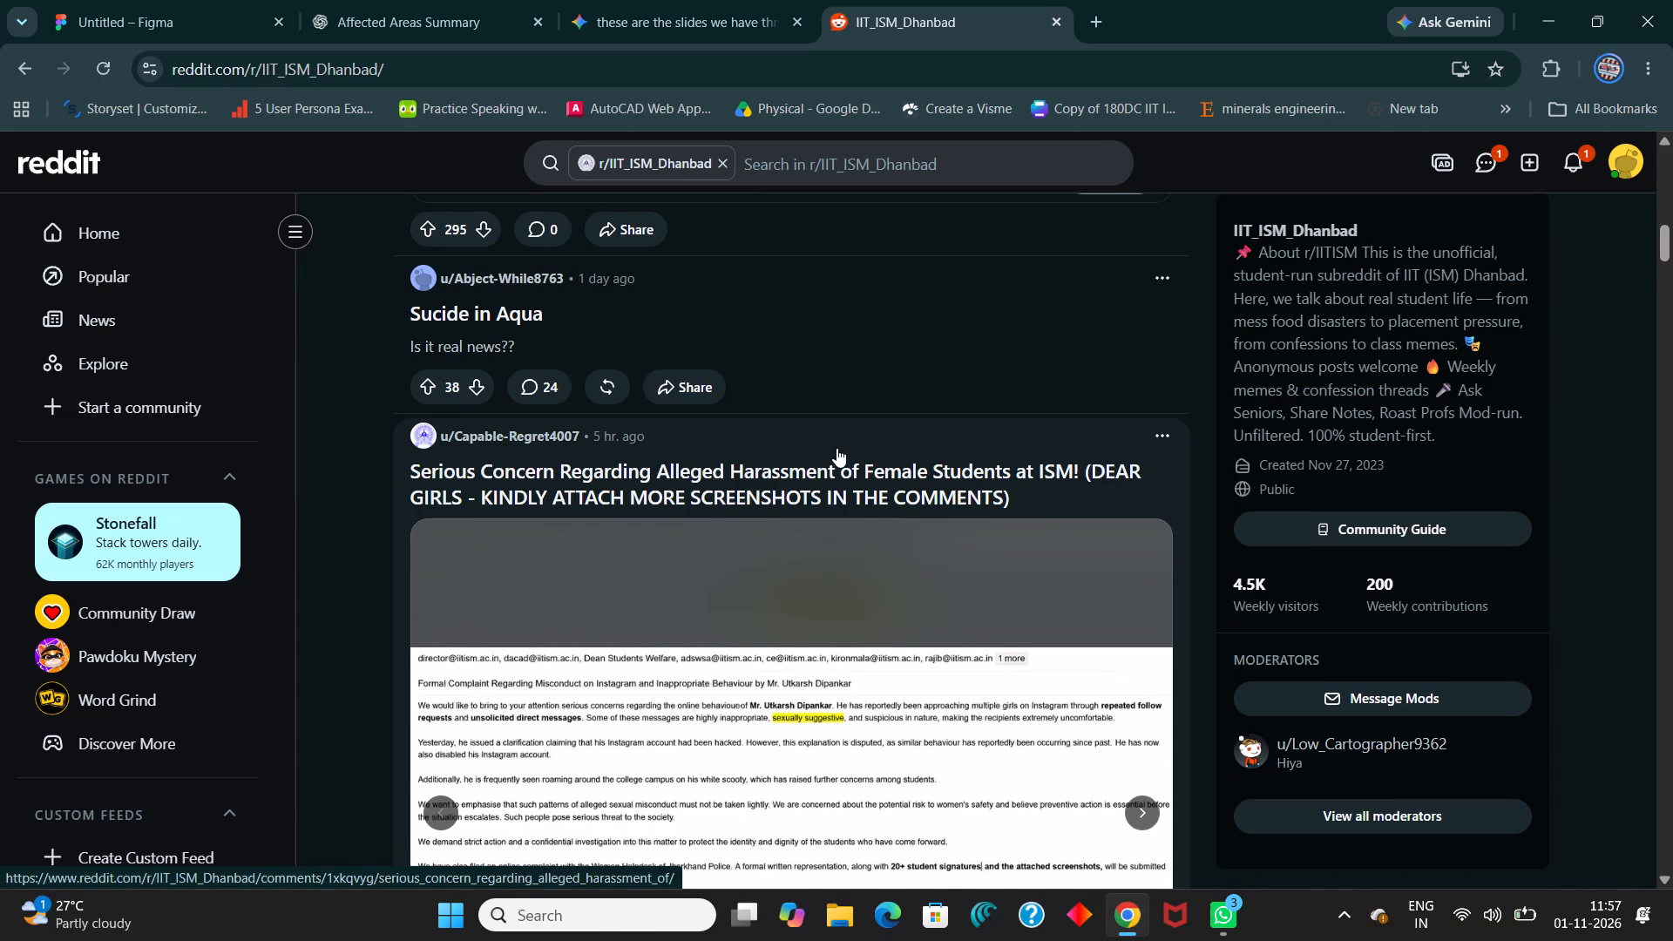
pyautogui.scroll(-1, 836, 448)
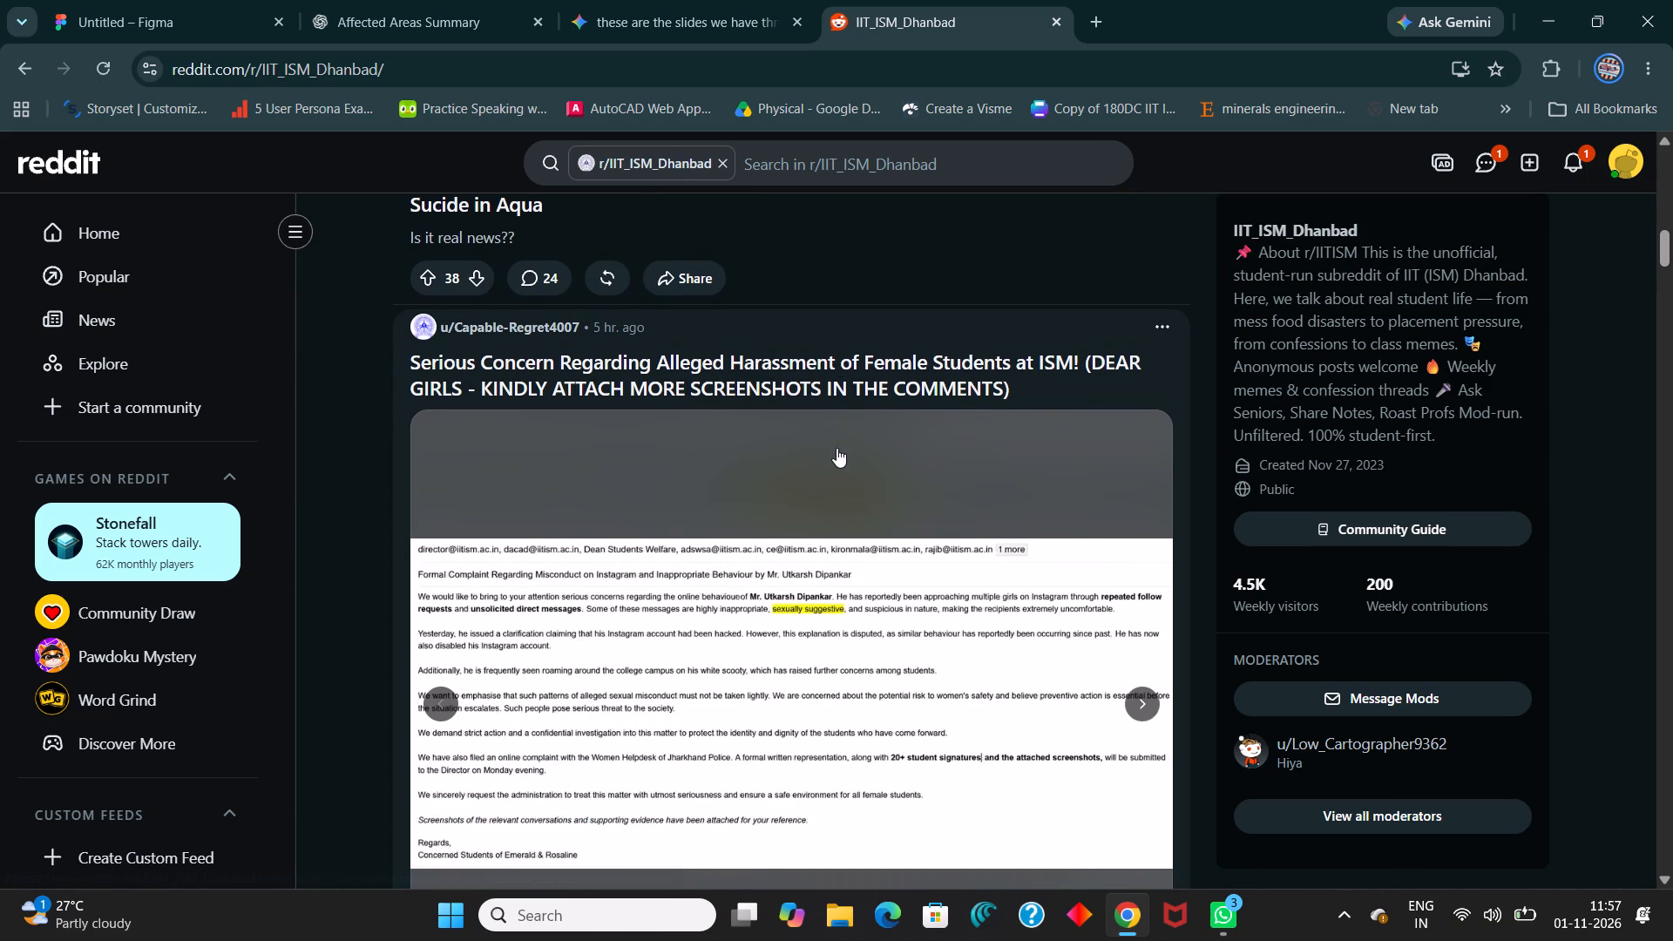
pyautogui.scroll(-1, 836, 448)
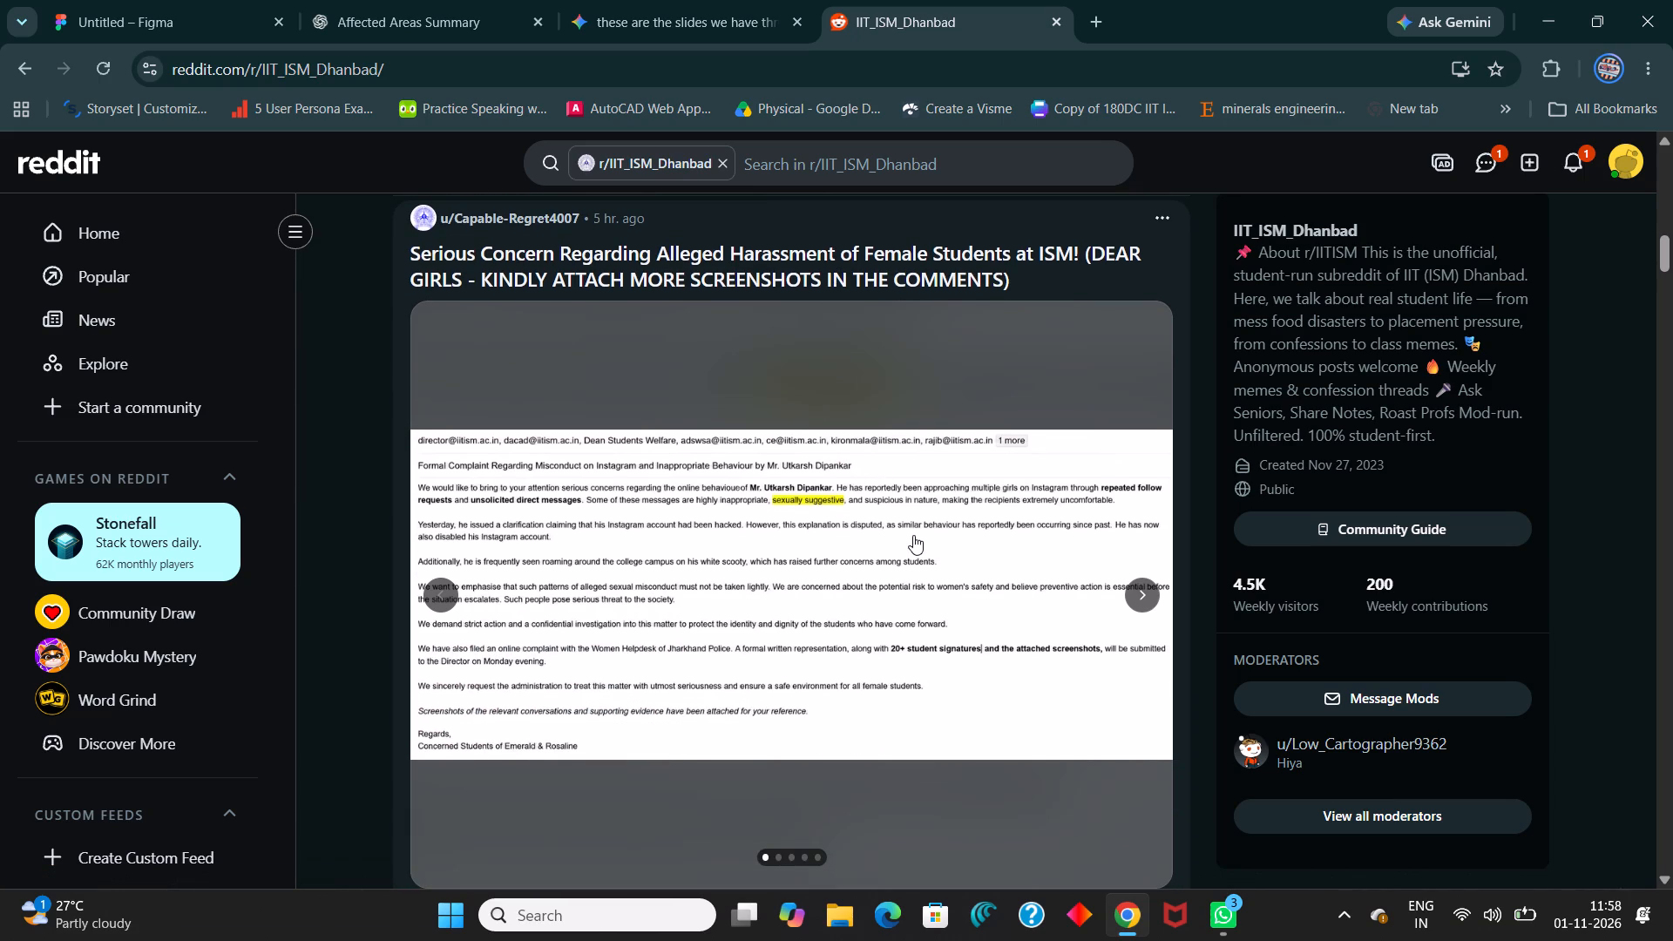
pyautogui.click(918, 470)
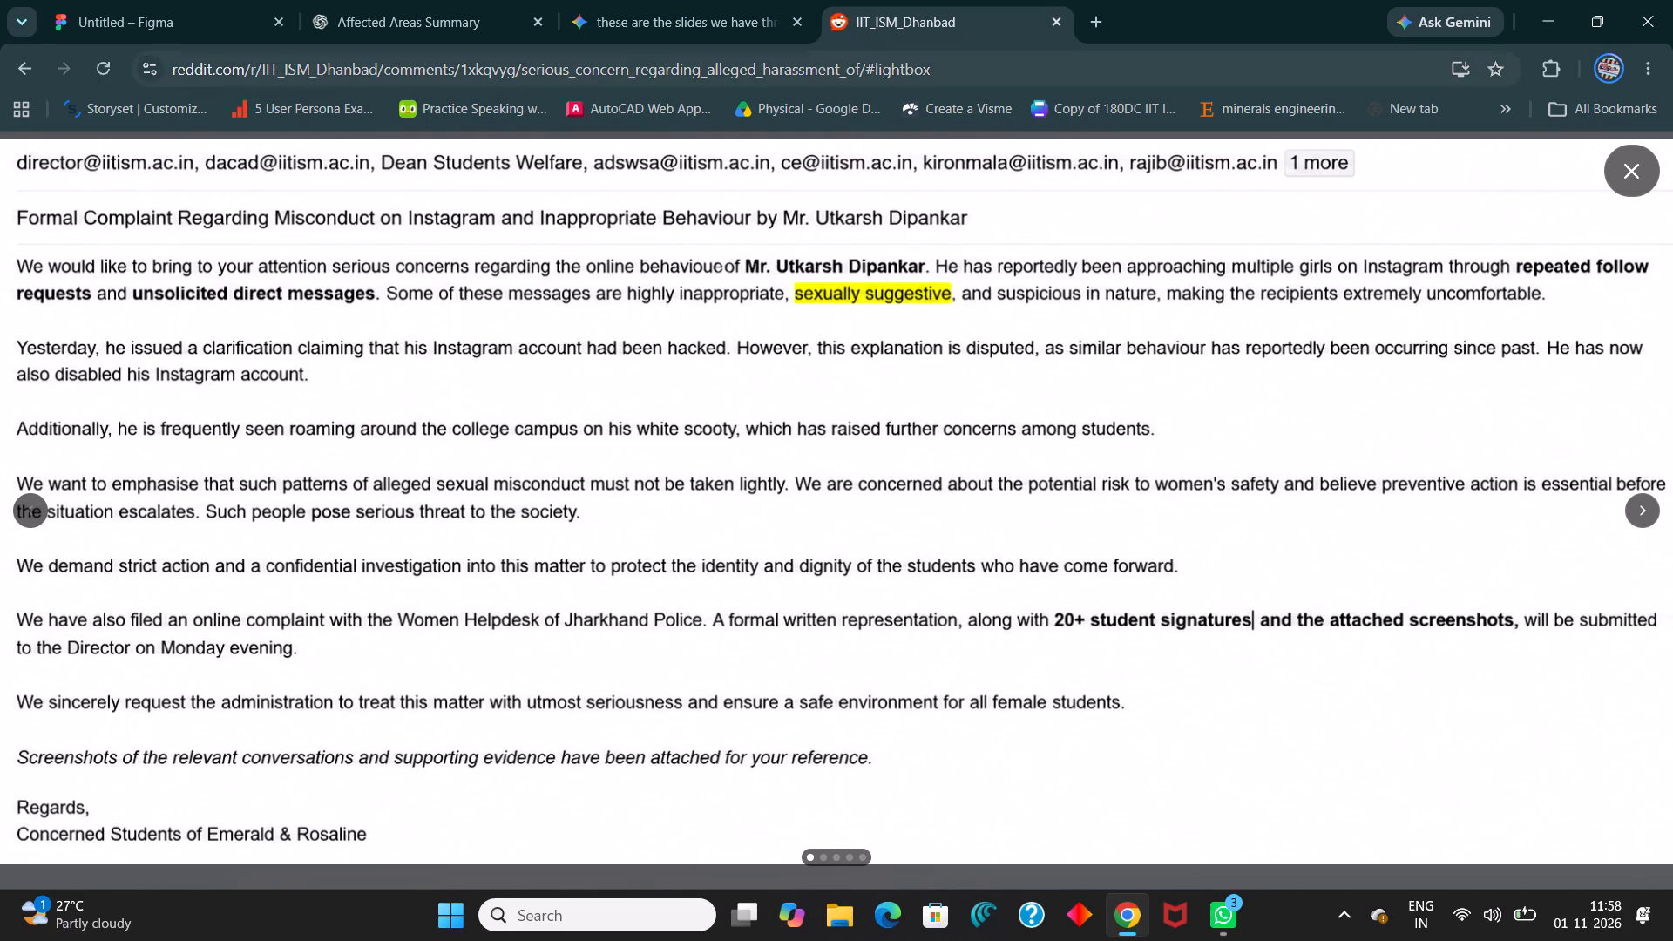
# Select the full web address of the opened Reddit complaint post.
pyautogui.click(904, 63)
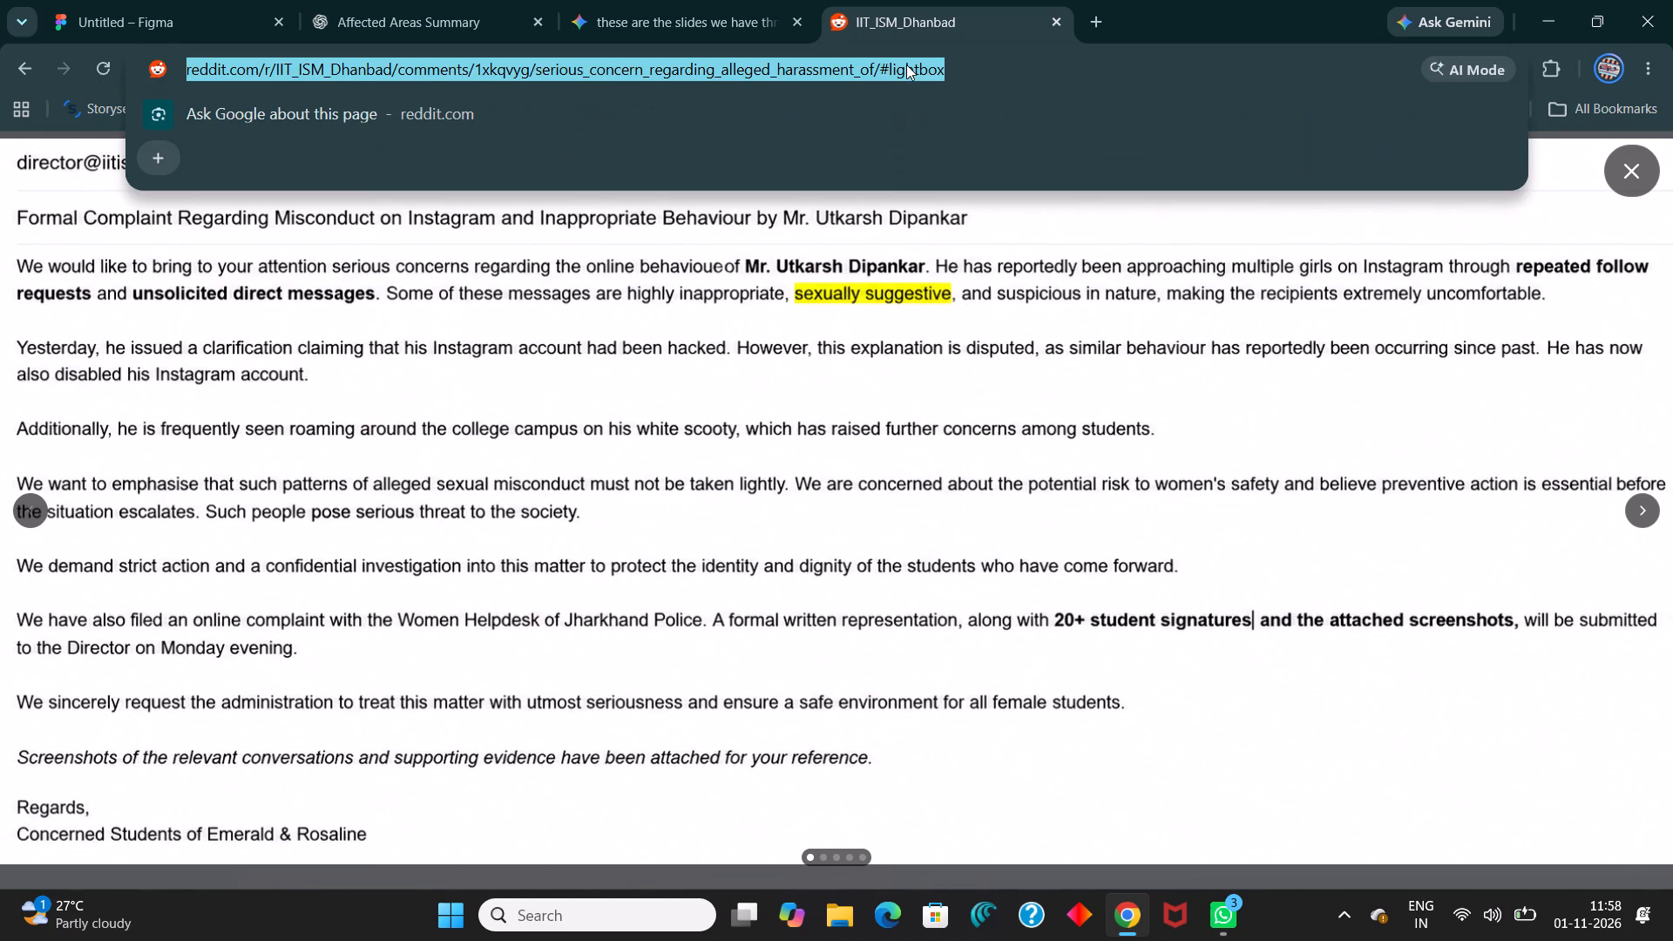
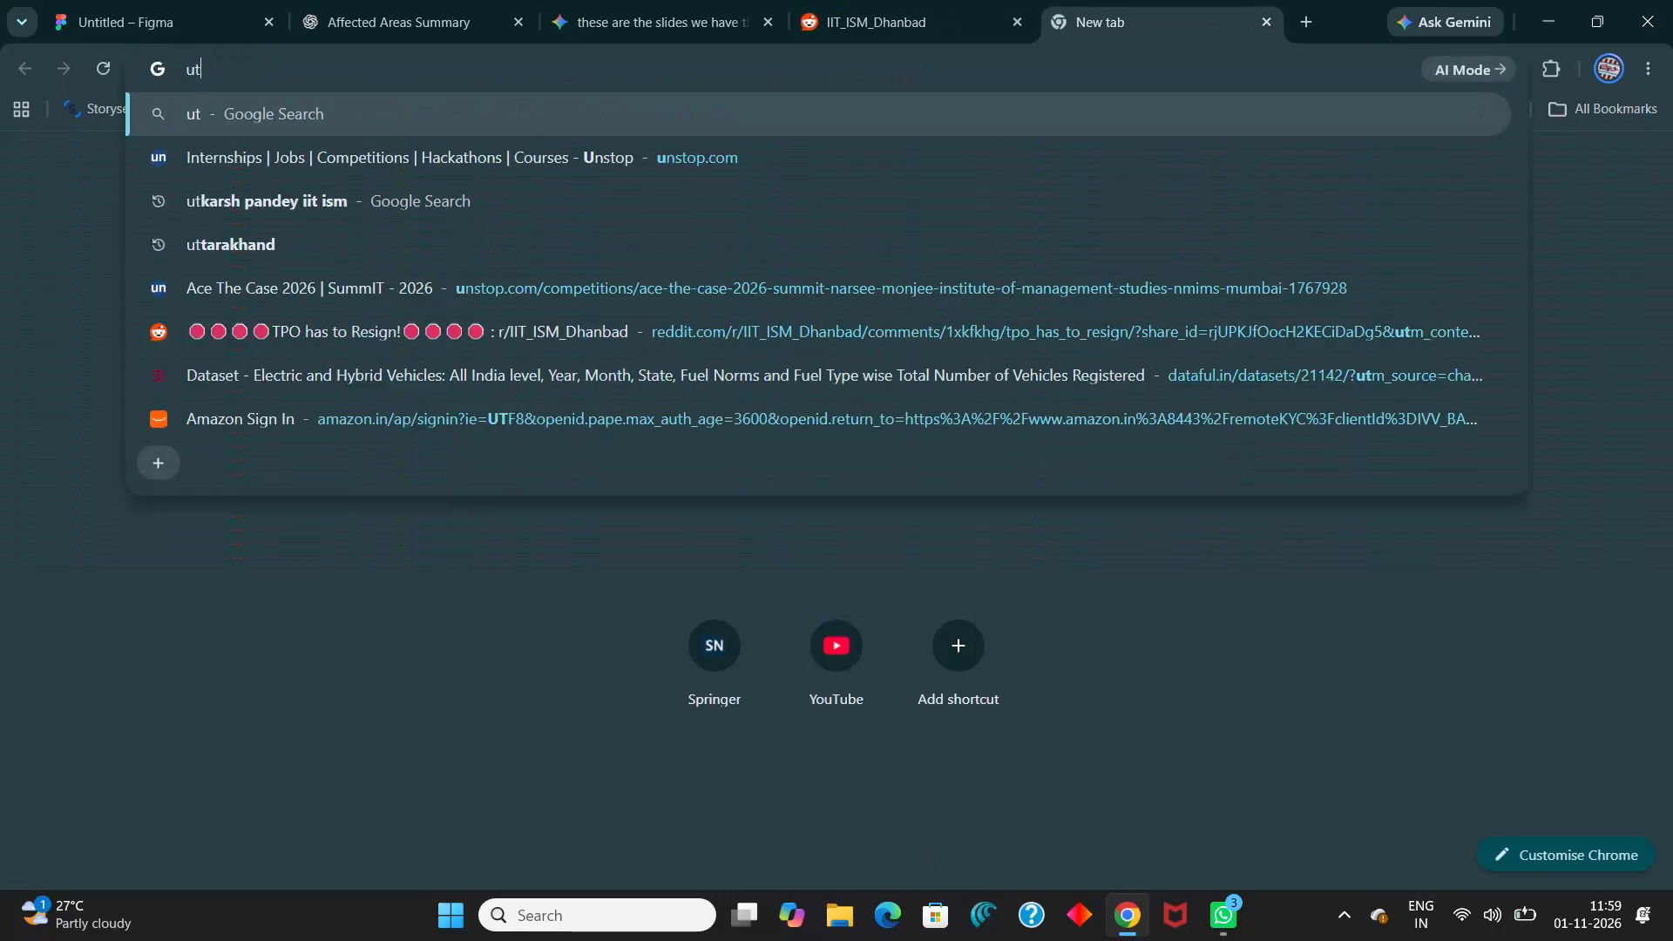
# Search the web for the person's name and open the first LinkedIn profile result.
pyautogui.press('Return')
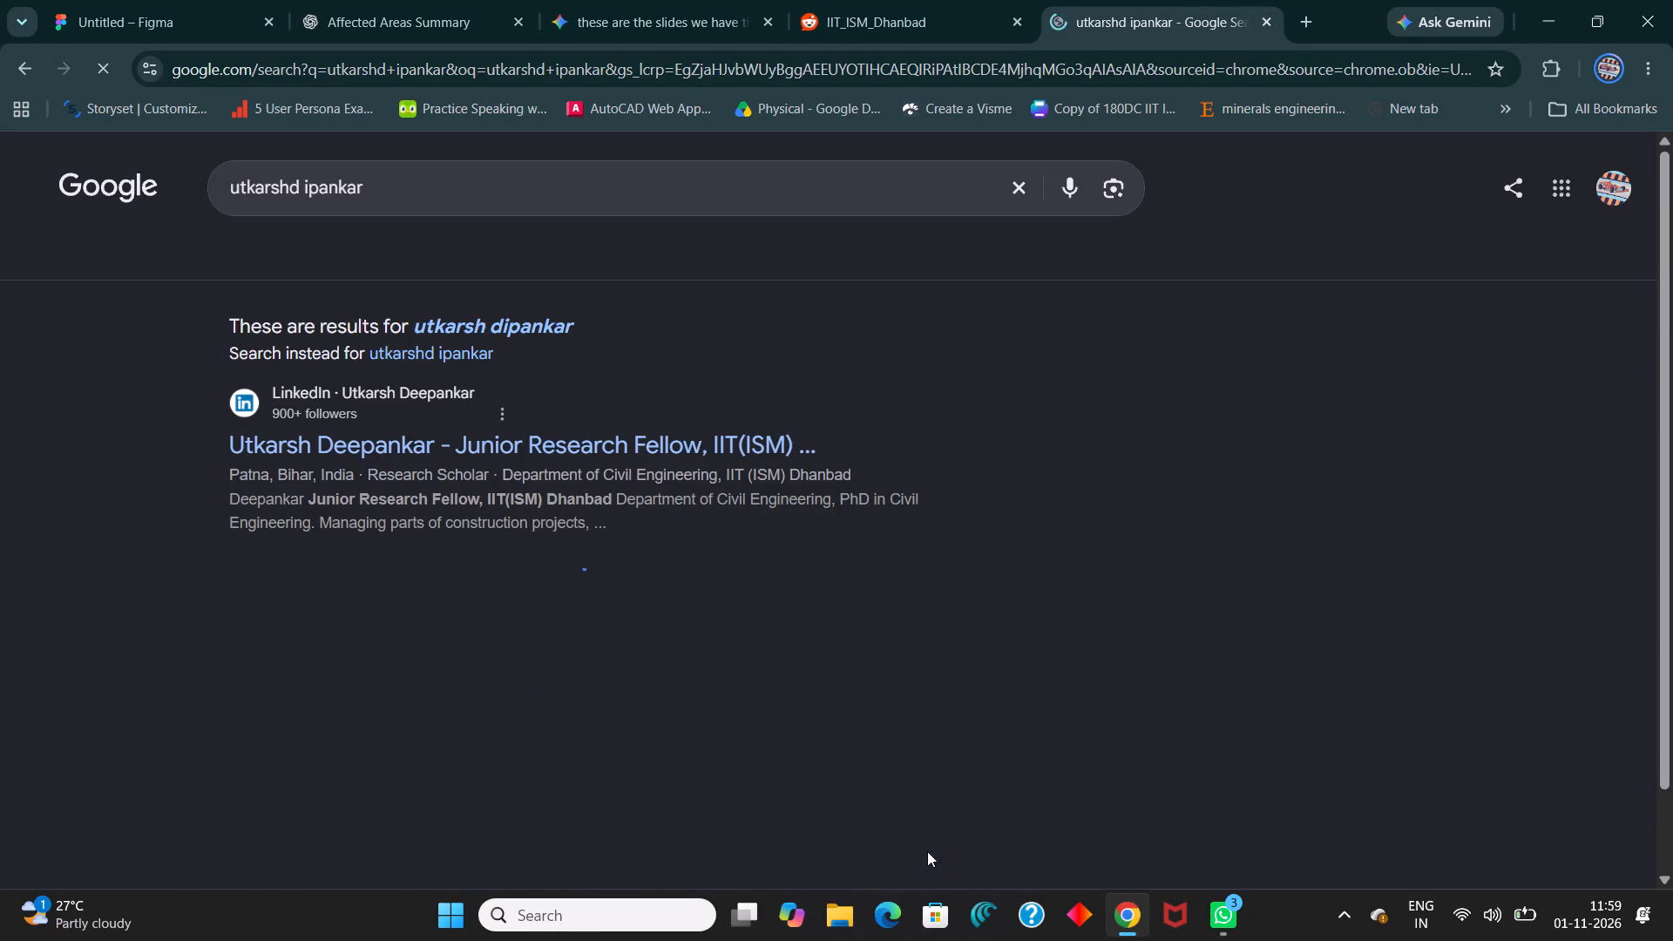
pyautogui.click(324, 452)
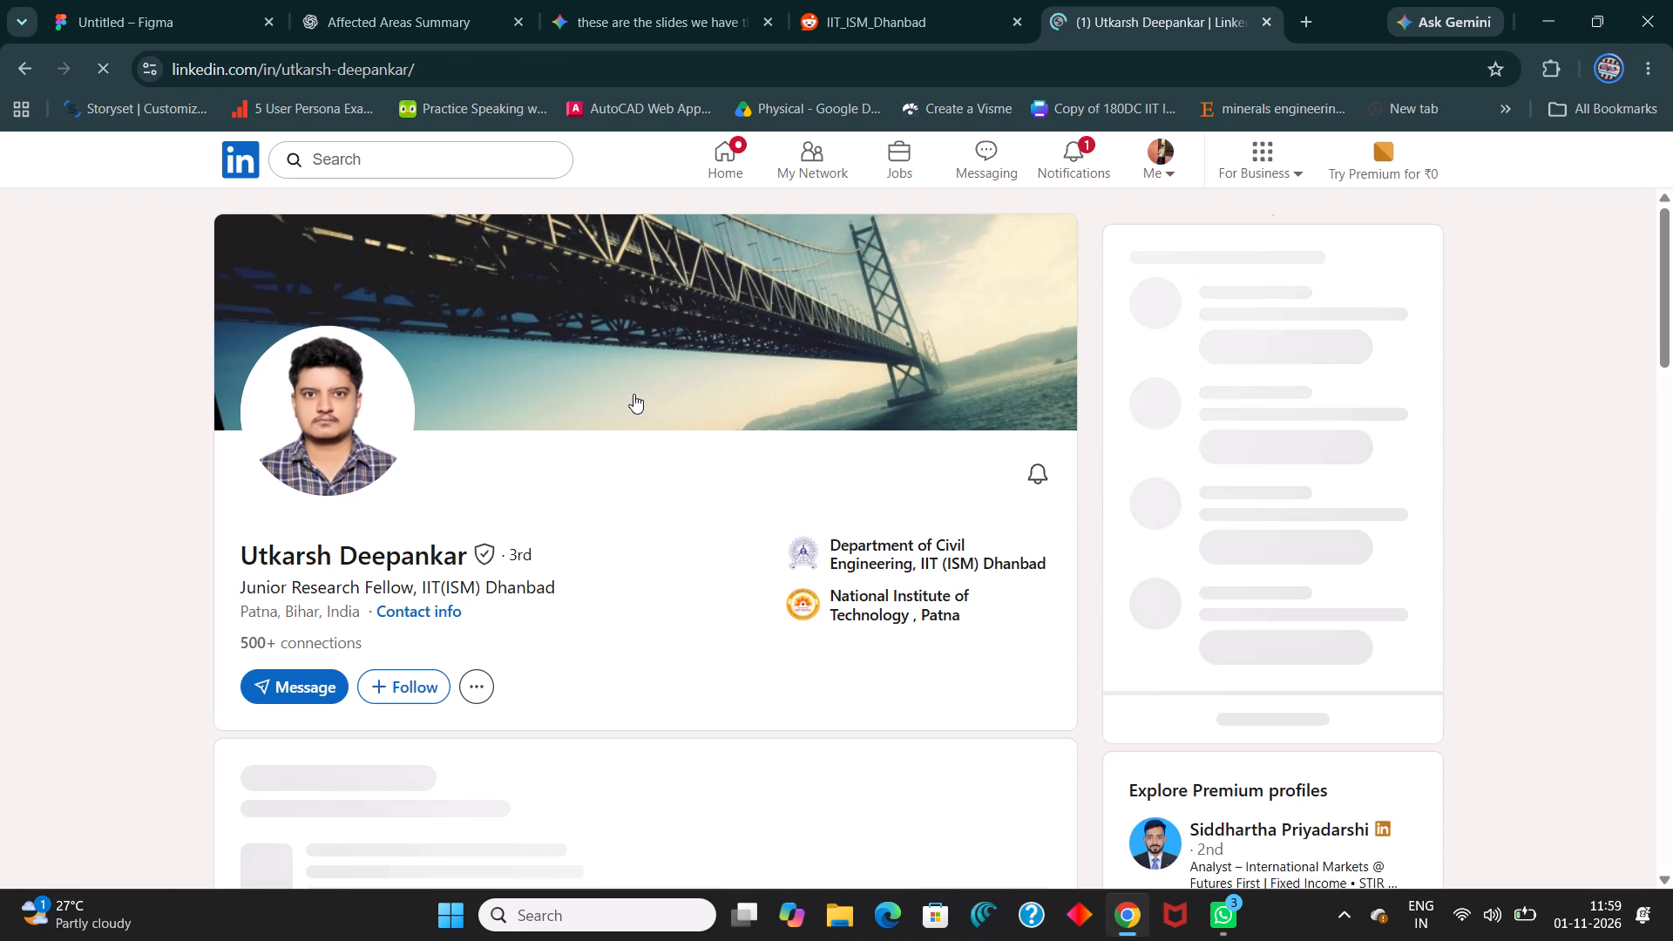
# Start a screen snip of the opened LinkedIn profile page.
pyautogui.press('shift+super+s')
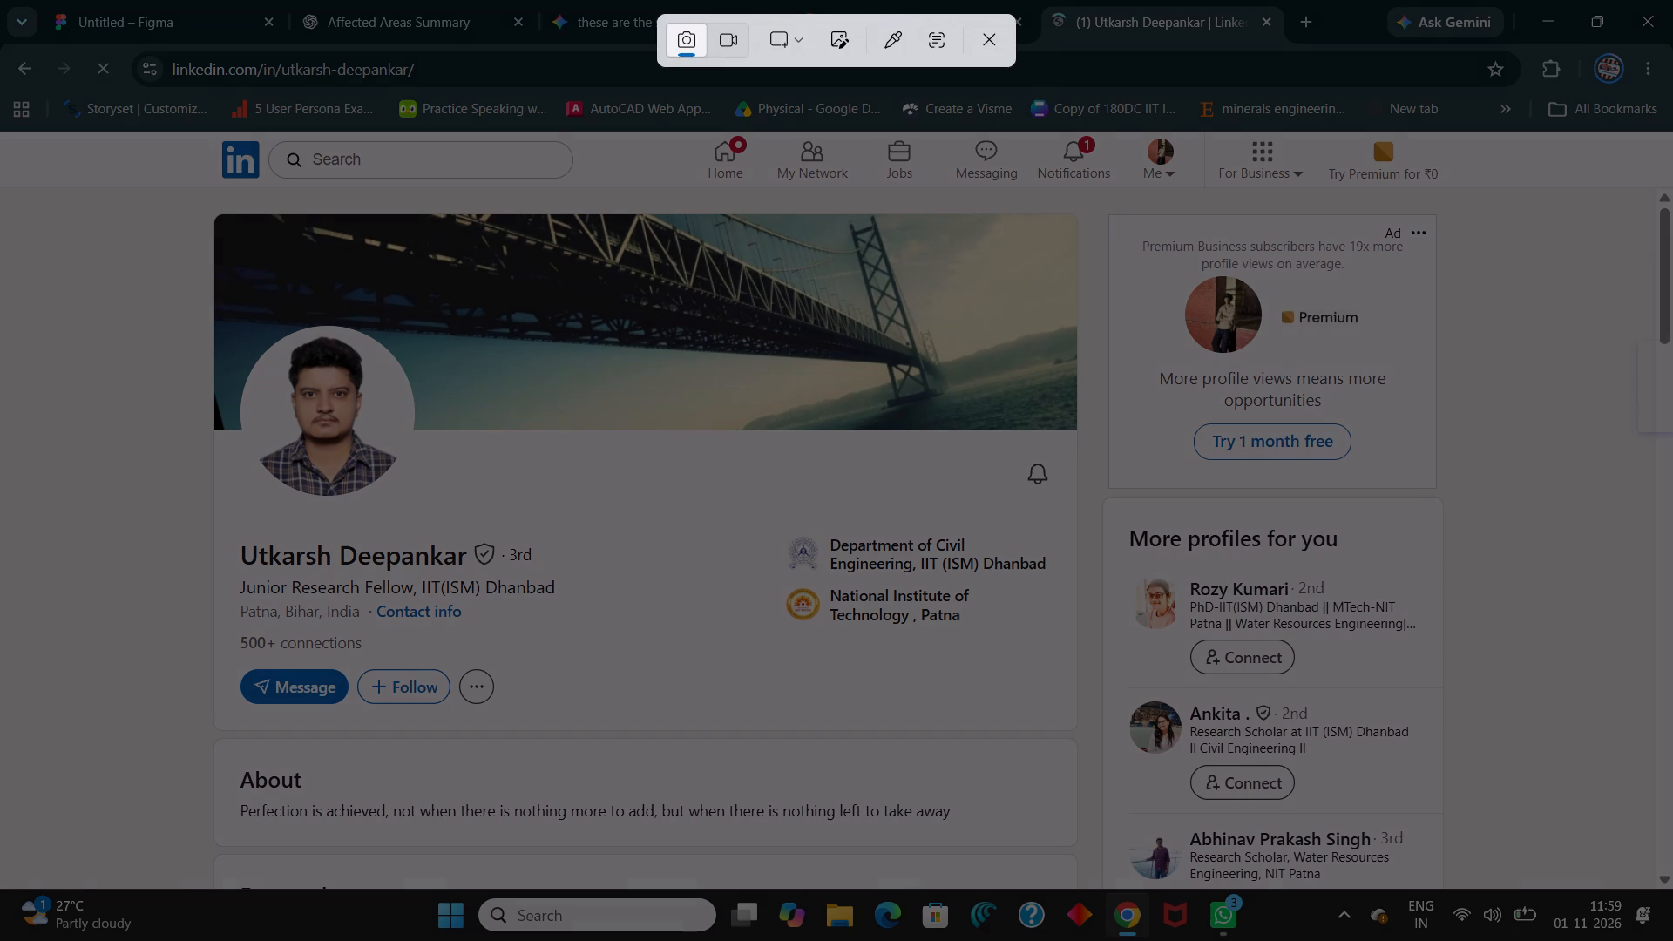
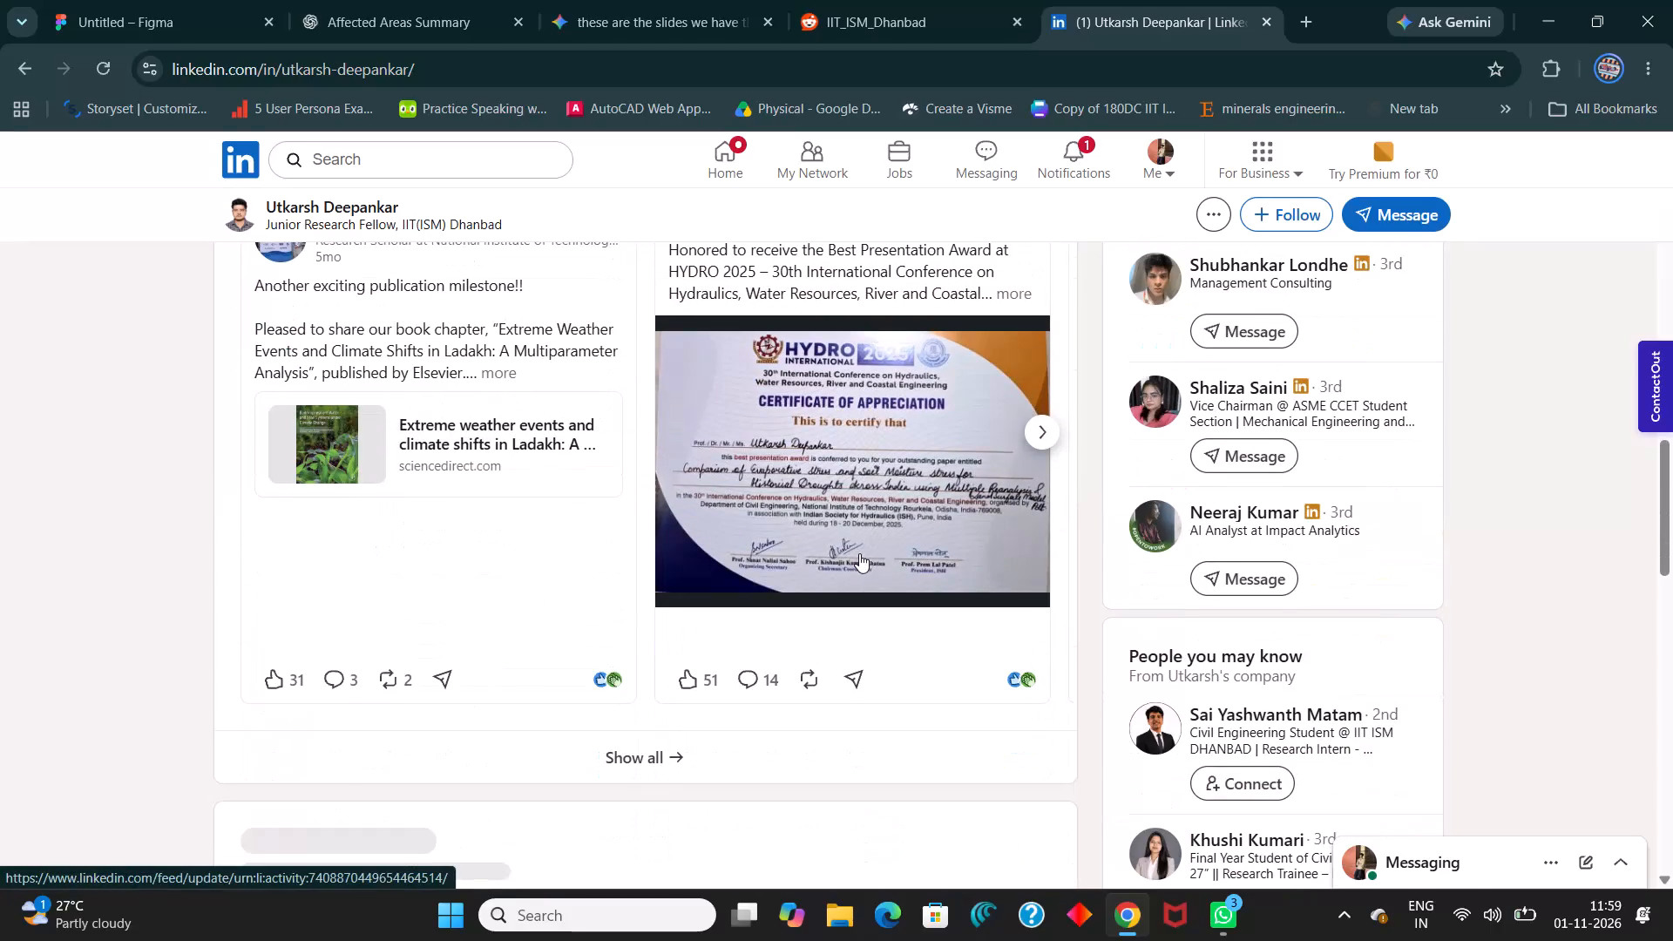
# Read through the opened LinkedIn profile's experience, education, projects, skills, recommendations, honors and languages sections.
pyautogui.scroll(-7, 811, 543)
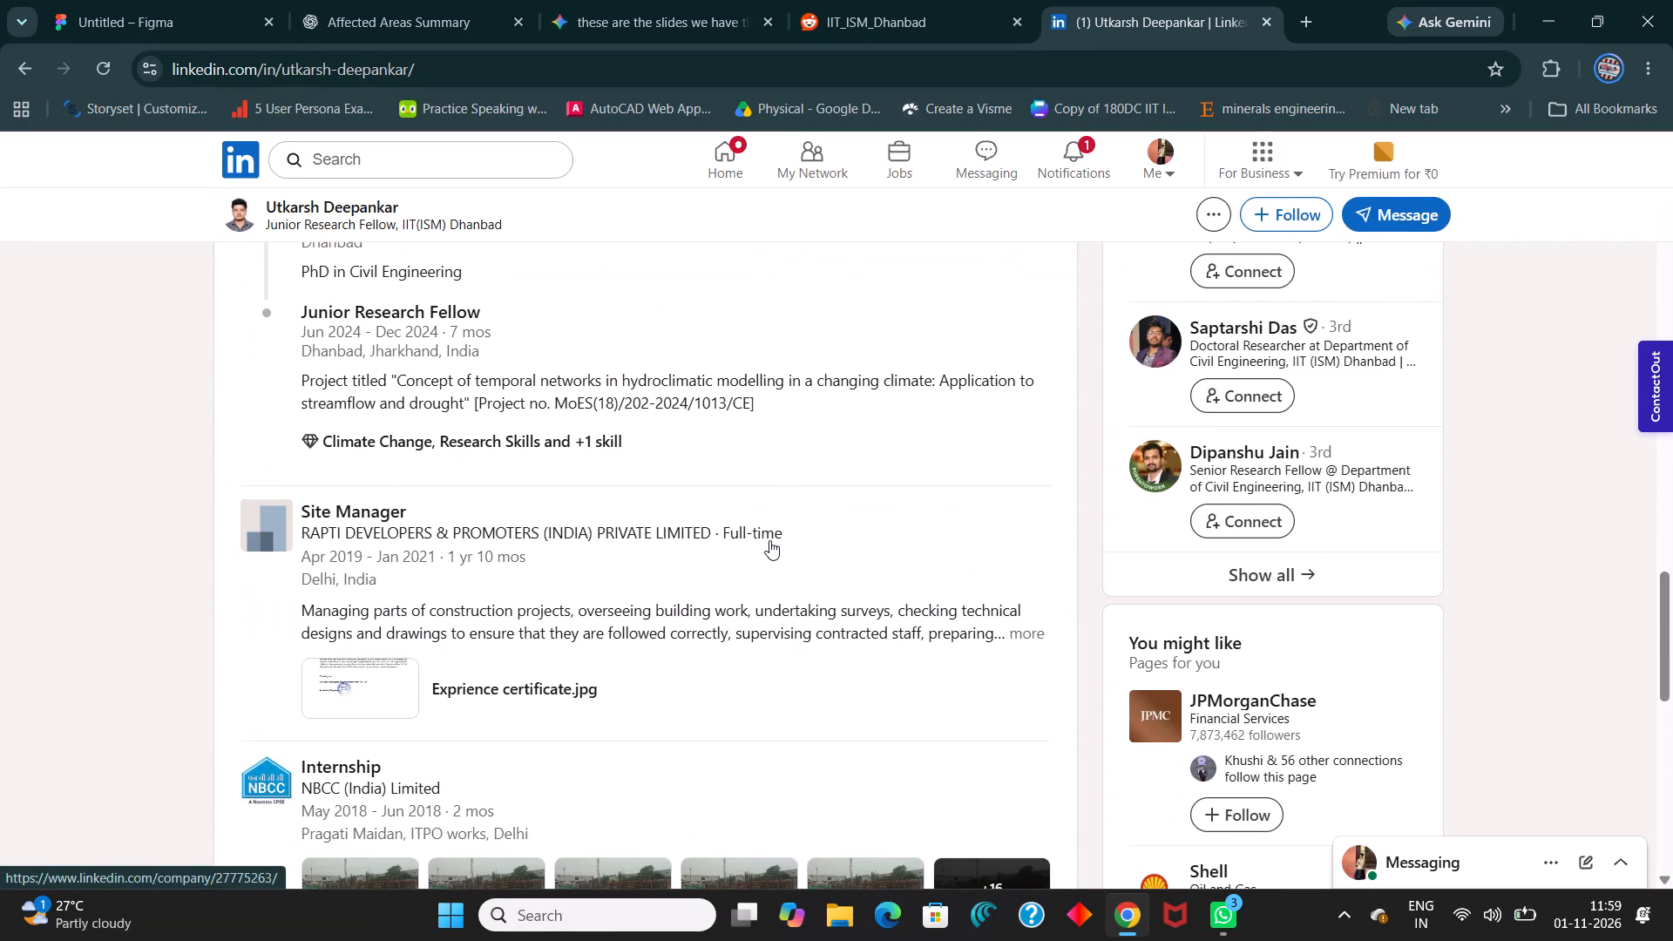
pyautogui.scroll(3, 769, 540)
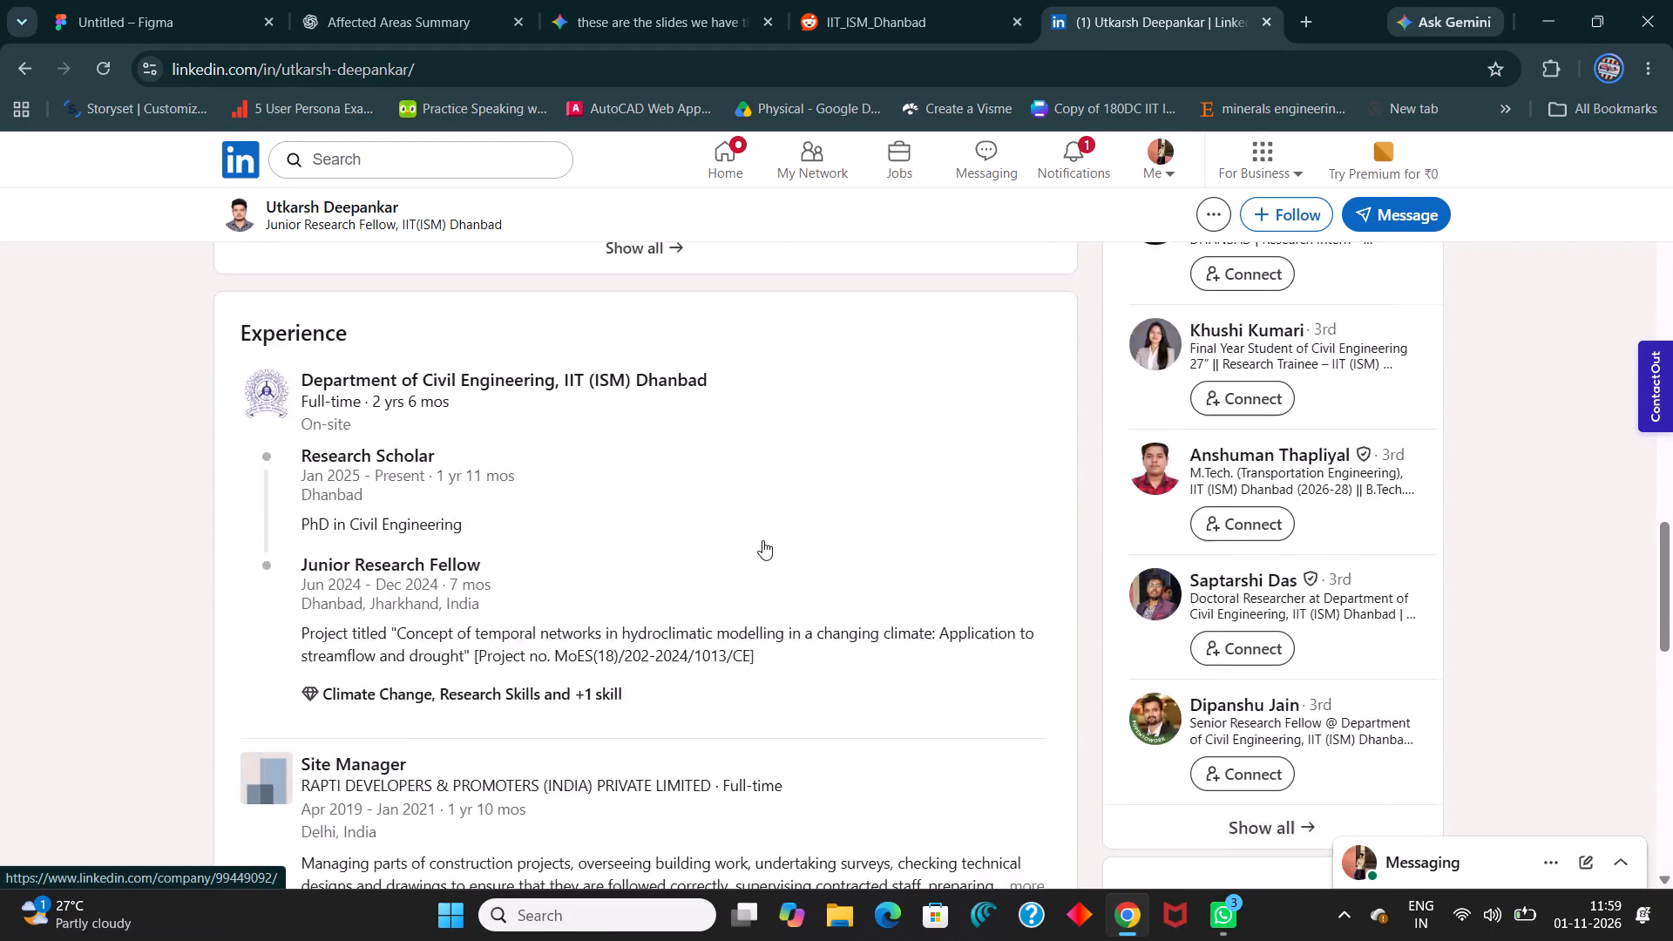
pyautogui.scroll(-3, 762, 540)
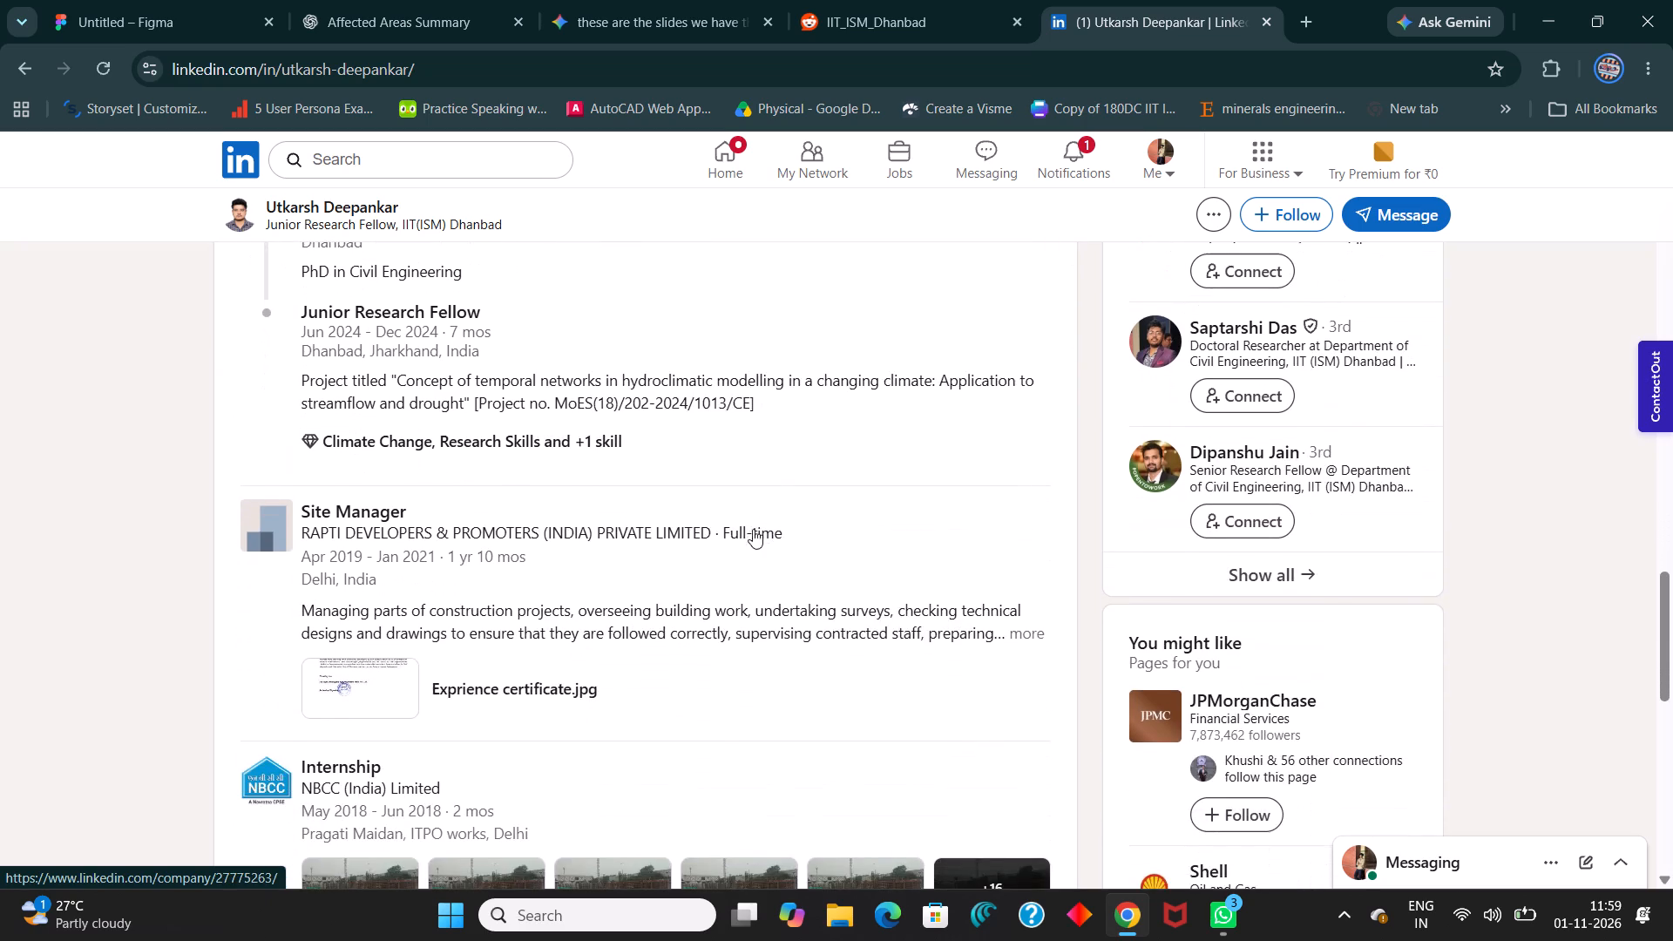
pyautogui.scroll(-11, 748, 523)
pyautogui.scroll(1, 811, 553)
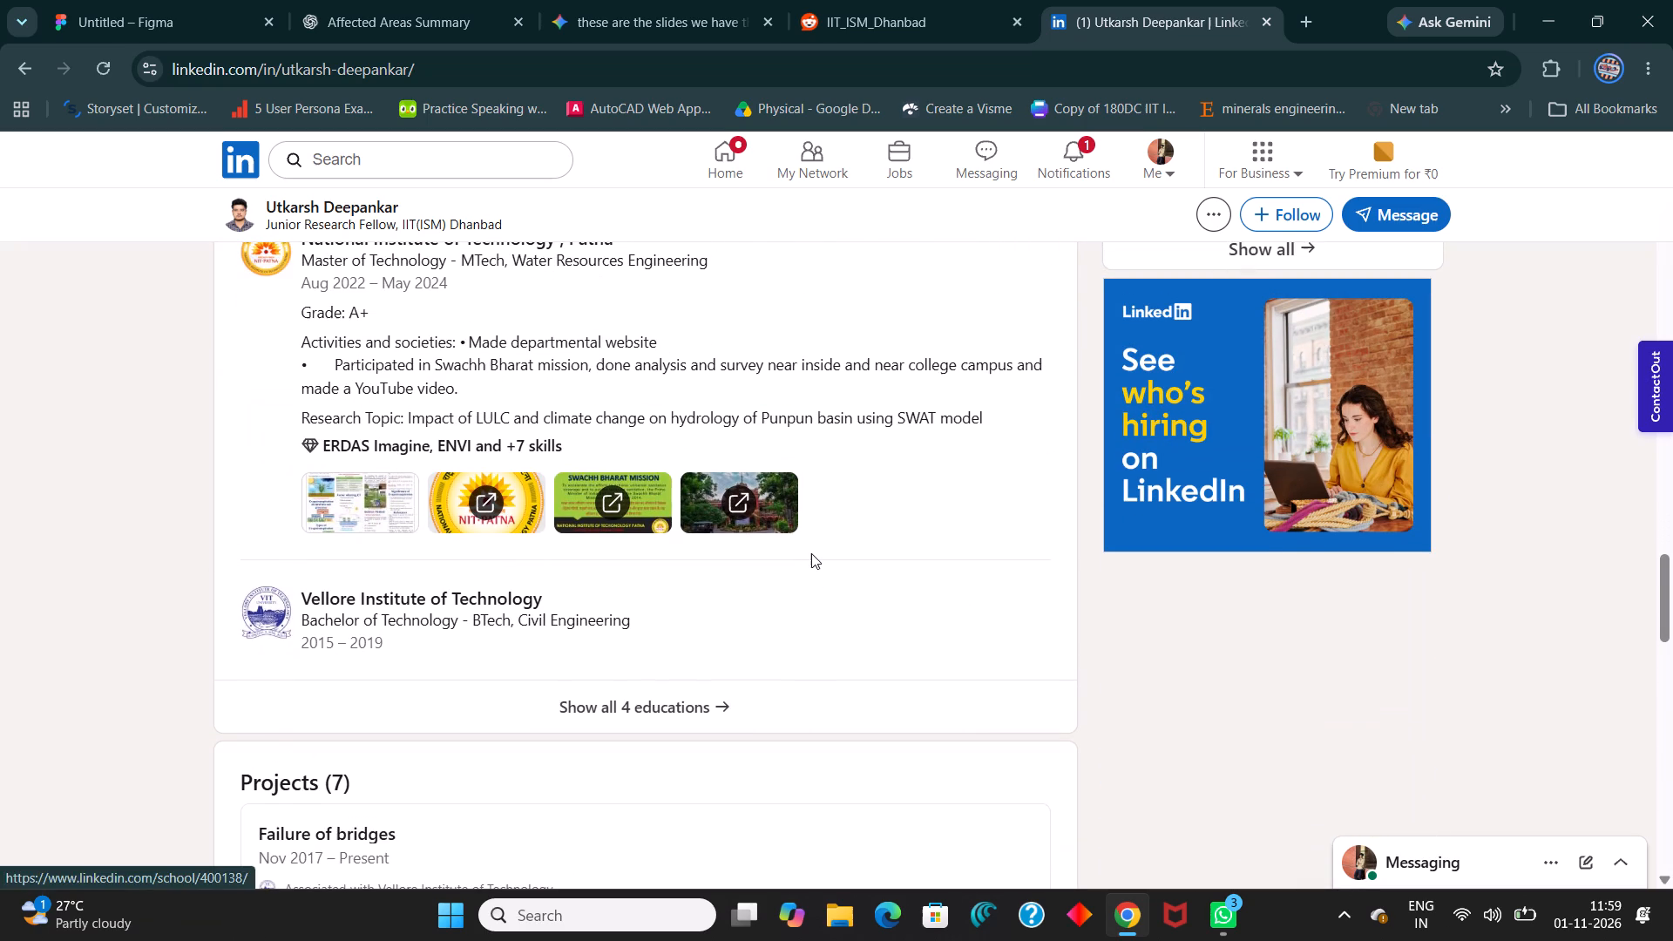
pyautogui.scroll(-6, 817, 545)
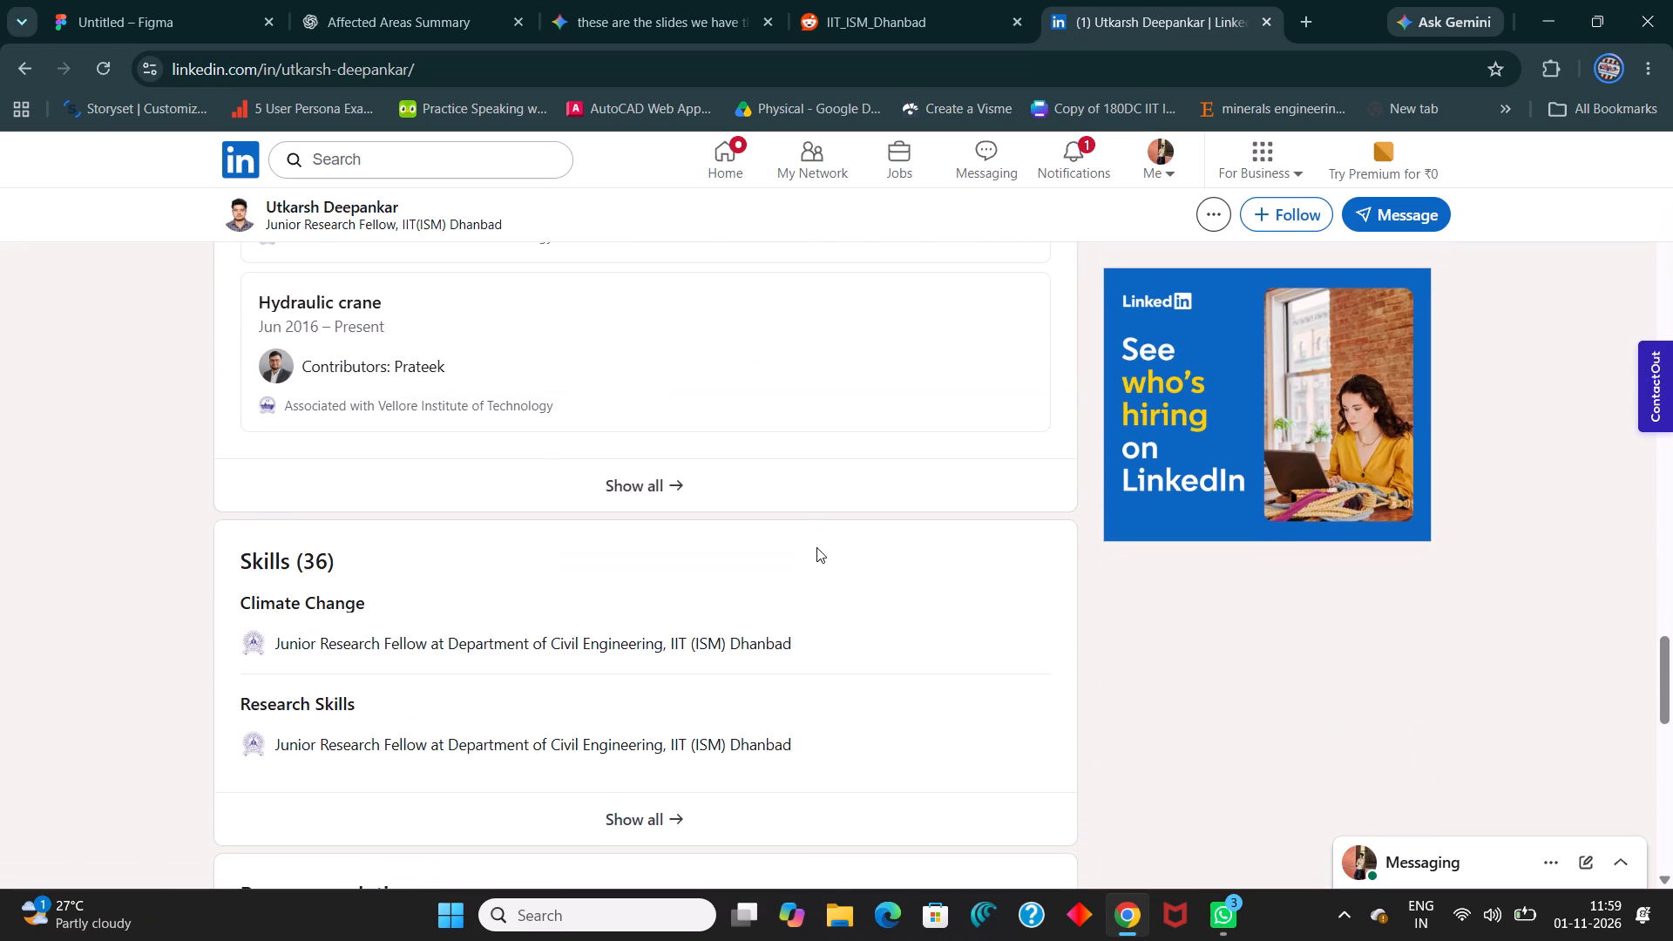
pyautogui.scroll(-4, 816, 547)
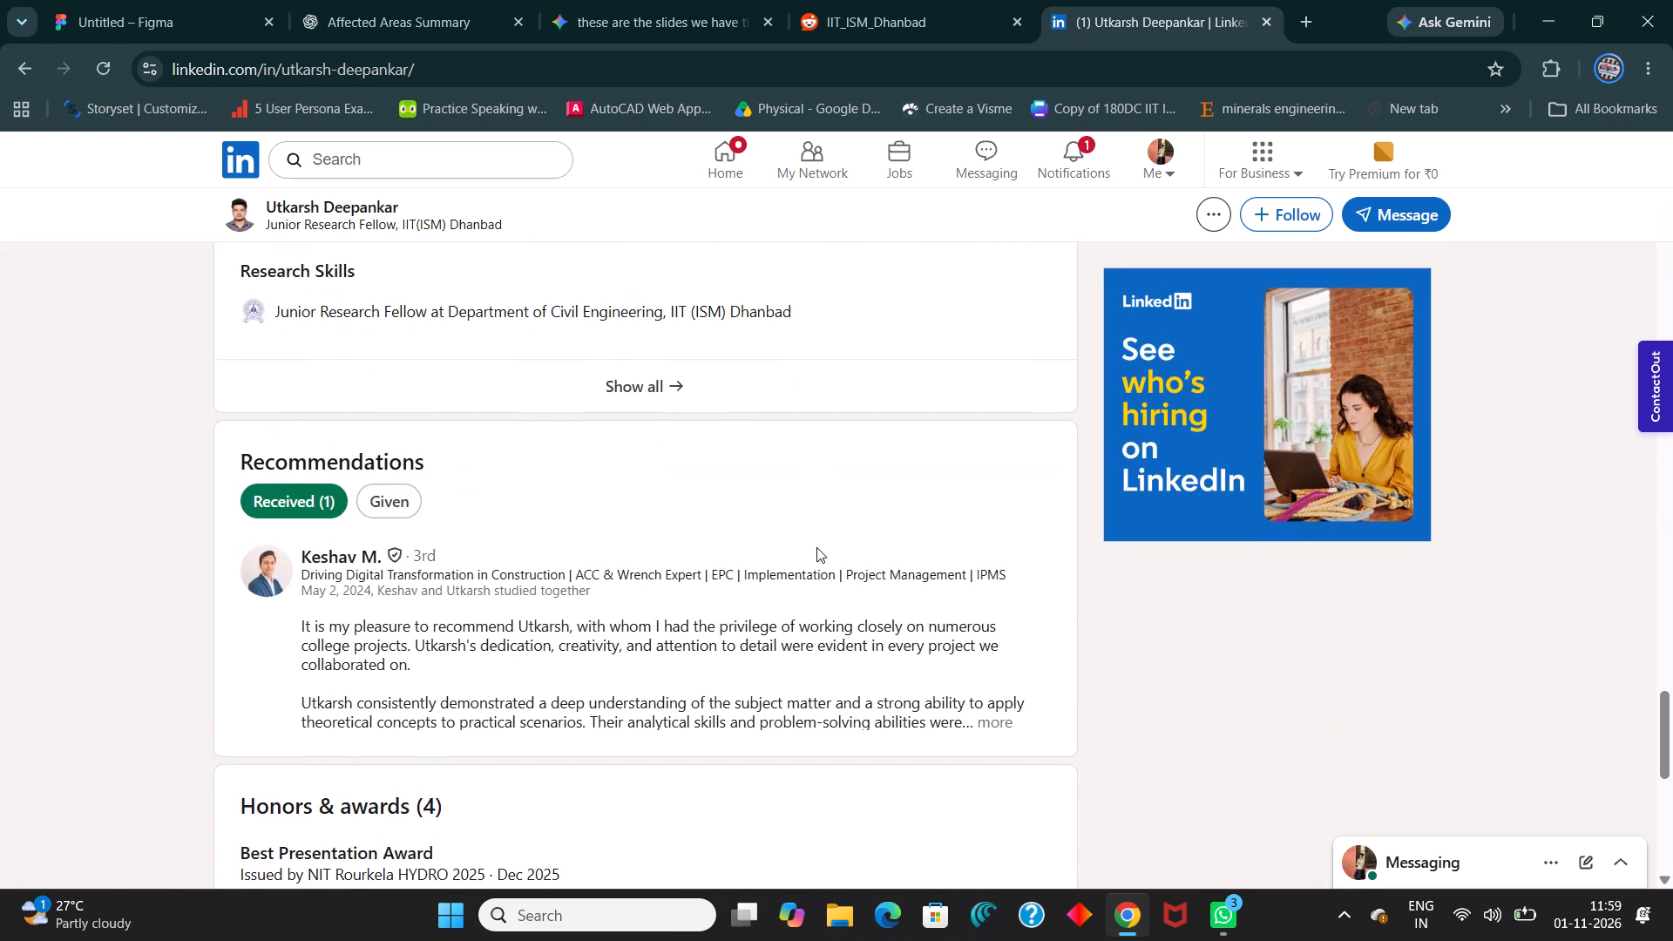
pyautogui.scroll(-3, 816, 546)
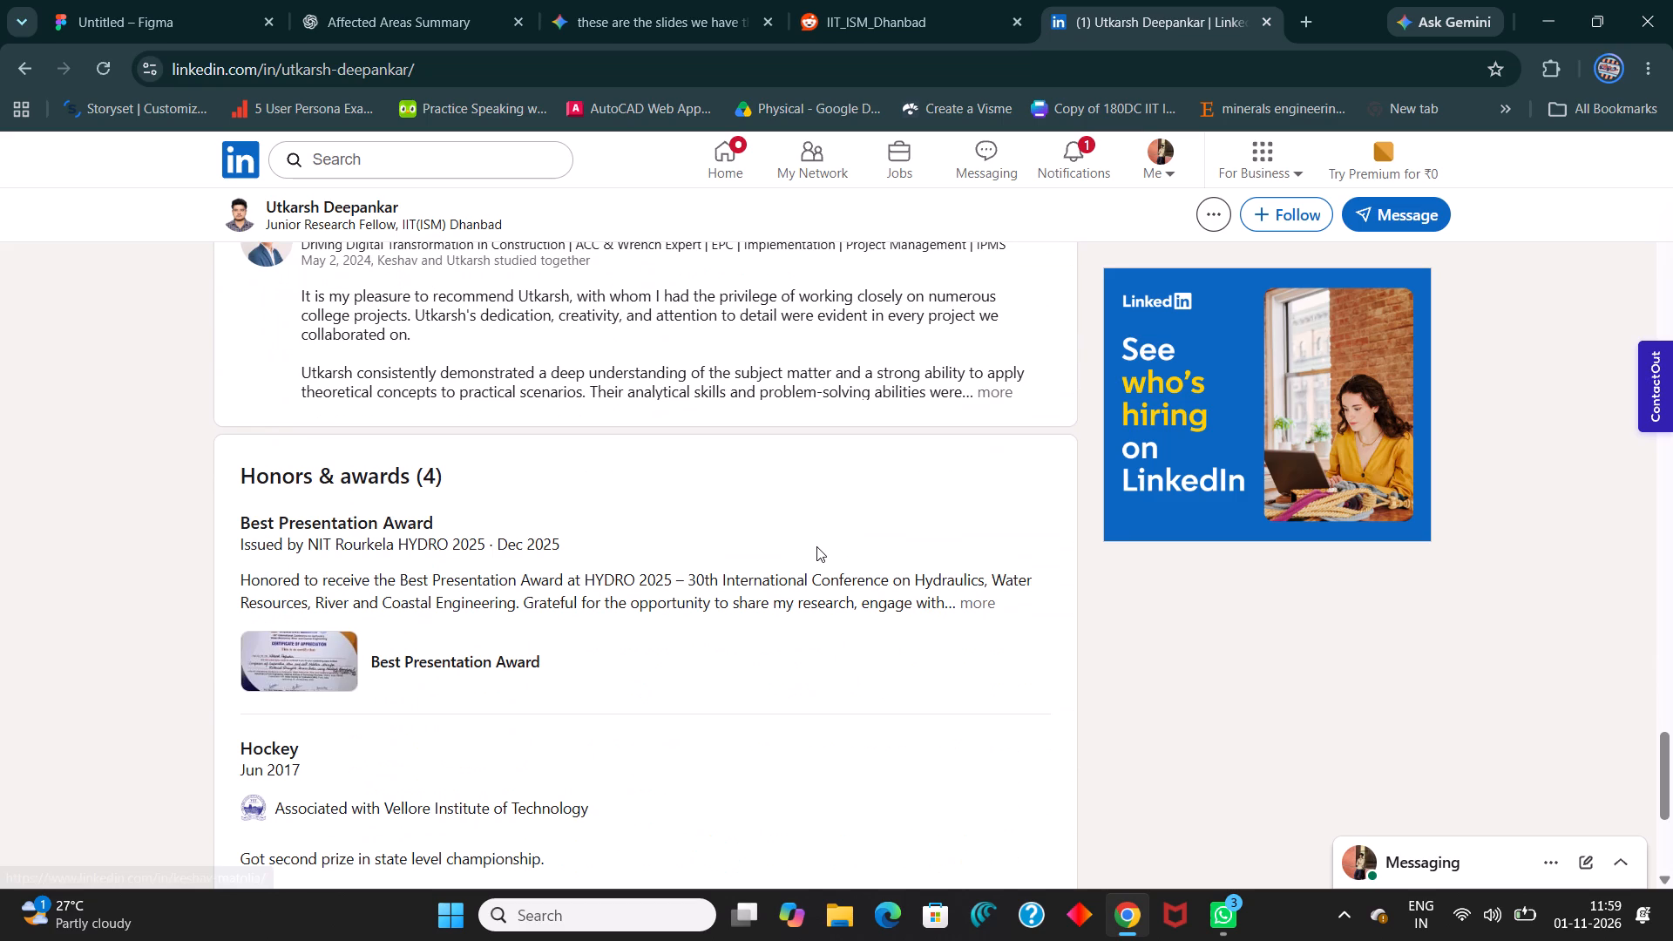
pyautogui.scroll(-1, 816, 546)
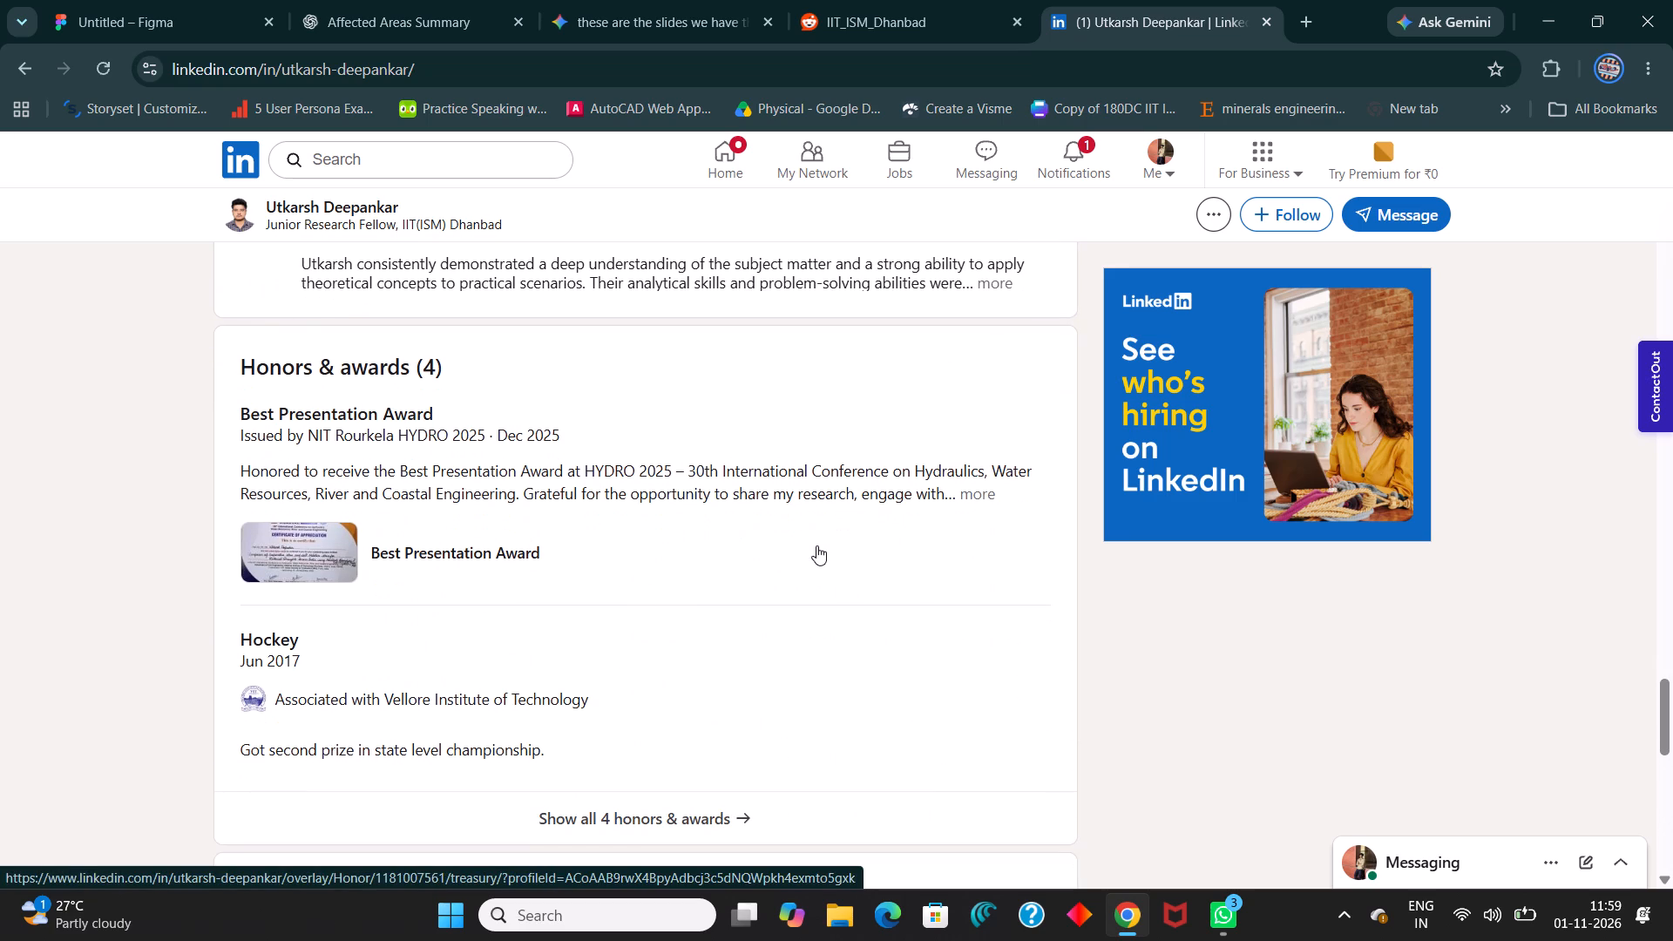
pyautogui.scroll(-4, 816, 545)
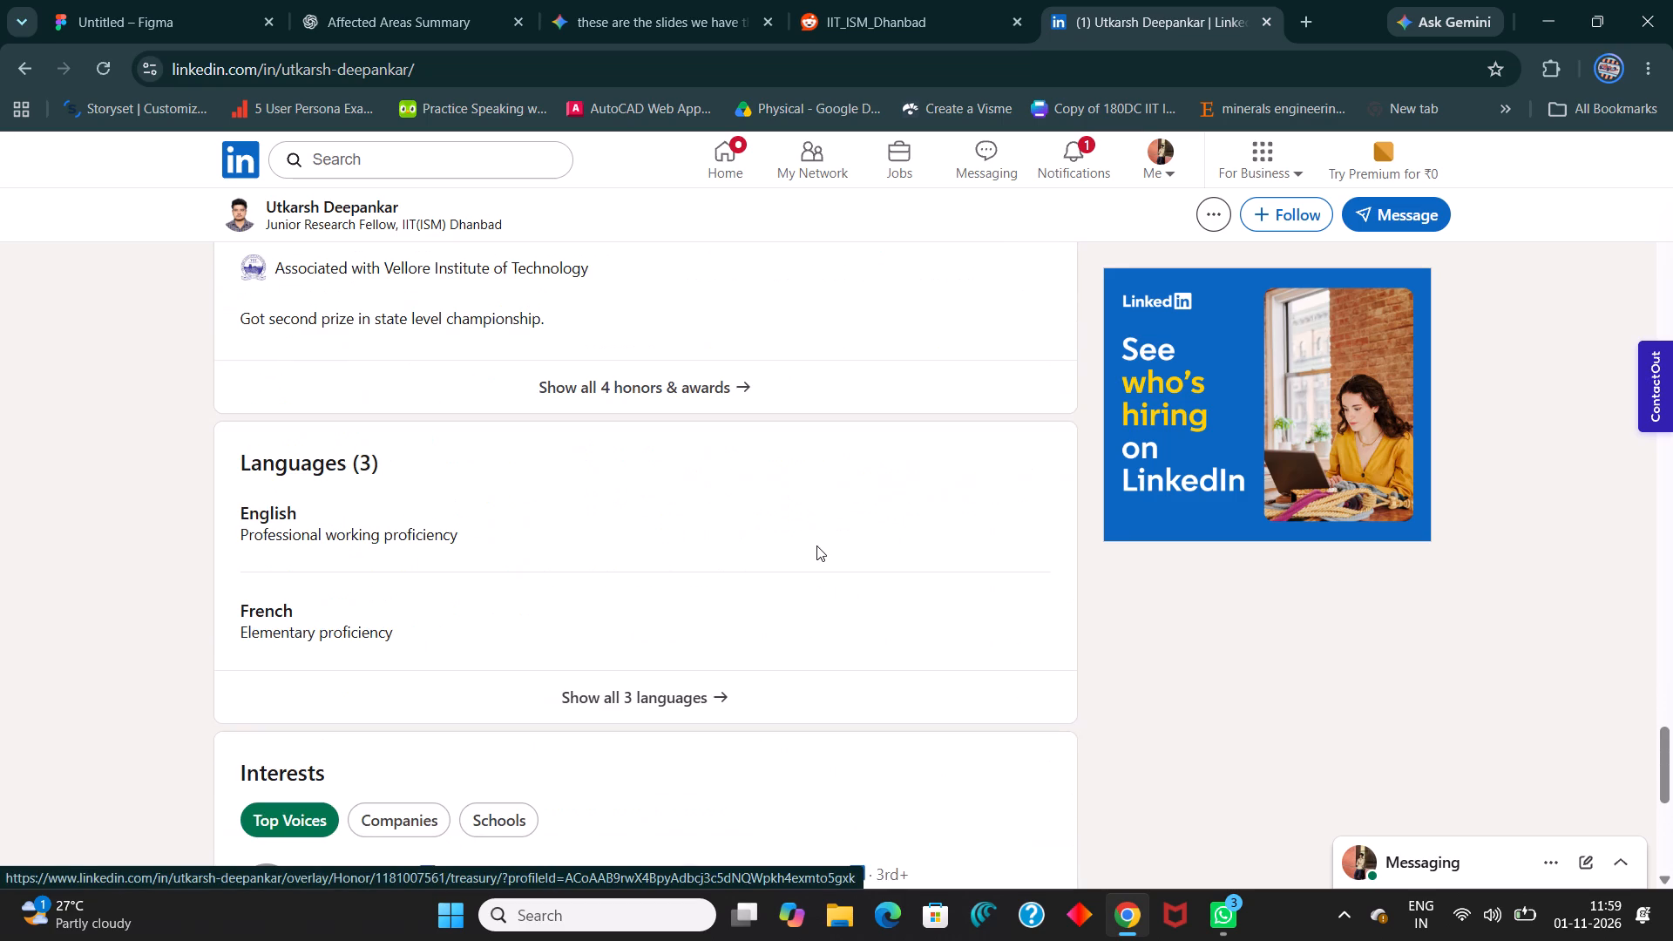
pyautogui.scroll(2, 812, 549)
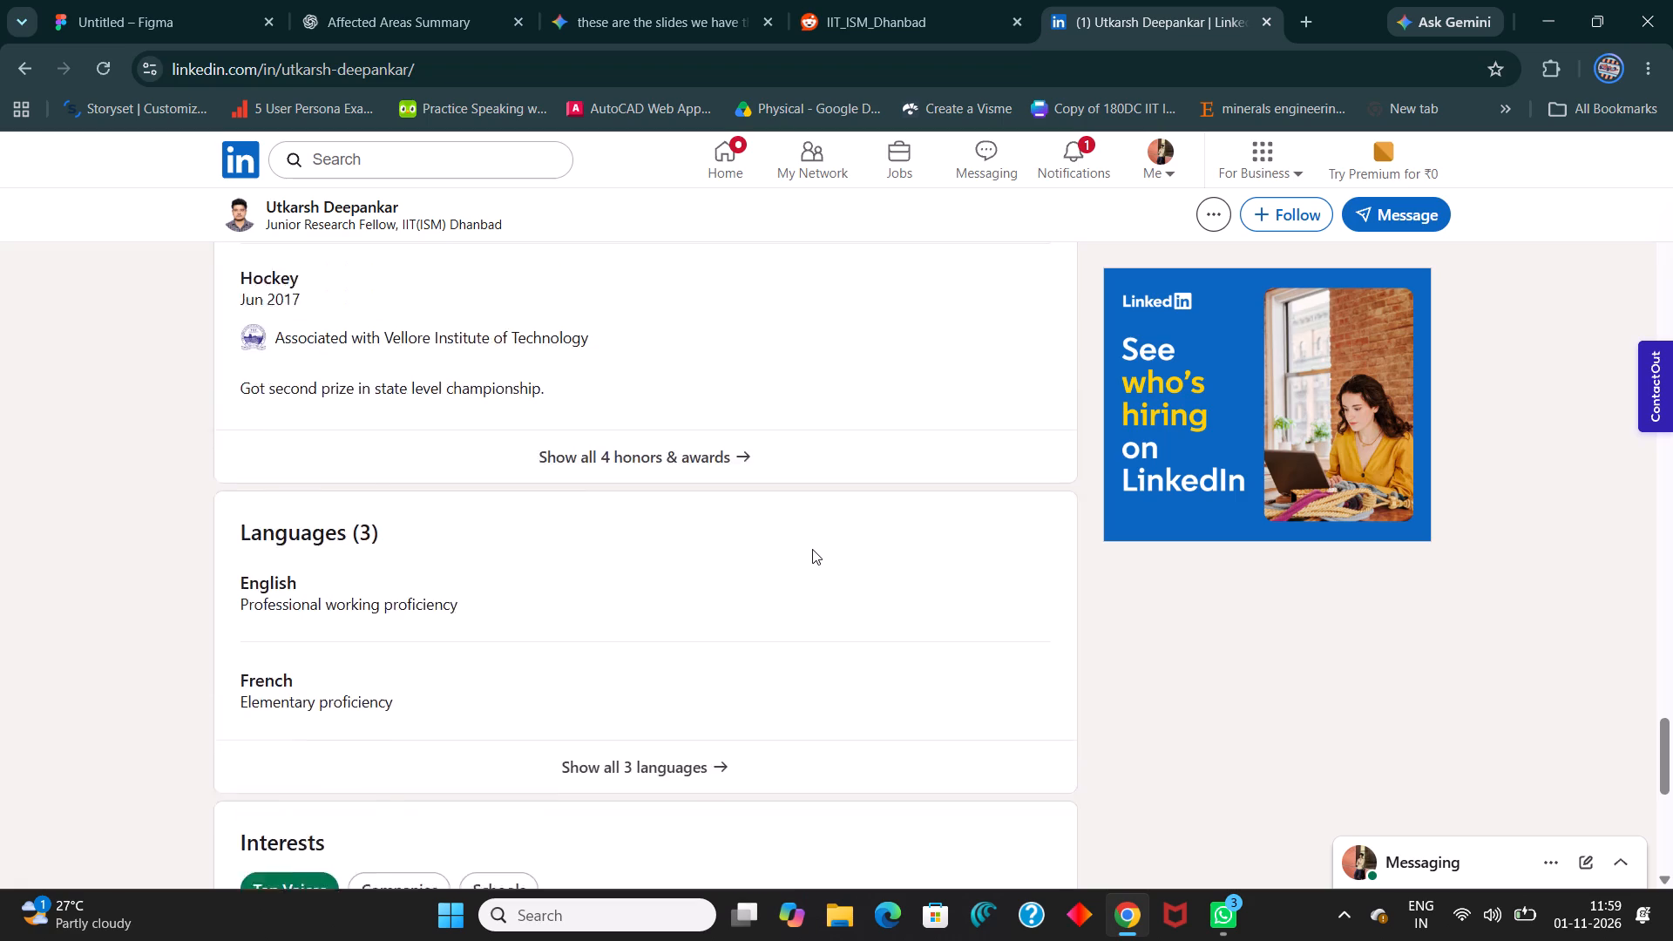
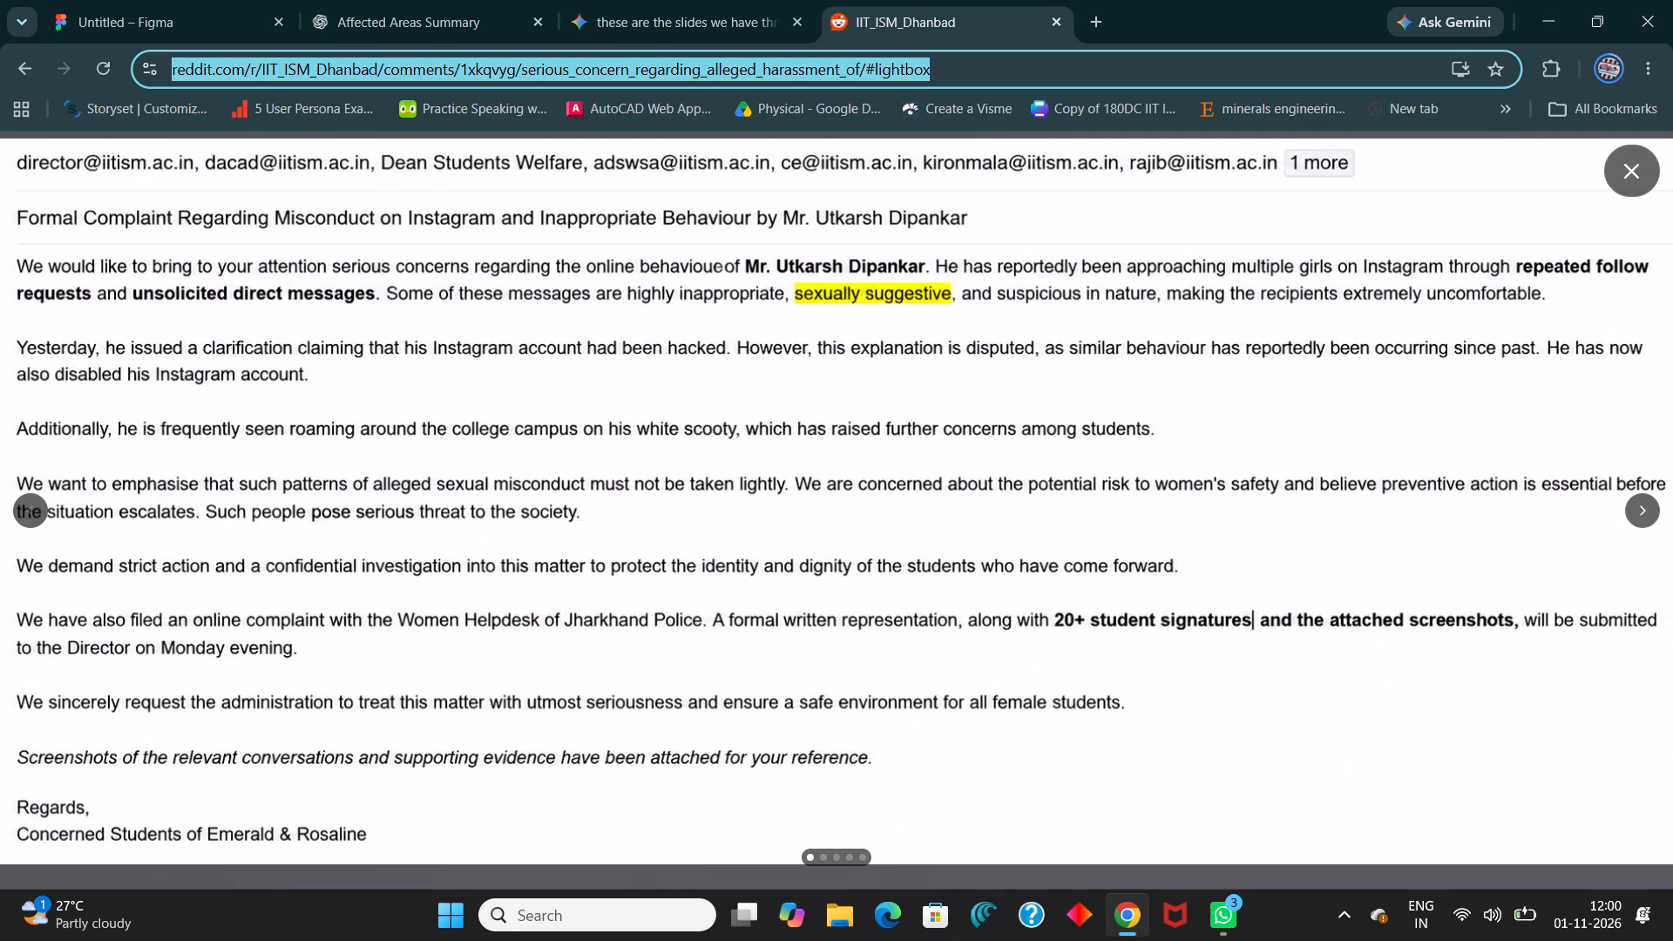
# Close the enlarged complaint image and read the comments on that r/IIT_ISM_Dhanbad post.
pyautogui.press('Escape')
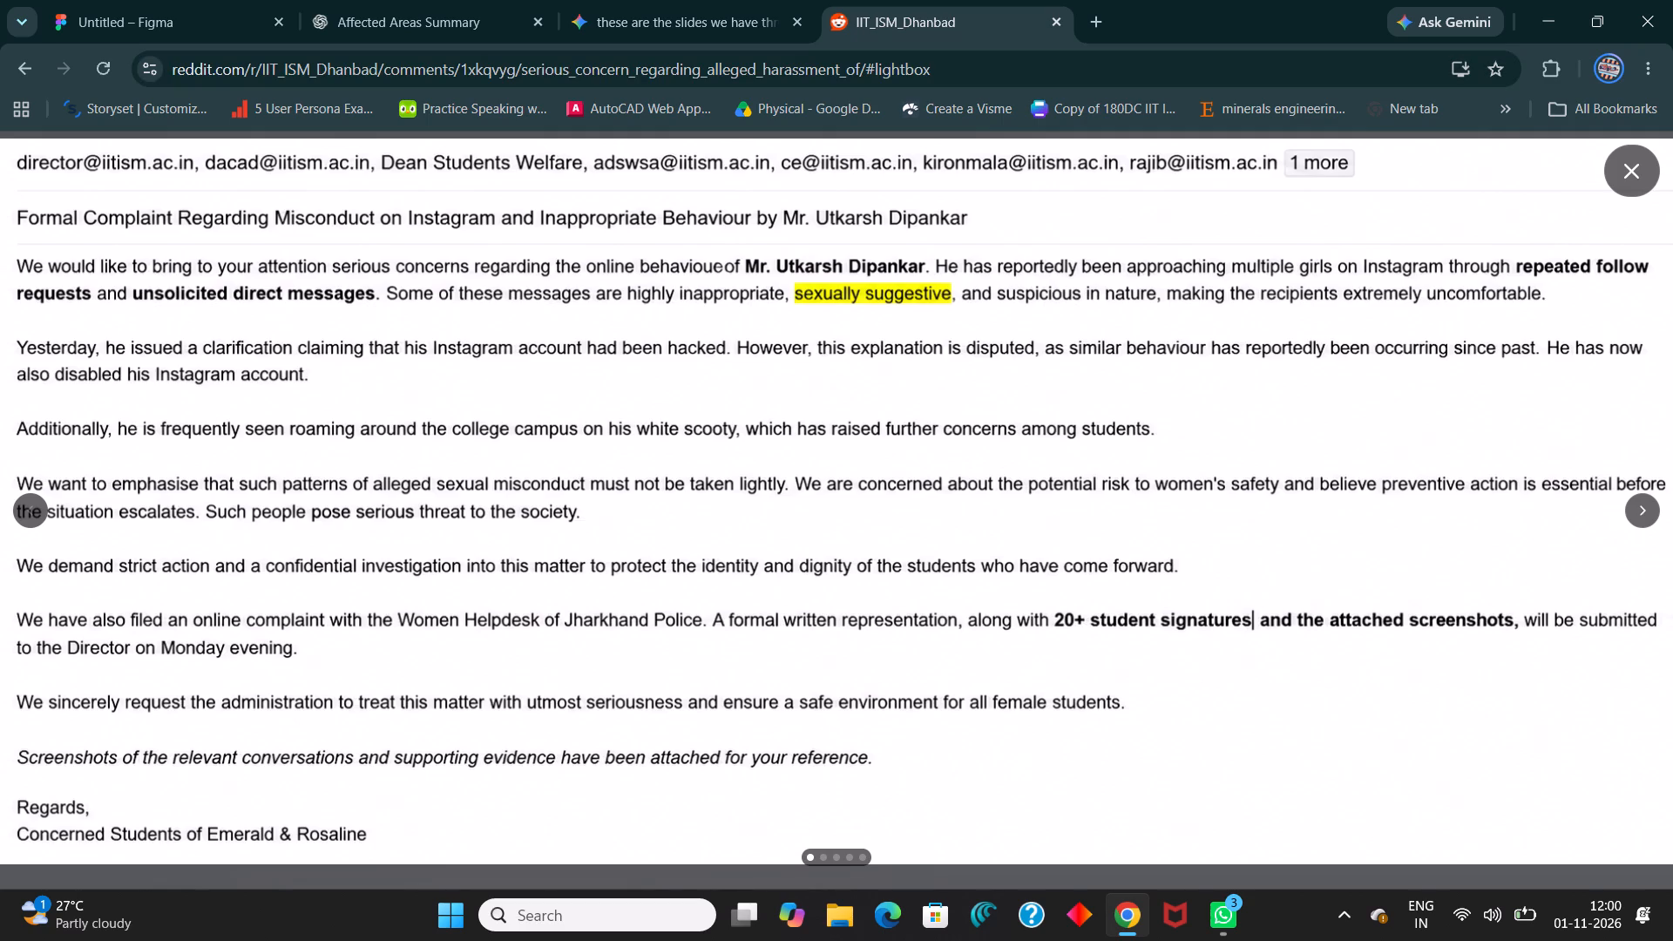
pyautogui.click(1629, 178)
pyautogui.scroll(-6, 825, 614)
pyautogui.scroll(3, 635, 569)
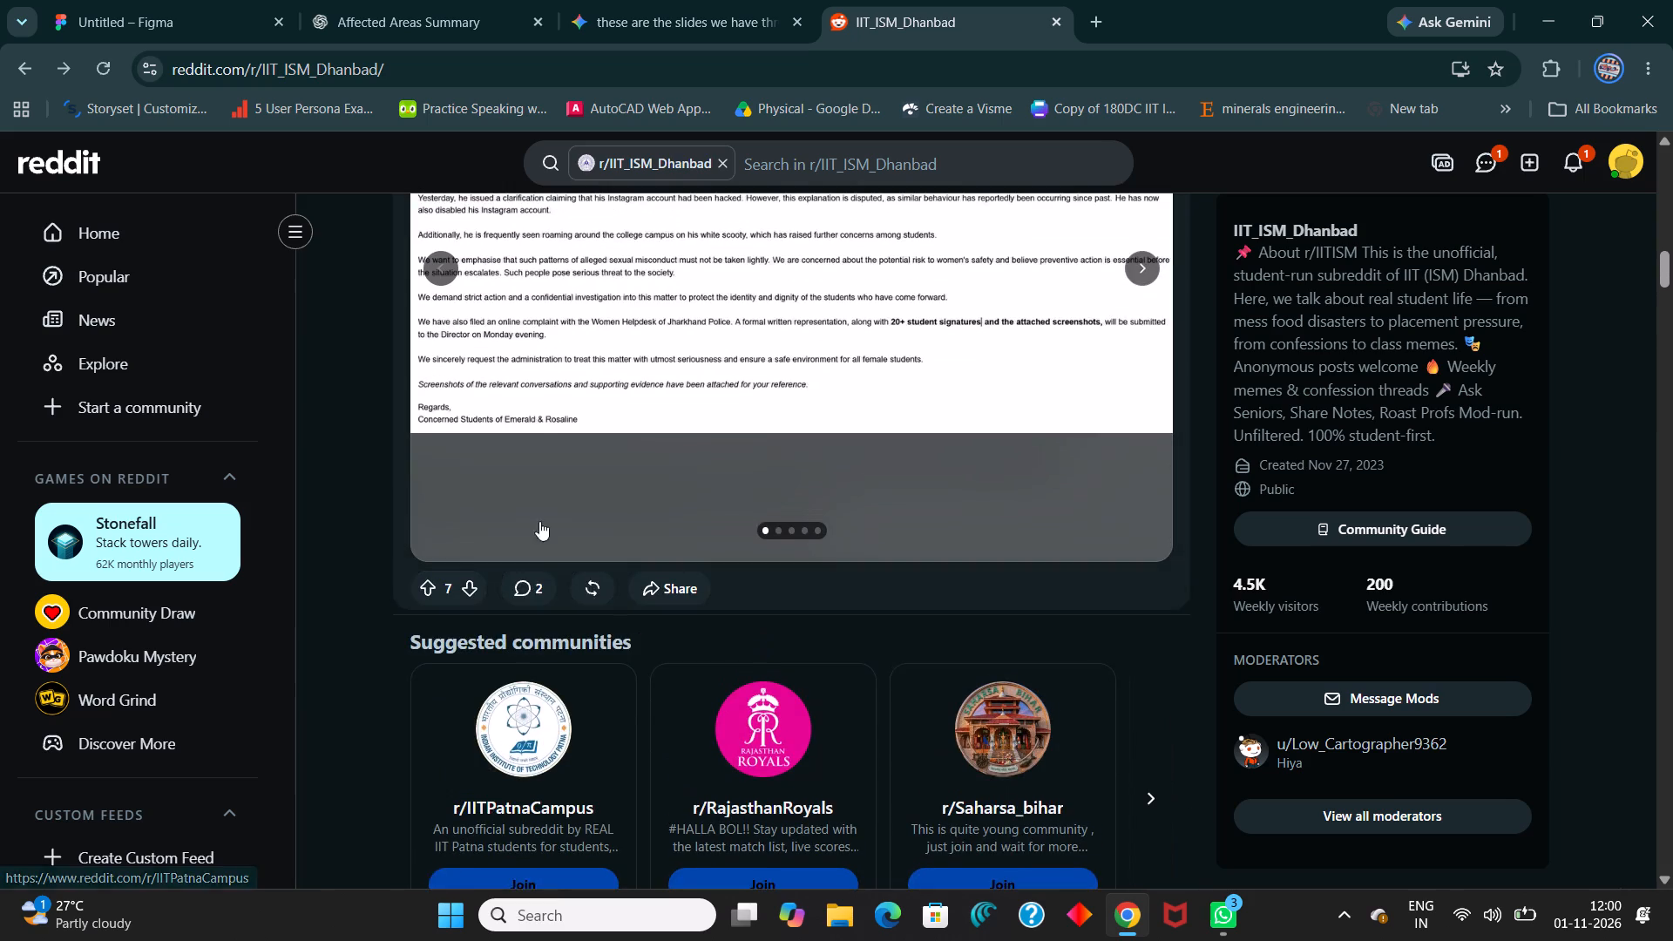
pyautogui.click(540, 580)
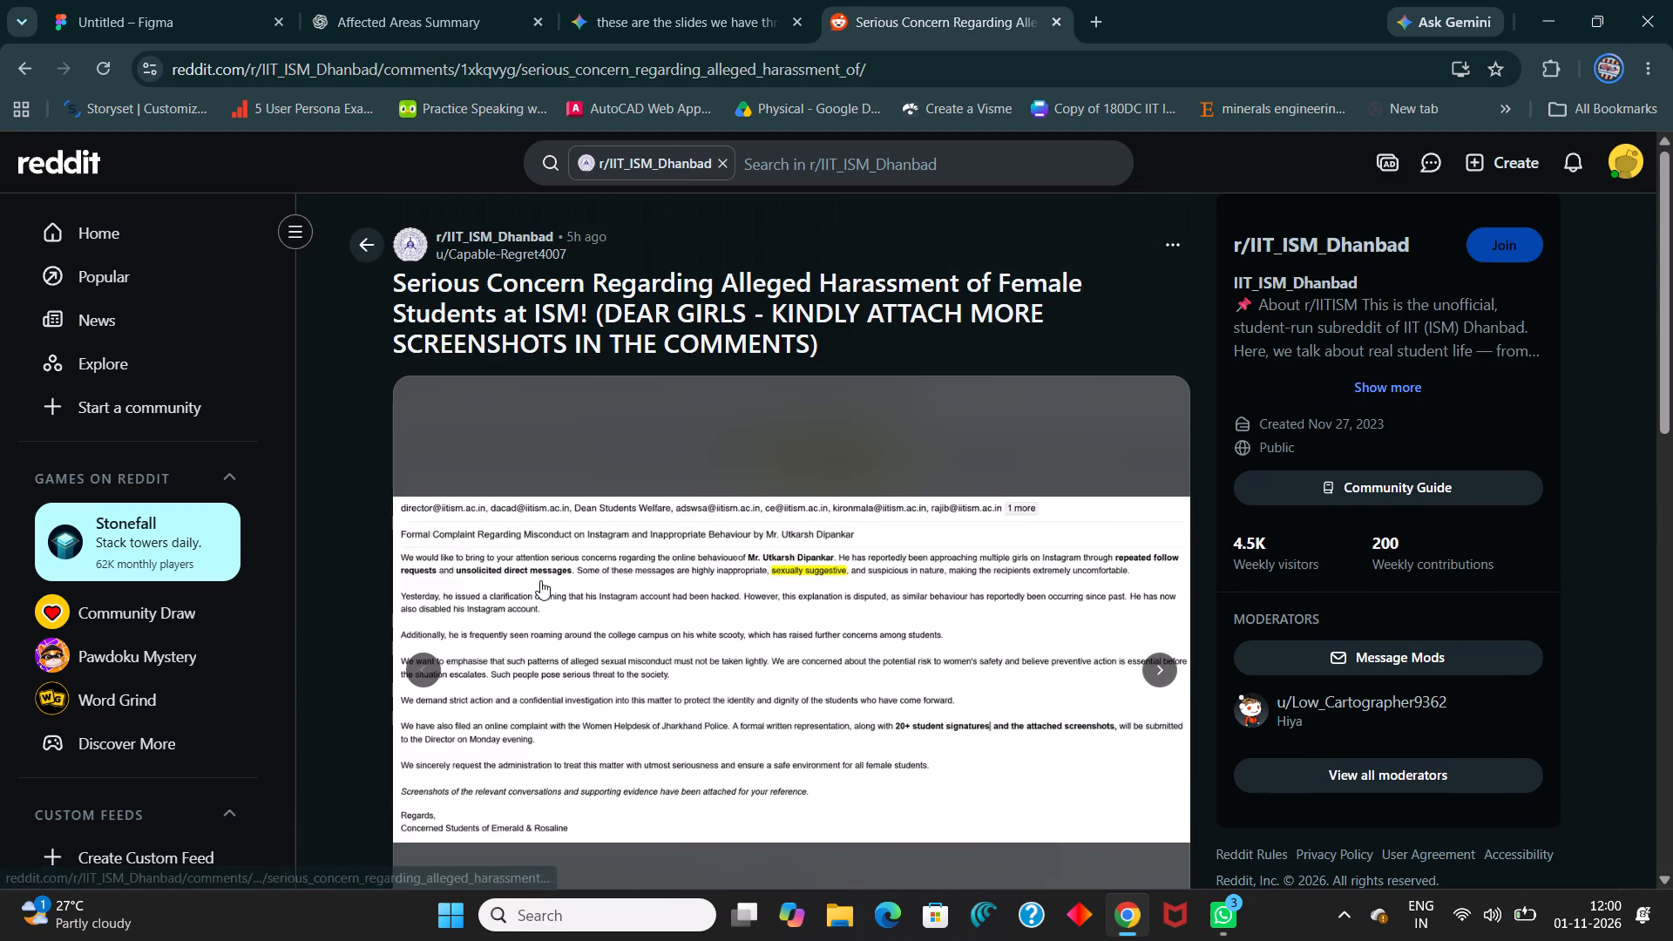
pyautogui.scroll(-9, 540, 580)
pyautogui.scroll(2, 540, 580)
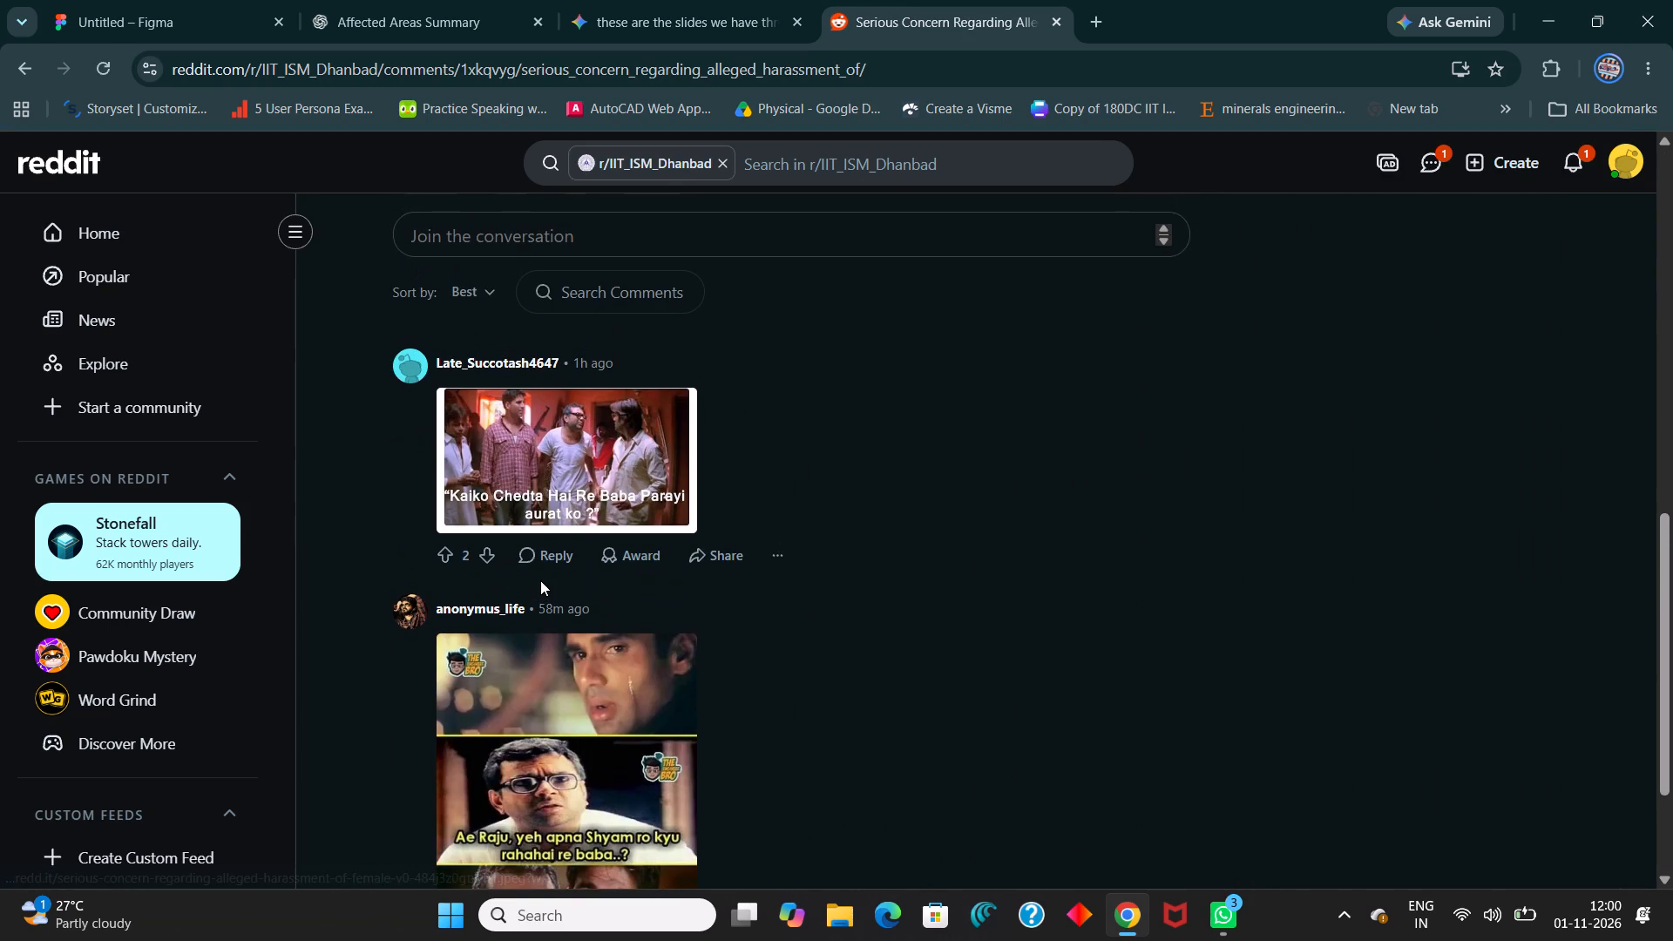
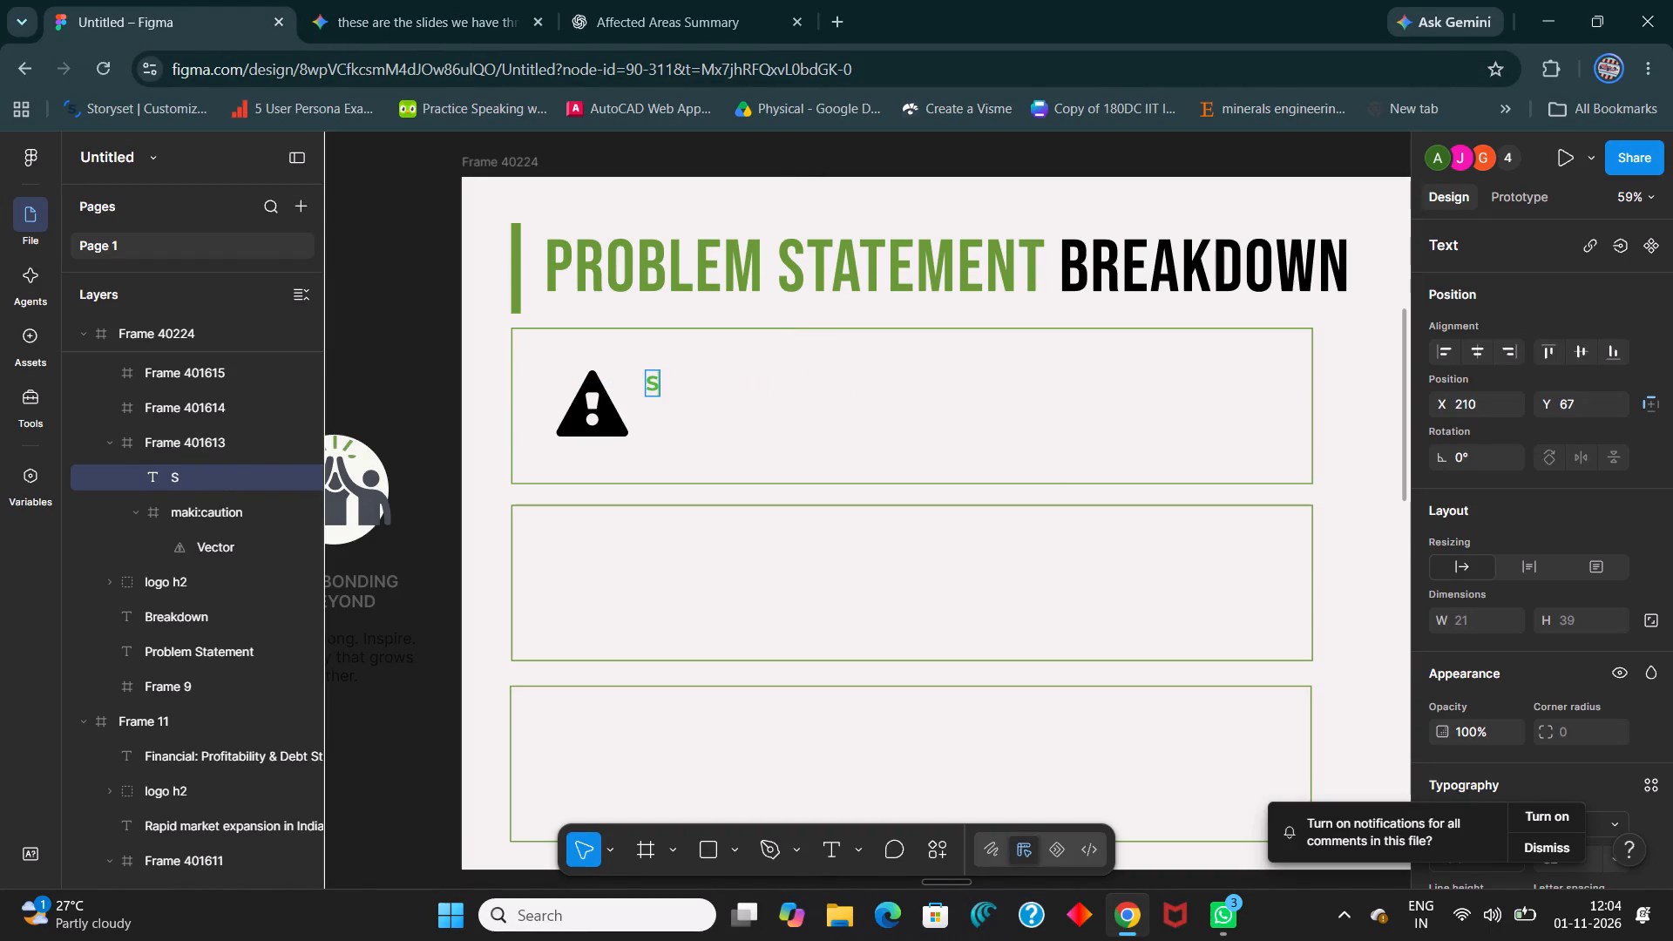
pyautogui.press('e')
pyautogui.press('BackSpace')
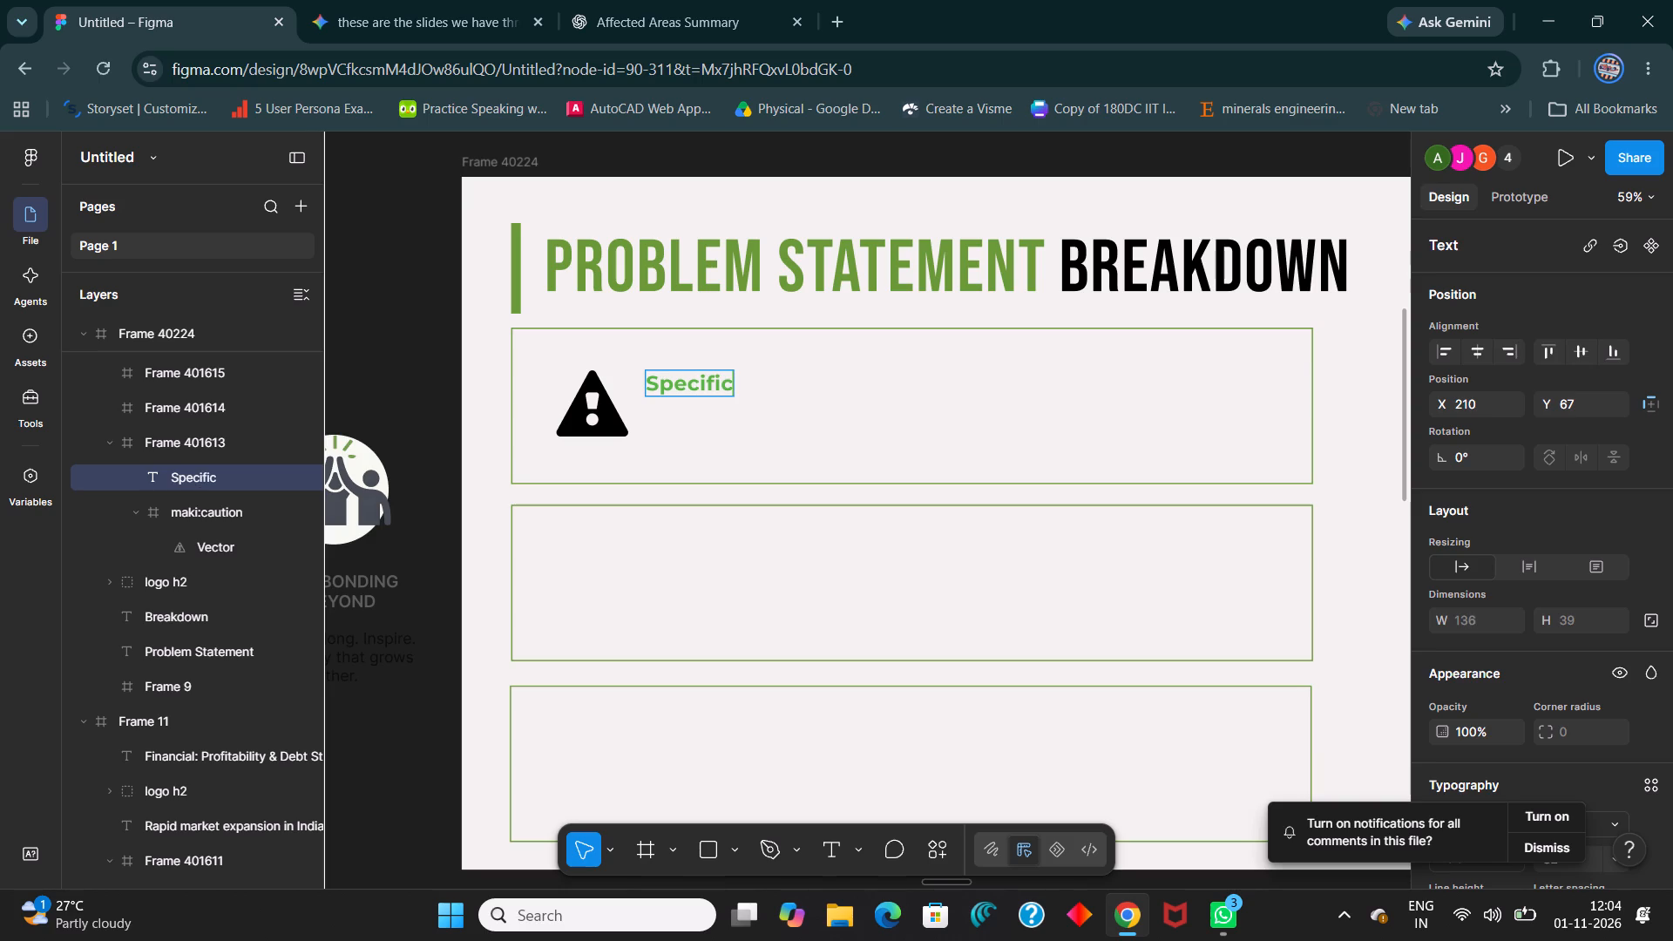
pyautogui.press('BackSpace')
pyautogui.press('BackSpace')
pyautogui.press('BackSpace')
pyautogui.press('i')
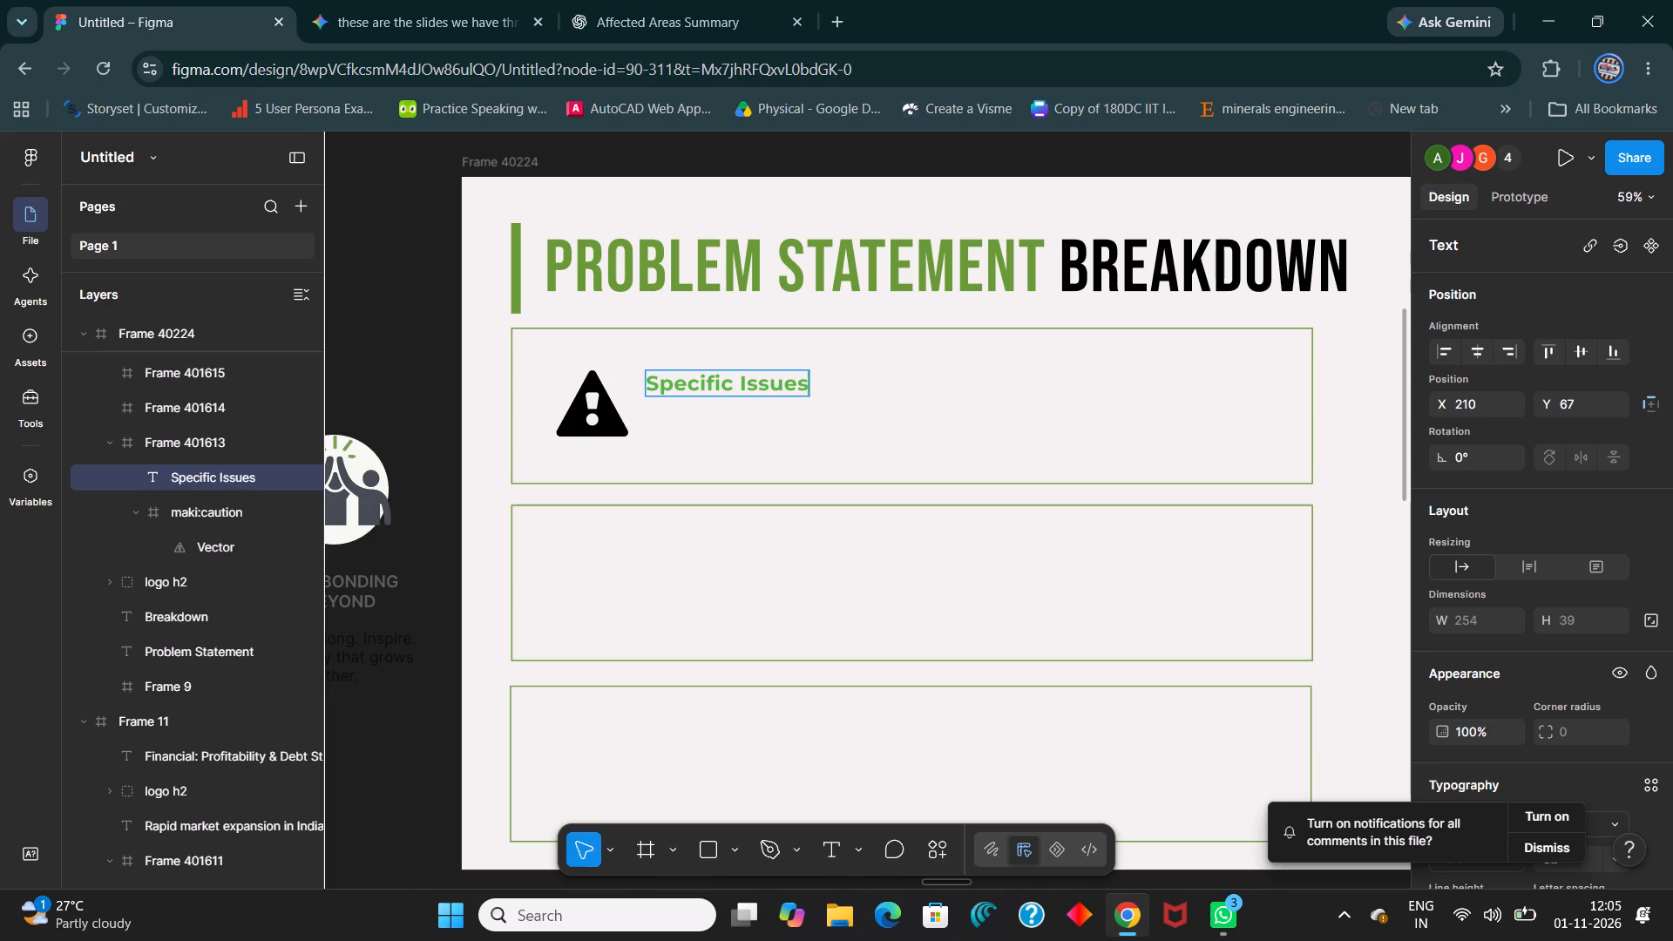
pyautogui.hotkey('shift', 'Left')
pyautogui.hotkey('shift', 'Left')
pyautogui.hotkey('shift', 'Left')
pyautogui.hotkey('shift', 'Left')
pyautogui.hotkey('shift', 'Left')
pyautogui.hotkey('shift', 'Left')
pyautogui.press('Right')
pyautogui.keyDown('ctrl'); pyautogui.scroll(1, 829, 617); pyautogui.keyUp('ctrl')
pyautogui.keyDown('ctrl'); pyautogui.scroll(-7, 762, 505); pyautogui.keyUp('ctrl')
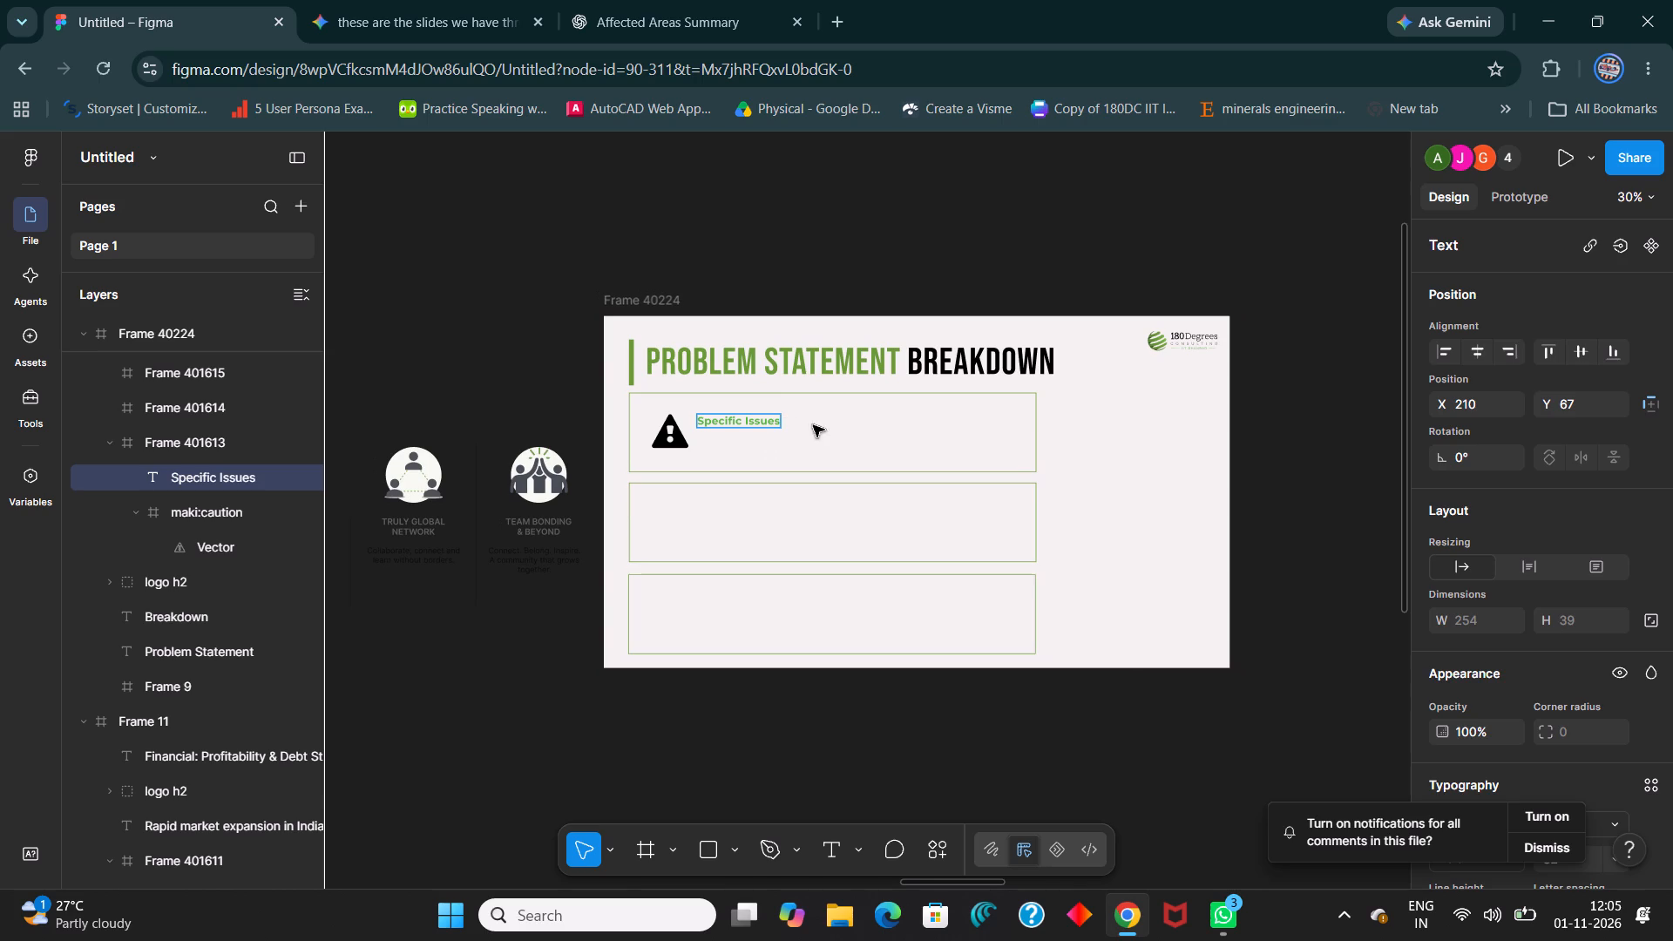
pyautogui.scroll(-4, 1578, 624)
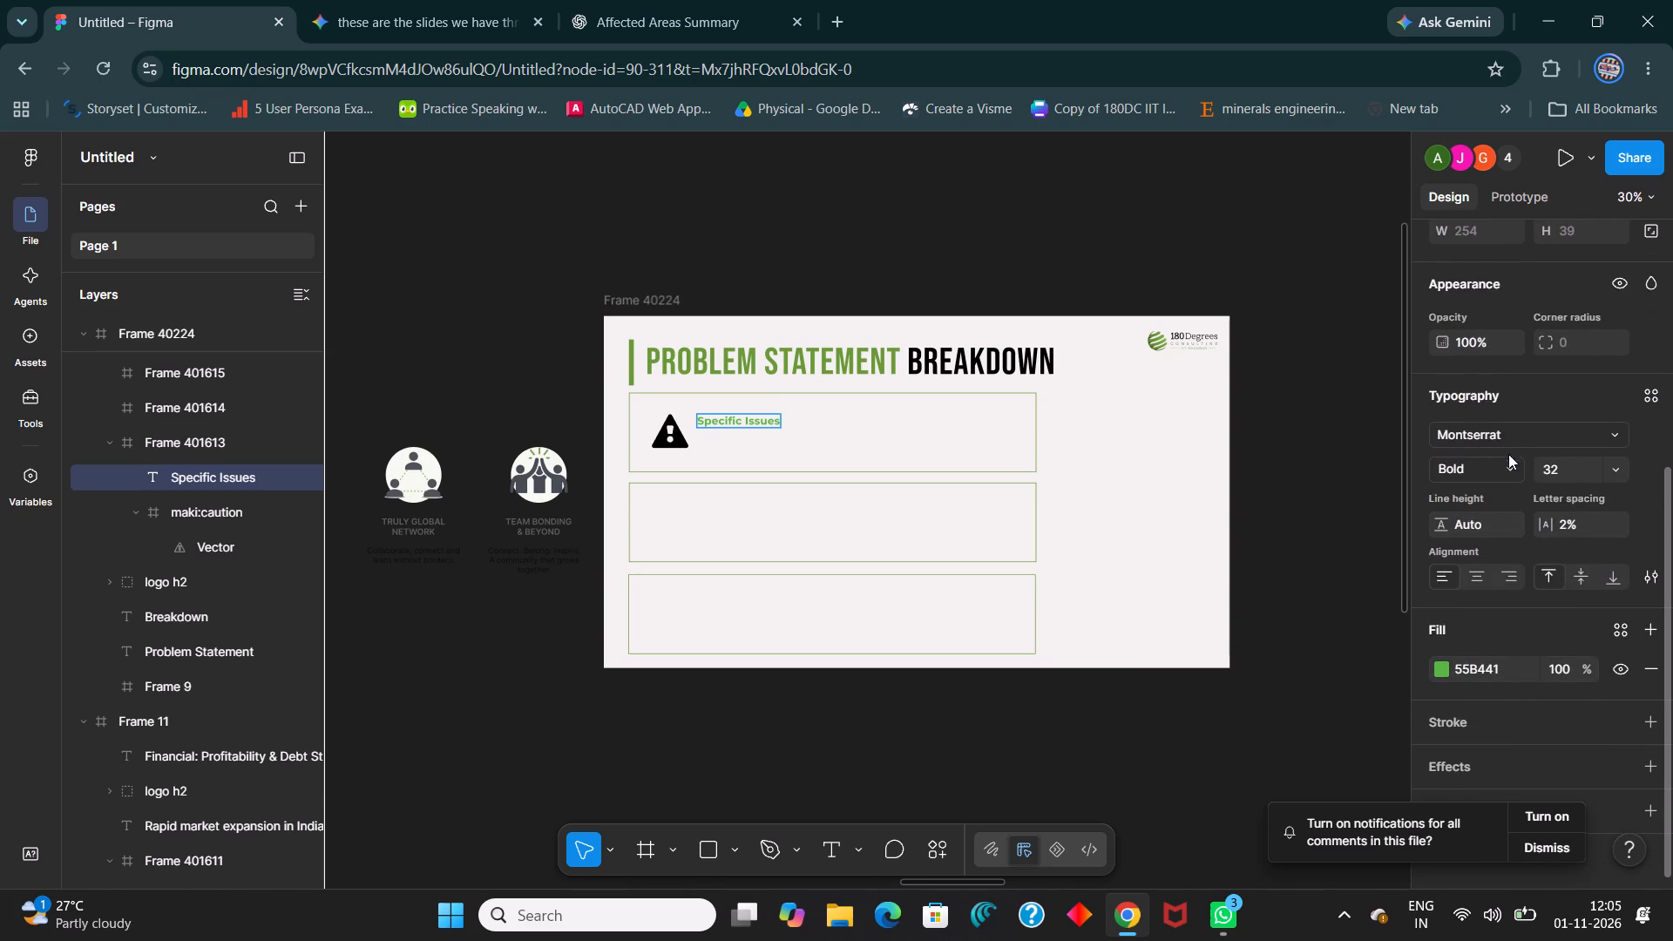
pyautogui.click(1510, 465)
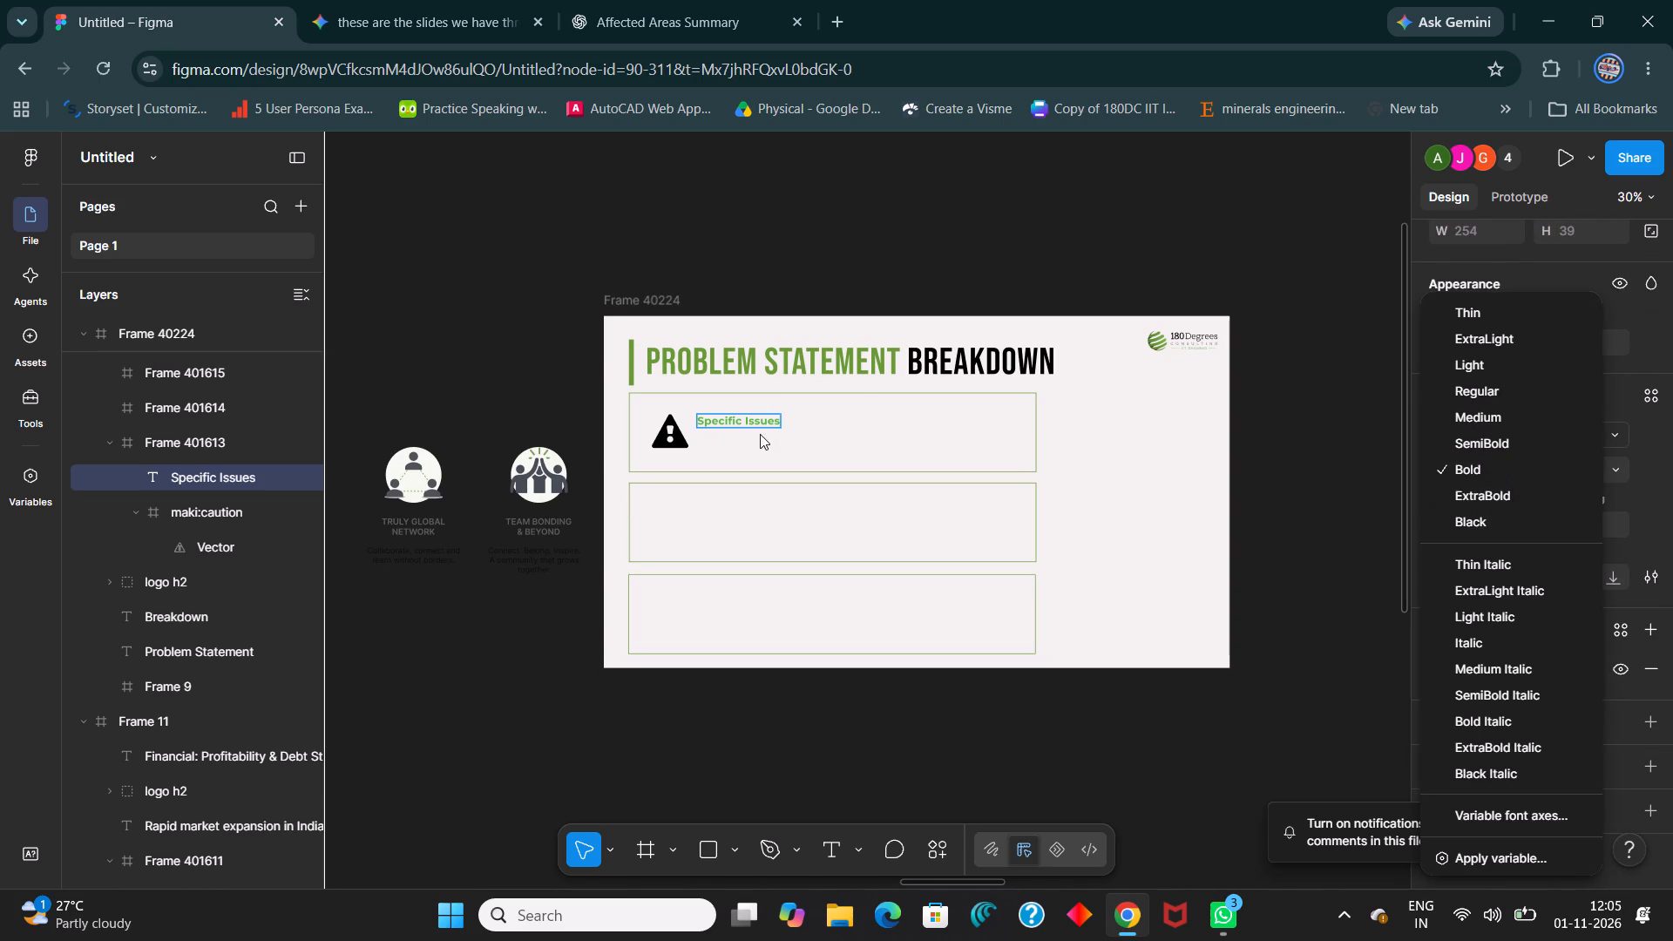
# Enlarge the whole "Specific Issues" heading to font size 38, keeping its Montserrat Bold weight.
pyautogui.tripleClick(762, 416)
pyautogui.click(760, 415)
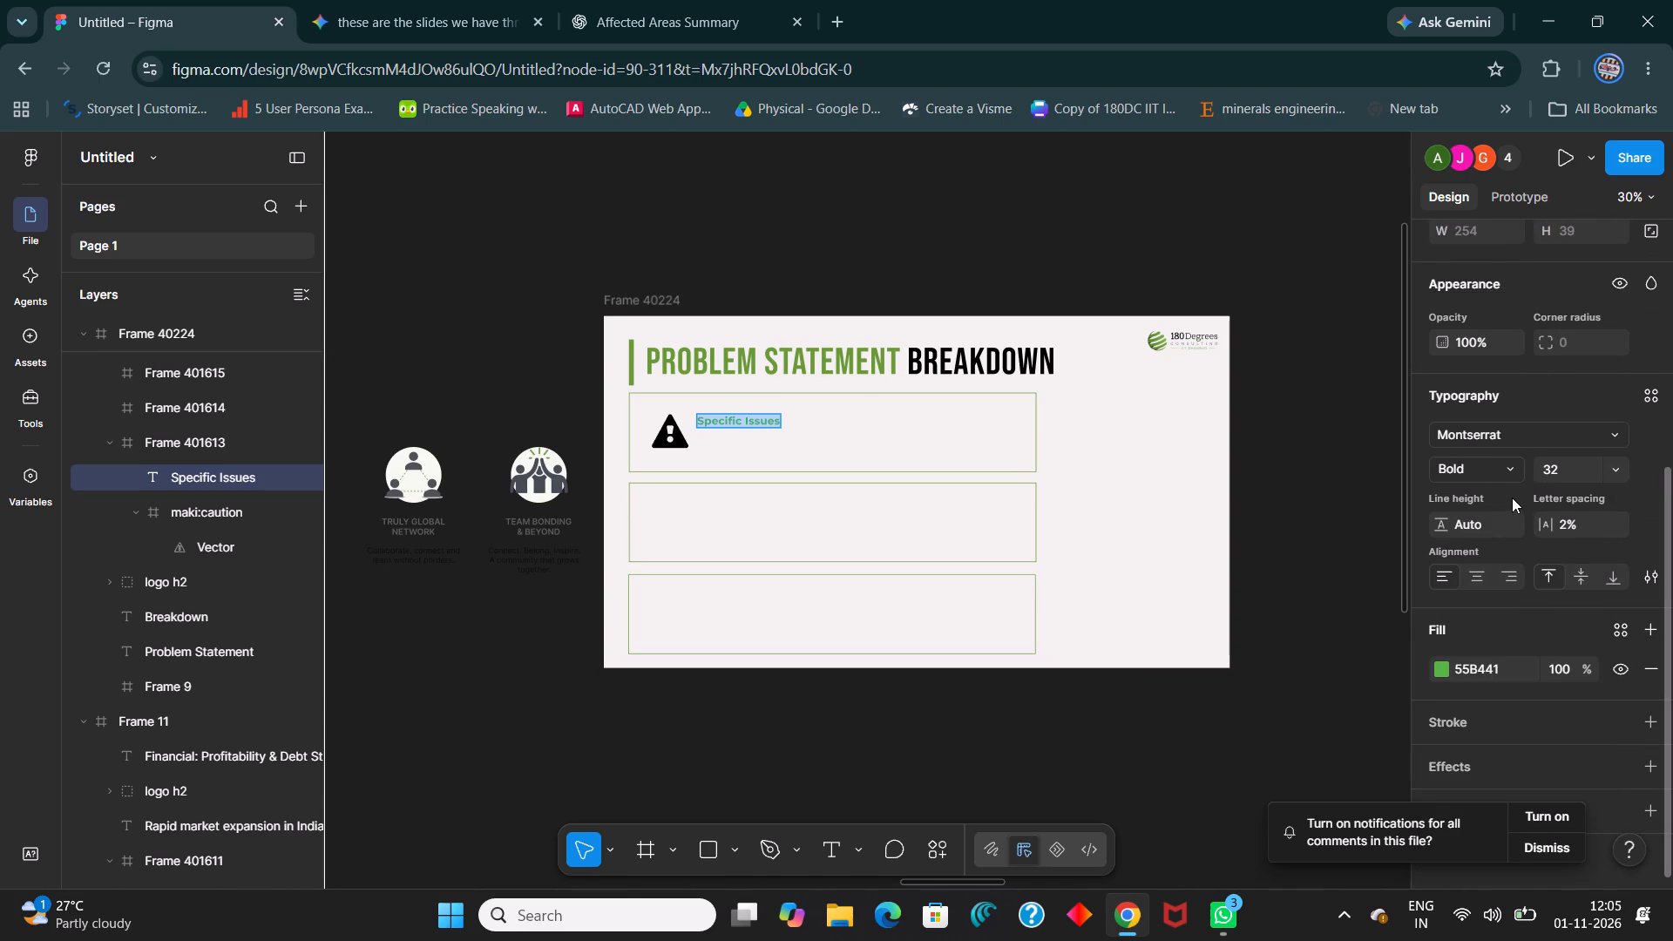
pyautogui.click(1503, 475)
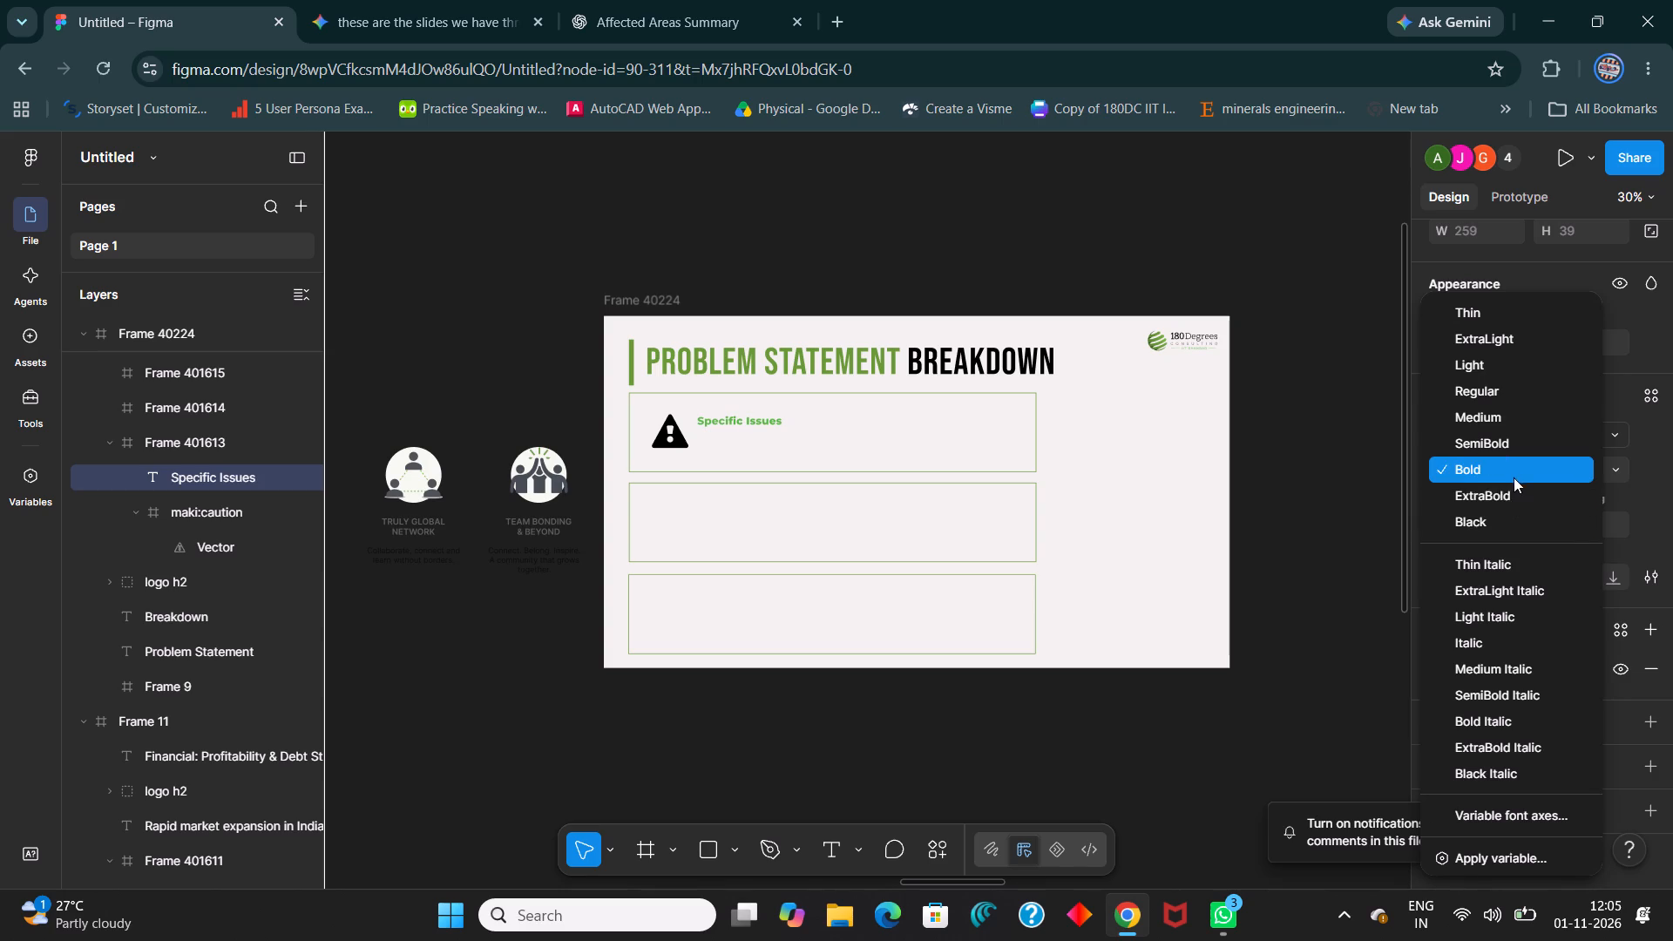
pyautogui.click(1514, 475)
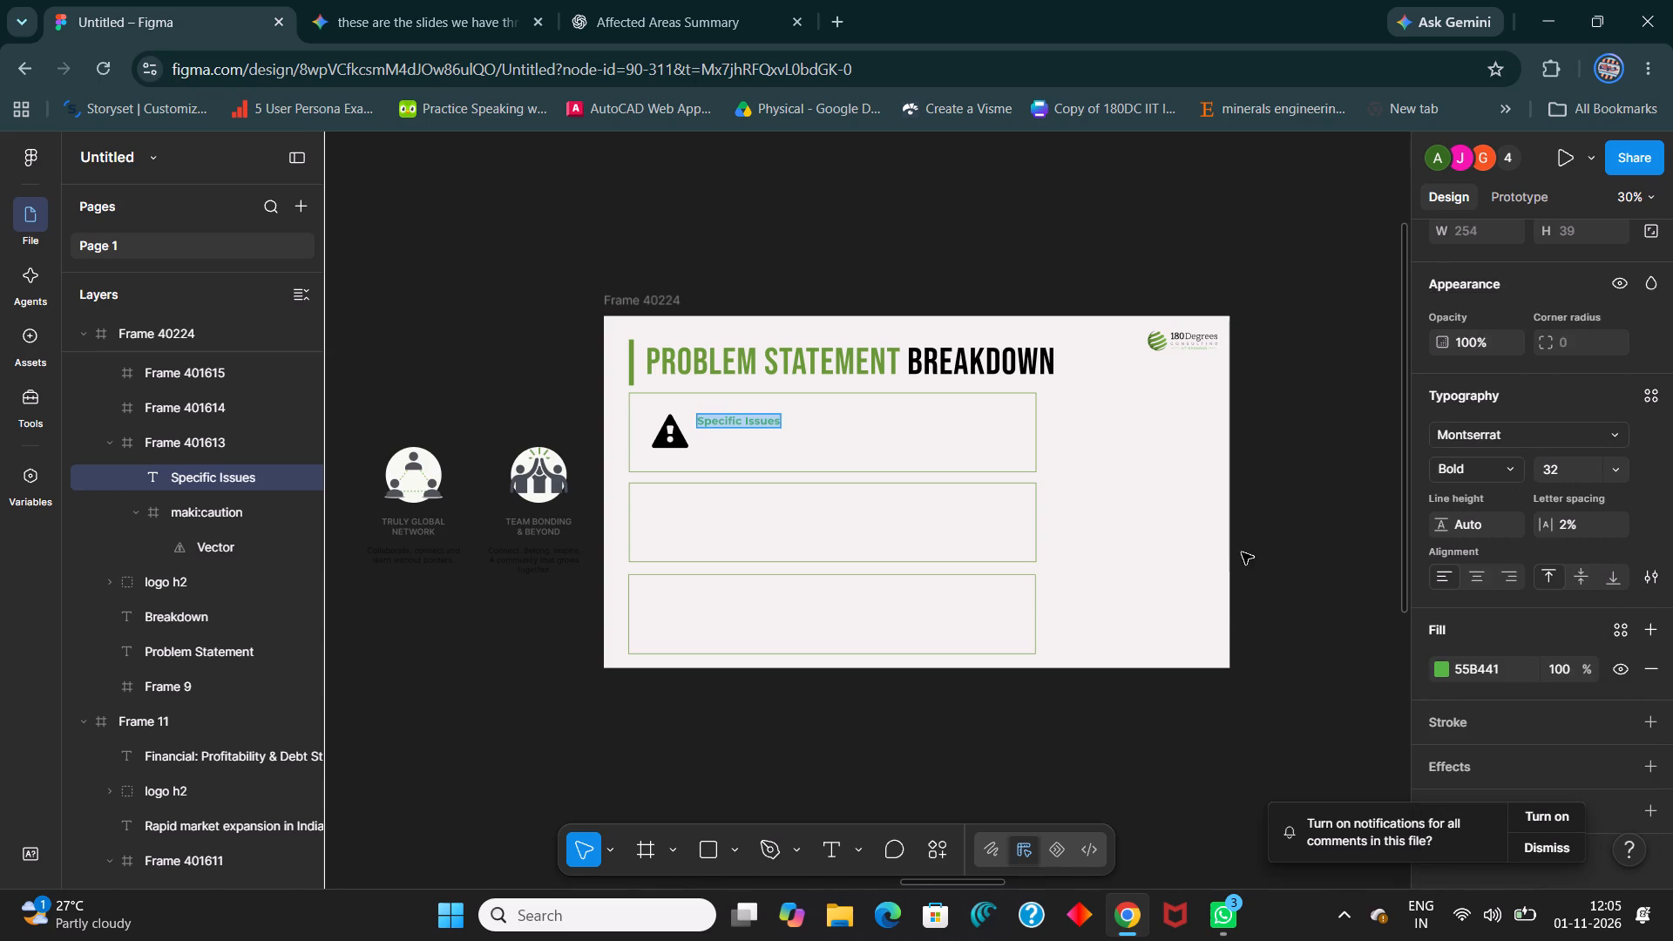
pyautogui.hotkey('ctrl', 'shift', '.')
pyautogui.hotkey('ctrl', 'shift', '.')
pyautogui.hotkey('ctrl', 'shift', '.')
pyautogui.hotkey('ctrl', 'shift', '.')
pyautogui.hotkey('ctrl', 'shift', '.')
pyautogui.hotkey('ctrl', 'shift', '.')
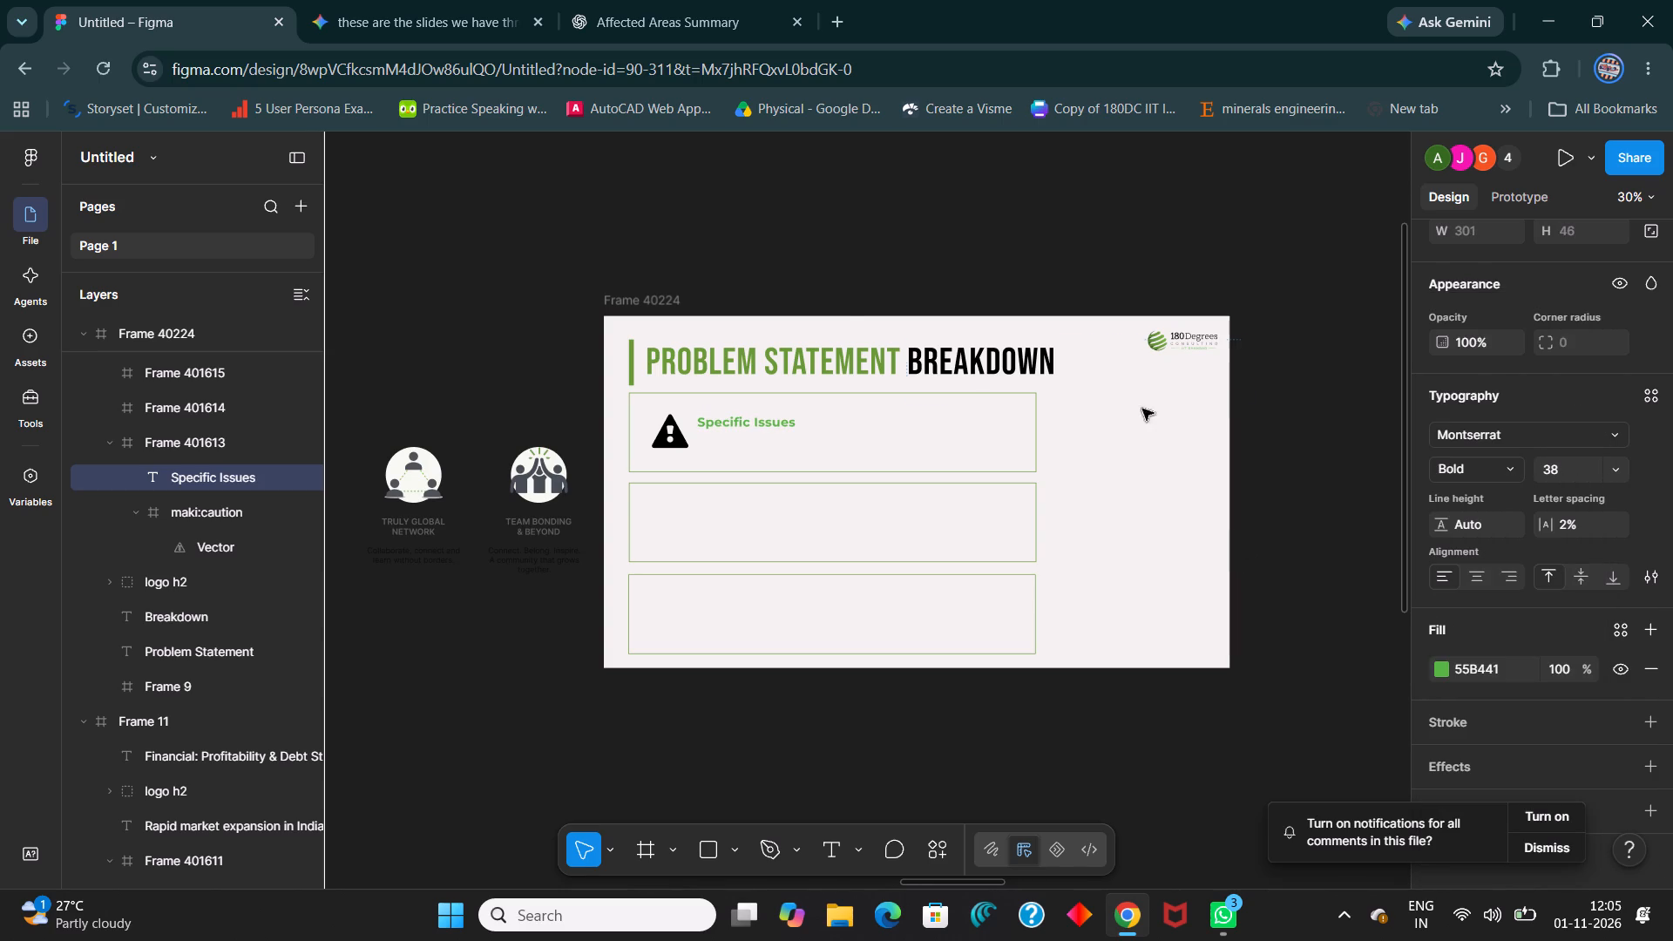
# Narrow the "Specific Issues" text box to about 181 wide, wrapping the heading onto two lines.
pyautogui.click(802, 445)
pyautogui.moveTo(796, 423); pyautogui.dragTo(769, 433)
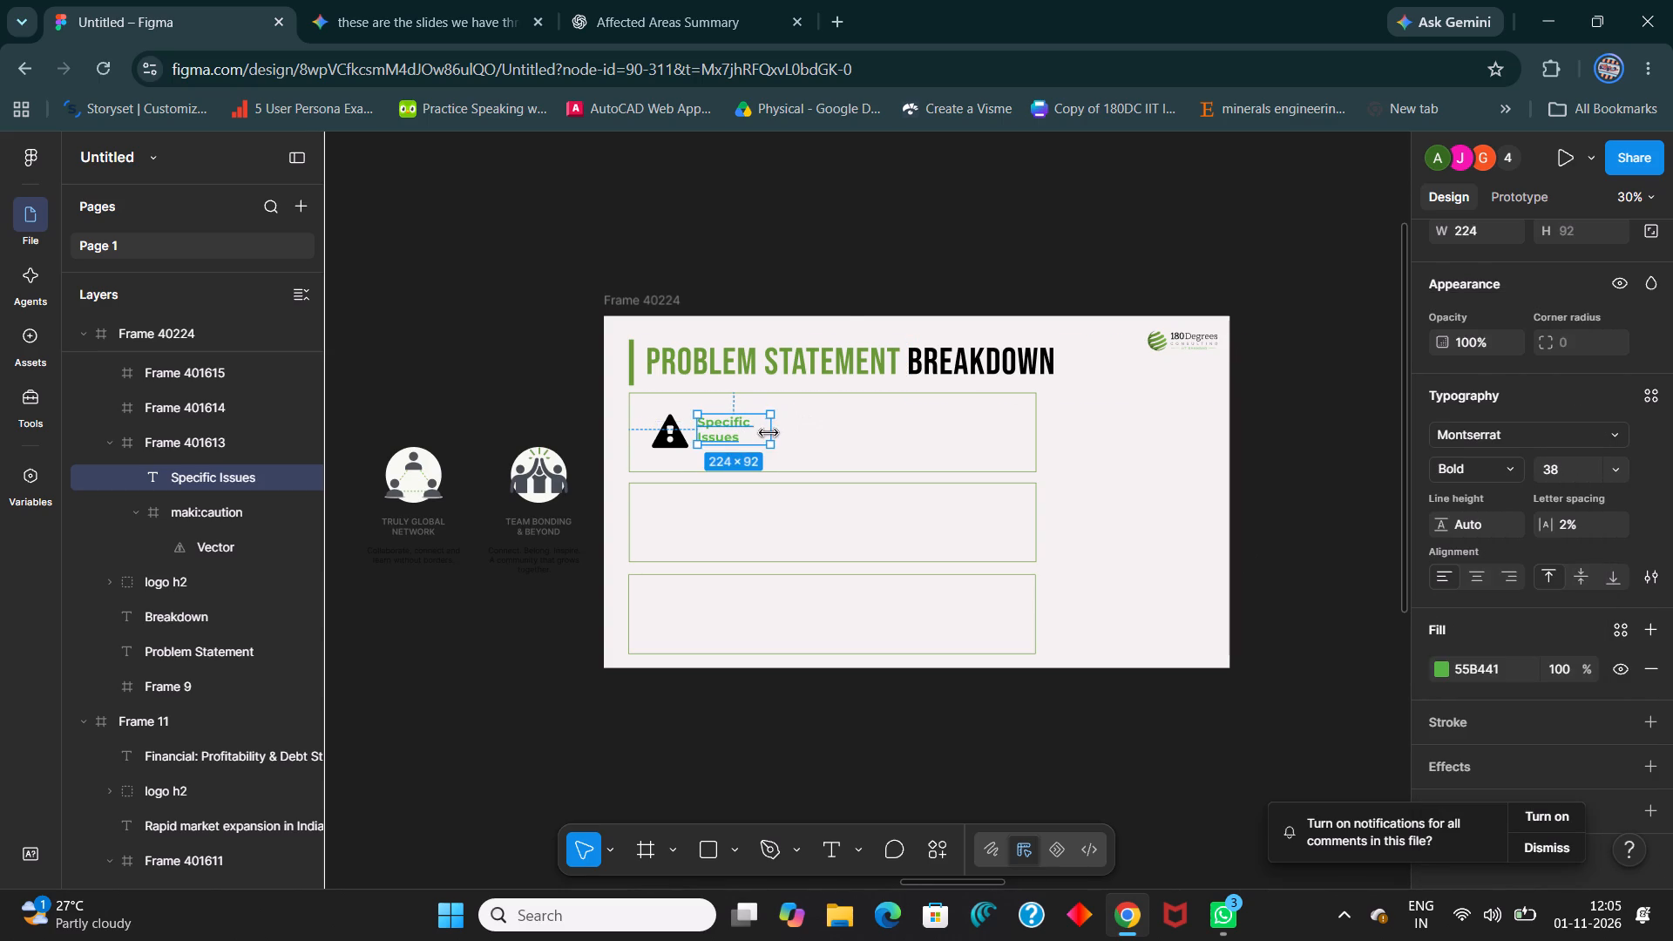
pyautogui.moveTo(769, 433); pyautogui.dragTo(755, 429)
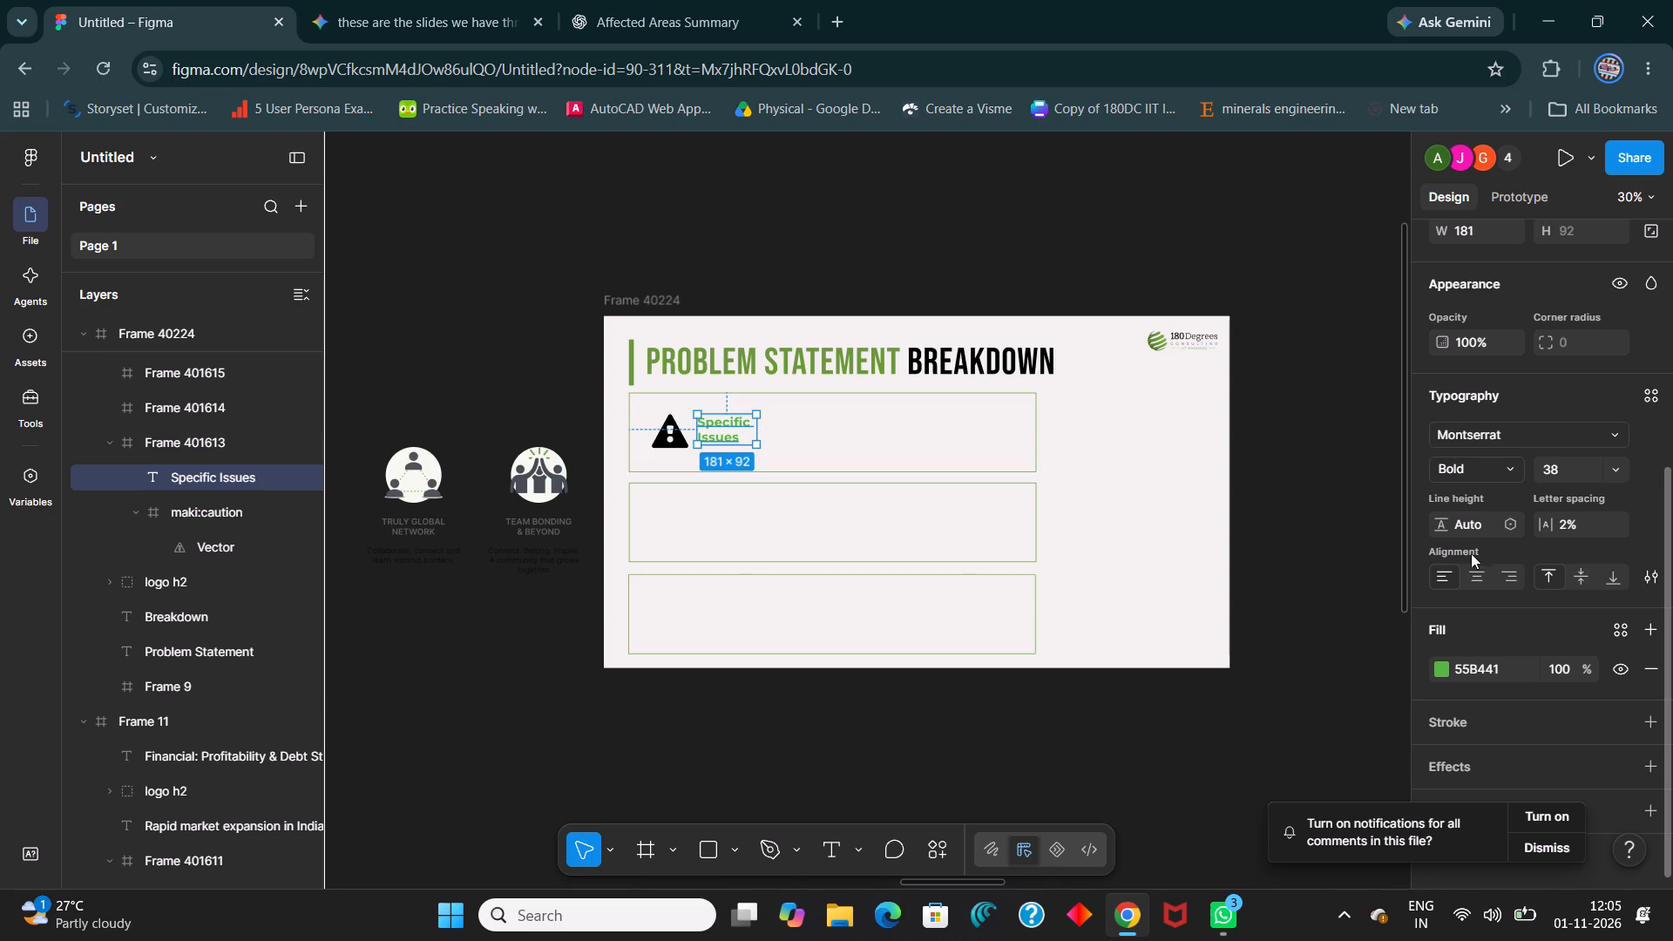
# Centre-align the two-line "Specific Issues" heading and nudge it slightly right, away from the caution icon.
pyautogui.click(1476, 566)
pyautogui.hotkey('shift', 'Right')
pyautogui.hotkey('shift', 'Right')
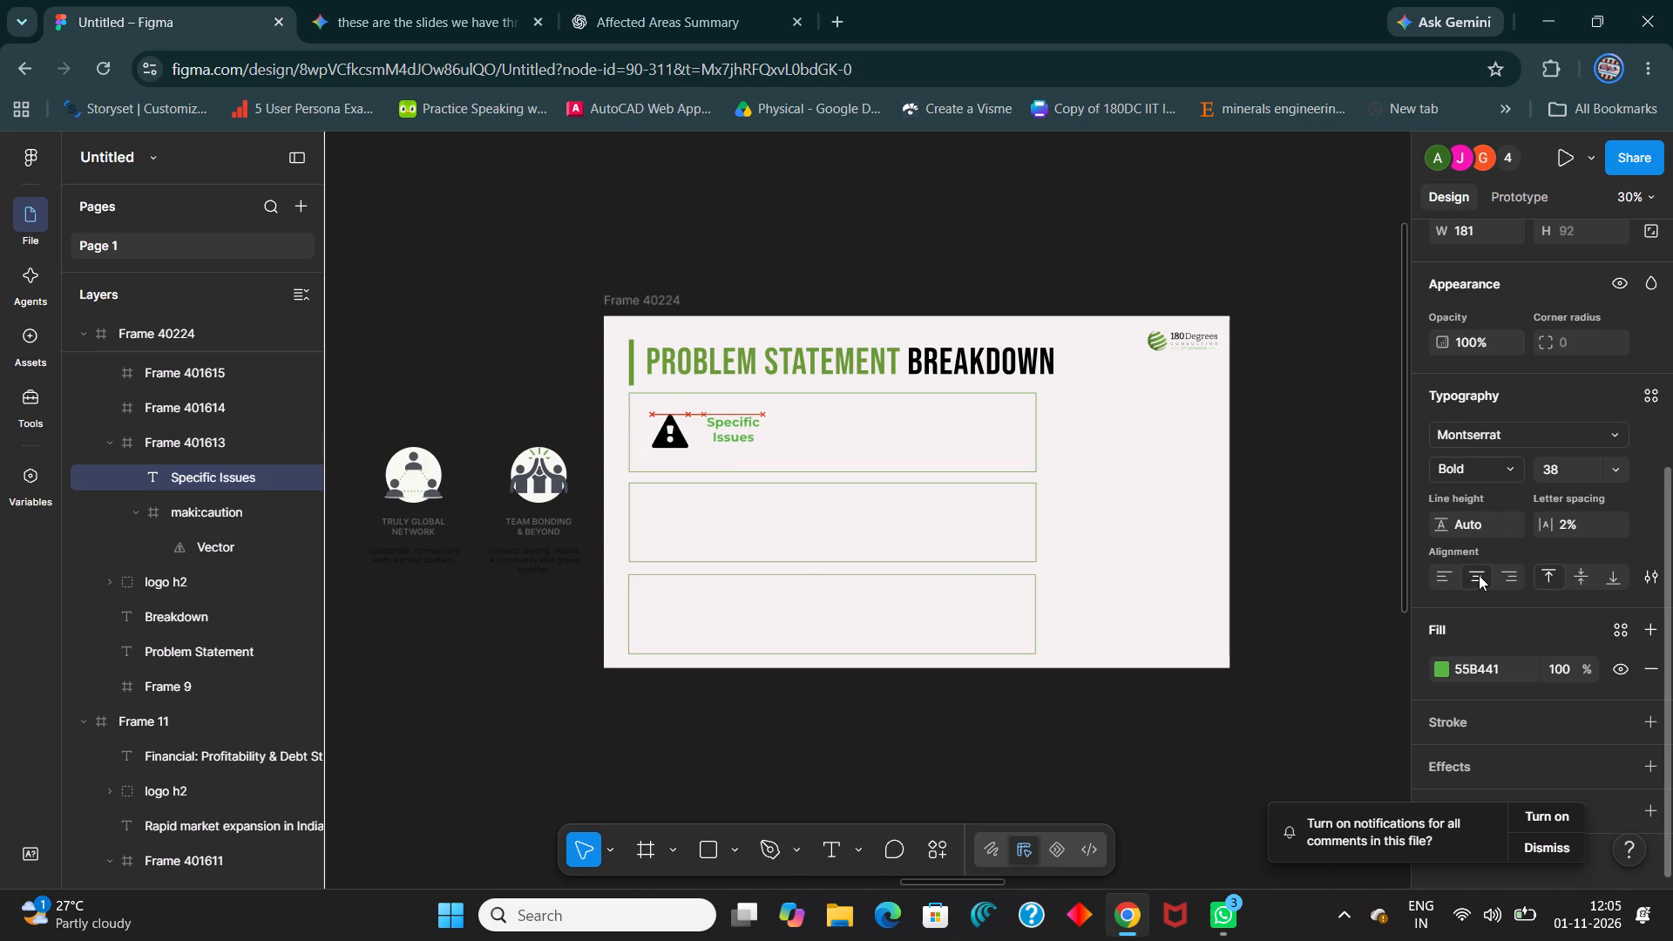
pyautogui.hotkey('shift', 'Right')
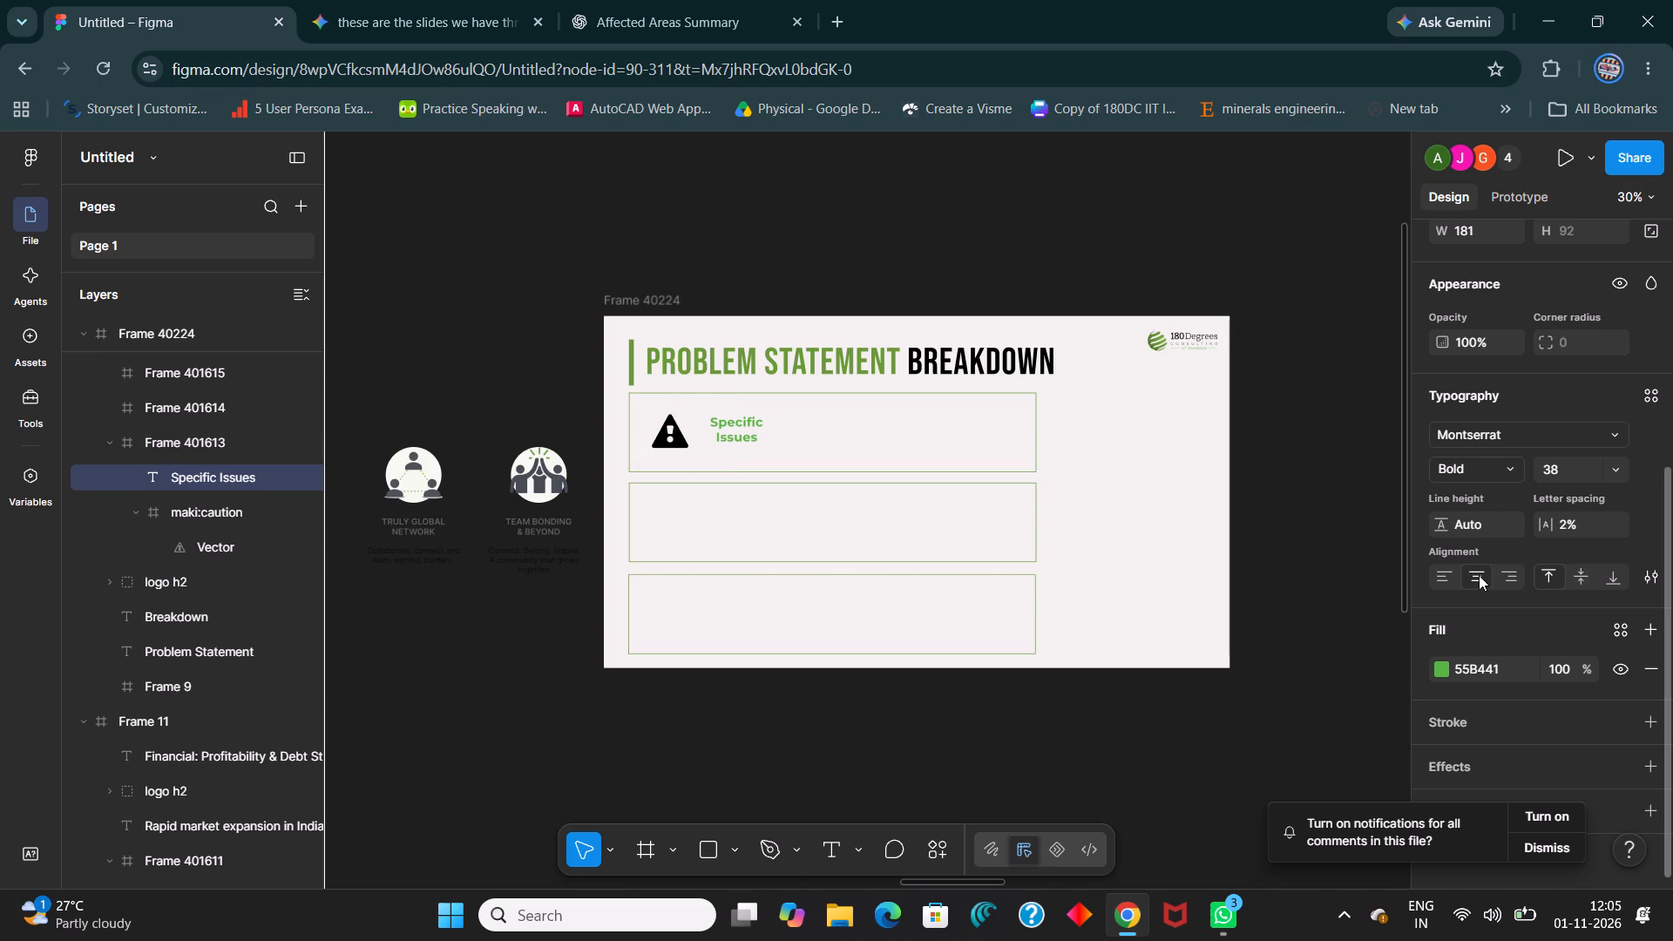
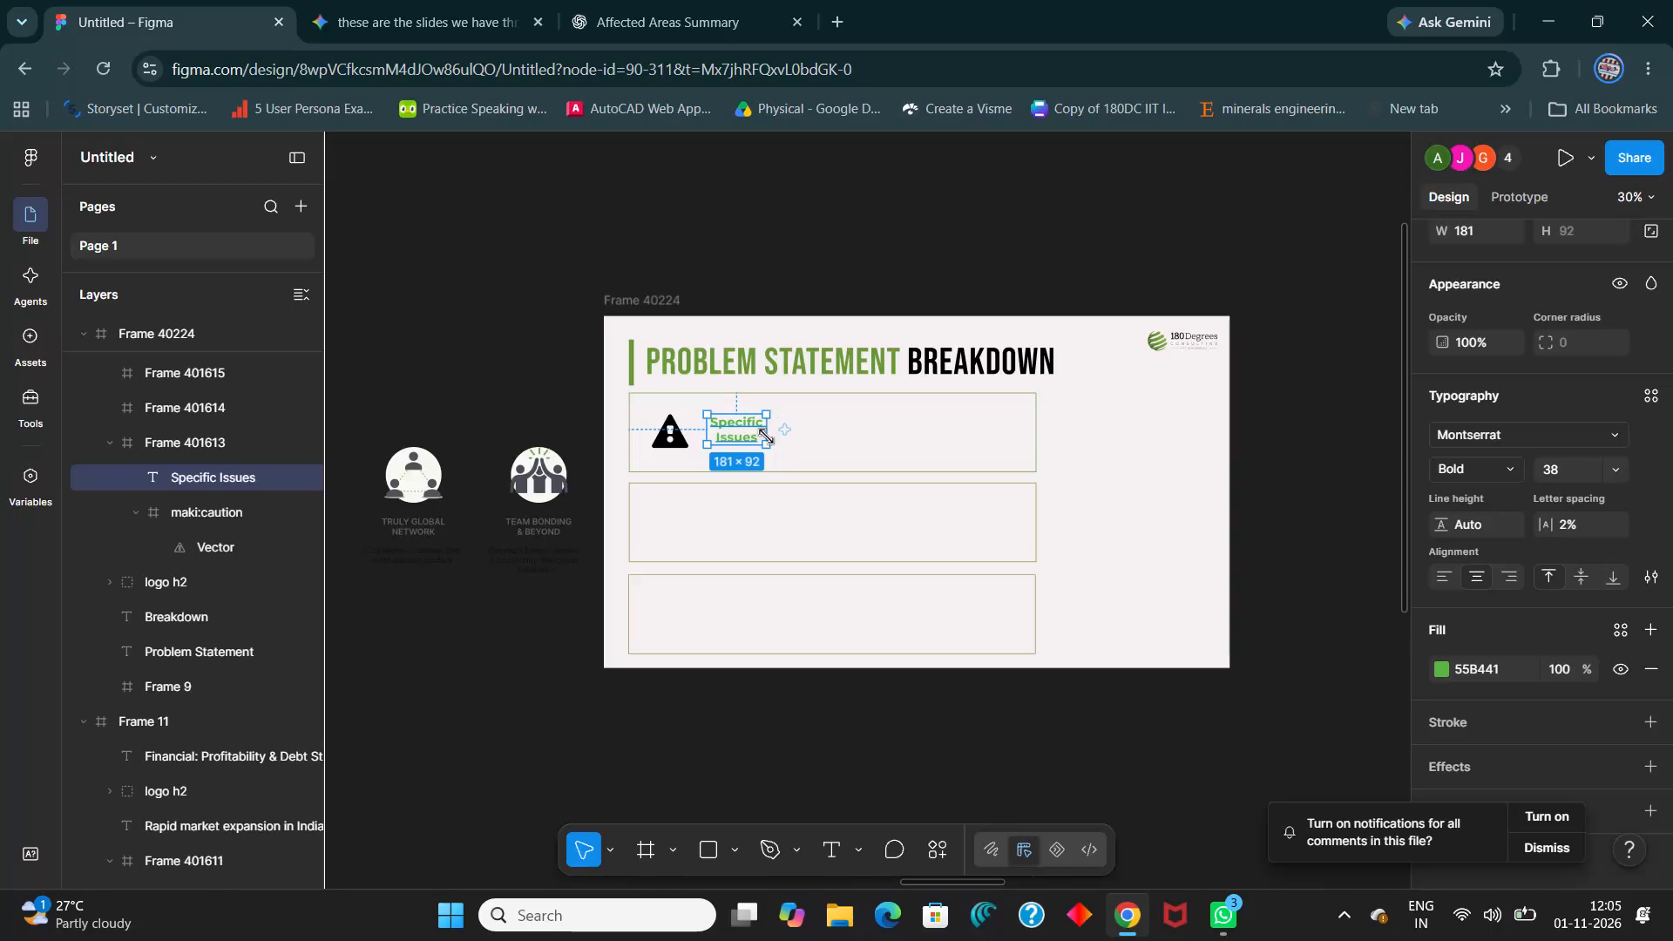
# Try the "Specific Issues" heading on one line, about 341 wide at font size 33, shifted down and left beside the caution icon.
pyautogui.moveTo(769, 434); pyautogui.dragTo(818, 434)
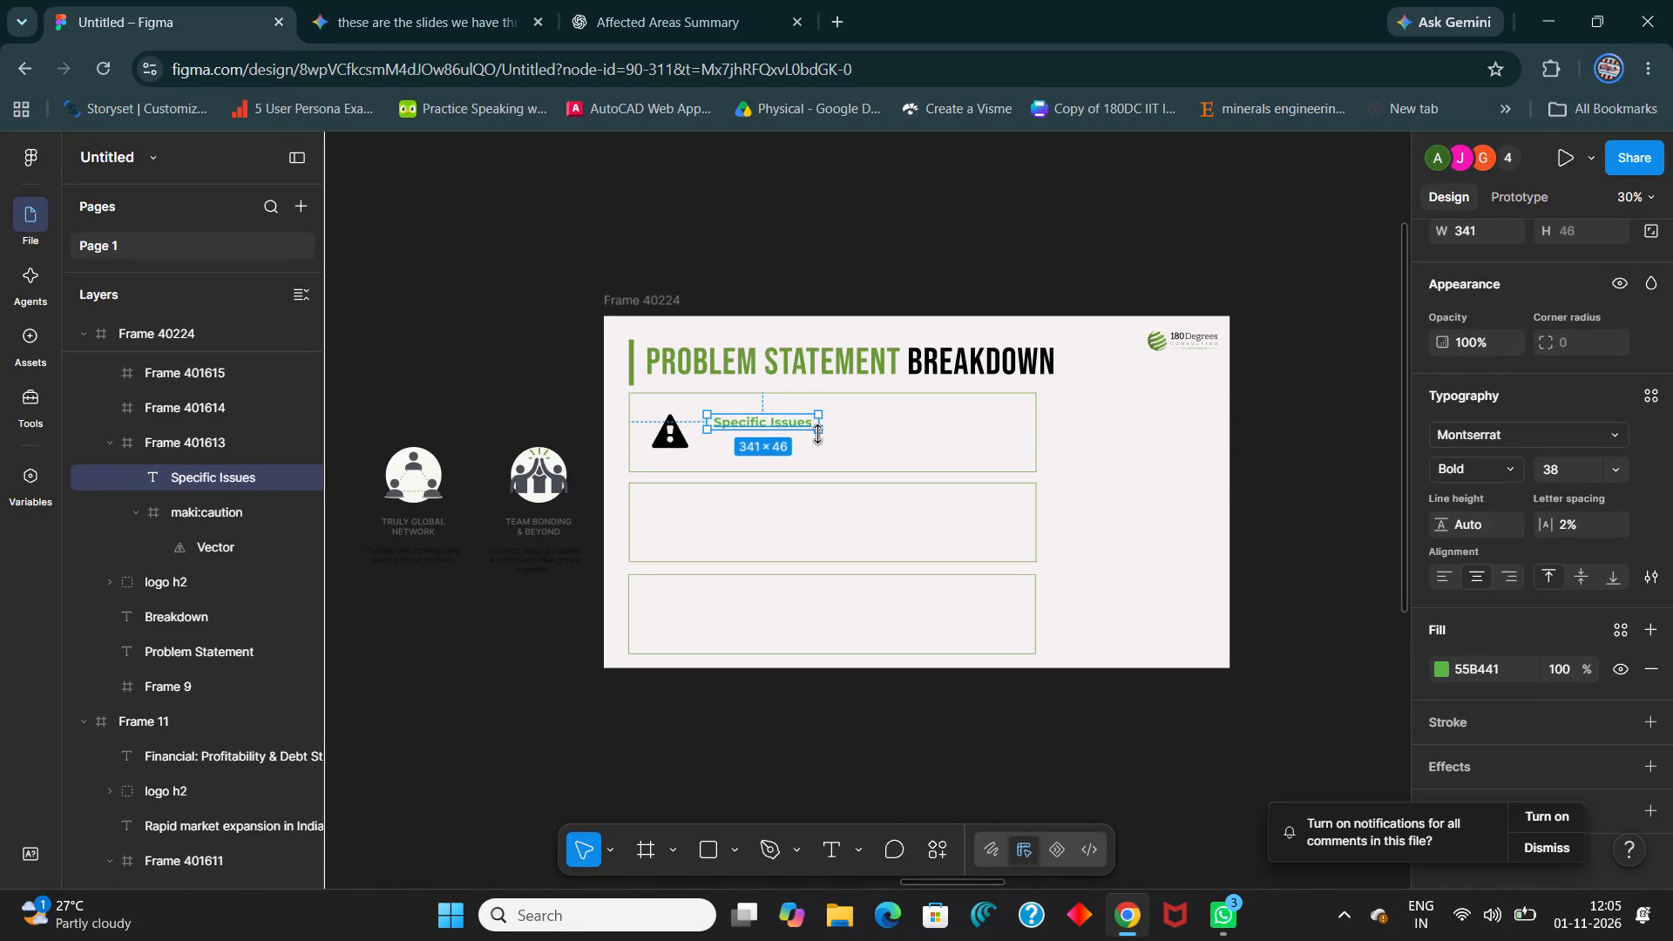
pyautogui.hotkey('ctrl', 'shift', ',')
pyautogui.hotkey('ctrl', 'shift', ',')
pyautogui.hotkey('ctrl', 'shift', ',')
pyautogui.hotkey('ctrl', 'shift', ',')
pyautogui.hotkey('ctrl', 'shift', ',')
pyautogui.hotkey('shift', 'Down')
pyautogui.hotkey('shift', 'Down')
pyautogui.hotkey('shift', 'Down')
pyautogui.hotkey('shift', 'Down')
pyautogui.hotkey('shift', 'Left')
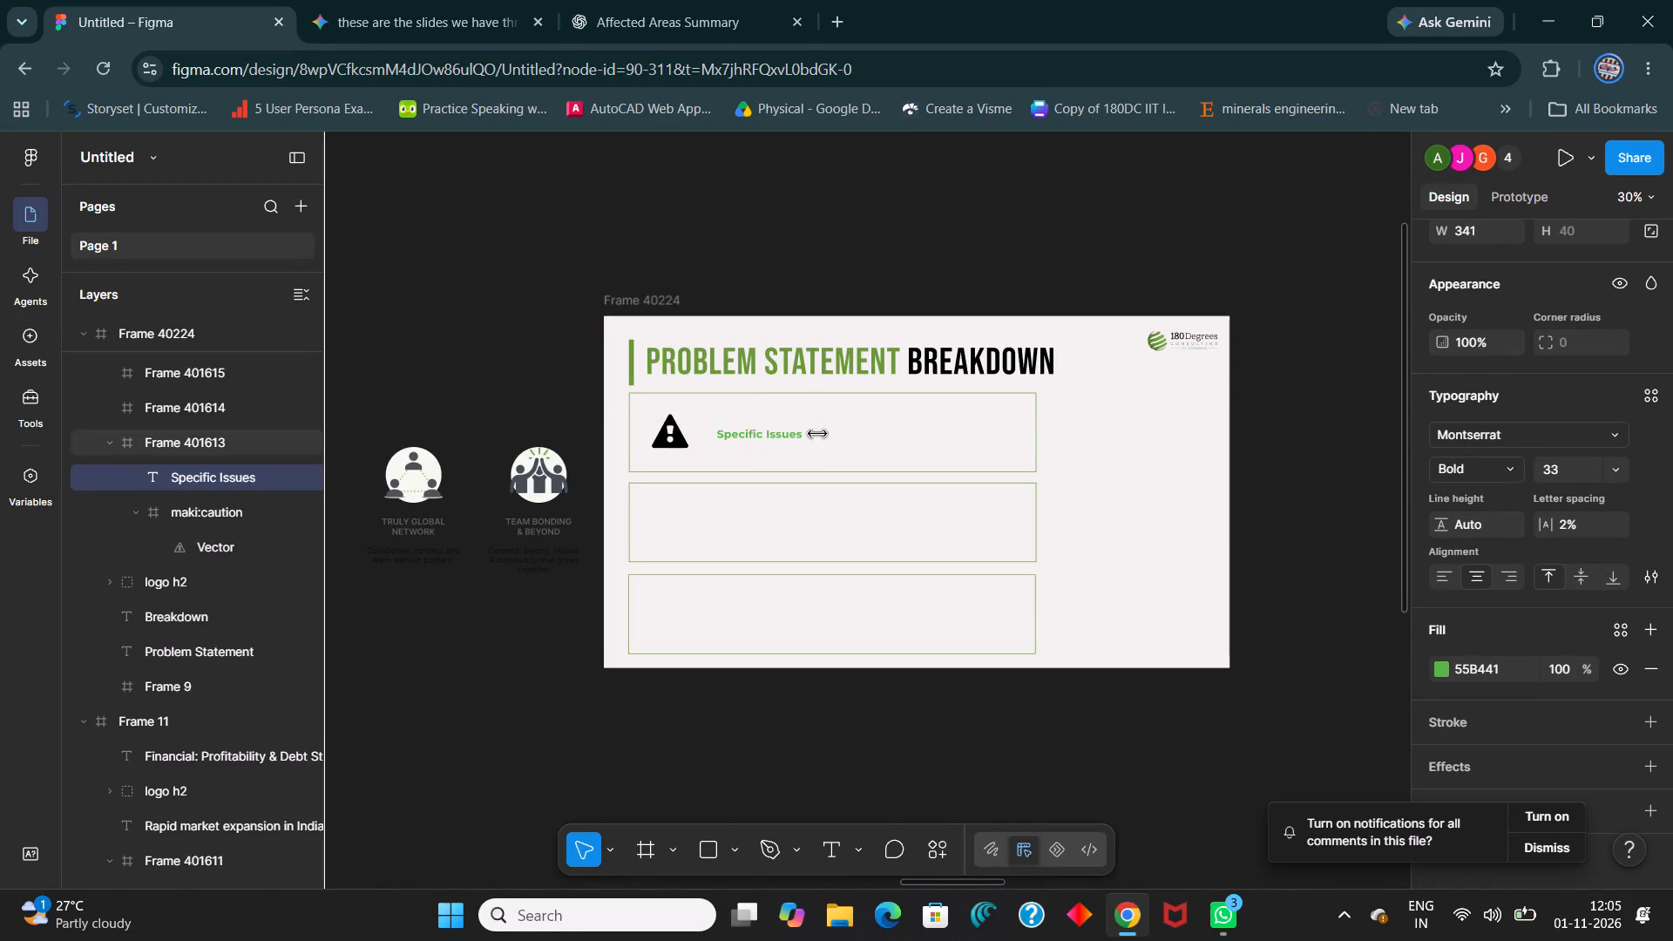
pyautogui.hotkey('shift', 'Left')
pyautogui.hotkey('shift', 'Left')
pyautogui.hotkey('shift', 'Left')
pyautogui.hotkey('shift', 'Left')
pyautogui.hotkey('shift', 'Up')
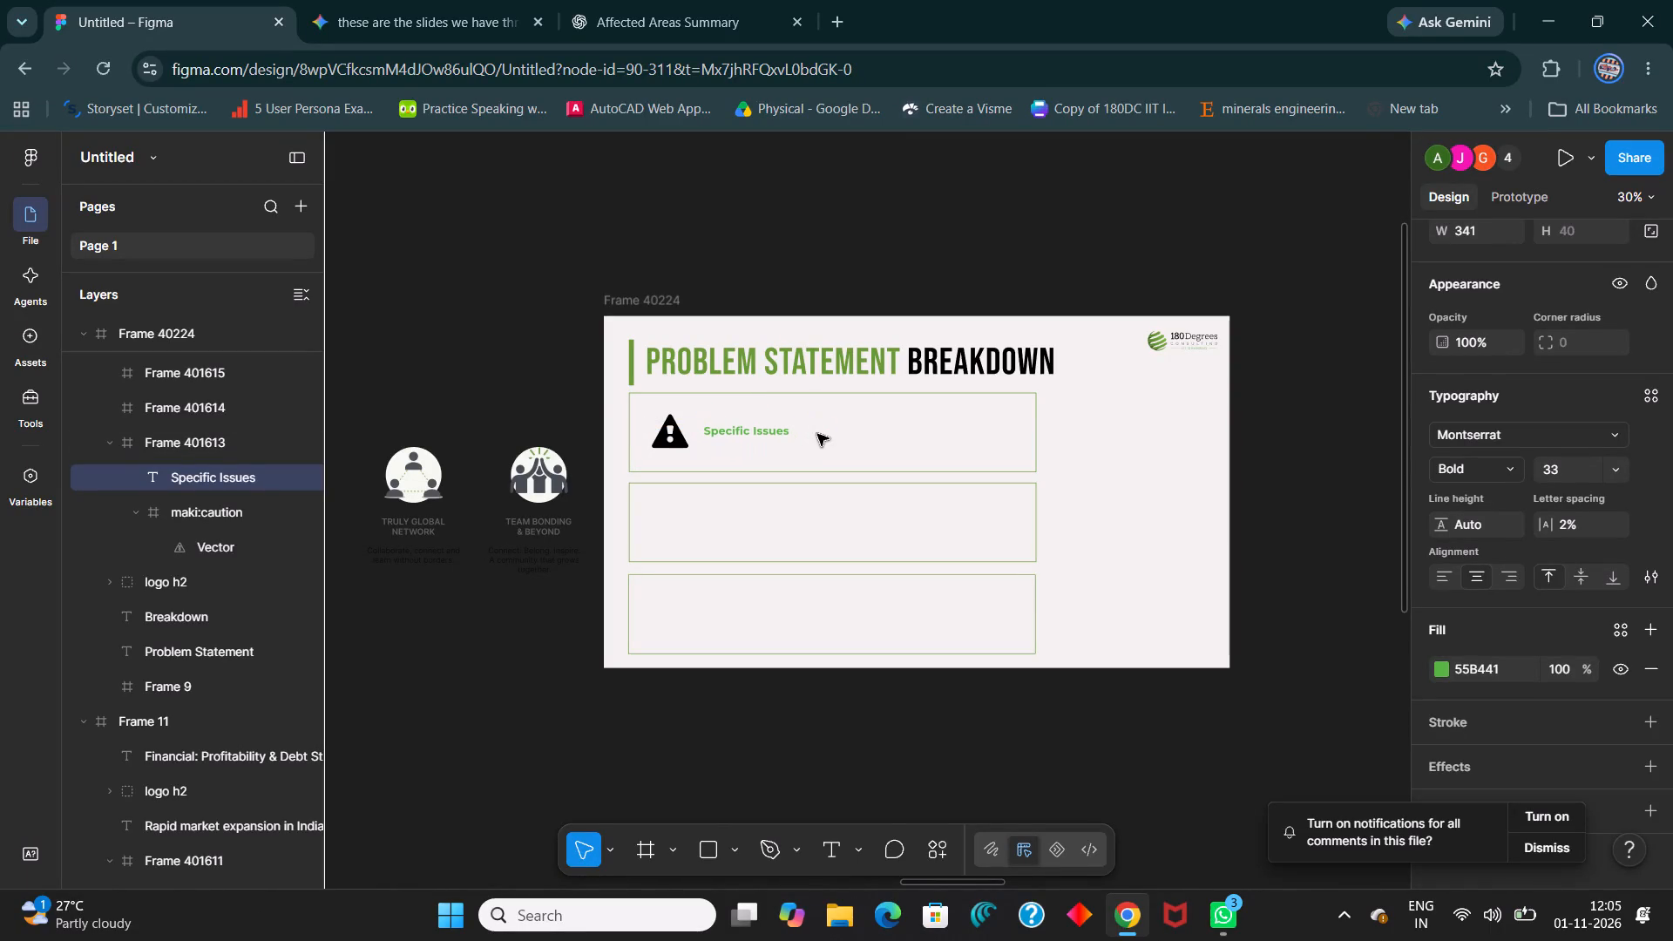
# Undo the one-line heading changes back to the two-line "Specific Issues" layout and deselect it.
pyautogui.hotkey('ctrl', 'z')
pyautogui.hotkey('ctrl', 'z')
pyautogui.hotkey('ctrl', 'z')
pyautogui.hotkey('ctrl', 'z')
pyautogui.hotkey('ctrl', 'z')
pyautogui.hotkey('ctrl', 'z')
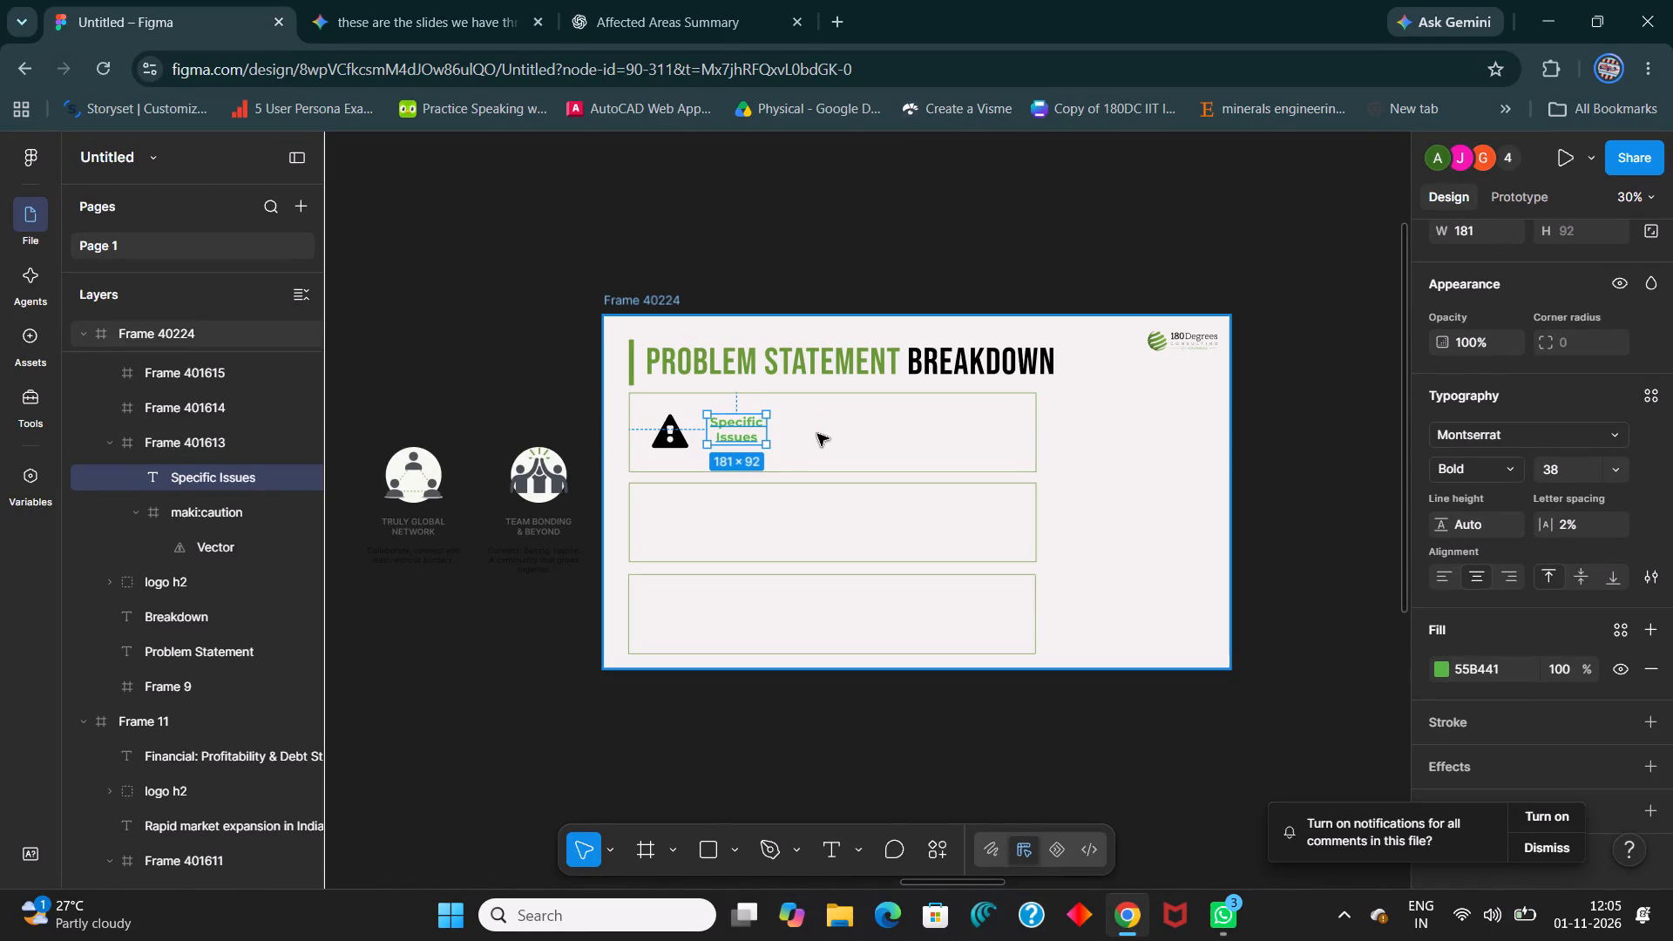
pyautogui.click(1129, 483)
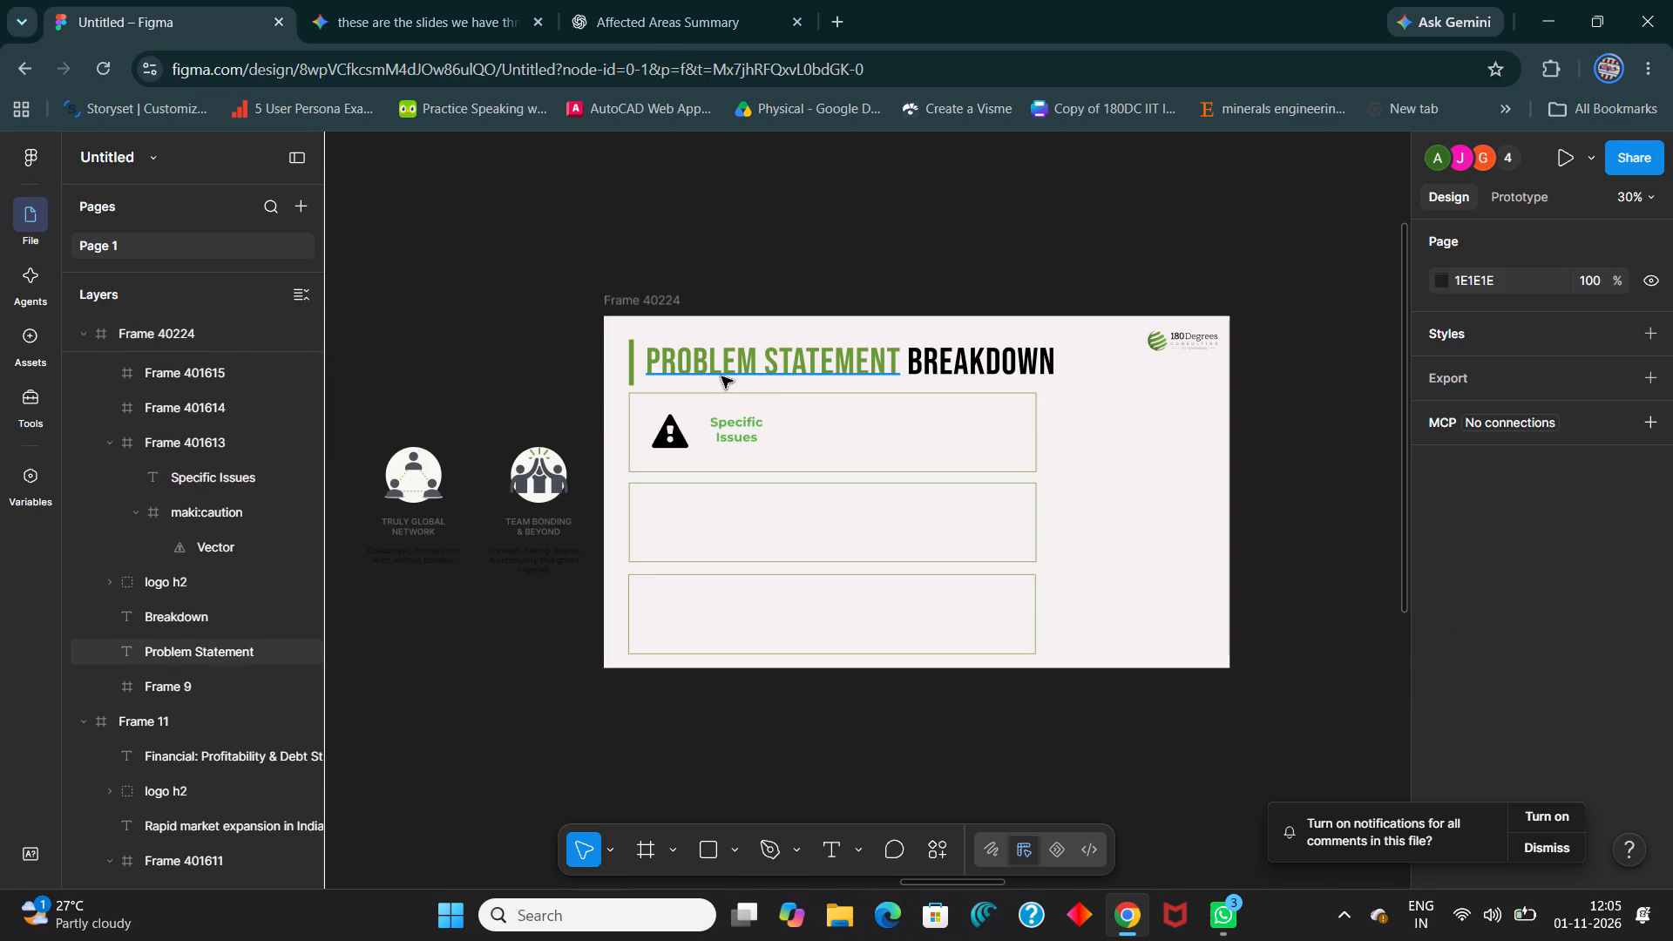
# Draw a line about 160 long after the "Specific Issues" heading in the top box and set its rotation to 90°.
pyautogui.press('l')
pyautogui.moveTo(774, 412); pyautogui.dragTo(778, 459)
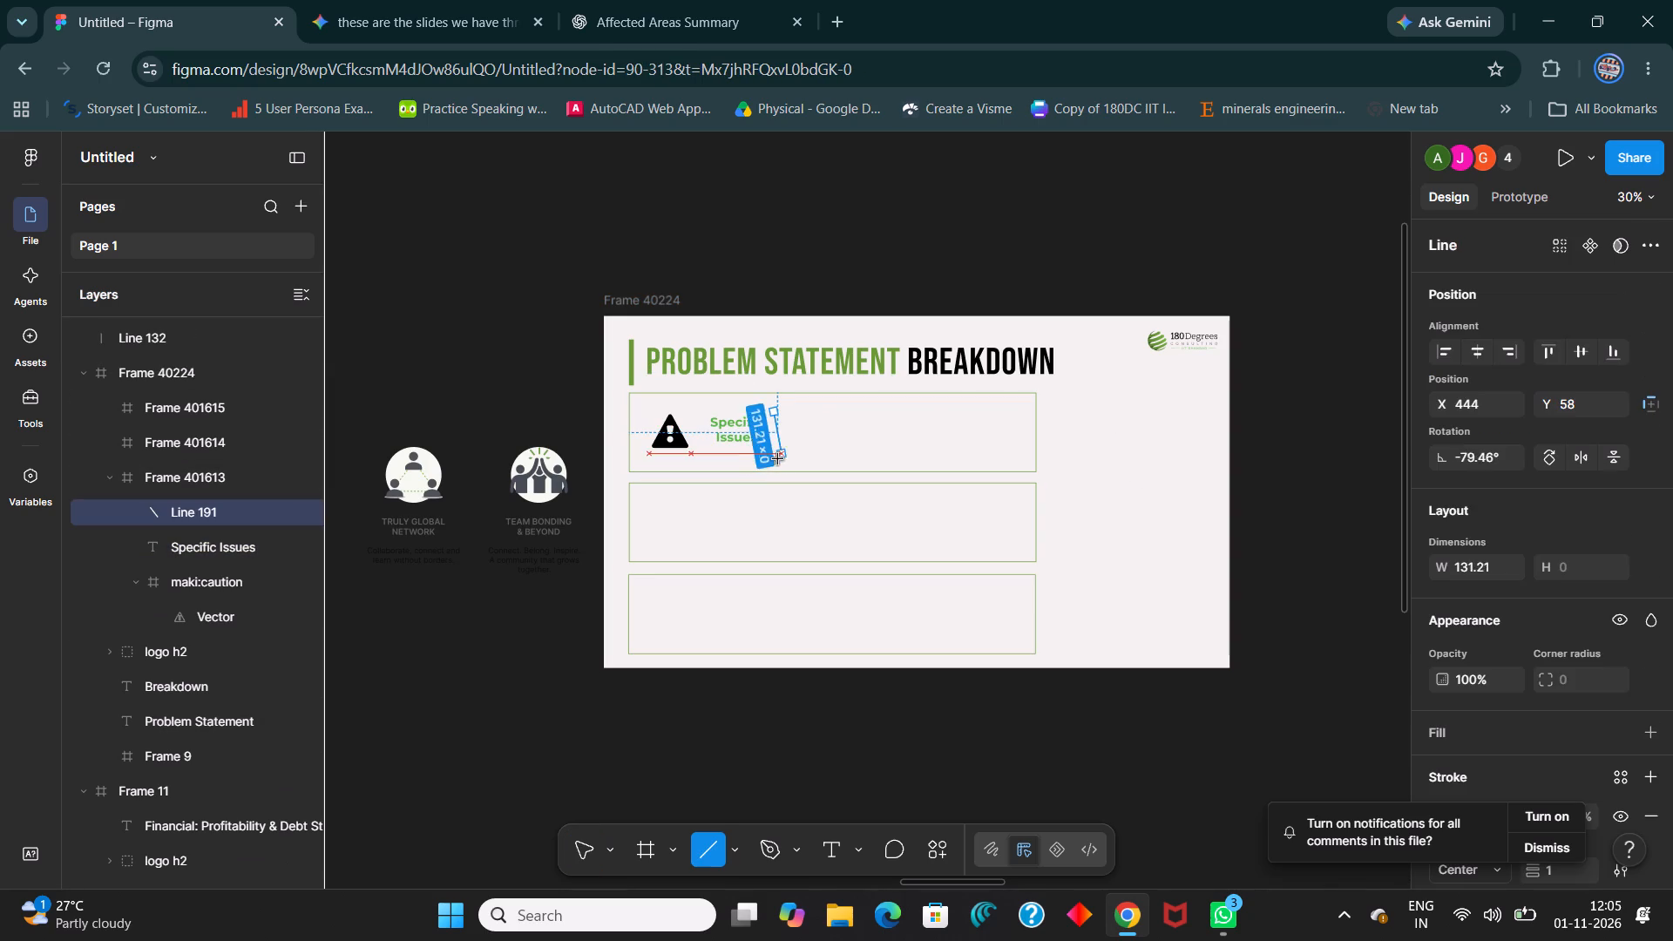
pyautogui.moveTo(778, 459); pyautogui.dragTo(776, 464)
pyautogui.click(1483, 468)
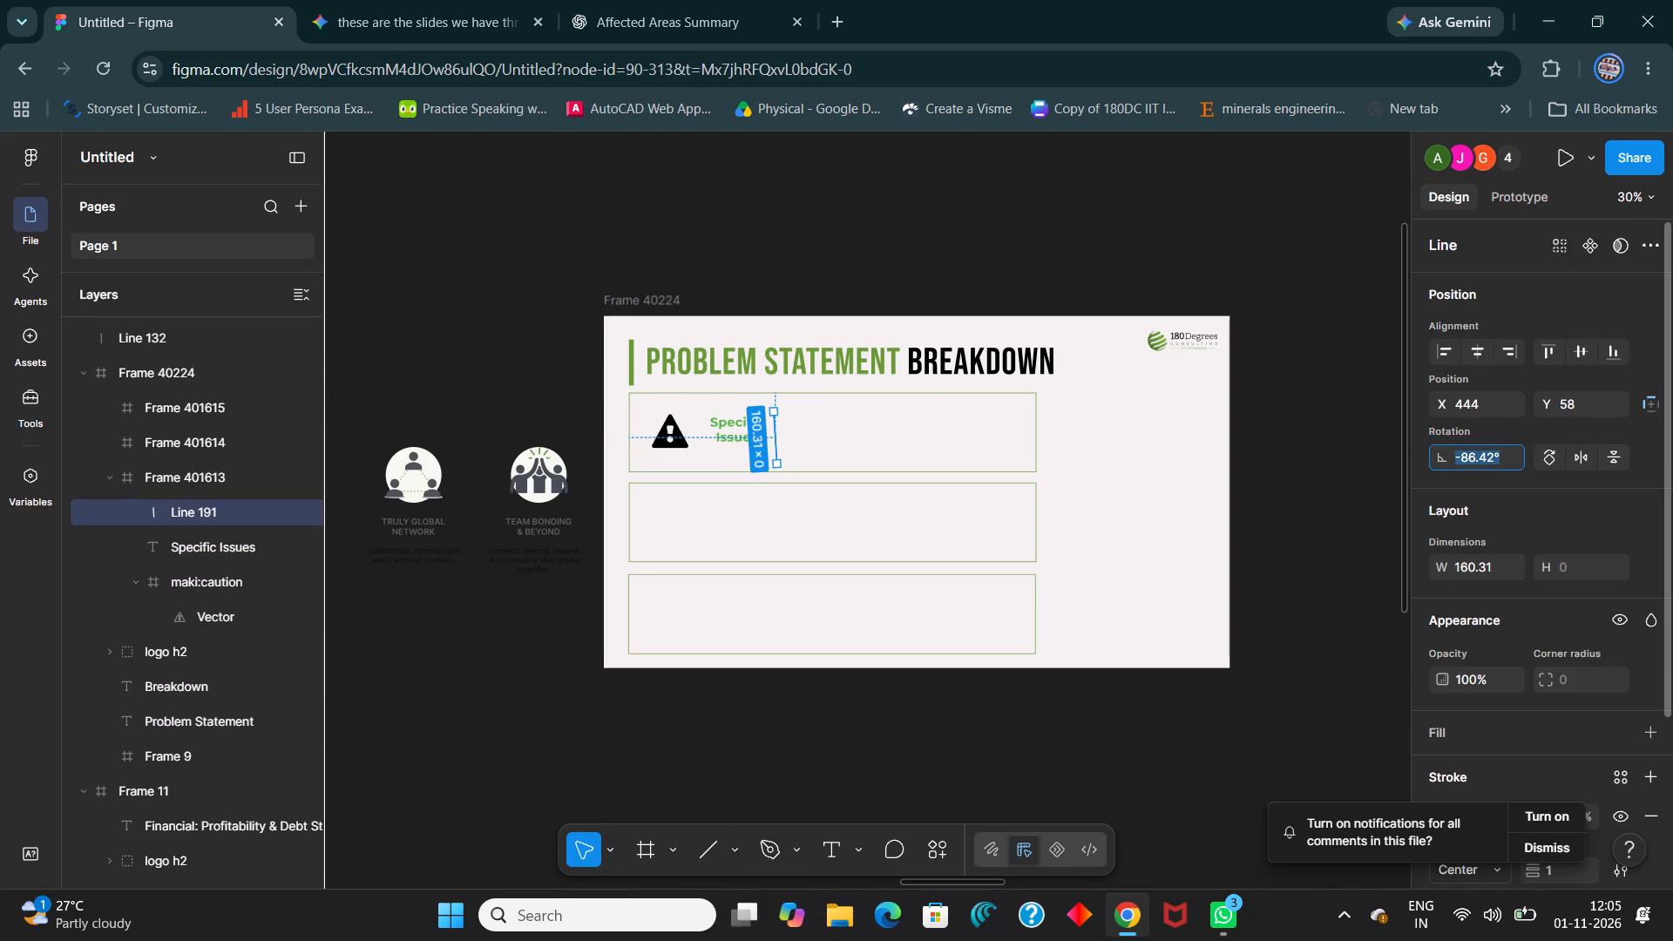
pyautogui.write('90')
pyautogui.press('Return')
pyautogui.click(1323, 461)
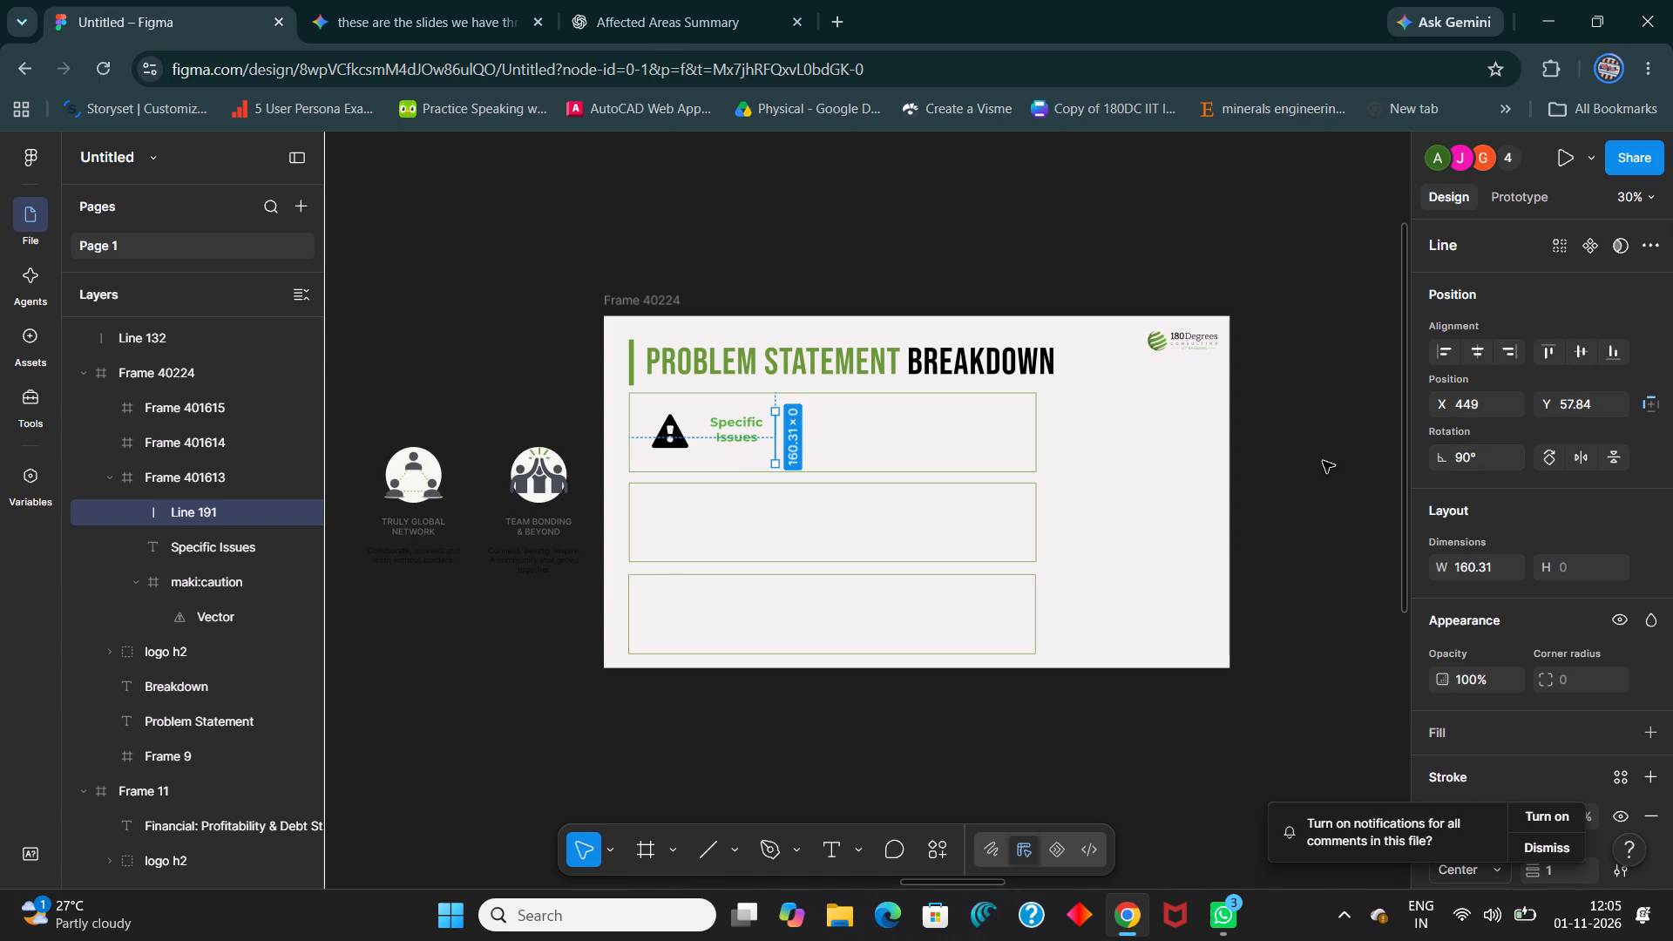
# Nudge the vertical divider line up and slightly left beside the heading, to X 439 and about Y 38.
pyautogui.keyDown('ctrl'); pyautogui.scroll(4, 724, 432); pyautogui.keyUp('ctrl')
pyautogui.doubleClick(783, 442)
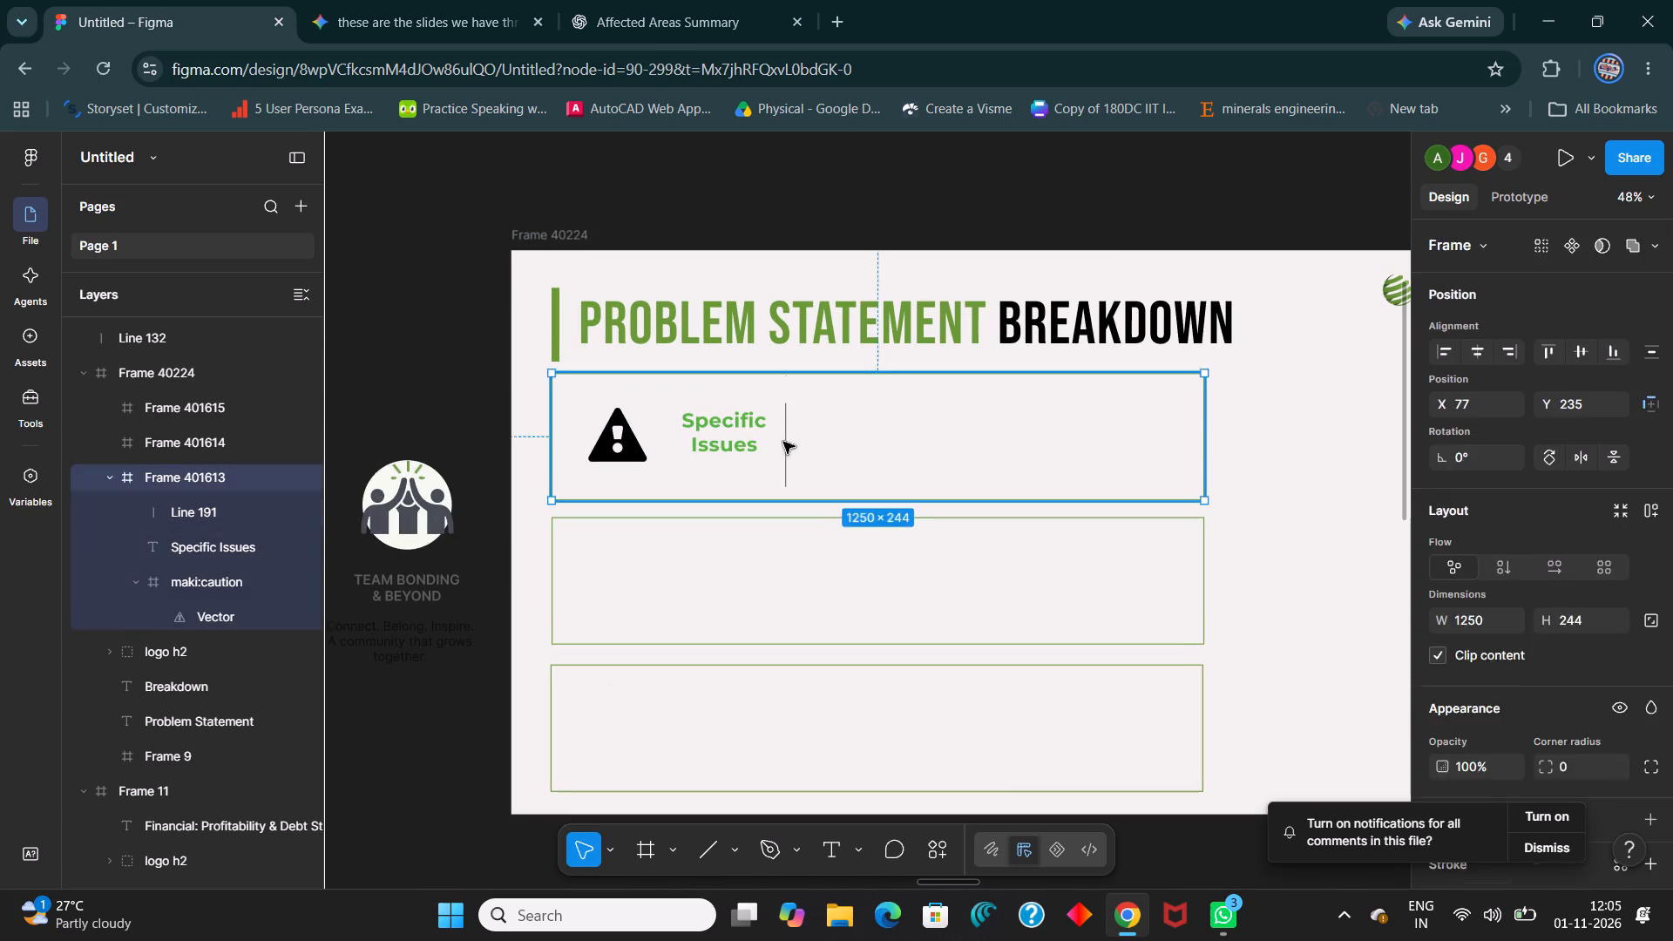
pyautogui.hotkey('shift', 'Up')
pyautogui.hotkey('shift', 'Left')
pyautogui.hotkey('shift', 'Up')
pyautogui.hotkey('shift', 'Left')
pyautogui.hotkey('shift', 'Up')
pyautogui.hotkey('shift', 'Right')
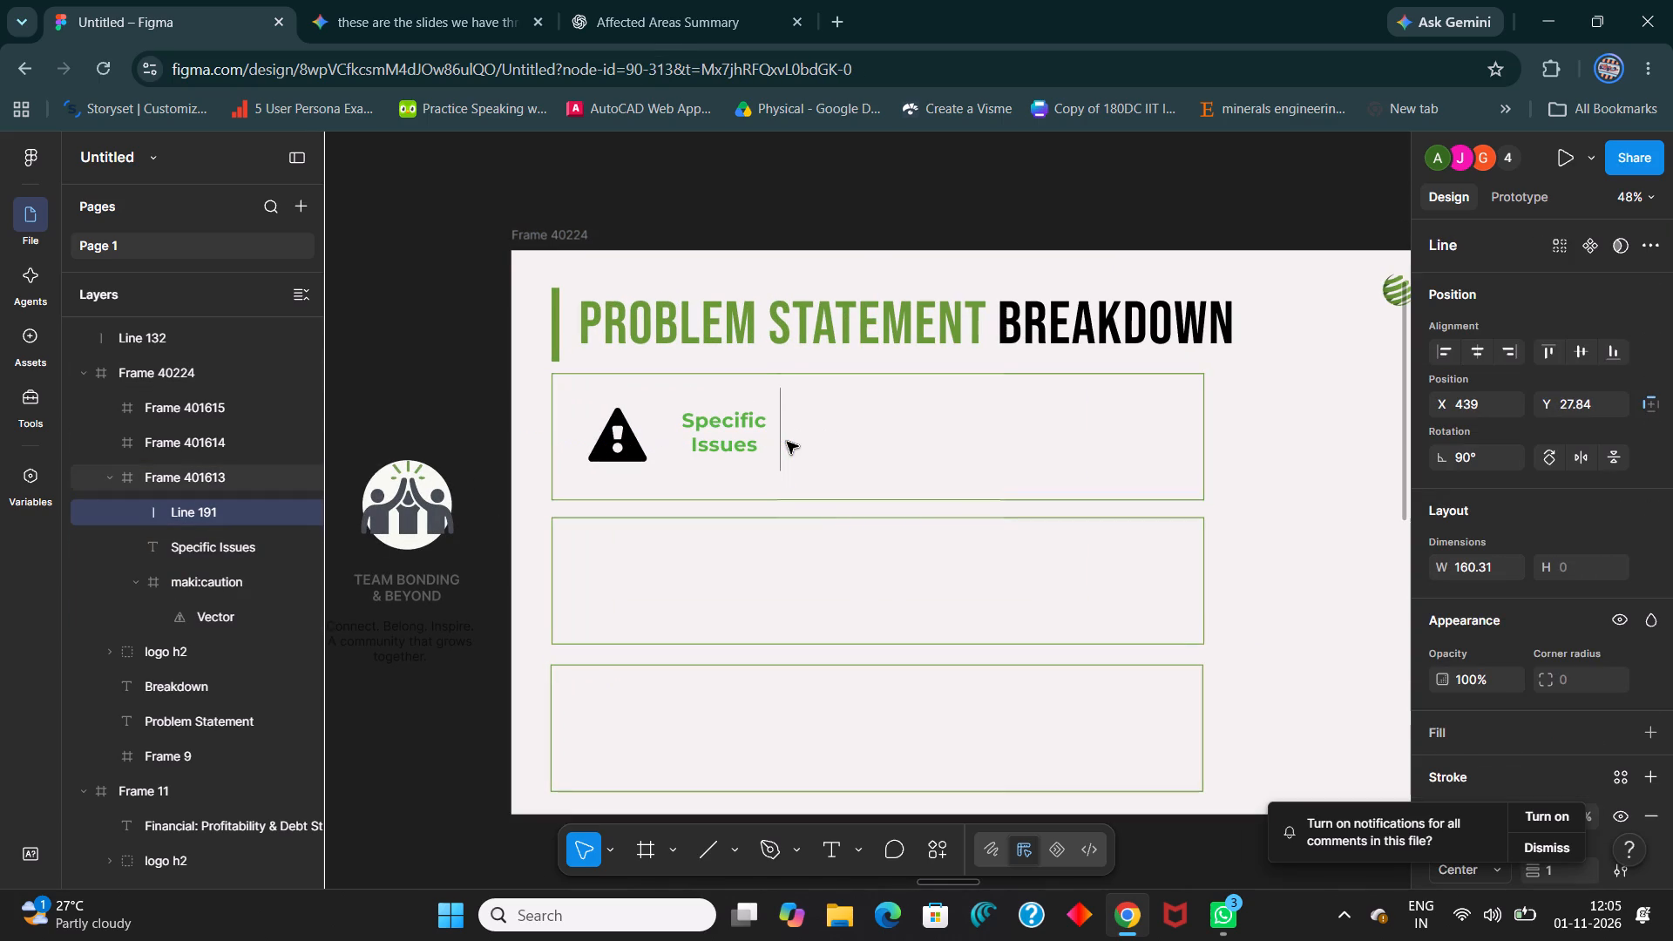
pyautogui.hotkey('shift', 'Down')
pyautogui.hotkey('shift', 'Down')
pyautogui.hotkey('shift', 'Up')
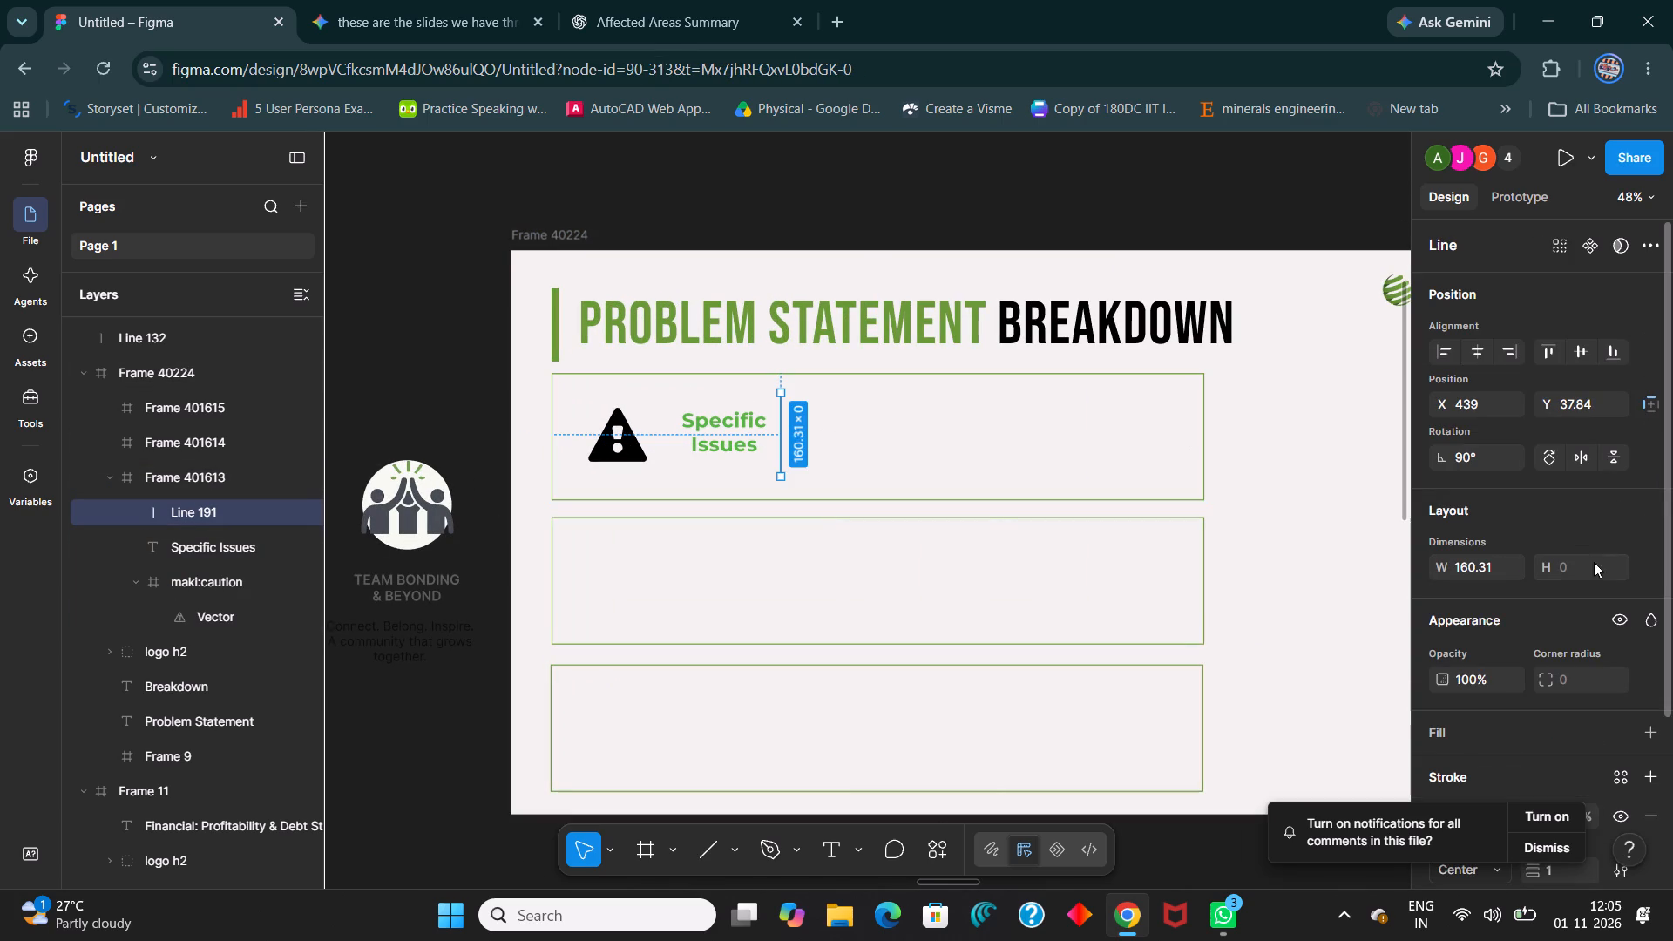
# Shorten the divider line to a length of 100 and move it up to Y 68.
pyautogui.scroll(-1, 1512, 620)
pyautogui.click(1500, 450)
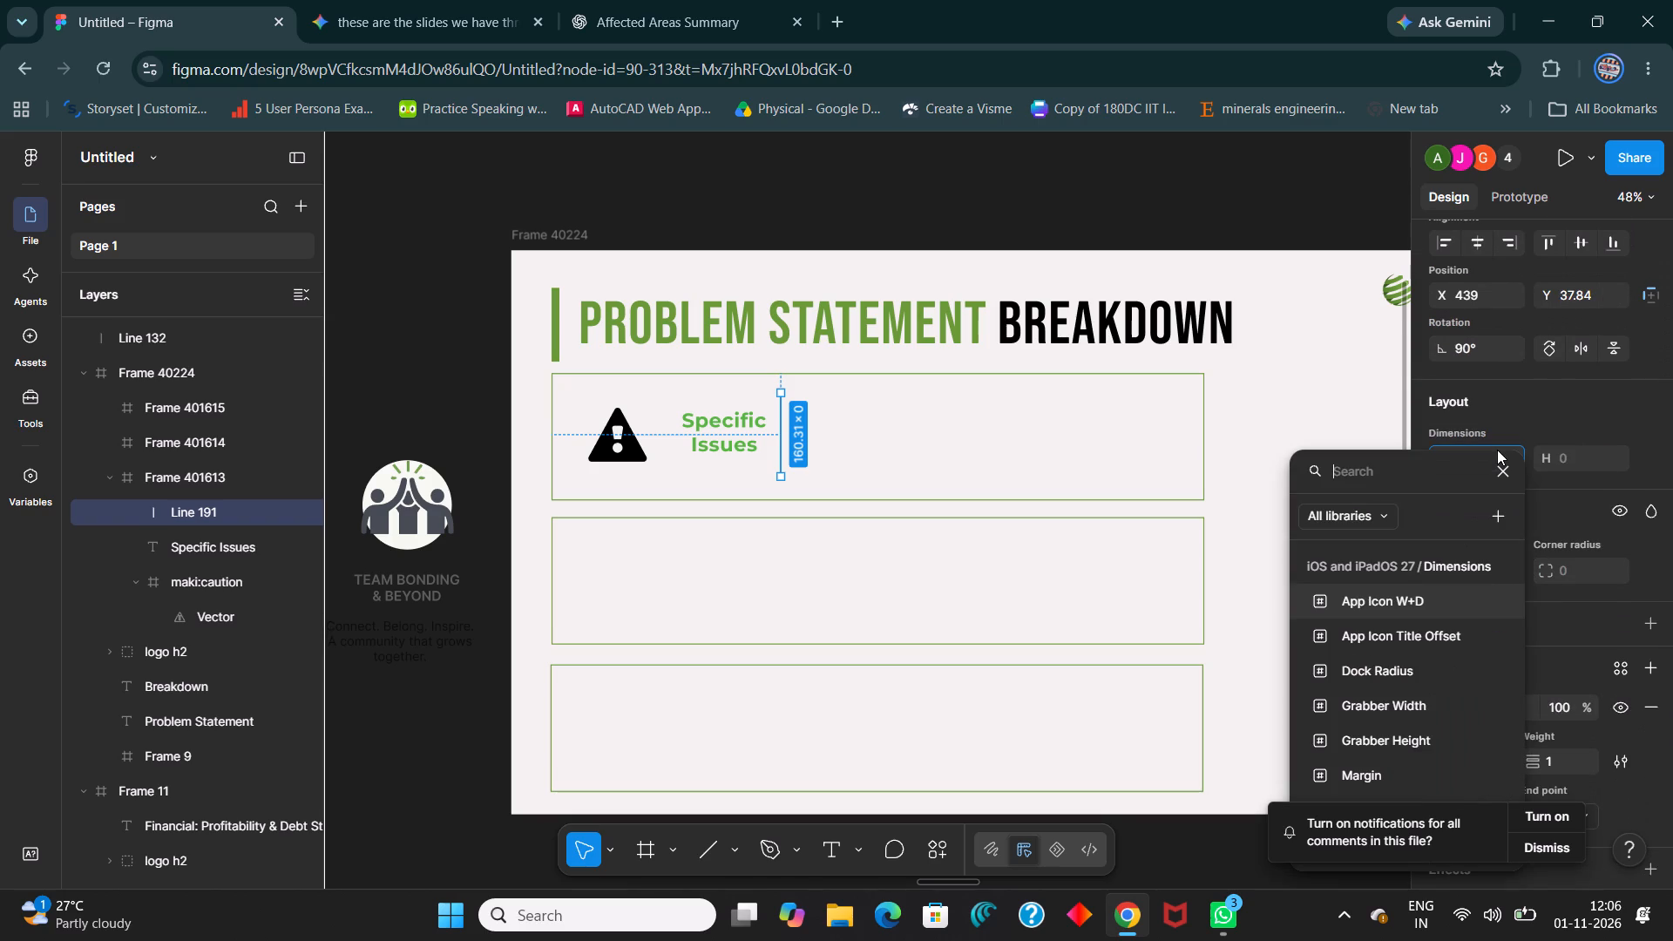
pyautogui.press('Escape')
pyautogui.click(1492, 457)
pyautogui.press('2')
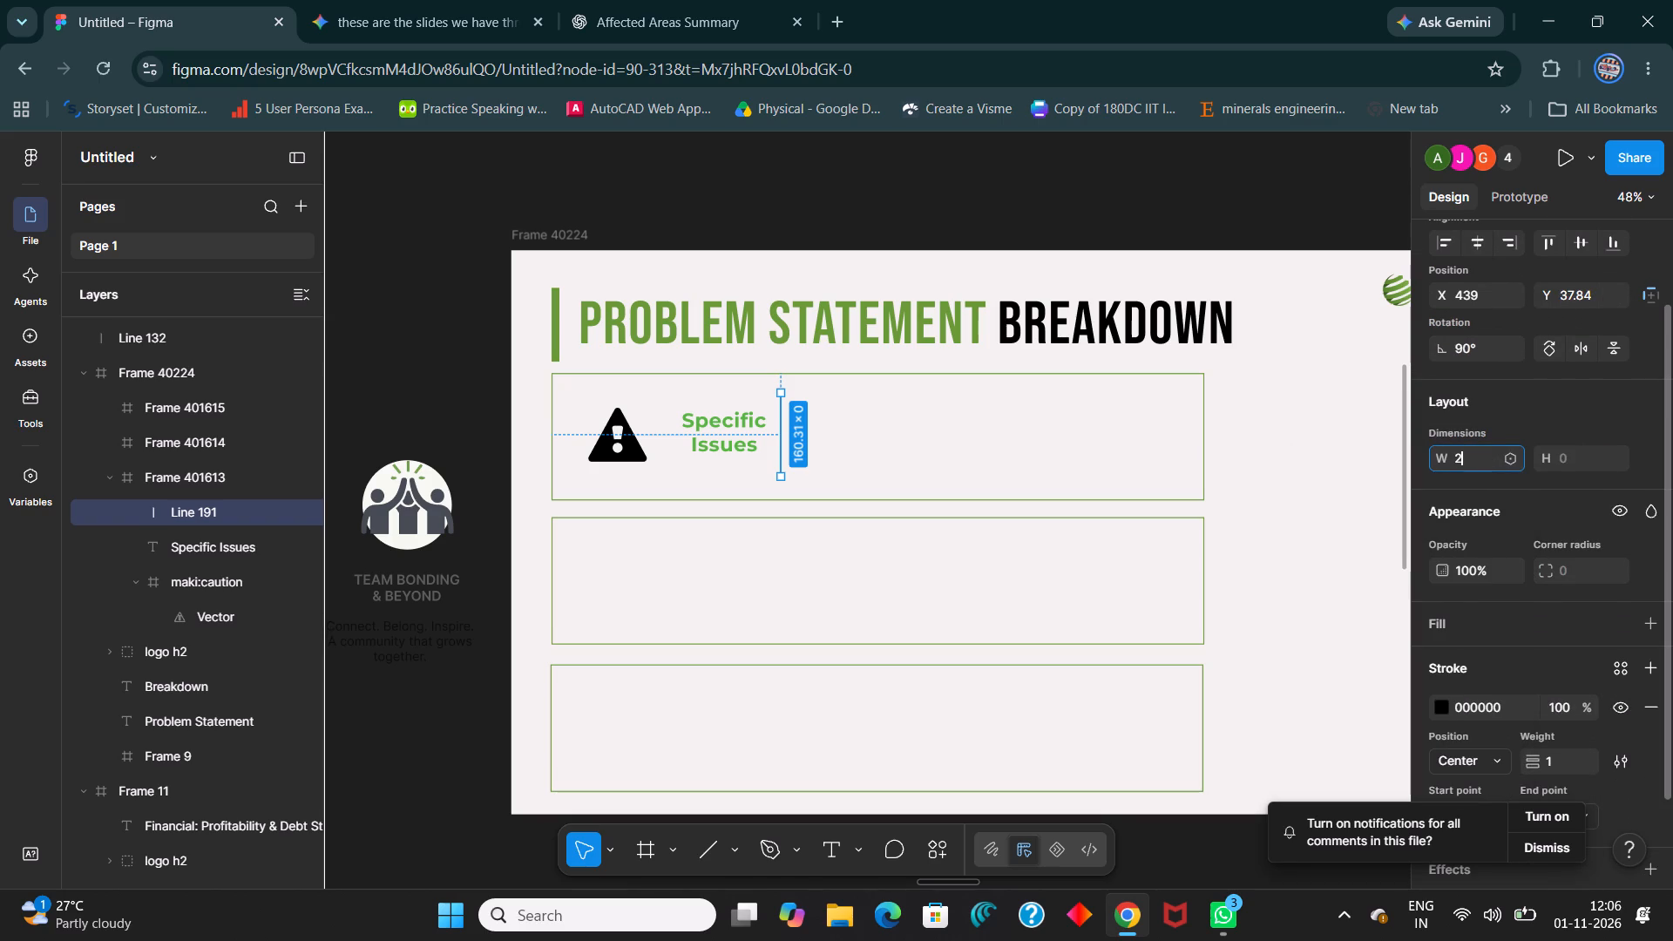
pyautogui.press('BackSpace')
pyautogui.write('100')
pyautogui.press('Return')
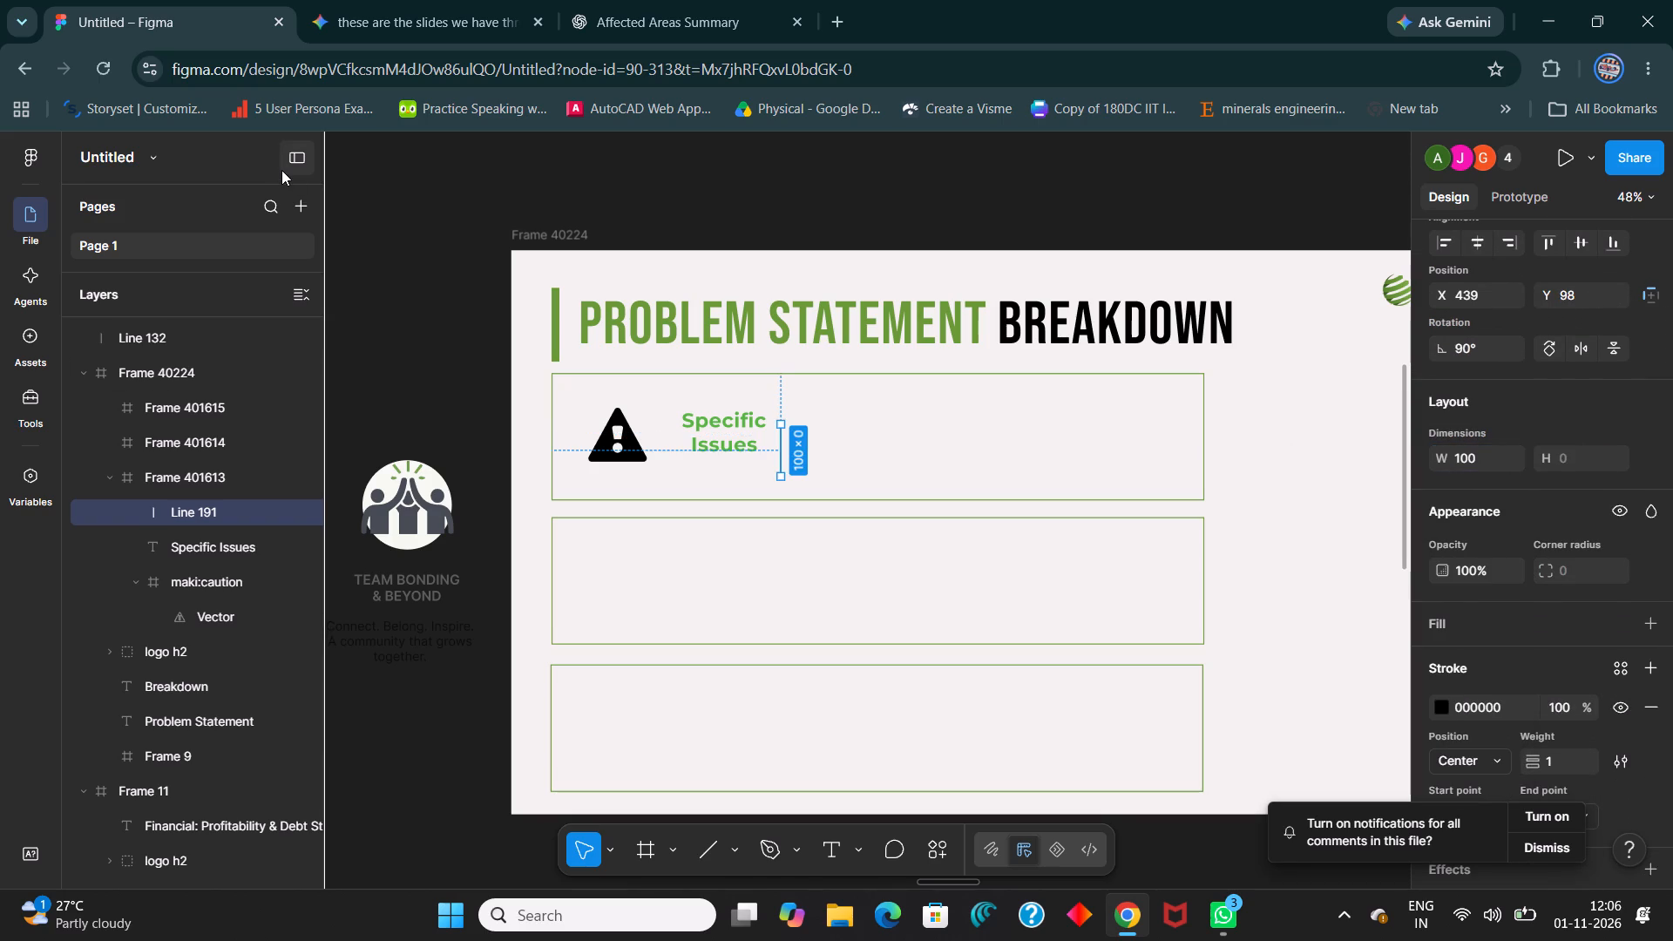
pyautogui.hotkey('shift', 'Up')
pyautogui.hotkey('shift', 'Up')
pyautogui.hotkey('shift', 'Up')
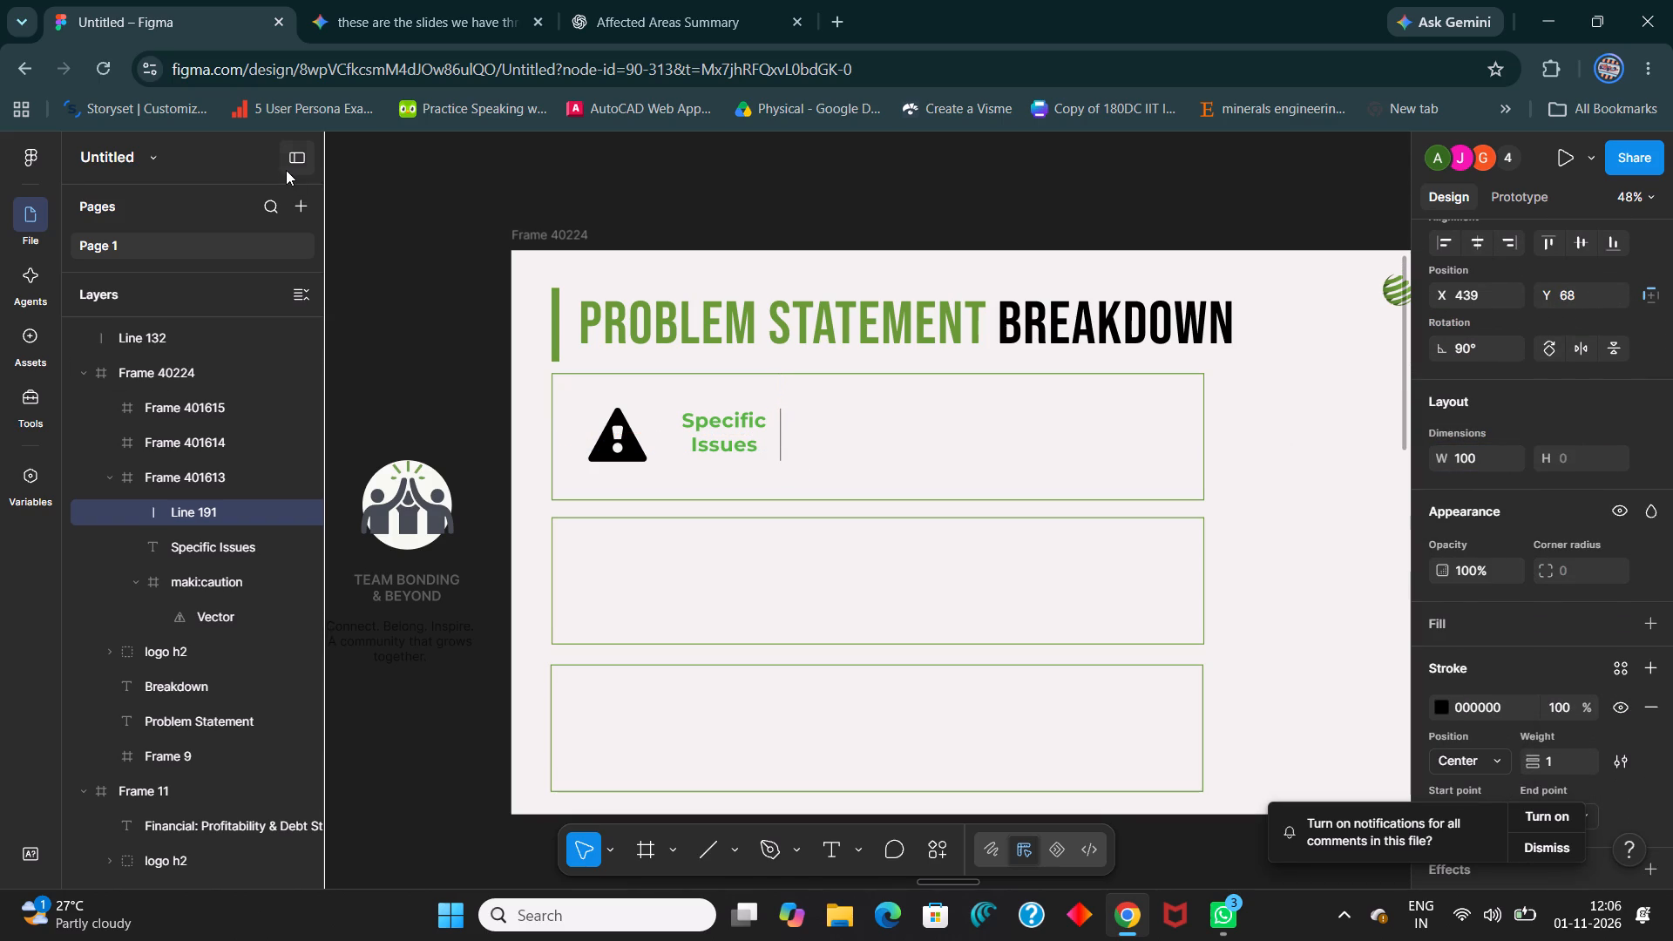
pyautogui.click(1477, 457)
pyautogui.write('120')
pyautogui.press('Return')
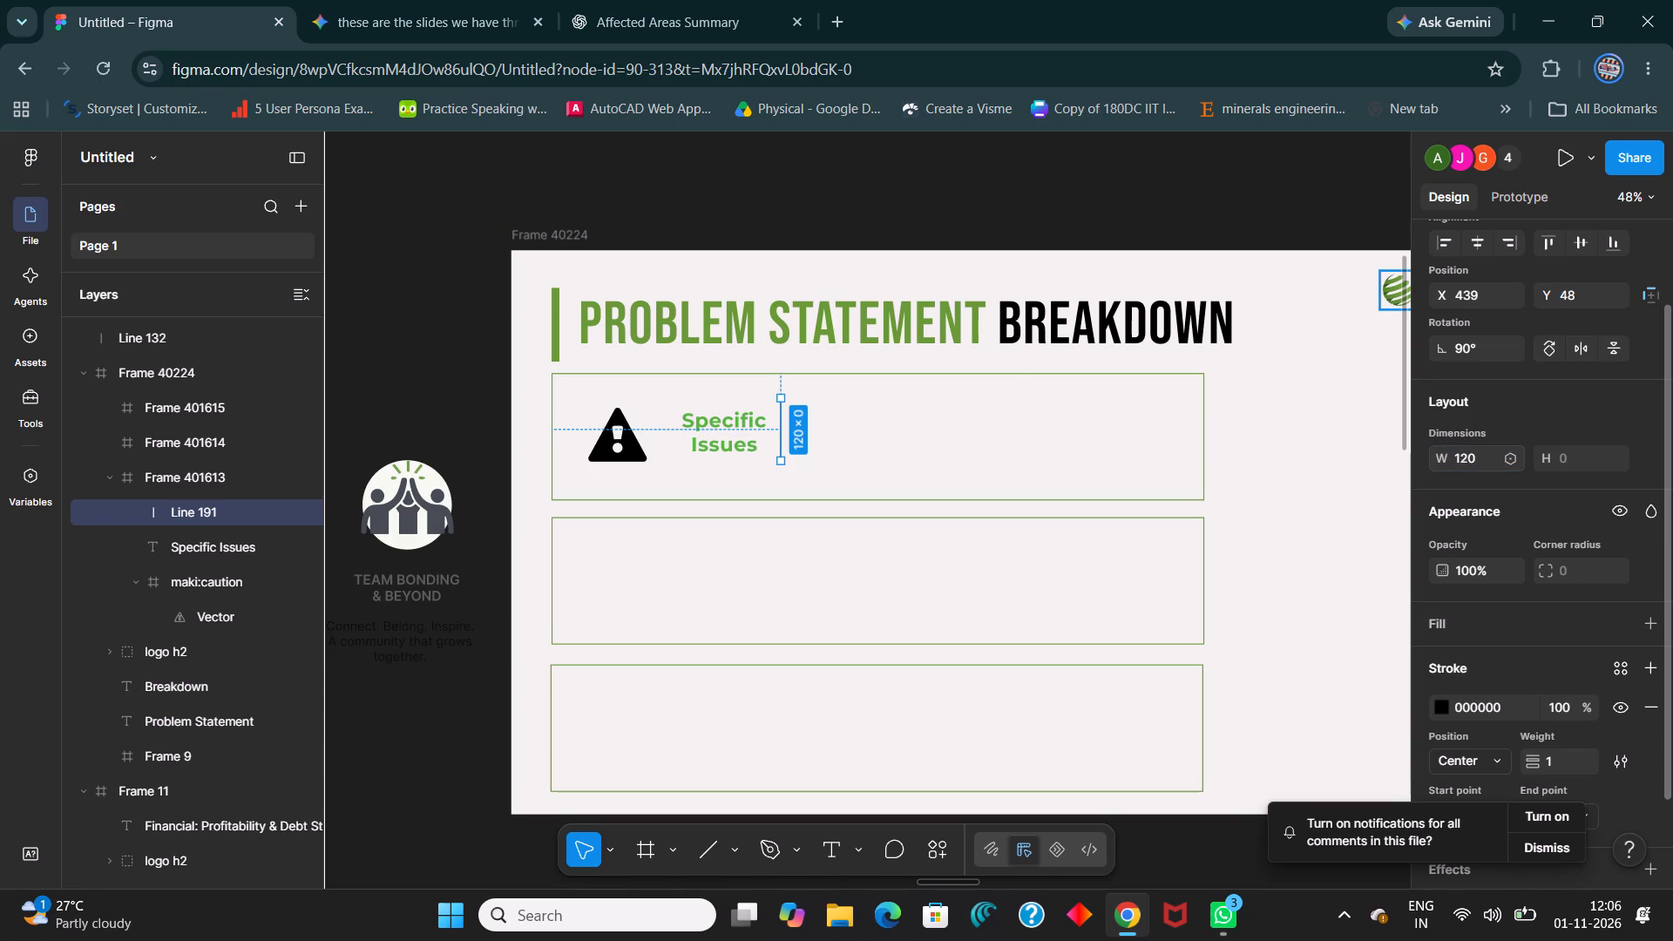
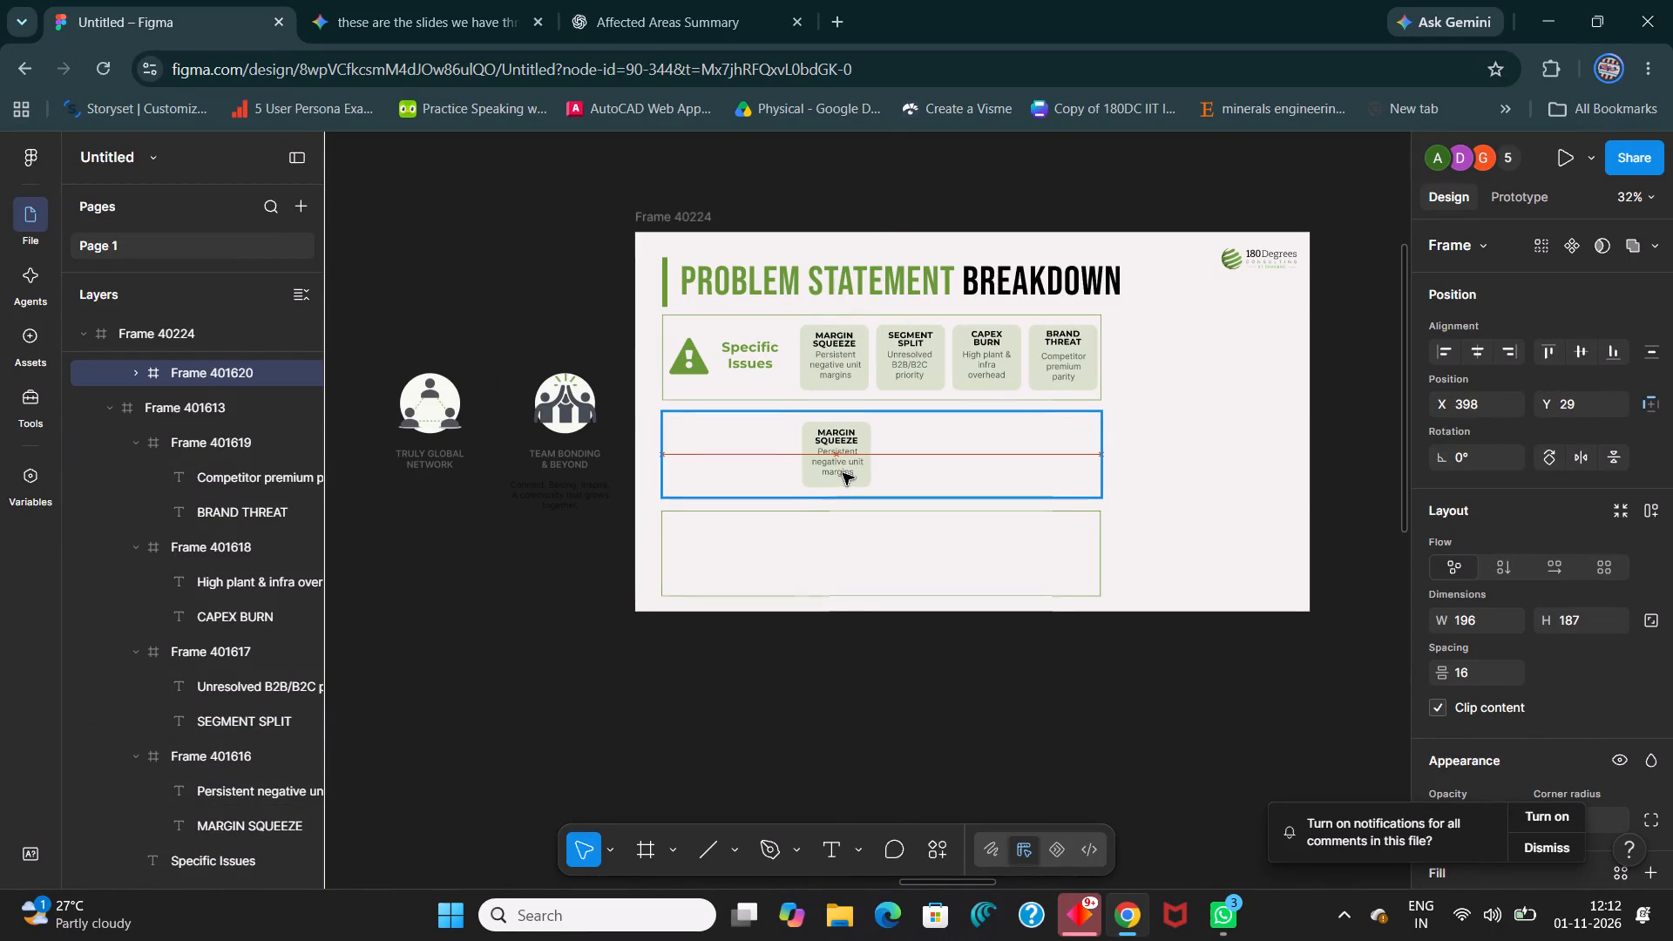
pyautogui.moveTo(843, 473); pyautogui.dragTo(840, 473)
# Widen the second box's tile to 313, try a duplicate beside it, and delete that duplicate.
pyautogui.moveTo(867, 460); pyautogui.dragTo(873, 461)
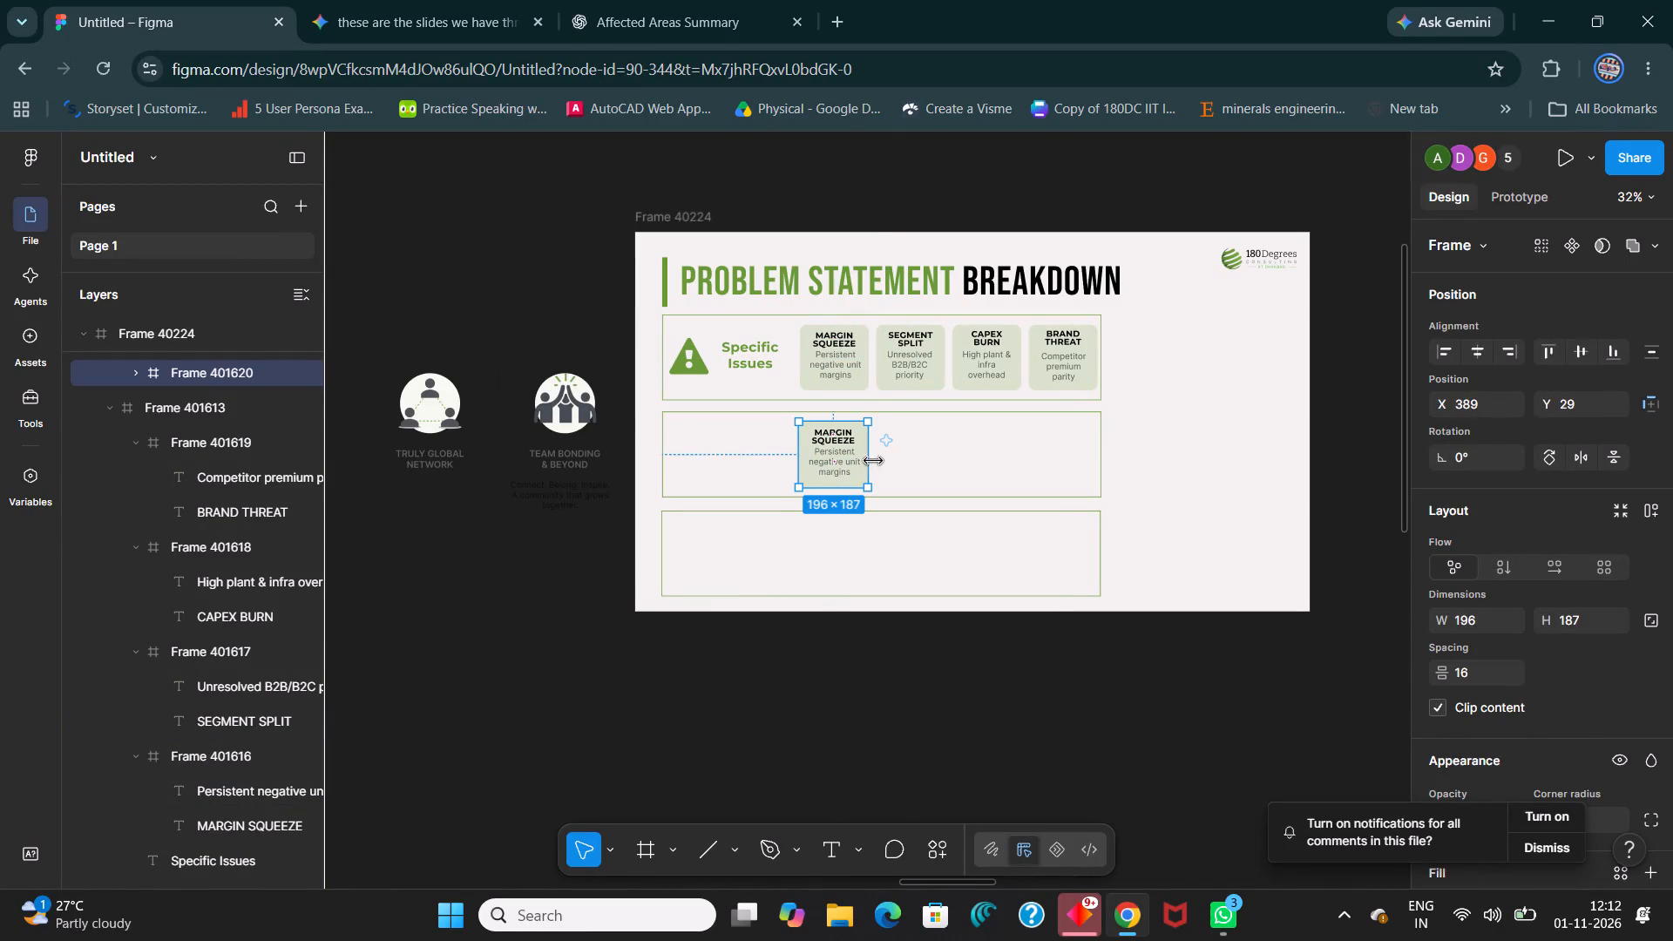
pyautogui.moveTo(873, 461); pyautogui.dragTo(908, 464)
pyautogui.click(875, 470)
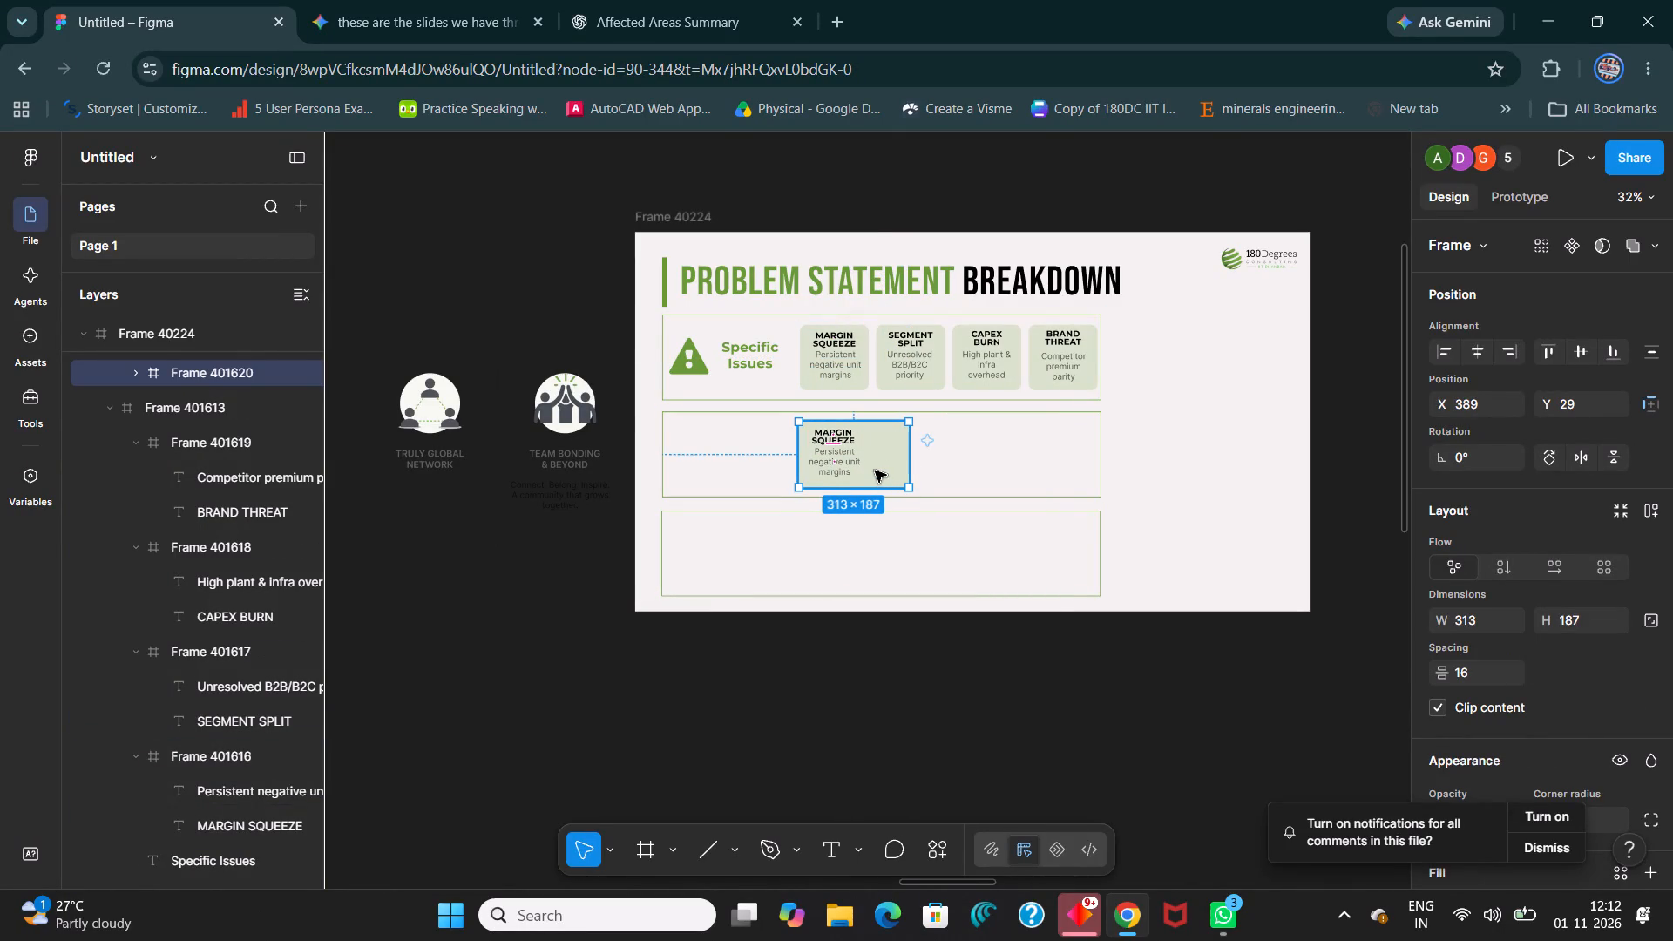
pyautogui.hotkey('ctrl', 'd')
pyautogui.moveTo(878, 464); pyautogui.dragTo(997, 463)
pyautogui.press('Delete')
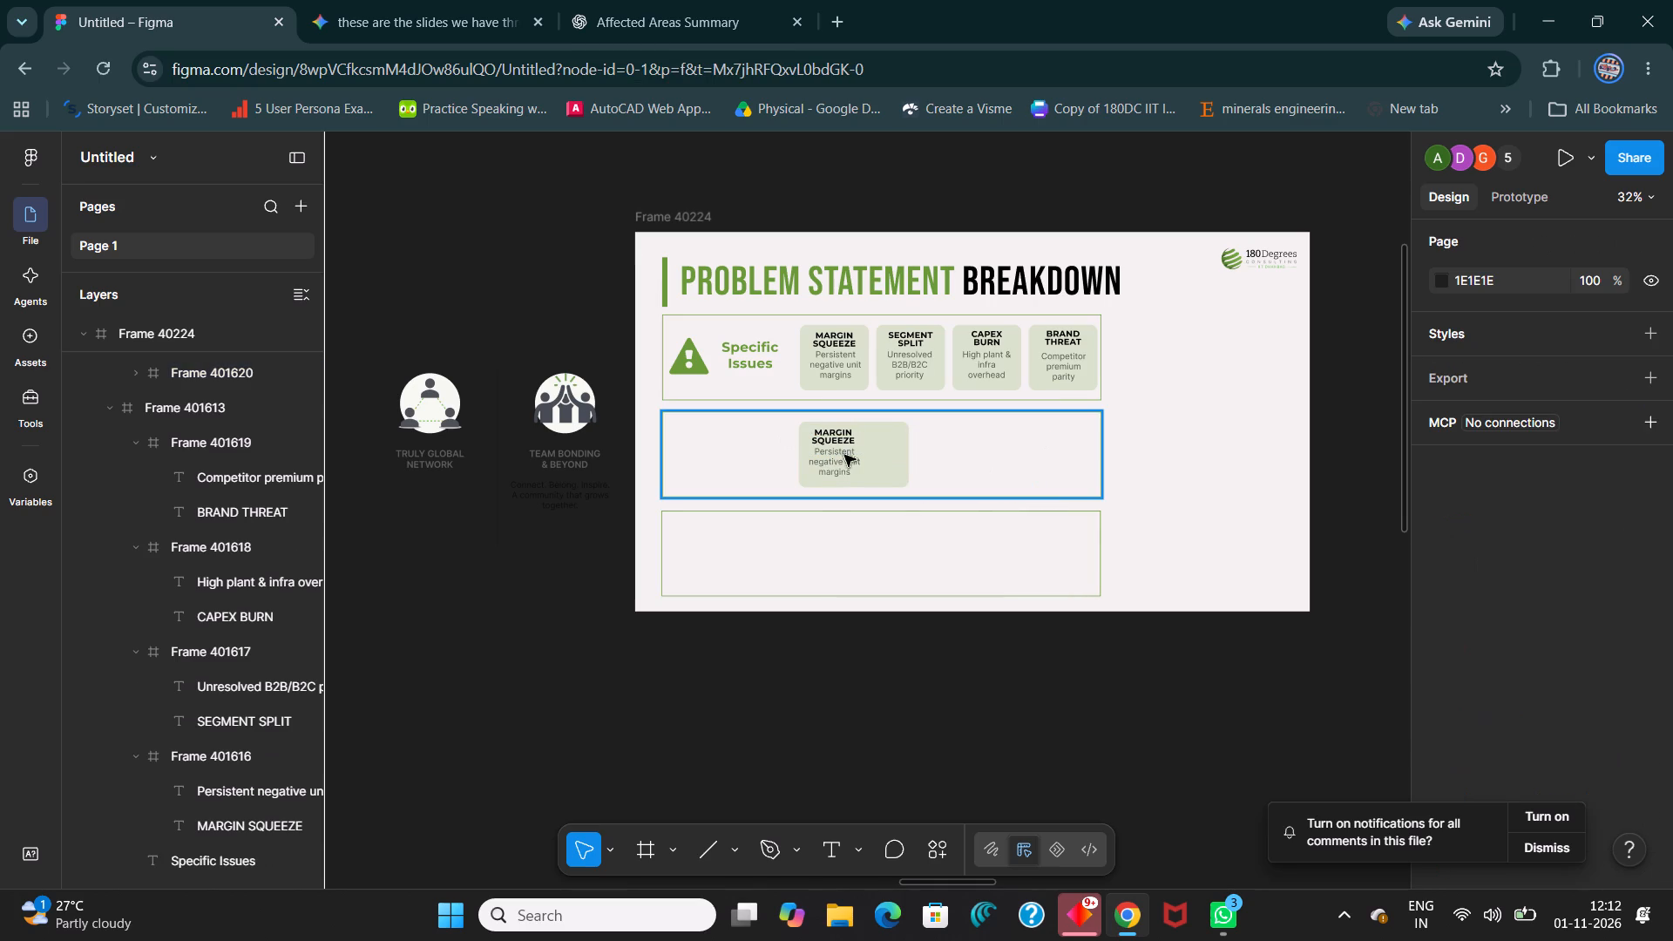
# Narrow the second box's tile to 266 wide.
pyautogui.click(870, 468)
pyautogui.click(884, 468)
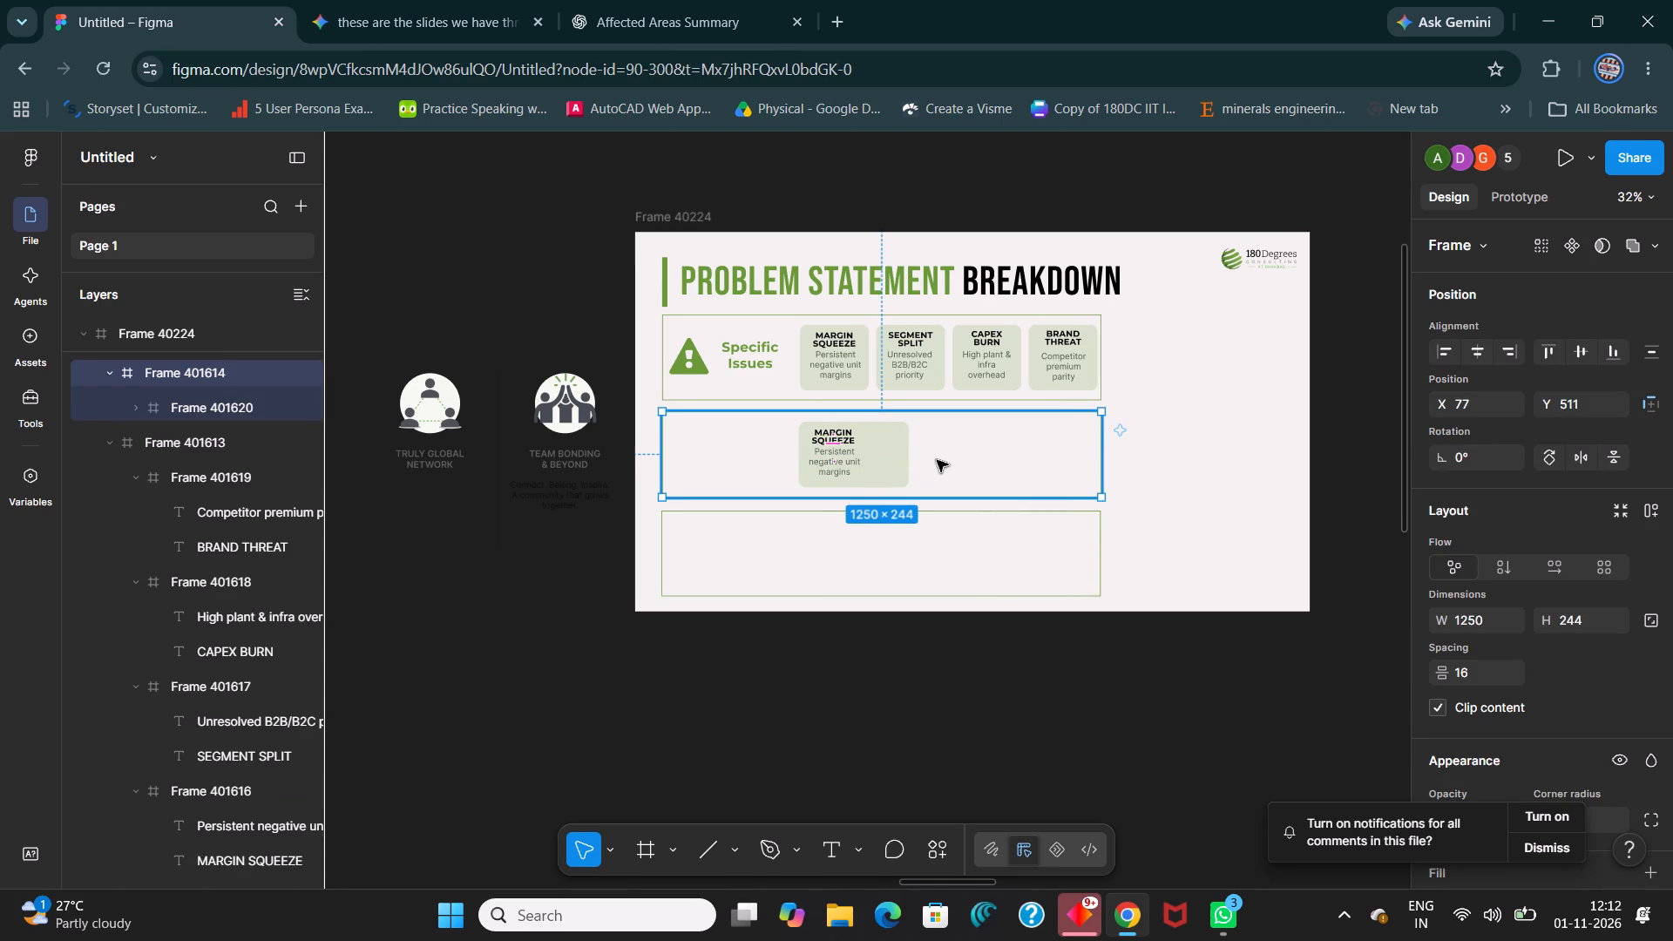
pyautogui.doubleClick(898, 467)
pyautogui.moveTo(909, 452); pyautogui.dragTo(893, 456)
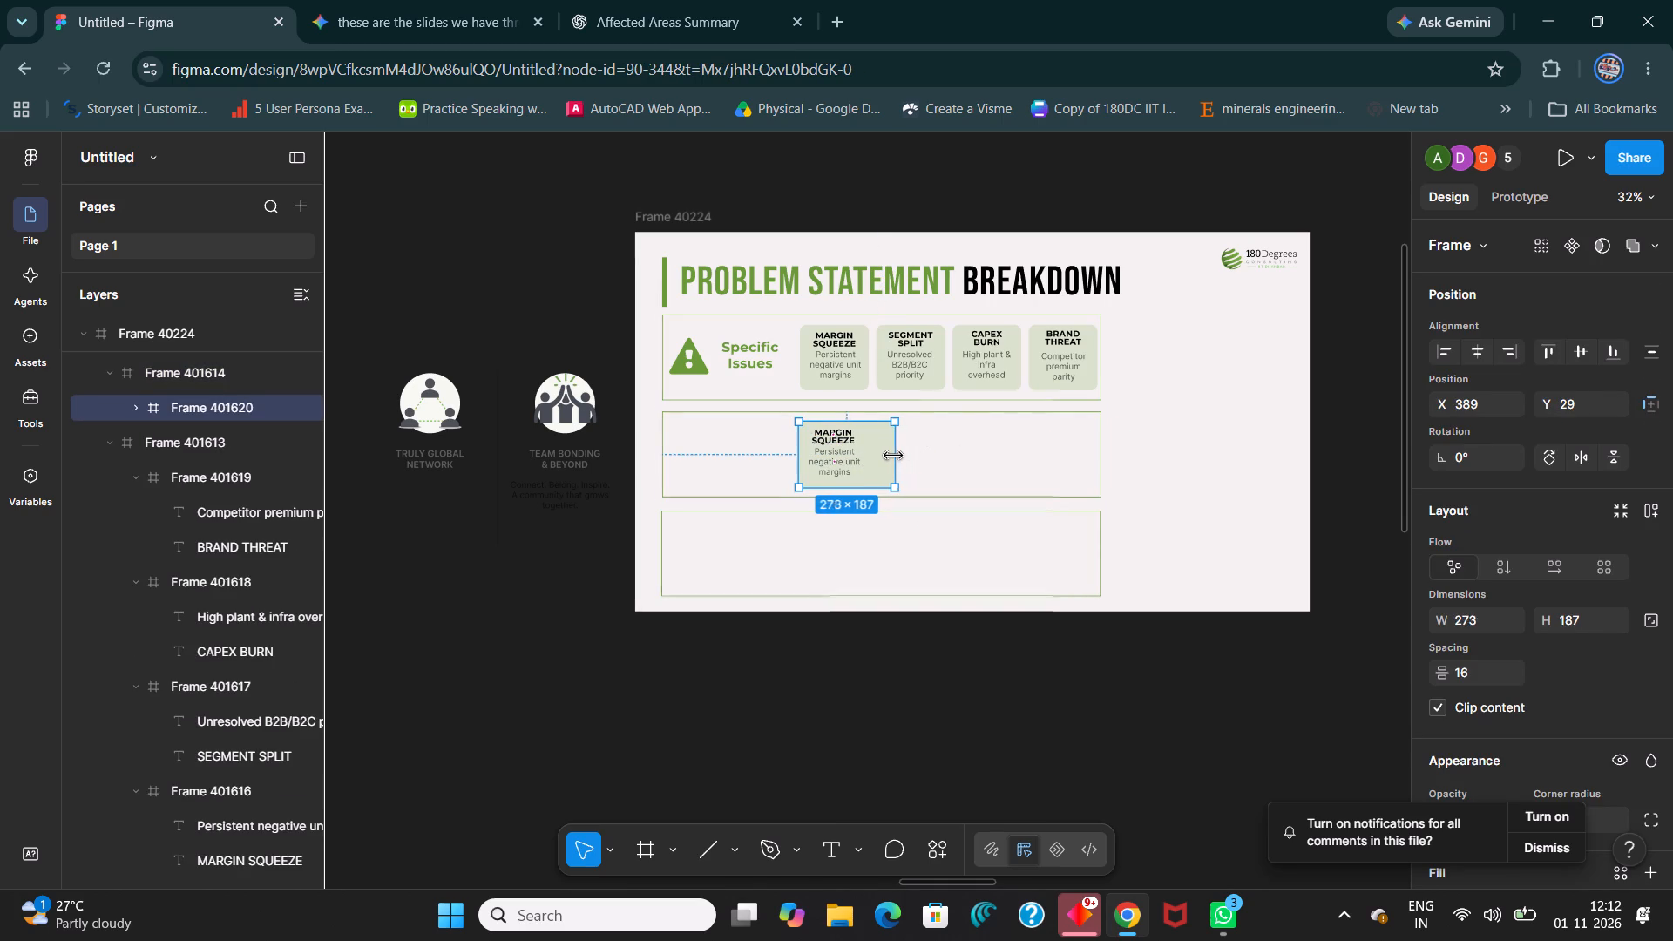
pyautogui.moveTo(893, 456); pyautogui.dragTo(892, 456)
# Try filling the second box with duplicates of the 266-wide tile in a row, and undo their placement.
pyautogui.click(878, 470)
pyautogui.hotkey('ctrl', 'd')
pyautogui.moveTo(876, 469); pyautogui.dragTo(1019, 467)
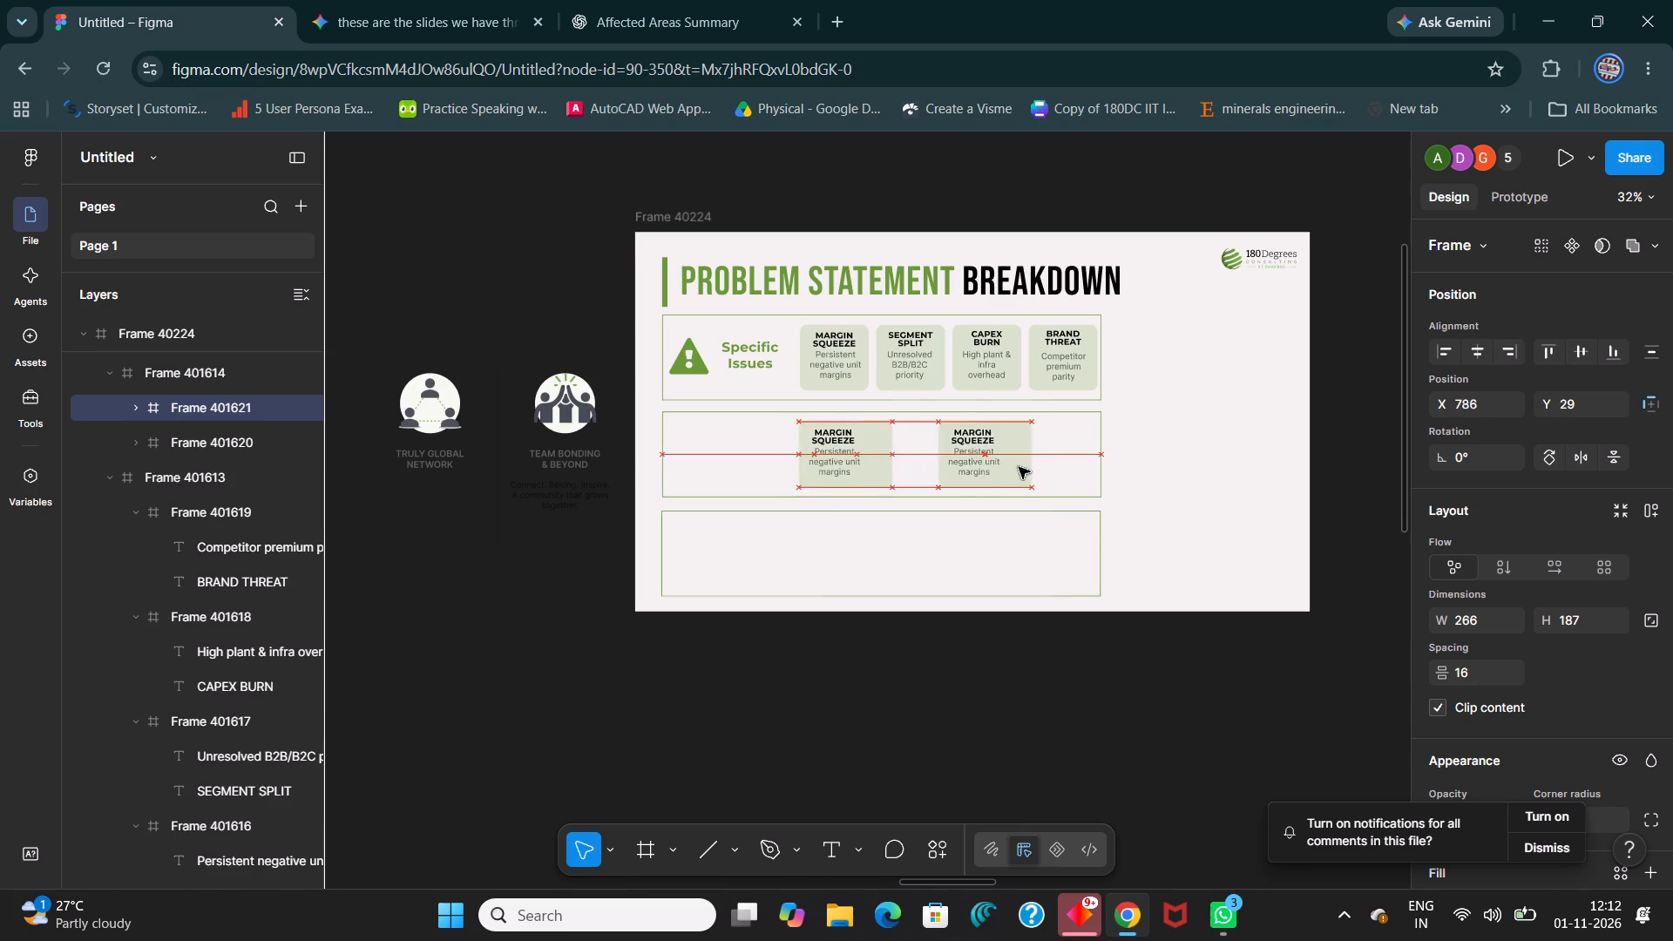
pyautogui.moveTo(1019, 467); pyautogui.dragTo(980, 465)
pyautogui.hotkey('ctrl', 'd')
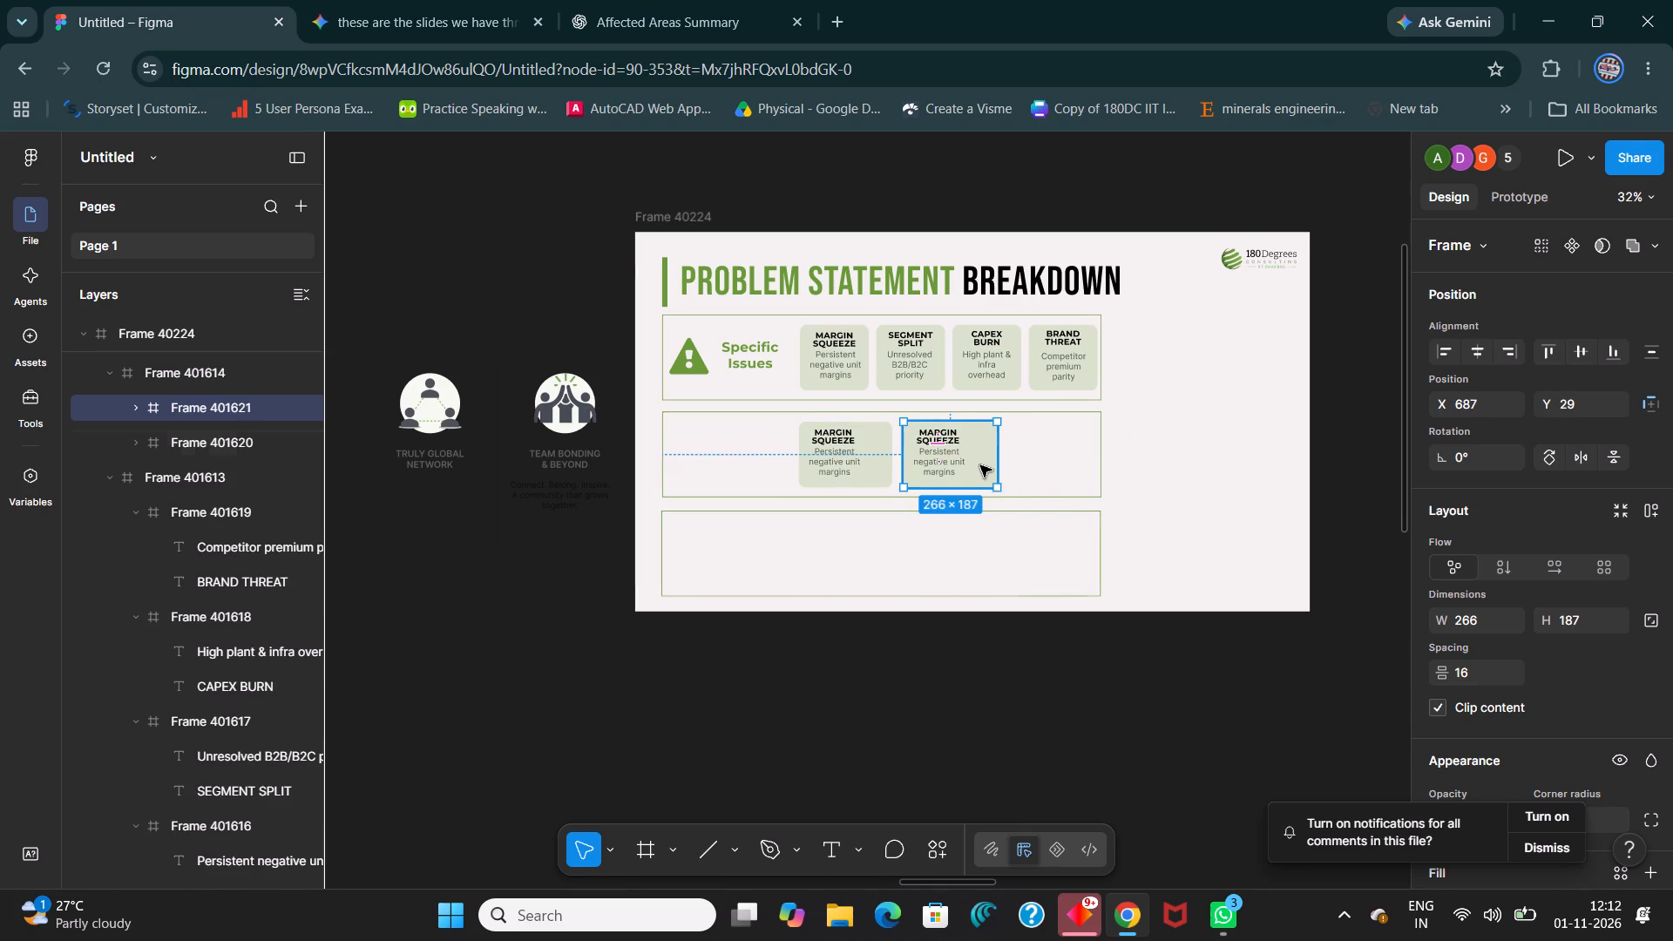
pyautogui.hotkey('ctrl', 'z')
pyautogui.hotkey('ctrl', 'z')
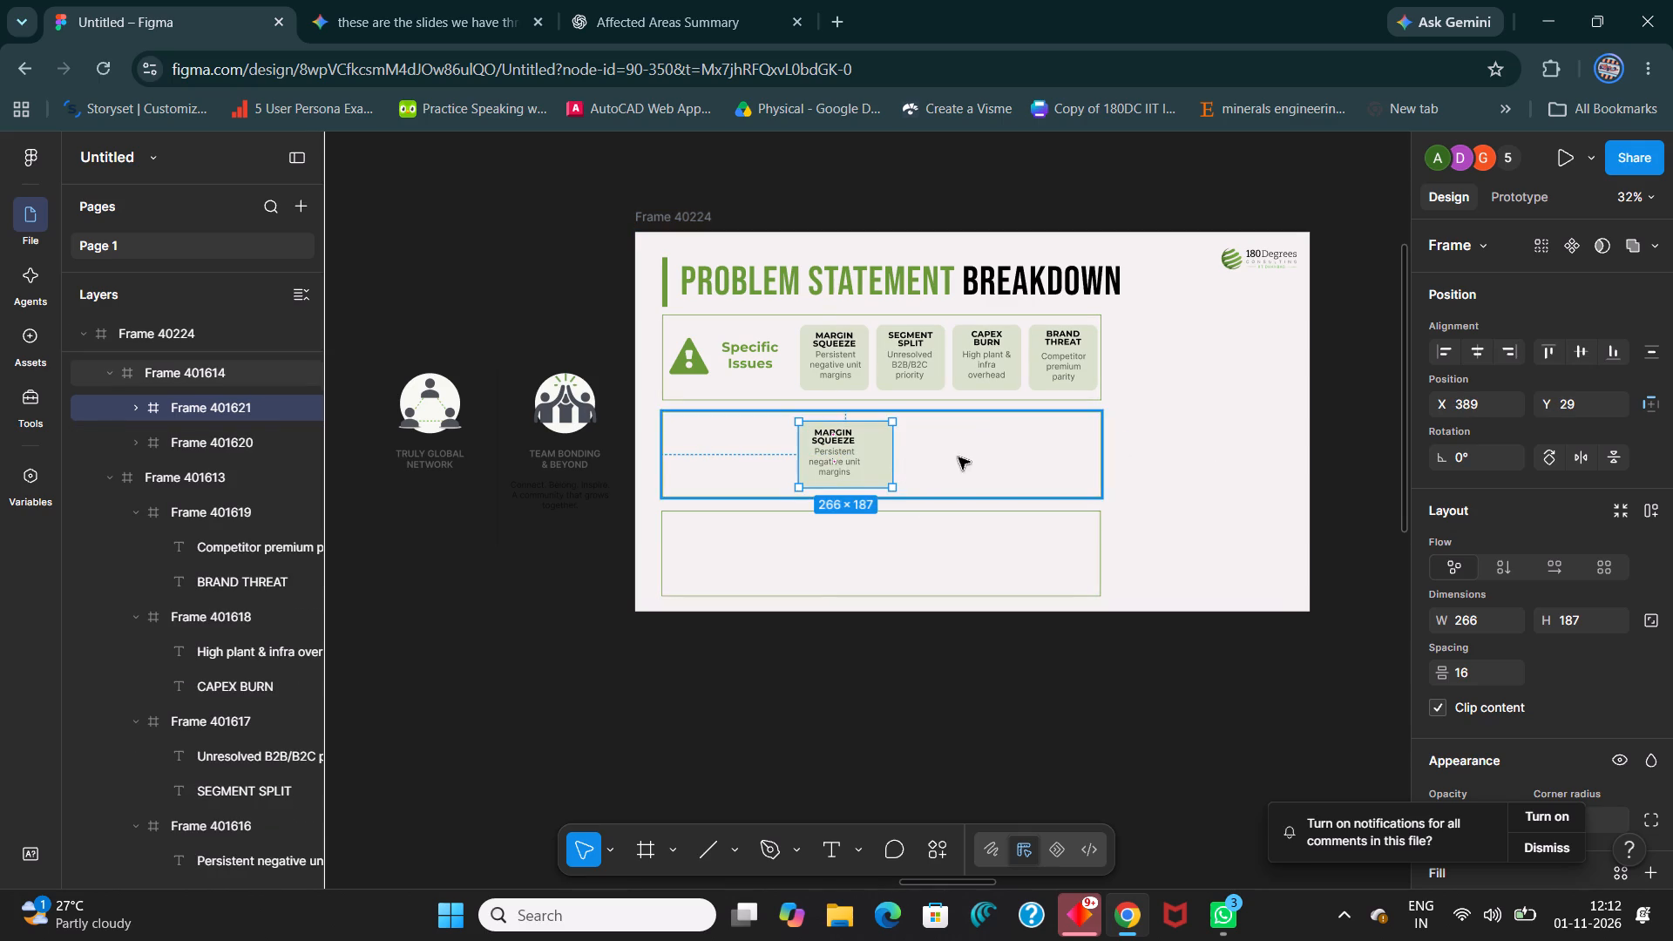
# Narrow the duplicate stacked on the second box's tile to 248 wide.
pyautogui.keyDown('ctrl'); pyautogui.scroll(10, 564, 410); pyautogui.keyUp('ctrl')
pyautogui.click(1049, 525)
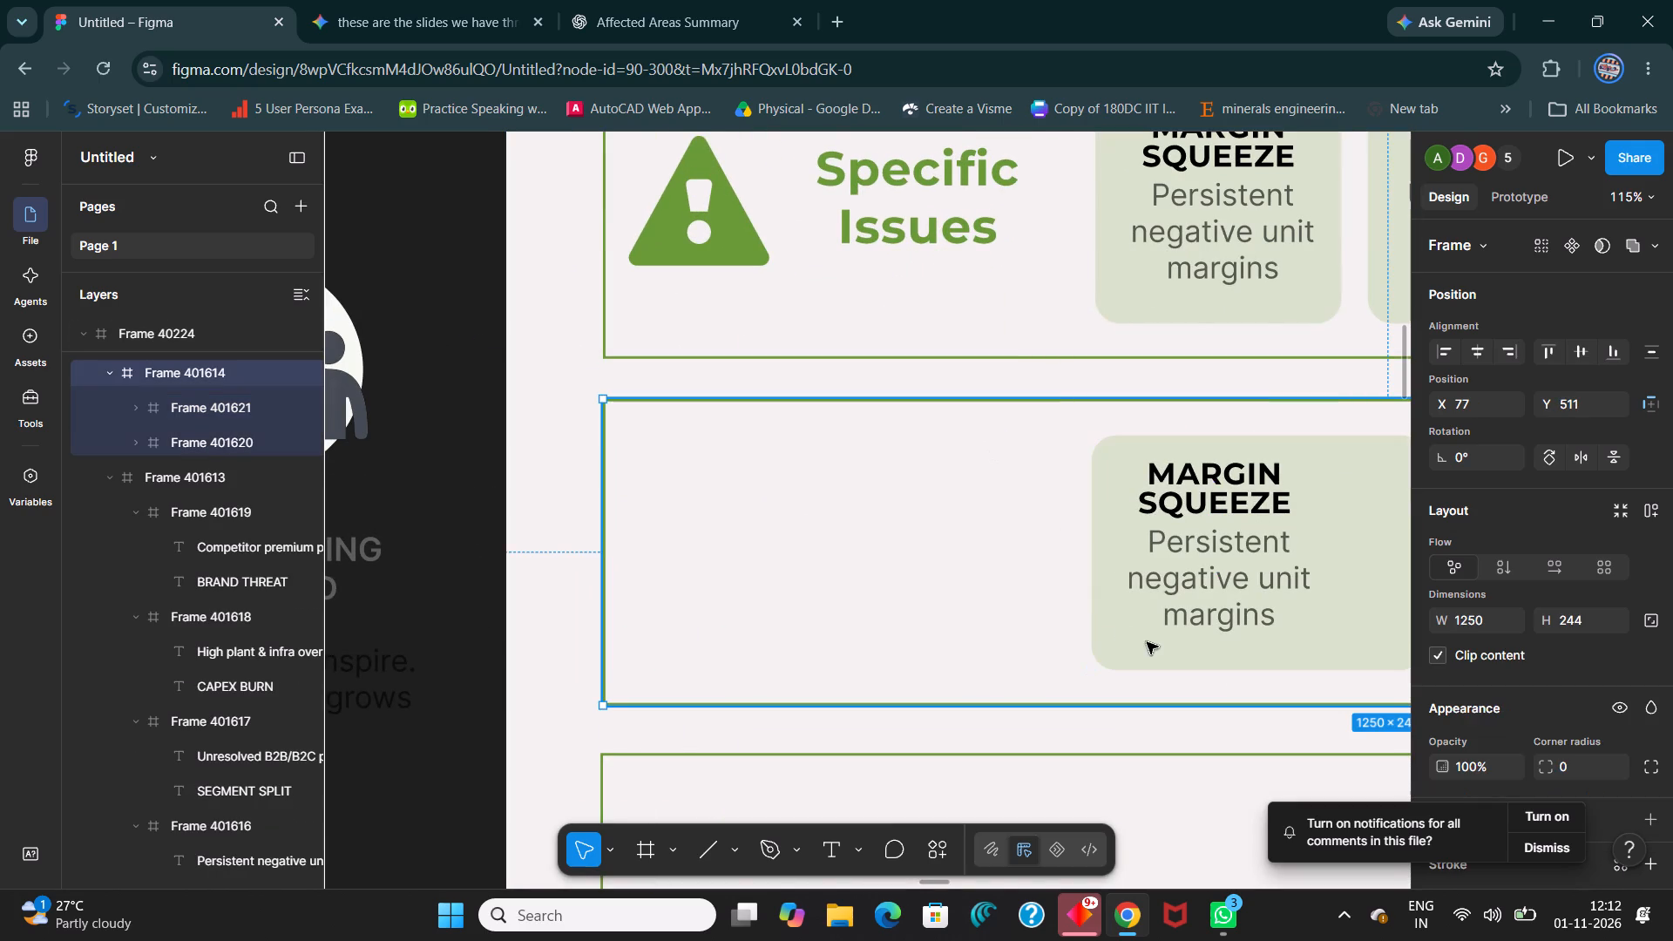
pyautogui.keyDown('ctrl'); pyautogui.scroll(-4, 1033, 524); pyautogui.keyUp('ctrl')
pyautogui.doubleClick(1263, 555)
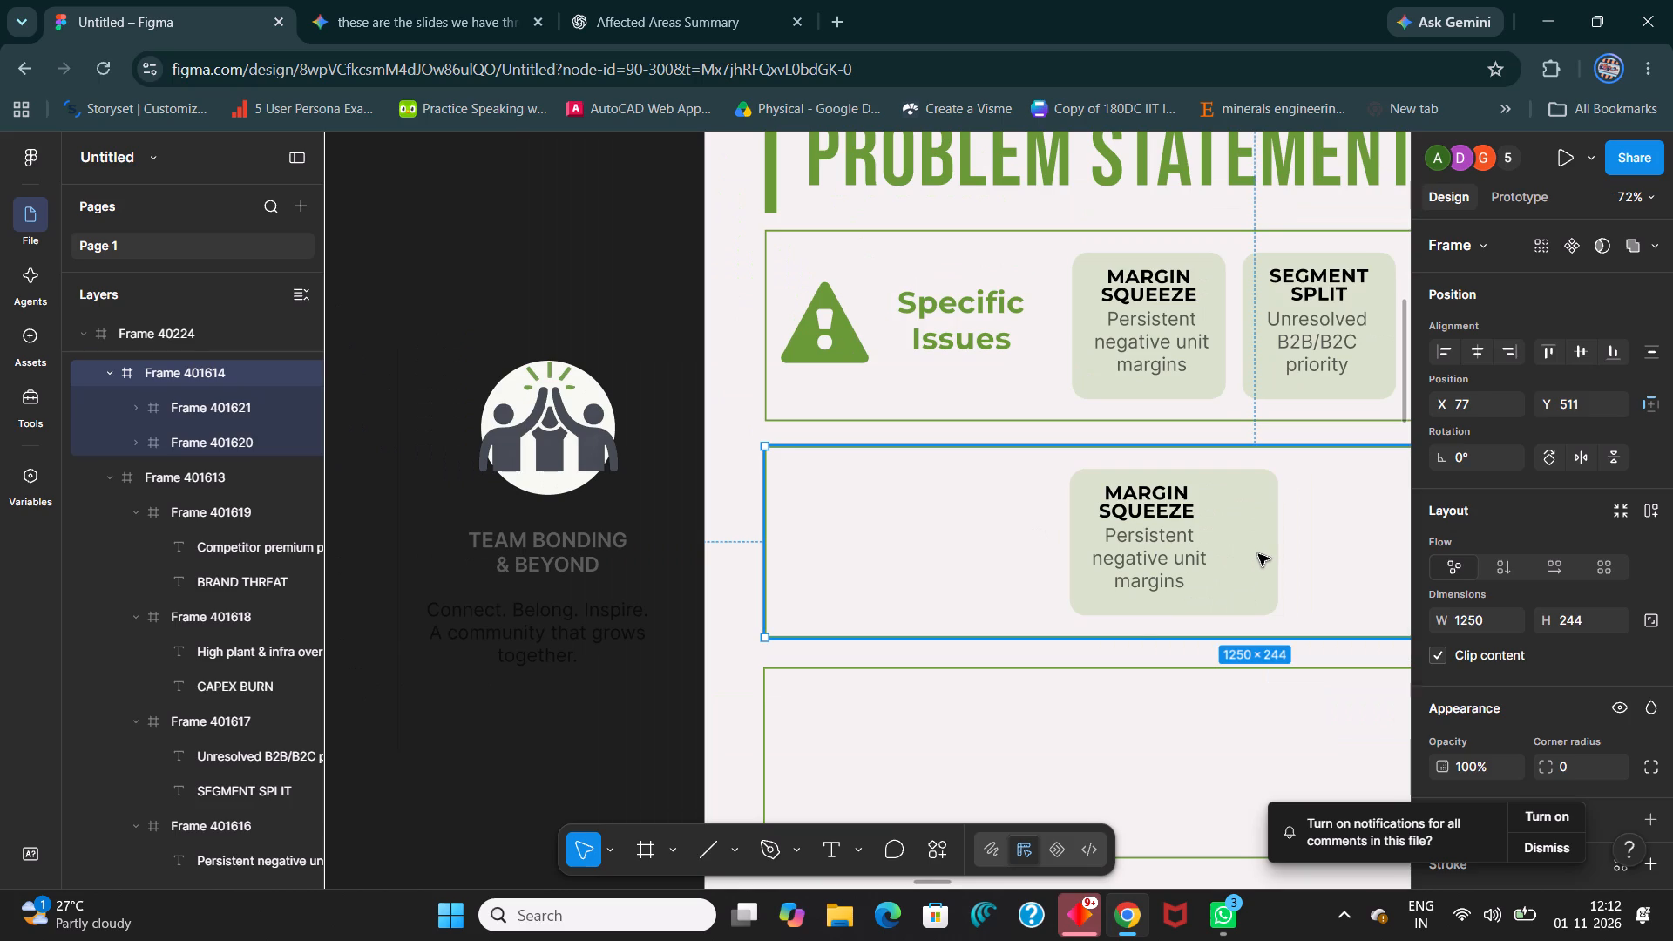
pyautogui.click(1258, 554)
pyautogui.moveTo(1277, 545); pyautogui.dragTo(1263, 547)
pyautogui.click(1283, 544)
# Delete the stacked duplicate in the second box, including its heading and body text.
pyautogui.click(1235, 535)
pyautogui.click(1197, 536)
pyautogui.tripleClick(1144, 536)
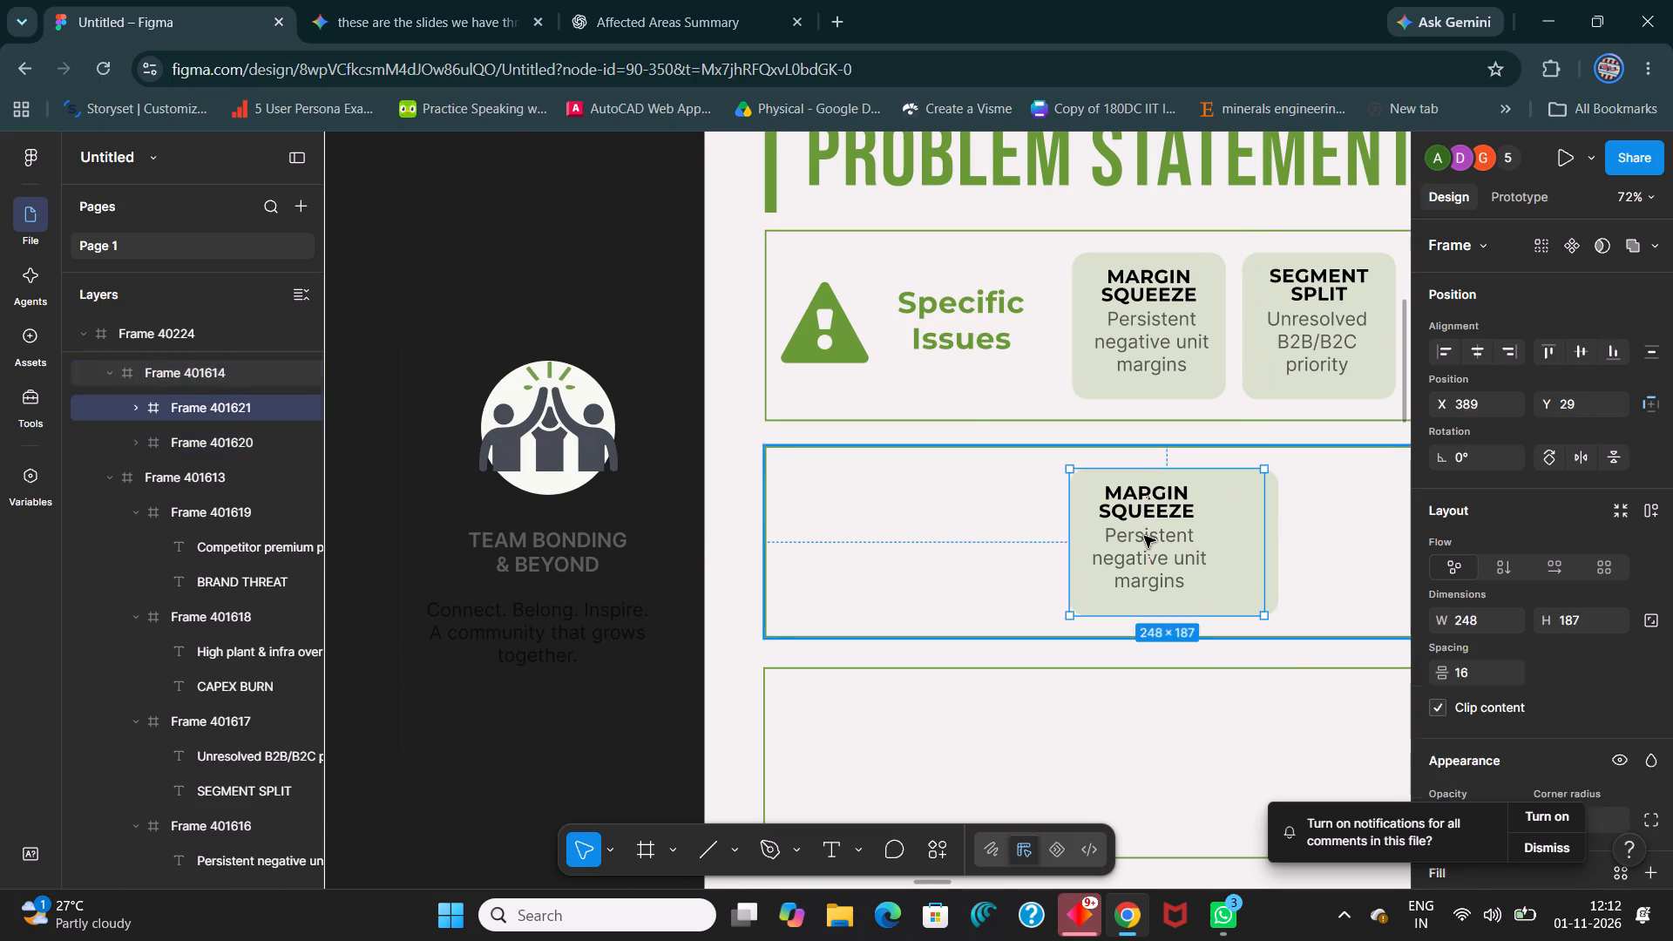
pyautogui.press('Delete')
pyautogui.tripleClick(1131, 510)
pyautogui.press('Delete')
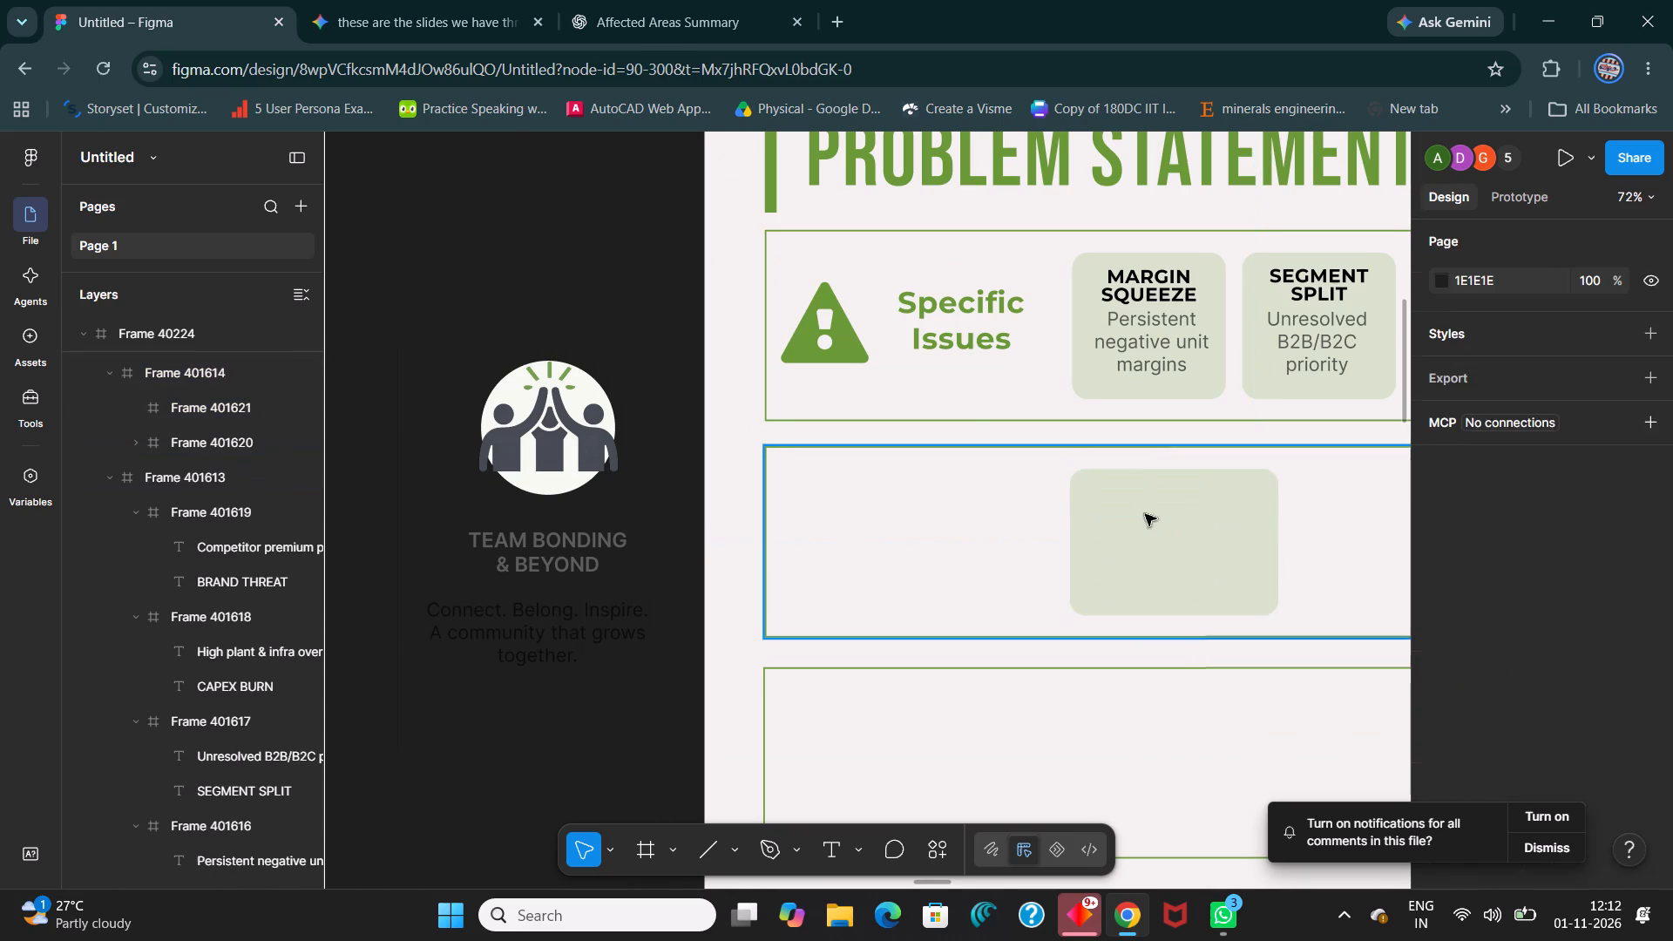
pyautogui.tripleClick(1192, 534)
pyautogui.press('Delete')
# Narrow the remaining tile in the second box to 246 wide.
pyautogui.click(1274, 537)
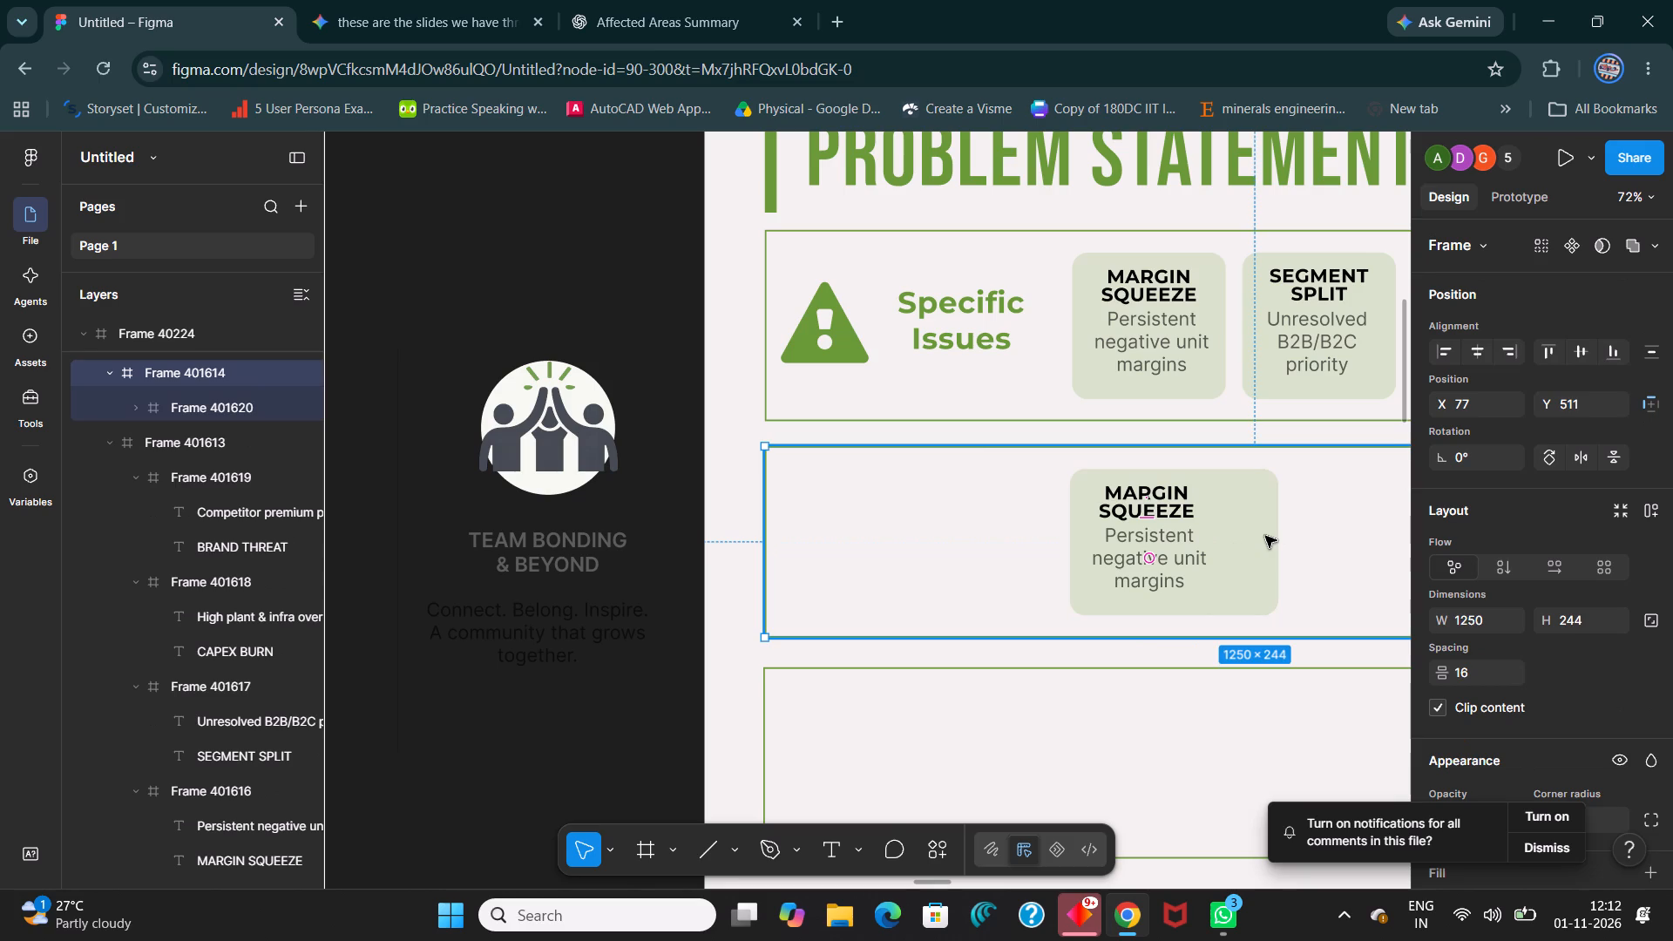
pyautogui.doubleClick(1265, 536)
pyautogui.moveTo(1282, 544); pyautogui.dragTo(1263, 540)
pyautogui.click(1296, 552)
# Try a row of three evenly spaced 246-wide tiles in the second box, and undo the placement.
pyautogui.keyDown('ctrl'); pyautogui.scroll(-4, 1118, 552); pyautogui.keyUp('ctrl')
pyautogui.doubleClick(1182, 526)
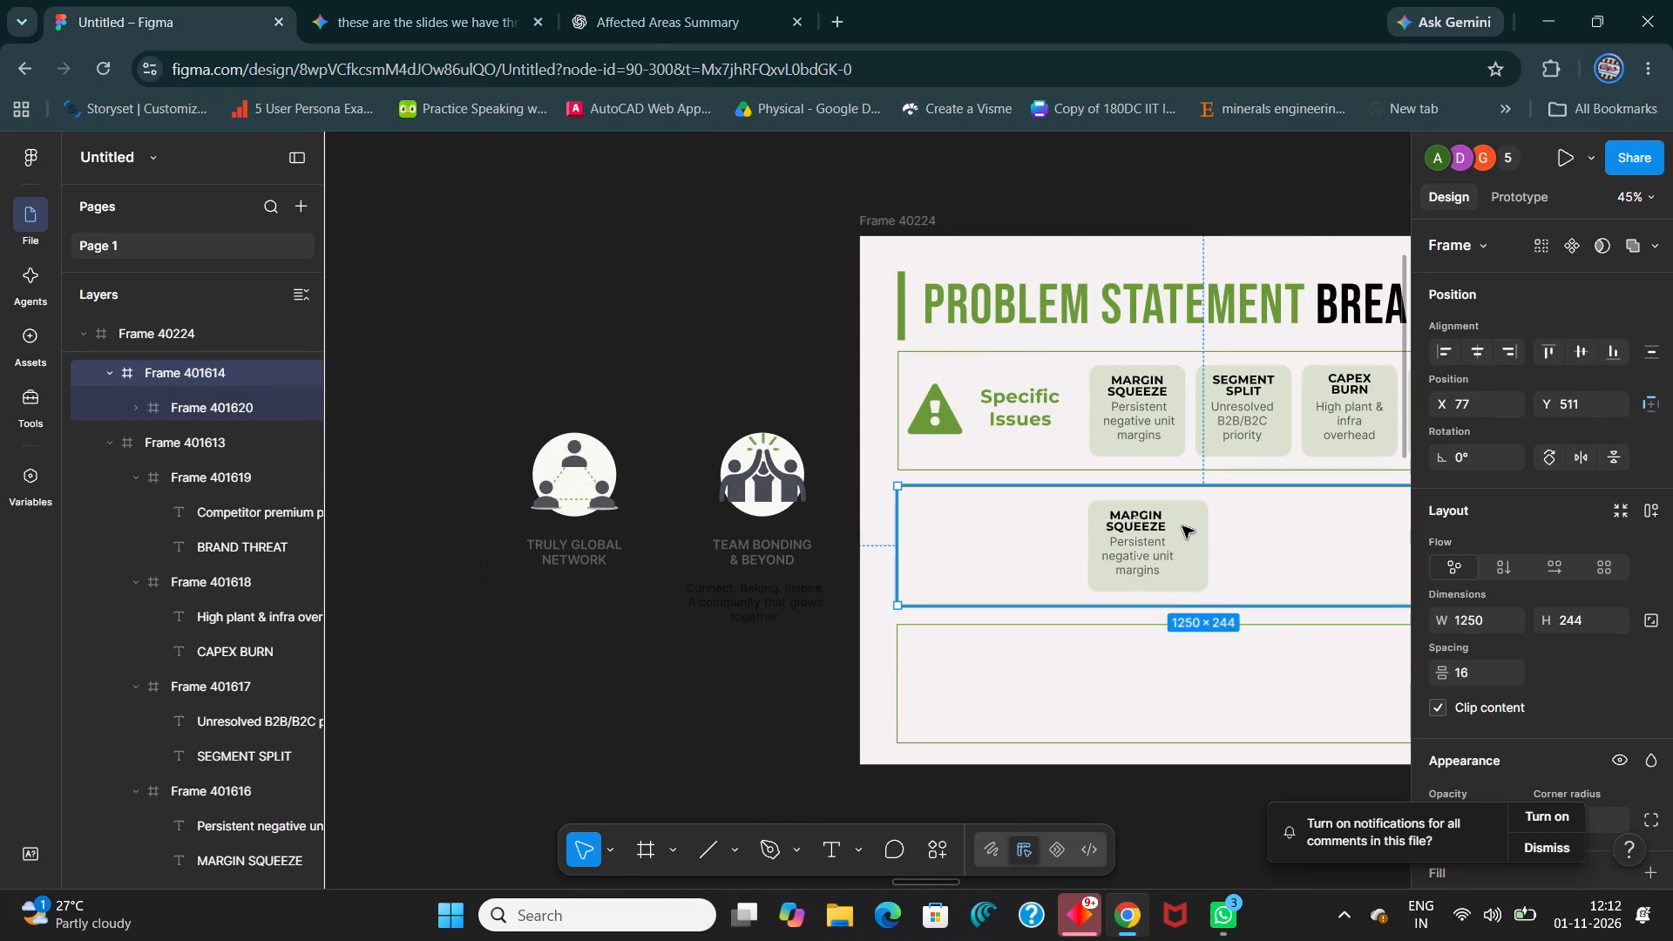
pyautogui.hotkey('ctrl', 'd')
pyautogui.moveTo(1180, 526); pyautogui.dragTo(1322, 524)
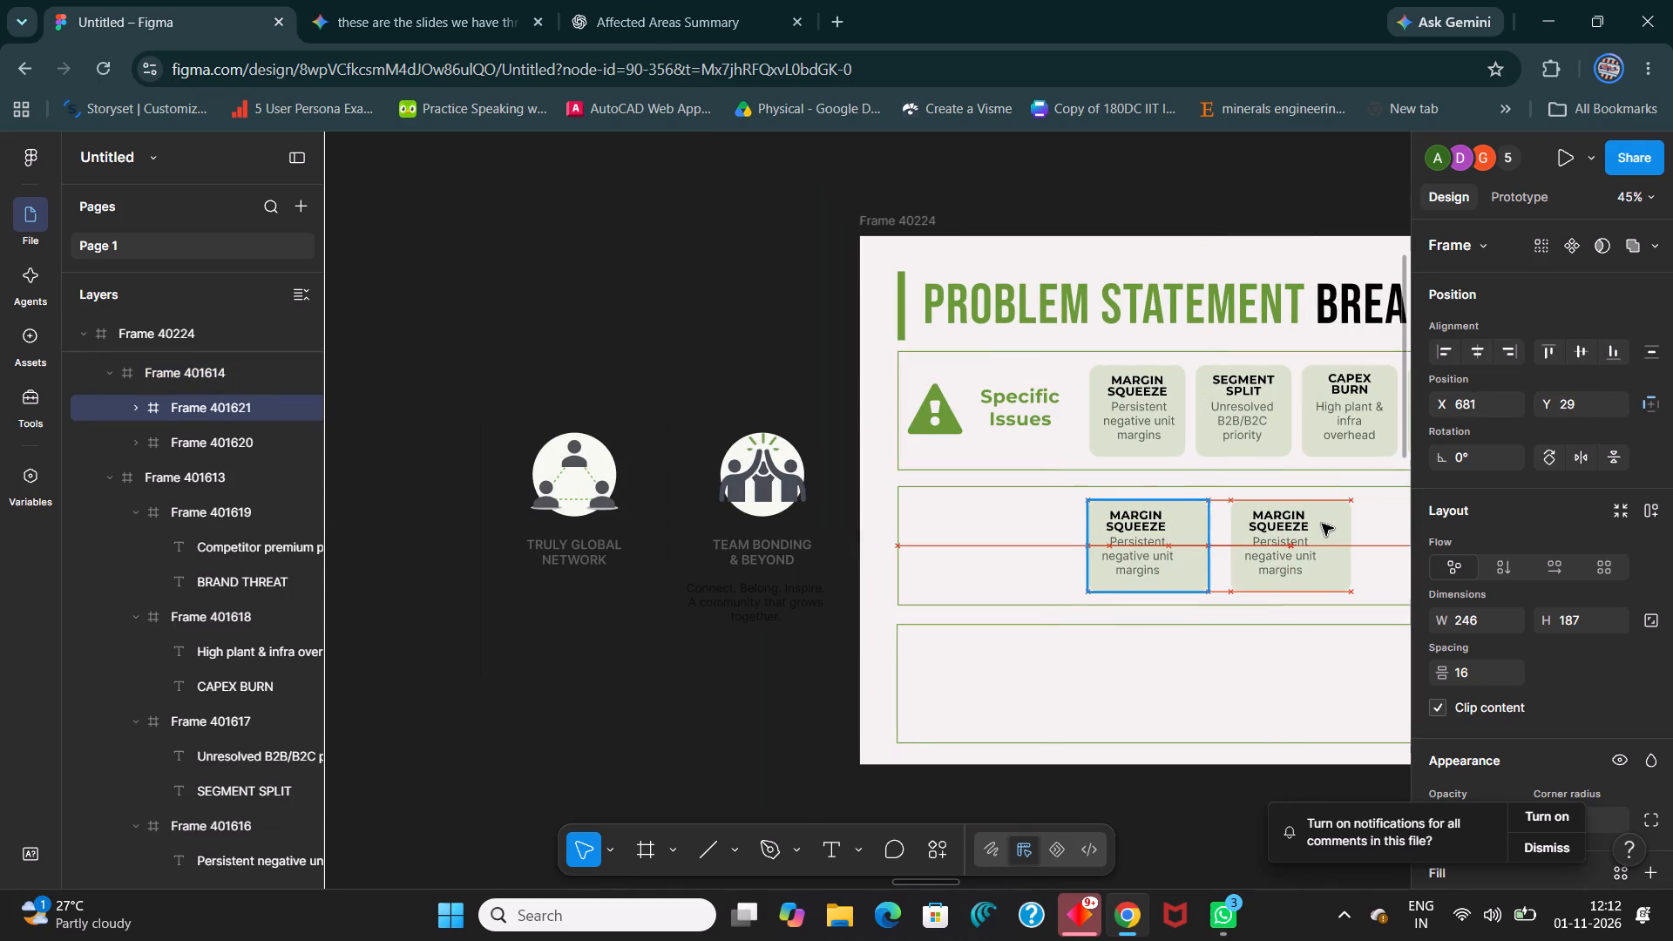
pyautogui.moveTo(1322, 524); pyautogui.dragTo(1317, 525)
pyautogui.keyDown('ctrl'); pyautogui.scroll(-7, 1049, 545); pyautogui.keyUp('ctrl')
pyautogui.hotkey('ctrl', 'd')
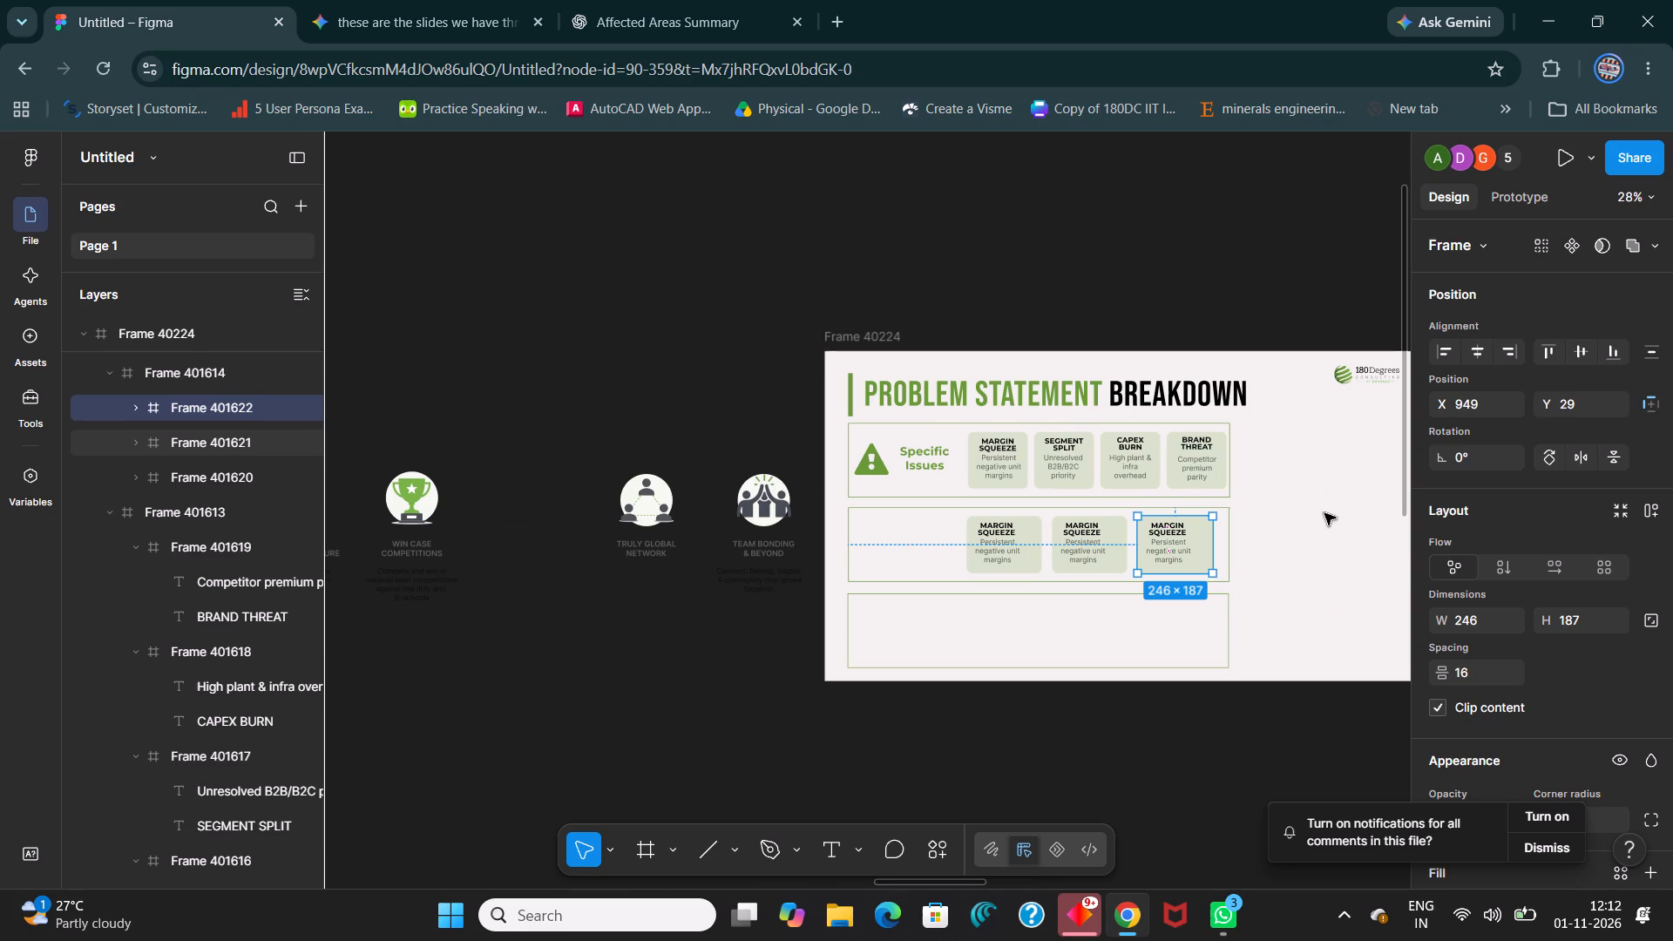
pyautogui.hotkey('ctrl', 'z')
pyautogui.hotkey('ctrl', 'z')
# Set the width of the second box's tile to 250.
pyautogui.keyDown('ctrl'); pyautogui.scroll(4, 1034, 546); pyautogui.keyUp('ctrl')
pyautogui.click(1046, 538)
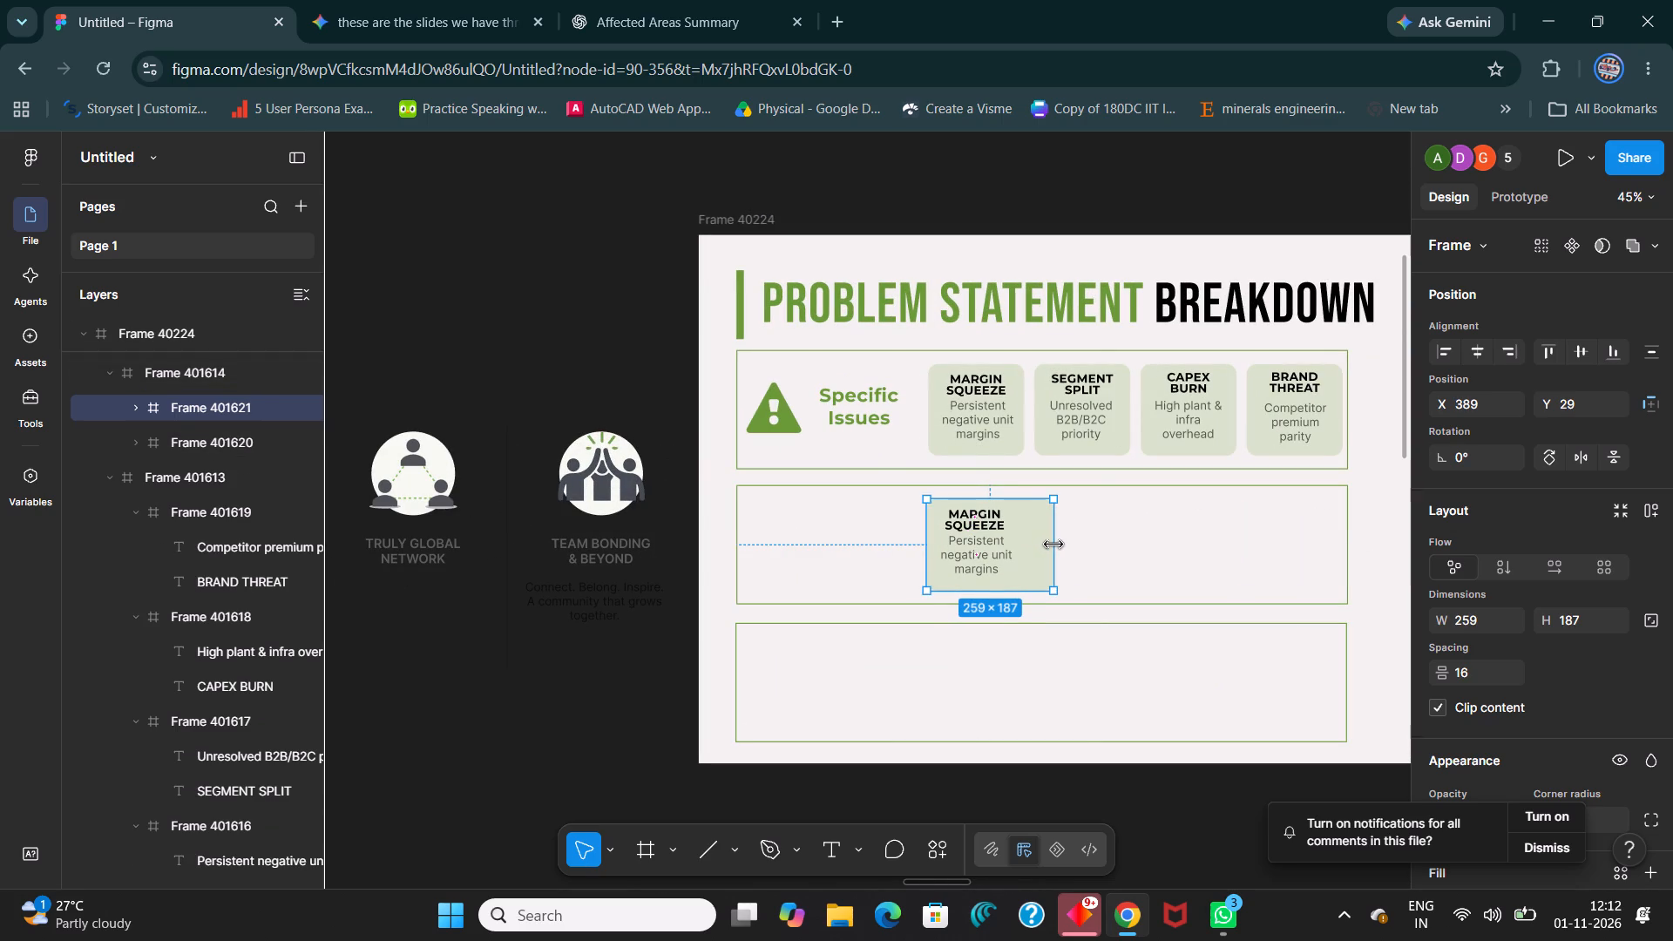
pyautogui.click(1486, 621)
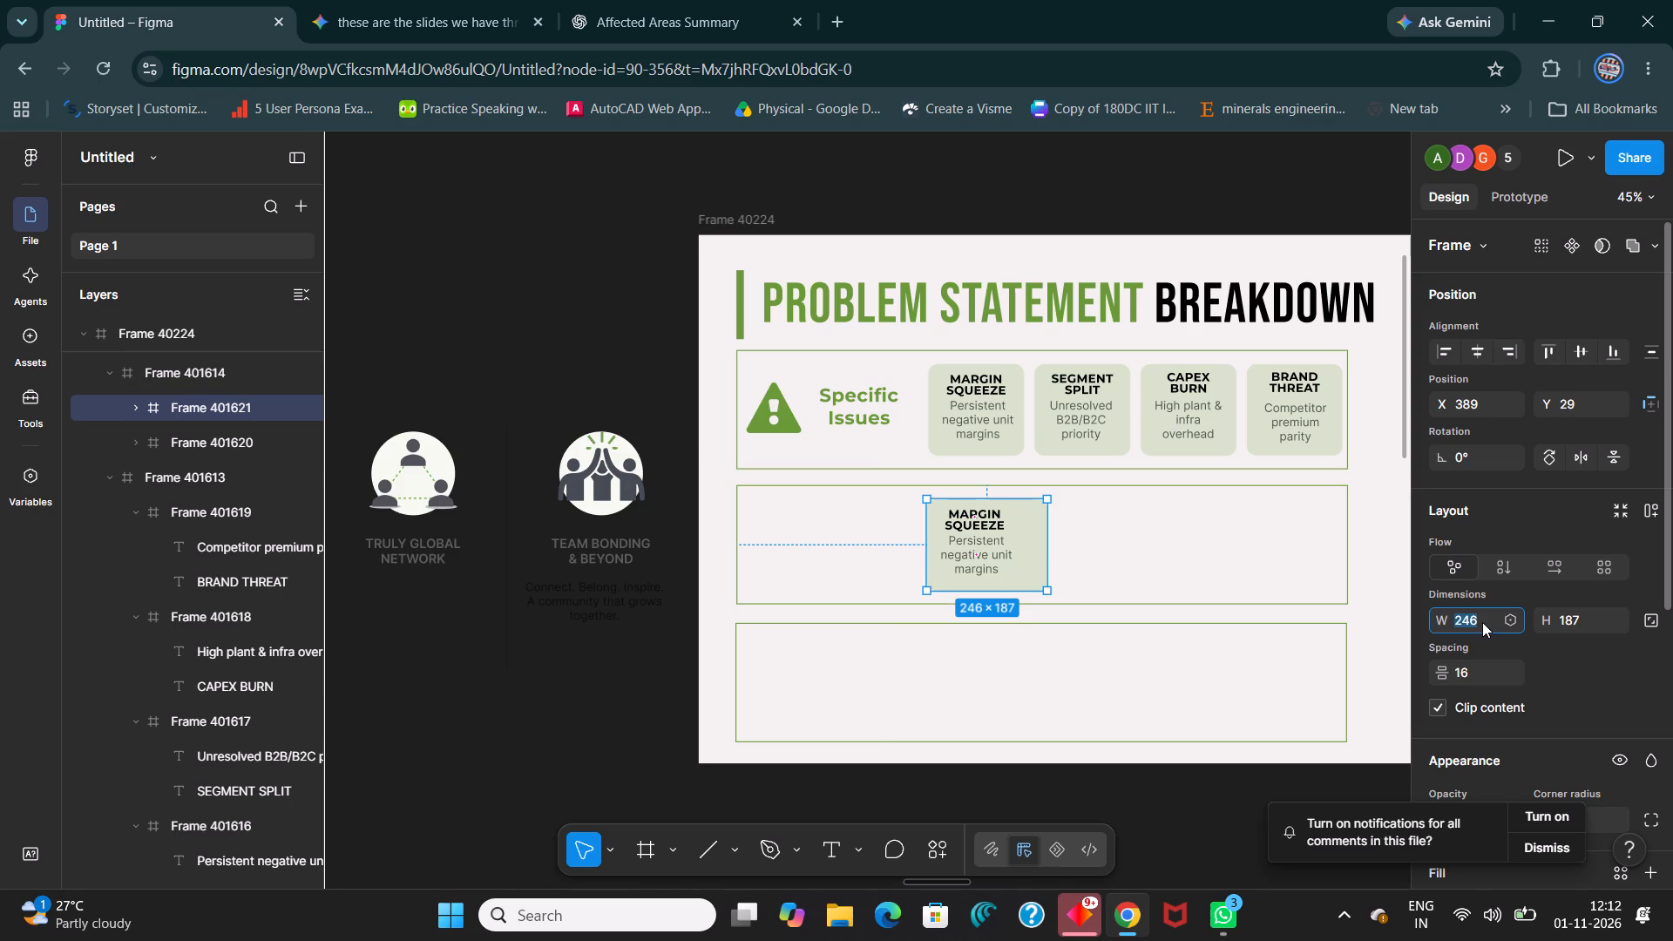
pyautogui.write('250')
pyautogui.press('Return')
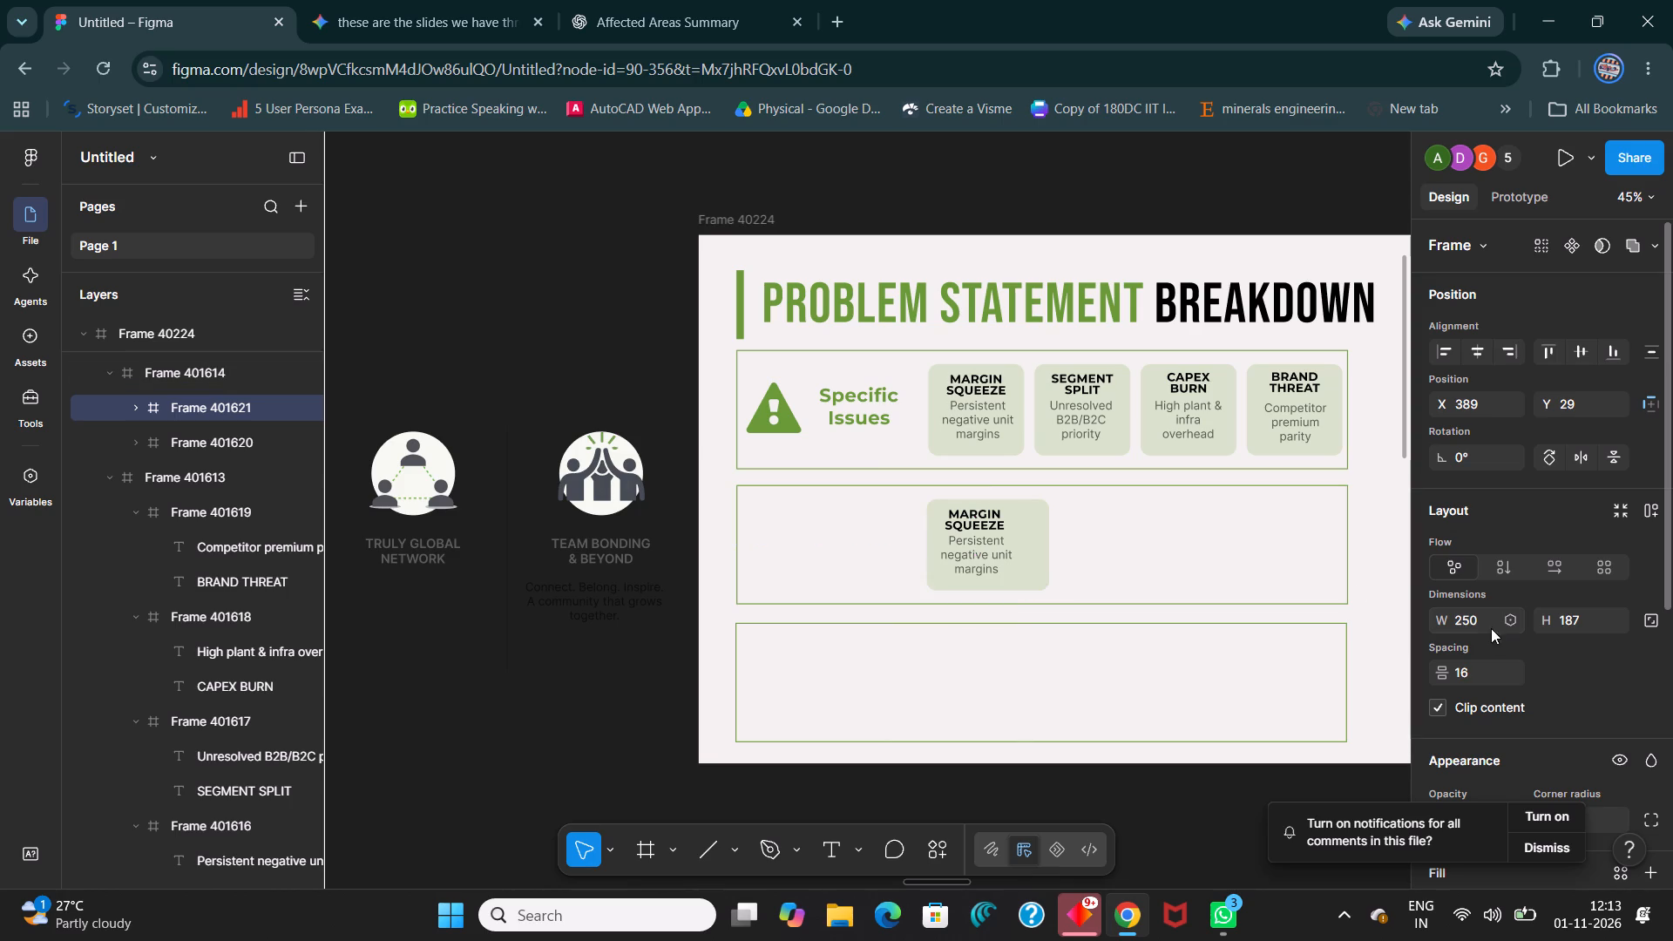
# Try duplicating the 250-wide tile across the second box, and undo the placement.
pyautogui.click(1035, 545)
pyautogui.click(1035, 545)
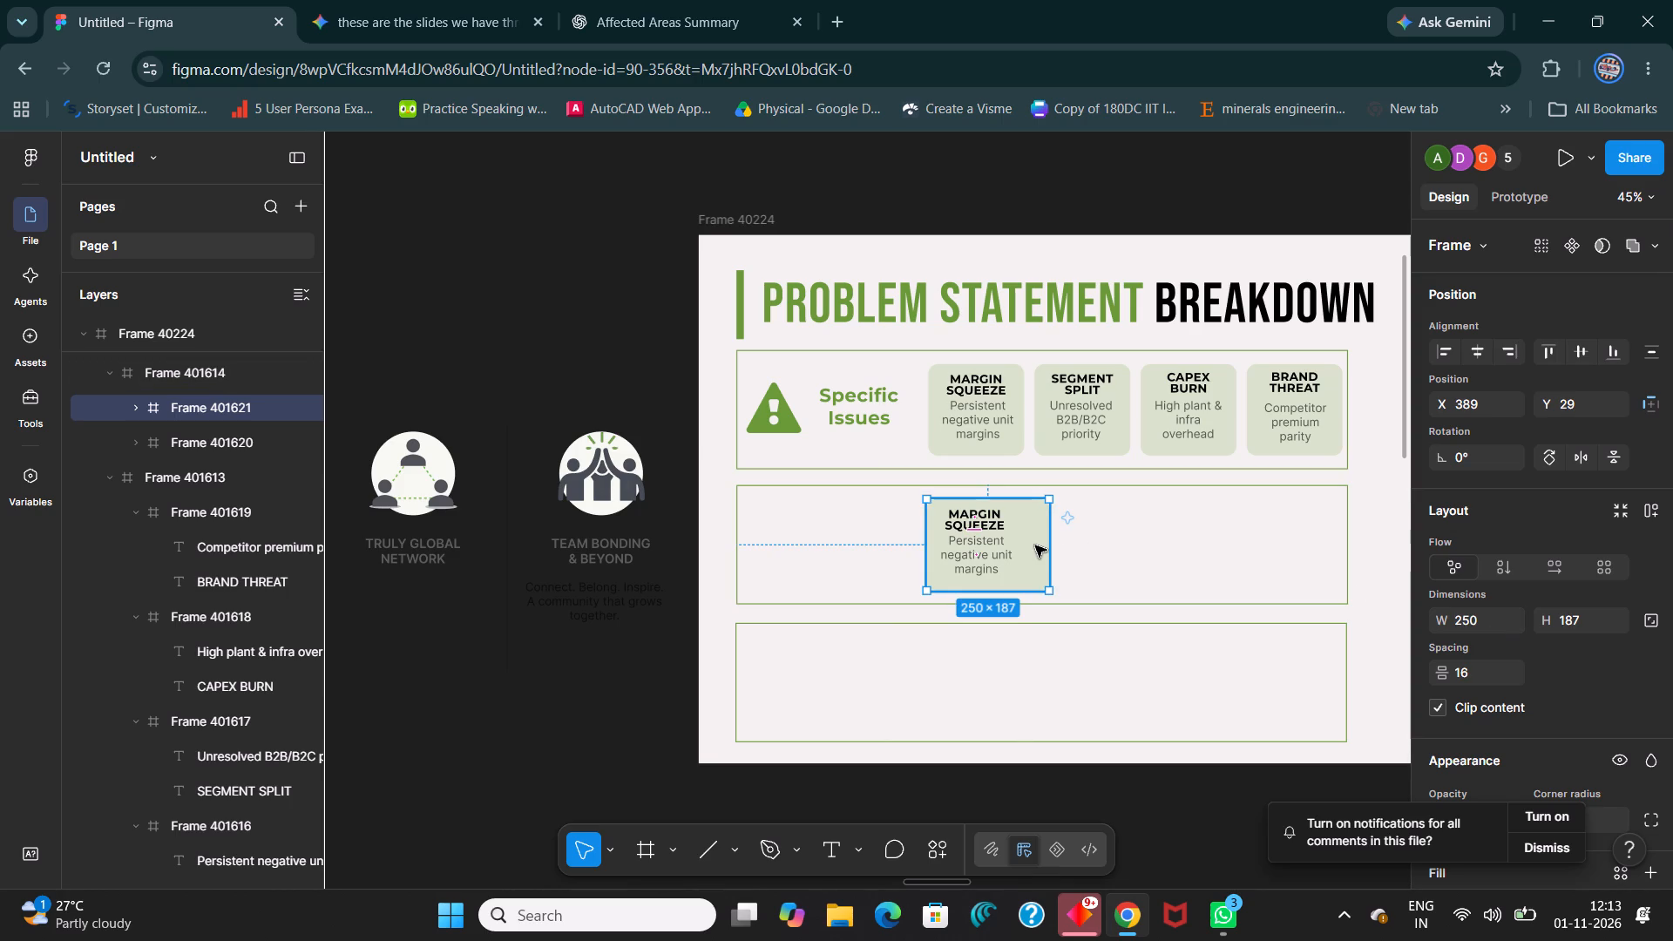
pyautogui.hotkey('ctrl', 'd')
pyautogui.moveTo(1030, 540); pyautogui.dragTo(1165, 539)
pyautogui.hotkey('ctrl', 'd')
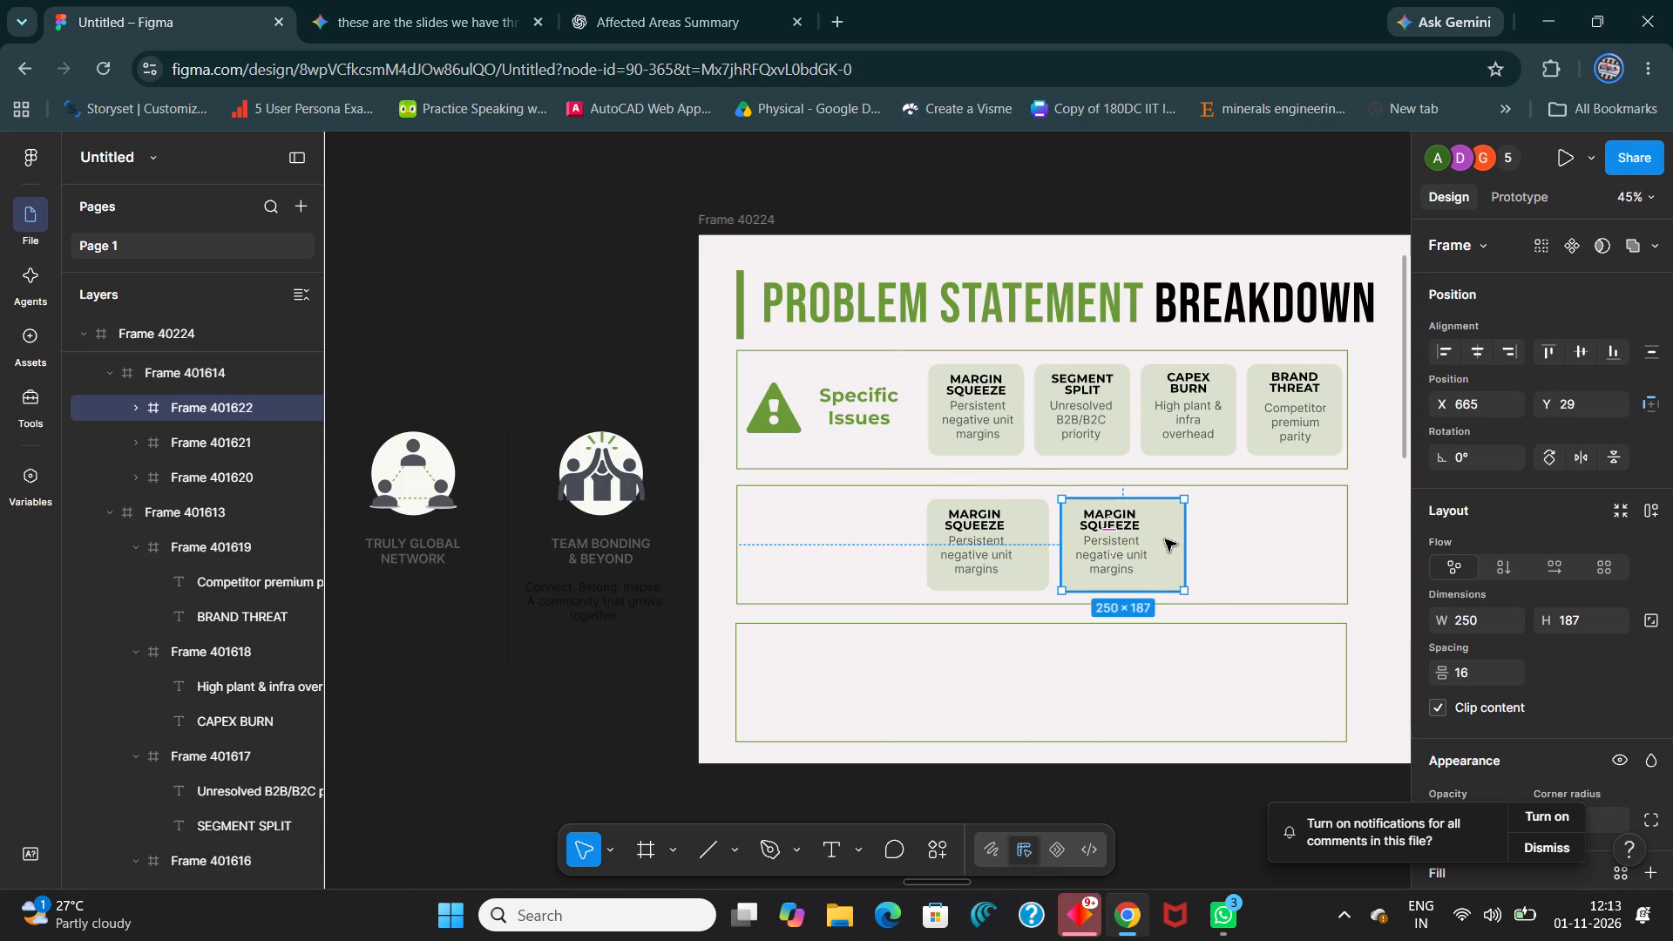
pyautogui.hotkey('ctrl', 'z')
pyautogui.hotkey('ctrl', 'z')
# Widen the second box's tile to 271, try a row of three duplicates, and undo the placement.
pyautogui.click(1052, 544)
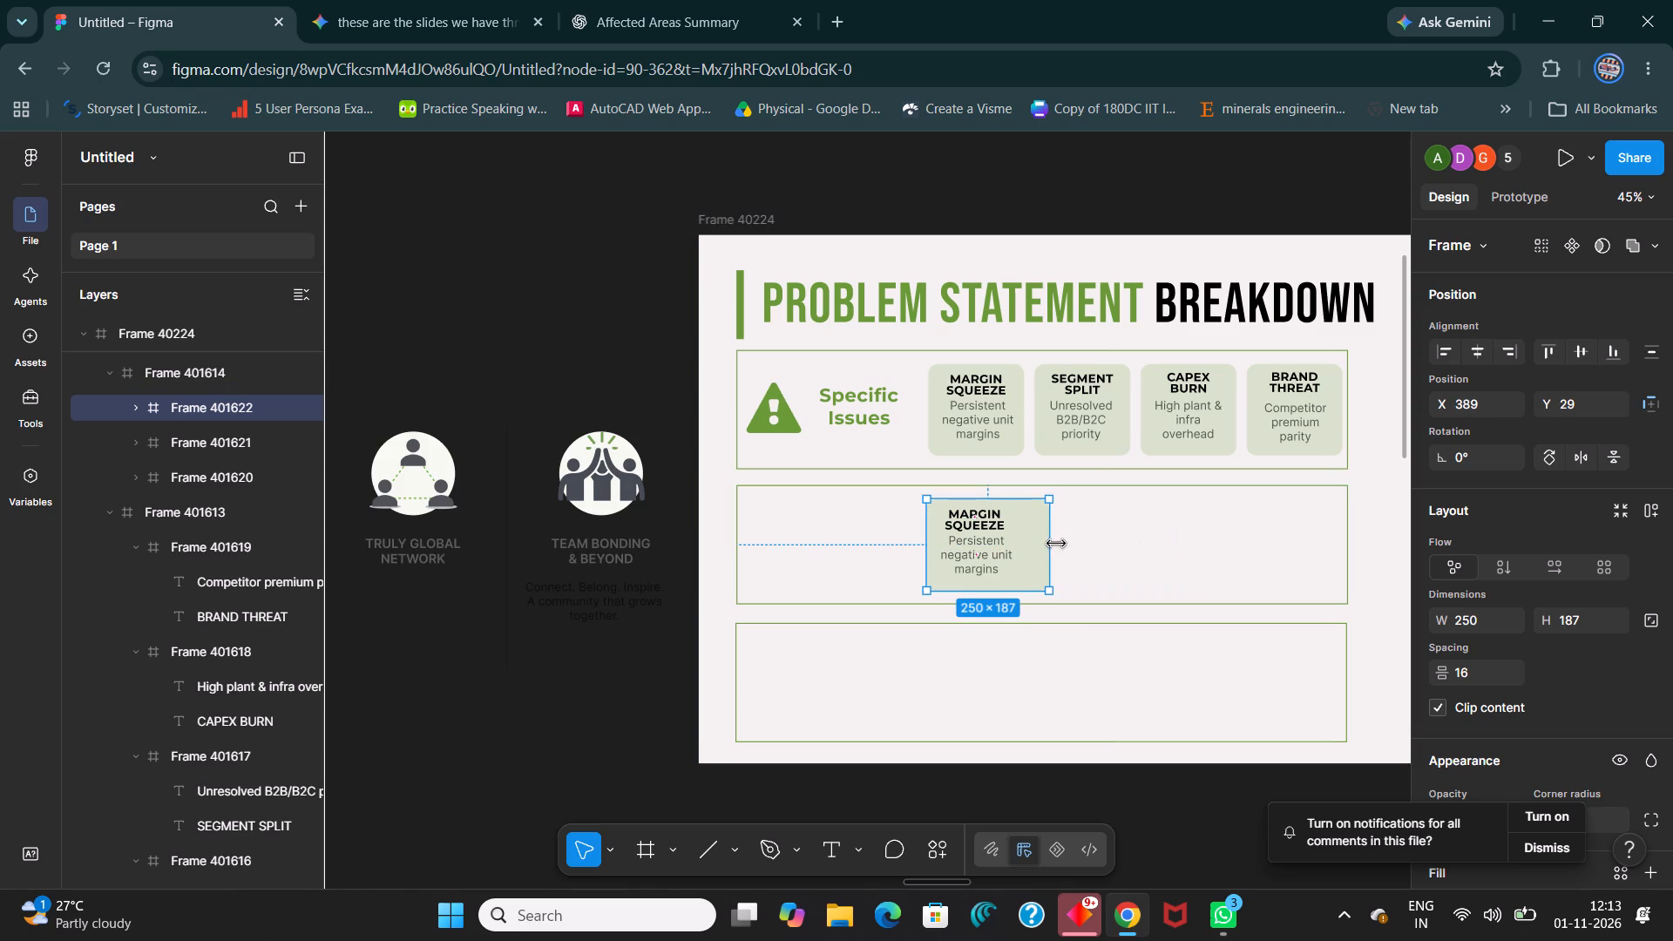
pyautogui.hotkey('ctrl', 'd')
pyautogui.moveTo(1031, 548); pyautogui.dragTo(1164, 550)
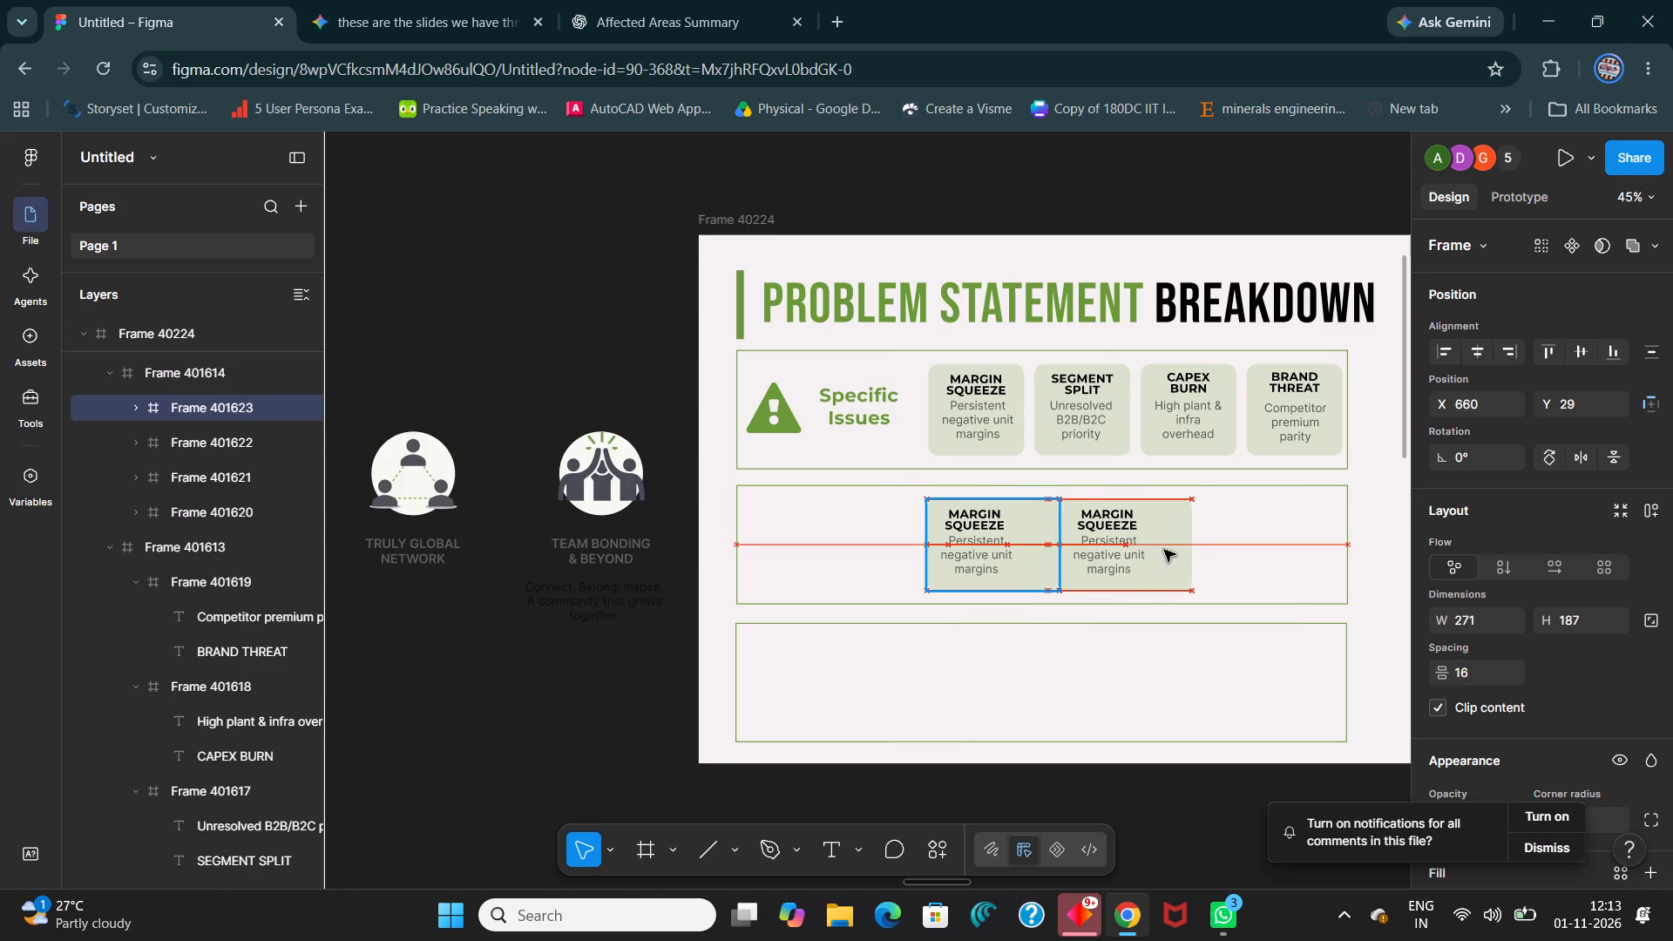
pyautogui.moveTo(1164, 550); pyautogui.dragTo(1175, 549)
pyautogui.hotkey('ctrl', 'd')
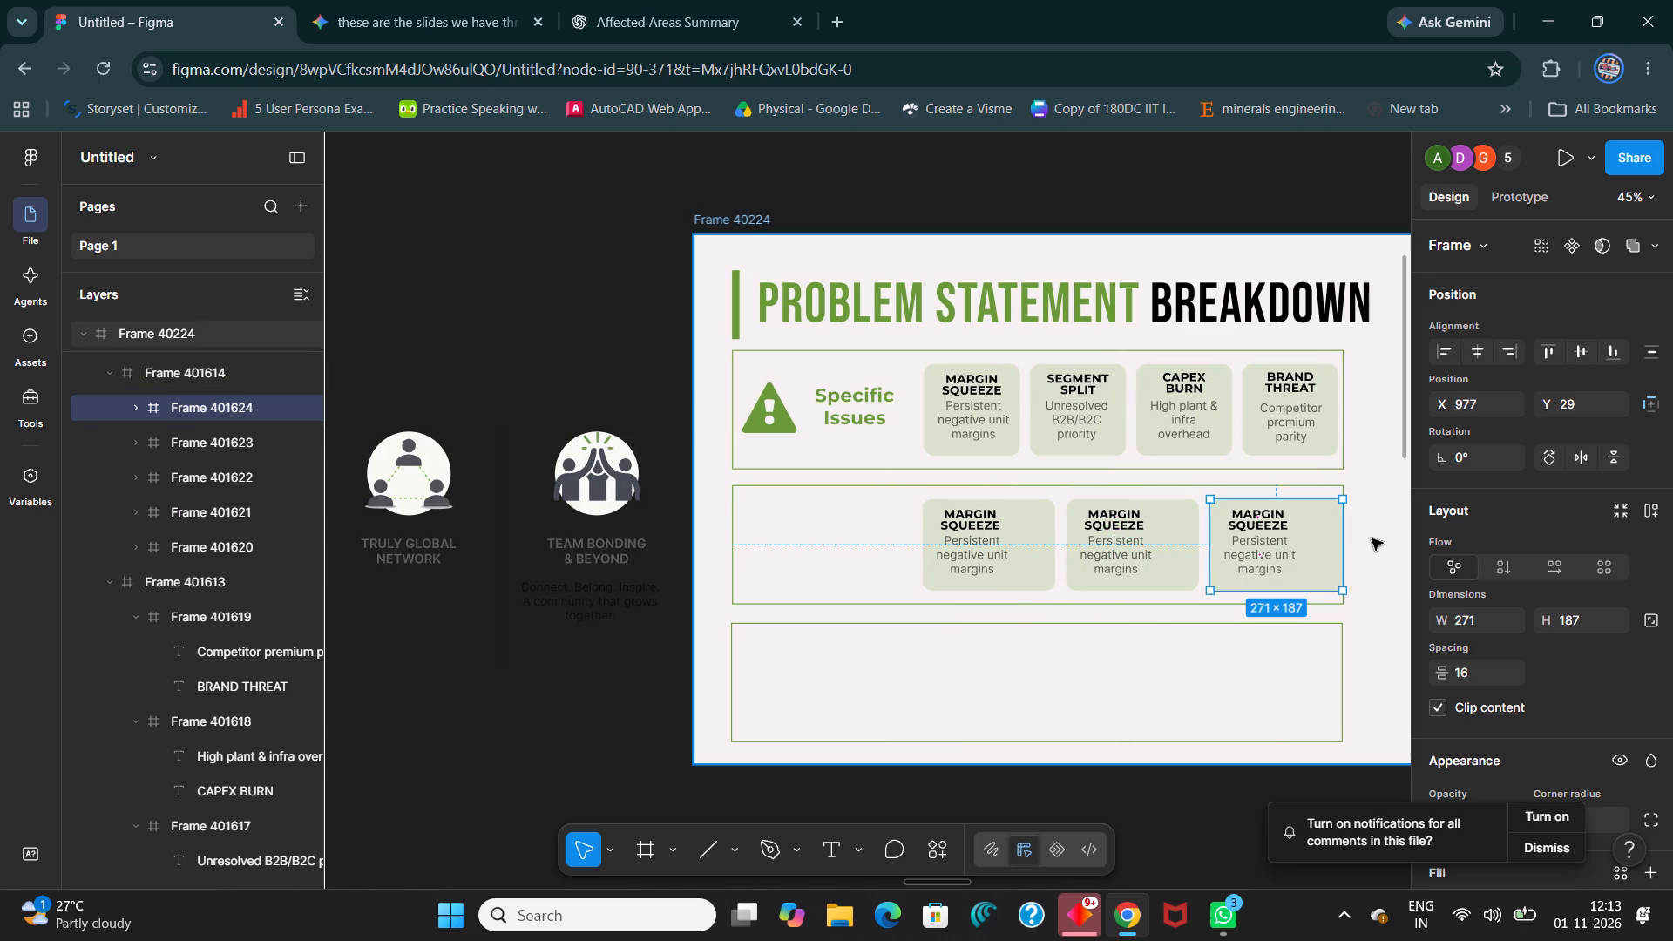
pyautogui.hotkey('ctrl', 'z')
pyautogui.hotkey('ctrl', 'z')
# Set the width of the second box's top tile to 260.
pyautogui.click(1057, 542)
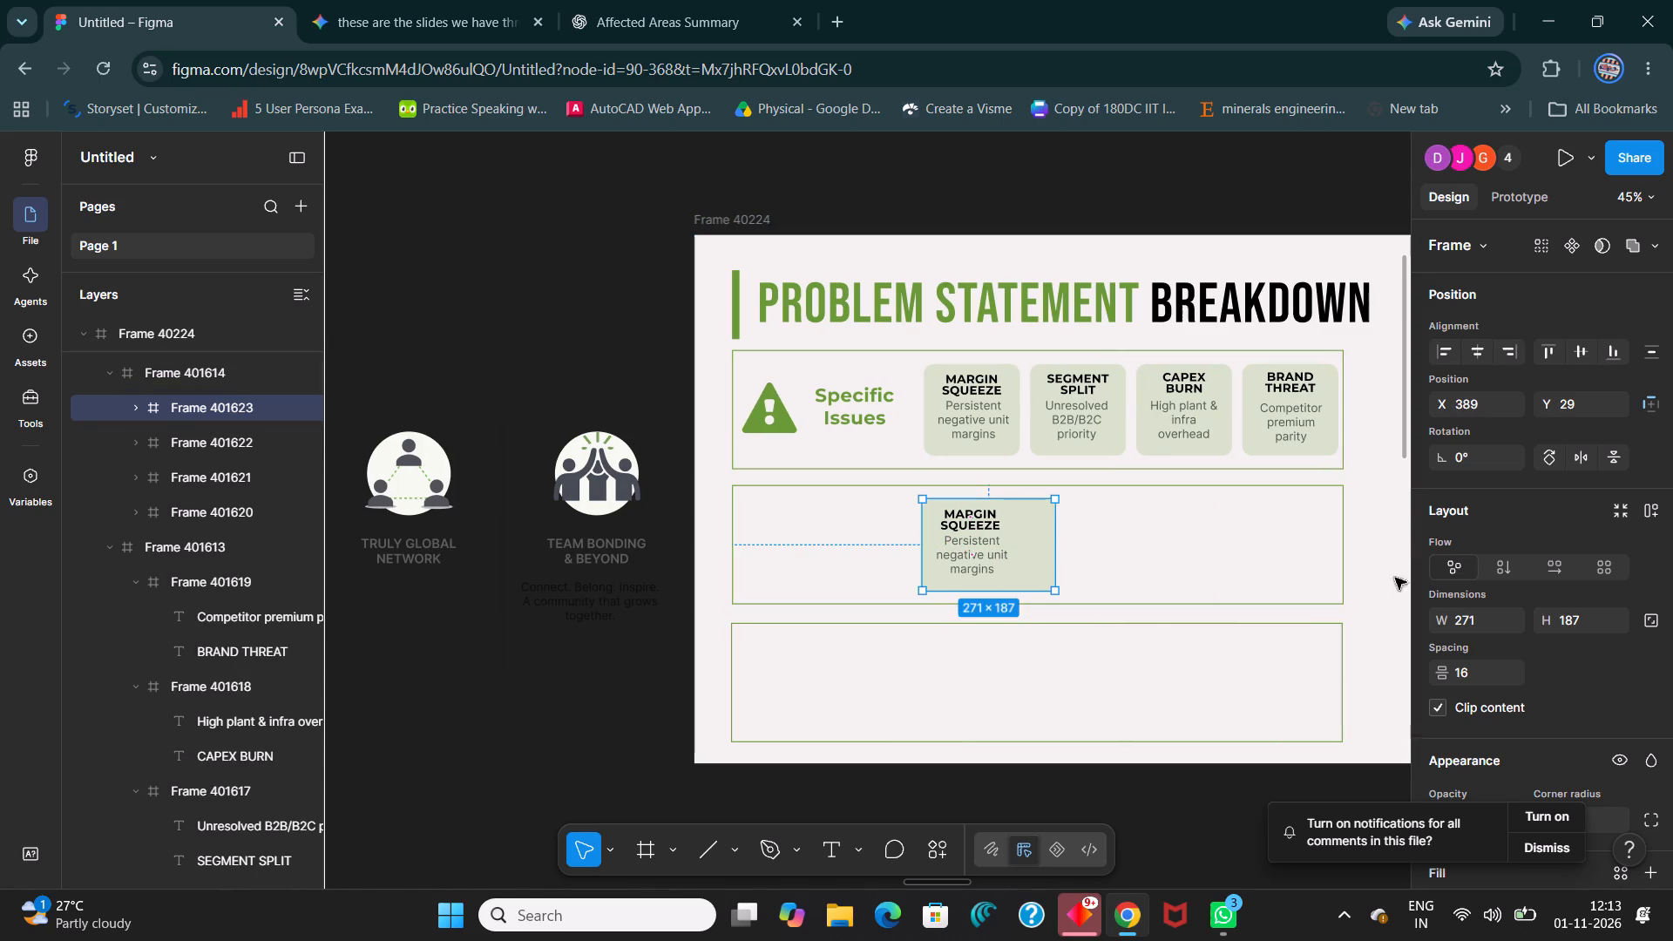
pyautogui.click(1487, 617)
pyautogui.press('6')
pyautogui.press('BackSpace')
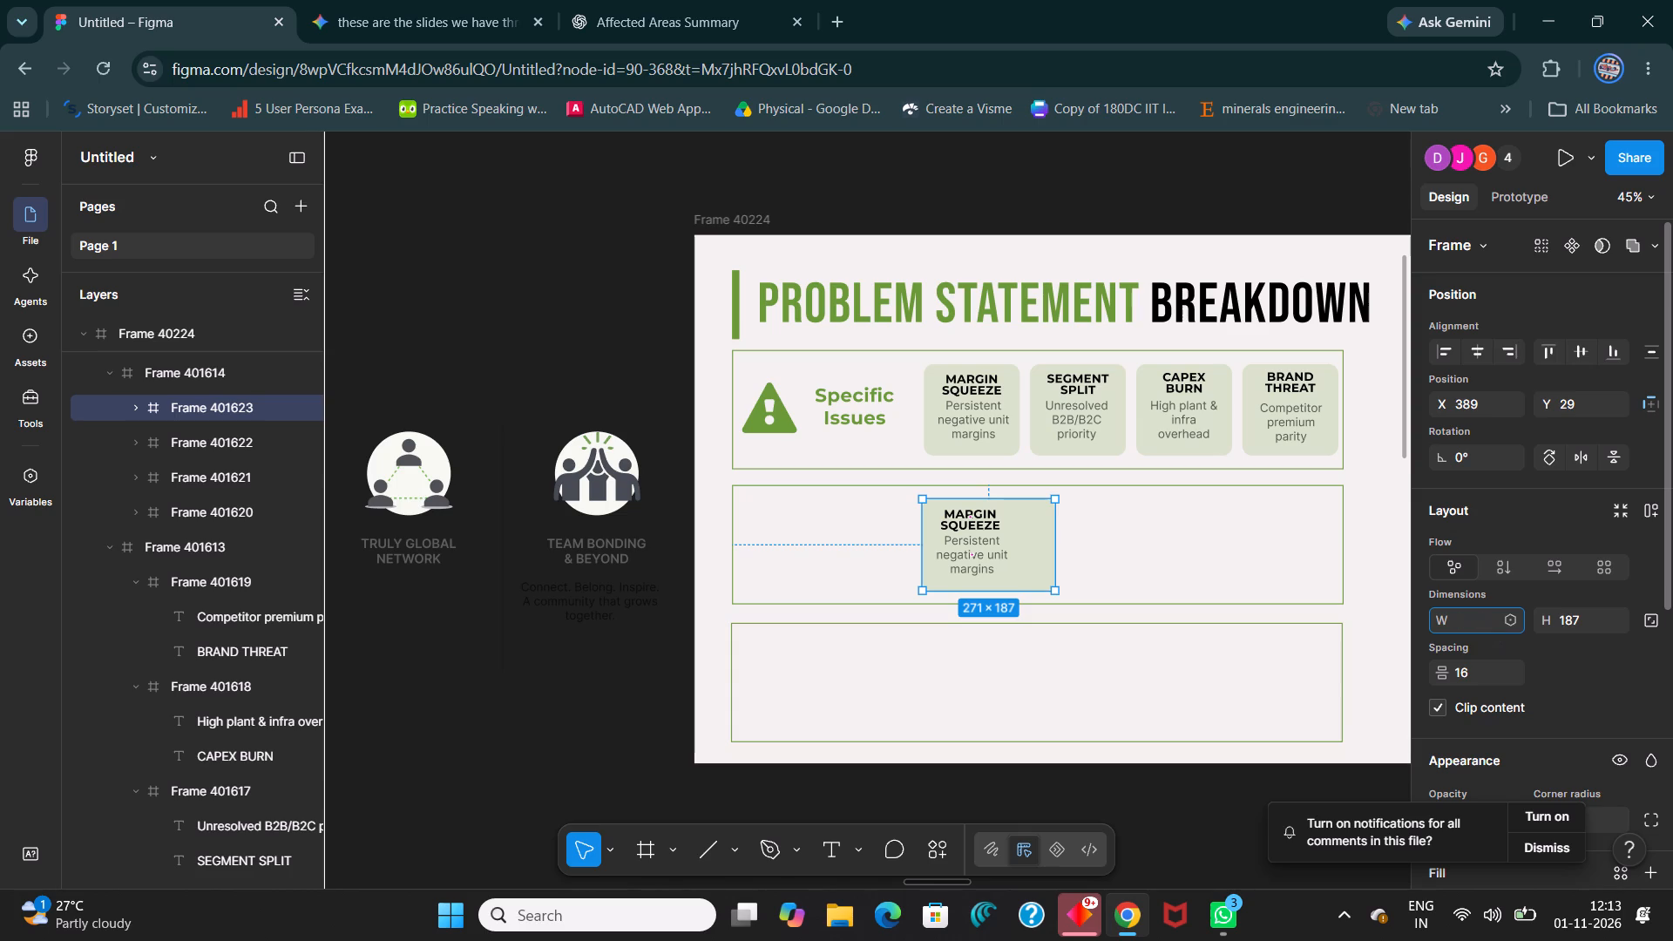
pyautogui.write('260')
pyautogui.press('Return')
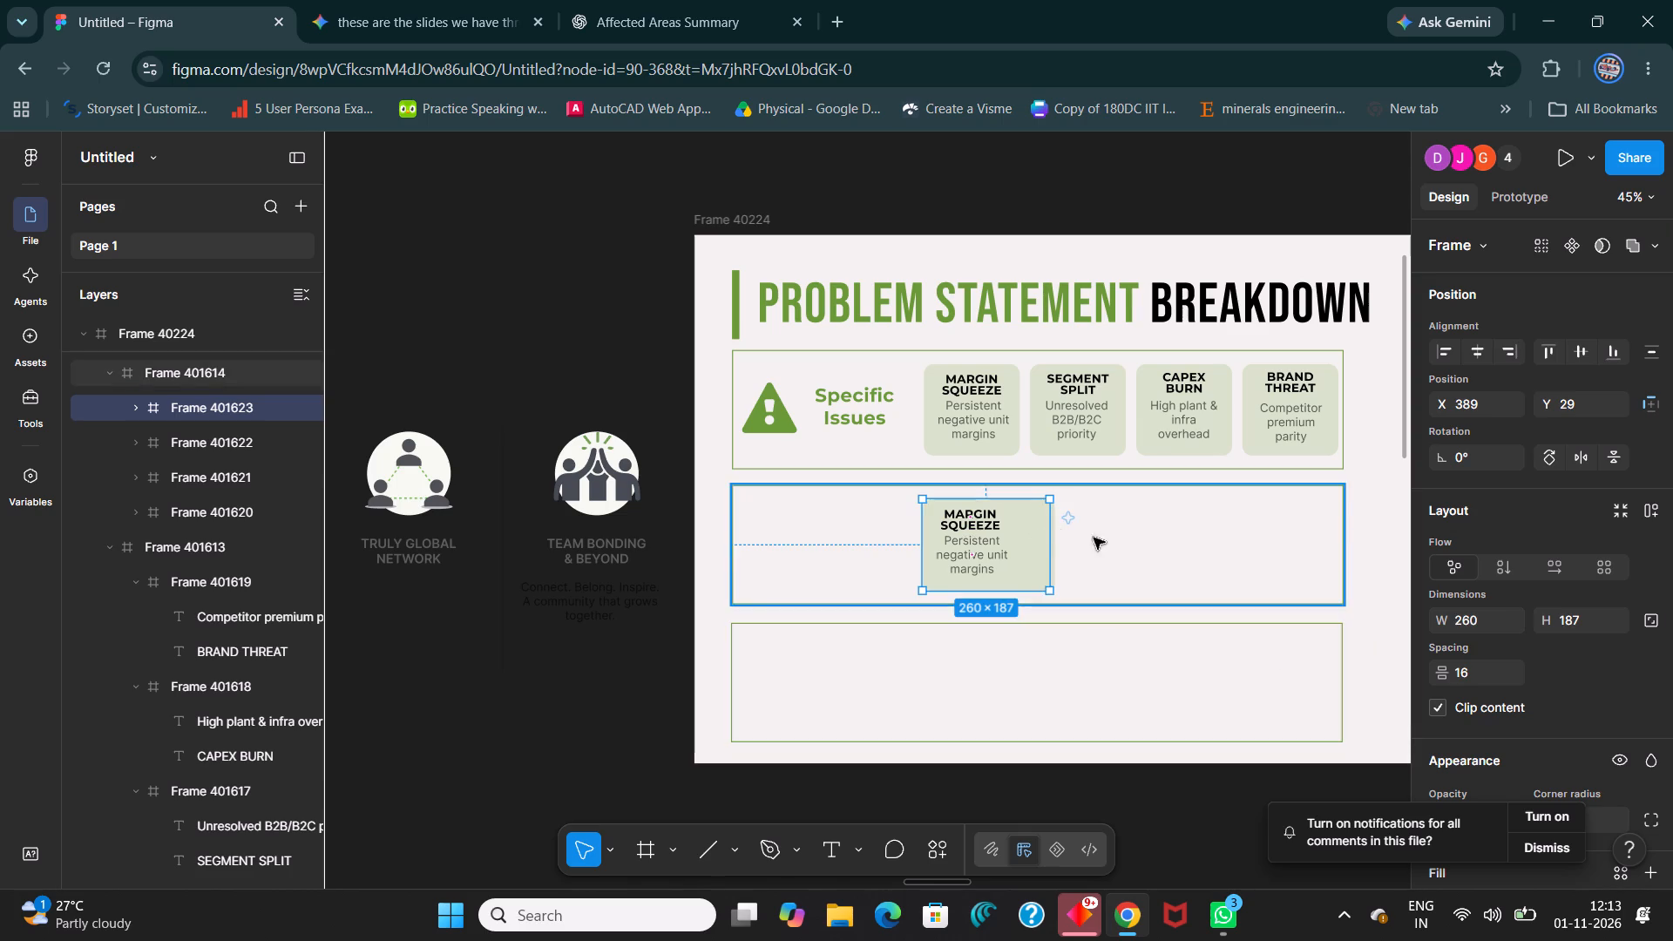
# Delete the 271-wide leftover tile stacked beneath the 260-wide tile.
pyautogui.keyDown('ctrl'); pyautogui.scroll(10, 1059, 545); pyautogui.keyUp('ctrl')
pyautogui.click(1039, 532)
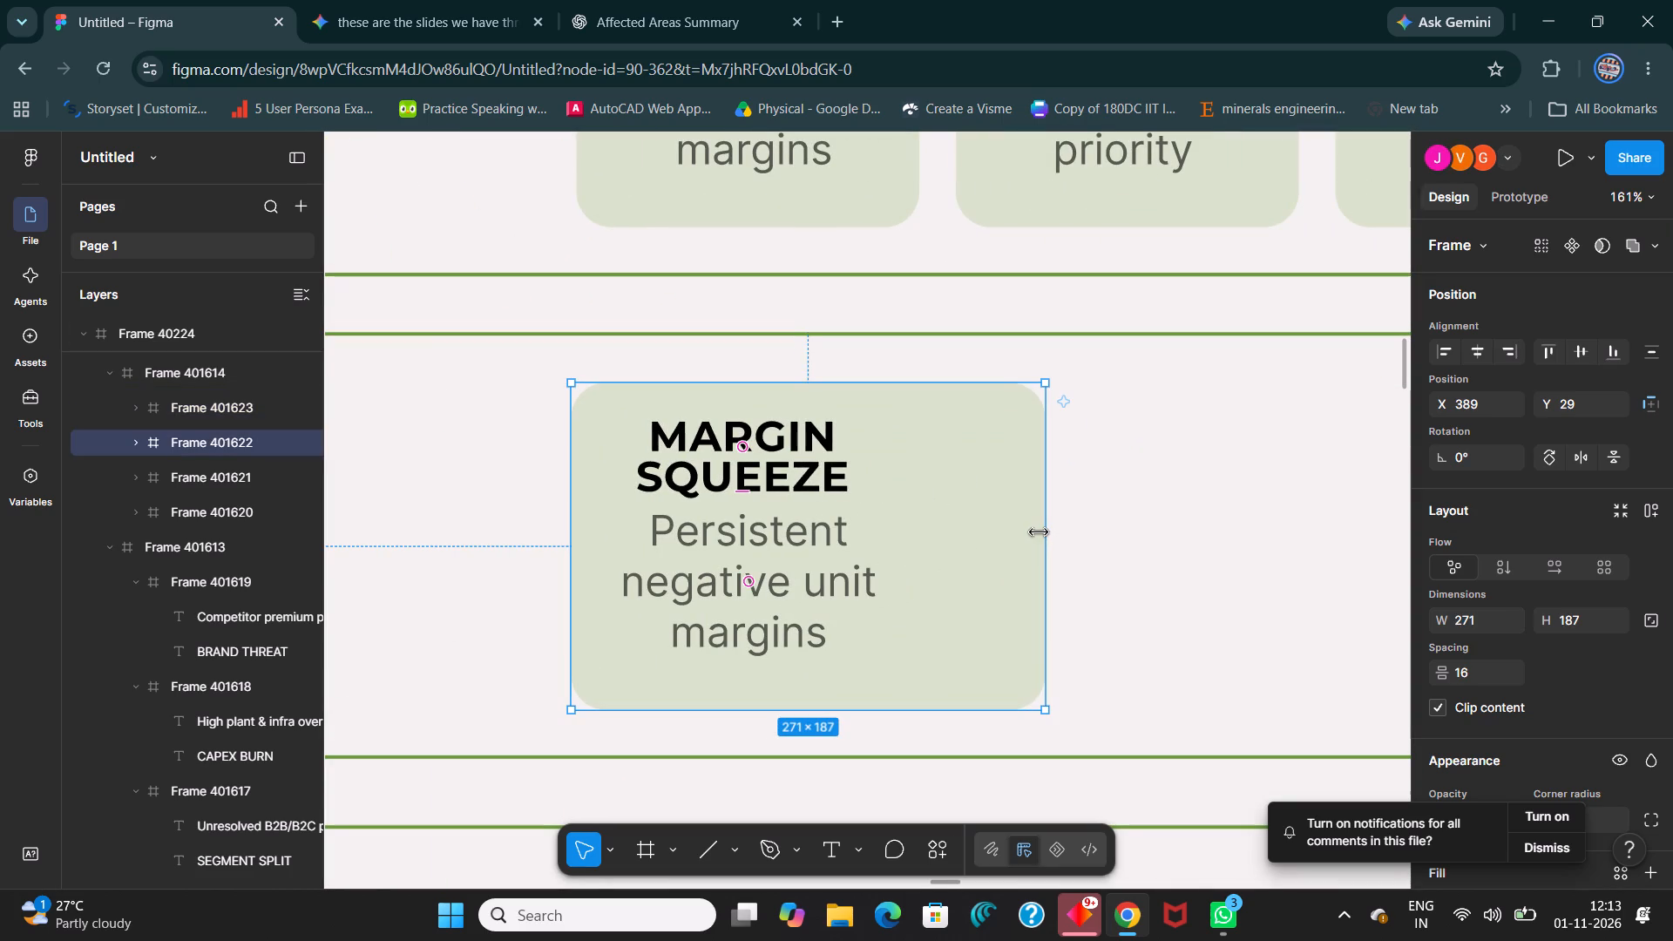
pyautogui.press('Delete')
# Duplicate the 260-wide tile twice to form an evenly spaced row of three, with the last copy at X 965, Y 29.
pyautogui.doubleClick(899, 530)
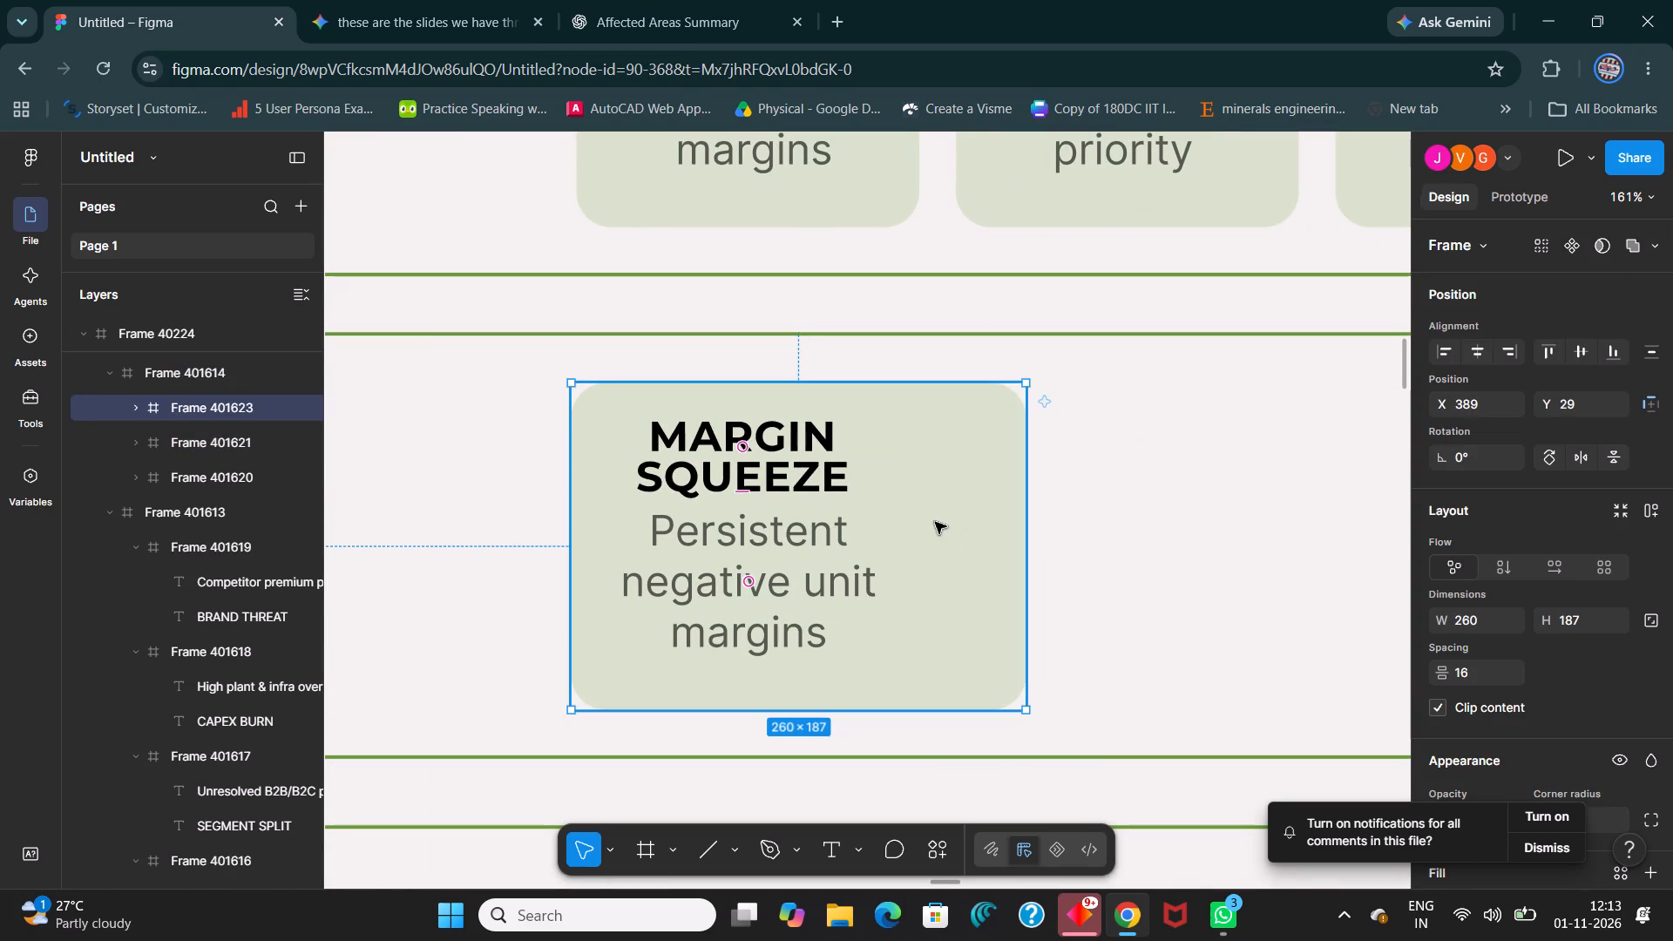
pyautogui.hotkey('ctrl', 'd')
pyautogui.keyDown('ctrl'); pyautogui.scroll(-6, 931, 521); pyautogui.keyUp('ctrl')
pyautogui.moveTo(930, 539); pyautogui.dragTo(1171, 539)
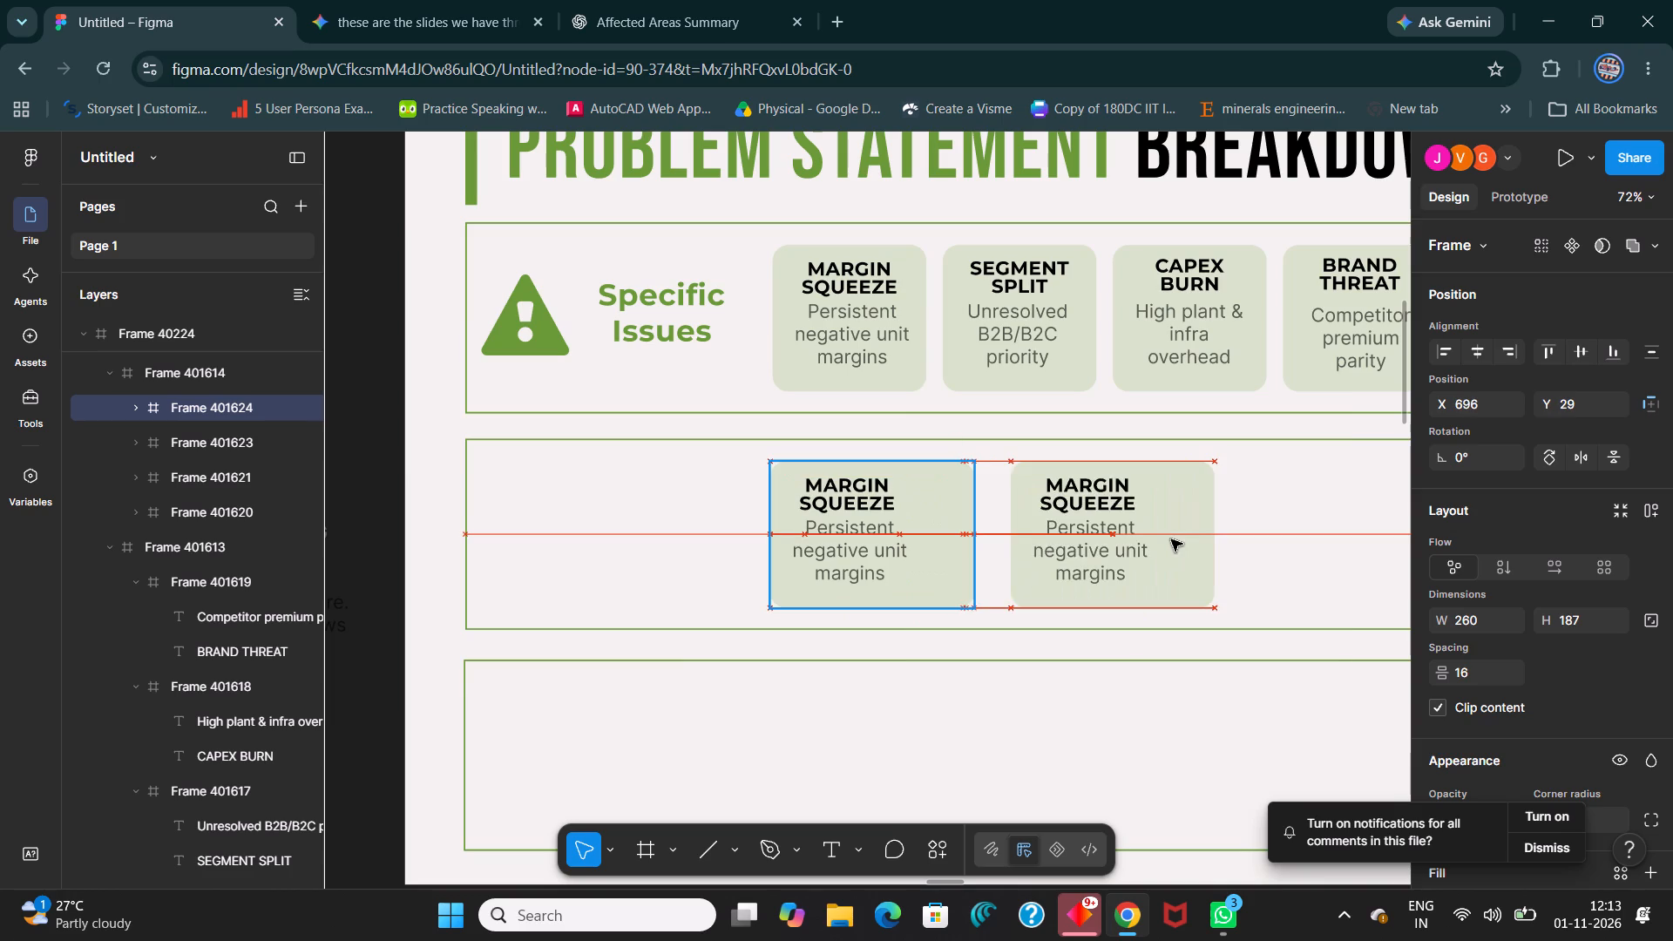
pyautogui.moveTo(1171, 539); pyautogui.dragTo(1155, 542)
pyautogui.keyDown('ctrl'); pyautogui.scroll(-5, 1147, 547); pyautogui.keyUp('ctrl')
pyautogui.hotkey('ctrl', 'd')
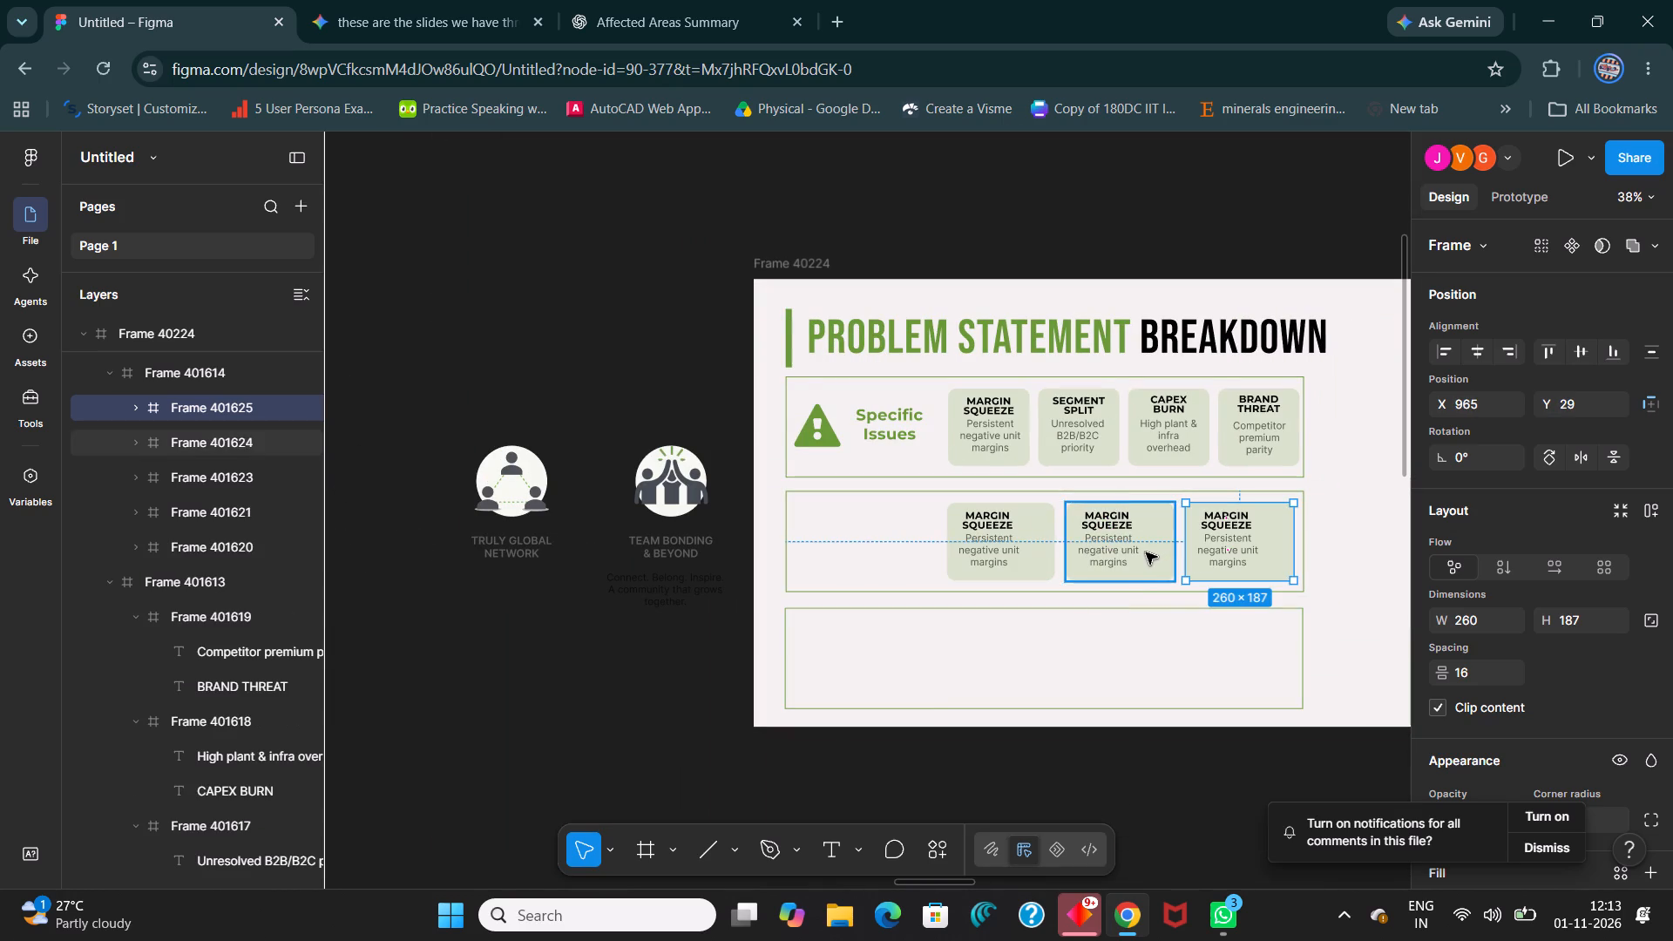
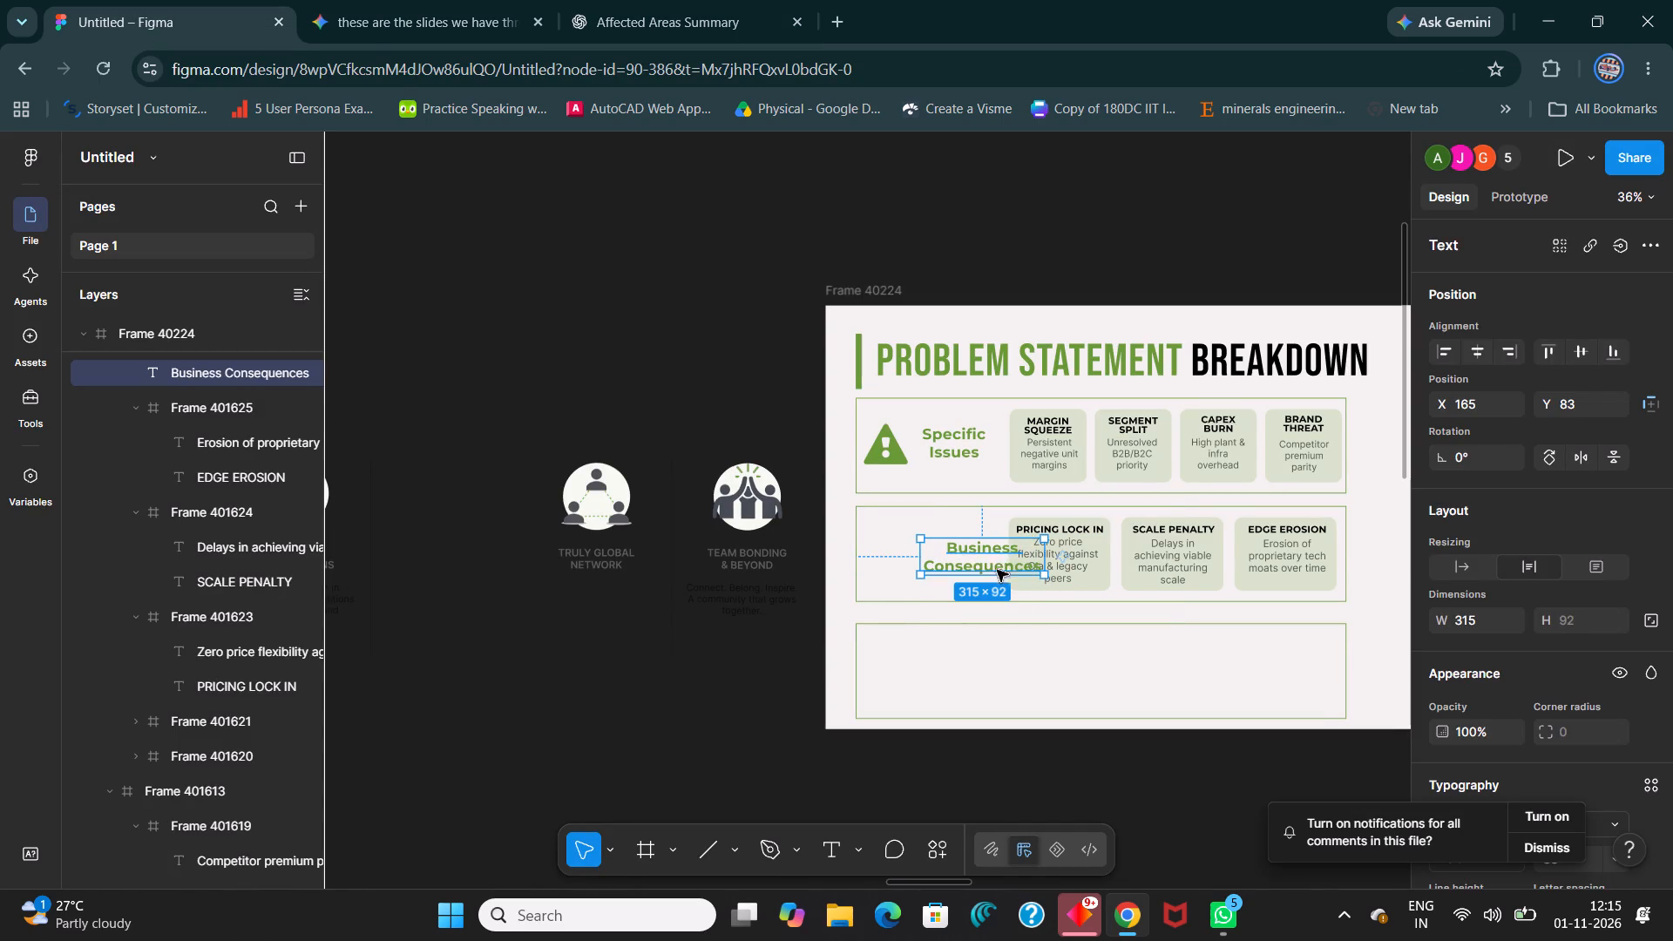
pyautogui.moveTo(991, 567); pyautogui.dragTo(945, 565)
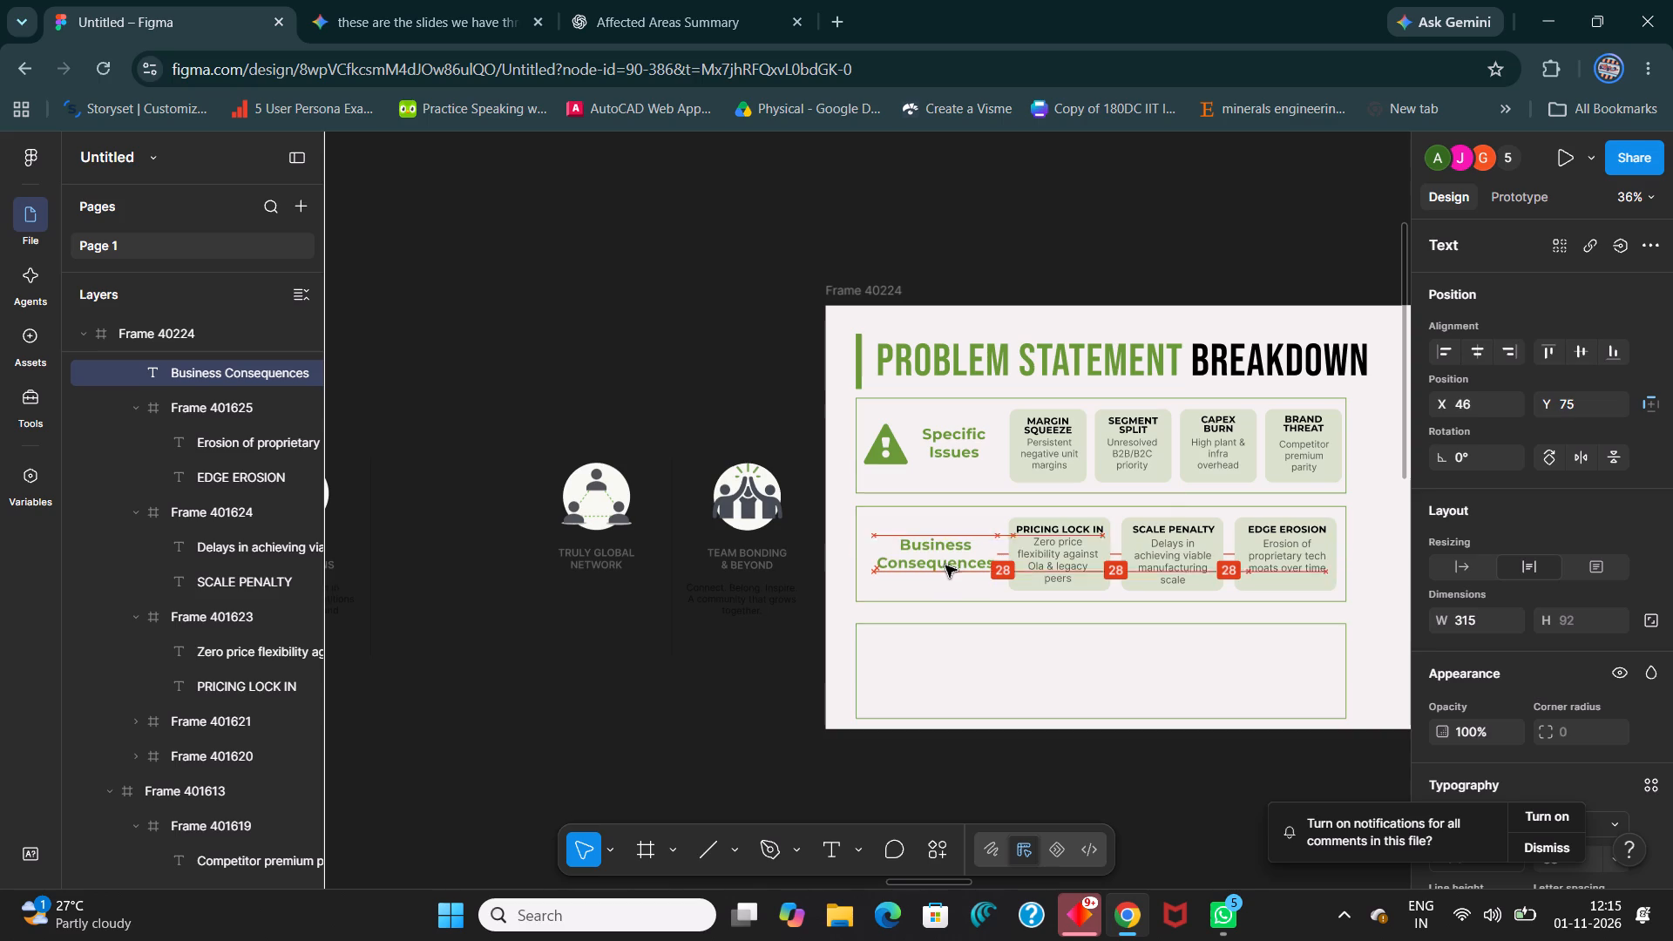
pyautogui.moveTo(945, 565); pyautogui.dragTo(941, 576)
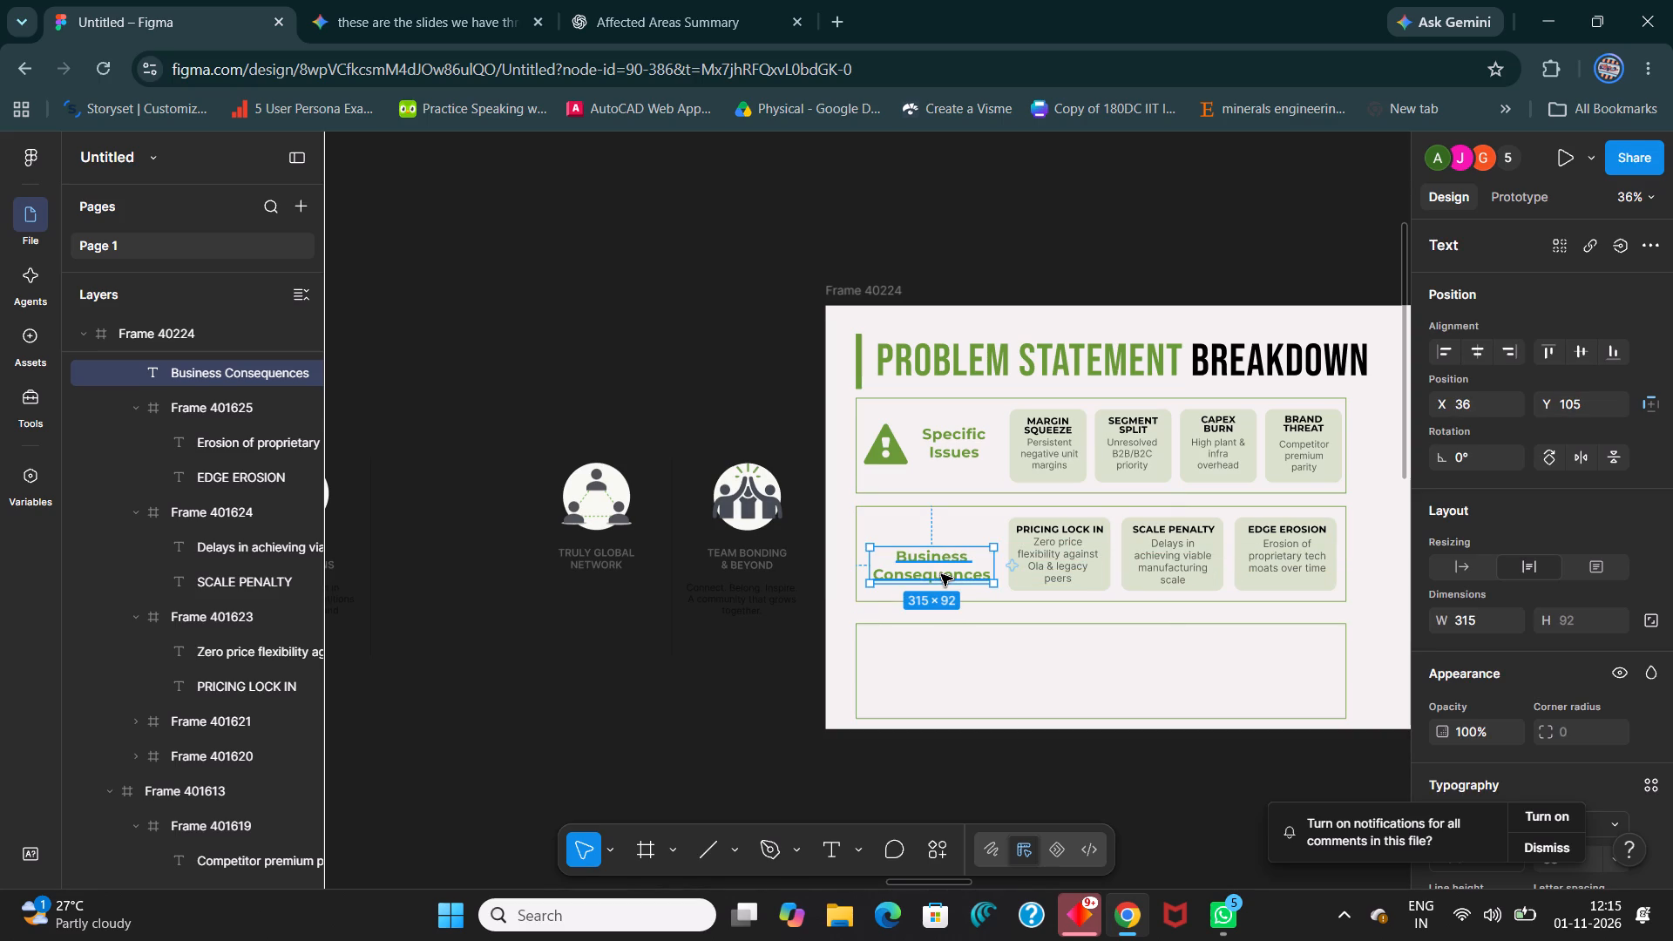
# Shift the SCALE PENALTY tile towards the EDGE EROSION tile, to X 694.
pyautogui.keyDown('ctrl'); pyautogui.scroll(10, 1288, 520); pyautogui.keyUp('ctrl')
pyautogui.keyDown('ctrl'); pyautogui.scroll(-4, 1242, 553); pyautogui.keyUp('ctrl')
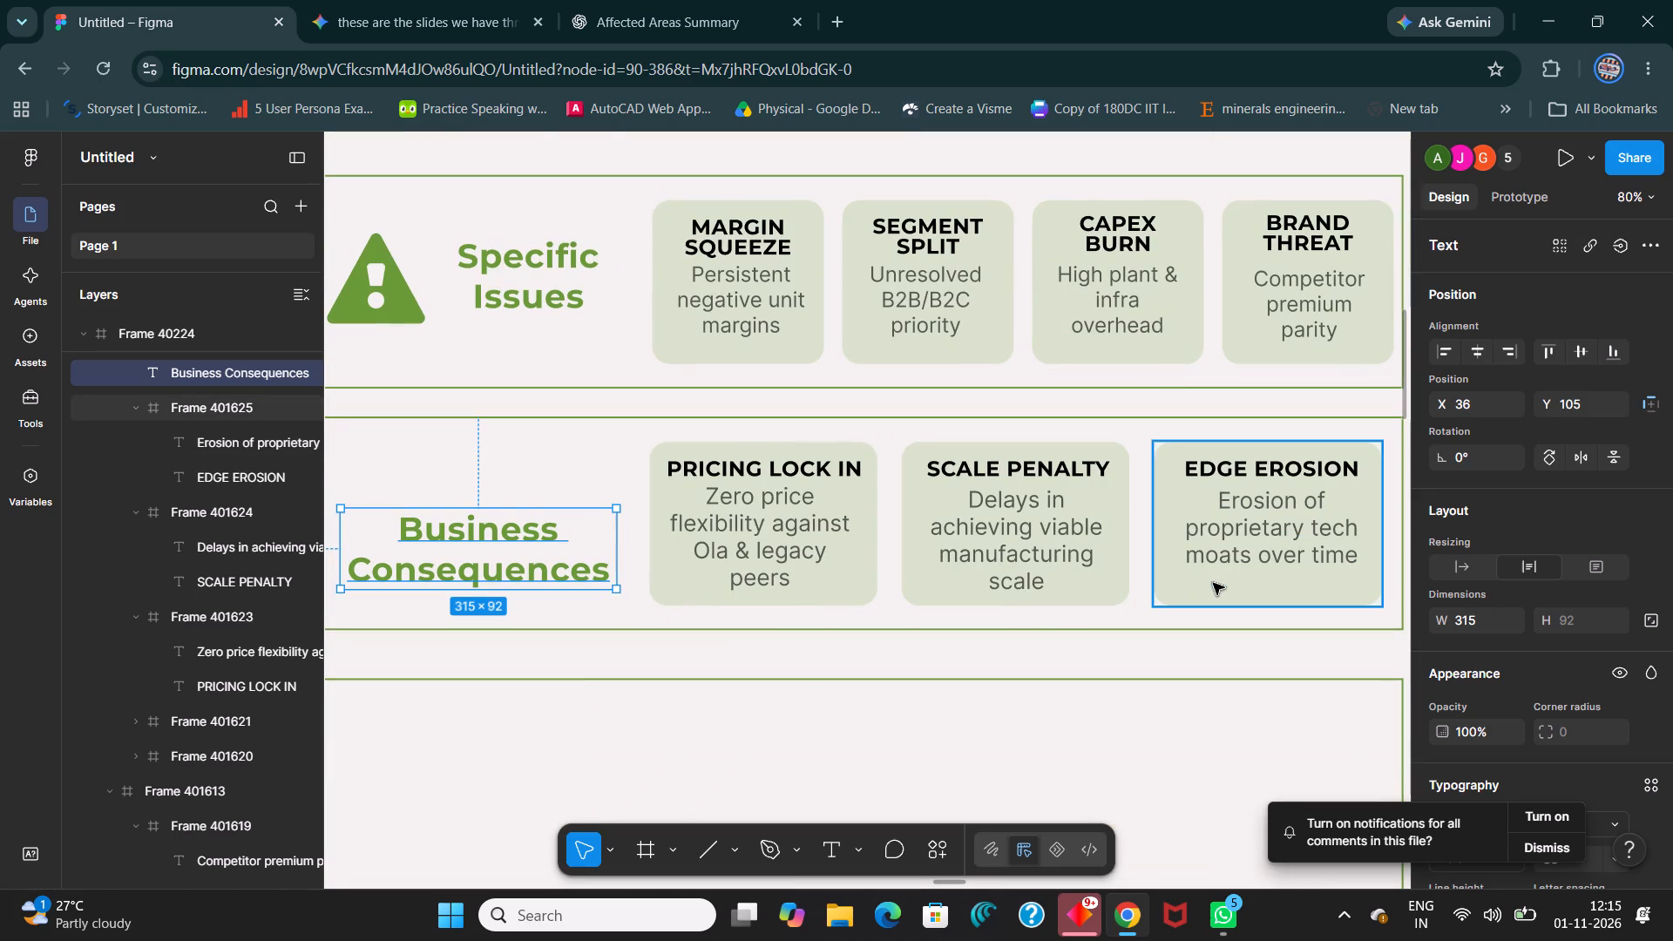
pyautogui.click(1101, 510)
pyautogui.hotkey('shift', 'Right')
pyautogui.hotkey('shift', 'Right')
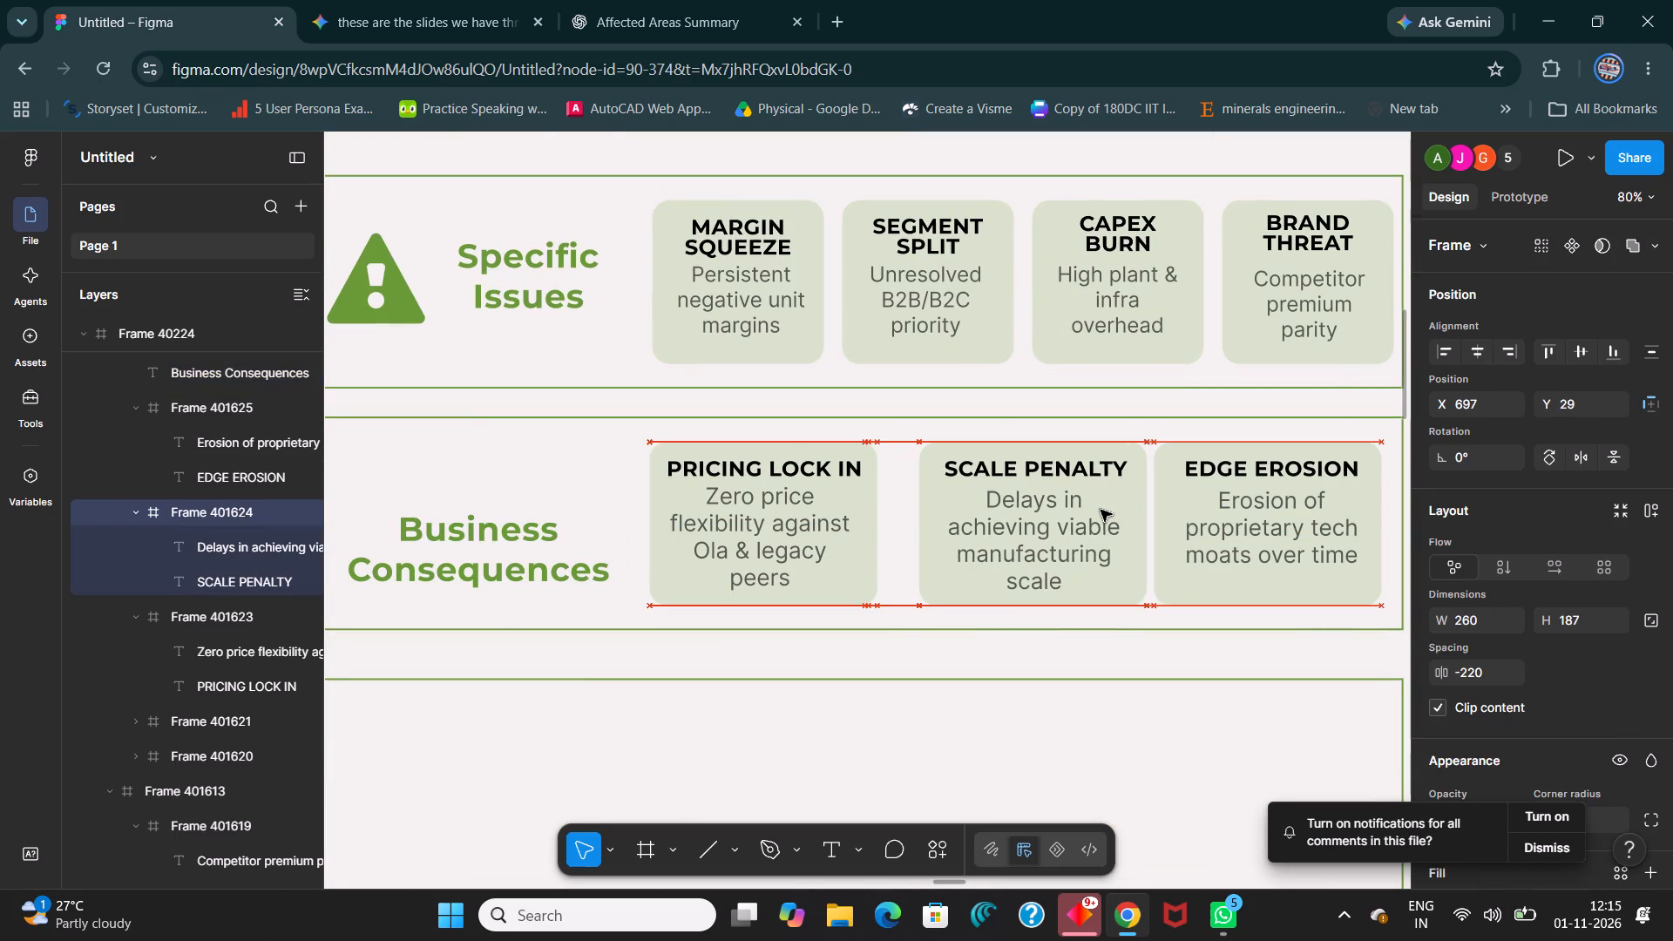
pyautogui.press('Left')
pyautogui.click(1101, 510)
pyautogui.press('Left')
pyautogui.press('Left')
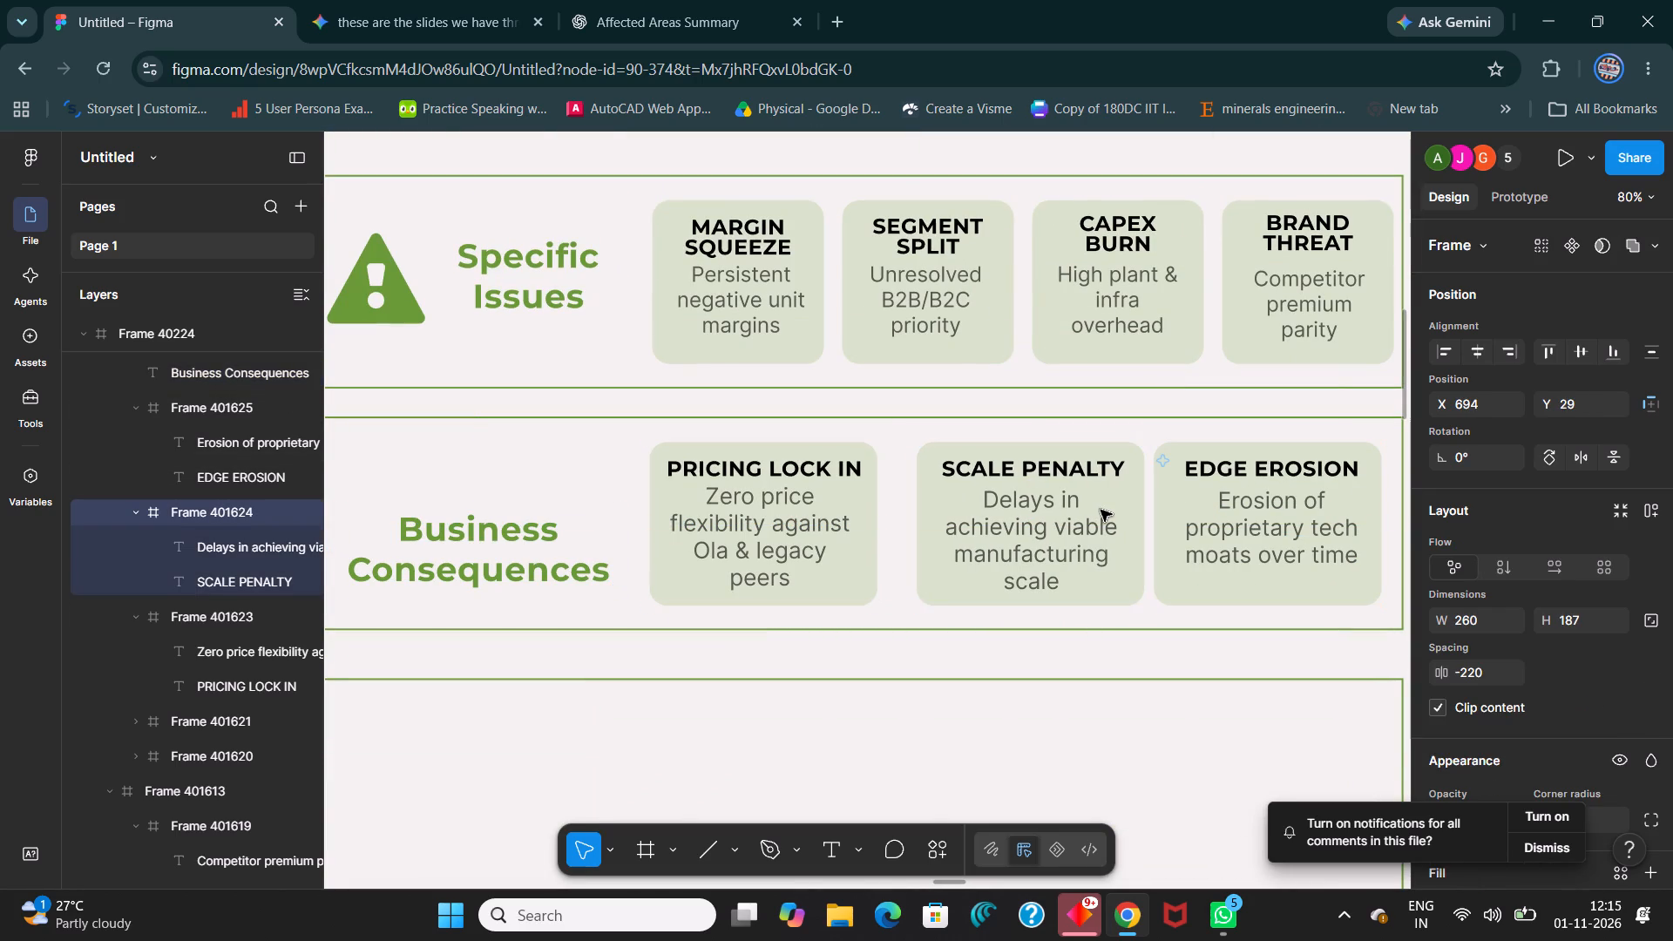
# Shift the PRICING LOCK IN tile towards the SCALE PENALTY tile, to X 429.
pyautogui.click(843, 588)
pyautogui.hotkey('shift', 'Right')
pyautogui.hotkey('shift', 'Right')
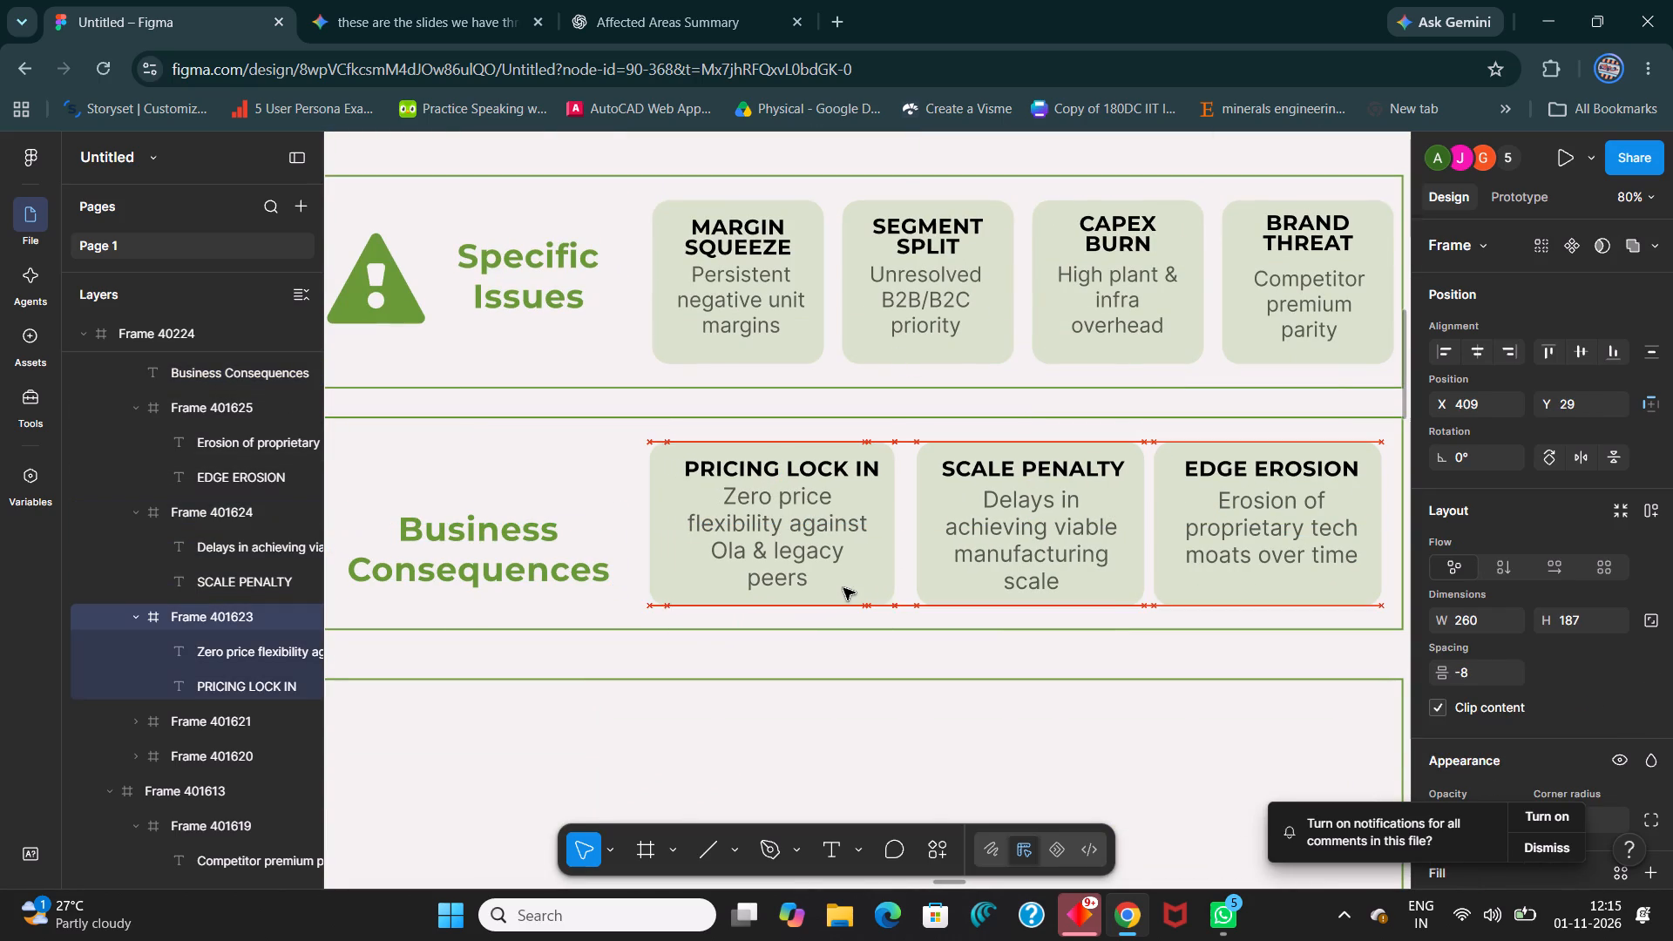
pyautogui.hotkey('shift', 'Right')
pyautogui.hotkey('shift', 'Right')
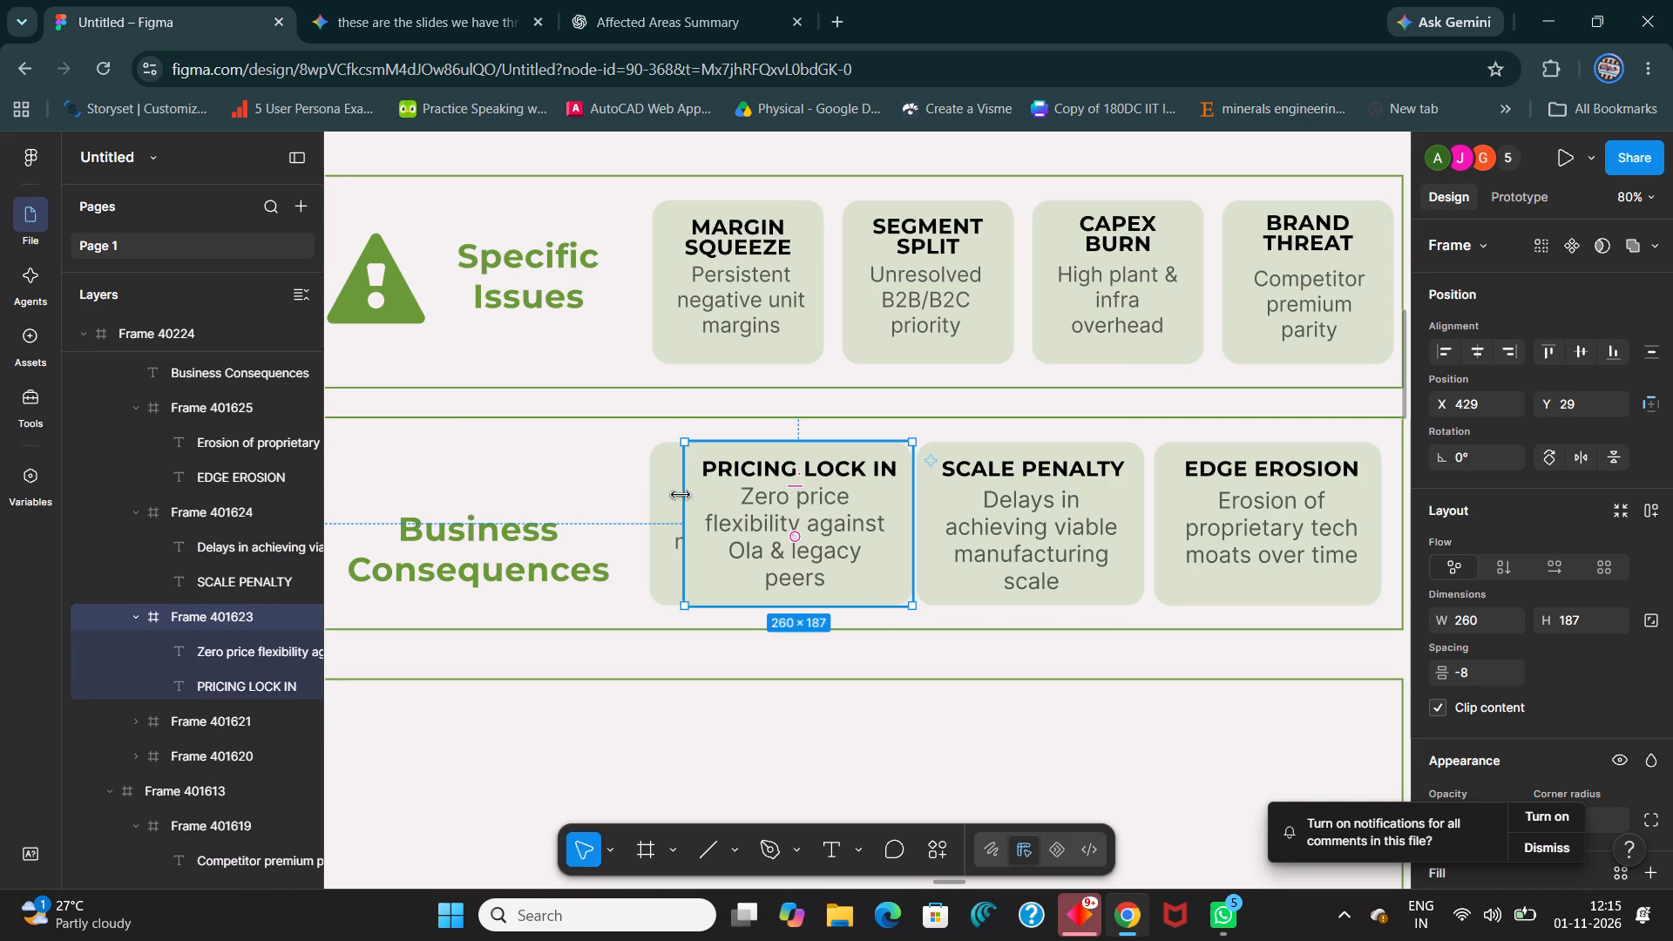
# Delete the two leftover tiles hidden beneath the PRICING LOCK IN tile.
pyautogui.click(669, 497)
pyautogui.press('Delete')
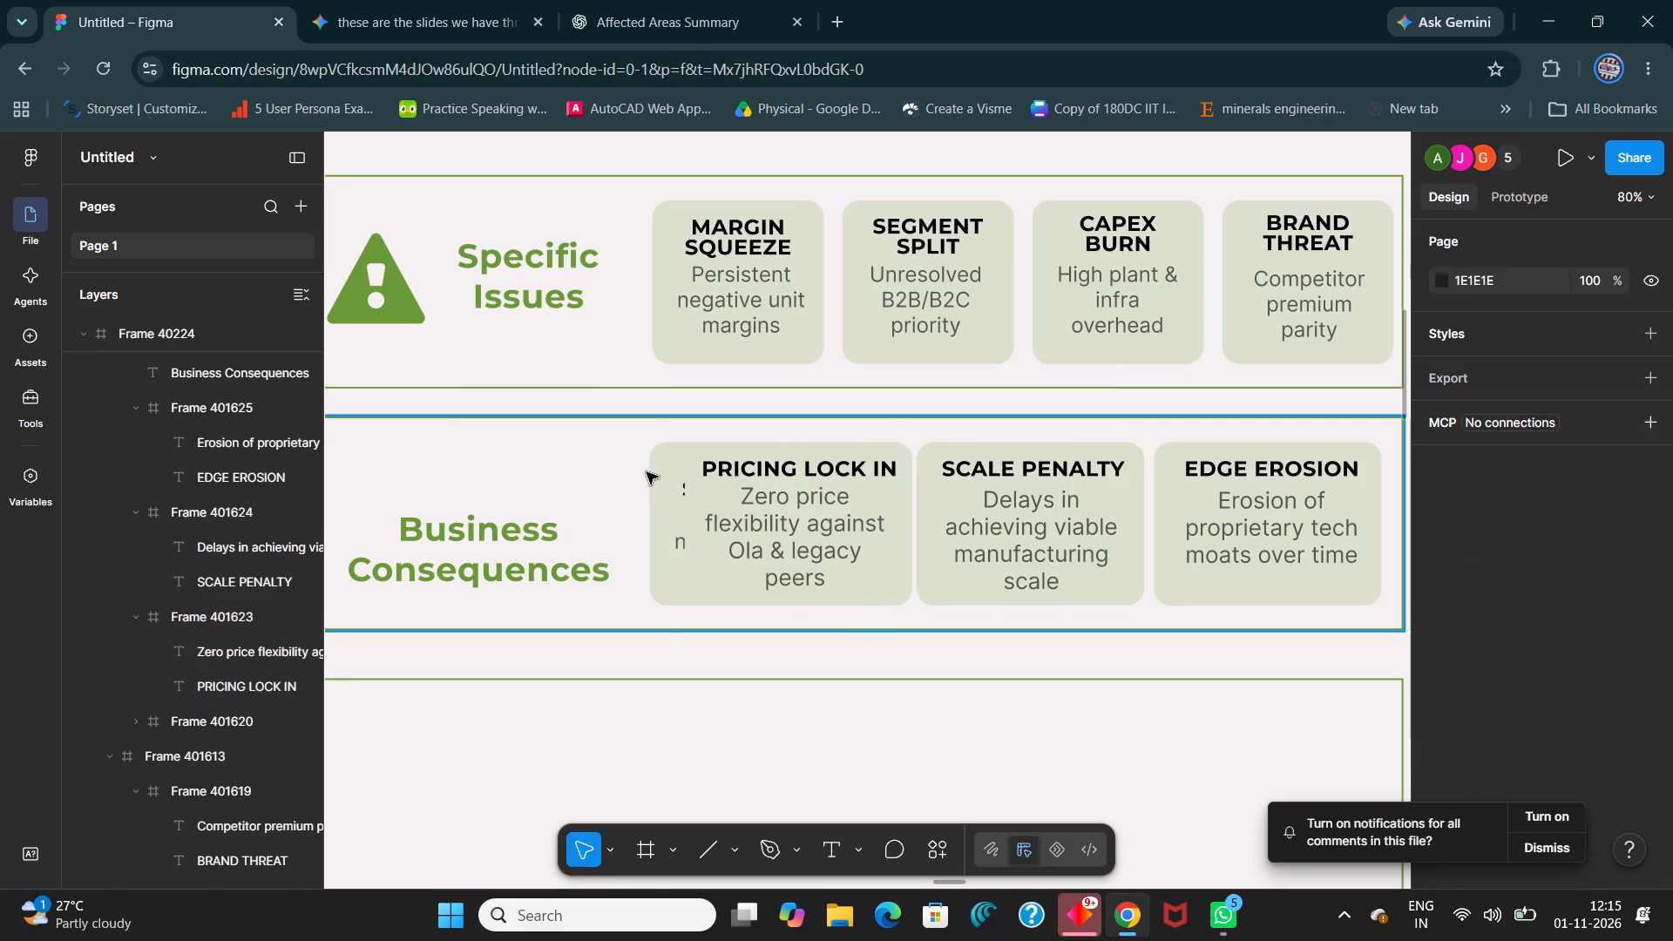
pyautogui.click(641, 474)
pyautogui.click(653, 479)
pyautogui.doubleClick(662, 484)
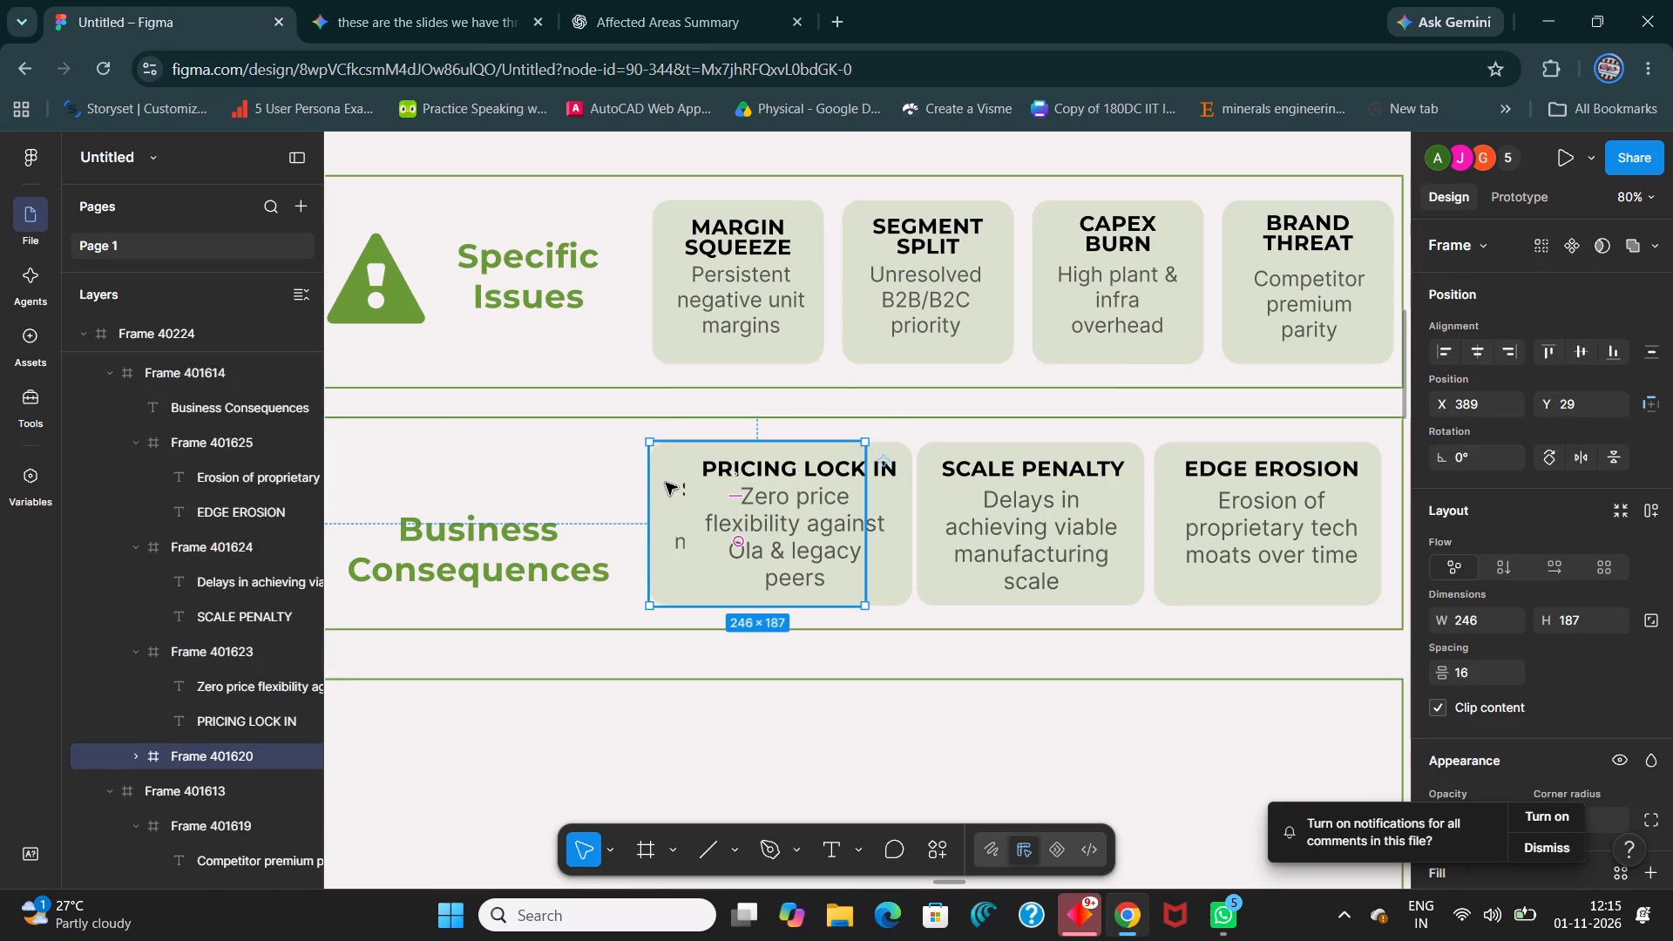
pyautogui.press('Delete')
# Nudge the PRICING LOCK IN tile back to X 421 to even out the spacing between the three tiles.
pyautogui.doubleClick(901, 580)
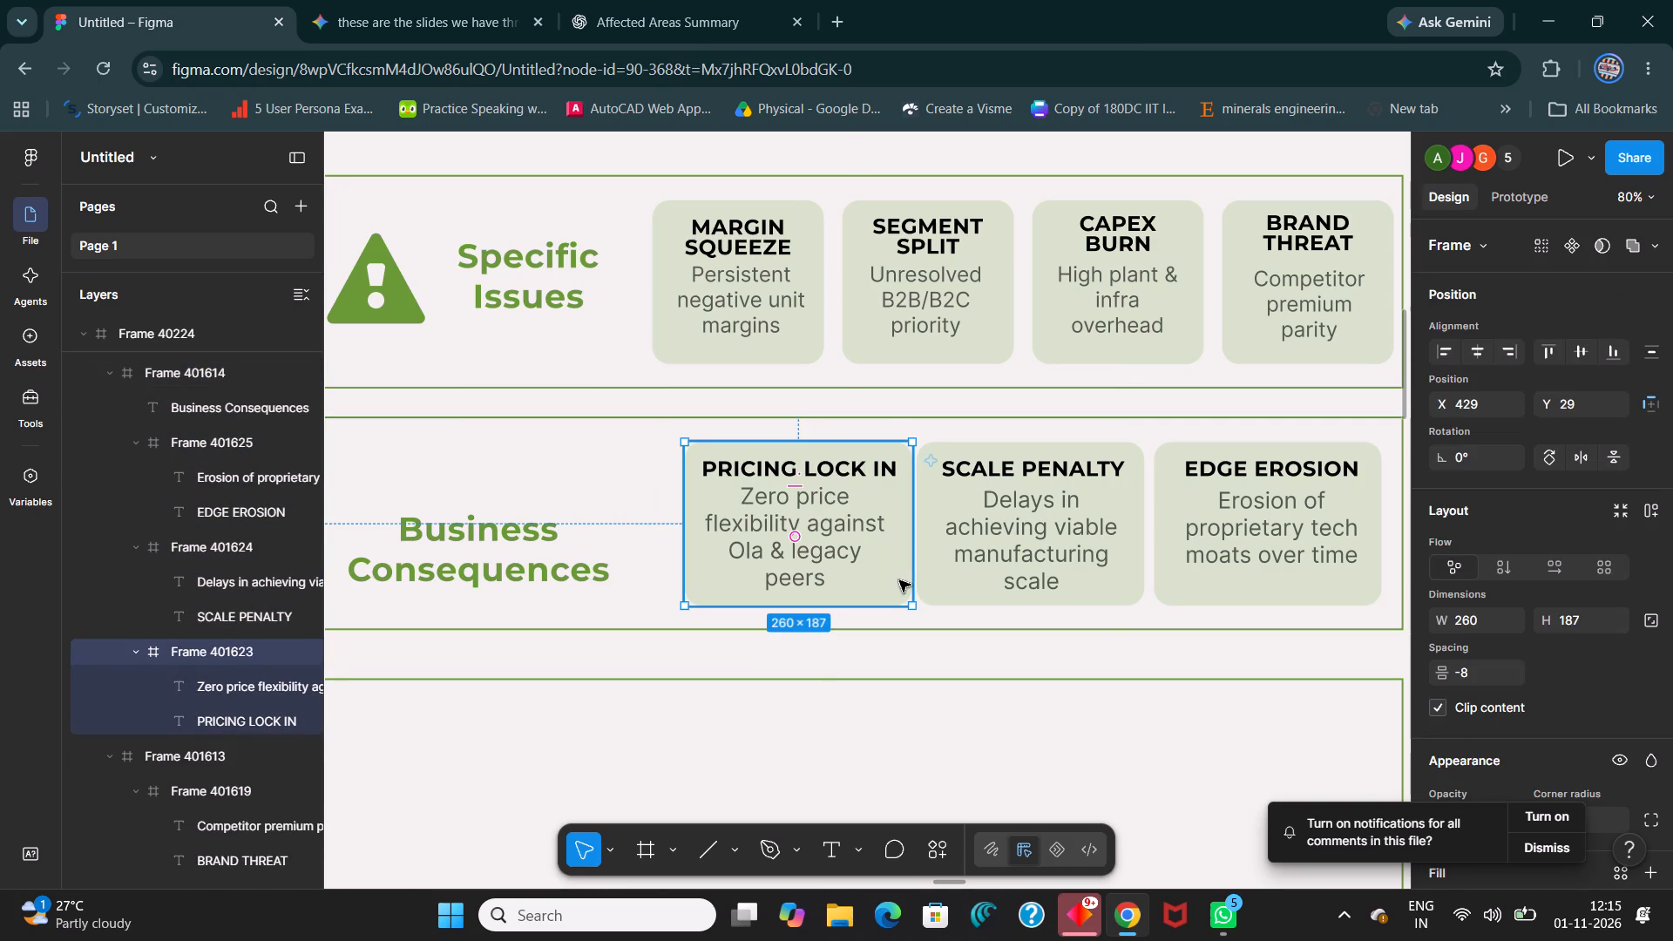
pyautogui.press('Left')
pyautogui.press('Left')
pyautogui.press('Left')
pyautogui.press('Left')
pyautogui.press('Left')
pyautogui.press('Left')
pyautogui.press('Left')
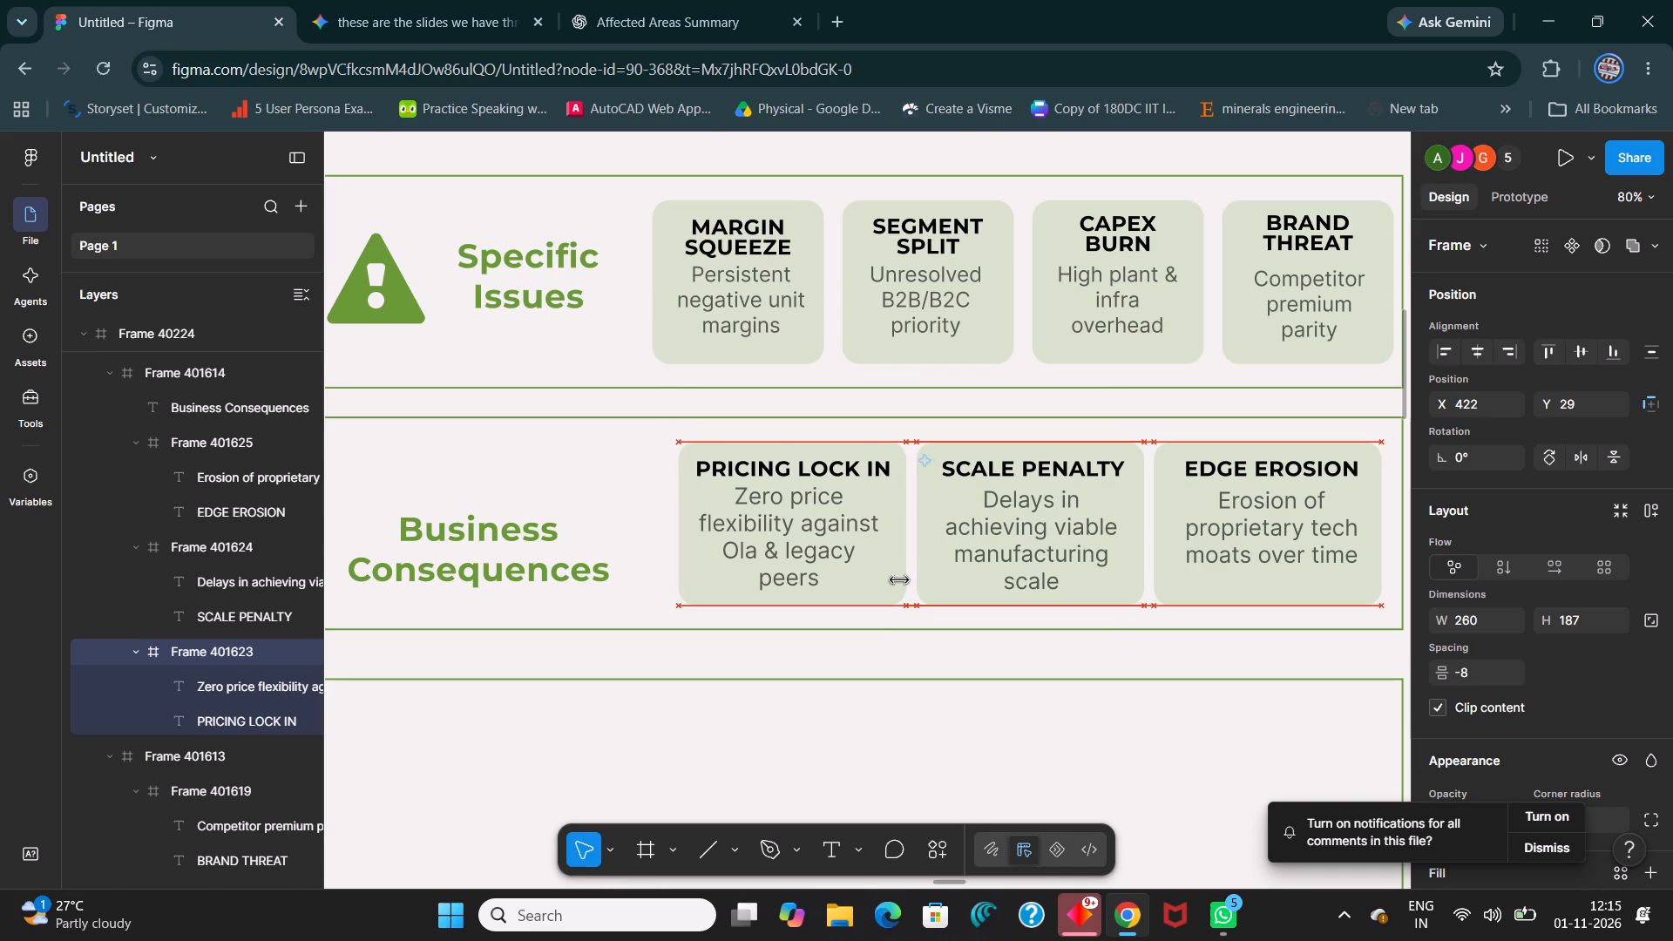
pyautogui.press('Left')
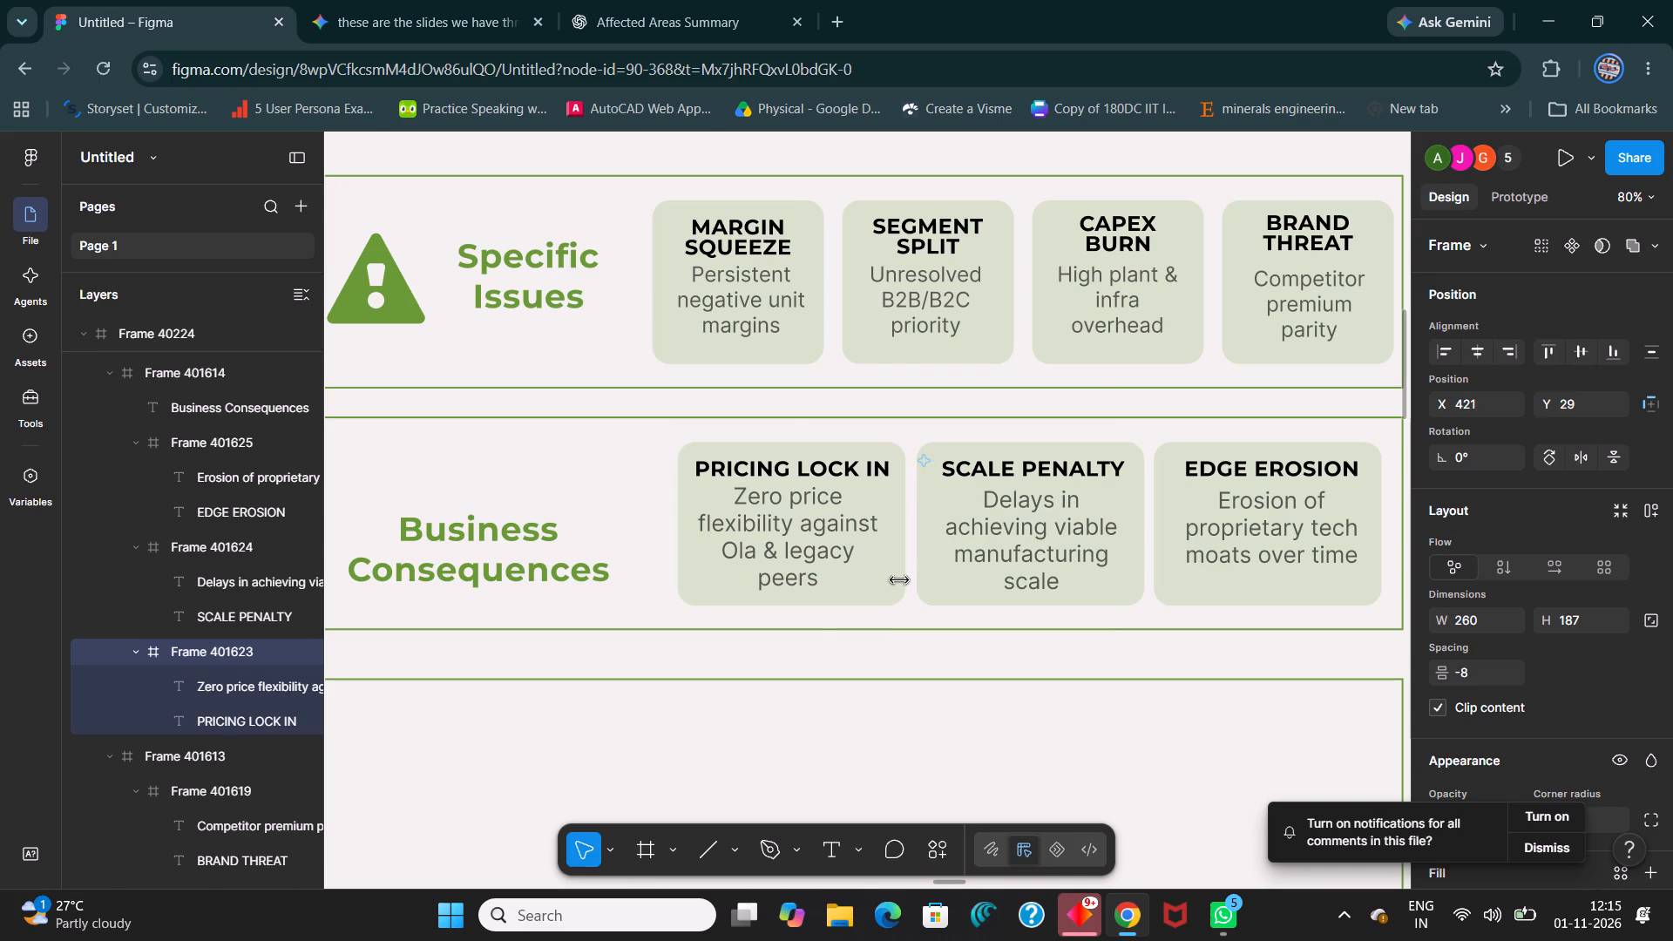
pyautogui.keyDown('ctrl'); pyautogui.scroll(-7, 923, 578); pyautogui.keyUp('ctrl')
pyautogui.click(1304, 484)
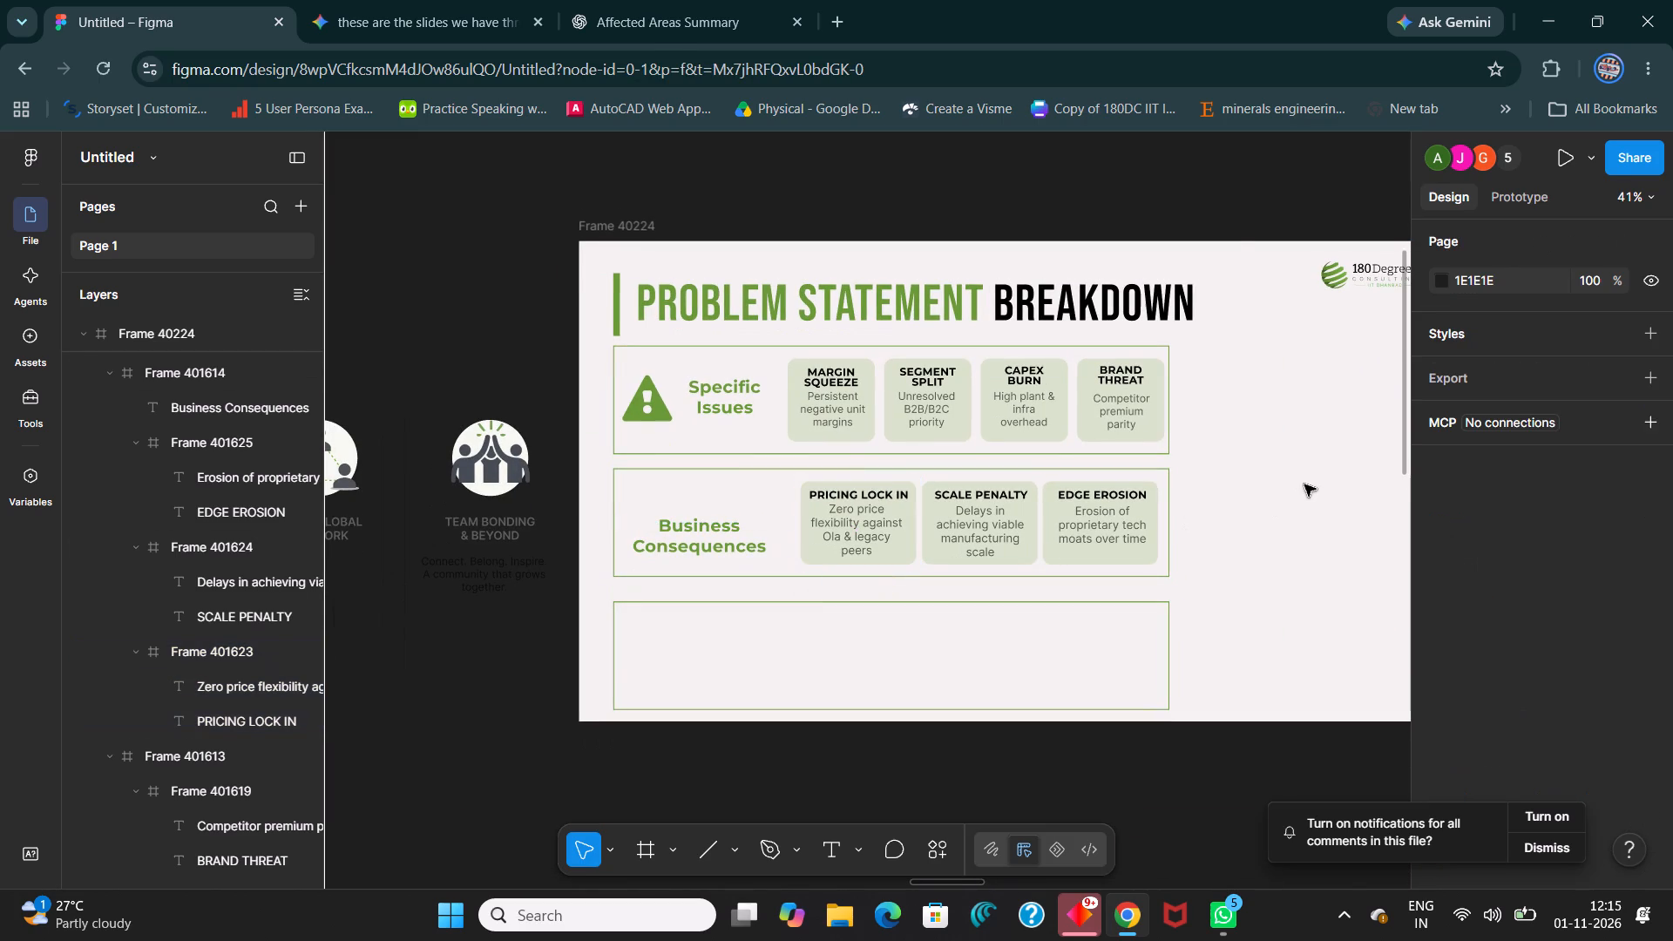
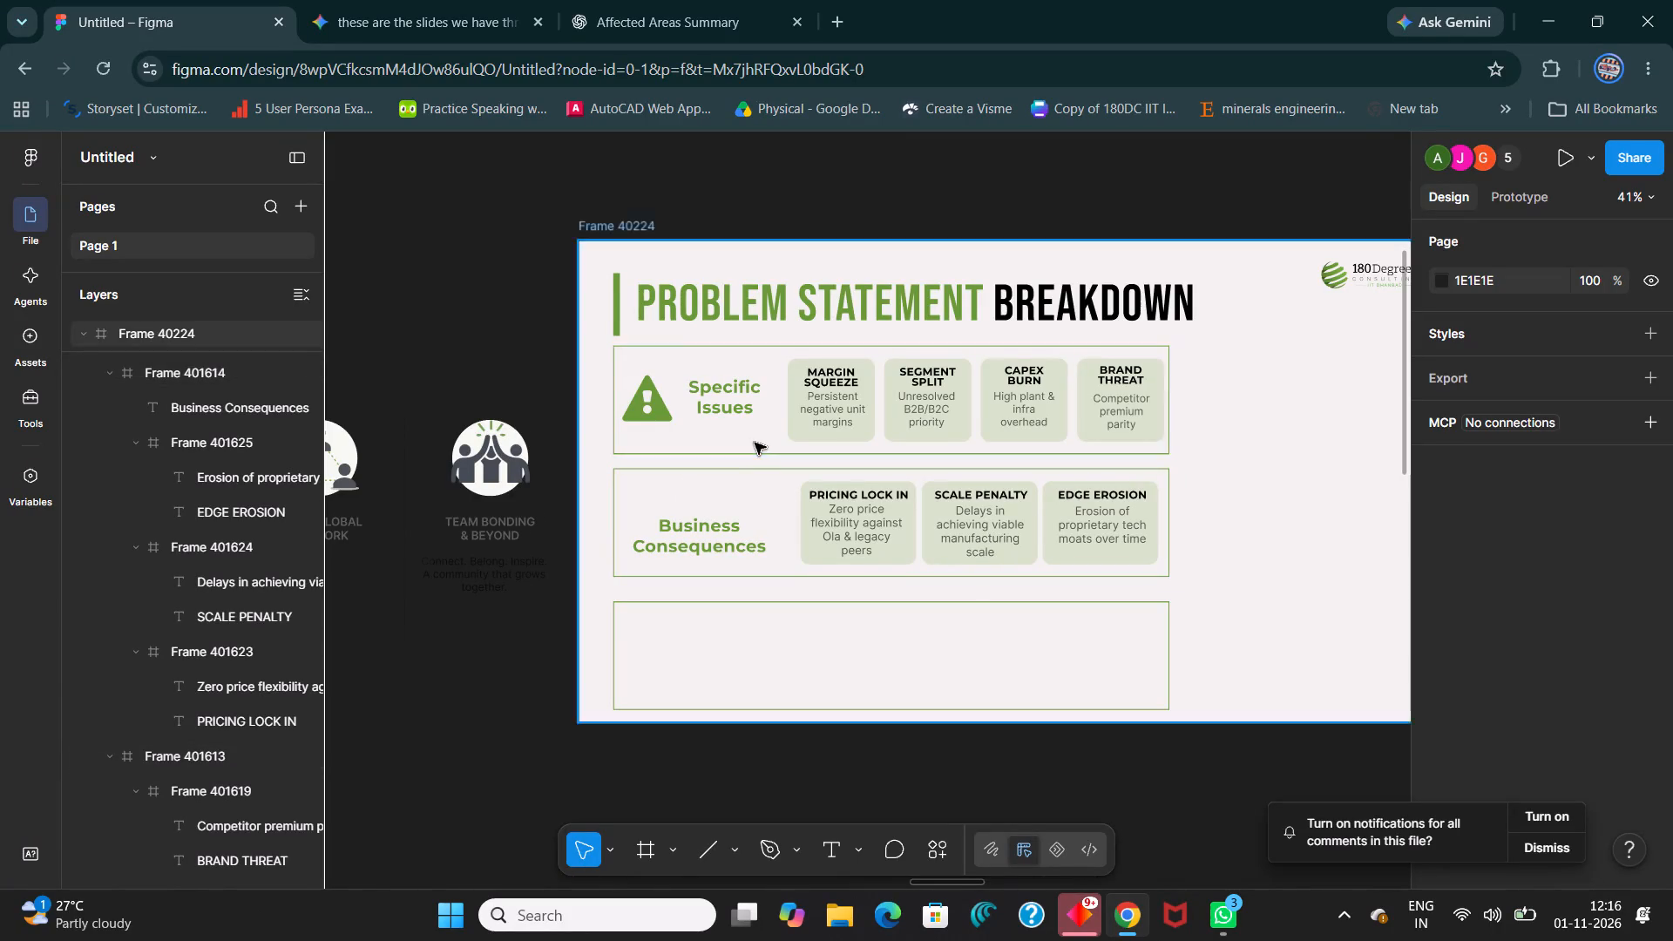
# Look over the other workshop slides, examining the first How Consultants Do Research slide with its Step 1 and Step 2 boxes.
pyautogui.keyDown('ctrl'); pyautogui.scroll(-17, 755, 443); pyautogui.keyUp('ctrl')
pyautogui.keyDown('shift'); pyautogui.scroll(7, 859, 600); pyautogui.keyUp('shift')
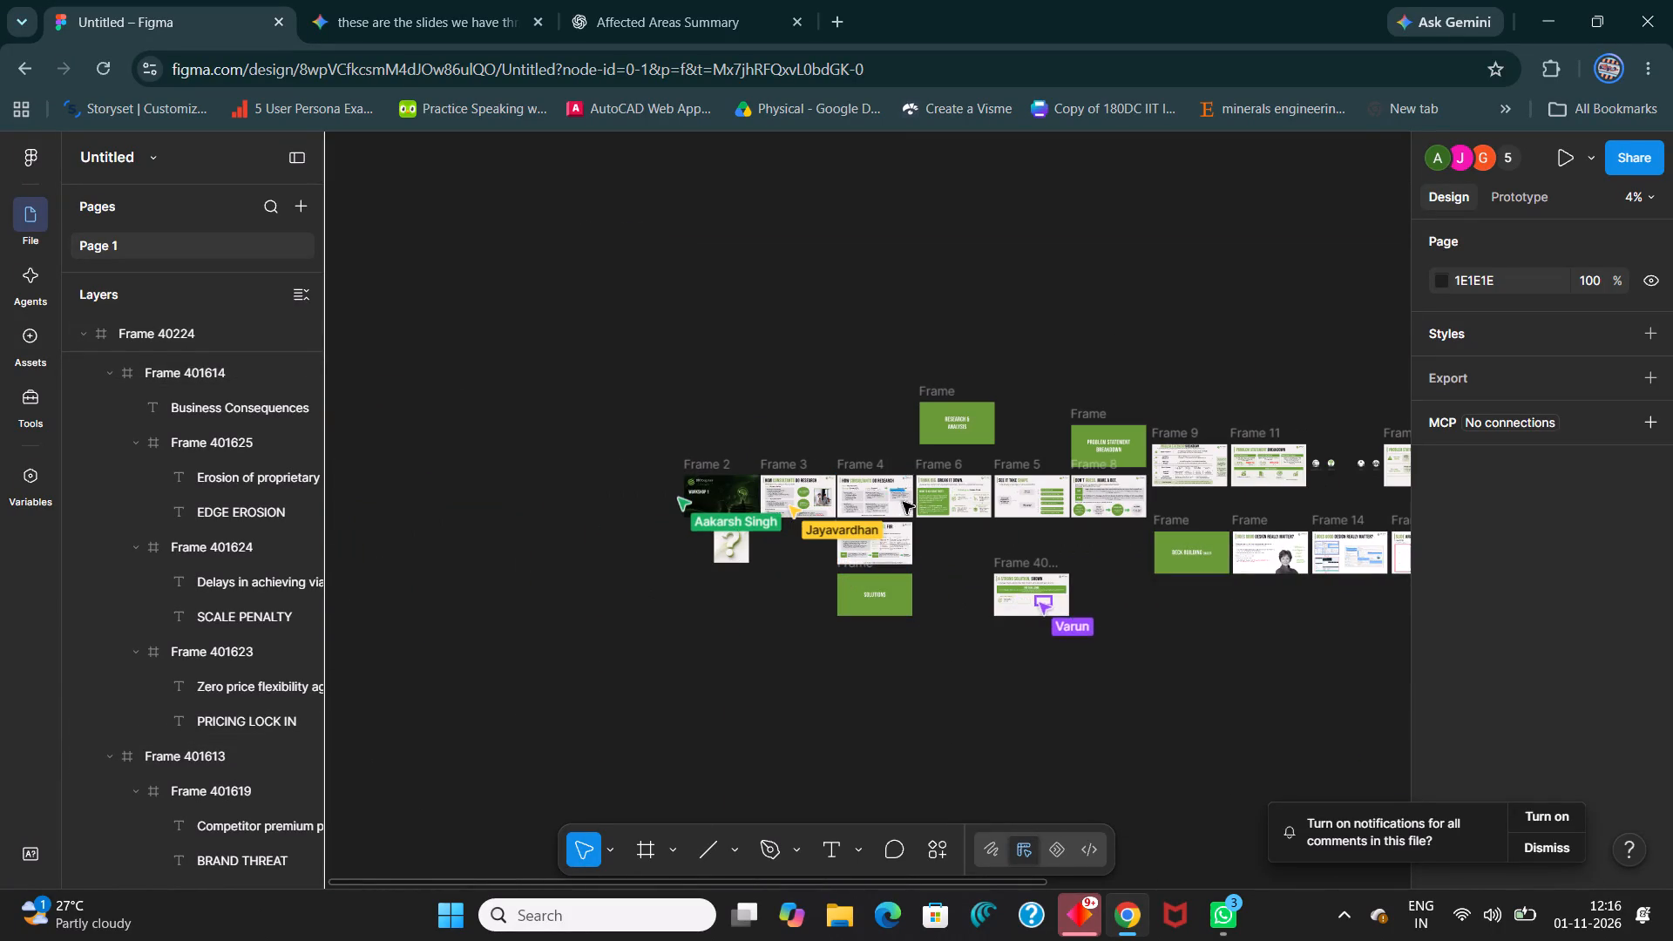
pyautogui.keyDown('ctrl'); pyautogui.scroll(6, 903, 504); pyautogui.keyUp('ctrl')
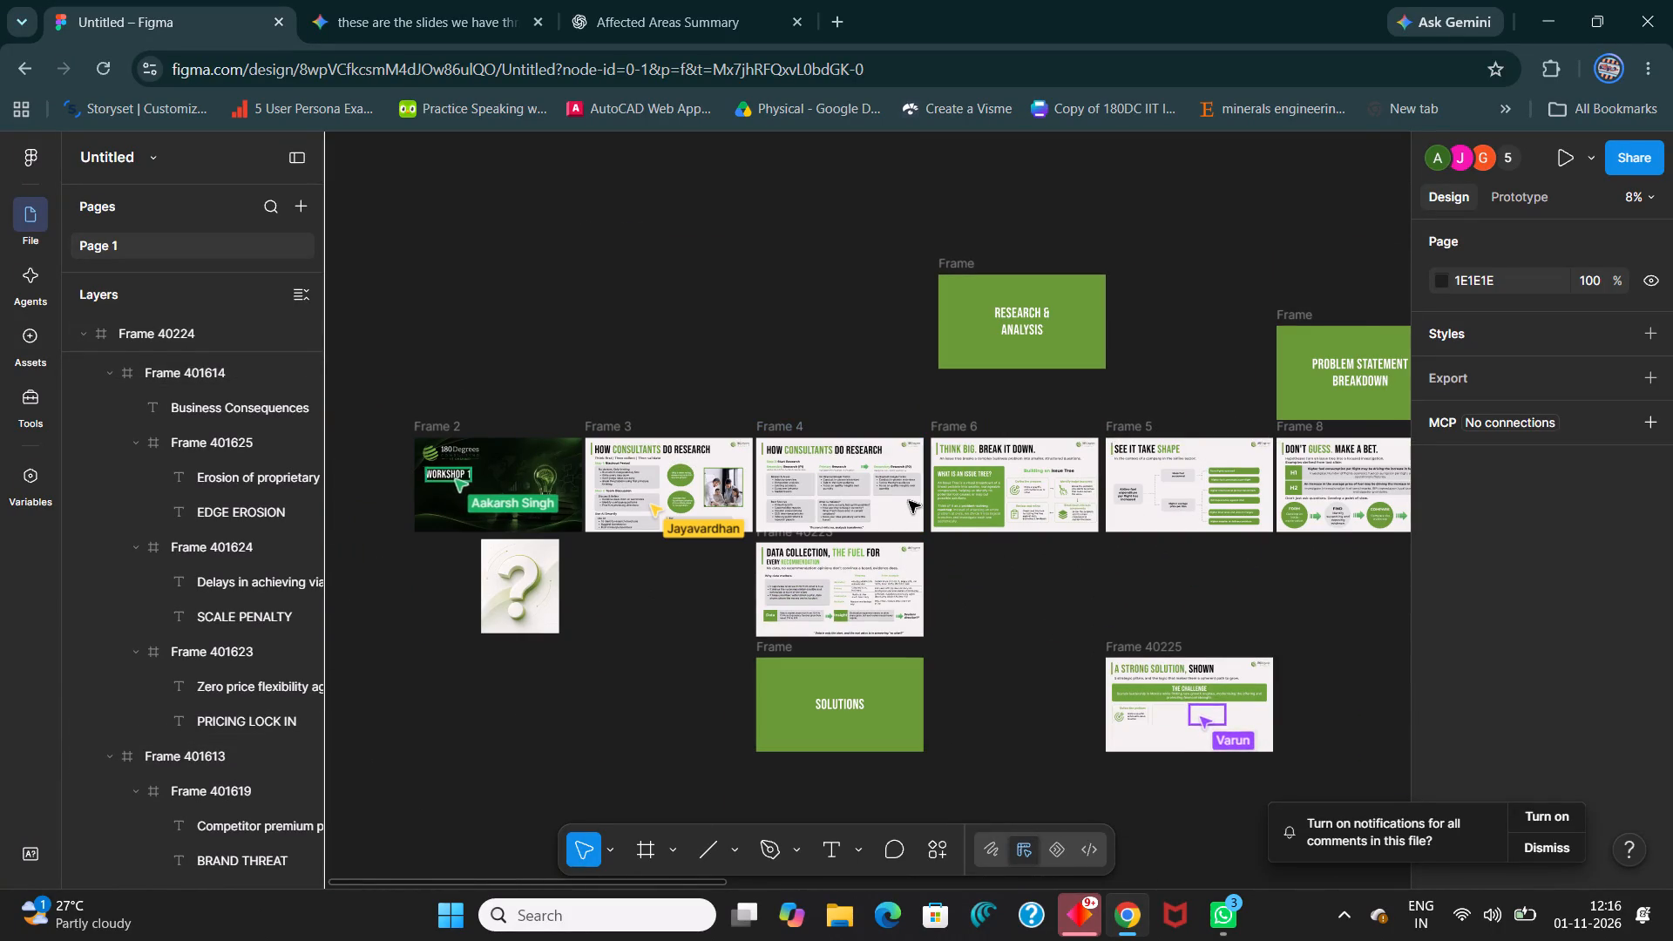
pyautogui.hscroll(3, 909, 501)
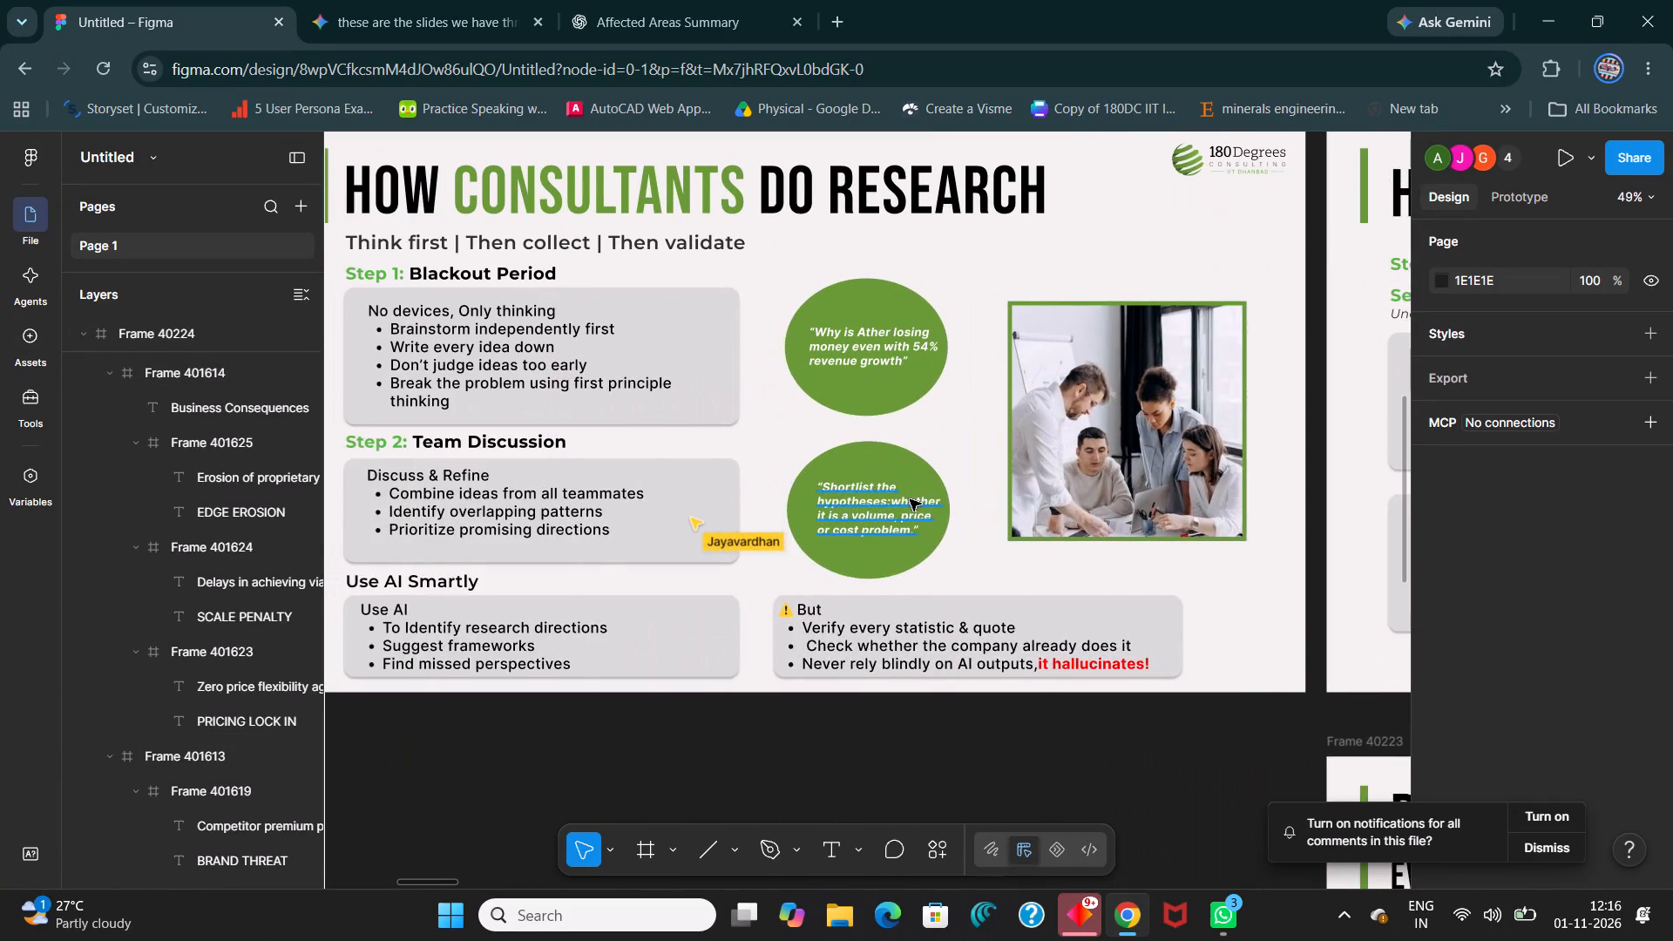
pyautogui.hscroll(1, 910, 499)
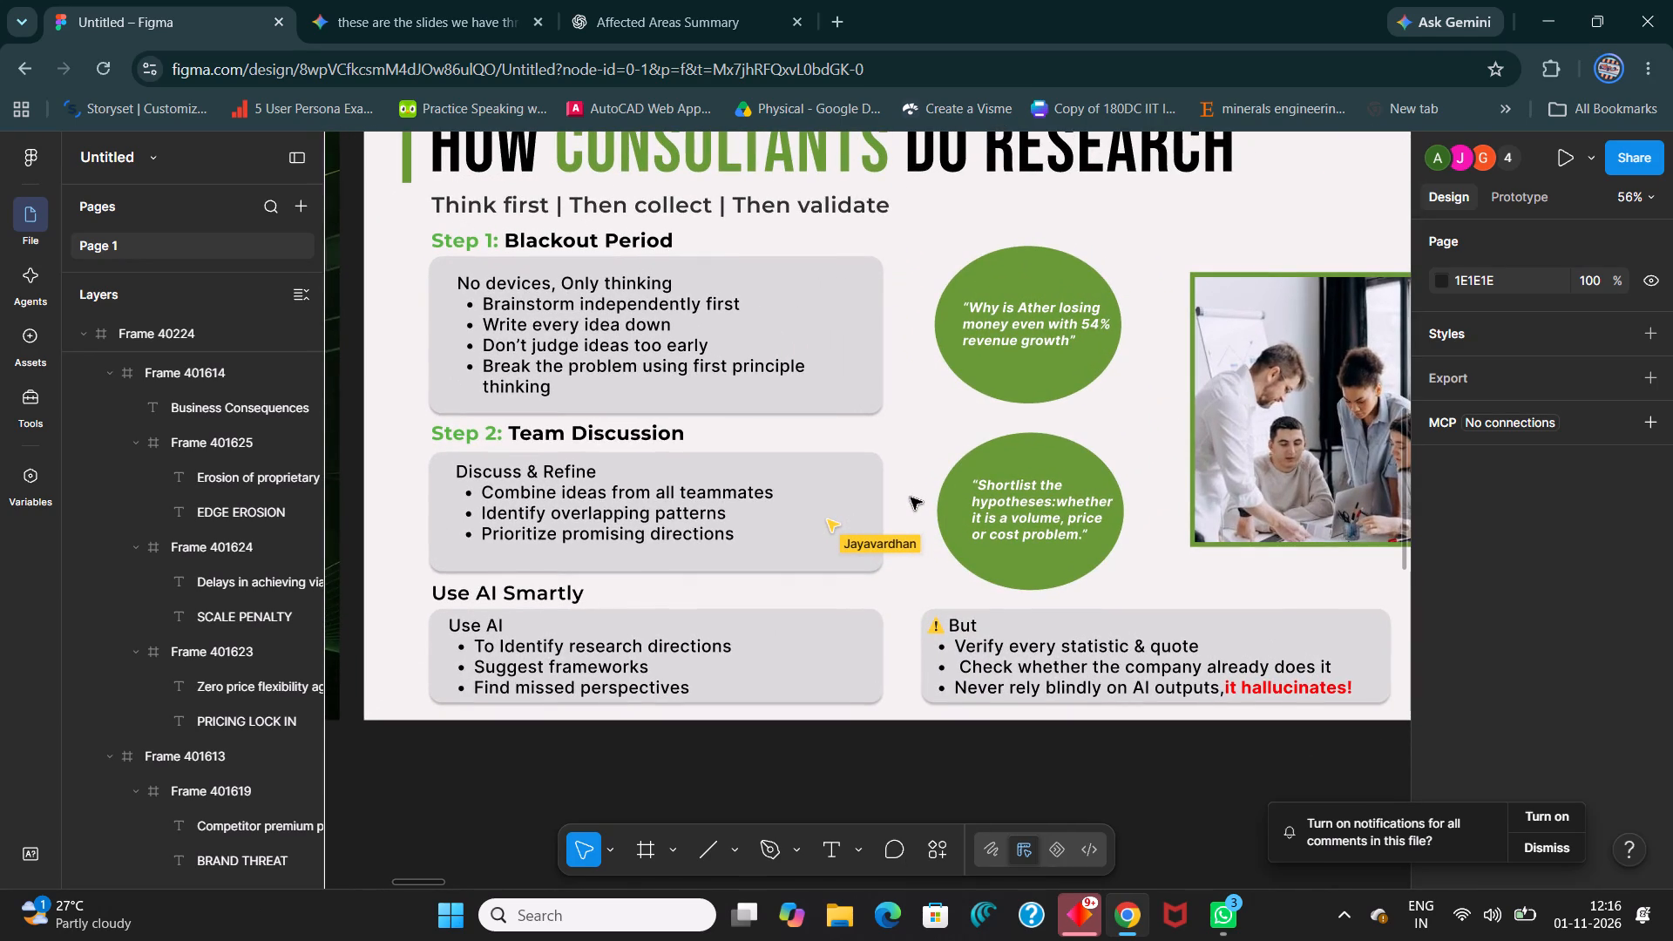
pyautogui.hscroll(-1, 913, 481)
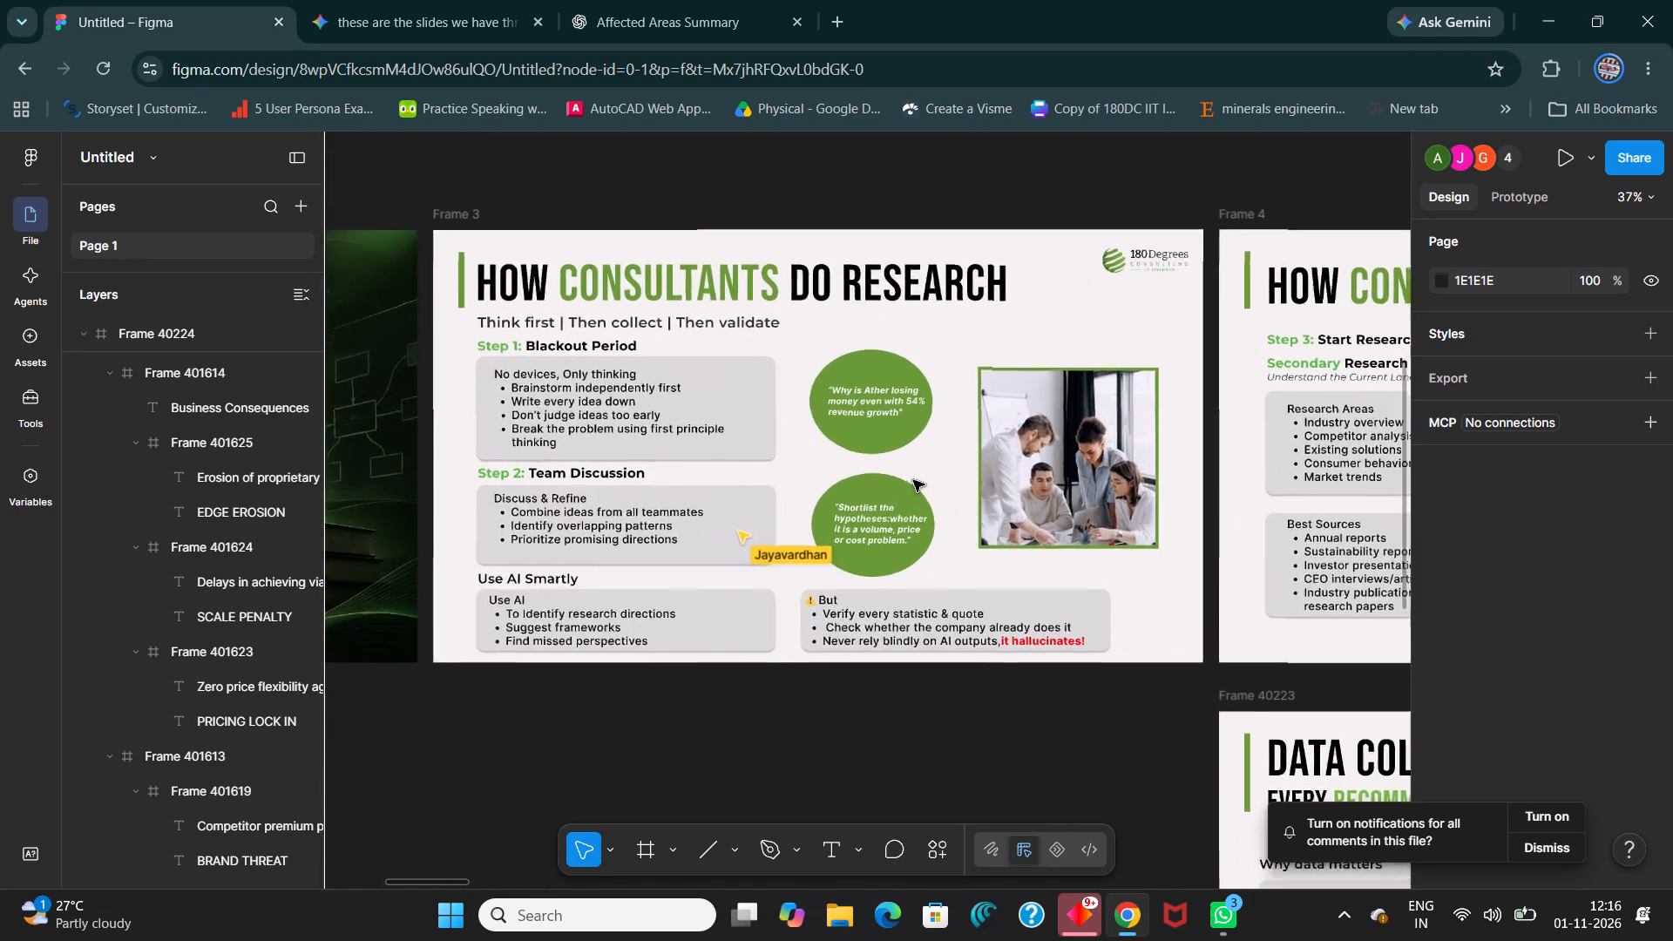
# Examine the original Problem Statement-Breakdown slide in Frame 9, with its rows from Main Problem to Final Impact.
pyautogui.keyDown('ctrl'); pyautogui.scroll(-19, 916, 477); pyautogui.keyUp('ctrl')
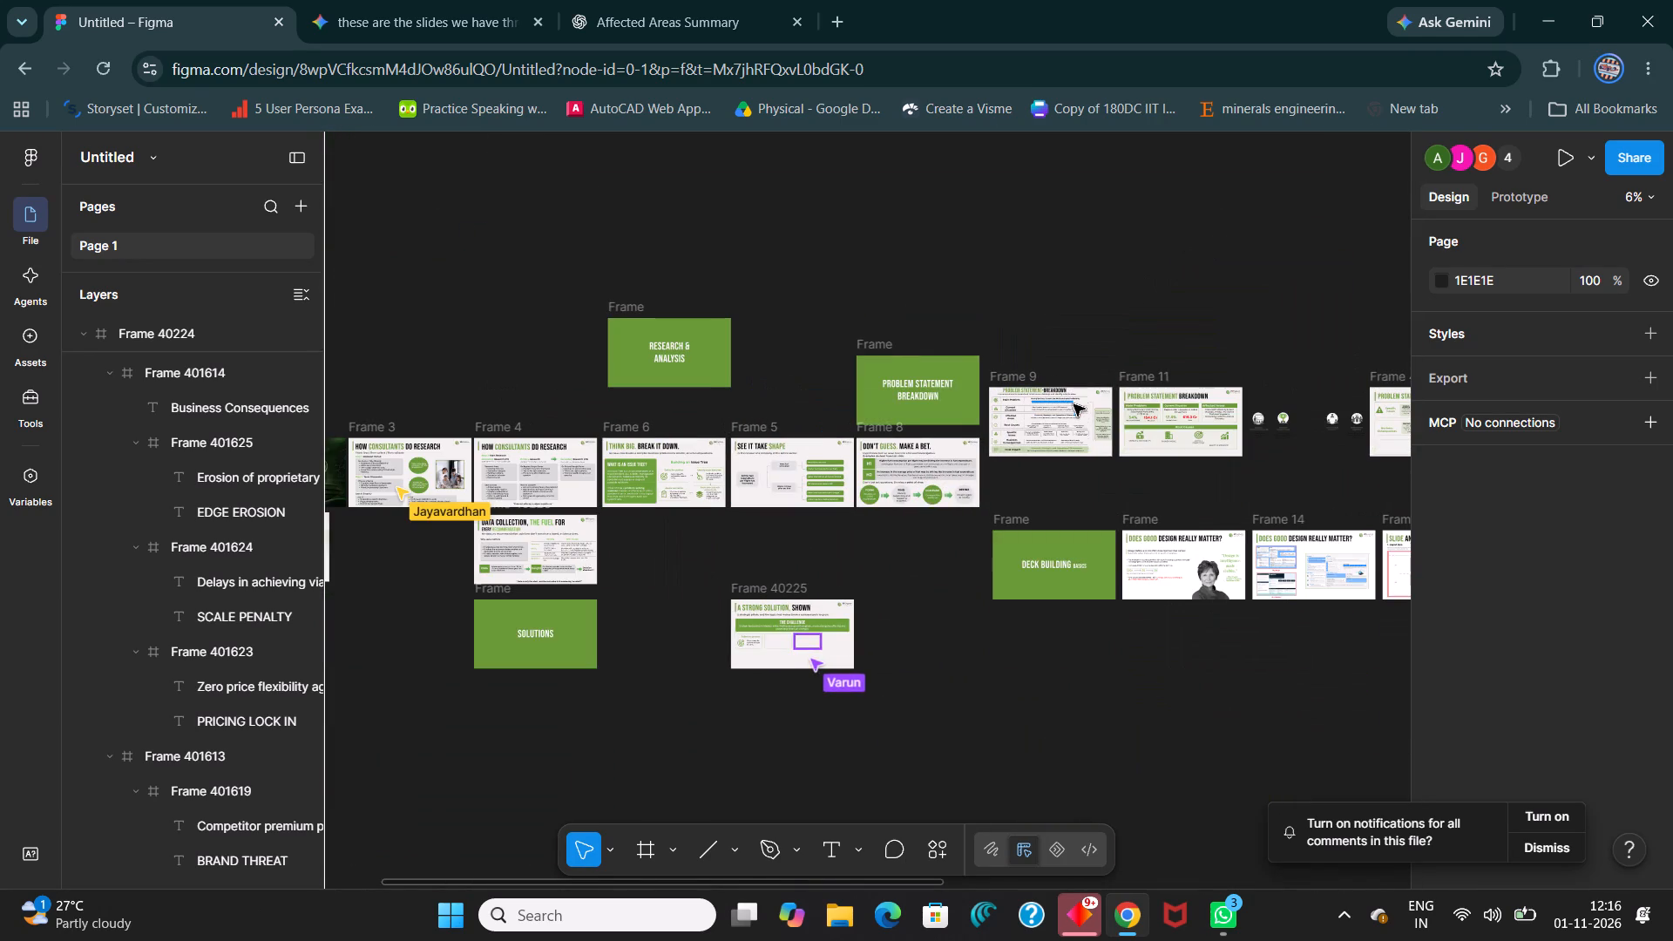
pyautogui.keyDown('shift'); pyautogui.scroll(-2, 1074, 404); pyautogui.keyUp('shift')
pyautogui.keyDown('ctrl'); pyautogui.scroll(5, 1190, 423); pyautogui.keyUp('ctrl')
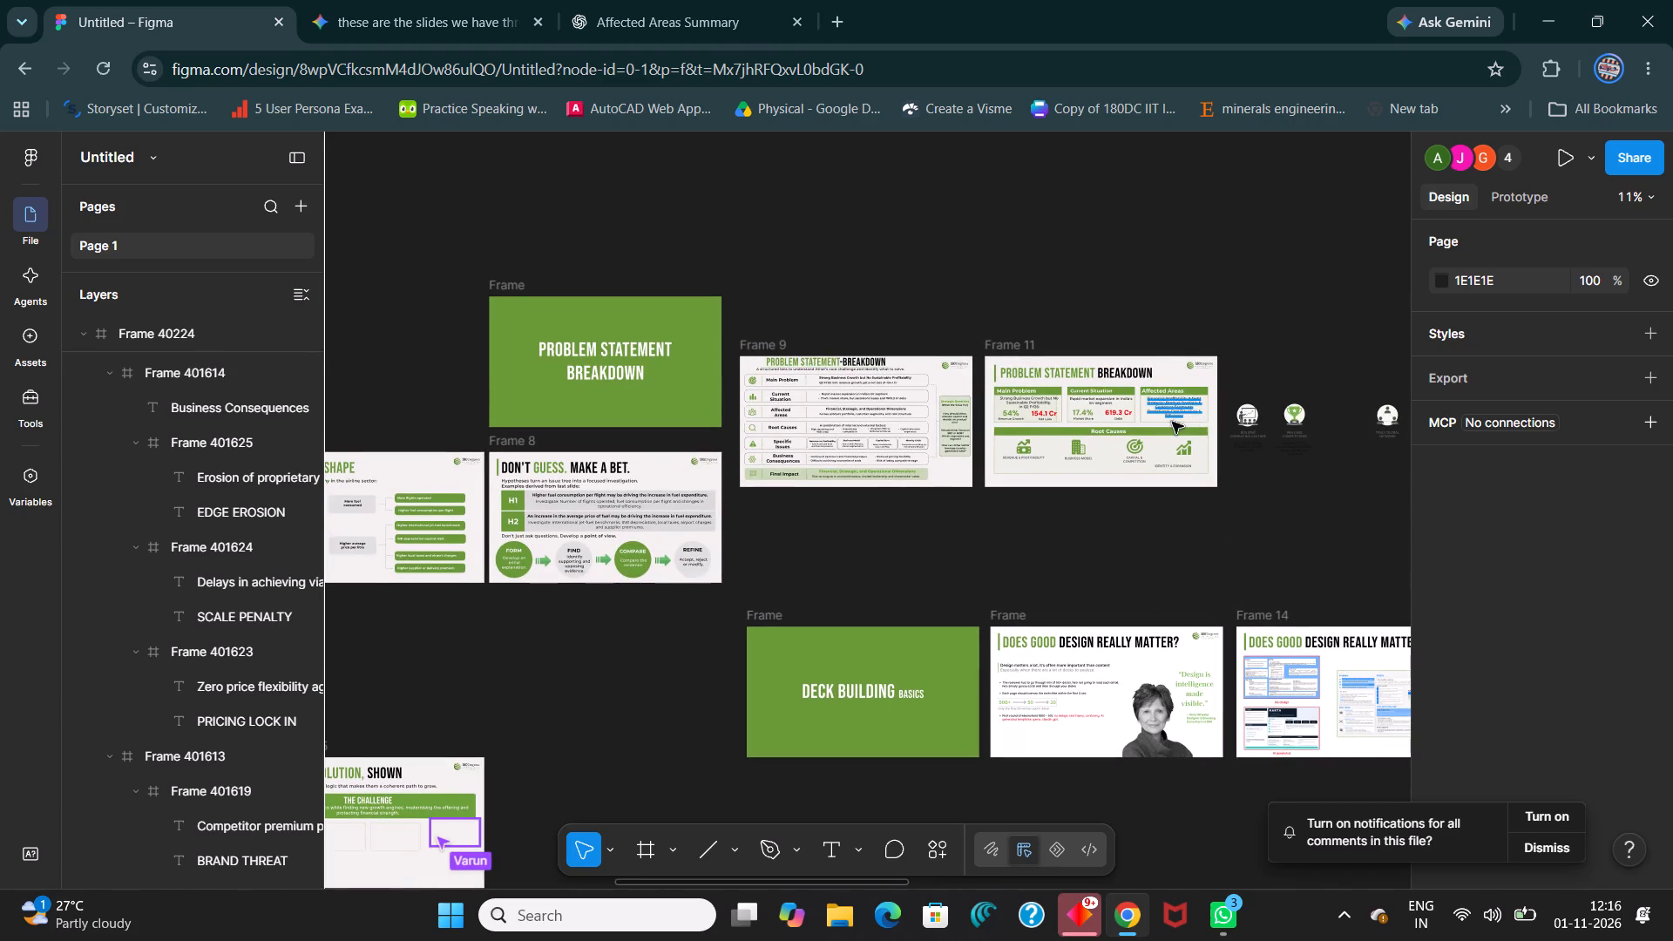
pyautogui.keyDown('ctrl'); pyautogui.scroll(12, 848, 396); pyautogui.keyUp('ctrl')
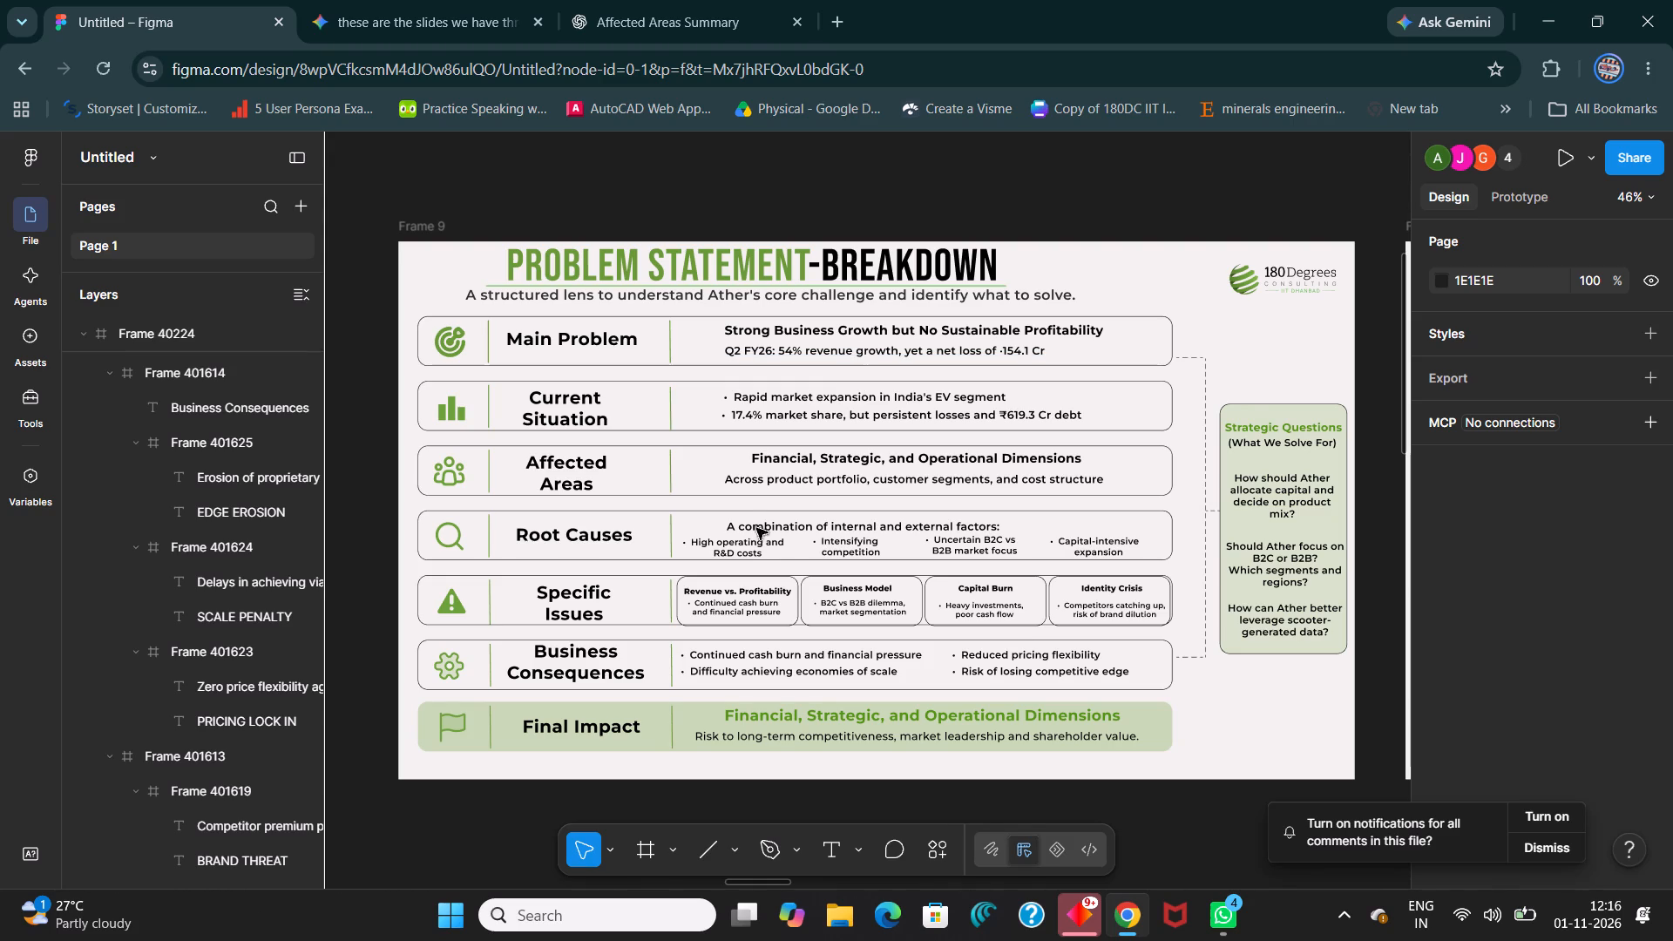
pyautogui.keyDown('ctrl'); pyautogui.scroll(-14, 687, 606); pyautogui.keyUp('ctrl')
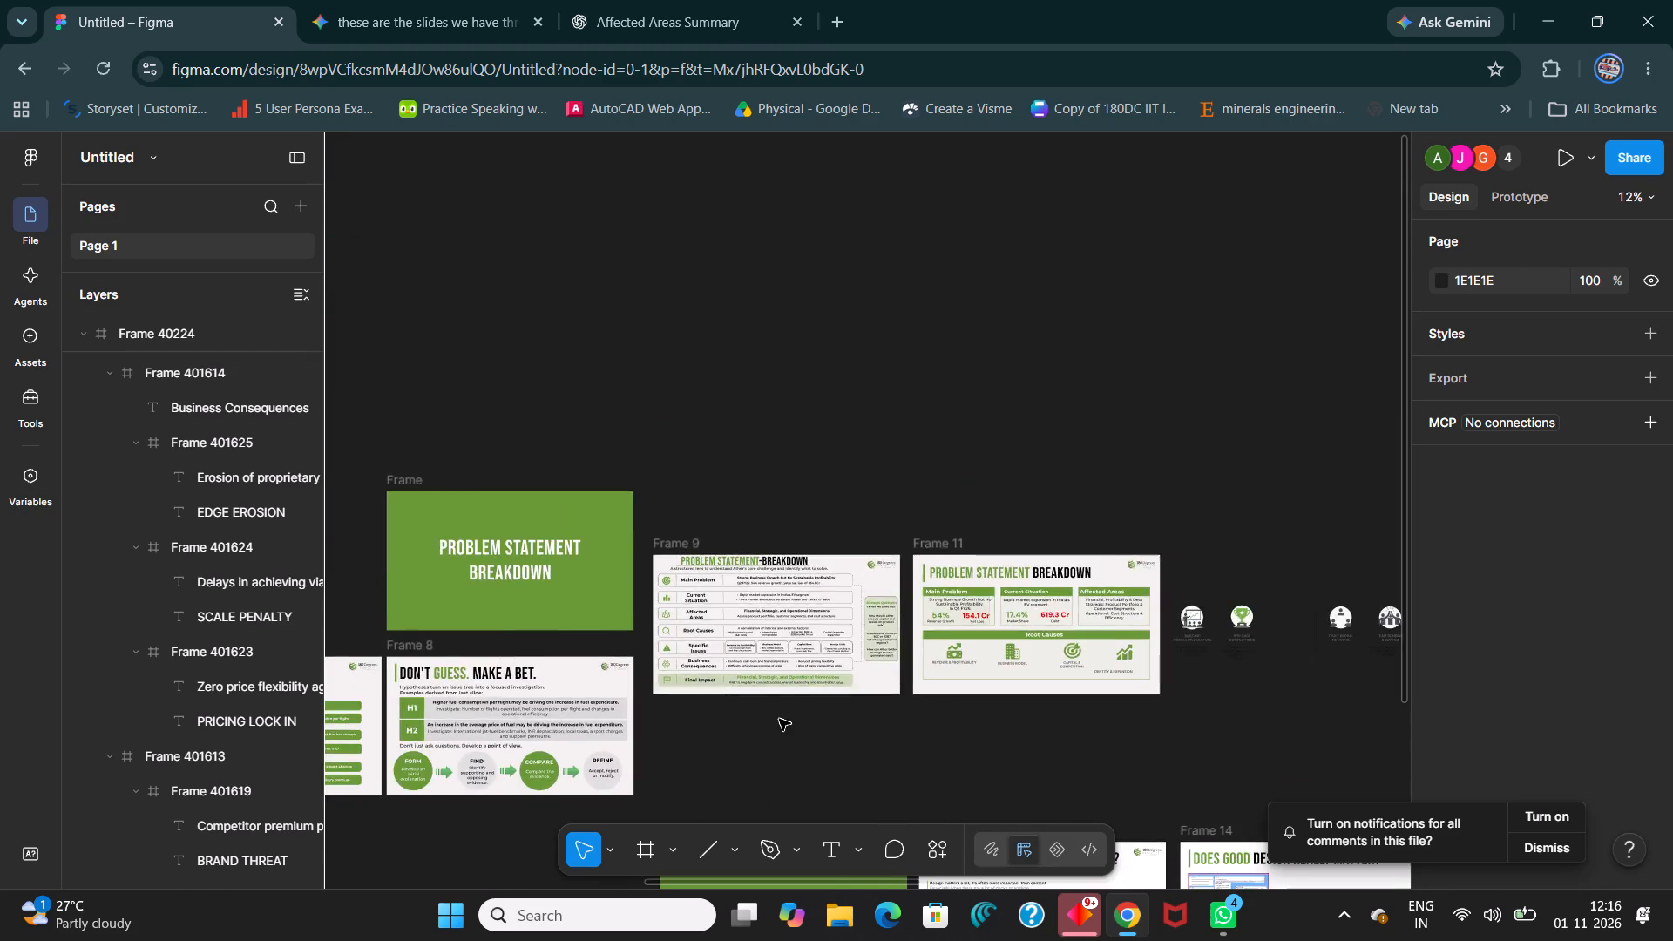
# Read through the two How Consultants Do Research slides, from the Blackout Period to the Secondary and Primary Research boxes.
pyautogui.keyDown('ctrl'); pyautogui.scroll(-3, 779, 719); pyautogui.keyUp('ctrl')
pyautogui.keyDown('ctrl'); pyautogui.scroll(1, 800, 701); pyautogui.keyUp('ctrl')
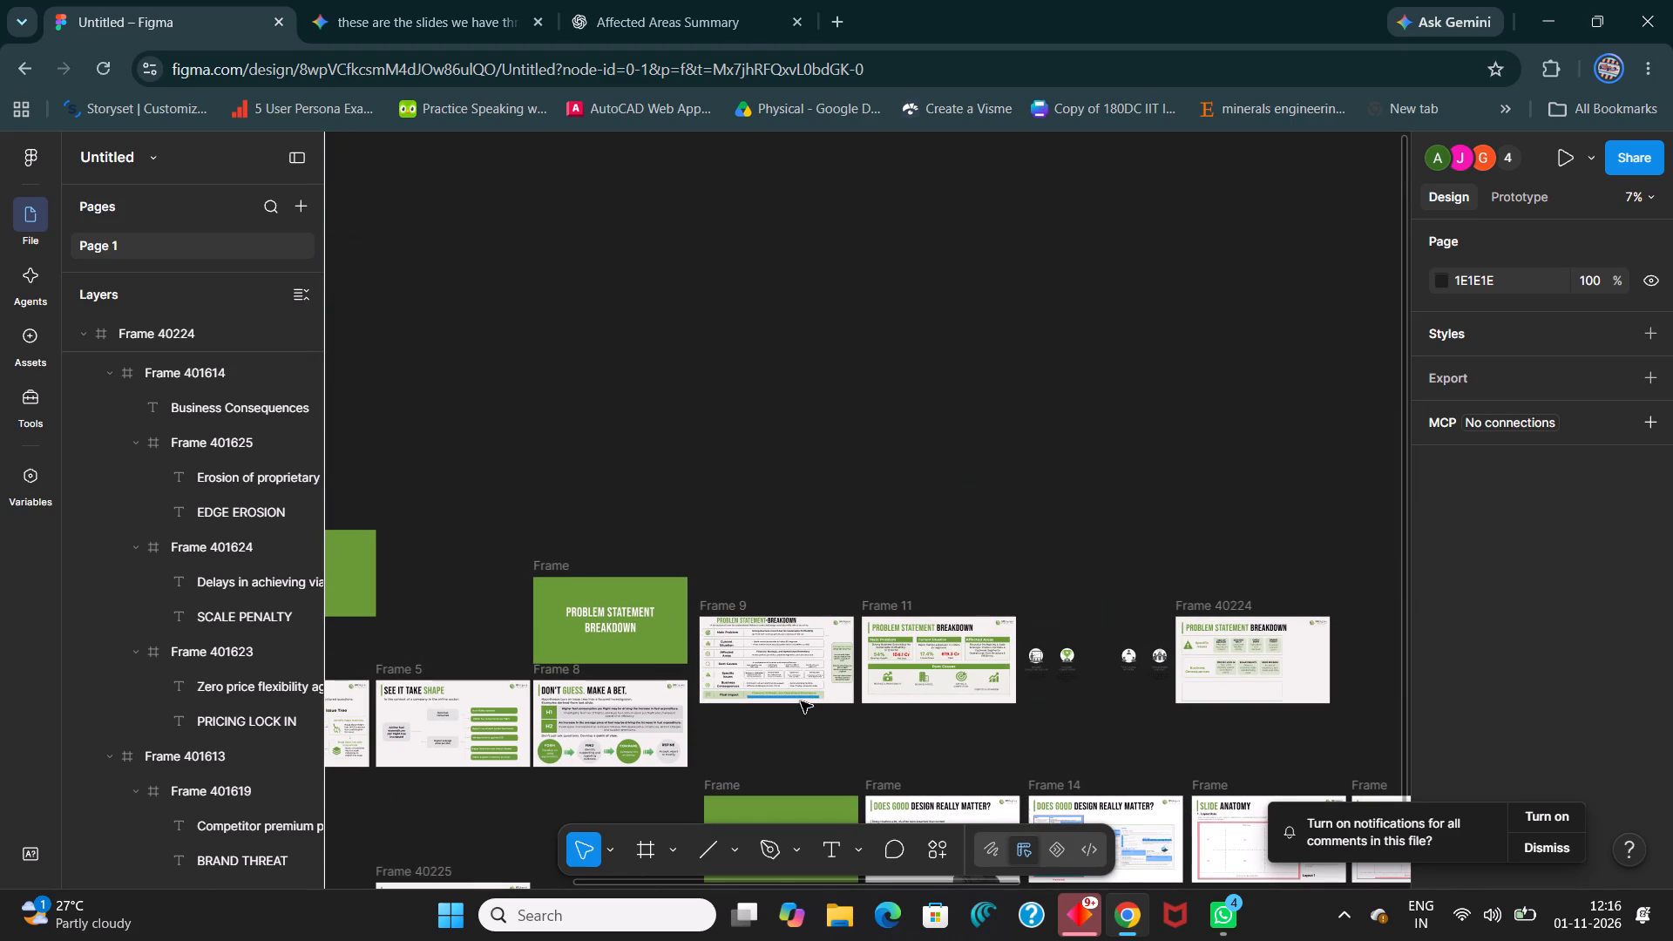
pyautogui.hscroll(2, 801, 701)
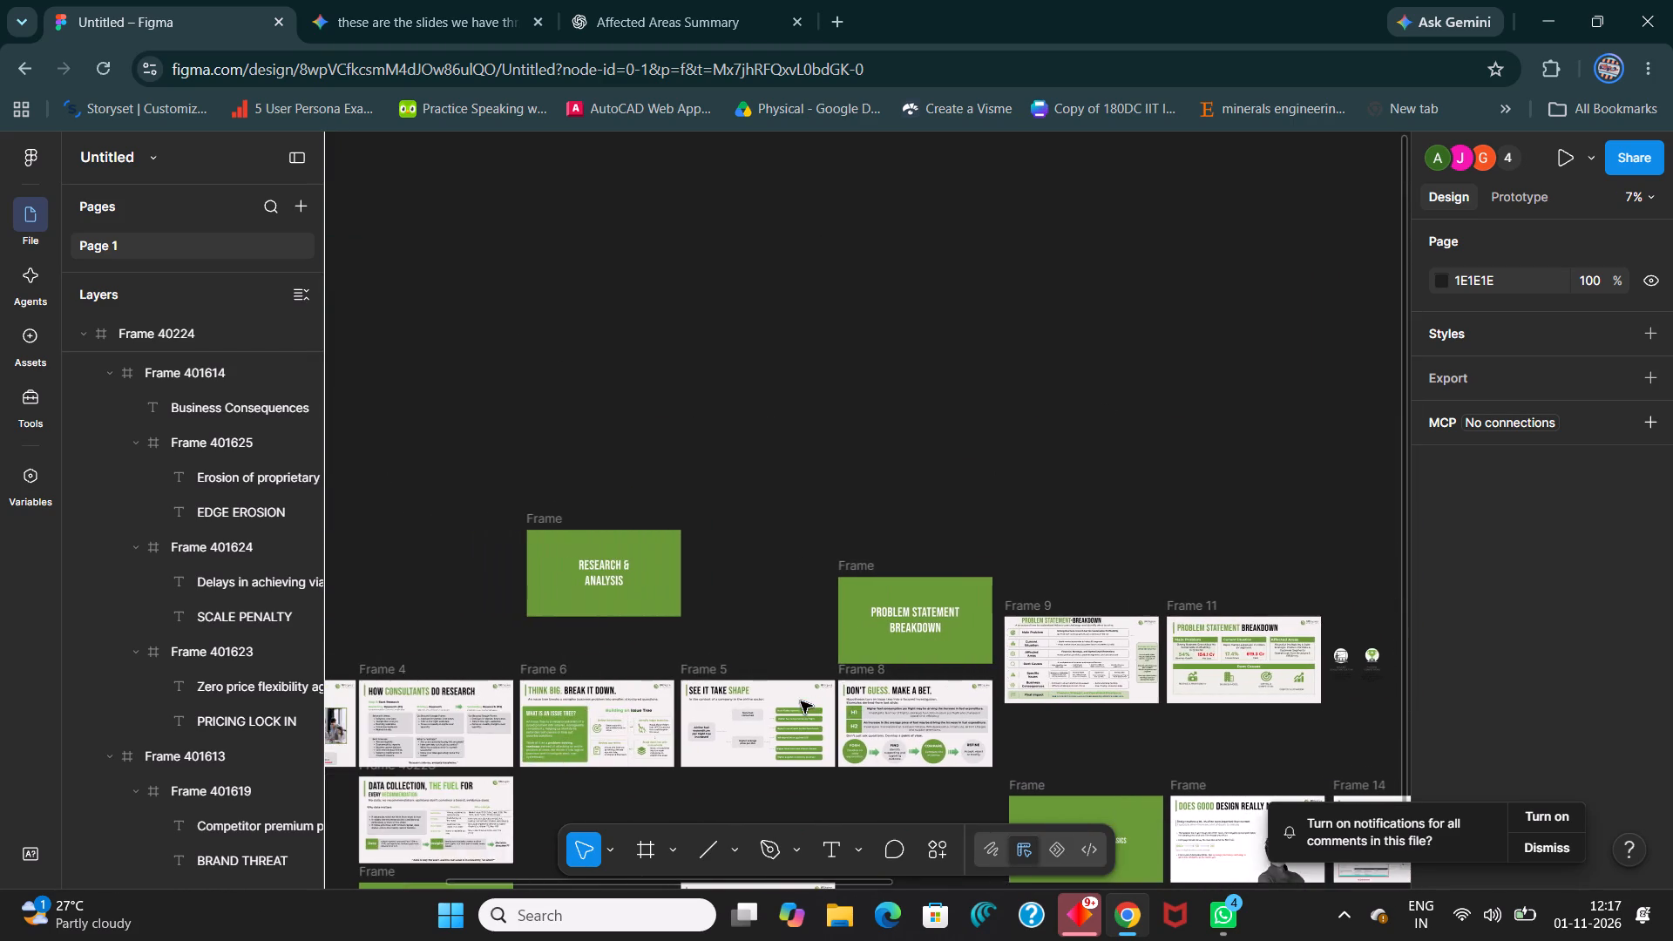
pyautogui.hscroll(1, 801, 701)
pyautogui.scroll(-1, 801, 701)
pyautogui.hscroll(1, 801, 701)
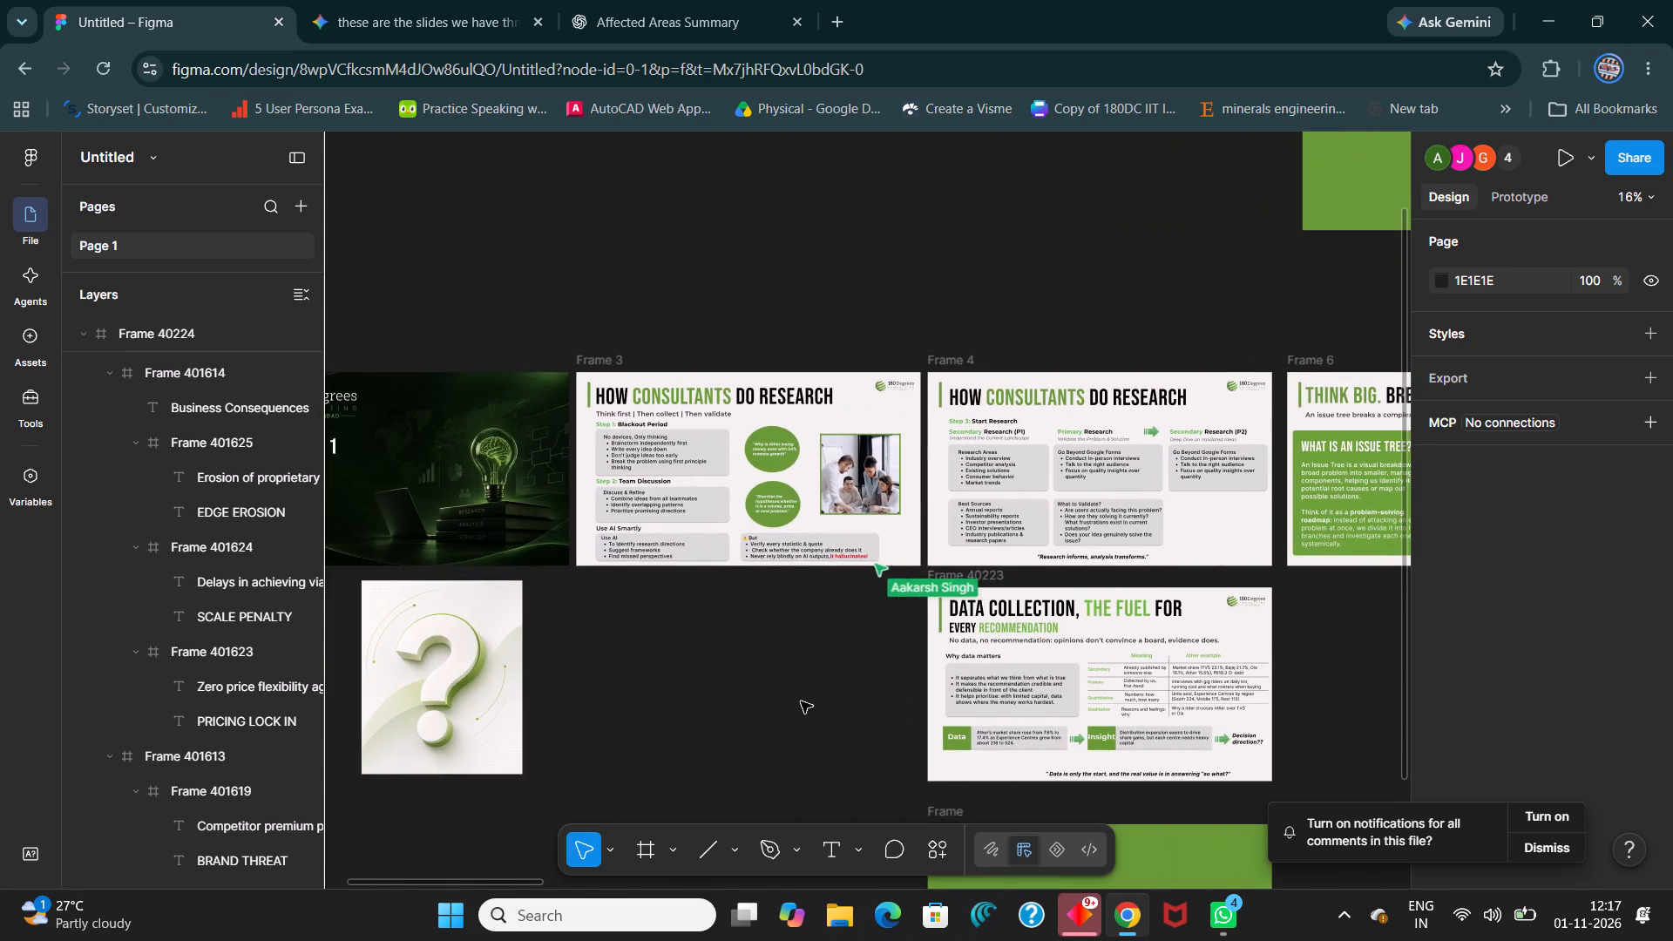
pyautogui.scroll(1, 801, 701)
pyautogui.hscroll(1, 801, 701)
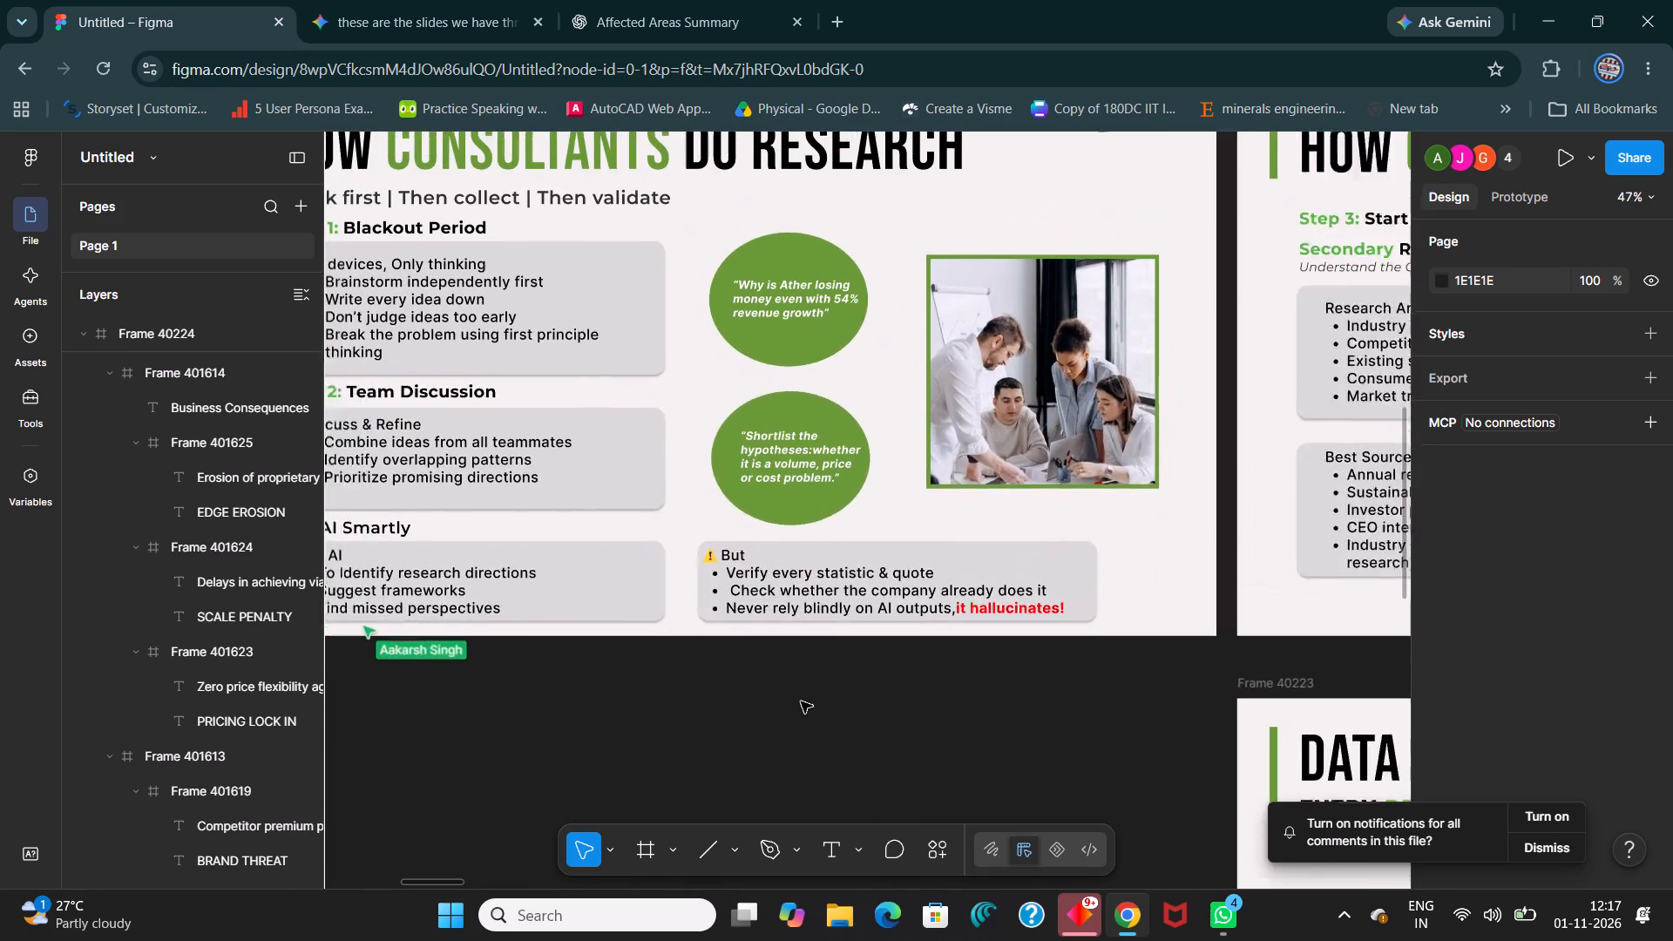
pyautogui.hscroll(1, 801, 701)
pyautogui.scroll(1, 801, 701)
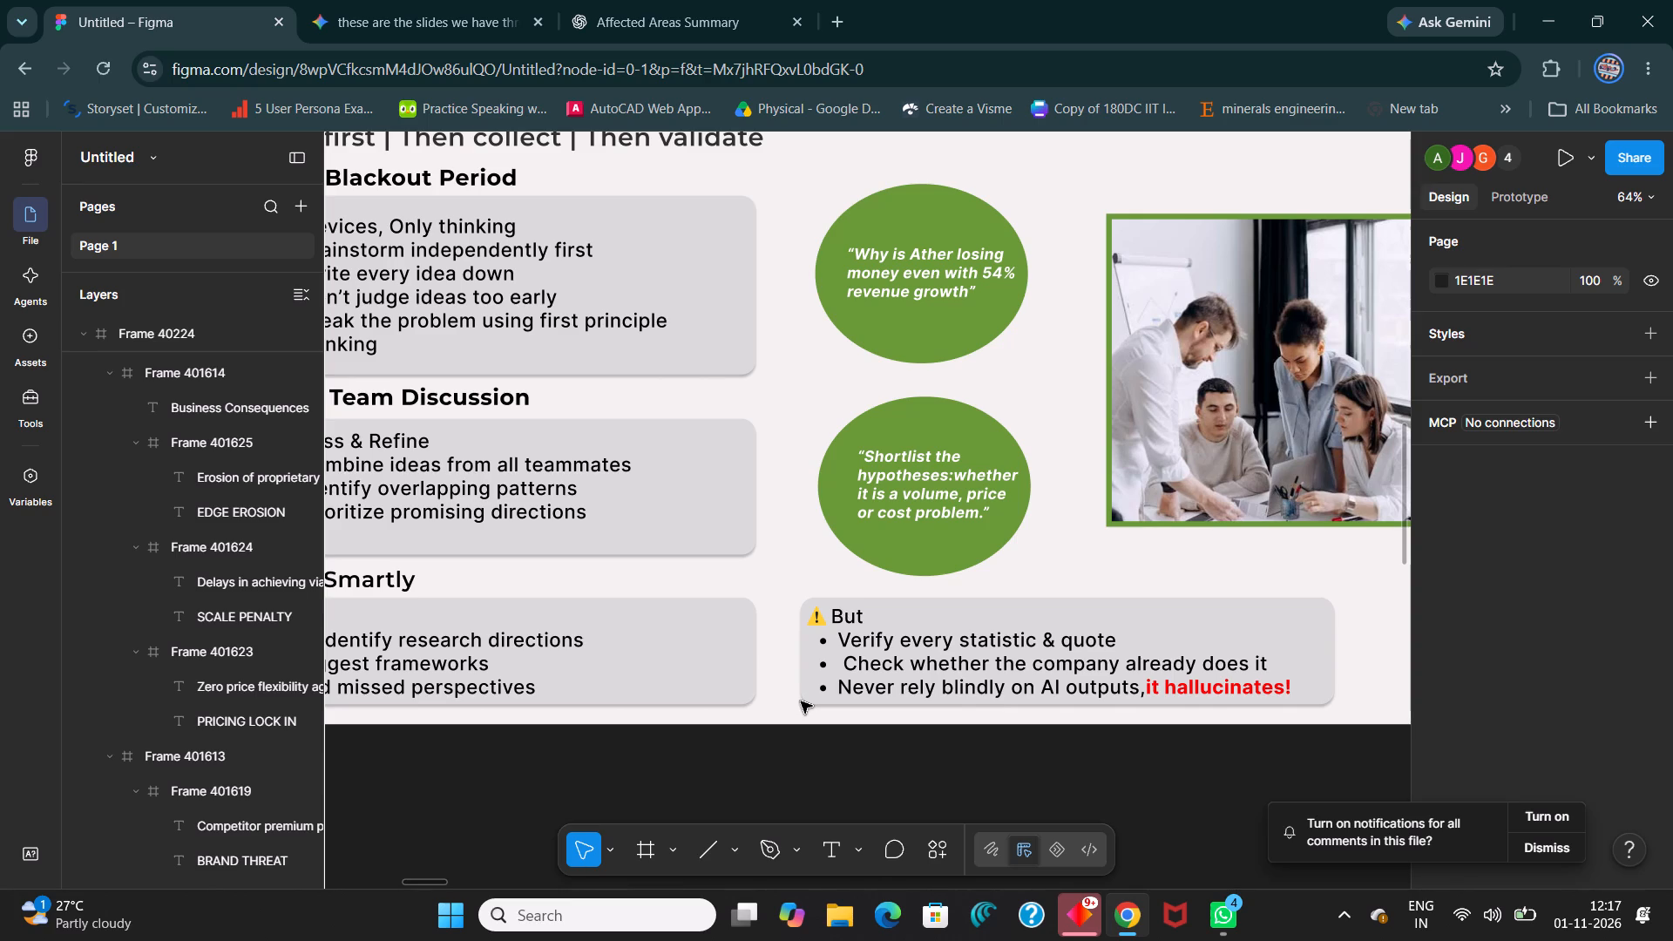
pyautogui.hscroll(1, 801, 701)
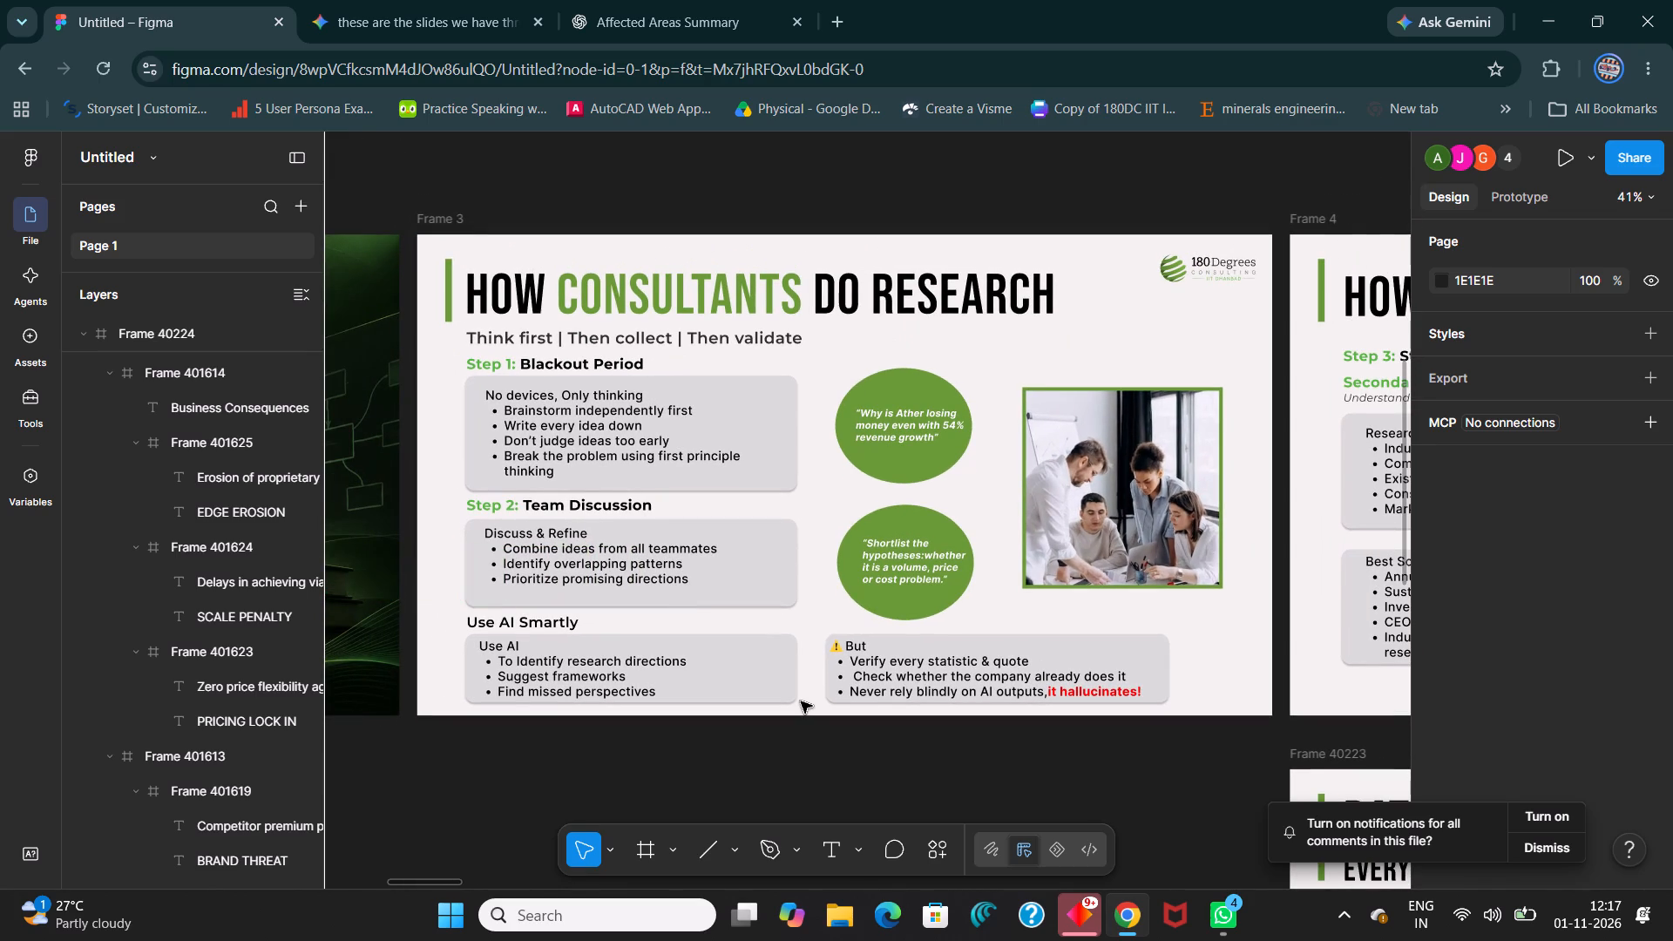
pyautogui.hscroll(-1, 801, 701)
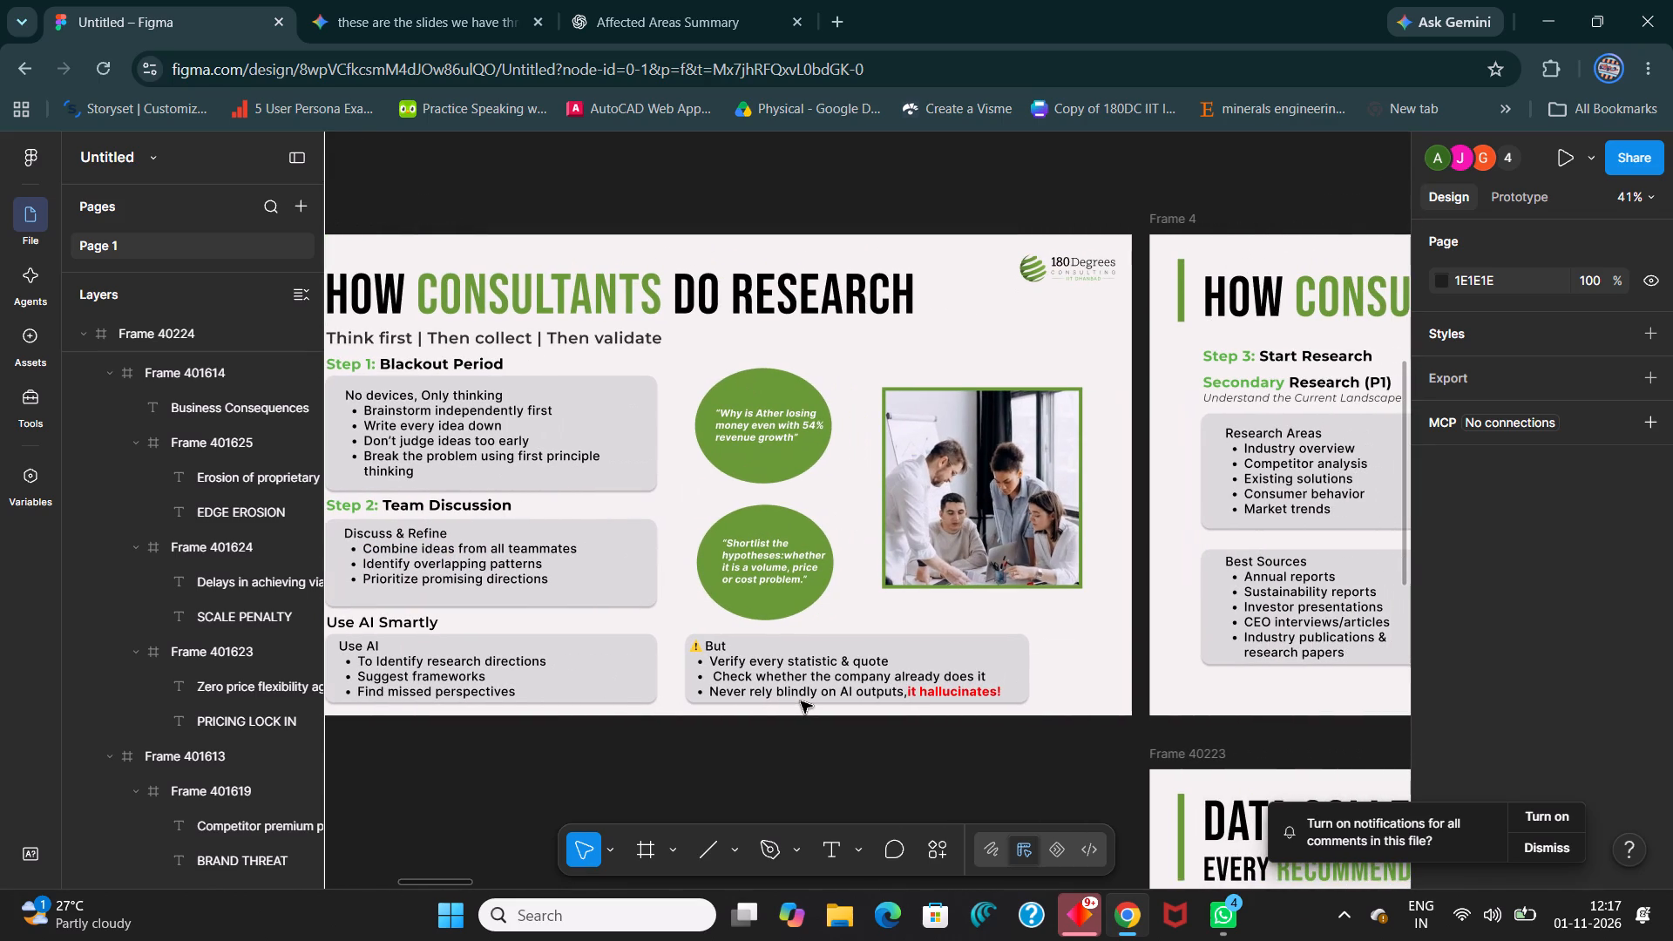
pyautogui.keyDown('ctrl'); pyautogui.scroll(-12, 820, 253); pyautogui.keyUp('ctrl')
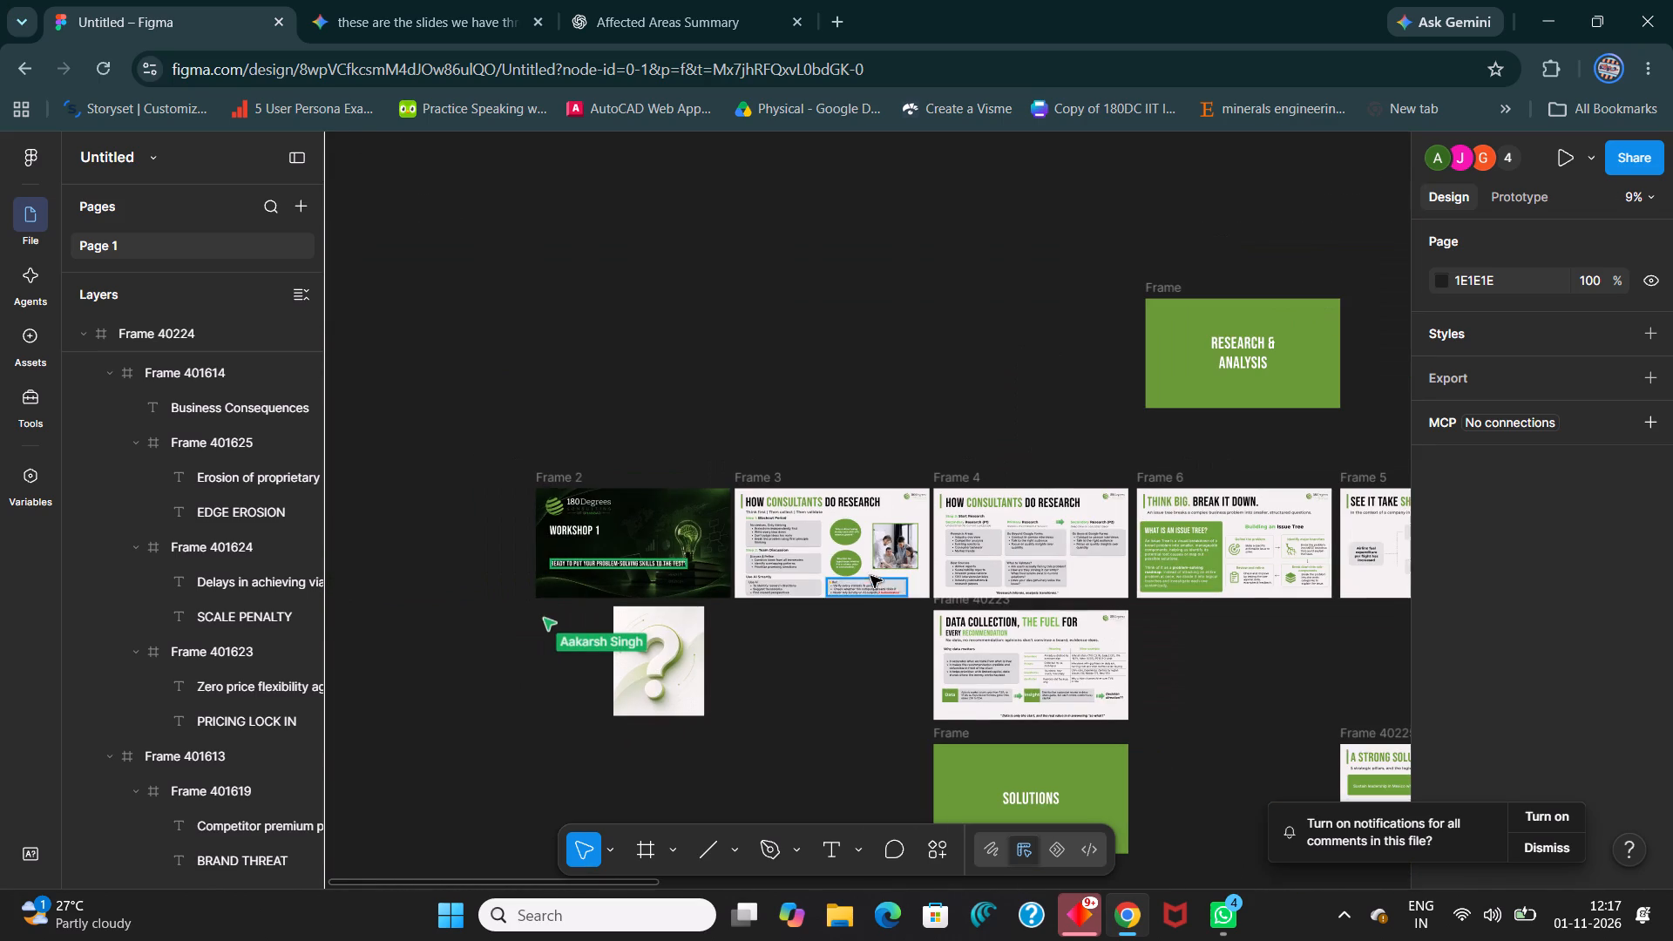
pyautogui.keyDown('ctrl'); pyautogui.scroll(2, 905, 548); pyautogui.keyUp('ctrl')
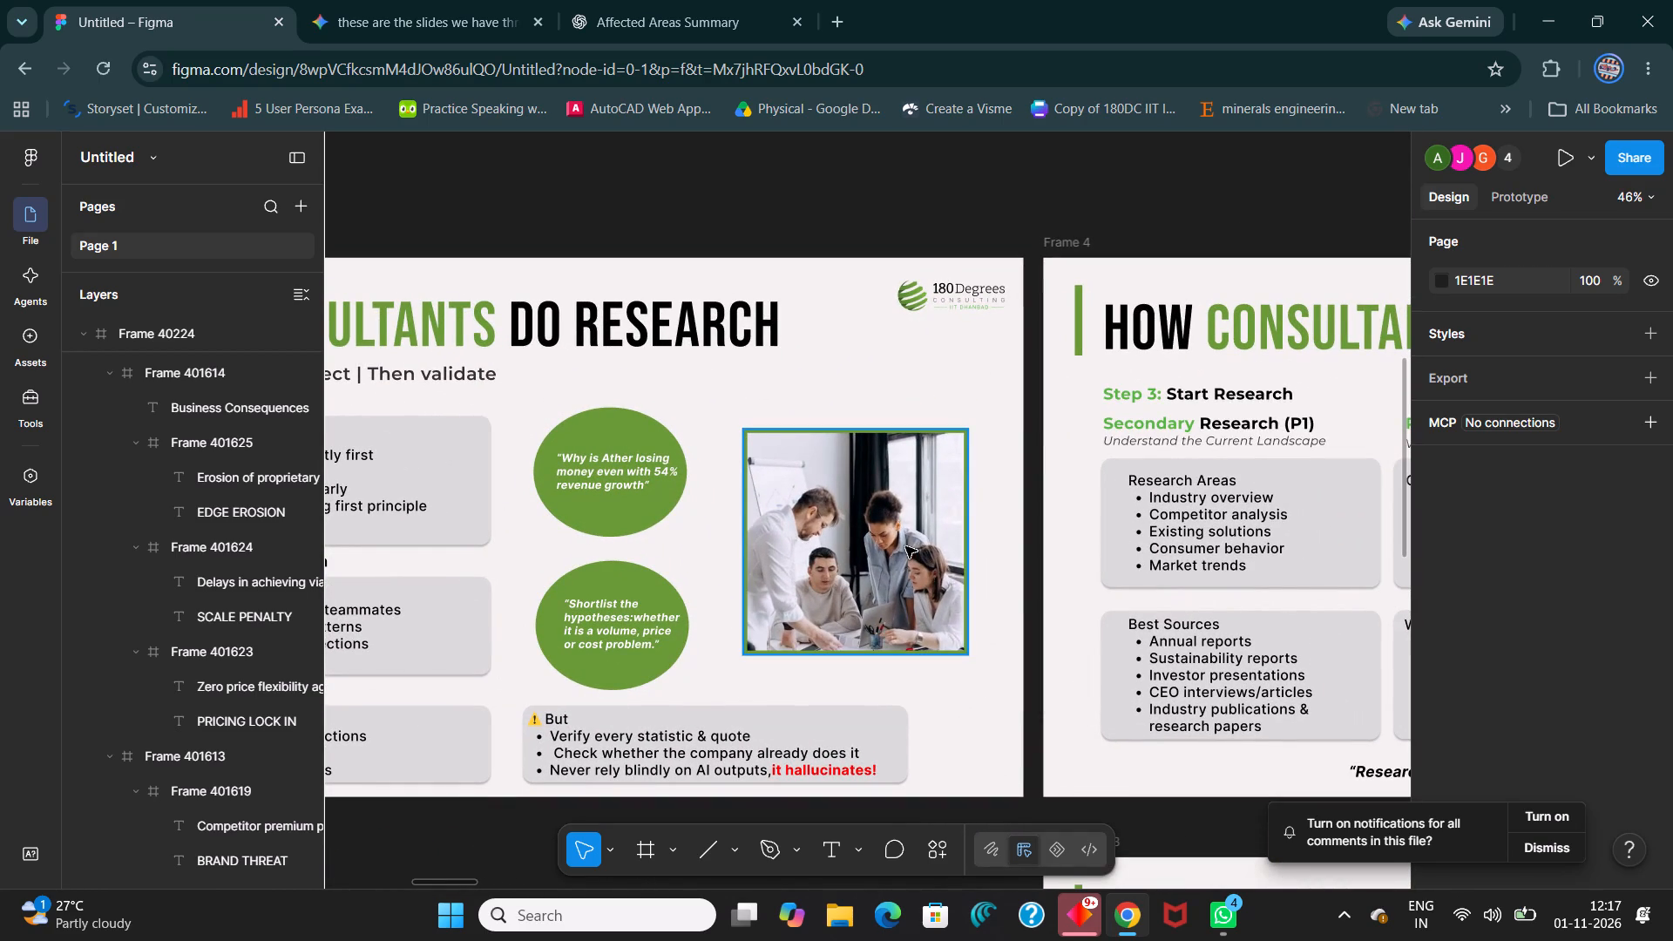
pyautogui.hscroll(-1, 904, 544)
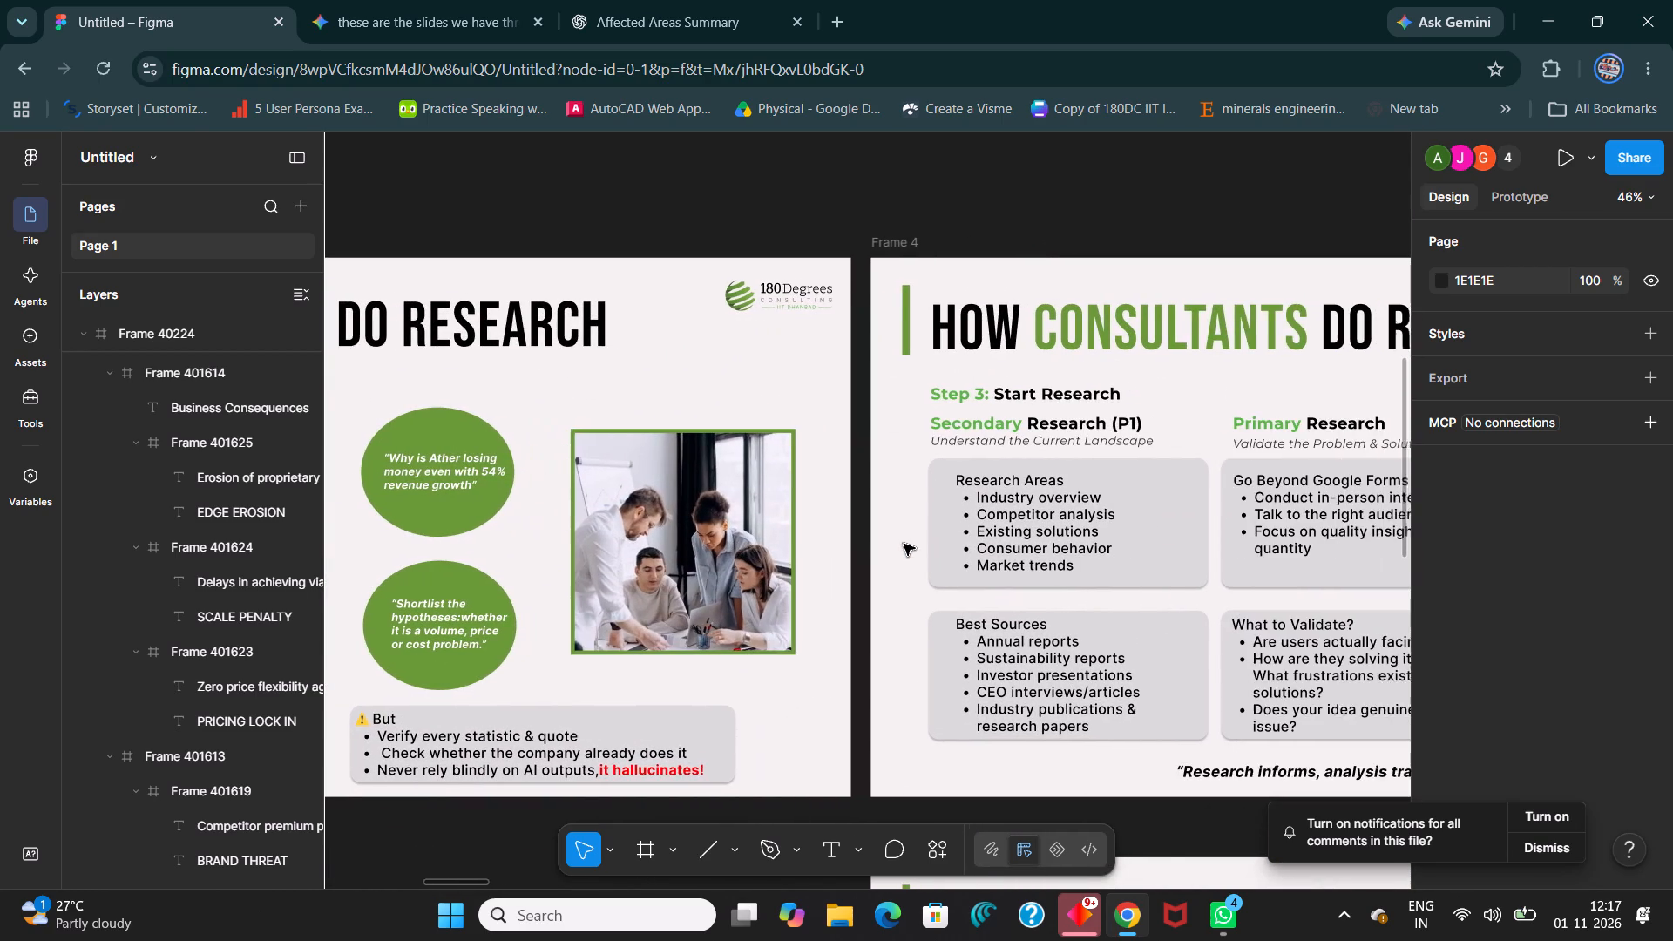
pyautogui.hscroll(-2, 904, 544)
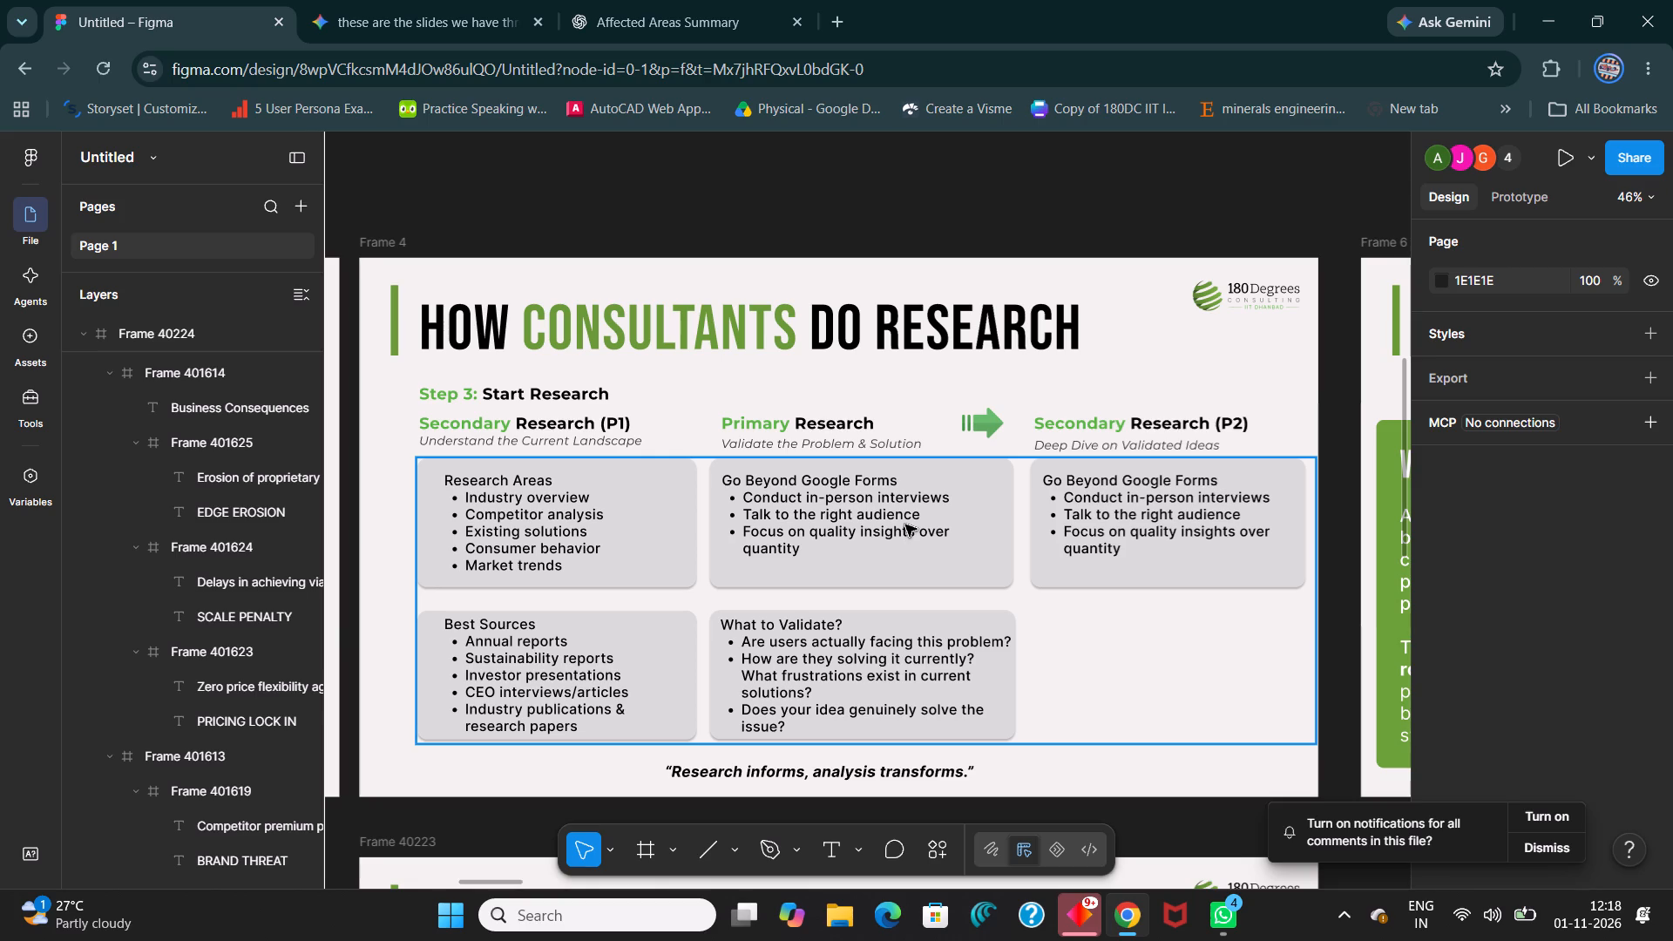
pyautogui.rightClick(905, 525)
pyautogui.keyDown('ctrl'); pyautogui.scroll(-1, 907, 477); pyautogui.keyUp('ctrl')
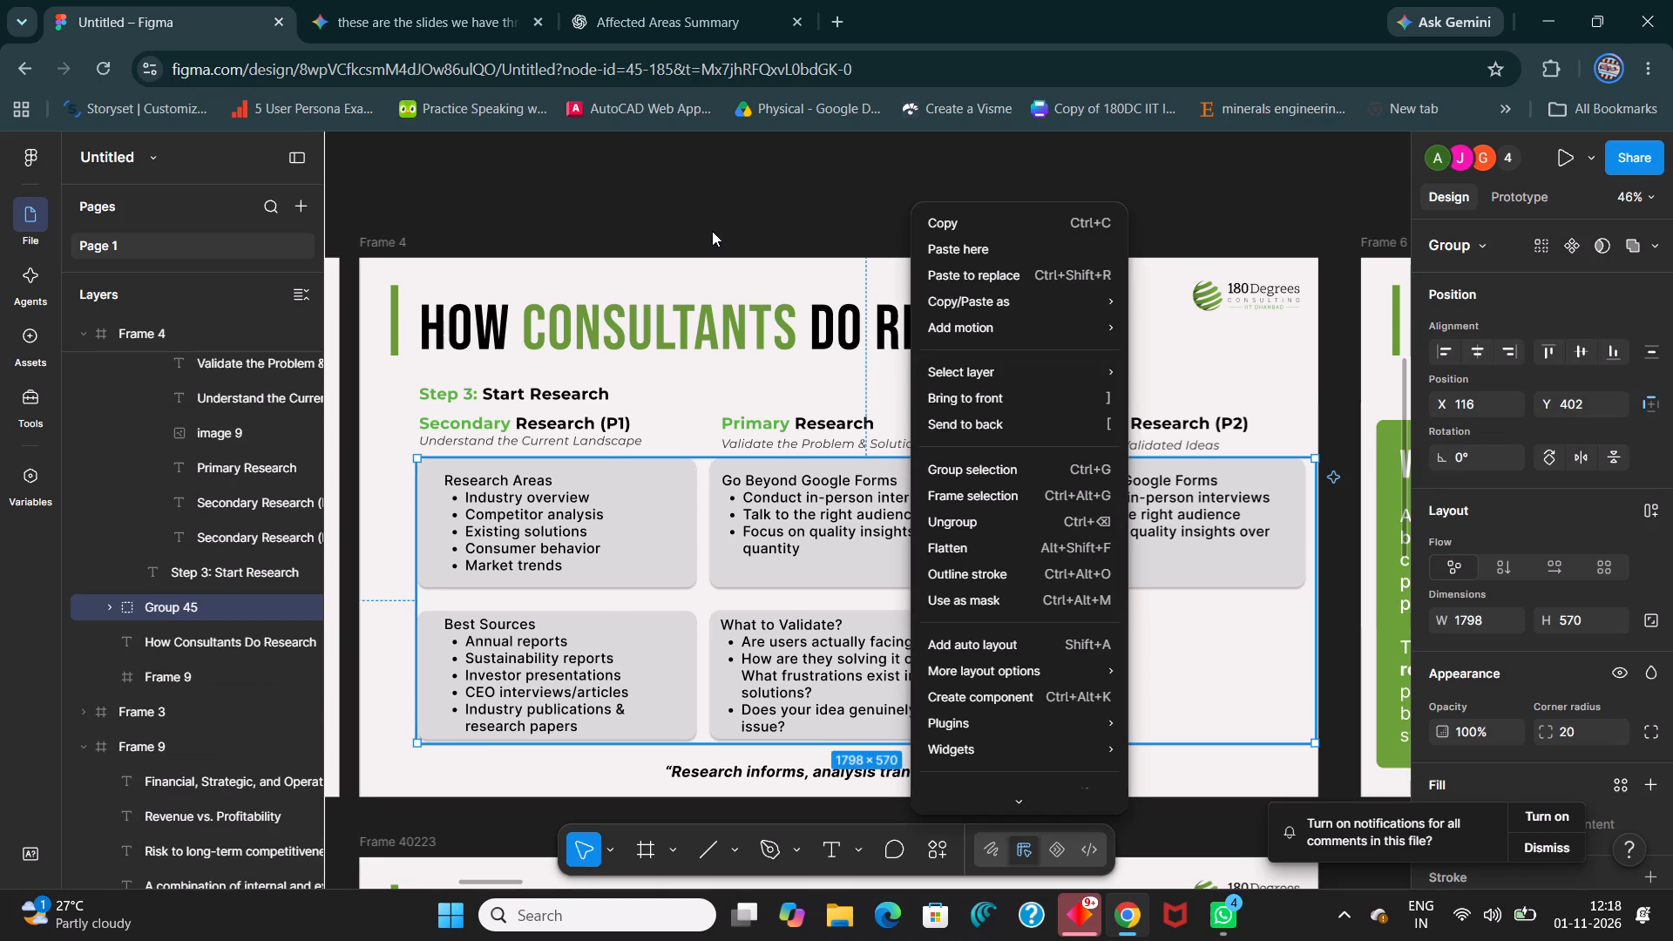
pyautogui.click(718, 220)
pyautogui.keyDown('ctrl'); pyautogui.scroll(-8, 784, 515); pyautogui.keyUp('ctrl')
pyautogui.scroll(-19, 796, 580)
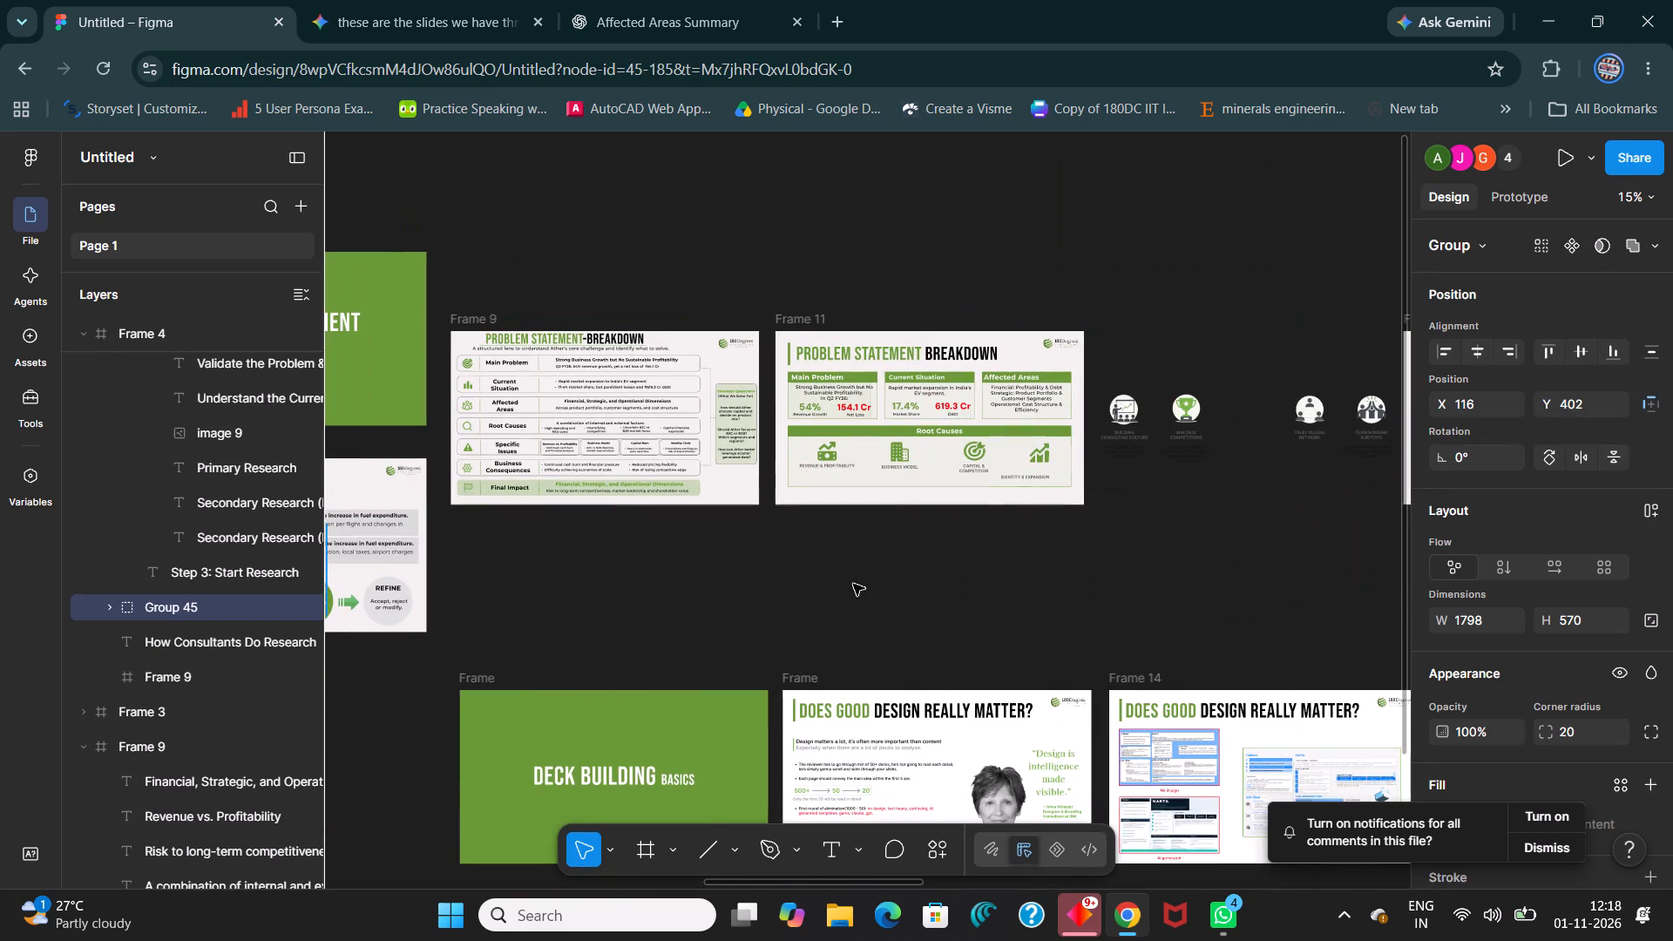
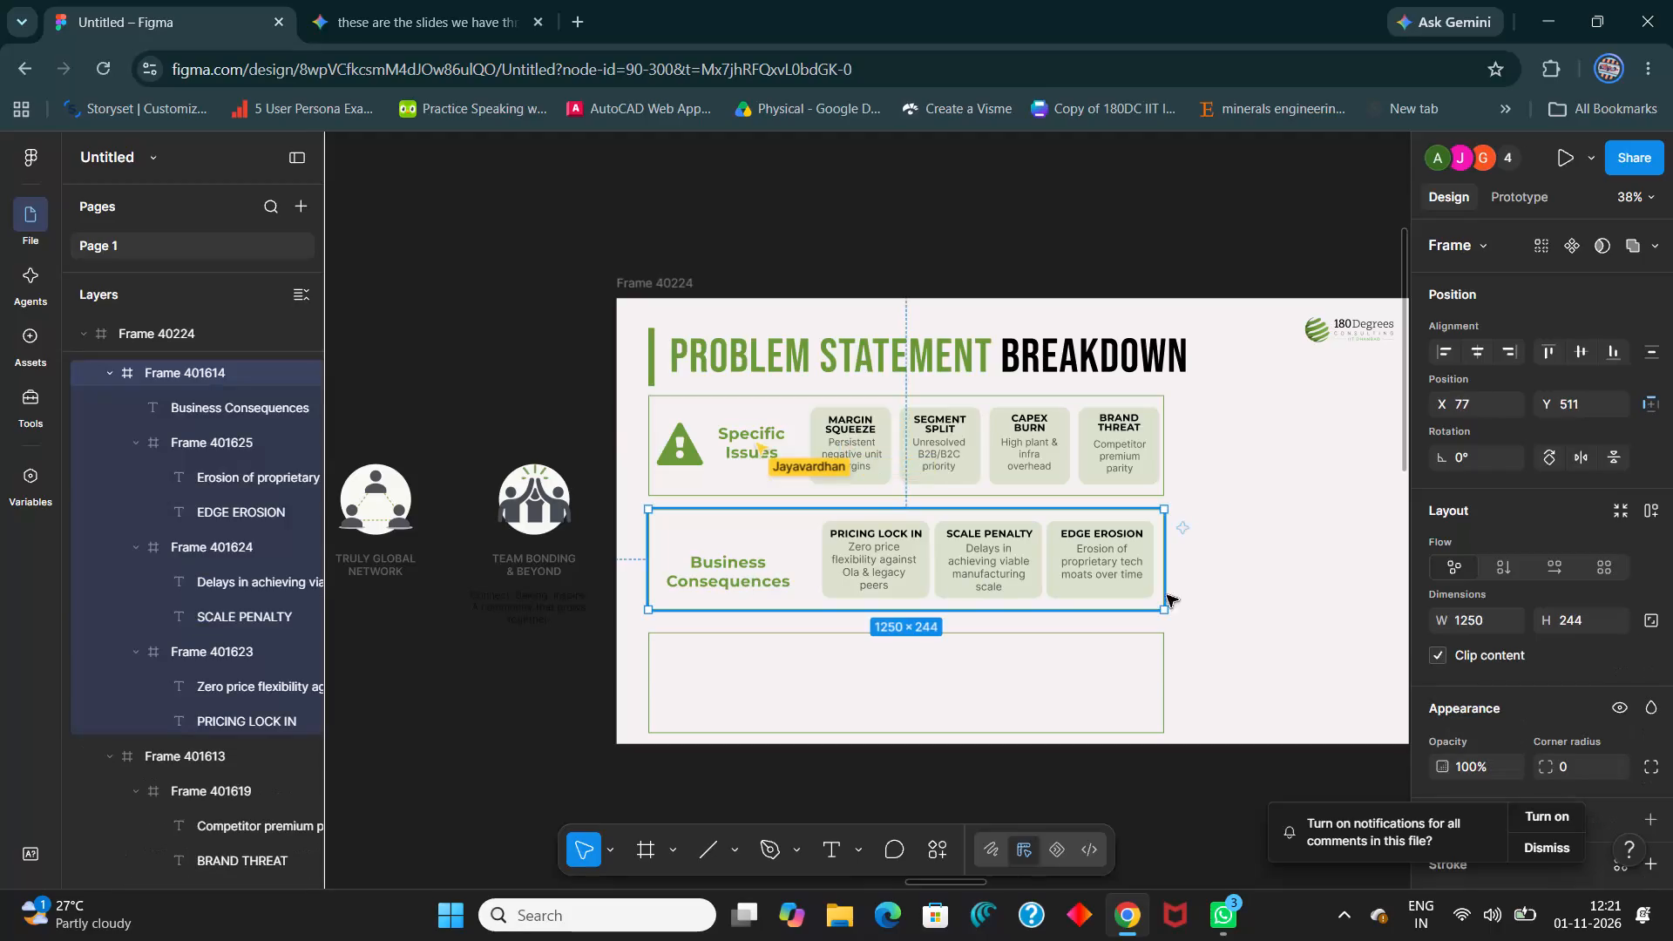
# Reduce the font size of the Specific Issues heading in the first row to 31.
pyautogui.click(1181, 595)
pyautogui.keyDown('ctrl'); pyautogui.scroll(-4, 1279, 603); pyautogui.keyUp('ctrl')
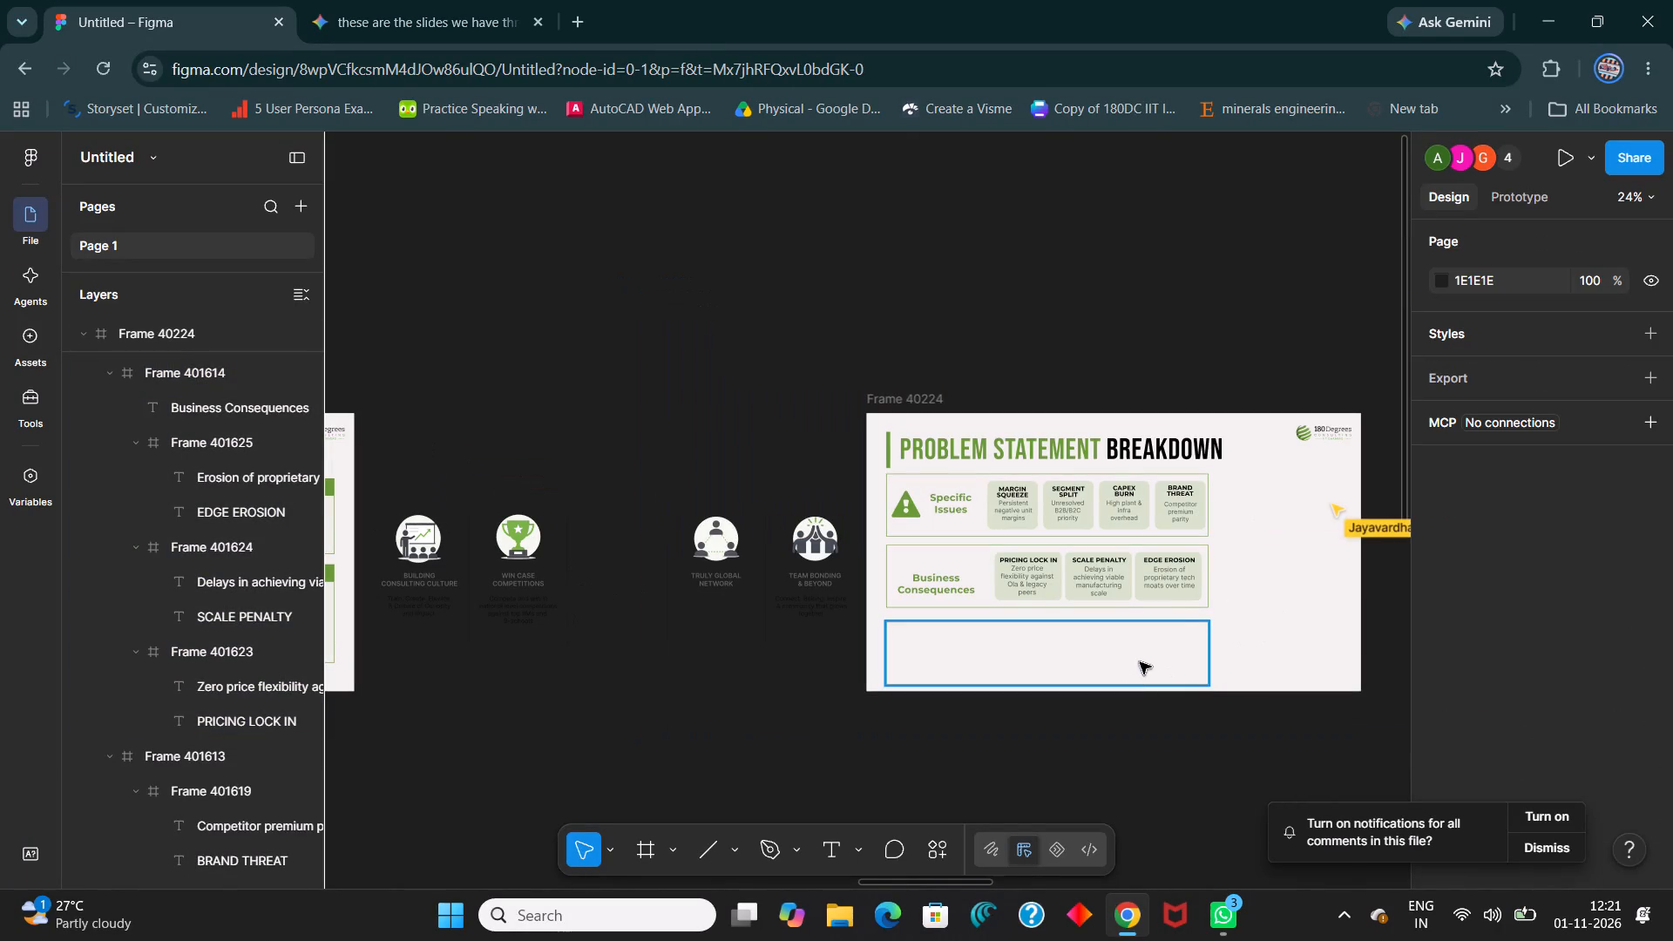
pyautogui.keyDown('shift'); pyautogui.scroll(3, 1176, 626); pyautogui.keyUp('shift')
pyautogui.keyDown('shift'); pyautogui.scroll(-3, 1195, 596); pyautogui.keyUp('shift')
pyautogui.keyDown('ctrl'); pyautogui.scroll(6, 1178, 578); pyautogui.keyUp('ctrl')
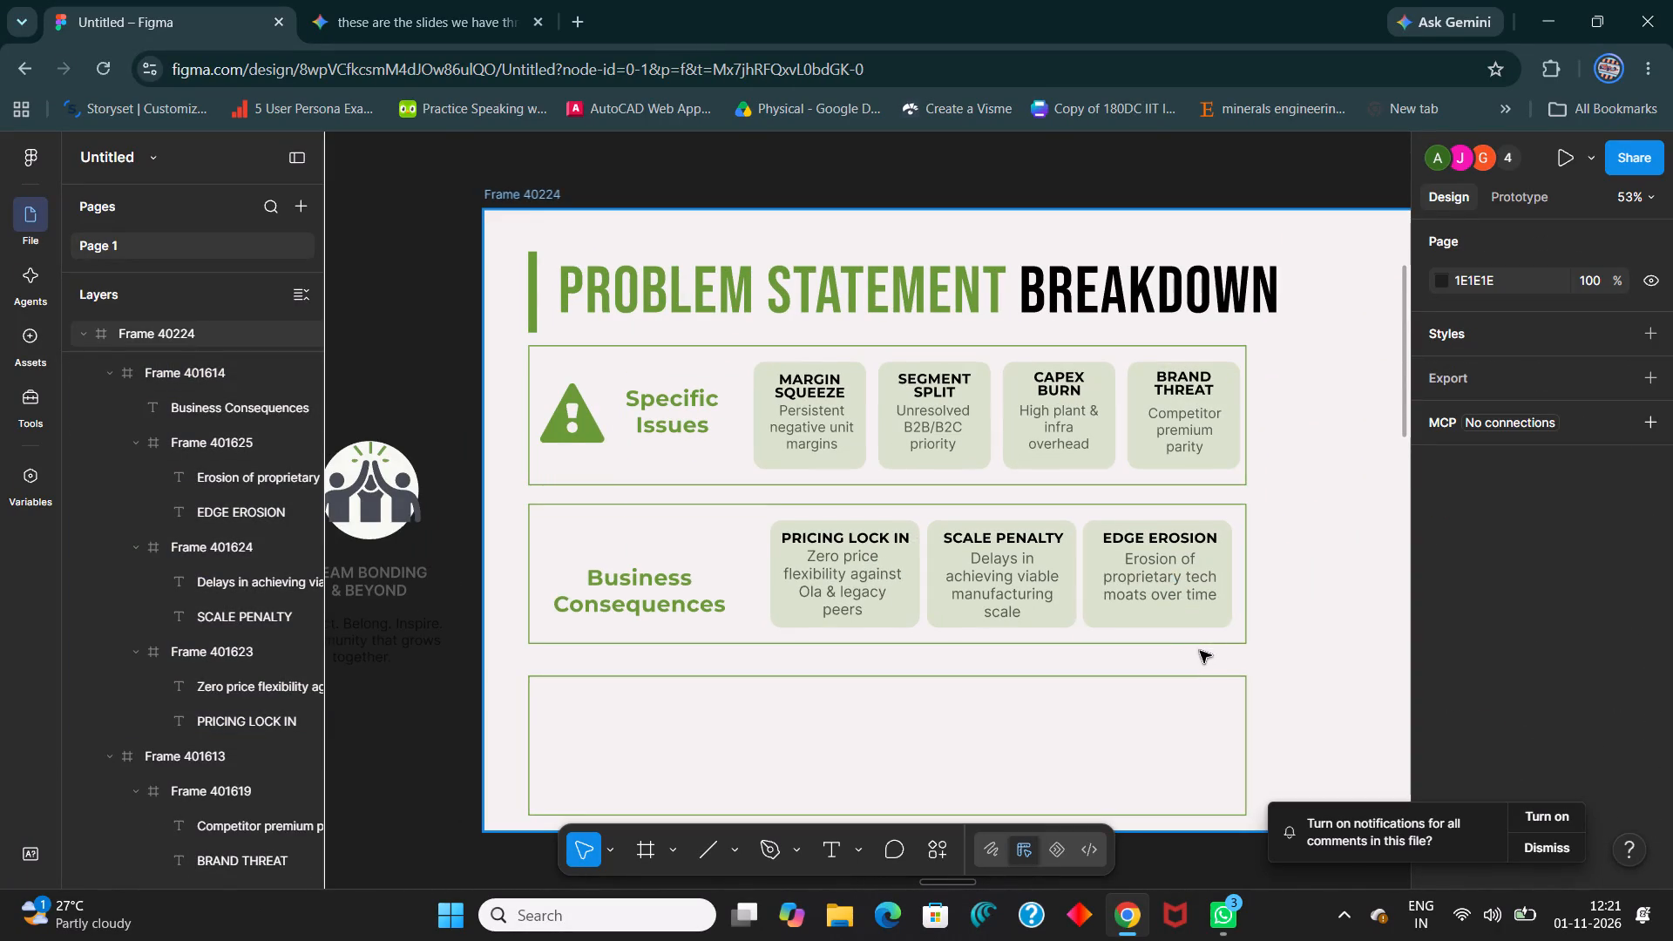
pyautogui.keyDown('ctrl'); pyautogui.scroll(3, 1190, 653); pyautogui.keyUp('ctrl')
pyautogui.doubleClick(572, 592)
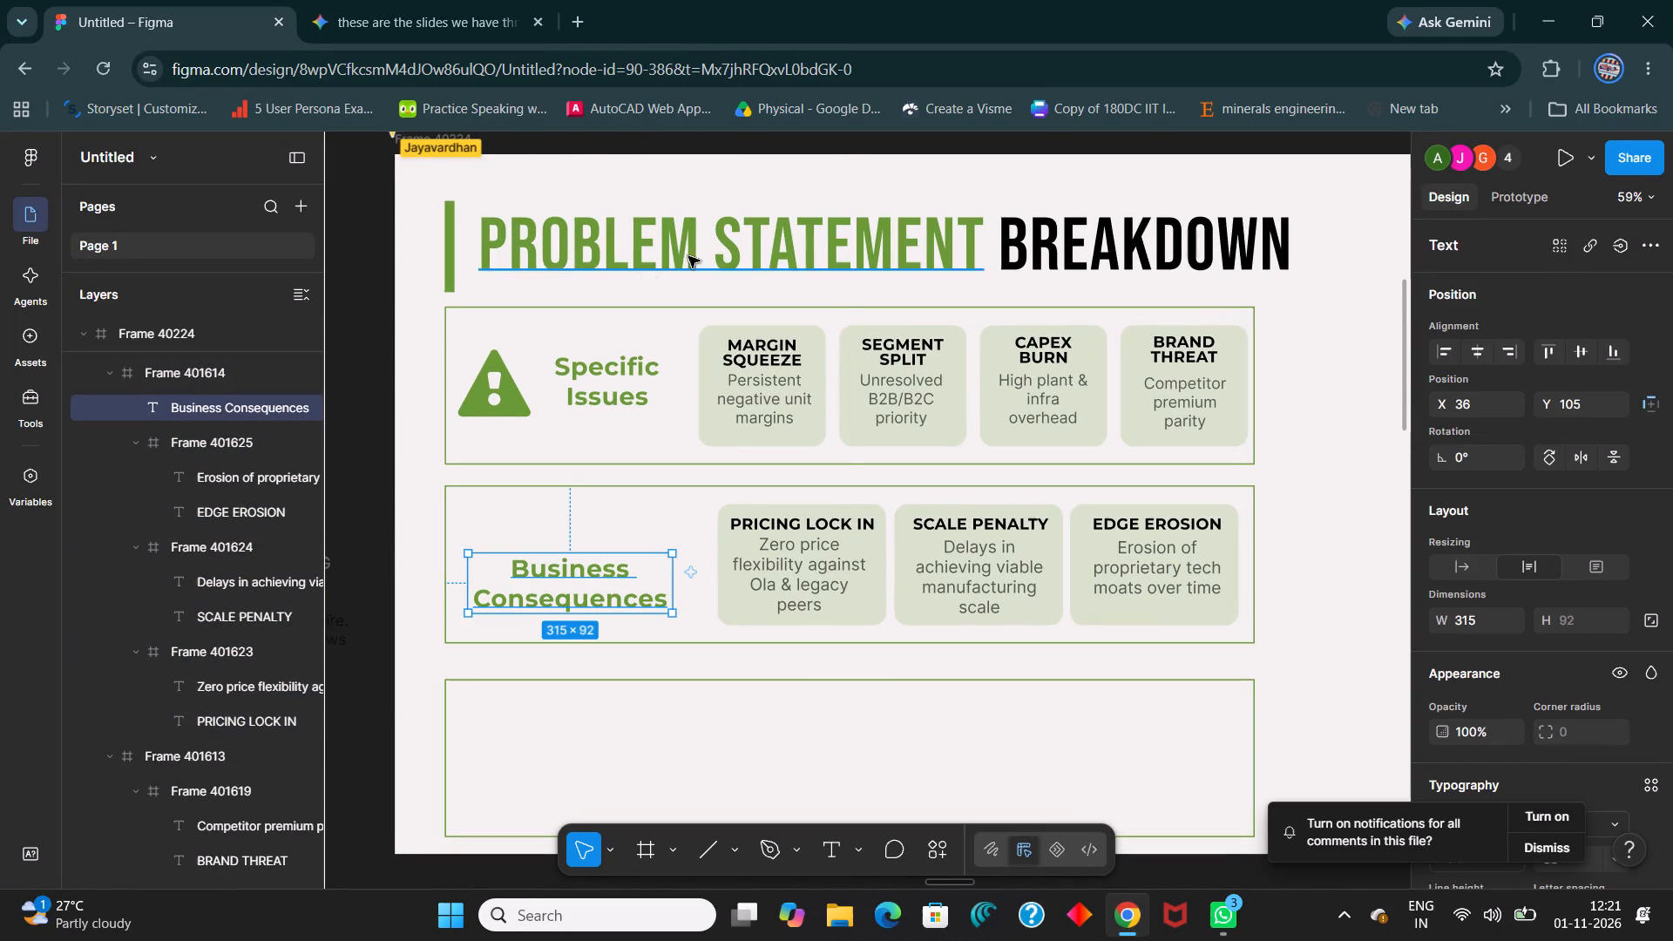
pyautogui.doubleClick(609, 394)
pyautogui.hotkey('ctrl', 'shift', ',')
pyautogui.hotkey('ctrl', 'shift', ',')
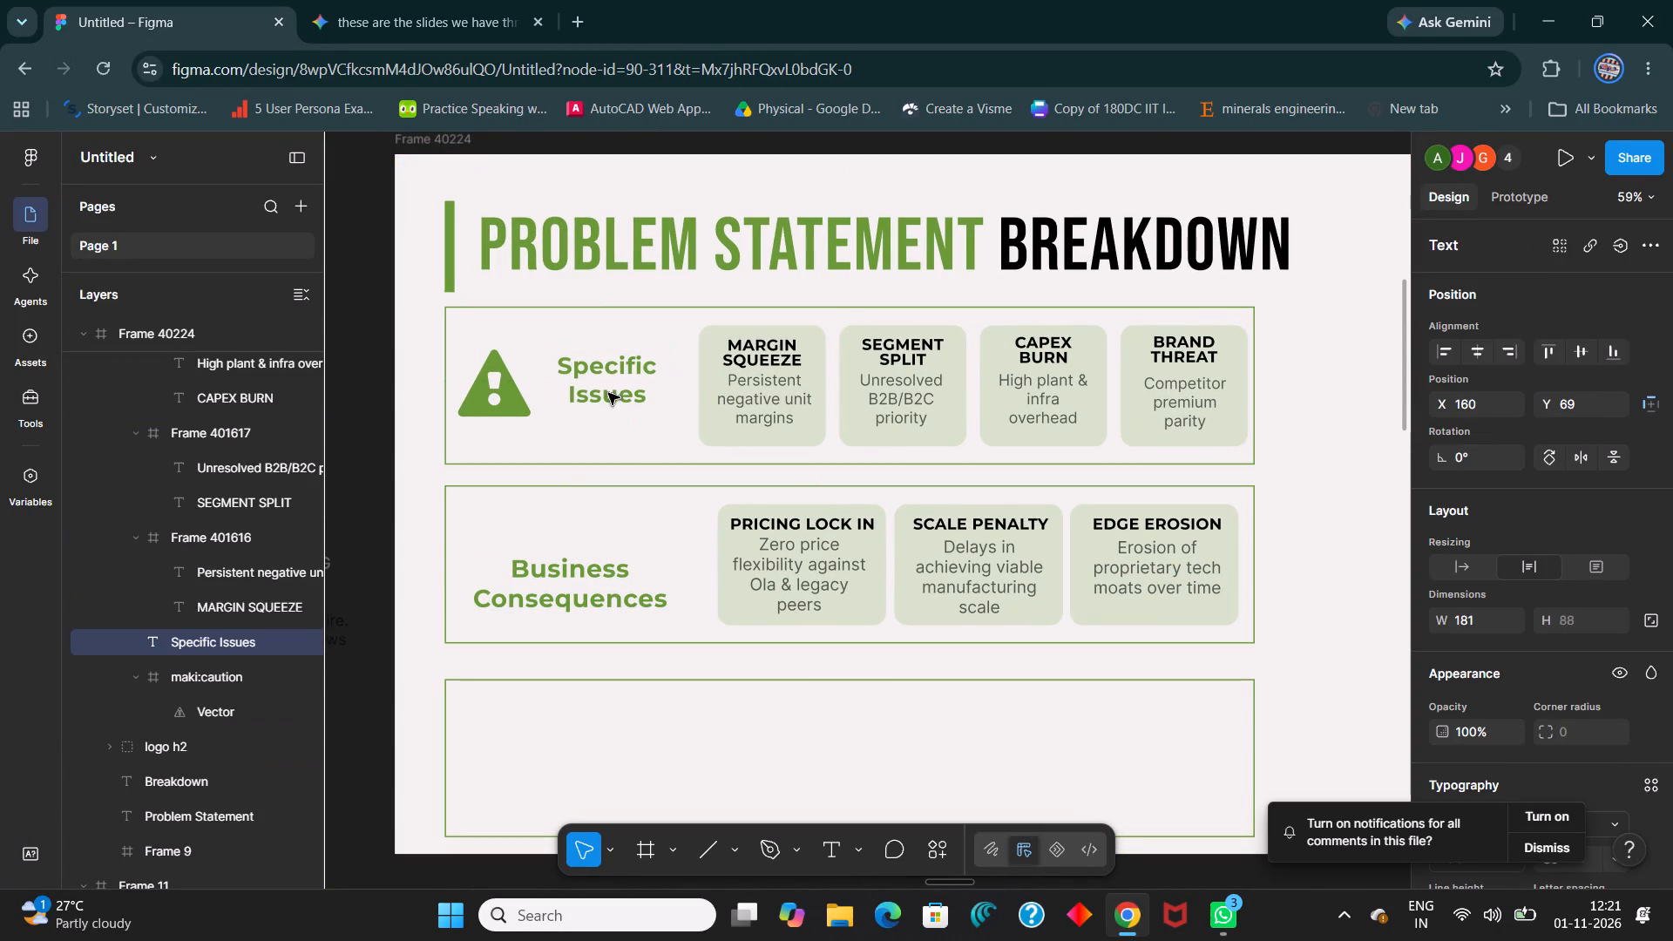
pyautogui.hotkey('ctrl', 'shift', ',')
pyautogui.hotkey('ctrl', 'shift', ',')
pyautogui.hotkey('ctrl', 'shift', ',')
pyautogui.hotkey('ctrl', 'shift', ',')
pyautogui.hotkey('ctrl', 'shift', ',')
# Reposition the Specific Issues heading between the caution icon and the Margin Squeeze card, at X 170, Y 79.
pyautogui.hotkey('shift', 'Right')
pyautogui.hotkey('shift', 'Right')
pyautogui.hotkey('shift', 'Right')
pyautogui.hotkey('shift', 'Right')
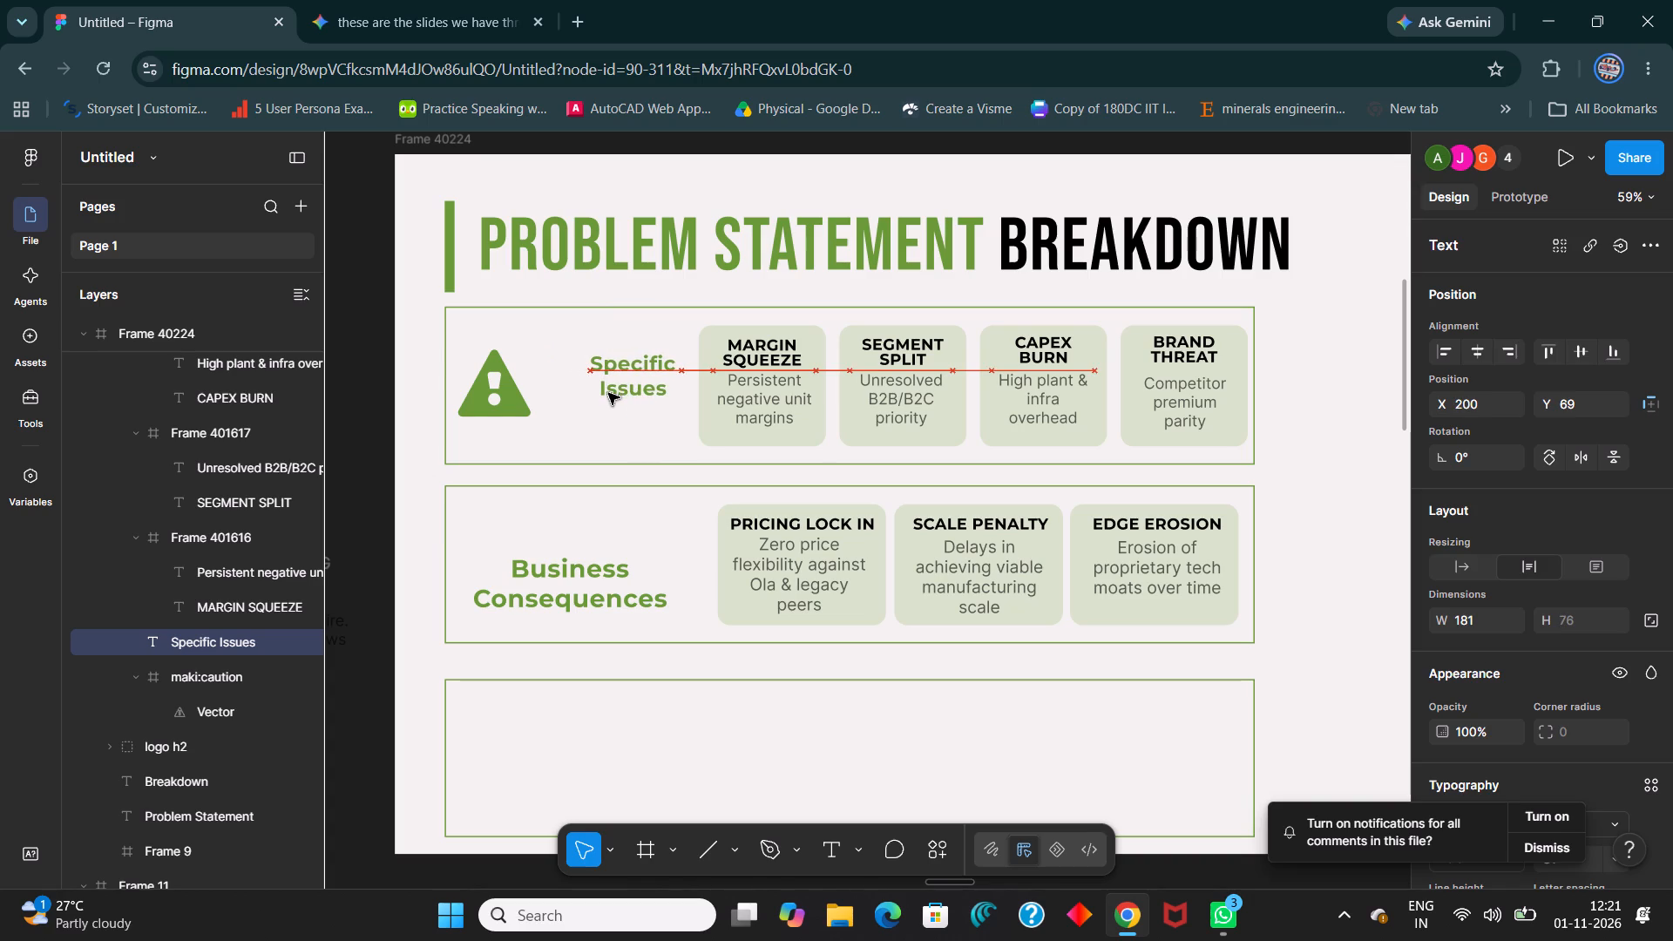
pyautogui.hotkey('shift', 'Down')
pyautogui.hotkey('shift', 'Down')
pyautogui.hotkey('shift', 'Left')
pyautogui.hotkey('shift', 'Left')
pyautogui.hotkey('shift', 'Left')
pyautogui.hotkey('shift', 'Up')
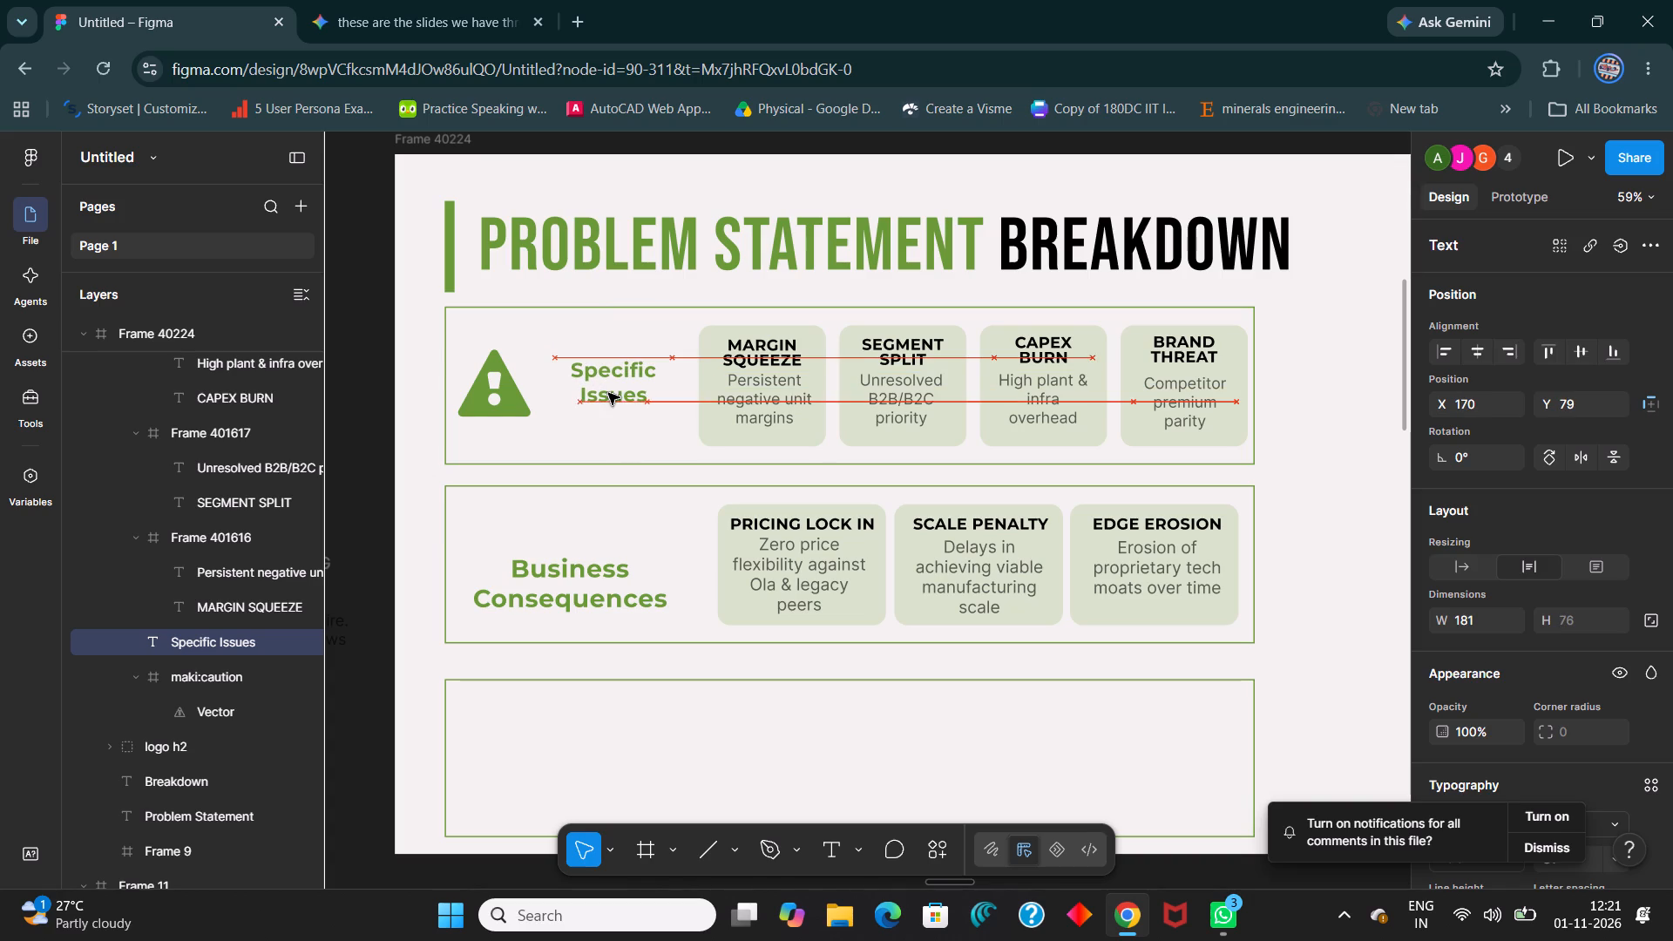
# Reduce the whole Business Consequences heading in the second row to font size 31.
pyautogui.scroll(-5, 1478, 547)
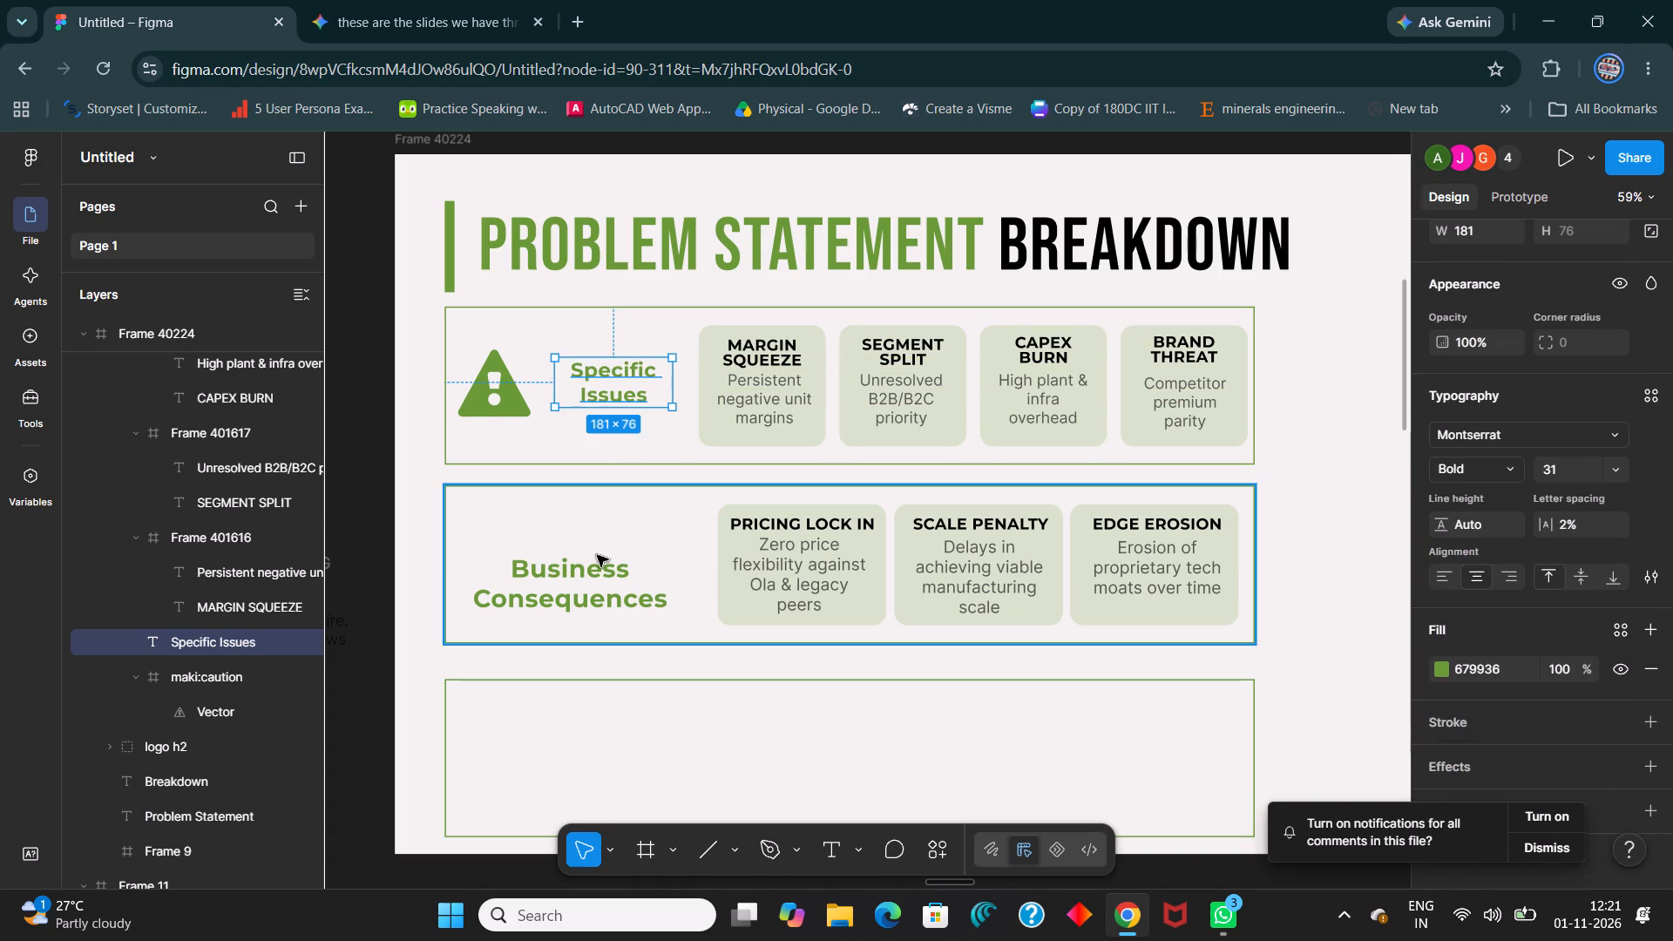
pyautogui.click(571, 595)
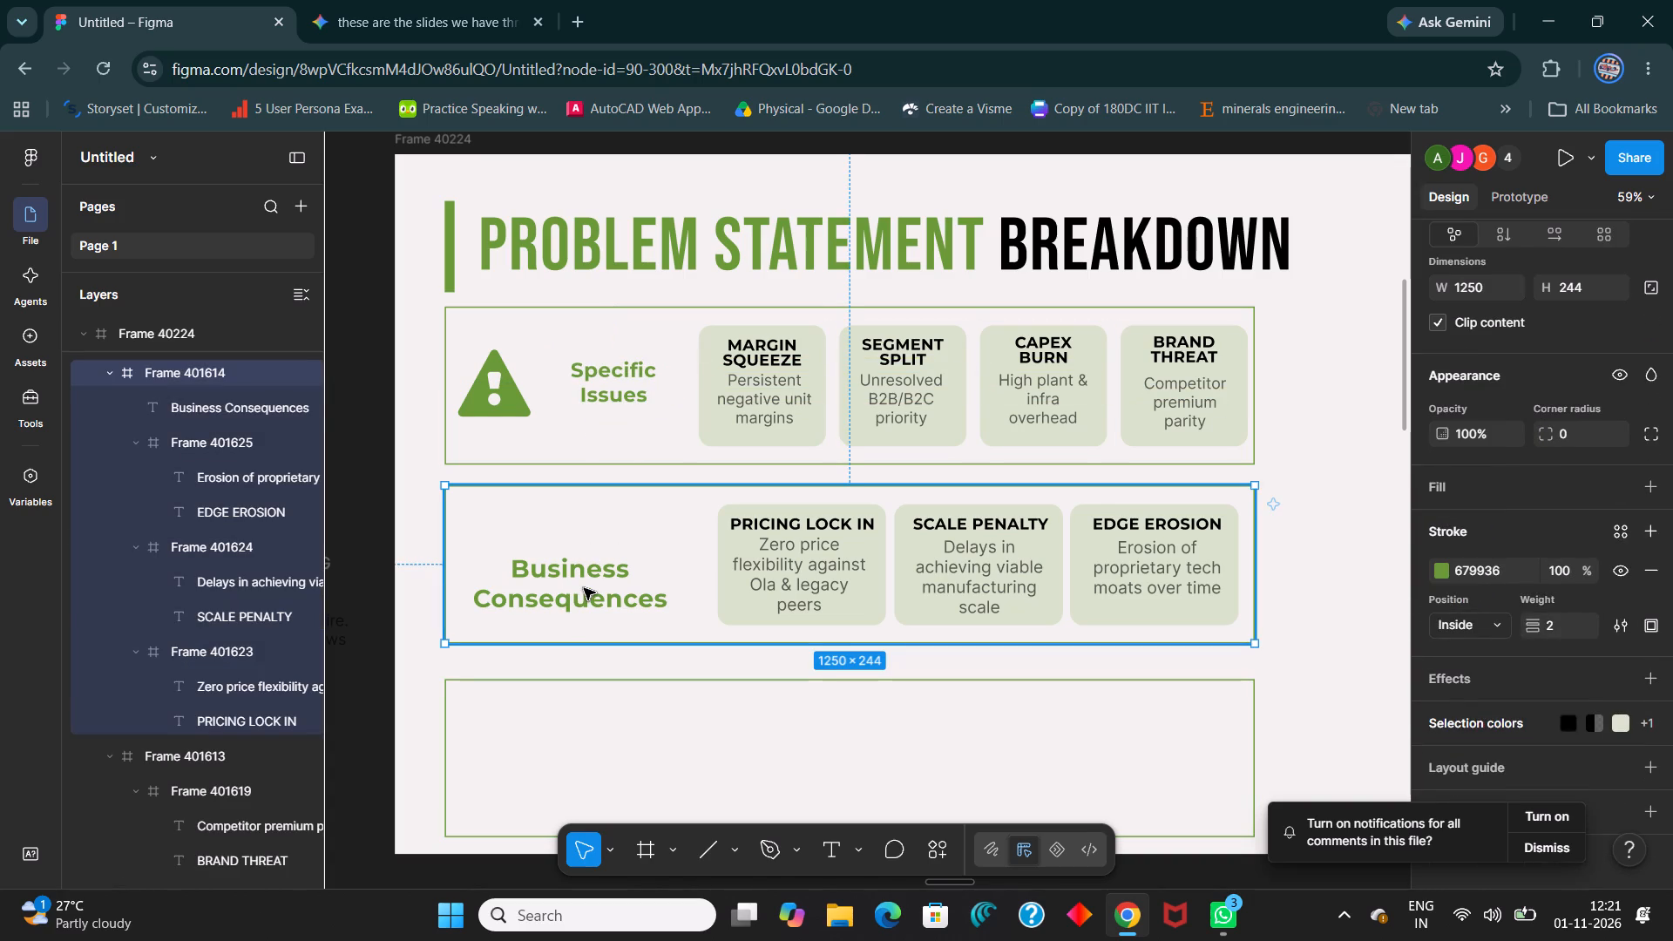
pyautogui.tripleClick(584, 588)
pyautogui.tripleClick(585, 586)
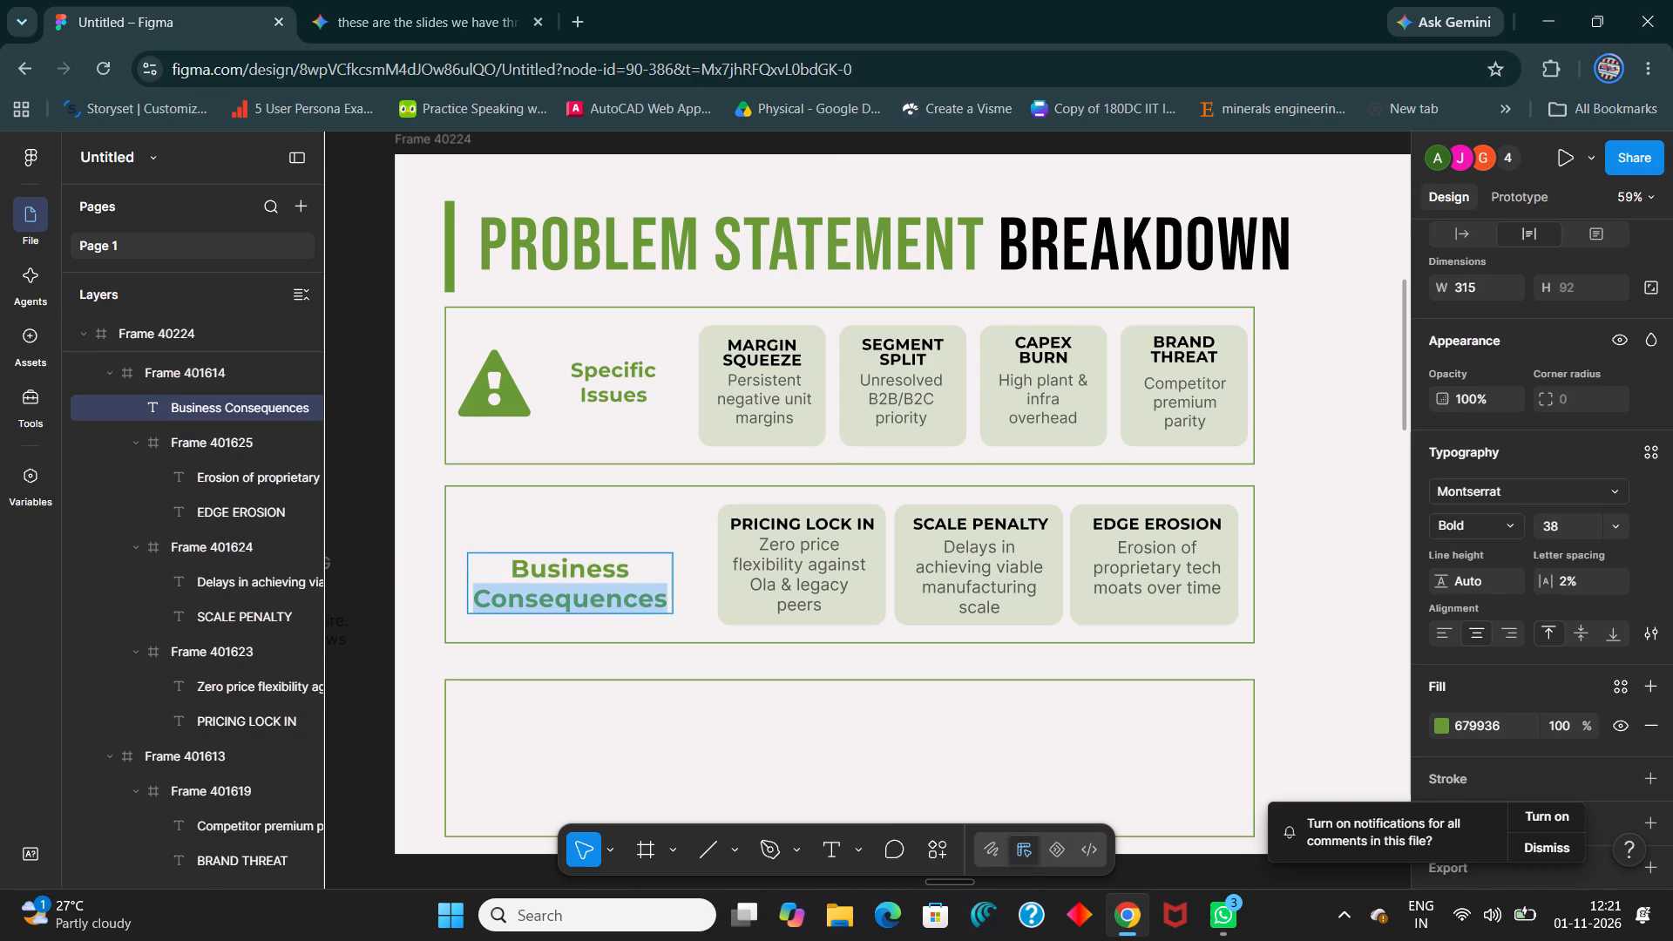
pyautogui.doubleClick(585, 584)
pyautogui.doubleClick(579, 578)
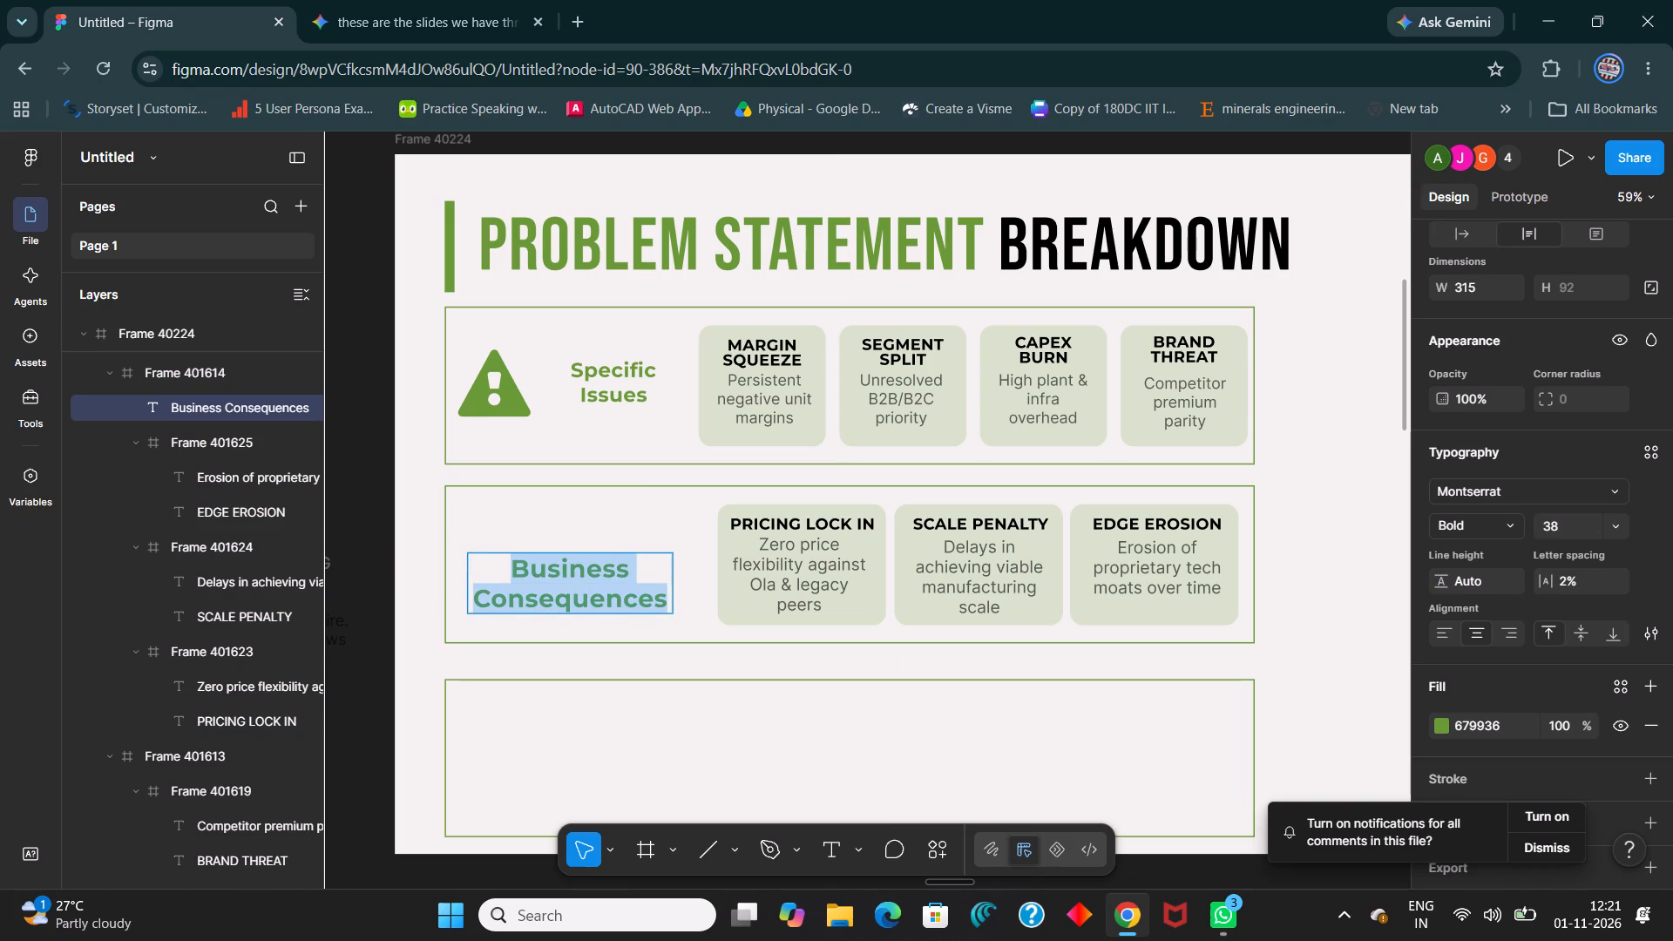
pyautogui.hotkey('ctrl', 'shift', ',')
pyautogui.hotkey('ctrl', 'shift', ',')
pyautogui.hotkey('ctrl', 'shift', ',')
pyautogui.hotkey('ctrl', 'shift', ',')
pyautogui.hotkey('ctrl', 'shift', ',')
pyautogui.hotkey('ctrl', 'shift', ',')
pyautogui.hotkey('ctrl', 'shift', ',')
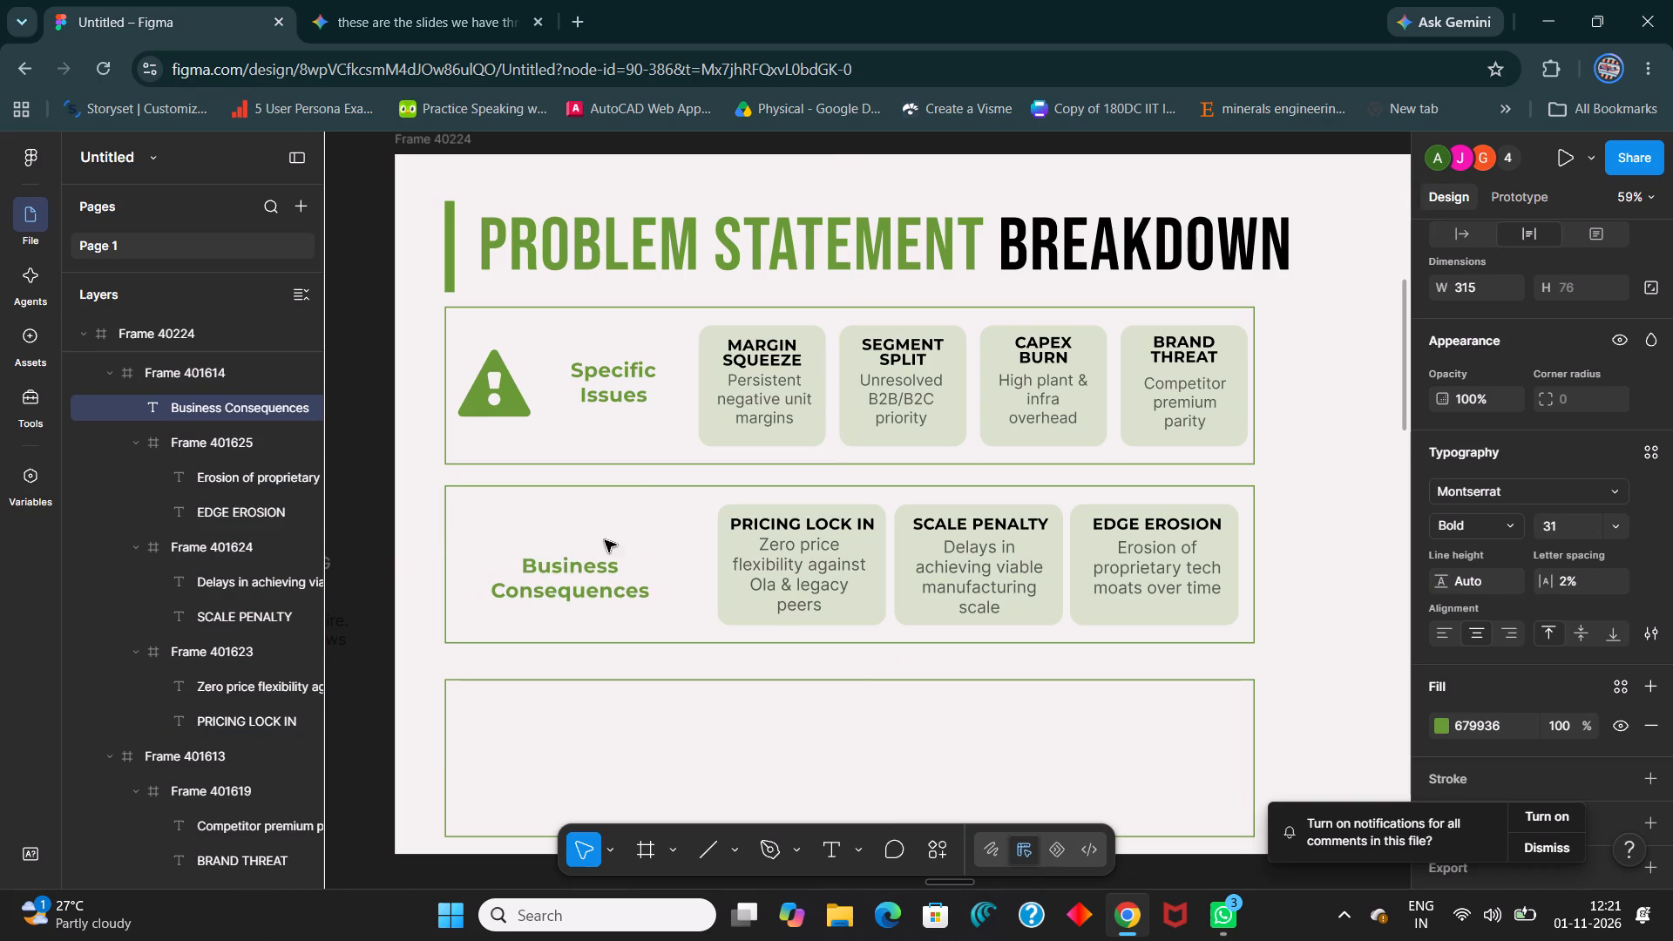
# Move the Business Consequences heading up beside the Pricing Lock In card, with its text box meeting the card's near edge.
pyautogui.click(581, 584)
pyautogui.moveTo(653, 620); pyautogui.dragTo(648, 633)
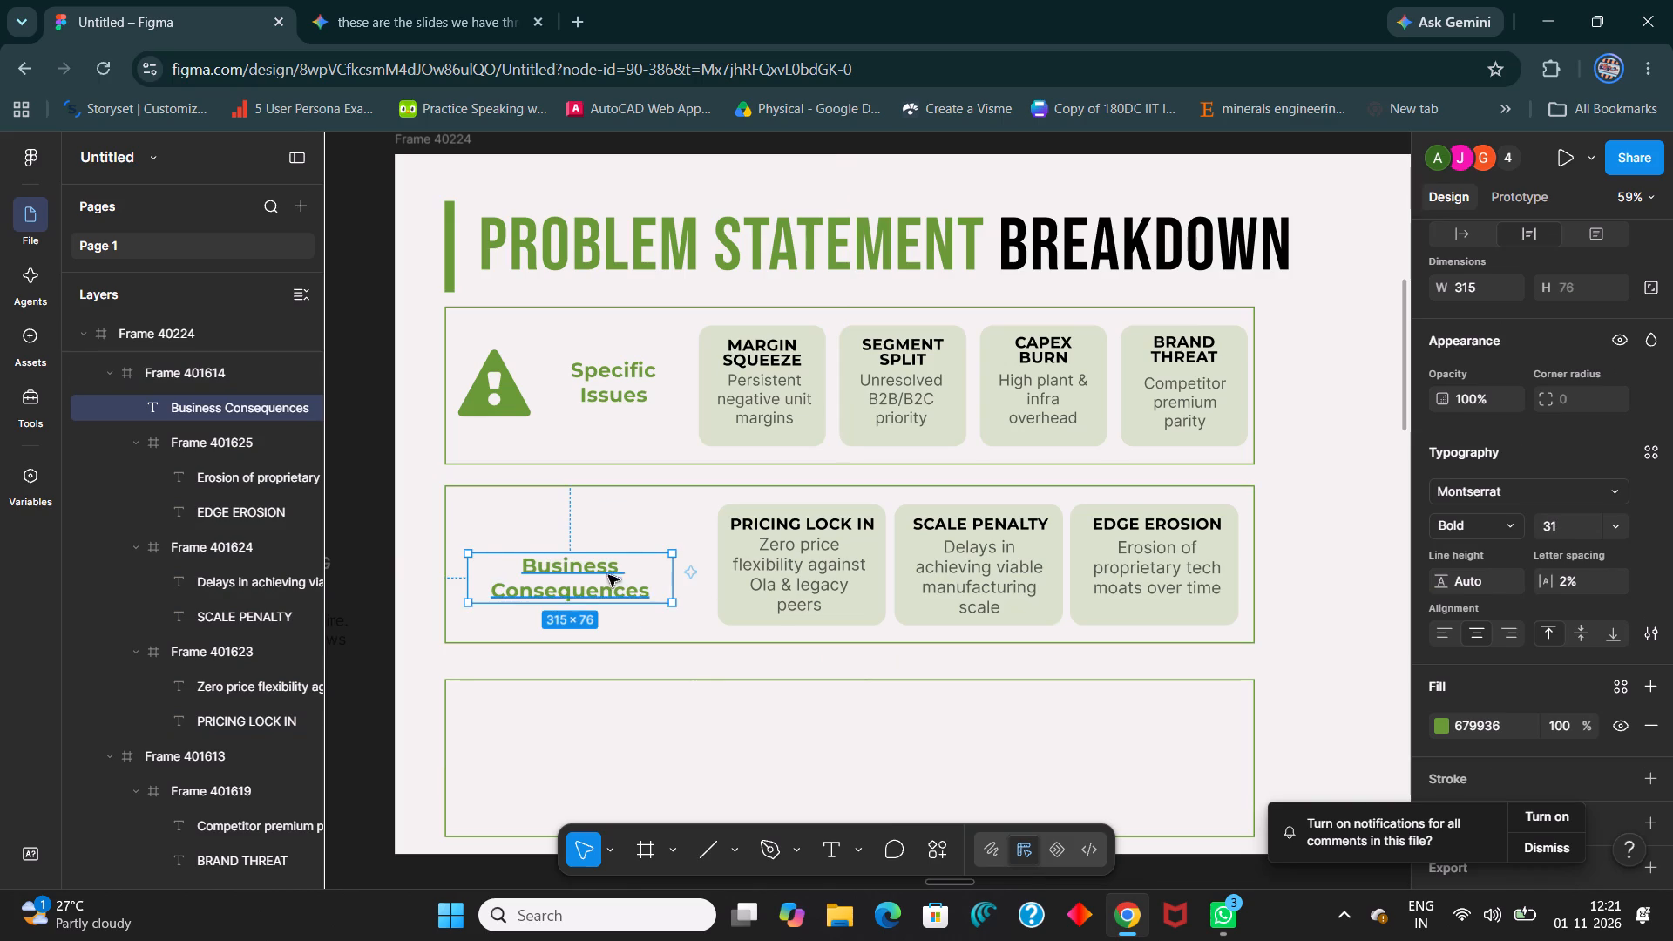
pyautogui.moveTo(589, 577); pyautogui.dragTo(638, 559)
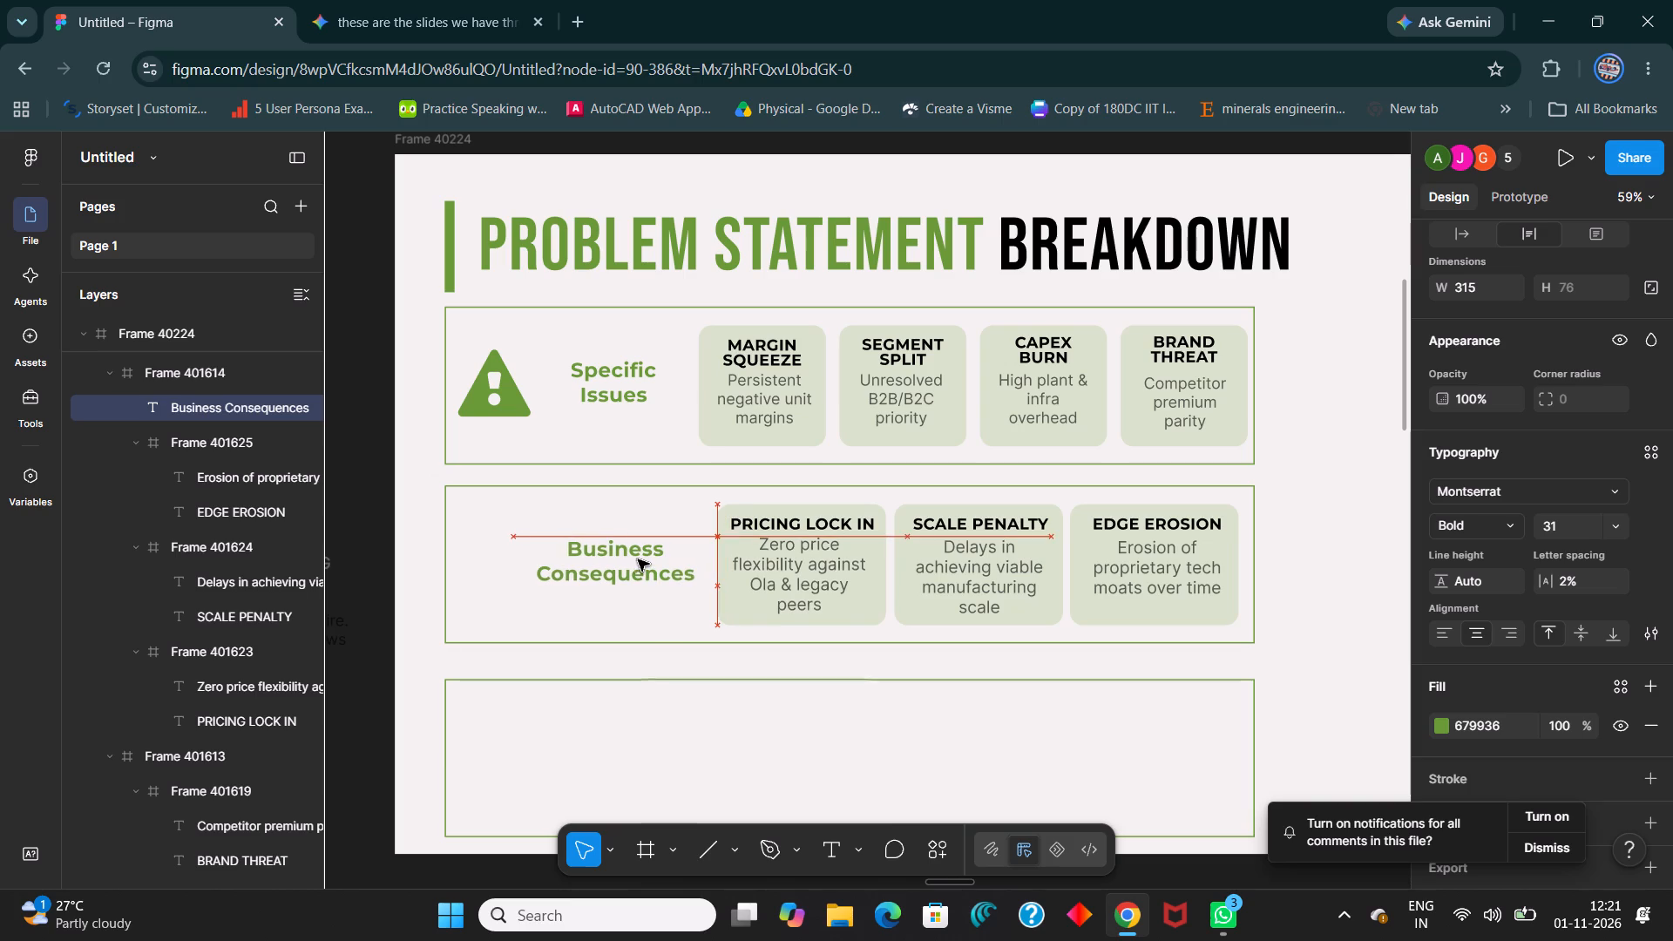
pyautogui.moveTo(638, 559); pyautogui.dragTo(637, 559)
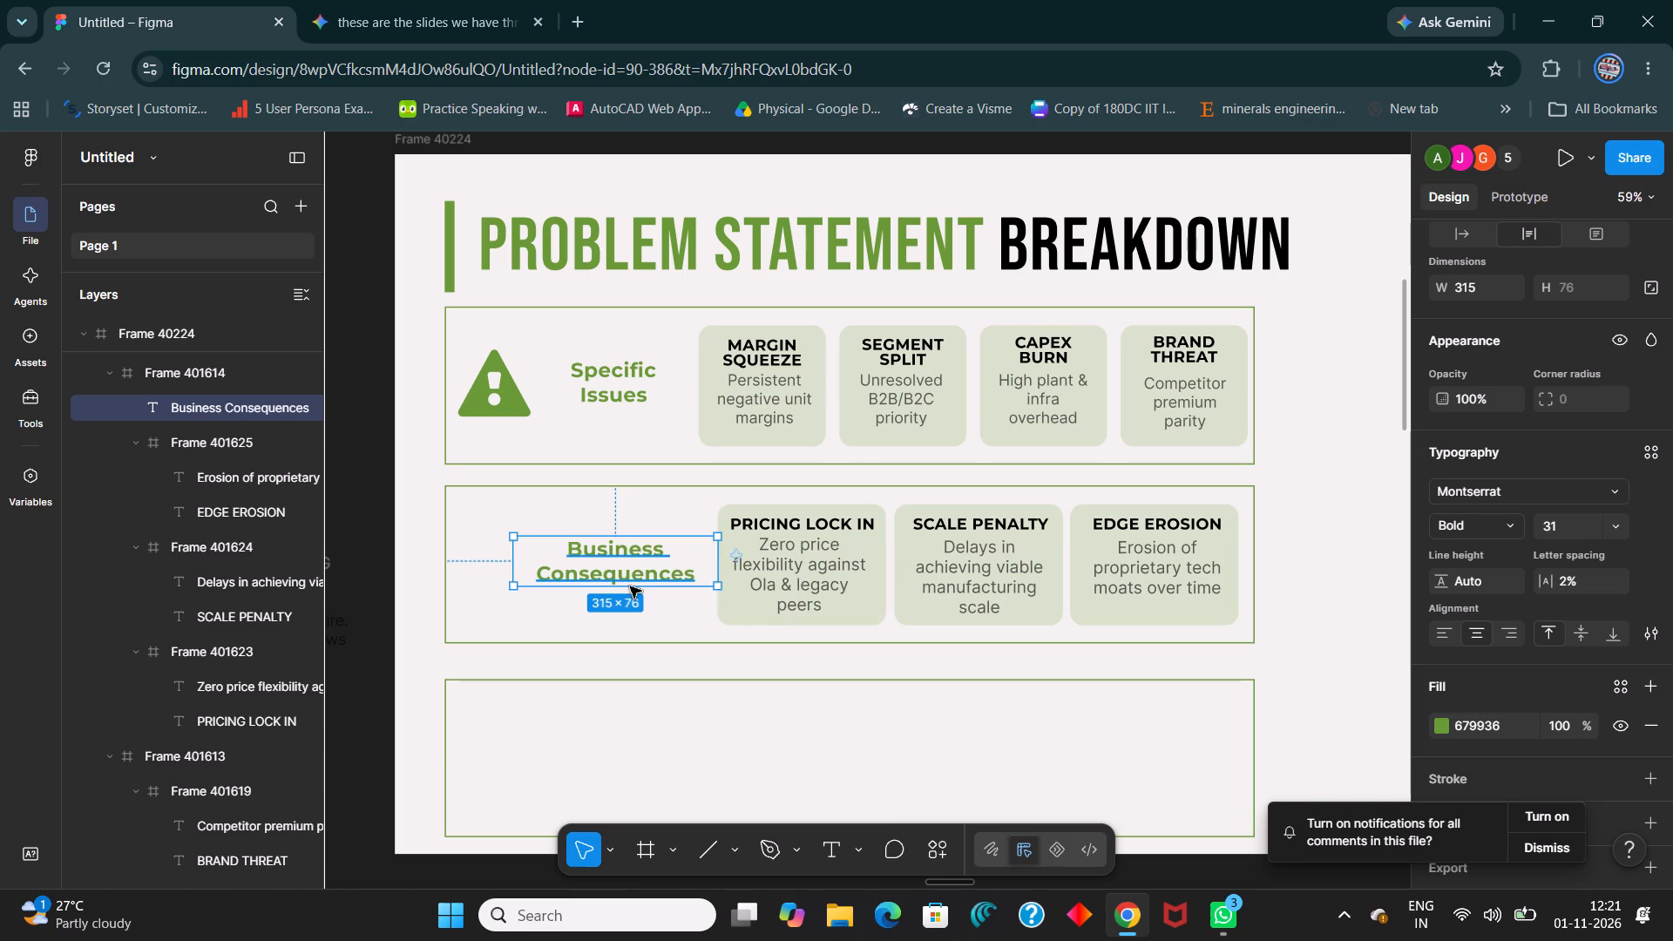
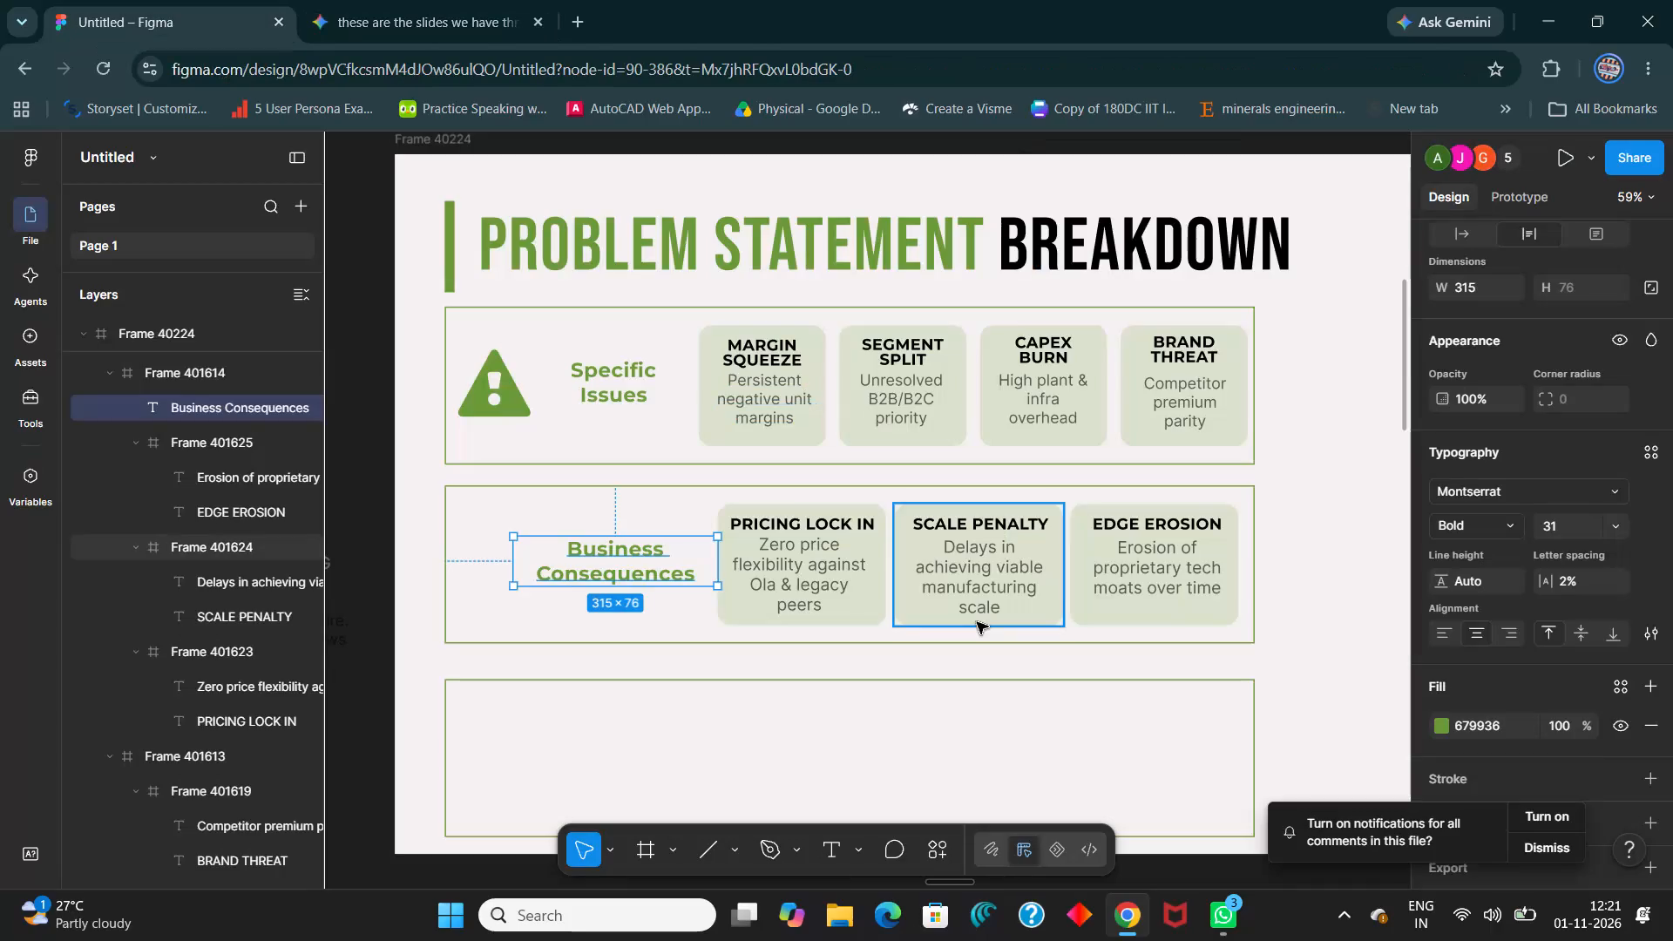
# Move the green Business Model building icon from the original slide's Root Causes section into the new slide's second row, beside Business Consequences.
pyautogui.keyDown('ctrl'); pyautogui.scroll(-6, 853, 624); pyautogui.keyUp('ctrl')
pyautogui.keyDown('shift'); pyautogui.scroll(6, 716, 601); pyautogui.keyUp('shift')
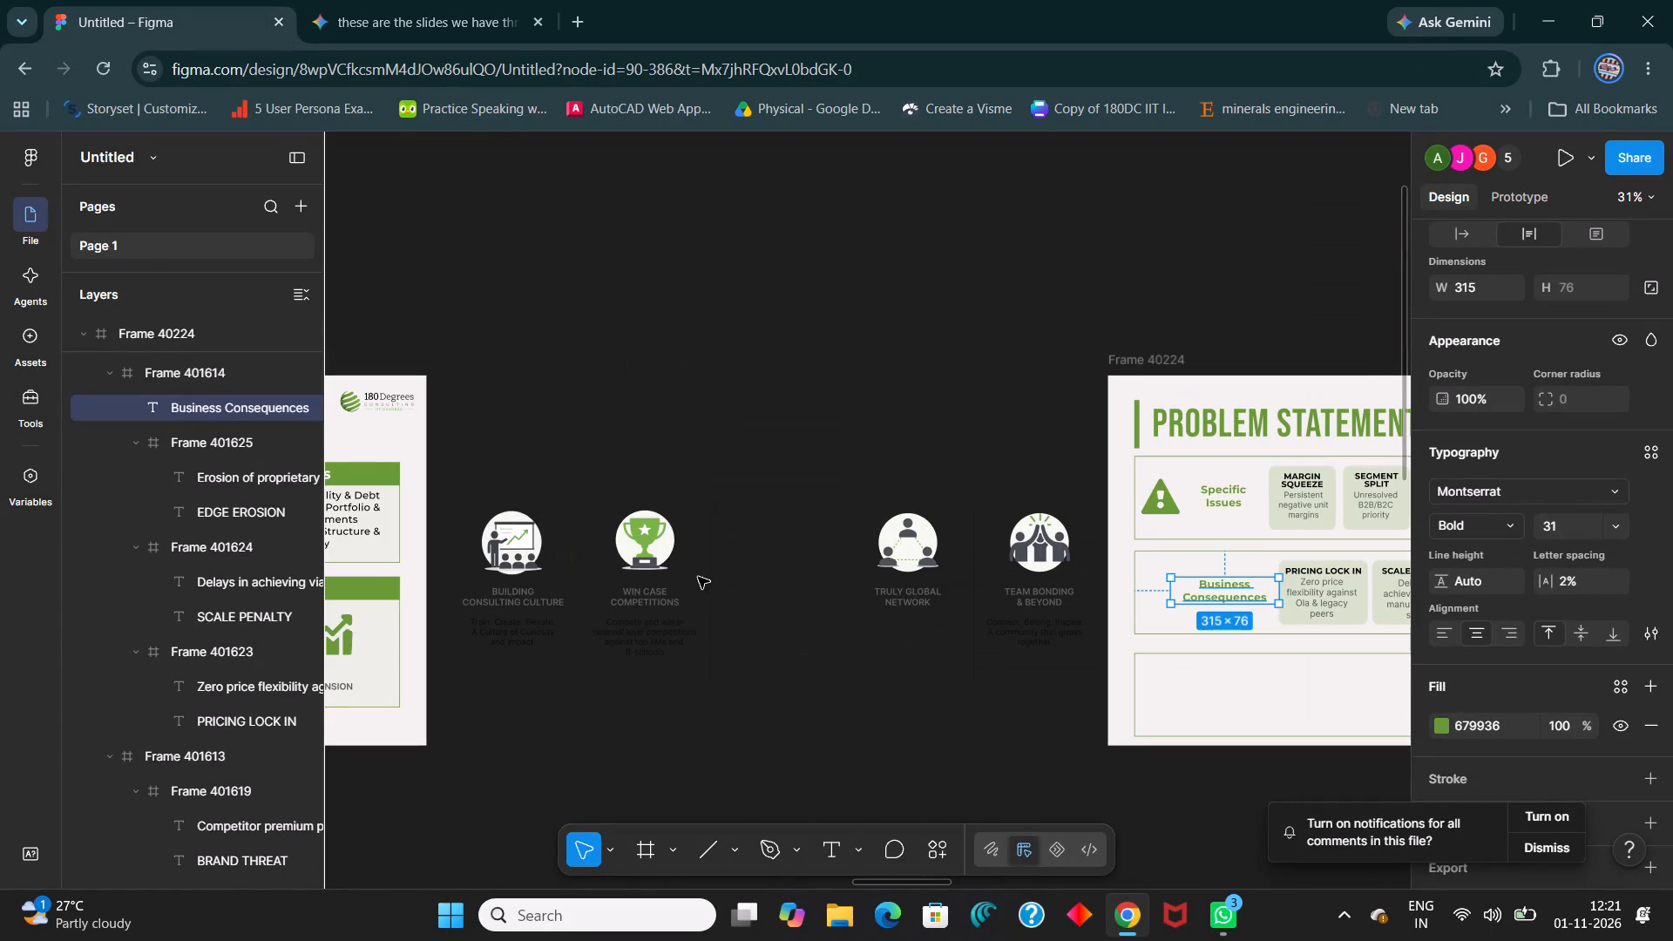
pyautogui.keyDown('shift'); pyautogui.scroll(5, 704, 572); pyautogui.keyUp('shift')
pyautogui.keyDown('shift'); pyautogui.scroll(-6, 705, 571); pyautogui.keyUp('shift')
pyautogui.keyDown('shift'); pyautogui.scroll(6, 735, 633); pyautogui.keyUp('shift')
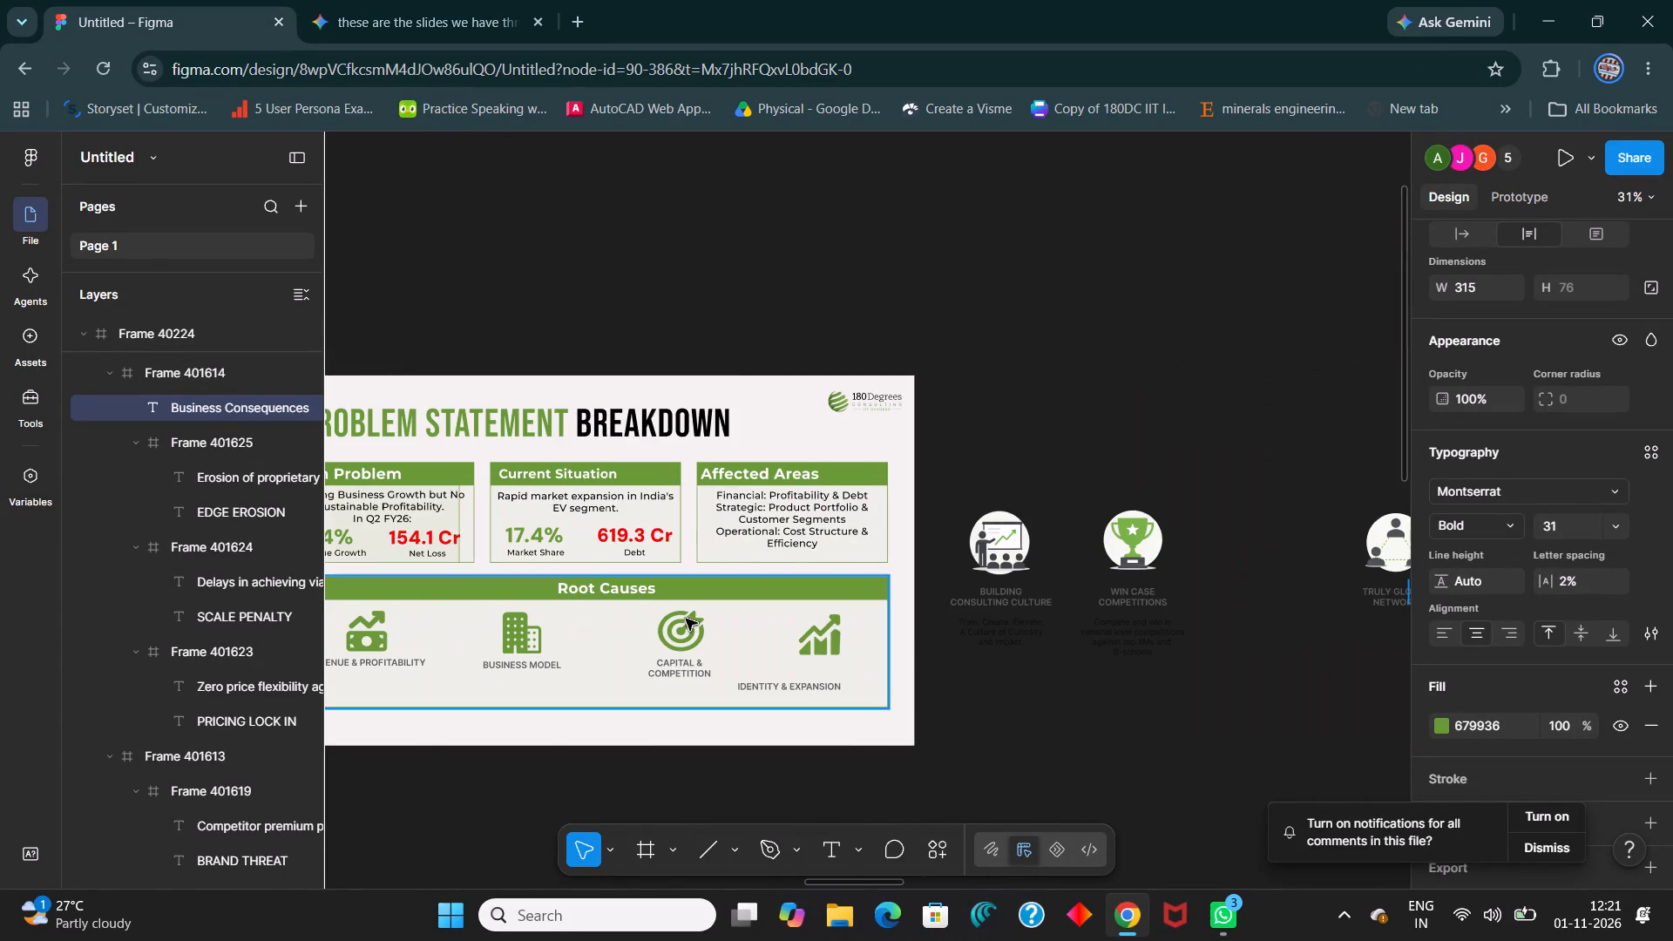
pyautogui.doubleClick(518, 638)
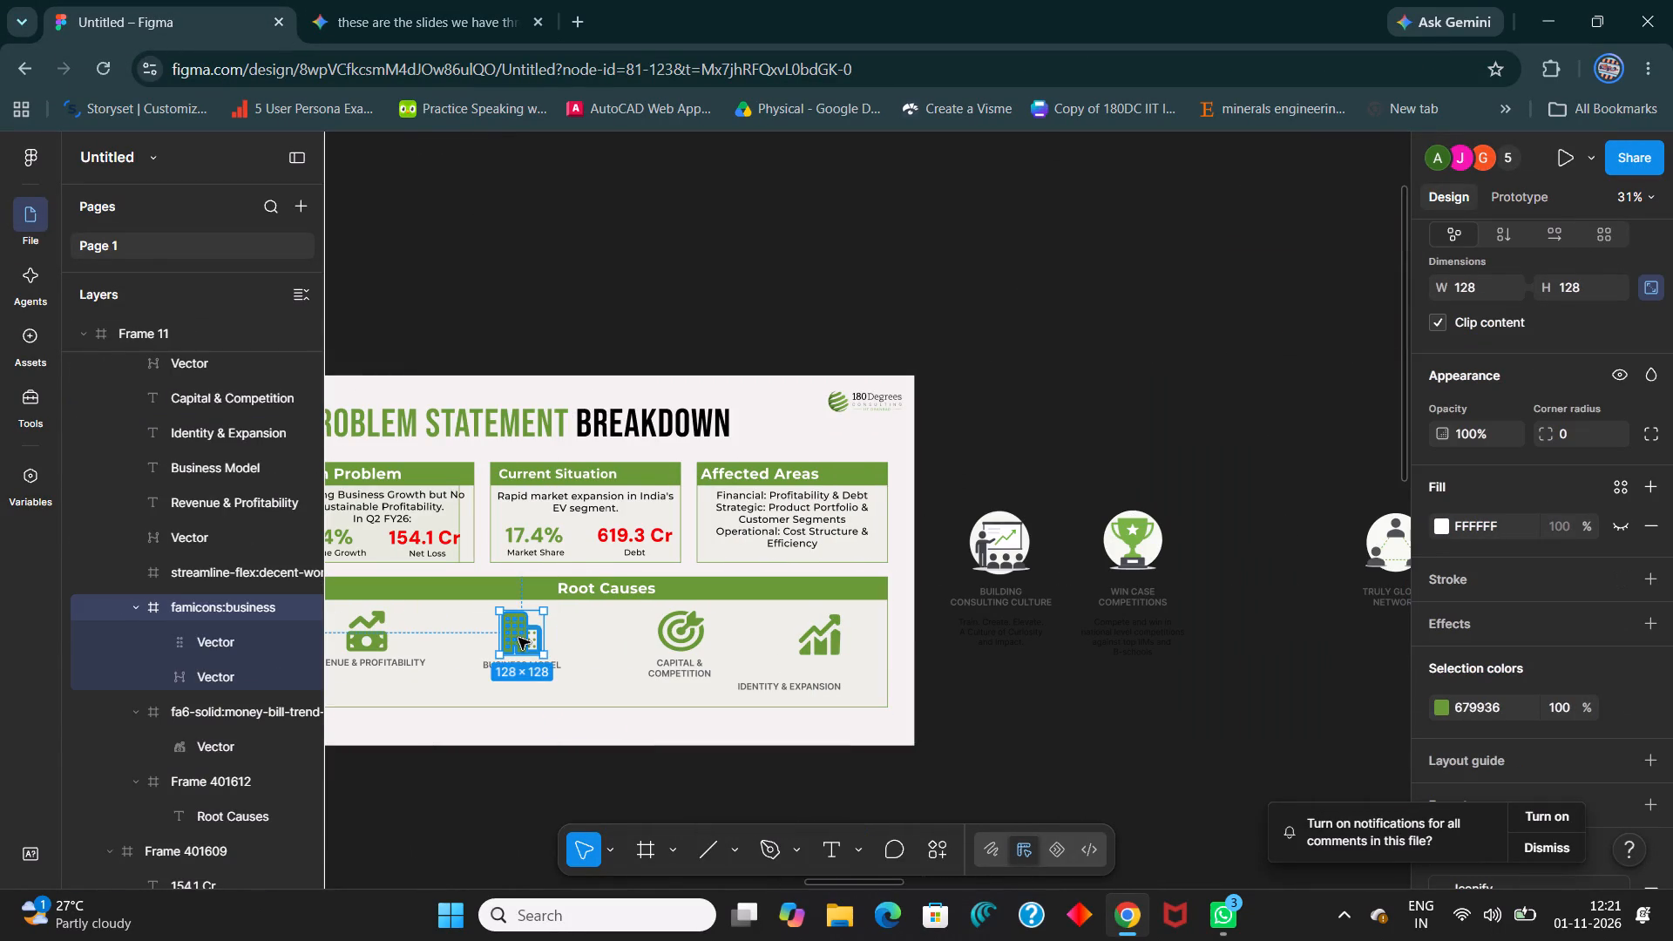
pyautogui.hotkey('ctrl', 'c')
pyautogui.moveTo(519, 636); pyautogui.dragTo(1630, 570)
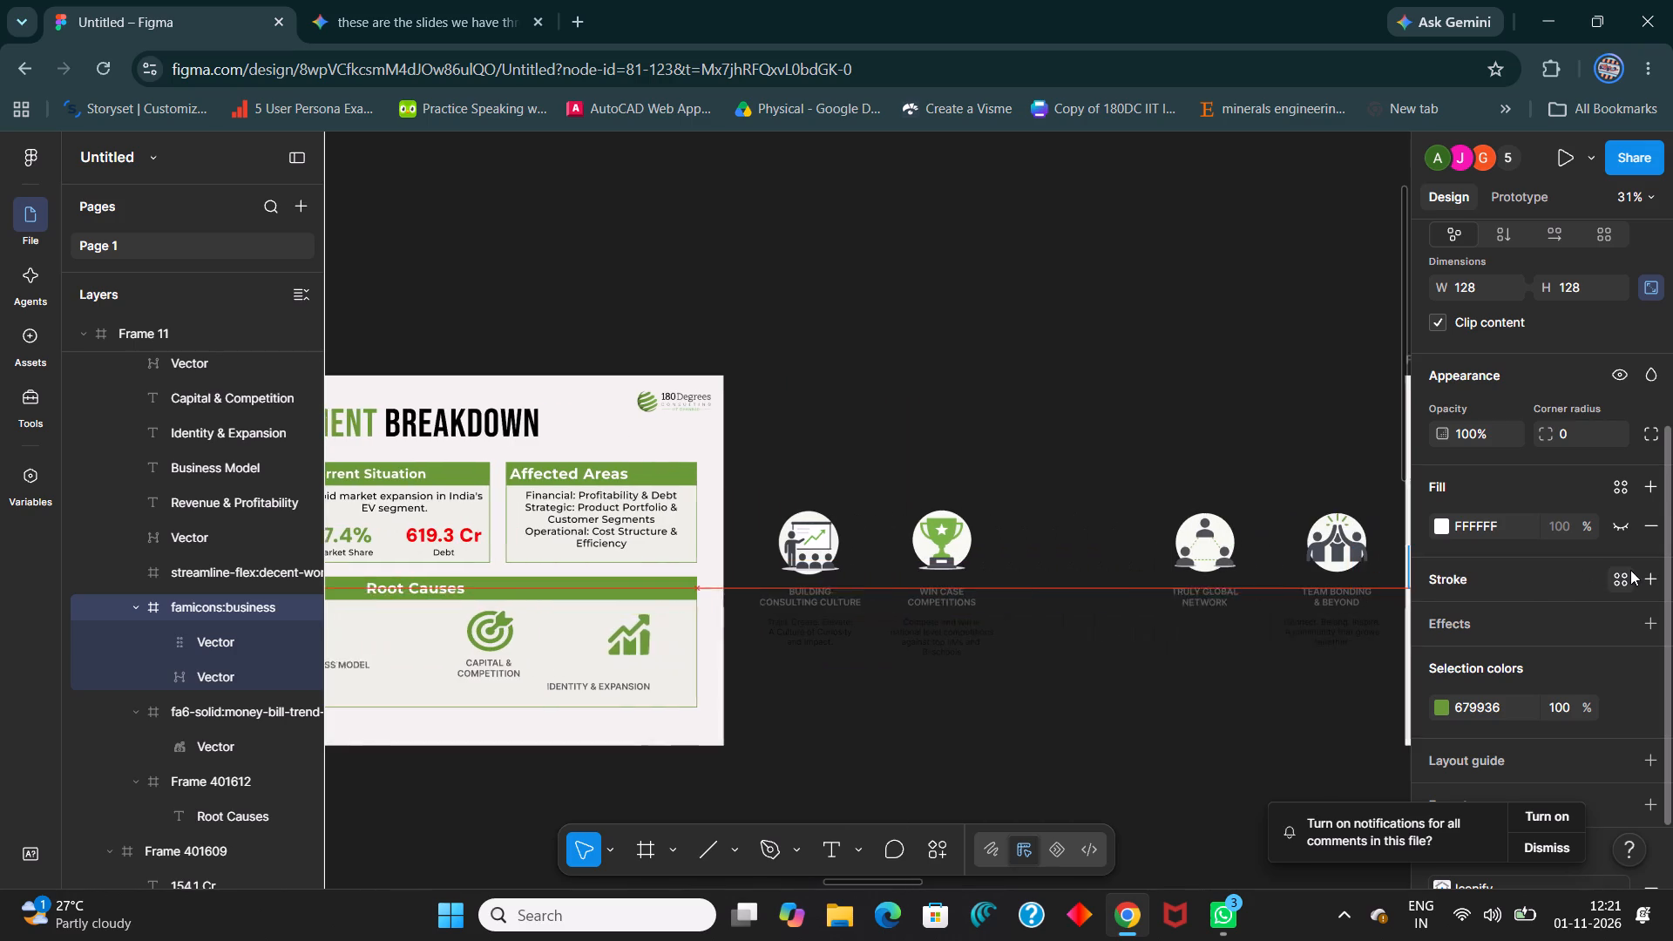
pyautogui.moveTo(1630, 570); pyautogui.dragTo(1080, 595)
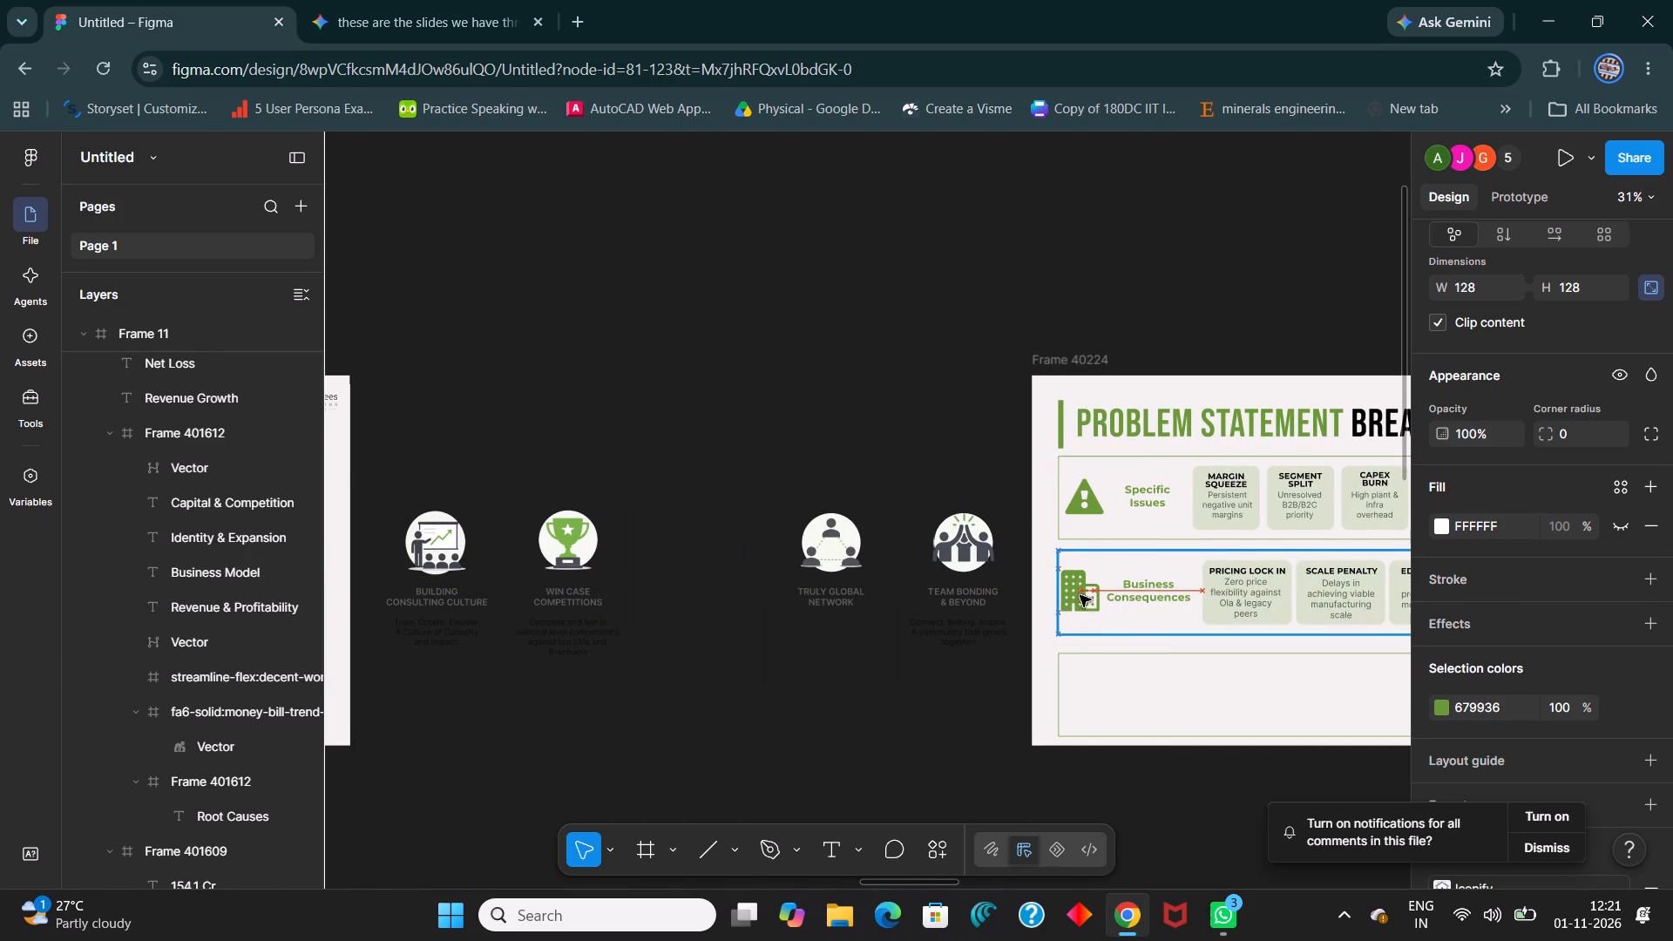
pyautogui.moveTo(1080, 595); pyautogui.dragTo(1086, 591)
# Resize the building icon to 120 × 120 and position it just before the Business Consequences heading, below the caution icon.
pyautogui.keyDown('ctrl'); pyautogui.scroll(5, 1146, 620); pyautogui.keyUp('ctrl')
pyautogui.moveTo(1070, 547); pyautogui.dragTo(1058, 554)
pyautogui.moveTo(1044, 574); pyautogui.dragTo(1051, 568)
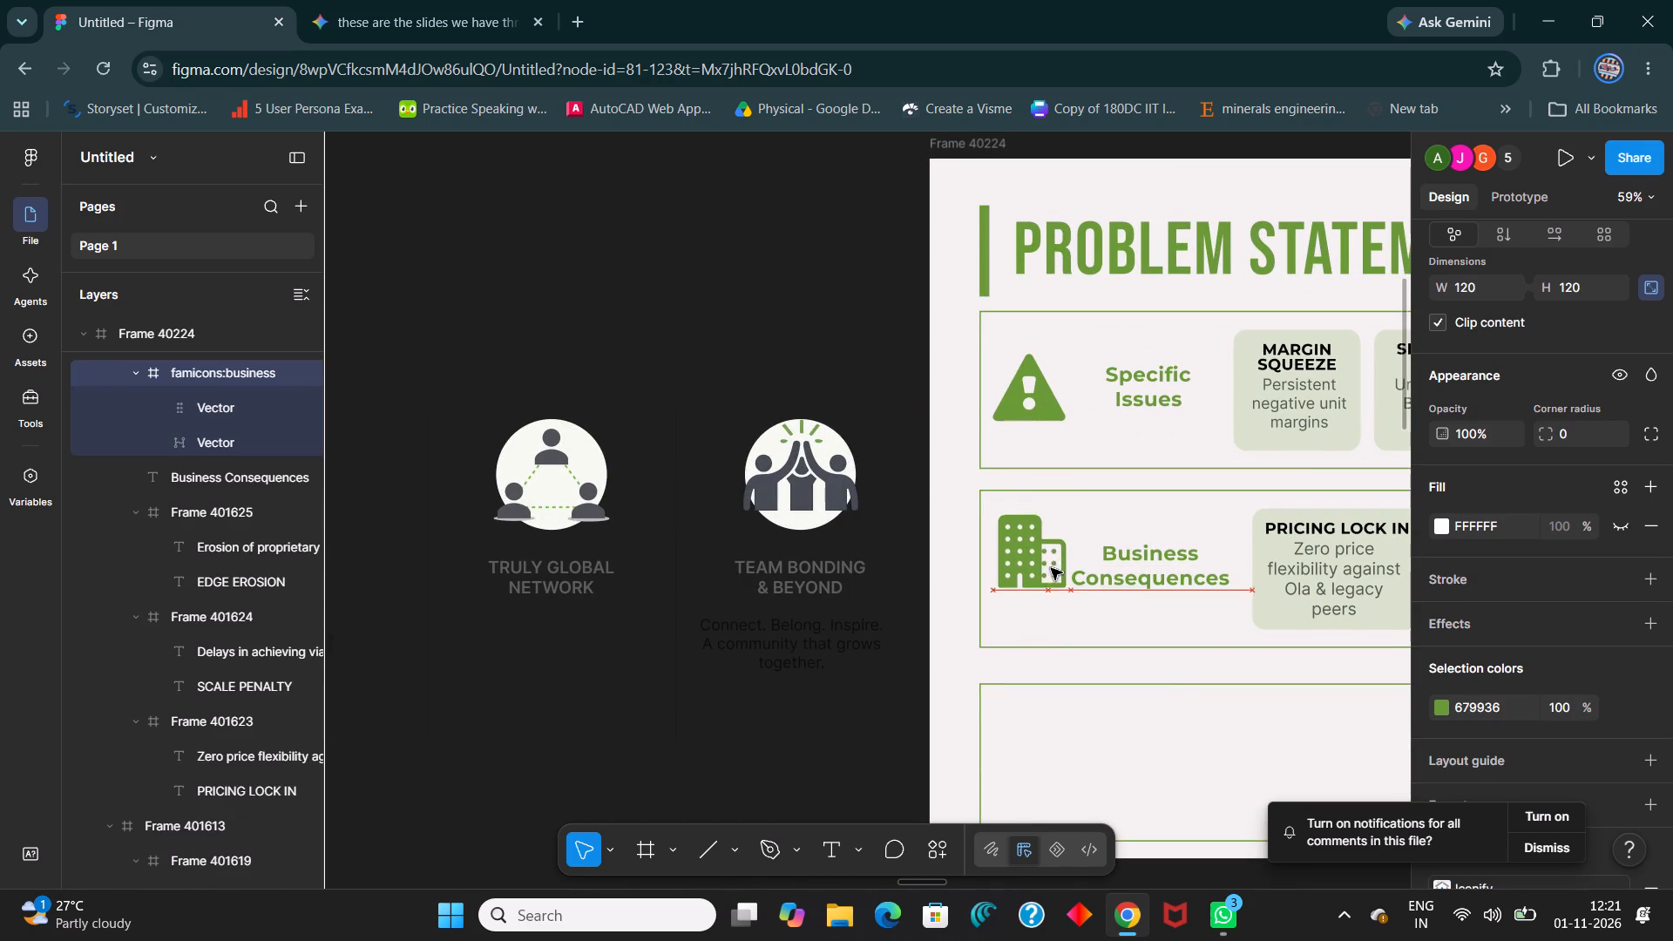
pyautogui.moveTo(1051, 568); pyautogui.dragTo(1060, 566)
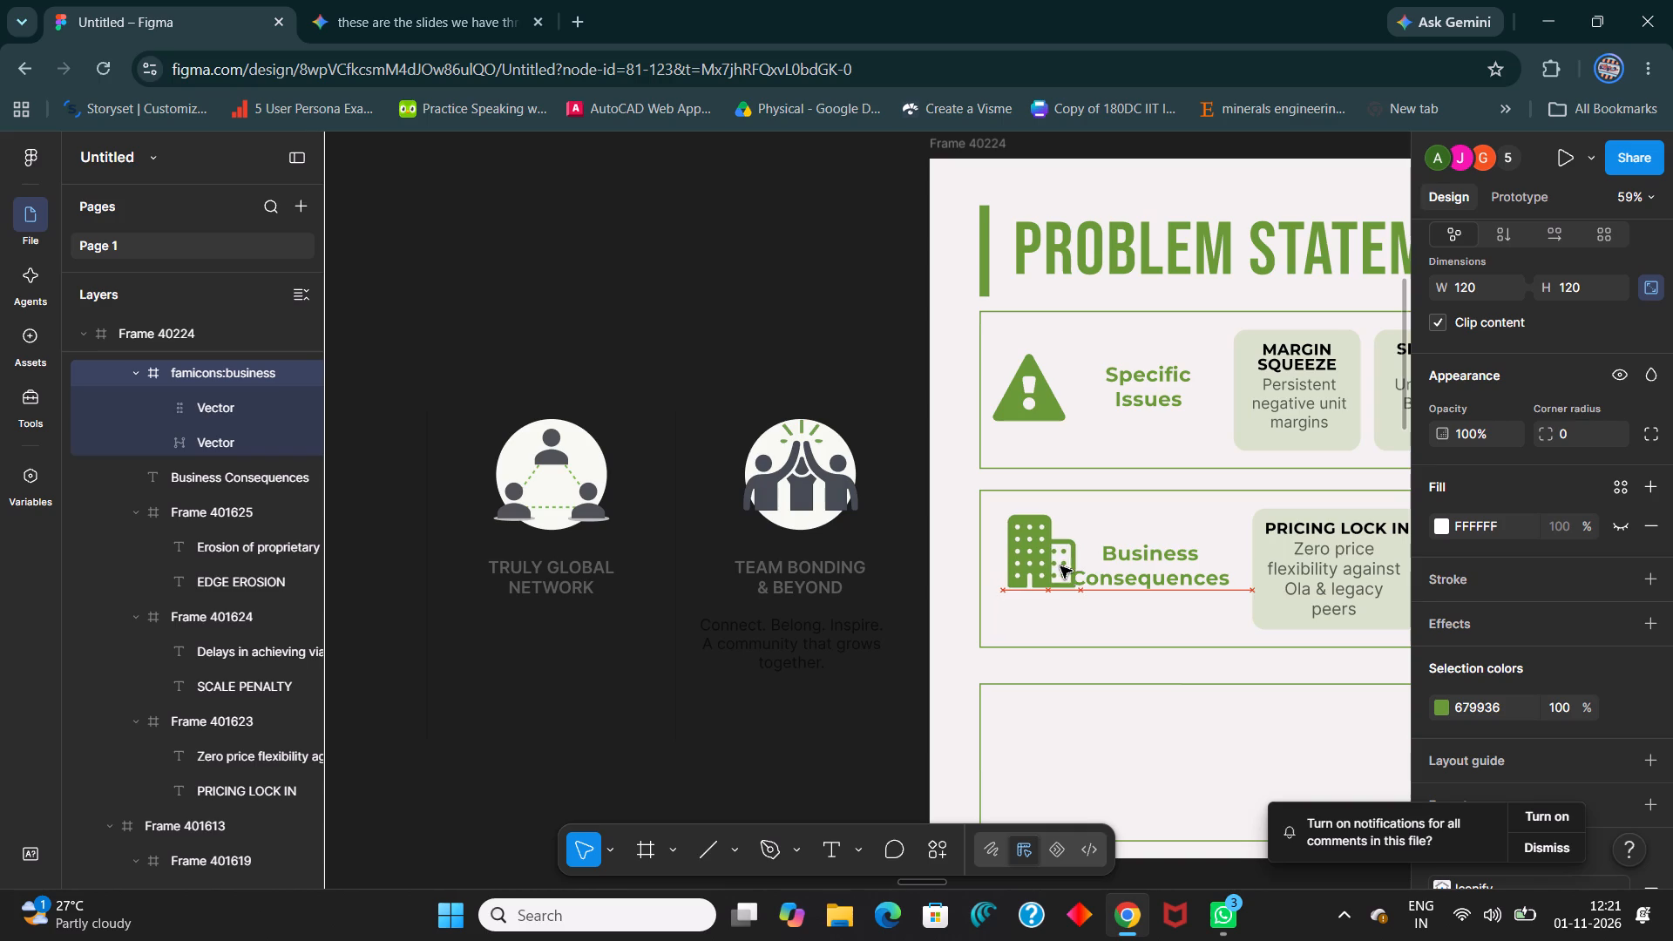
pyautogui.moveTo(1060, 566); pyautogui.dragTo(1064, 568)
# Open the Business Consequences heading in the second row for text editing, placing the cursor after the word Business.
pyautogui.click(1166, 579)
pyautogui.moveTo(1166, 579); pyautogui.dragTo(1180, 575)
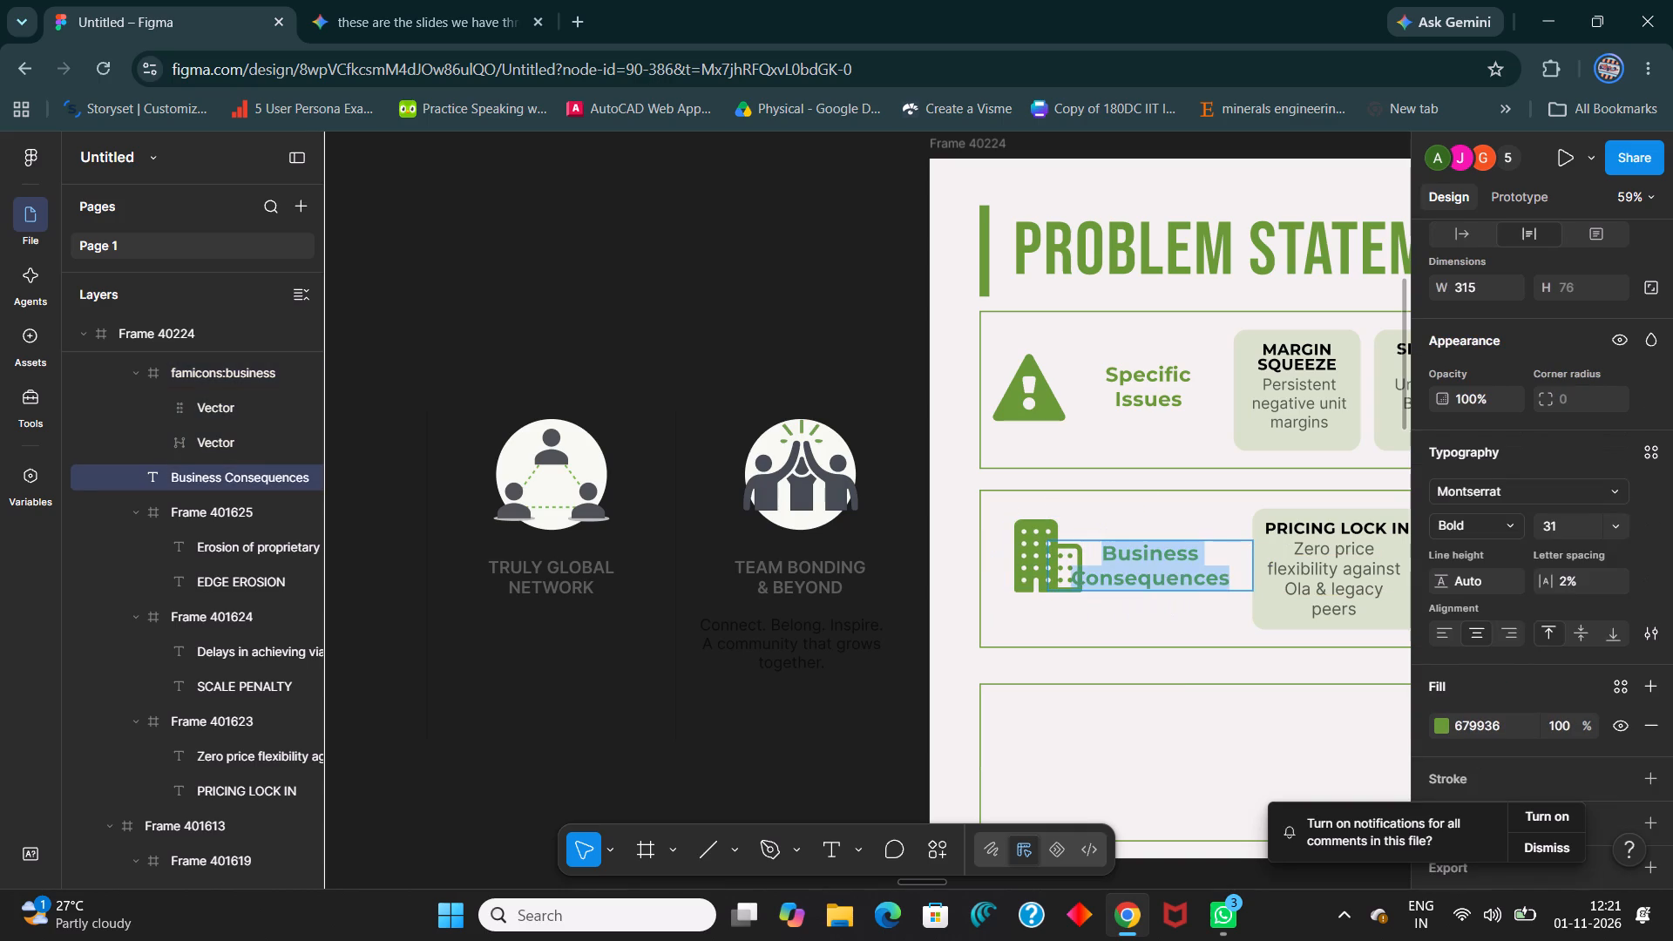
pyautogui.click(1229, 566)
pyautogui.click(1210, 557)
pyautogui.click(1216, 562)
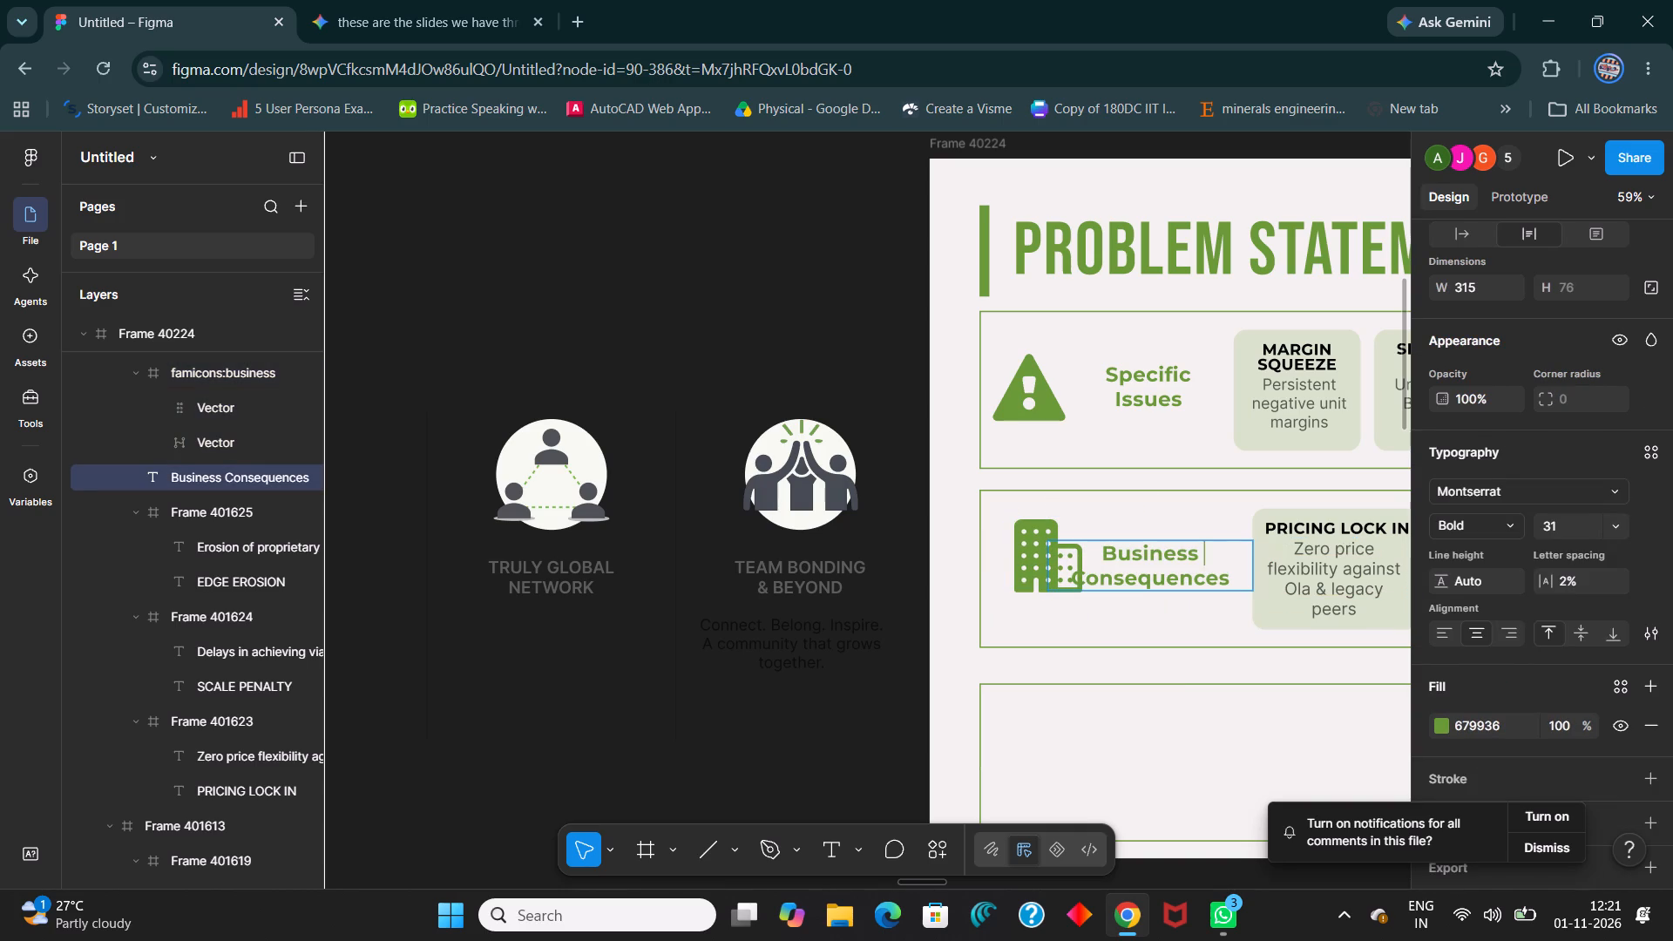
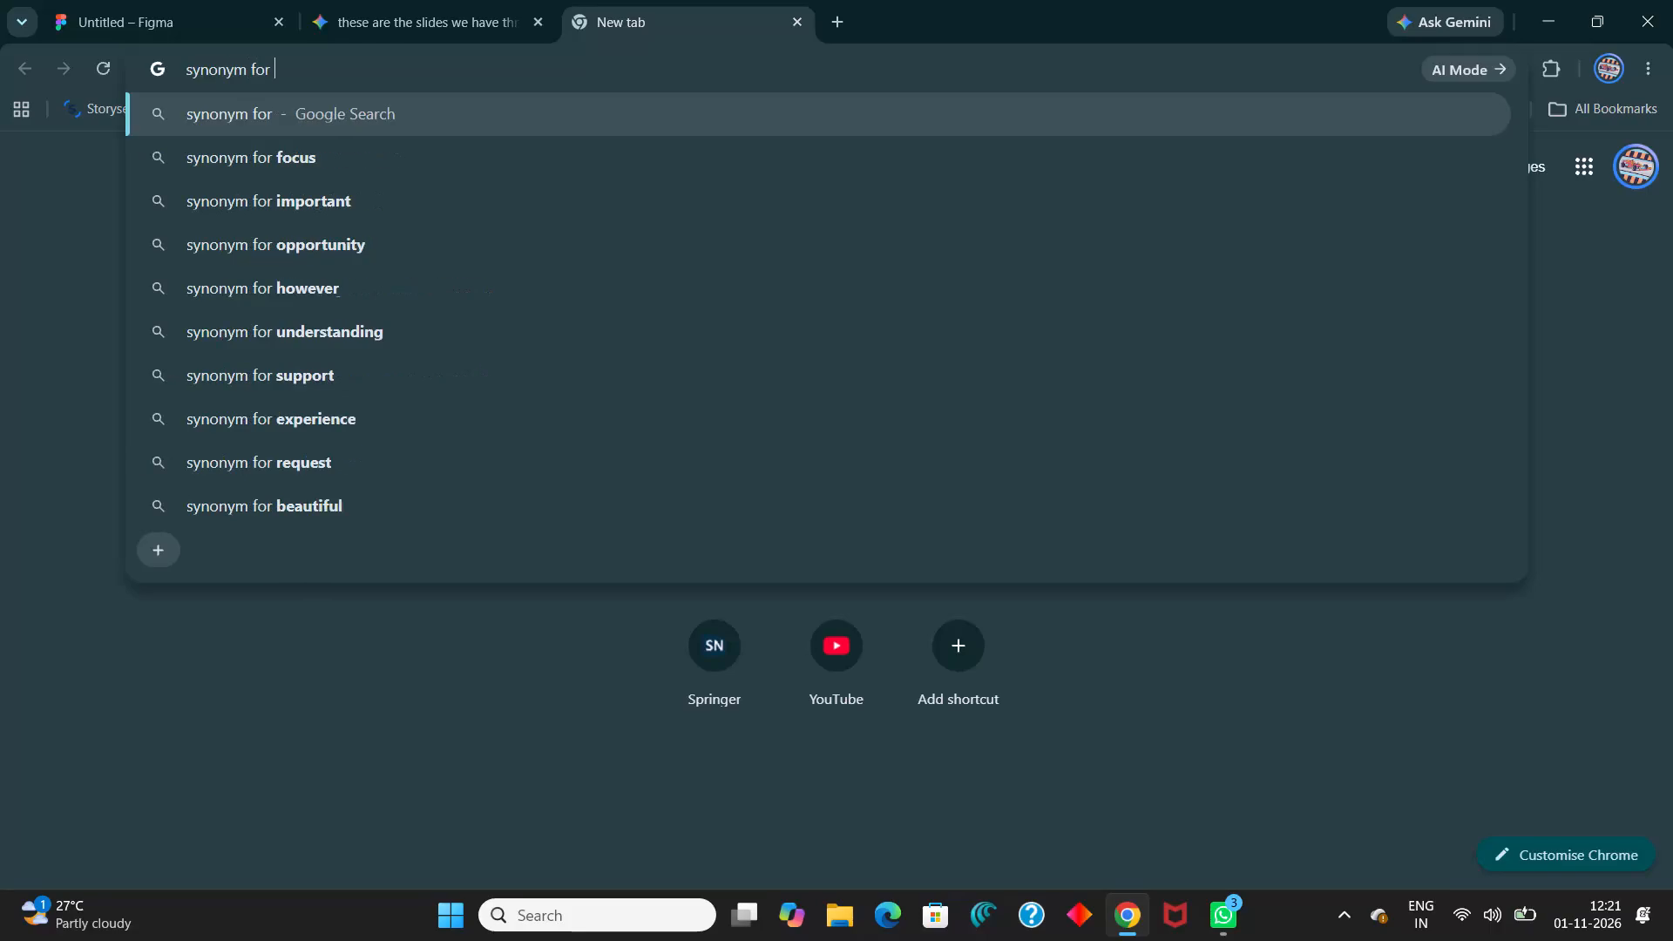
# Search Google for "synonym for consequence" and look through the suggested alternatives for the heading word.
pyautogui.press('Return')
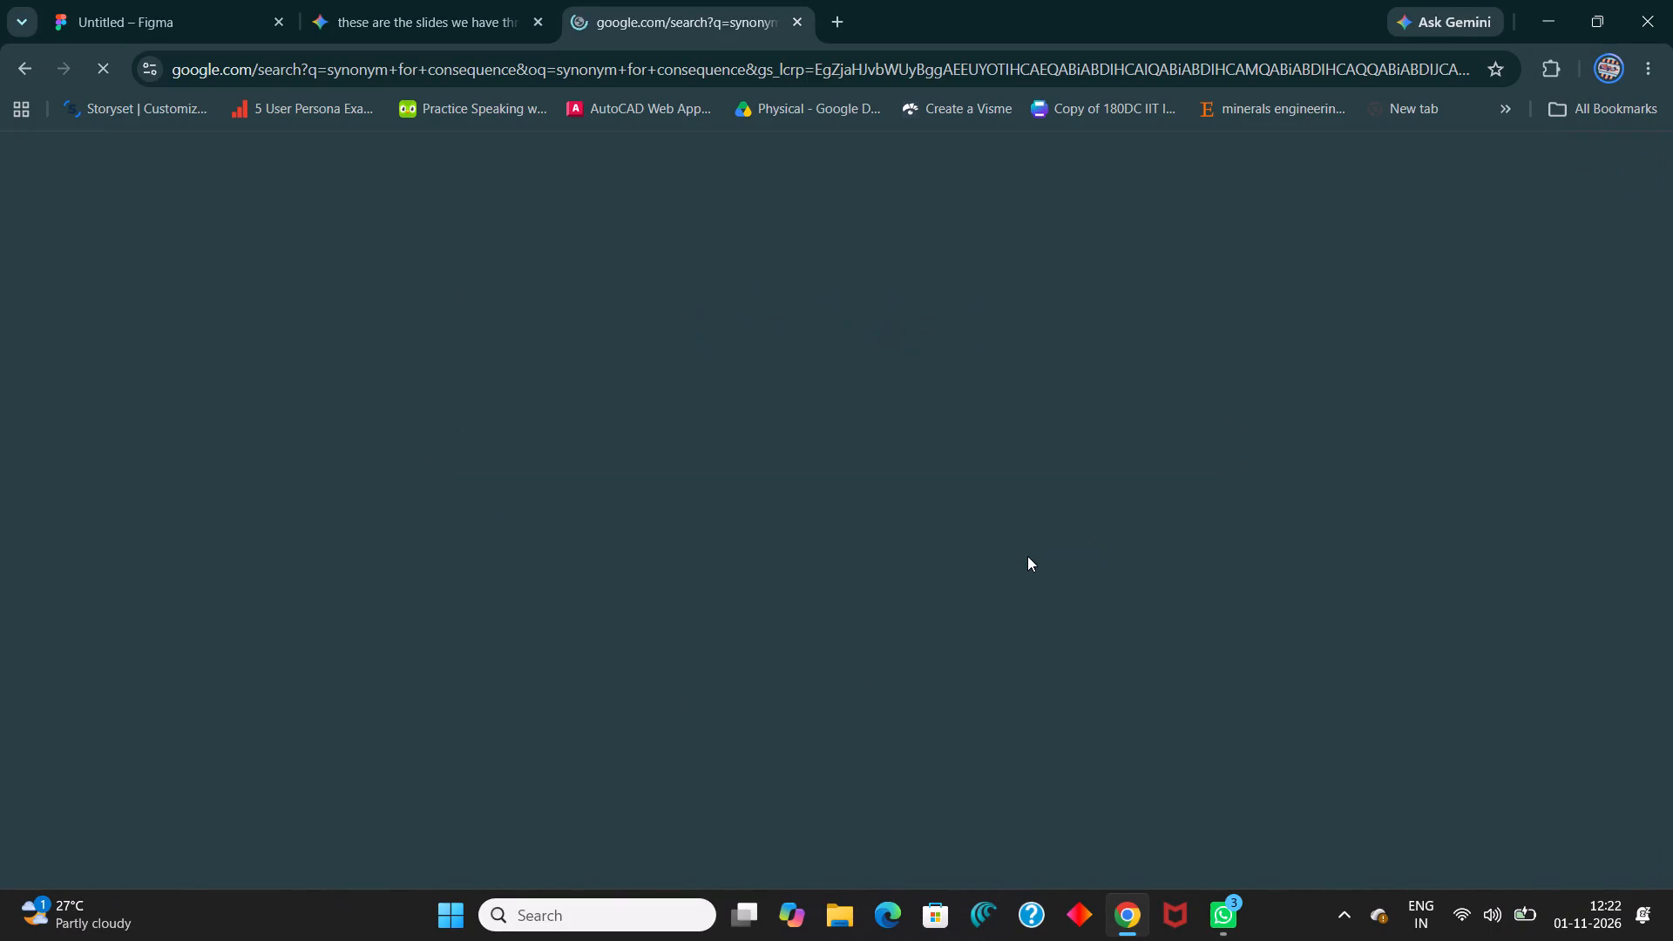
pyautogui.scroll(-1, 1027, 556)
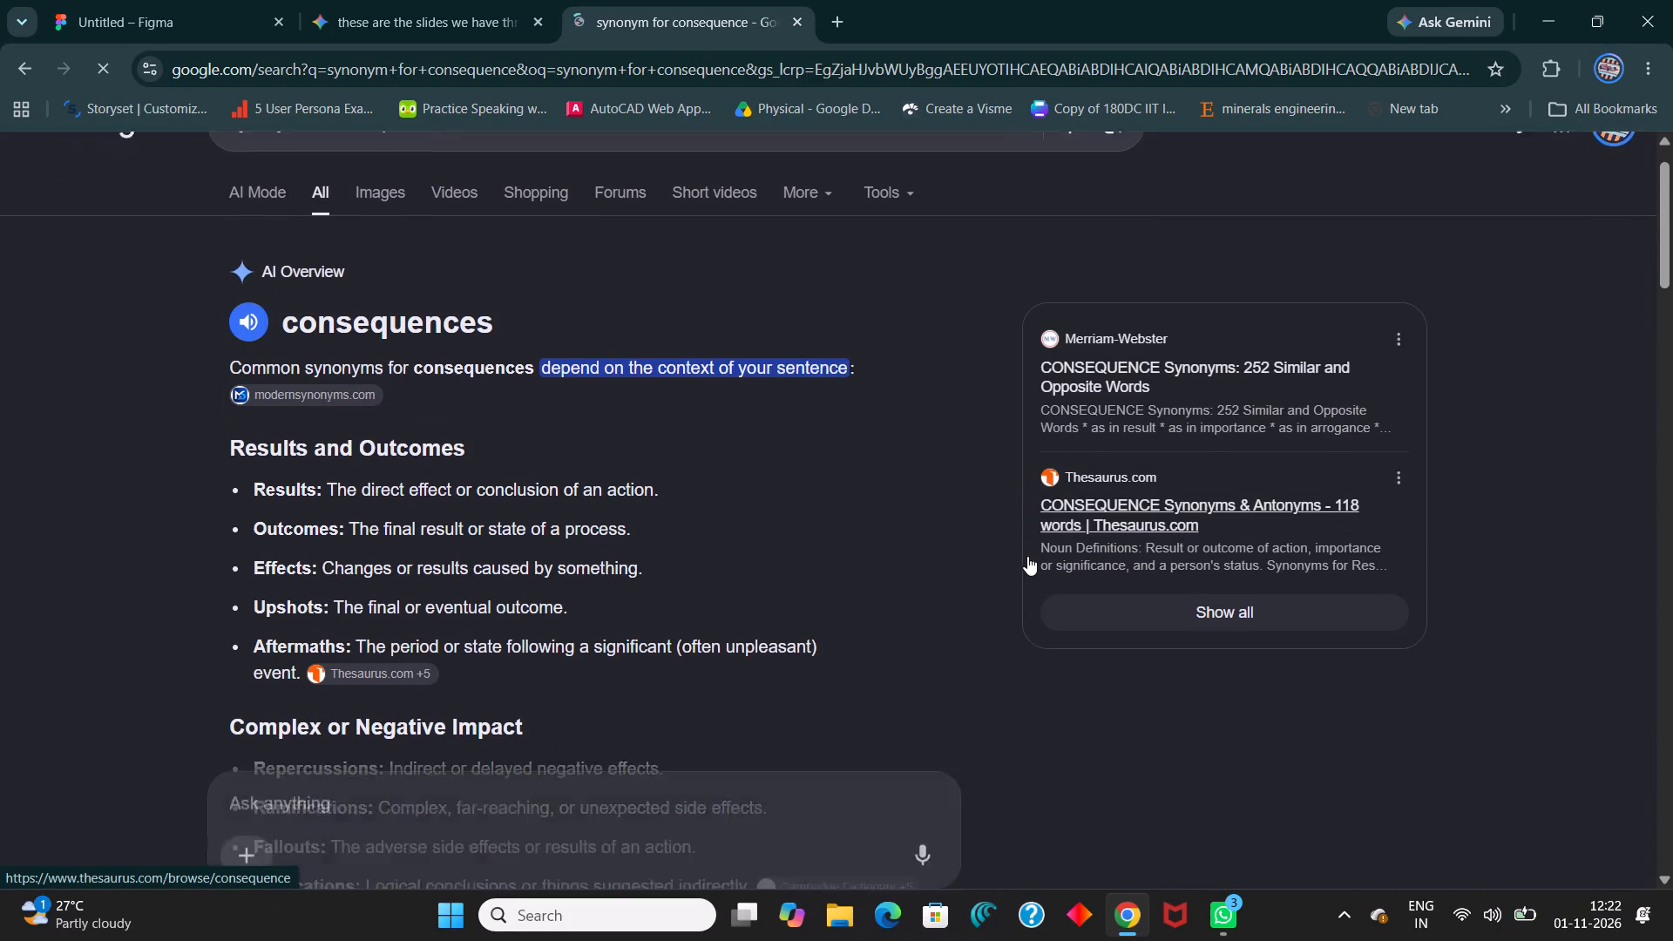
pyautogui.scroll(-4, 1027, 556)
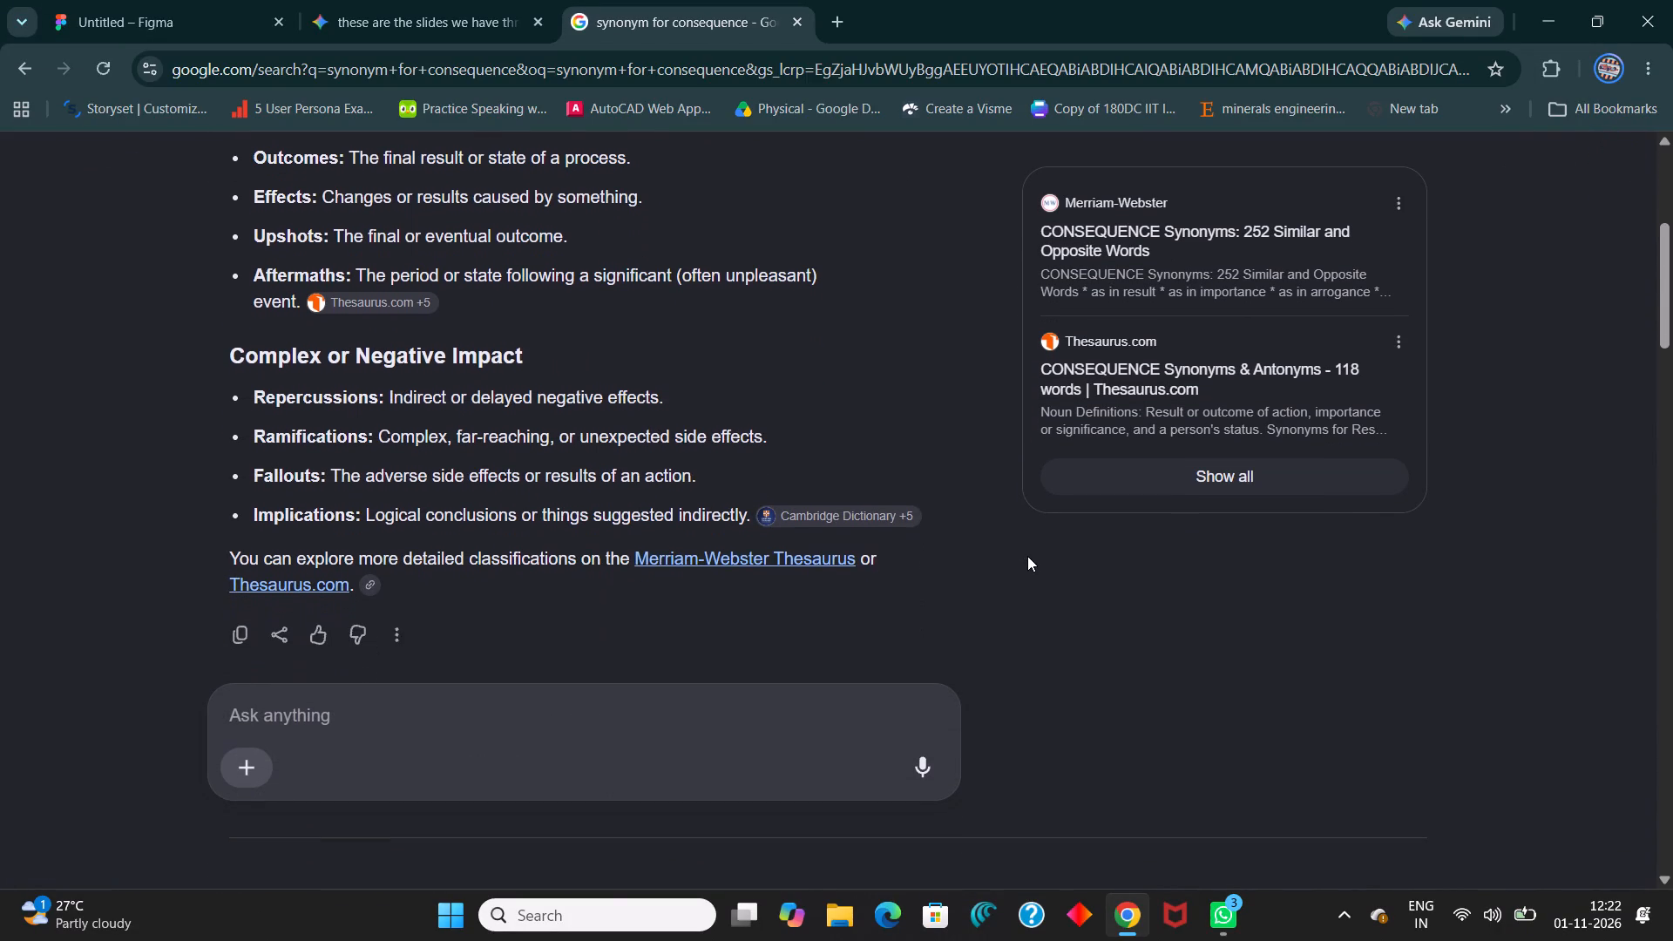
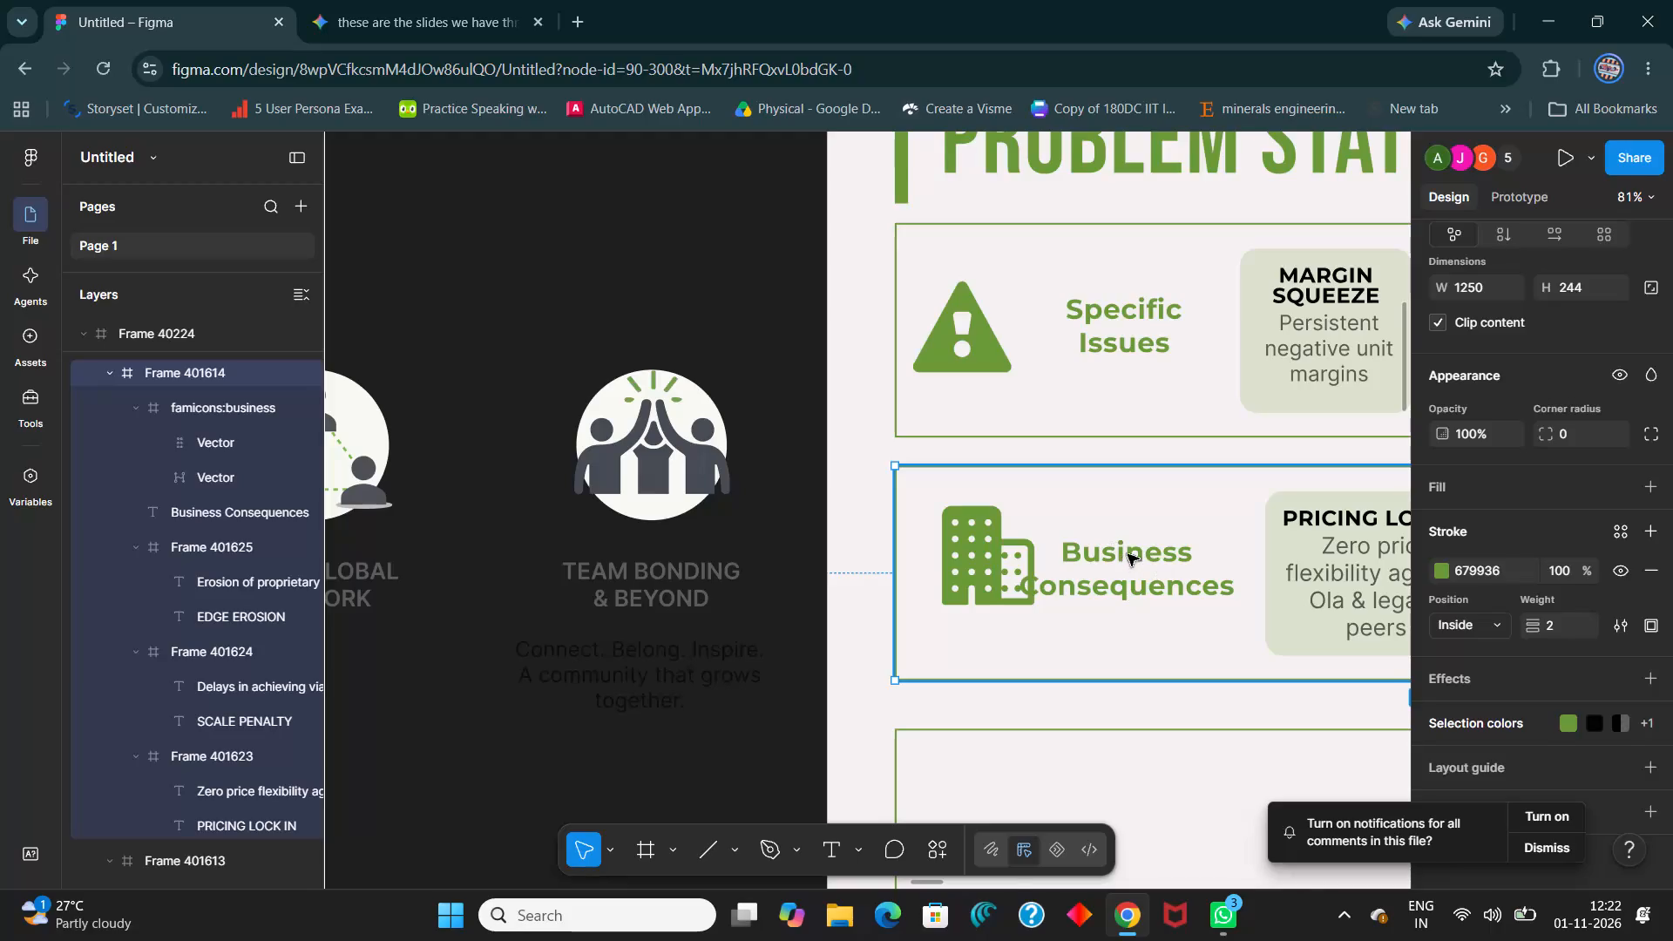
# Move the Business Consequences heading about 20 px right, away from the building icon.
pyautogui.hotkey('shift', 'Right')
pyautogui.hotkey('shift', 'Right')
pyautogui.hotkey('shift', 'Right')
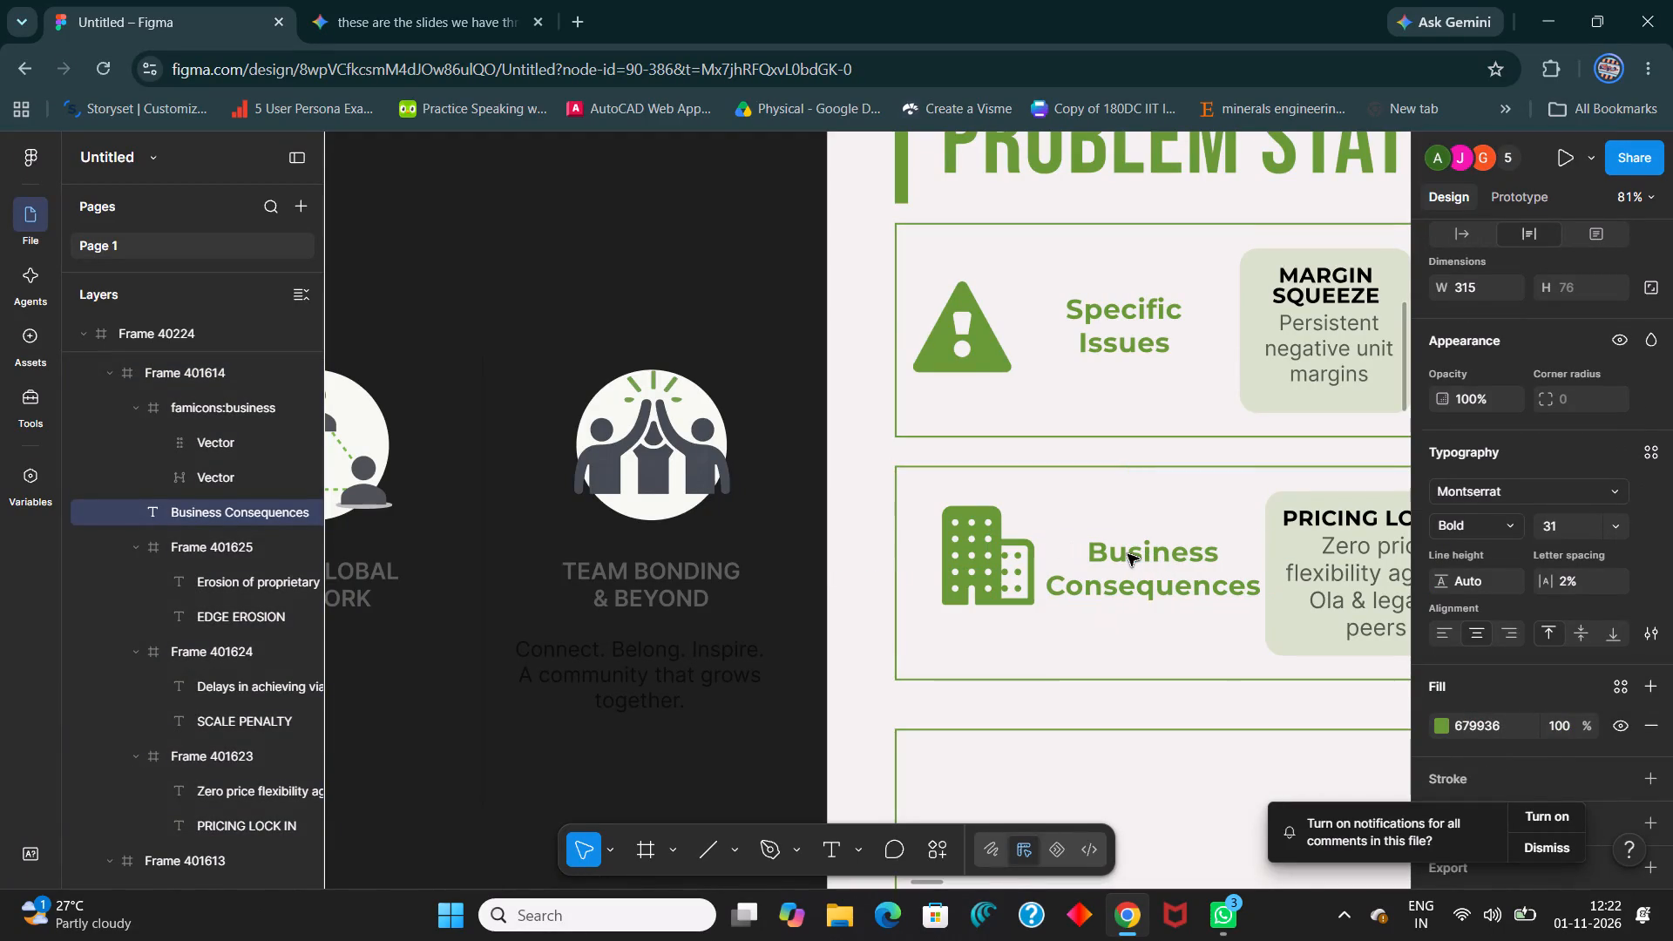
pyautogui.hotkey('shift', 'Left')
# Move the building icon in the Business Consequences row about 20 px left and 20 px down.
pyautogui.click(973, 604)
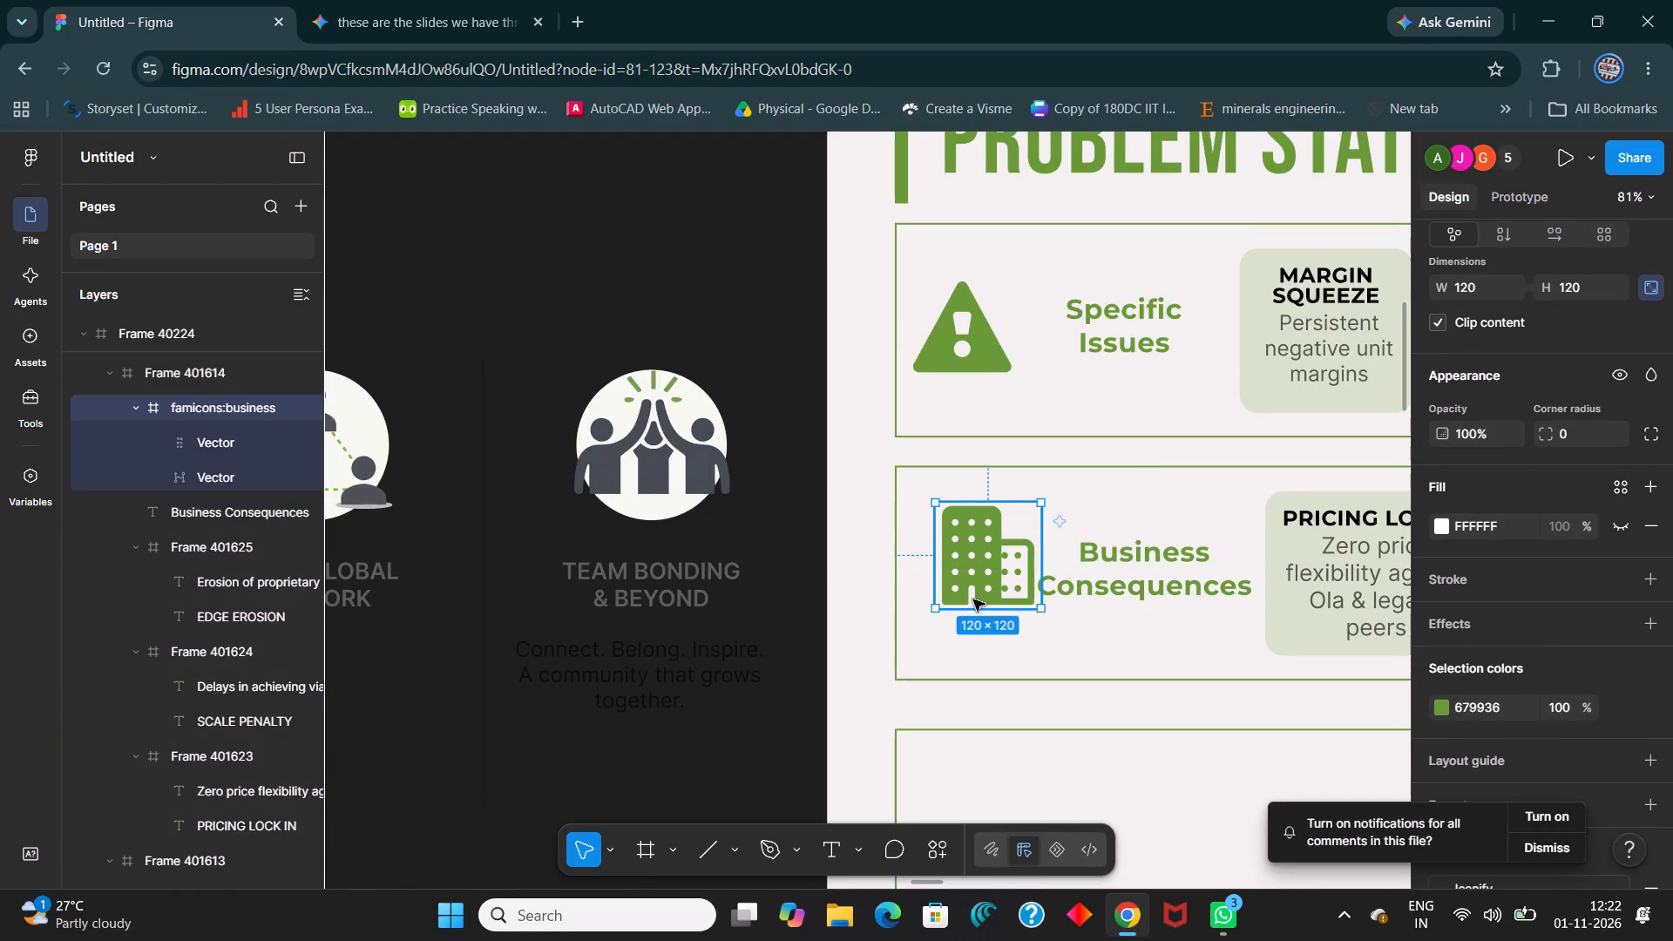
pyautogui.hotkey('shift', 'Left')
pyautogui.hotkey('shift', 'Left')
pyautogui.hotkey('shift', 'Left')
pyautogui.hotkey('shift', 'Down')
pyautogui.hotkey('shift', 'Down')
pyautogui.hotkey('shift', 'Right')
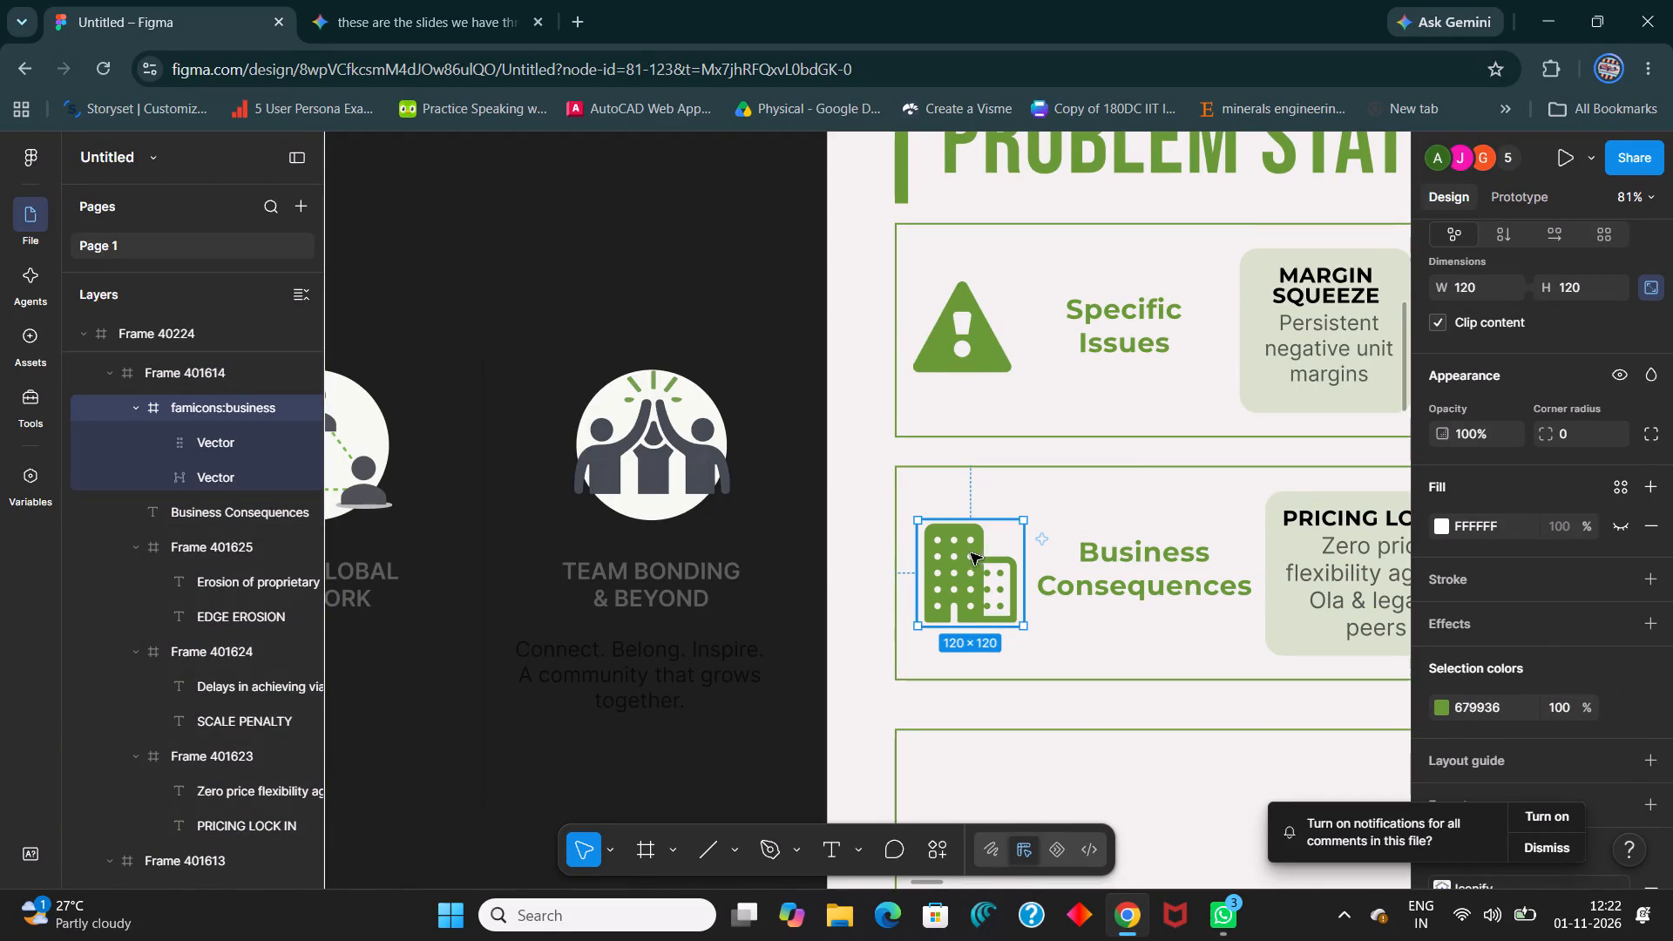
# Nudge the Business Consequences heading slightly left to fine-tune its gap to the first card.
pyautogui.click(1168, 568)
pyautogui.press('Left')
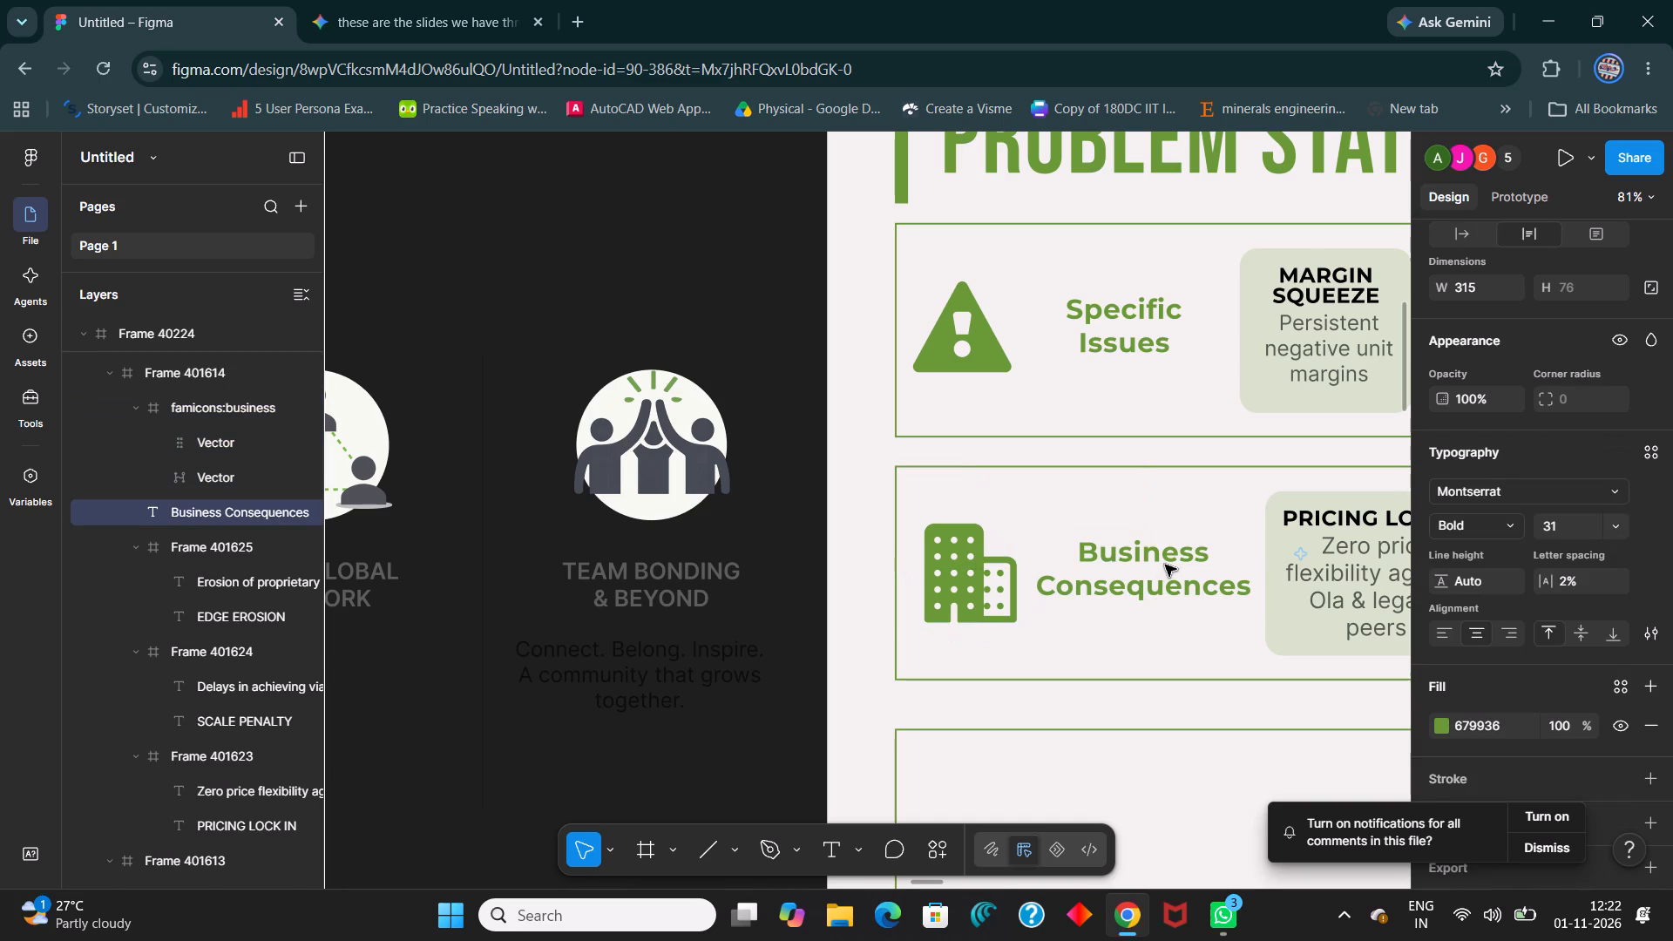
pyautogui.press('Left')
# Deselect the heading and review the overall layout of the Problem Statement Breakdown slide with its three row boxes.
pyautogui.keyDown('ctrl'); pyautogui.scroll(-13, 1167, 565); pyautogui.keyUp('ctrl')
pyautogui.click(1171, 712)
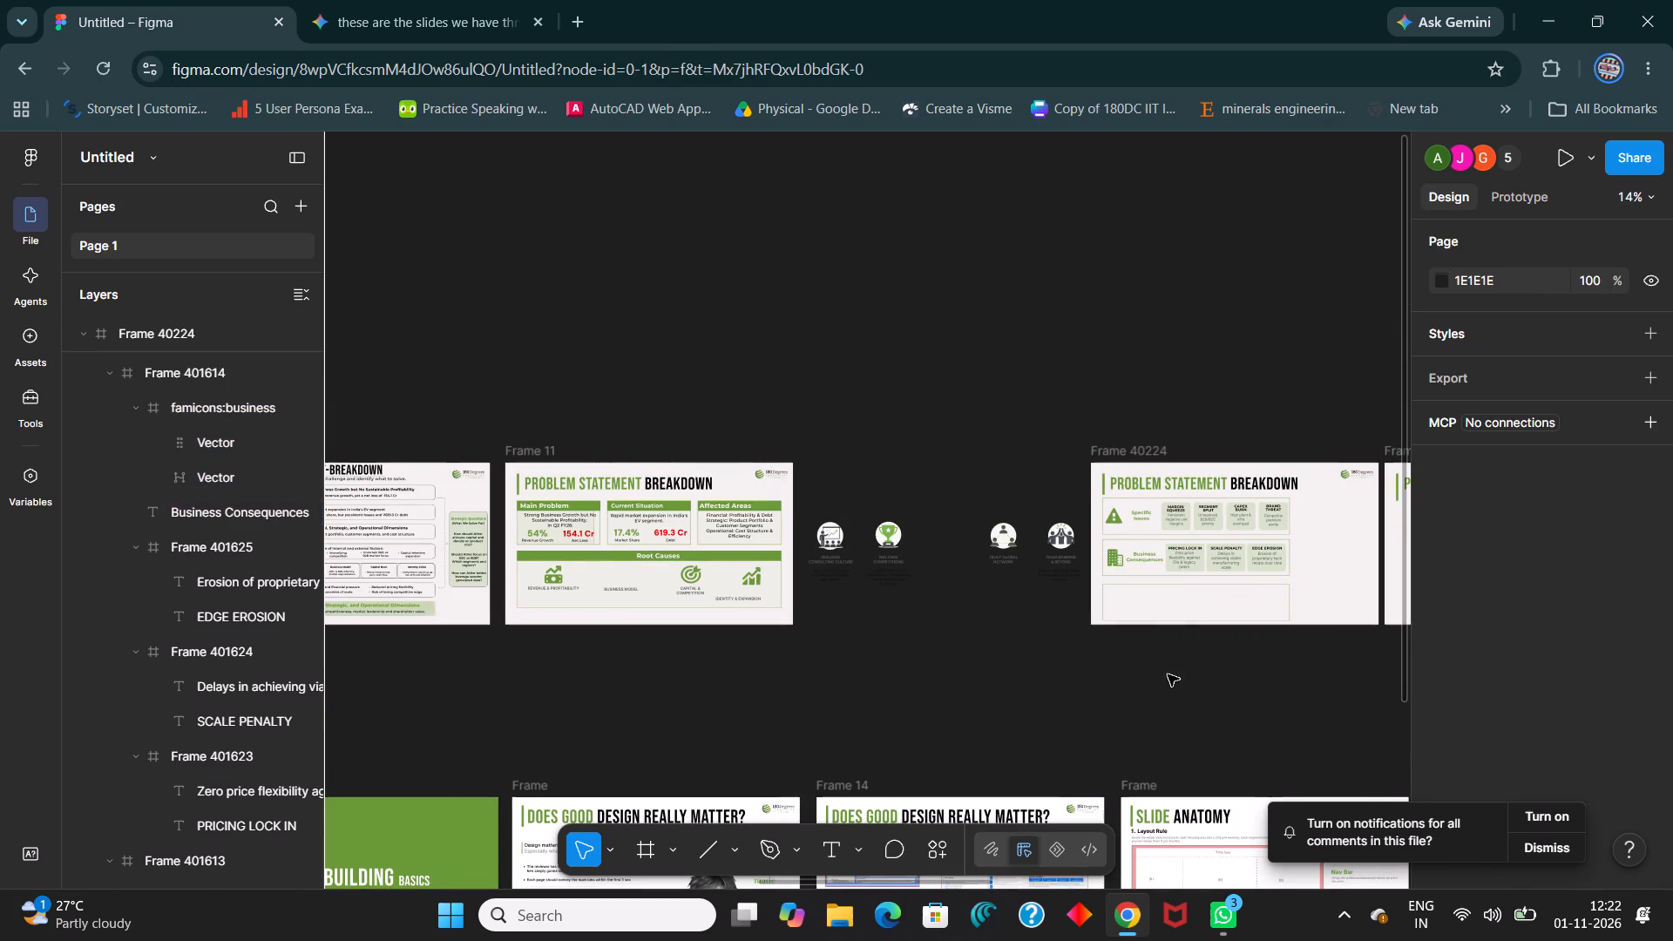
pyautogui.keyDown('shift'); pyautogui.scroll(5, 1290, 556); pyautogui.keyUp('shift')
pyautogui.keyDown('shift'); pyautogui.scroll(-5, 889, 498); pyautogui.keyUp('shift')
pyautogui.keyDown('ctrl'); pyautogui.scroll(5, 1007, 498); pyautogui.keyUp('ctrl')
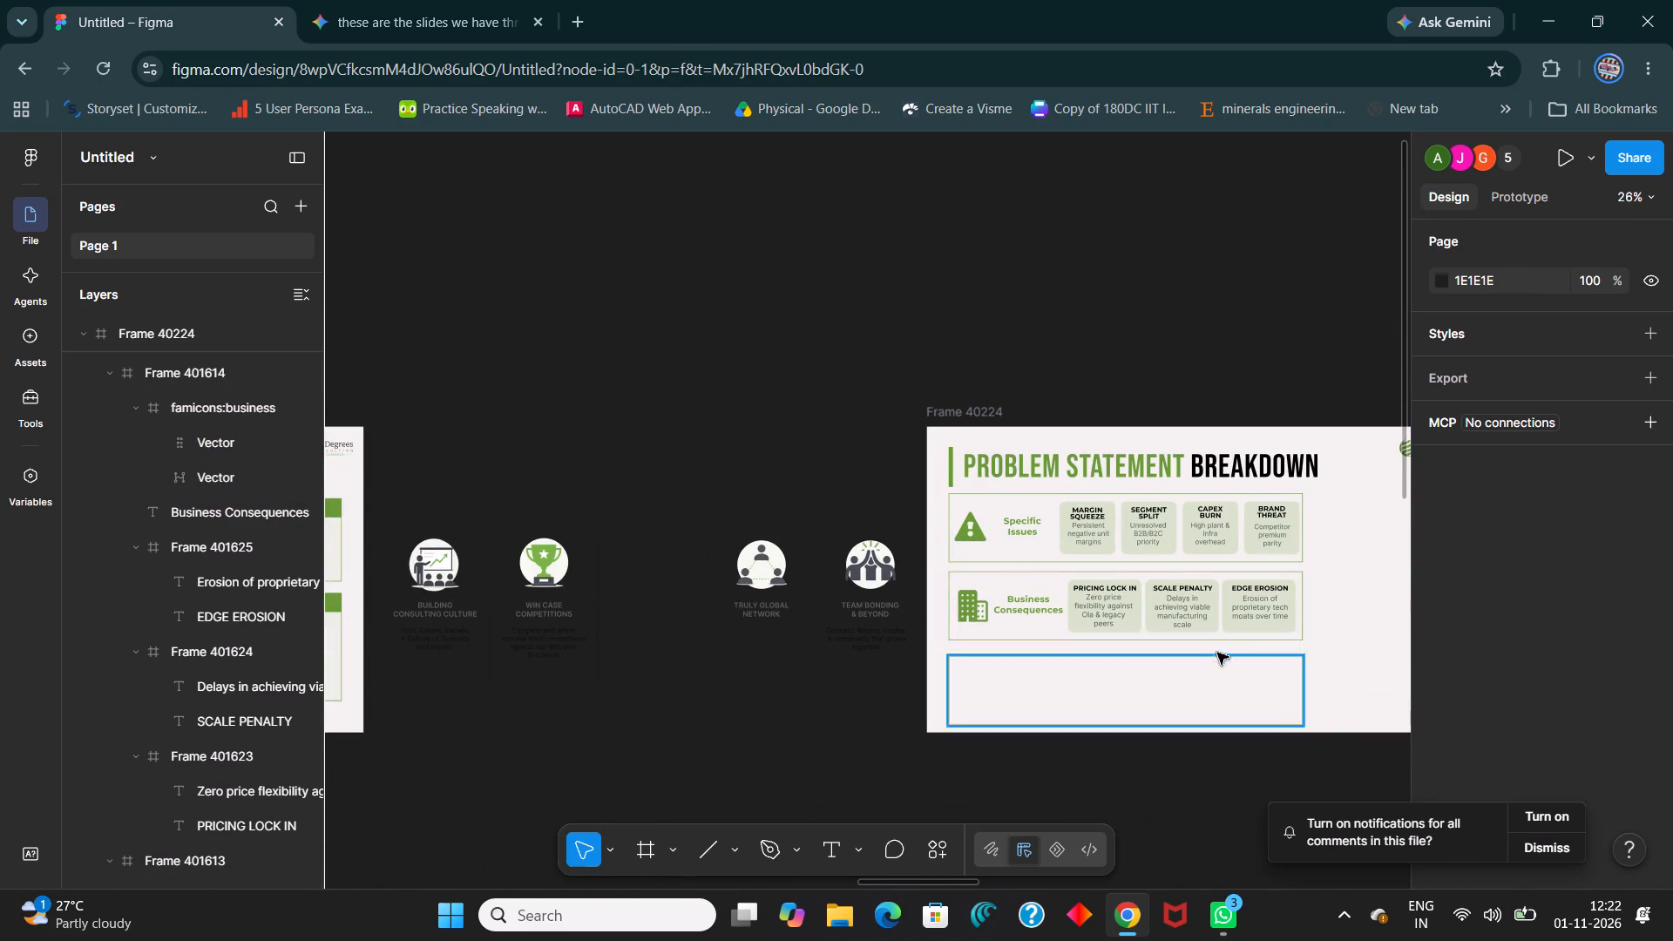
pyautogui.keyDown('shift'); pyautogui.scroll(-7, 1255, 636); pyautogui.keyUp('shift')
pyautogui.keyDown('shift'); pyautogui.scroll(5, 835, 646); pyautogui.keyUp('shift')
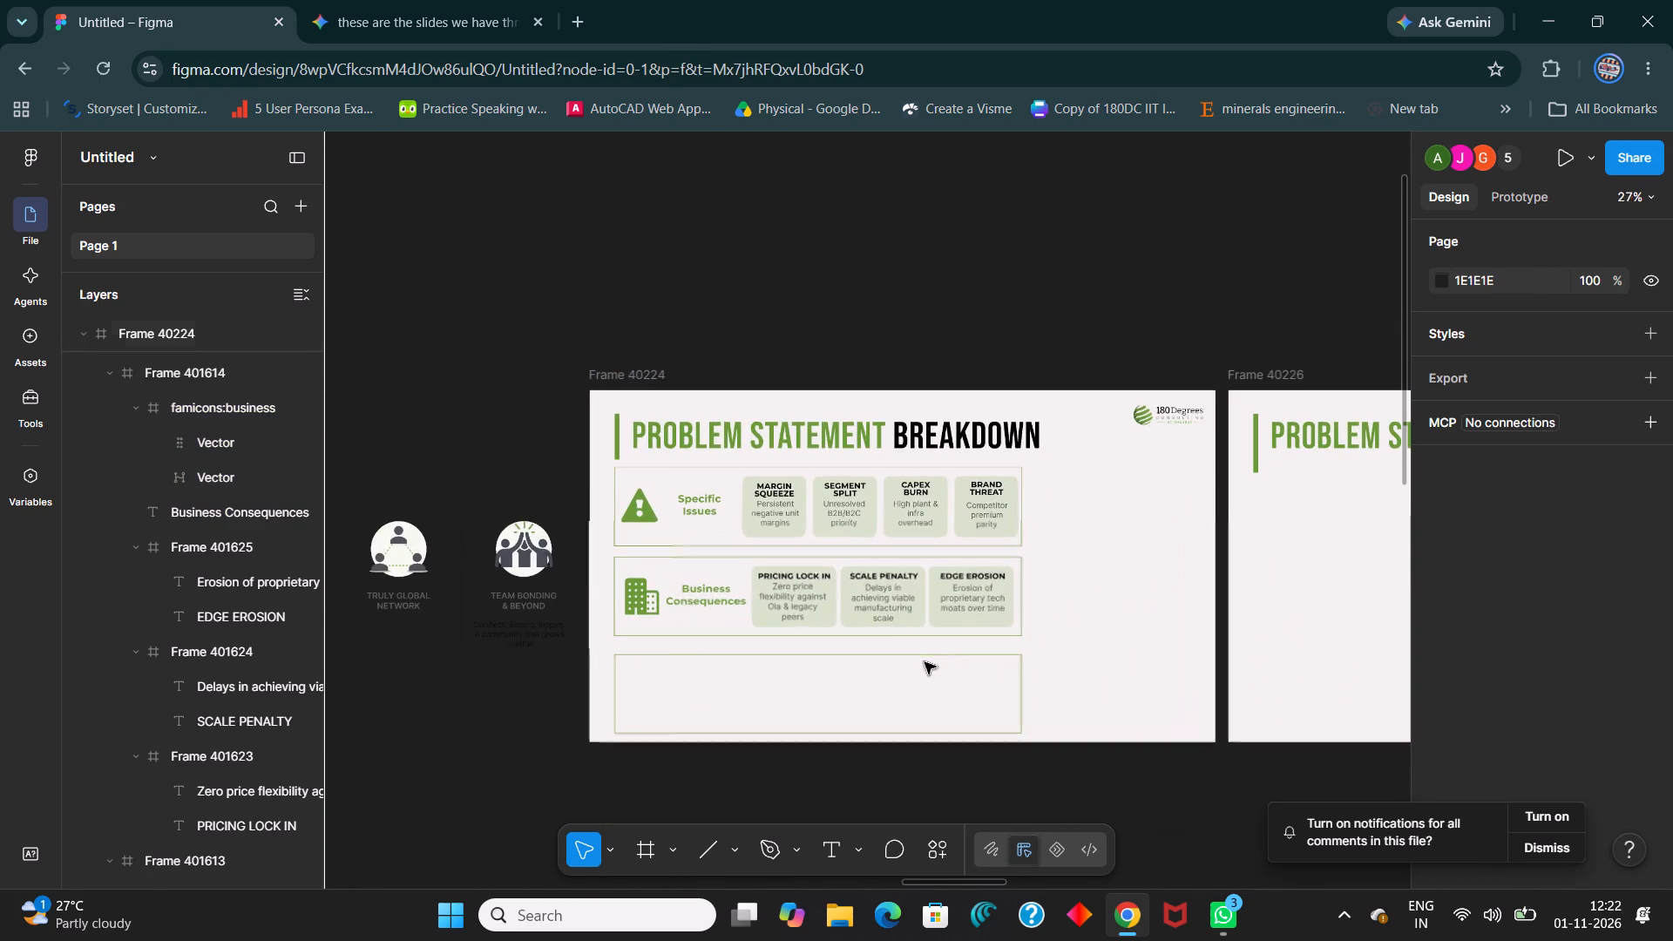
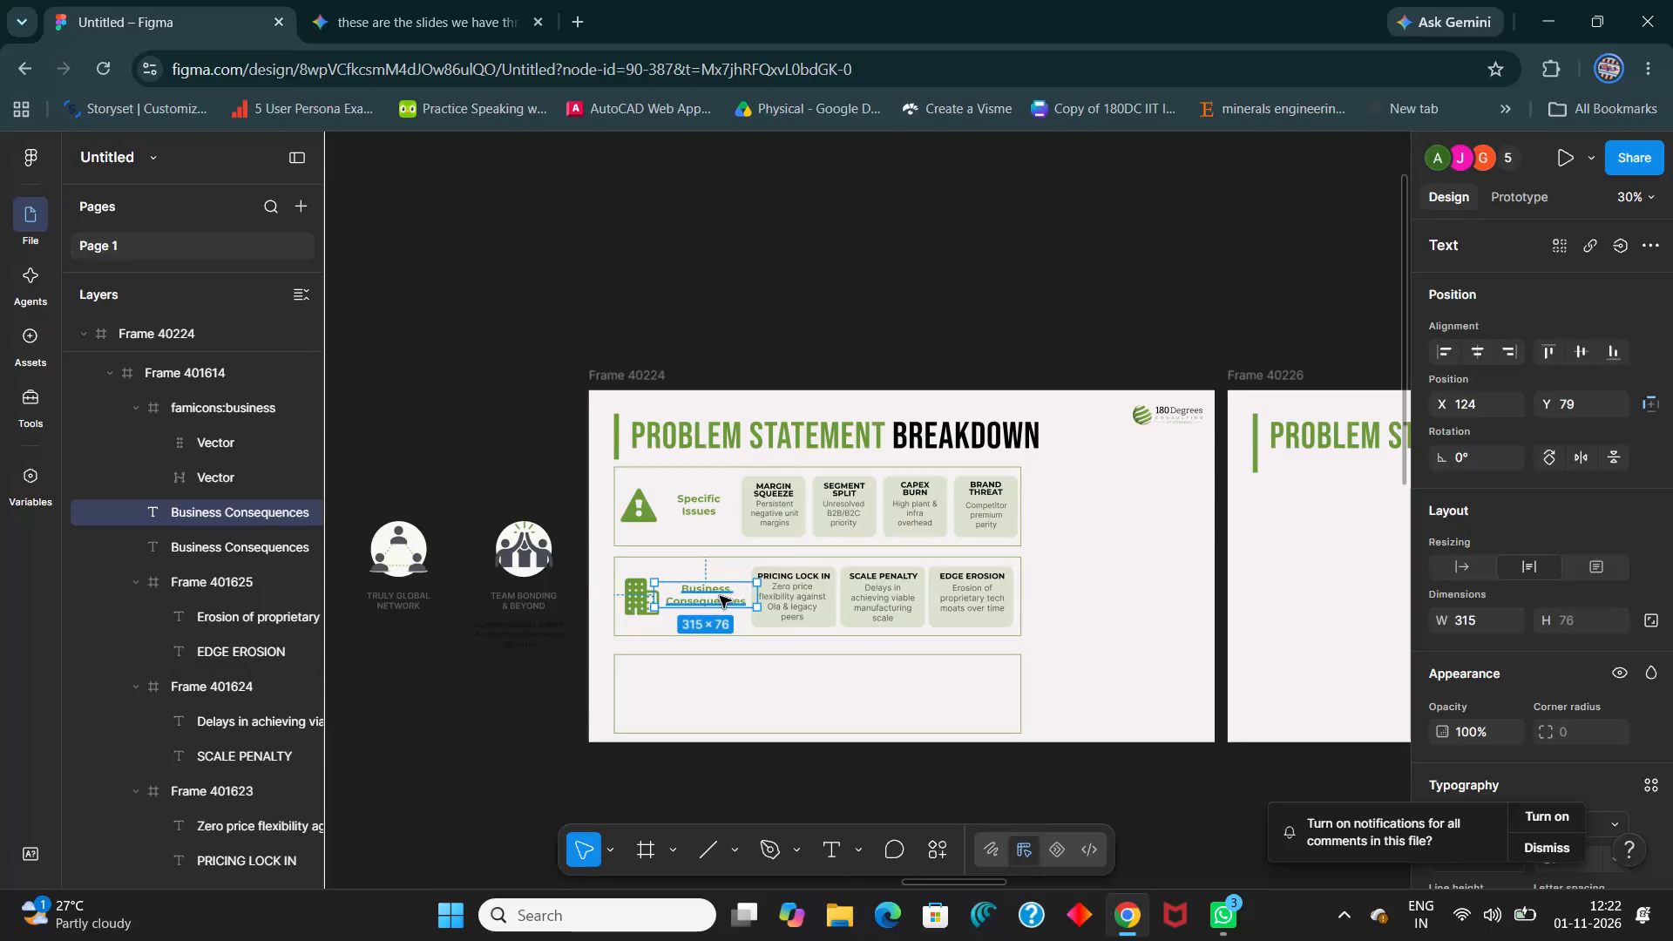
# Move the duplicate Business Consequences heading into the empty third row box and change its text to Final Impact.
pyautogui.moveTo(720, 596); pyautogui.dragTo(721, 691)
pyautogui.doubleClick(721, 691)
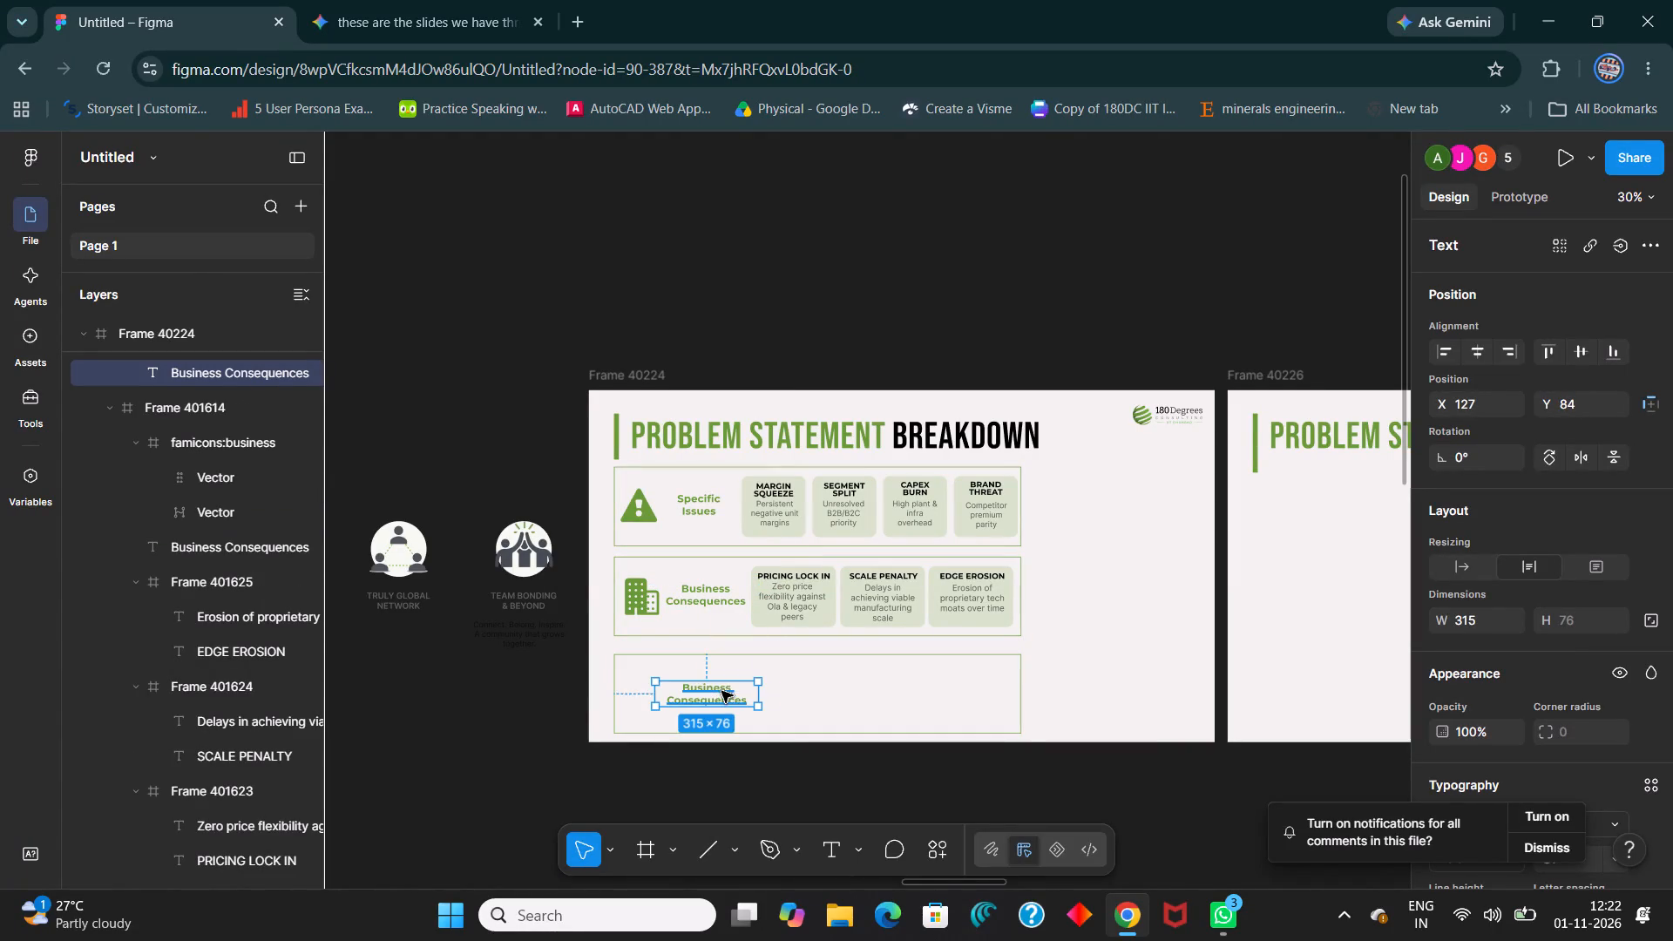
pyautogui.hotkey('ctrl', 'Tab')
pyautogui.hotkey('ctrl', 'Tab')
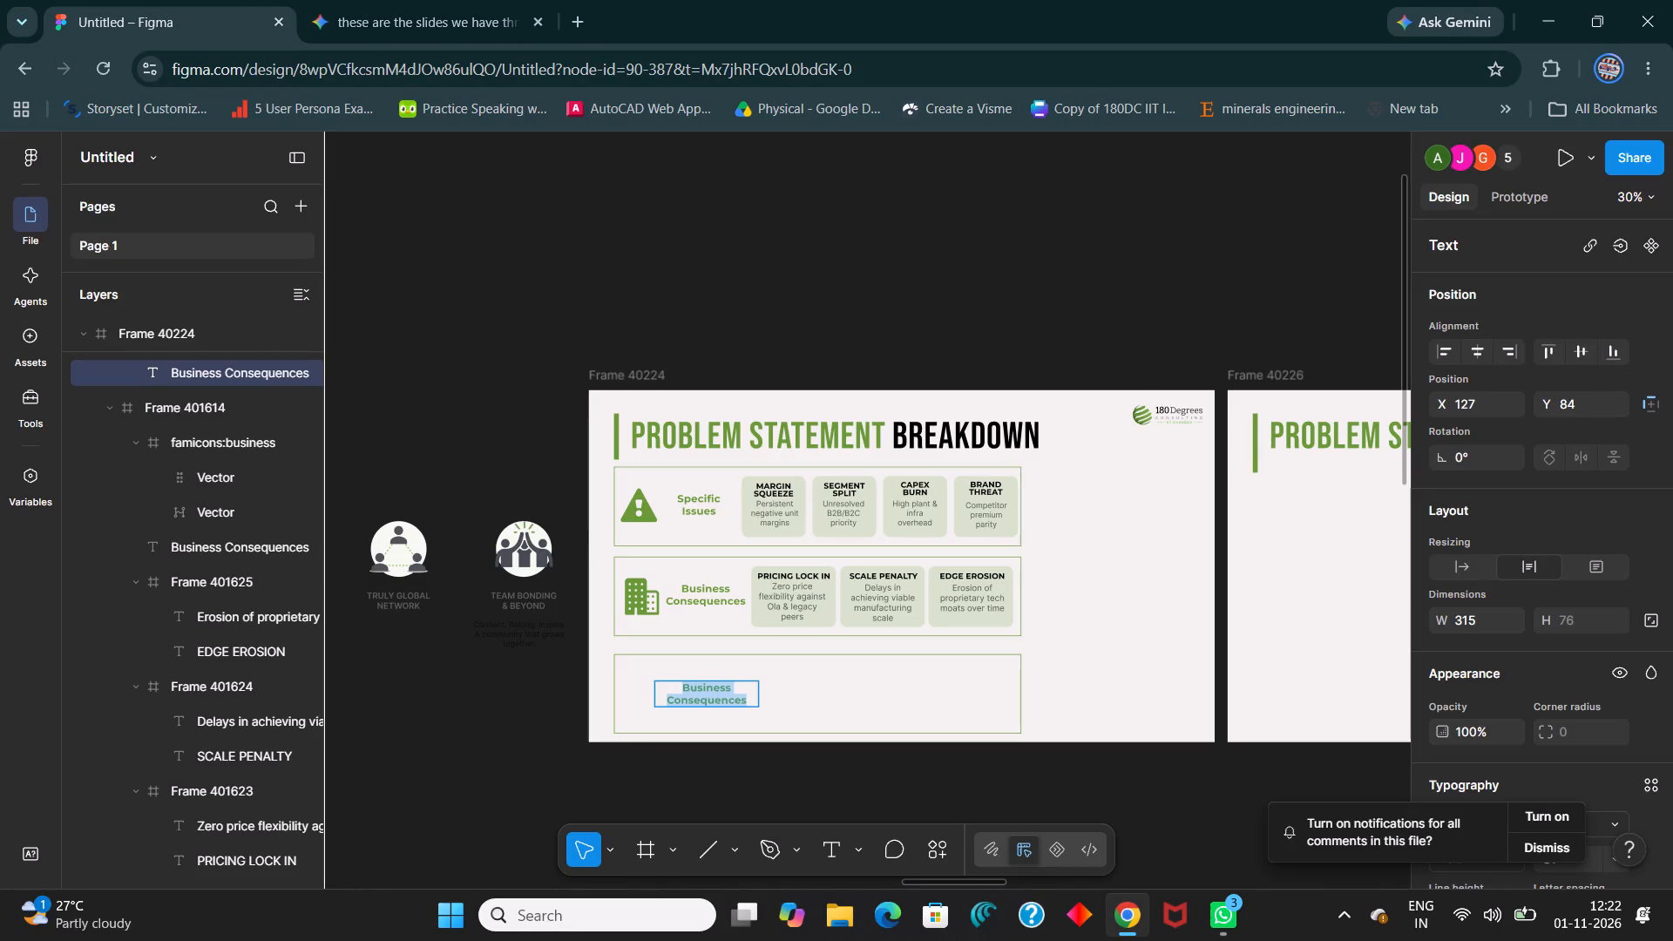
pyautogui.write('mpact')
pyautogui.doubleClick(1126, 639)
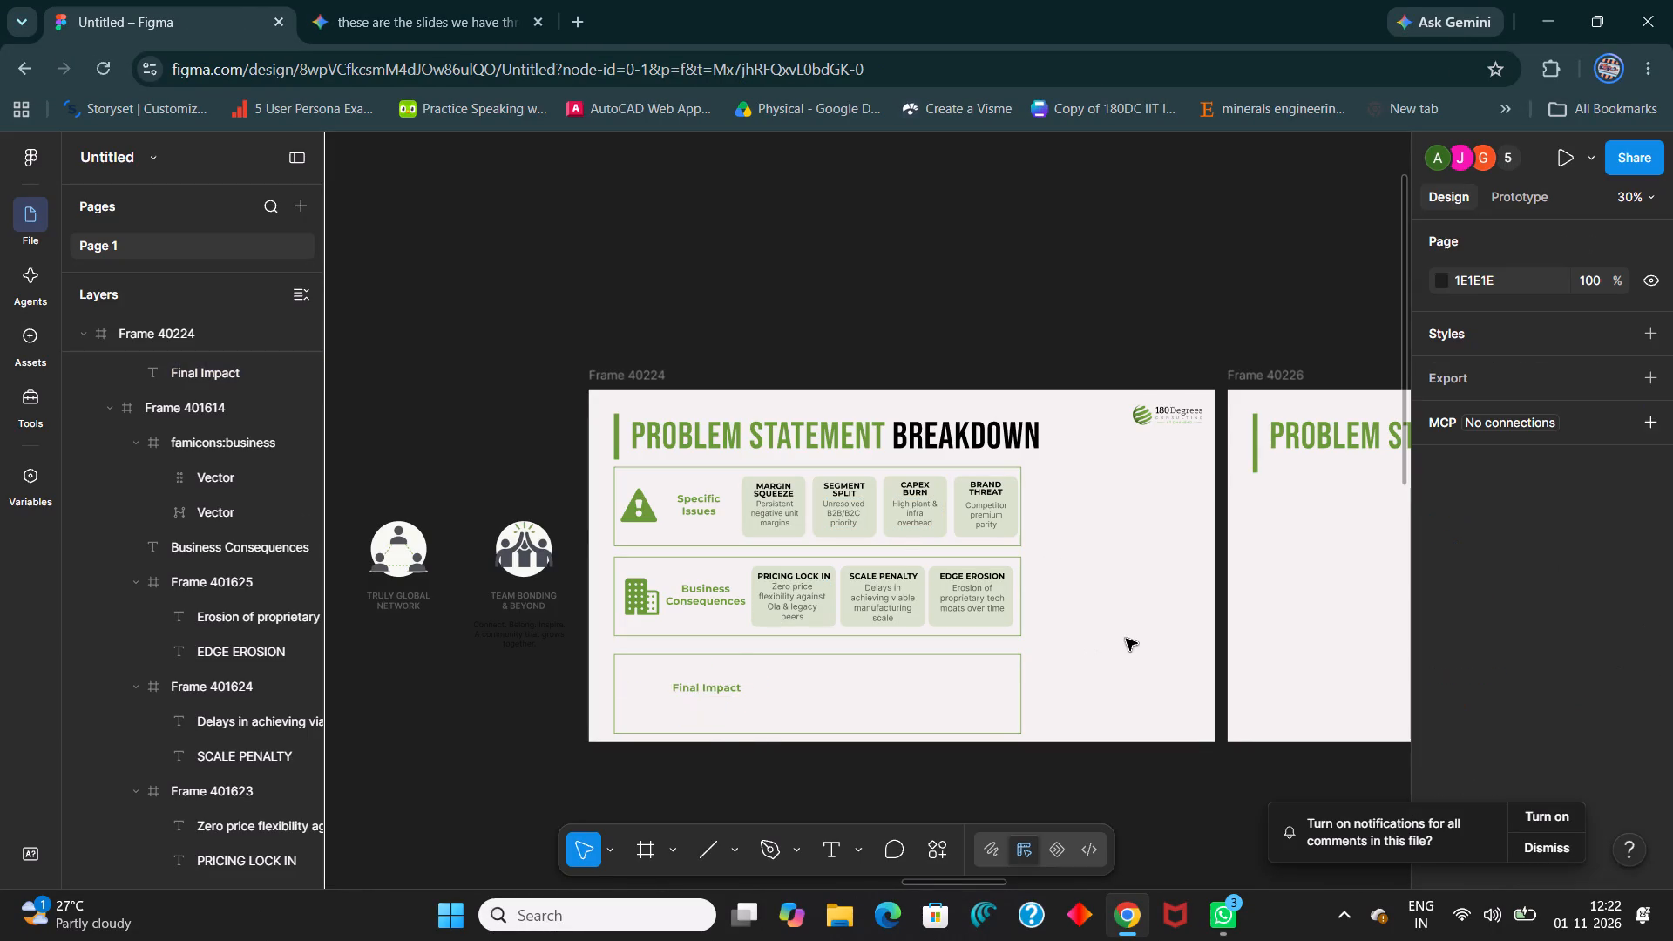
# Select the third row box containing the Final Impact heading.
pyautogui.keyDown('ctrl'); pyautogui.scroll(4, 714, 742); pyautogui.keyUp('ctrl')
pyautogui.doubleClick(739, 657)
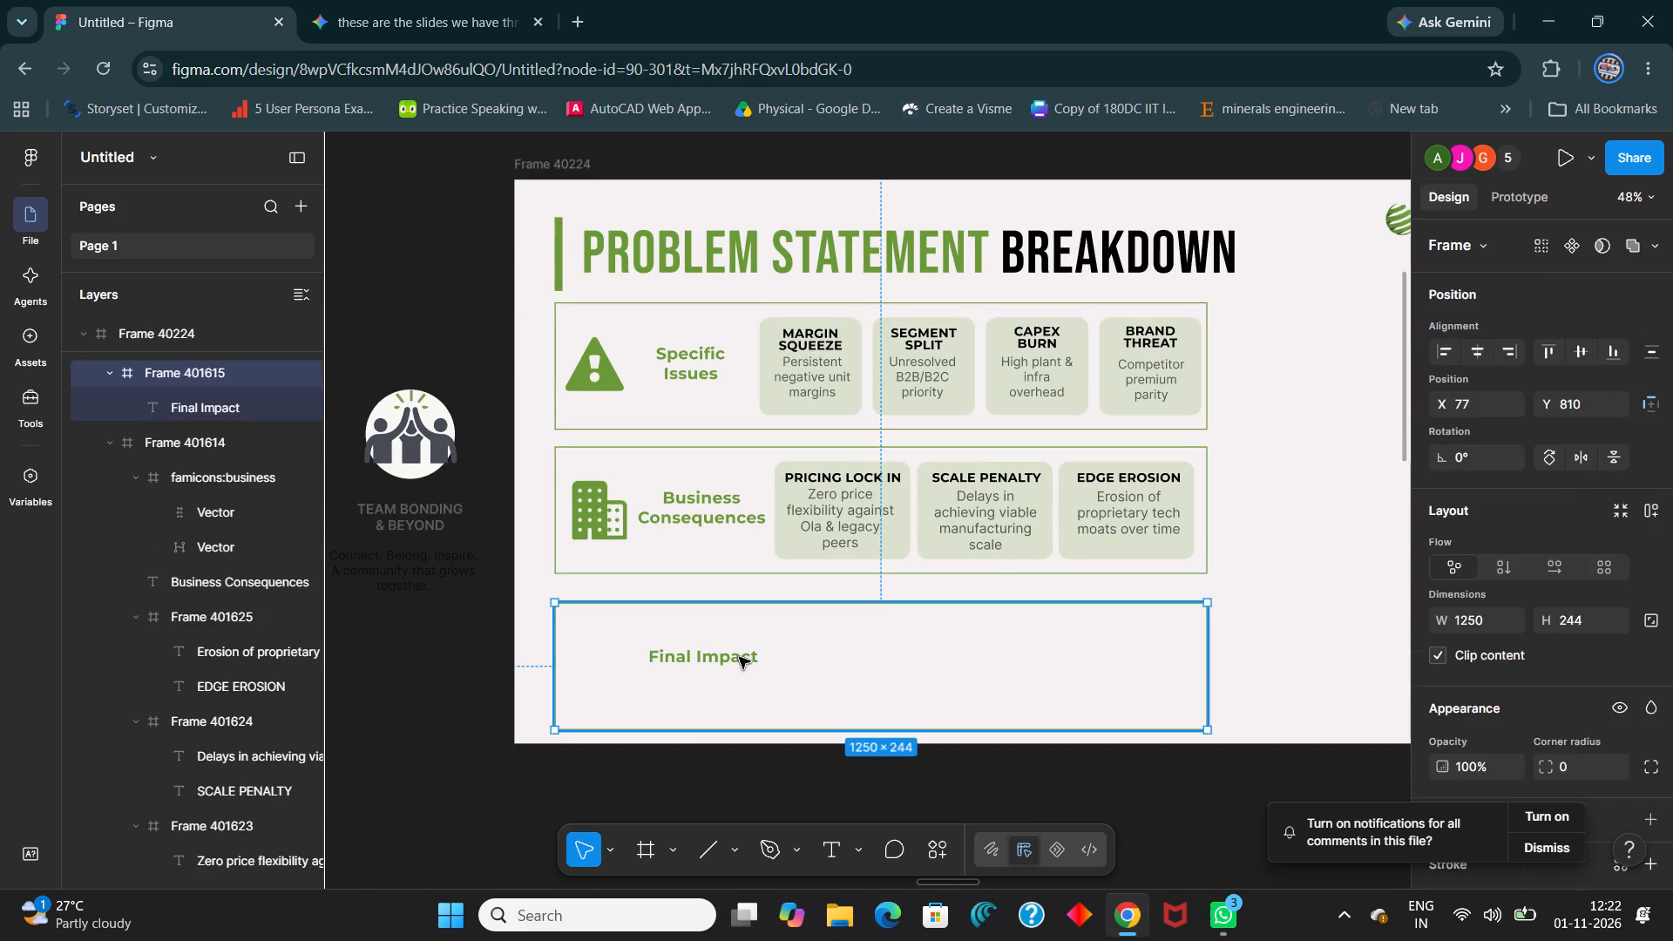
pyautogui.click(962, 674)
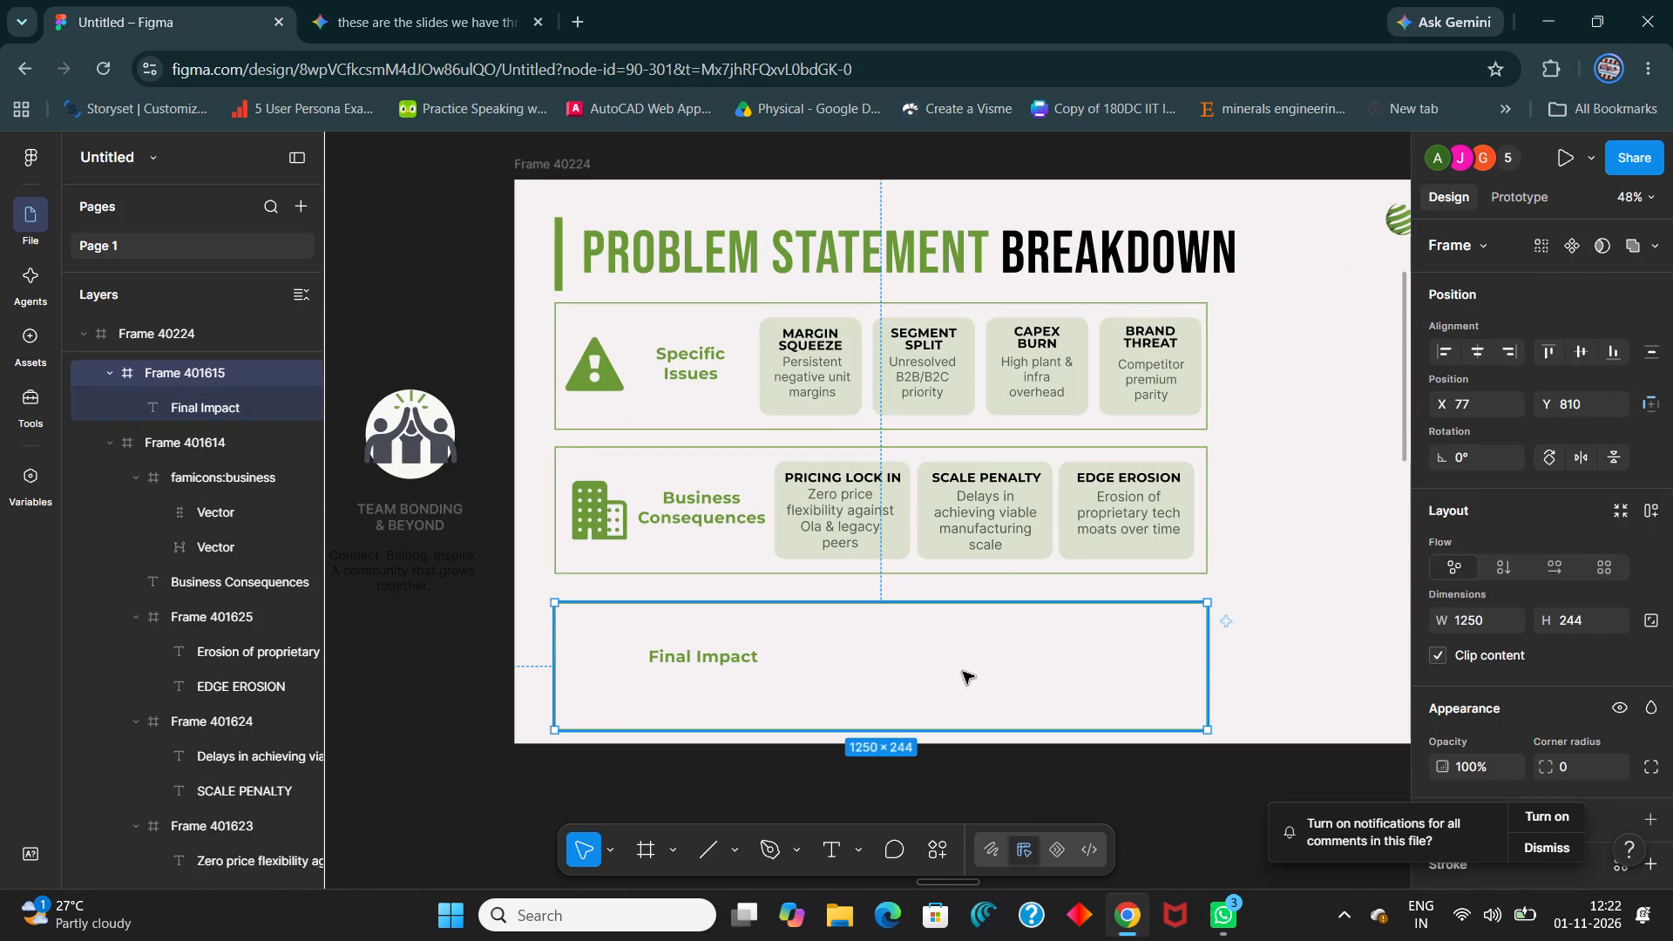
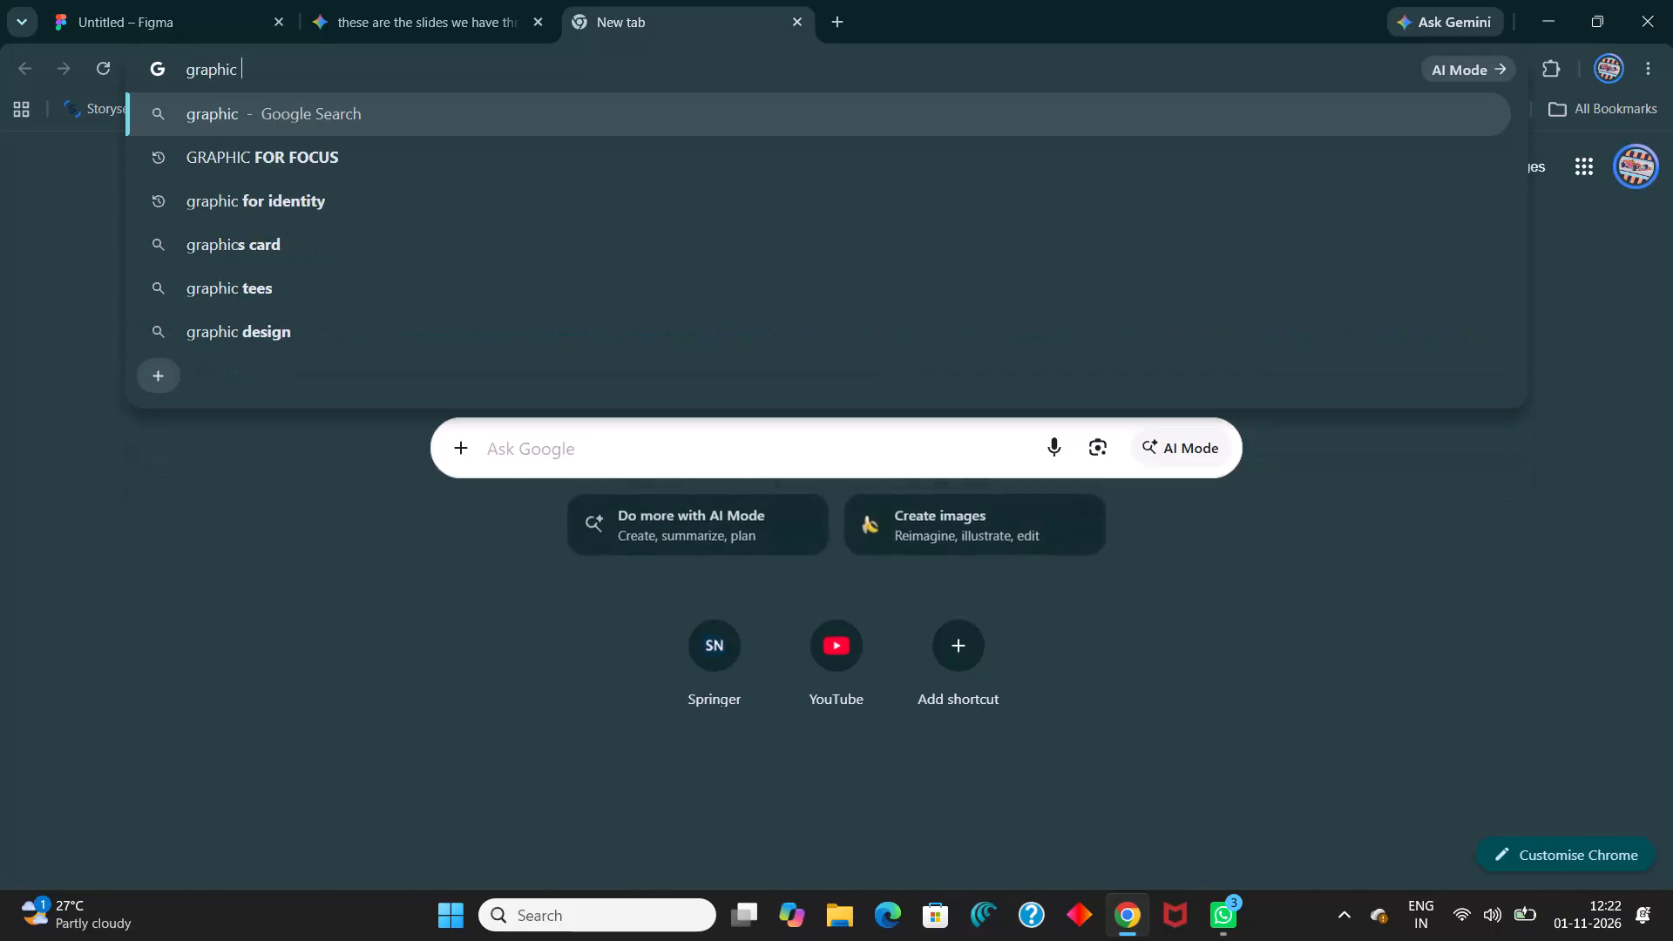
# Search Google Images for "graphic for impact" and look over the results.
pyautogui.press('Return')
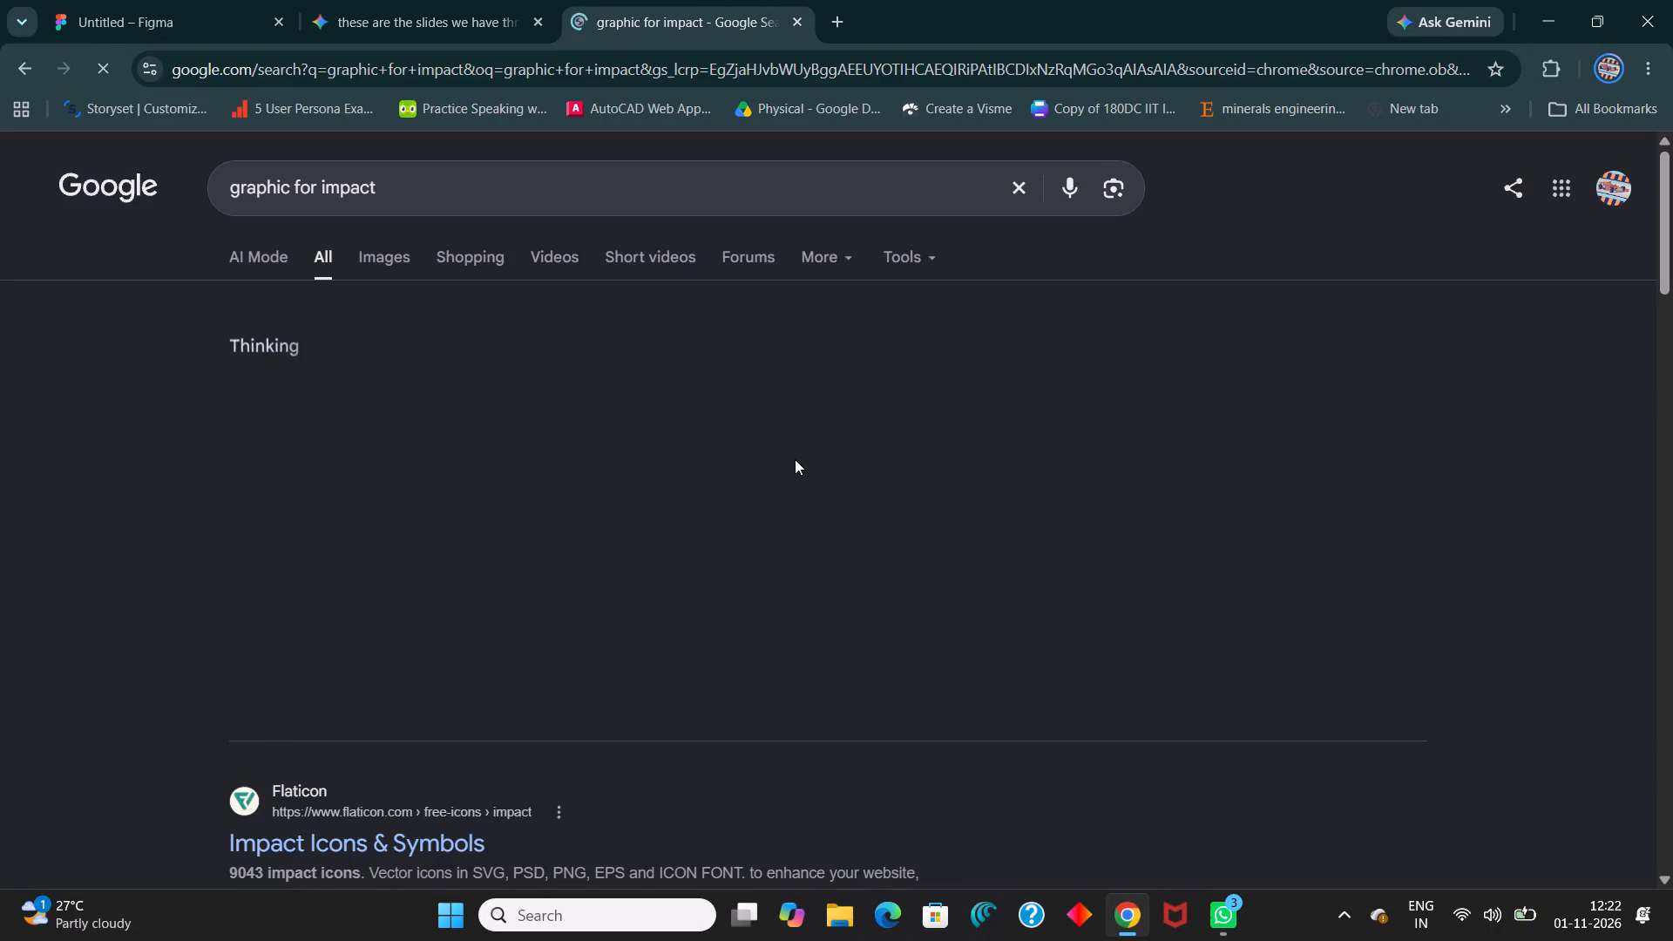
pyautogui.click(388, 234)
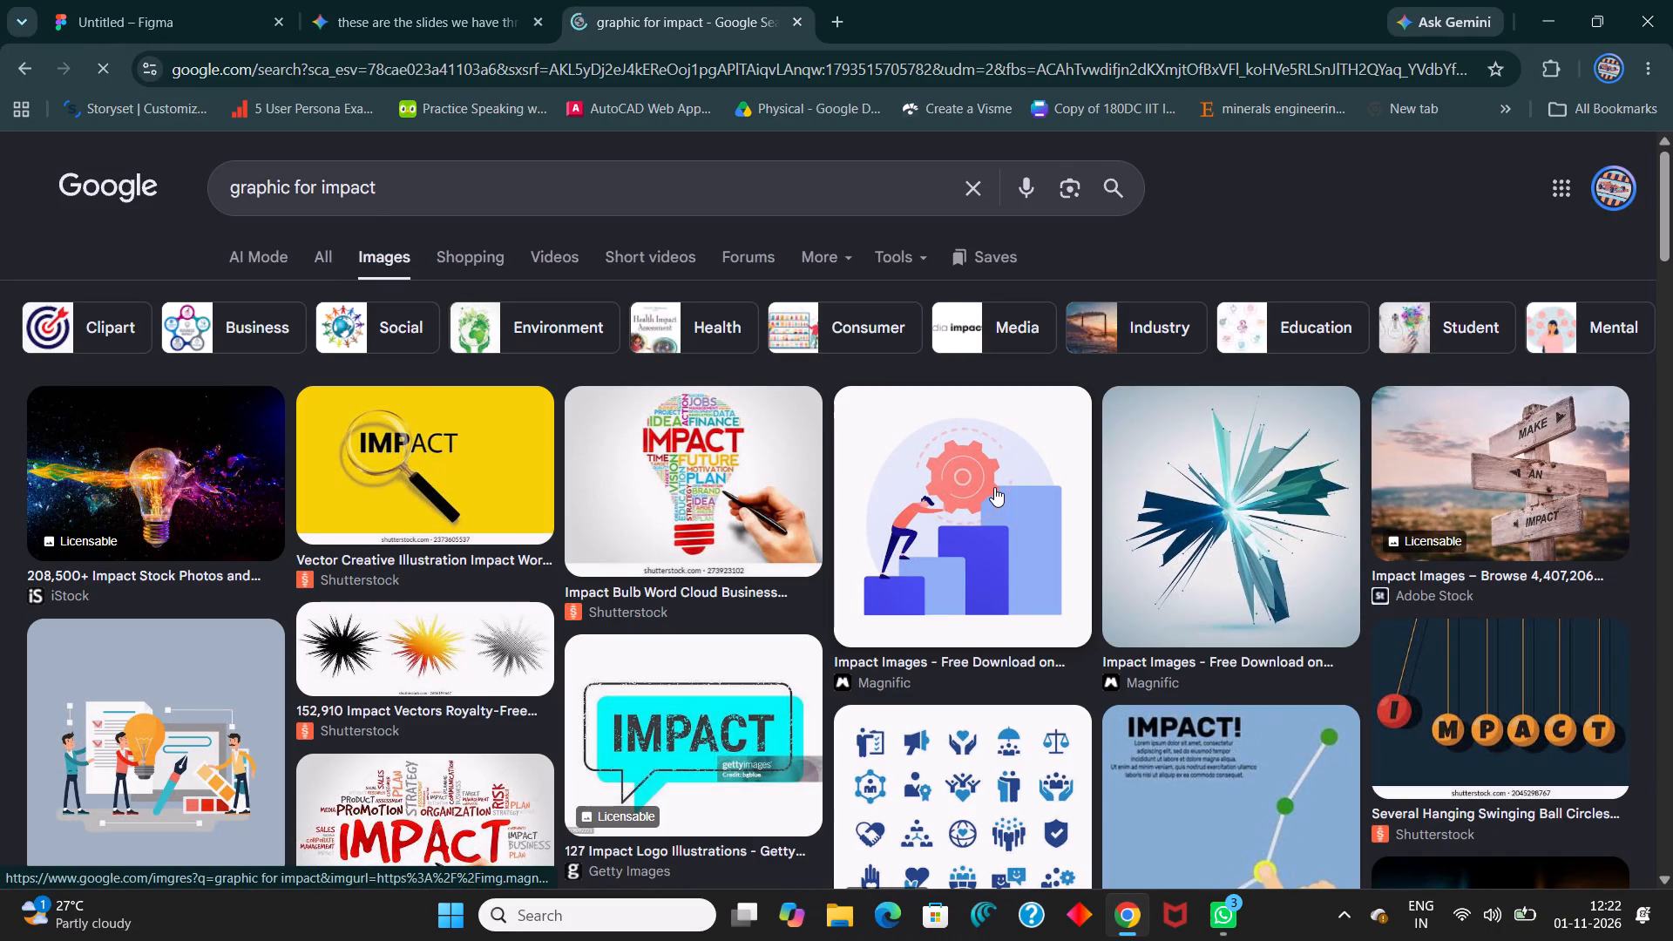
pyautogui.hotkey('ctrl', 'w')
# Search the Iconify plugin in Figma for "impact" icons.
pyautogui.hotkey('ctrl', 'alt', 'p')
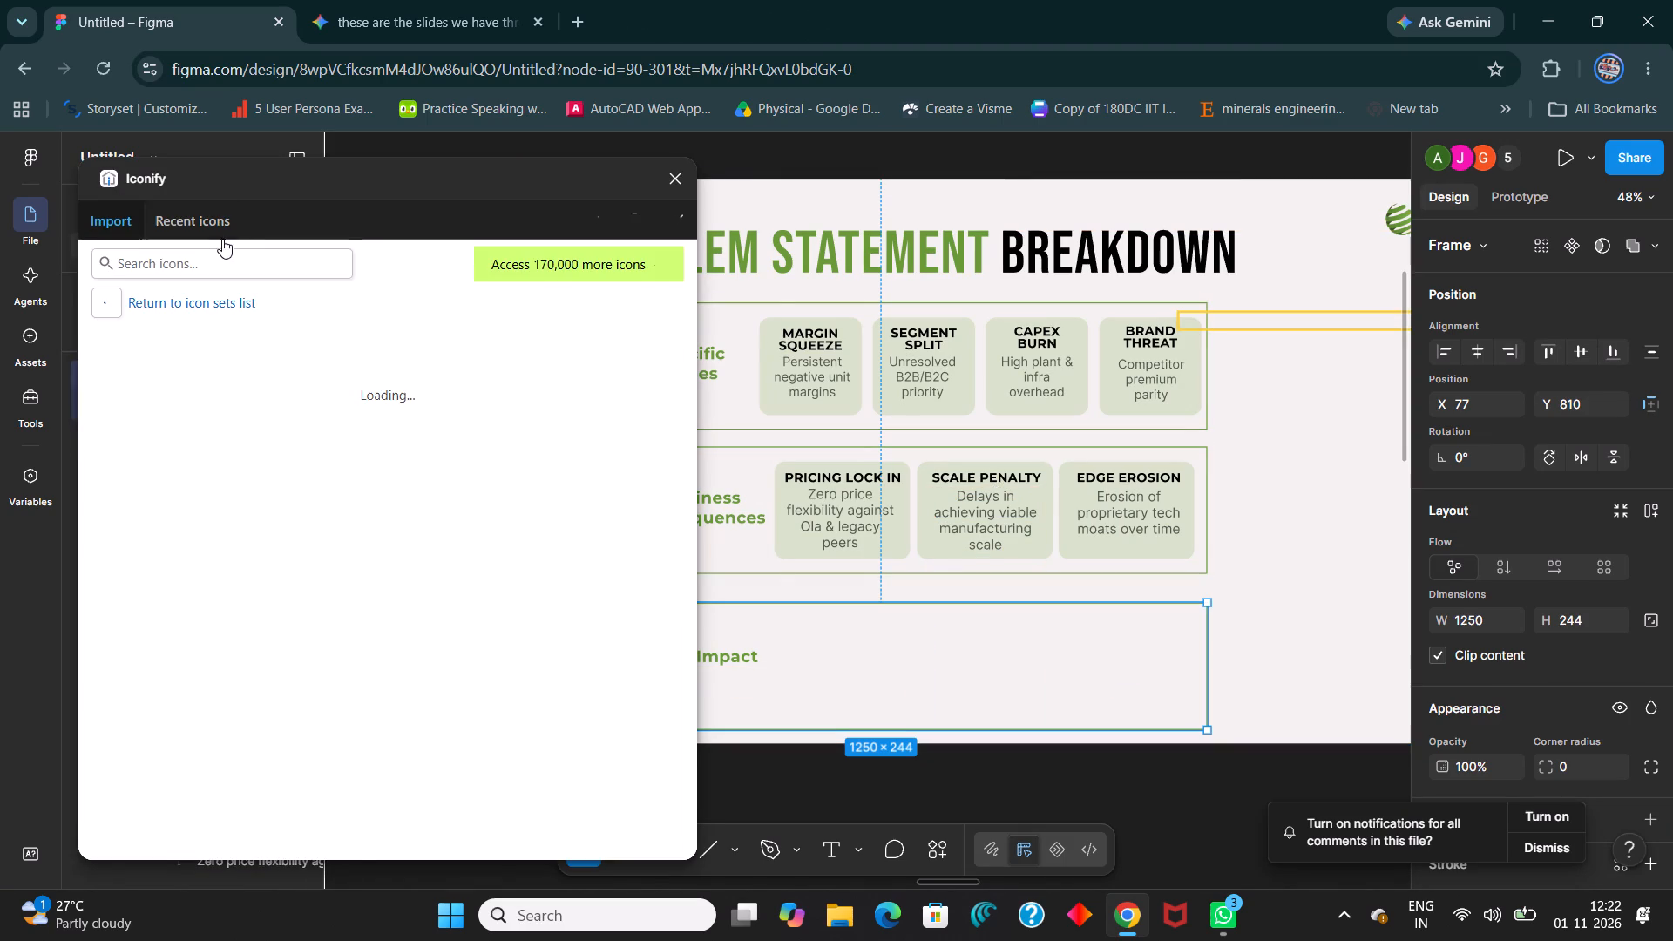
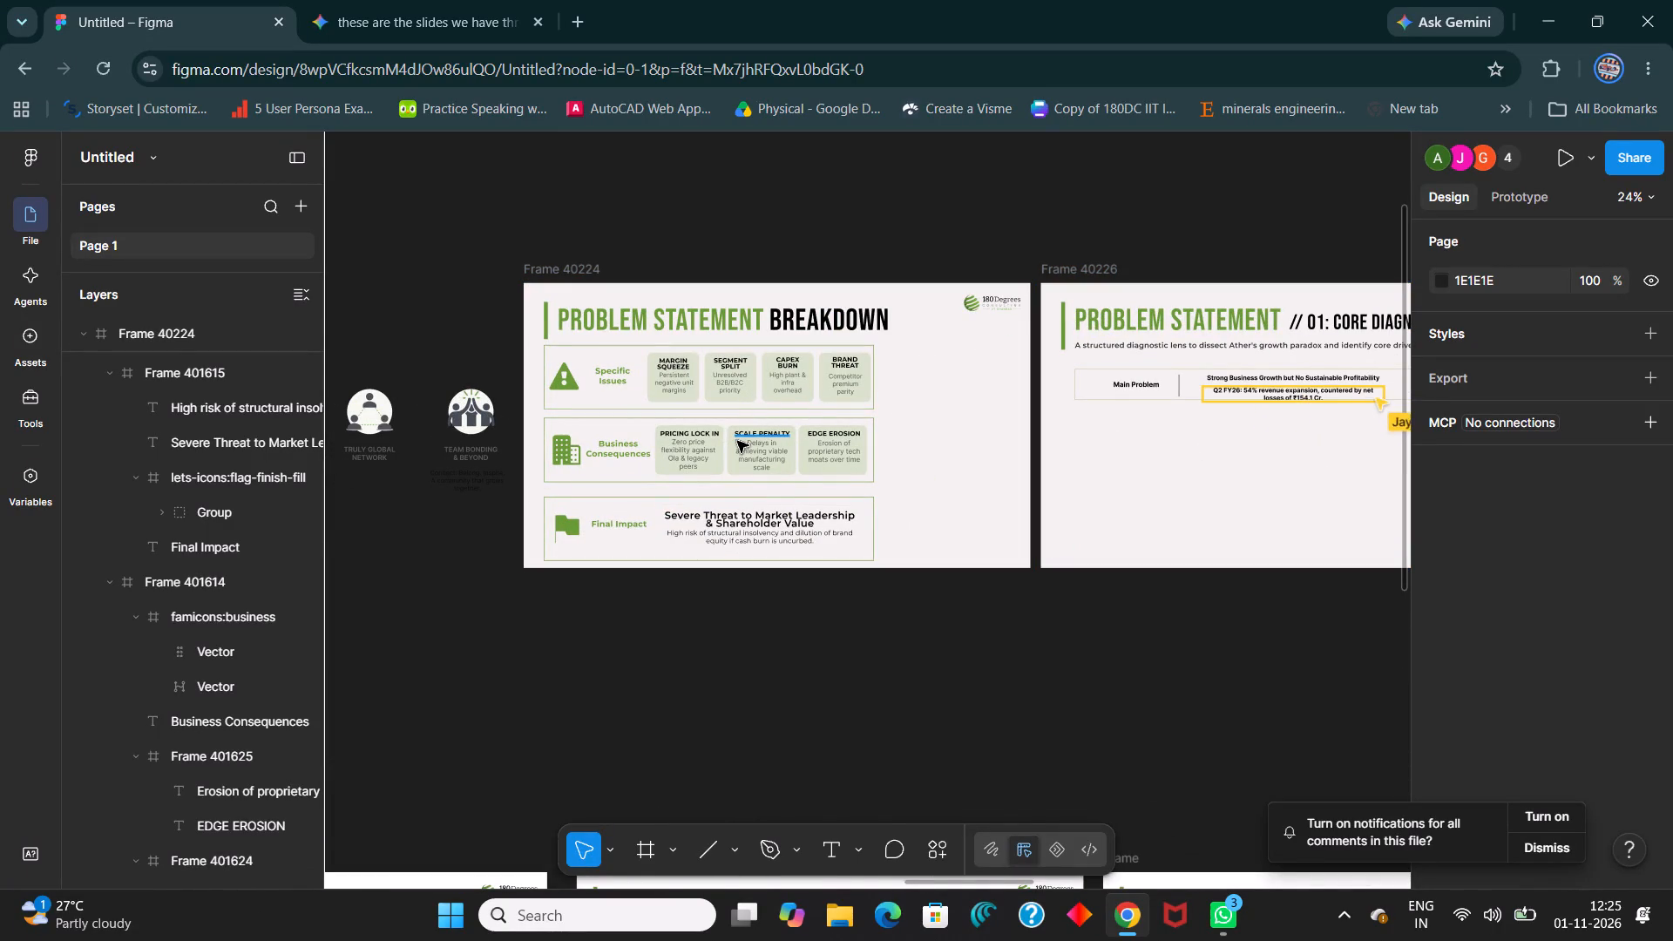
# Move the Final Impact row up to Y 795, closer to the Business Consequences row.
pyautogui.keyDown('ctrl'); pyautogui.scroll(4, 745, 542); pyautogui.keyUp('ctrl')
pyautogui.keyDown('ctrl'); pyautogui.scroll(-4, 745, 545); pyautogui.keyUp('ctrl')
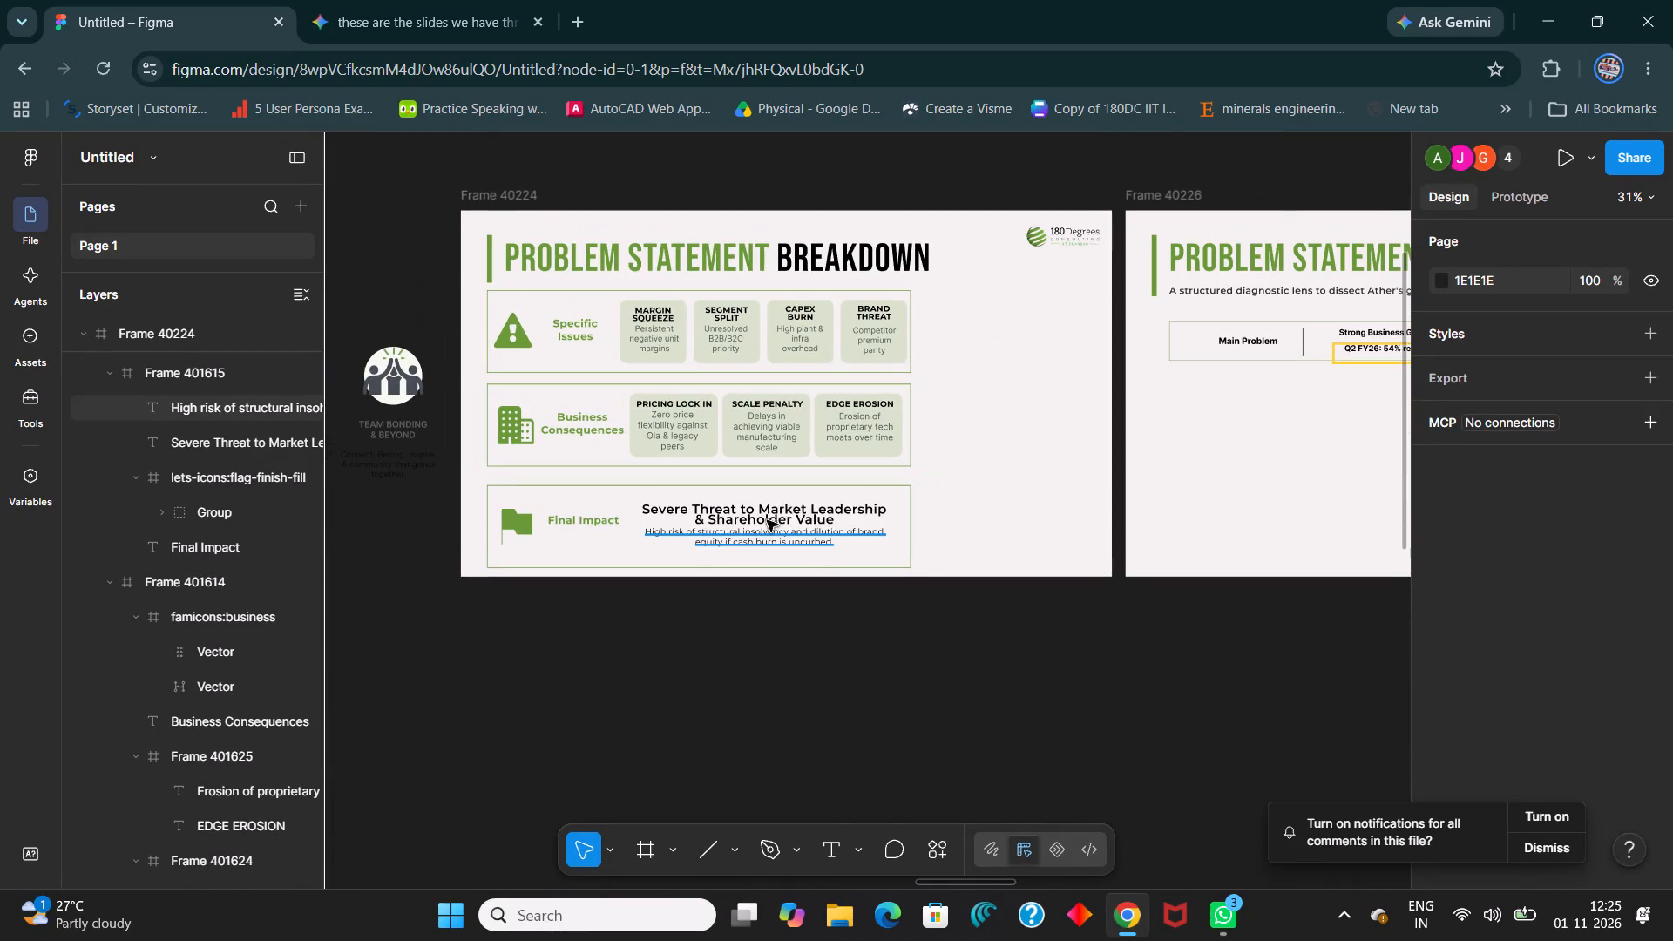
pyautogui.click(884, 551)
pyautogui.click(1049, 499)
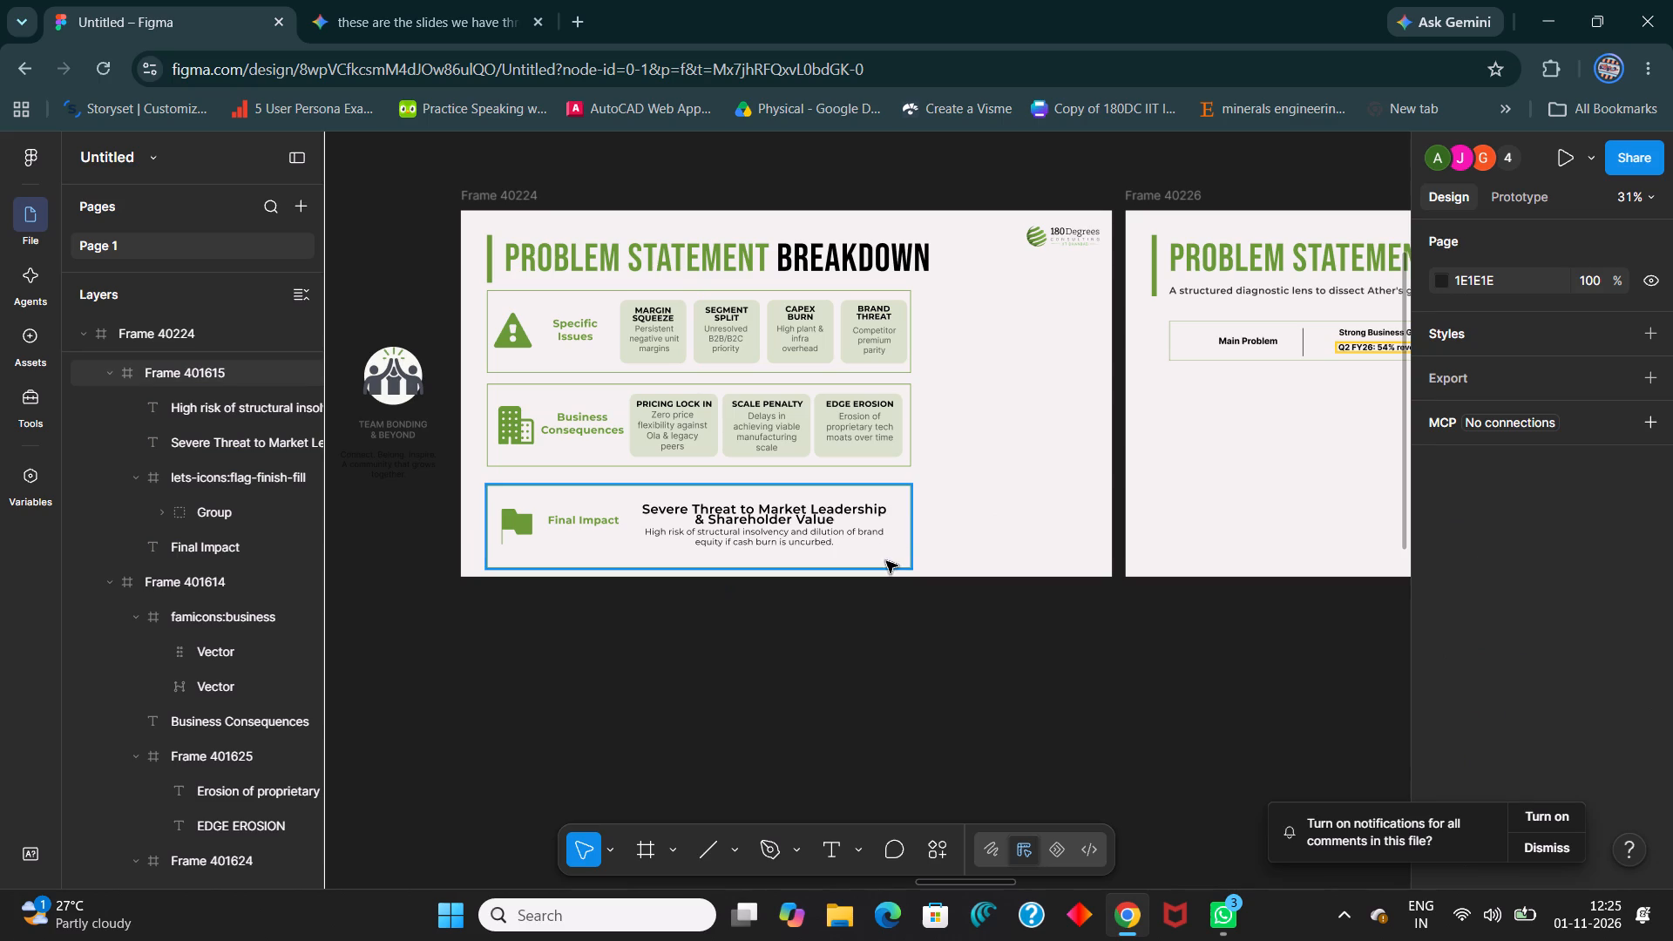
pyautogui.click(1029, 490)
pyautogui.keyDown('ctrl'); pyautogui.scroll(4, 963, 517); pyautogui.keyUp('ctrl')
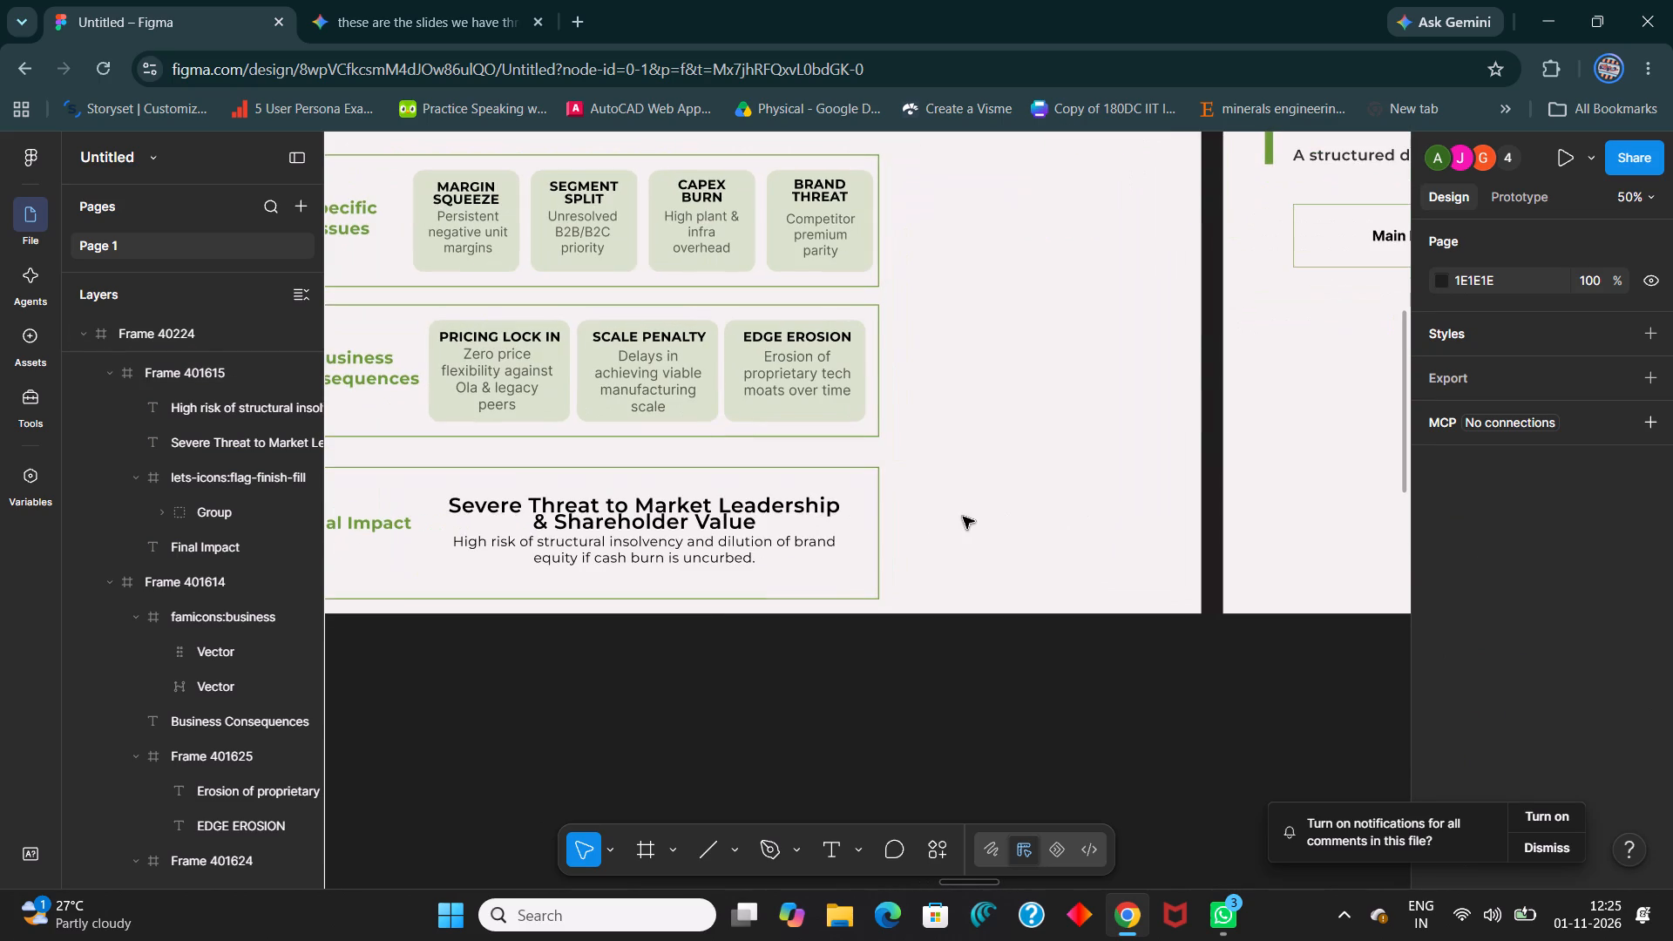
pyautogui.keyDown('shift'); pyautogui.scroll(4, 963, 517); pyautogui.keyUp('shift')
pyautogui.click(1082, 577)
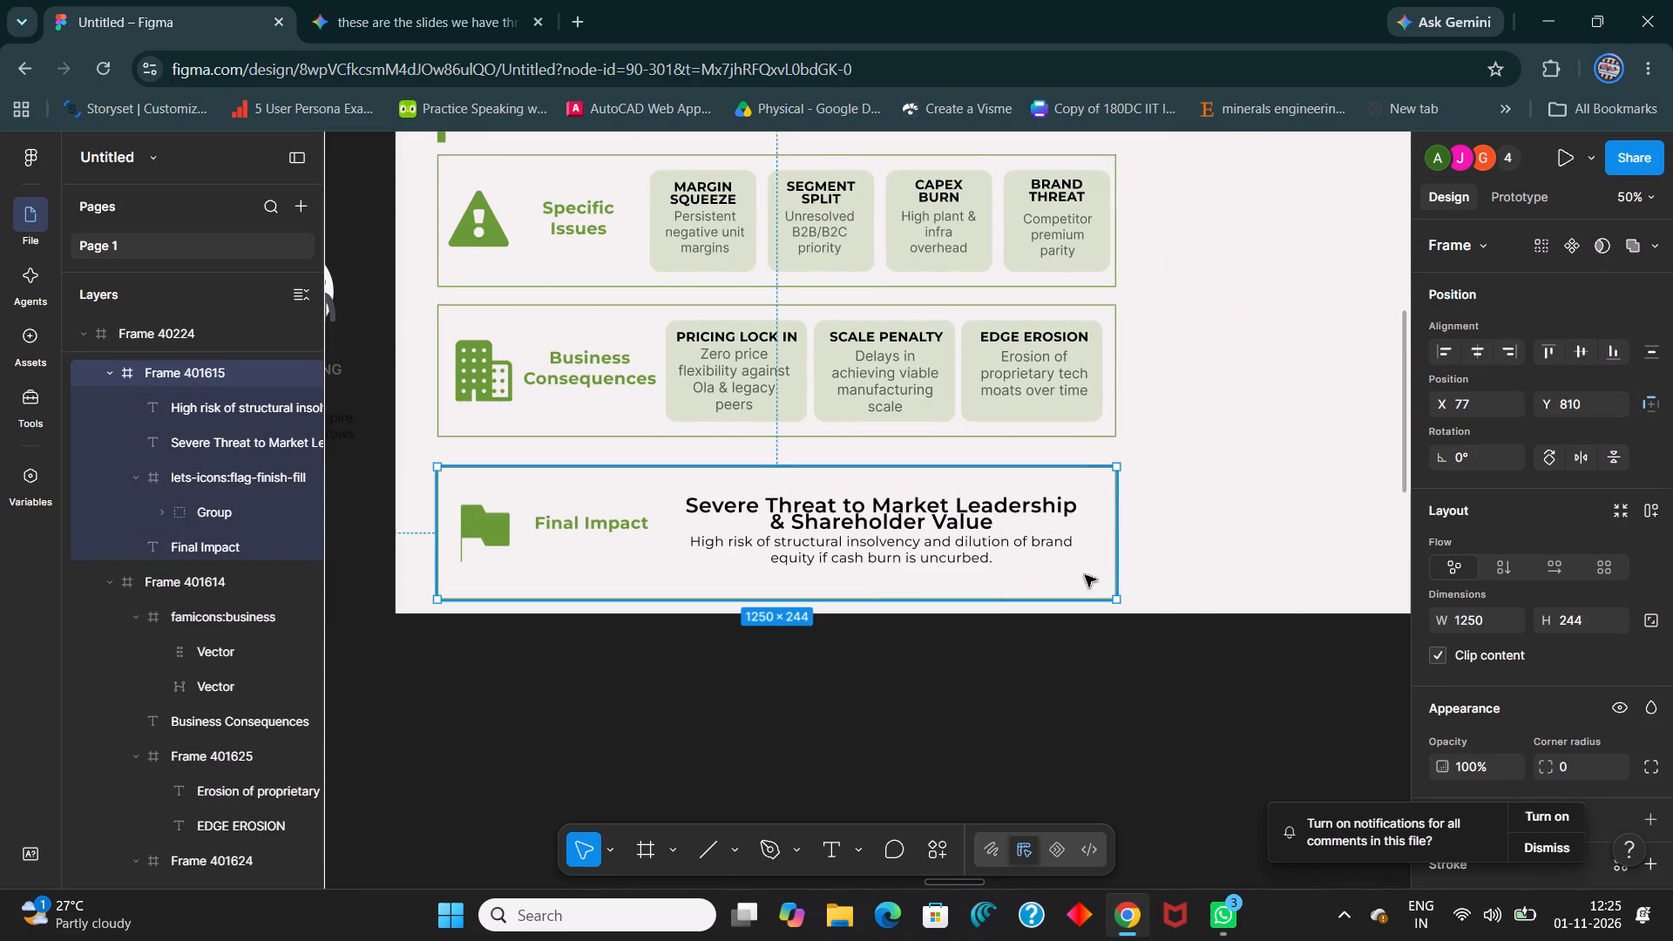
pyautogui.hotkey('shift', 'Up')
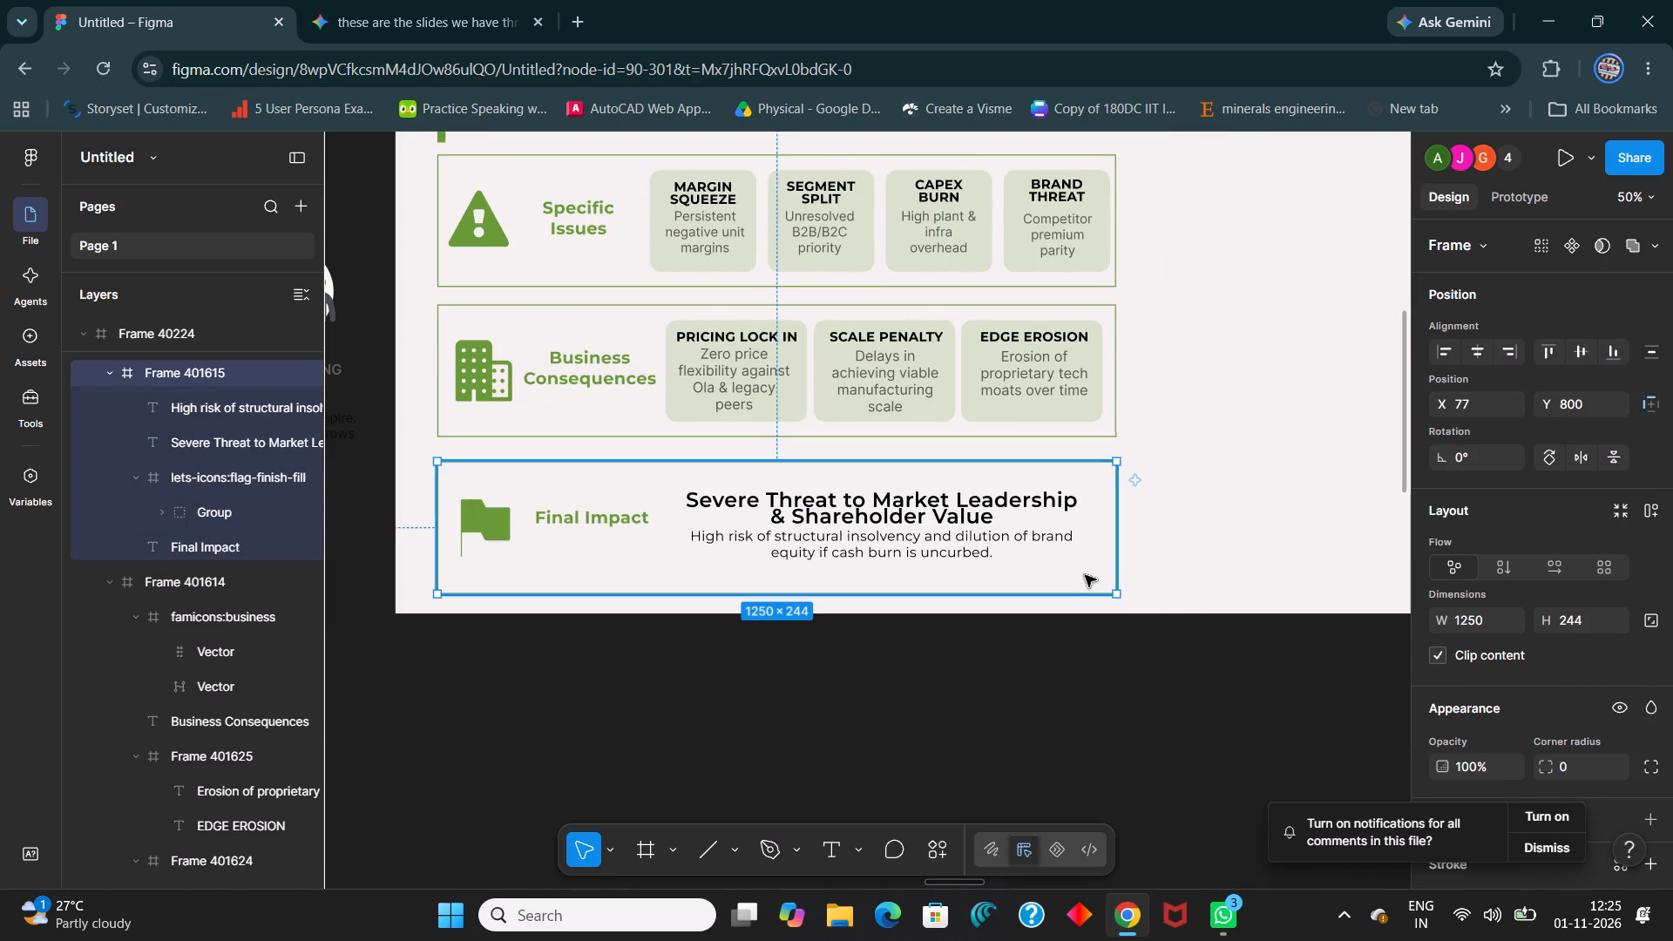
pyautogui.press('Up')
pyautogui.press('Up')
pyautogui.press('Up')
pyautogui.press('Up')
pyautogui.press('Up')
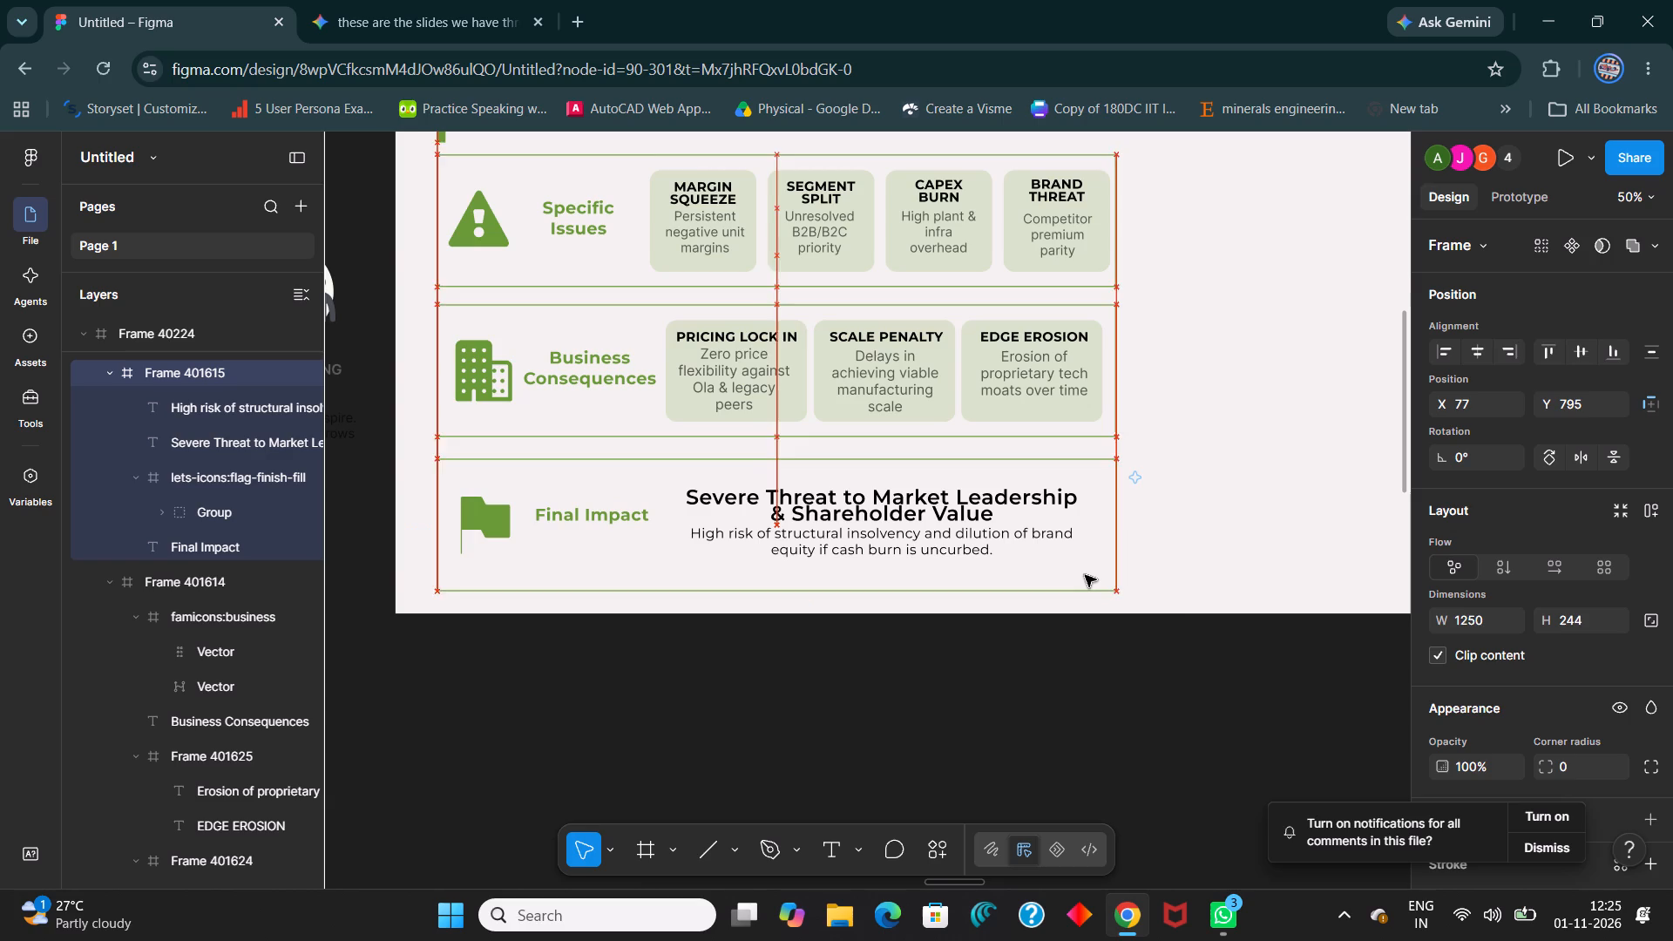
# Draw an empty frame about 515 by 804 beside the three rows, at about X 1369, Y 235, level with the Specific Issues row.
pyautogui.keyDown('ctrl'); pyautogui.scroll(-6, 1217, 369); pyautogui.keyUp('ctrl')
pyautogui.click(1222, 375)
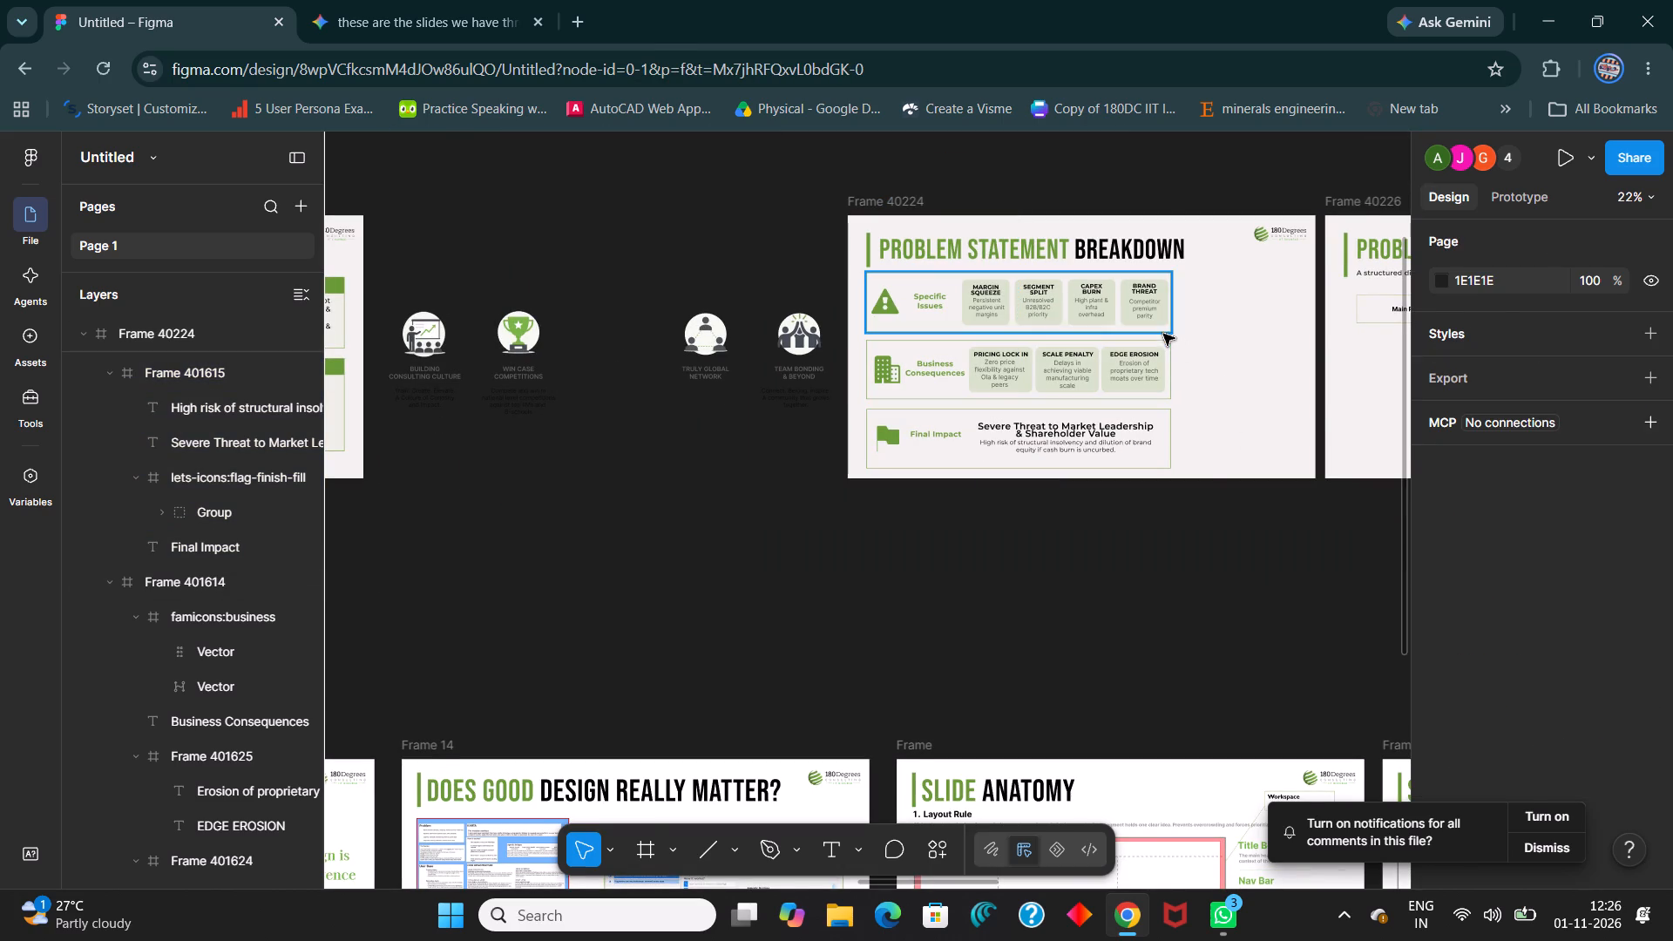
pyautogui.press('f')
pyautogui.moveTo(1181, 276); pyautogui.dragTo(1332, 472)
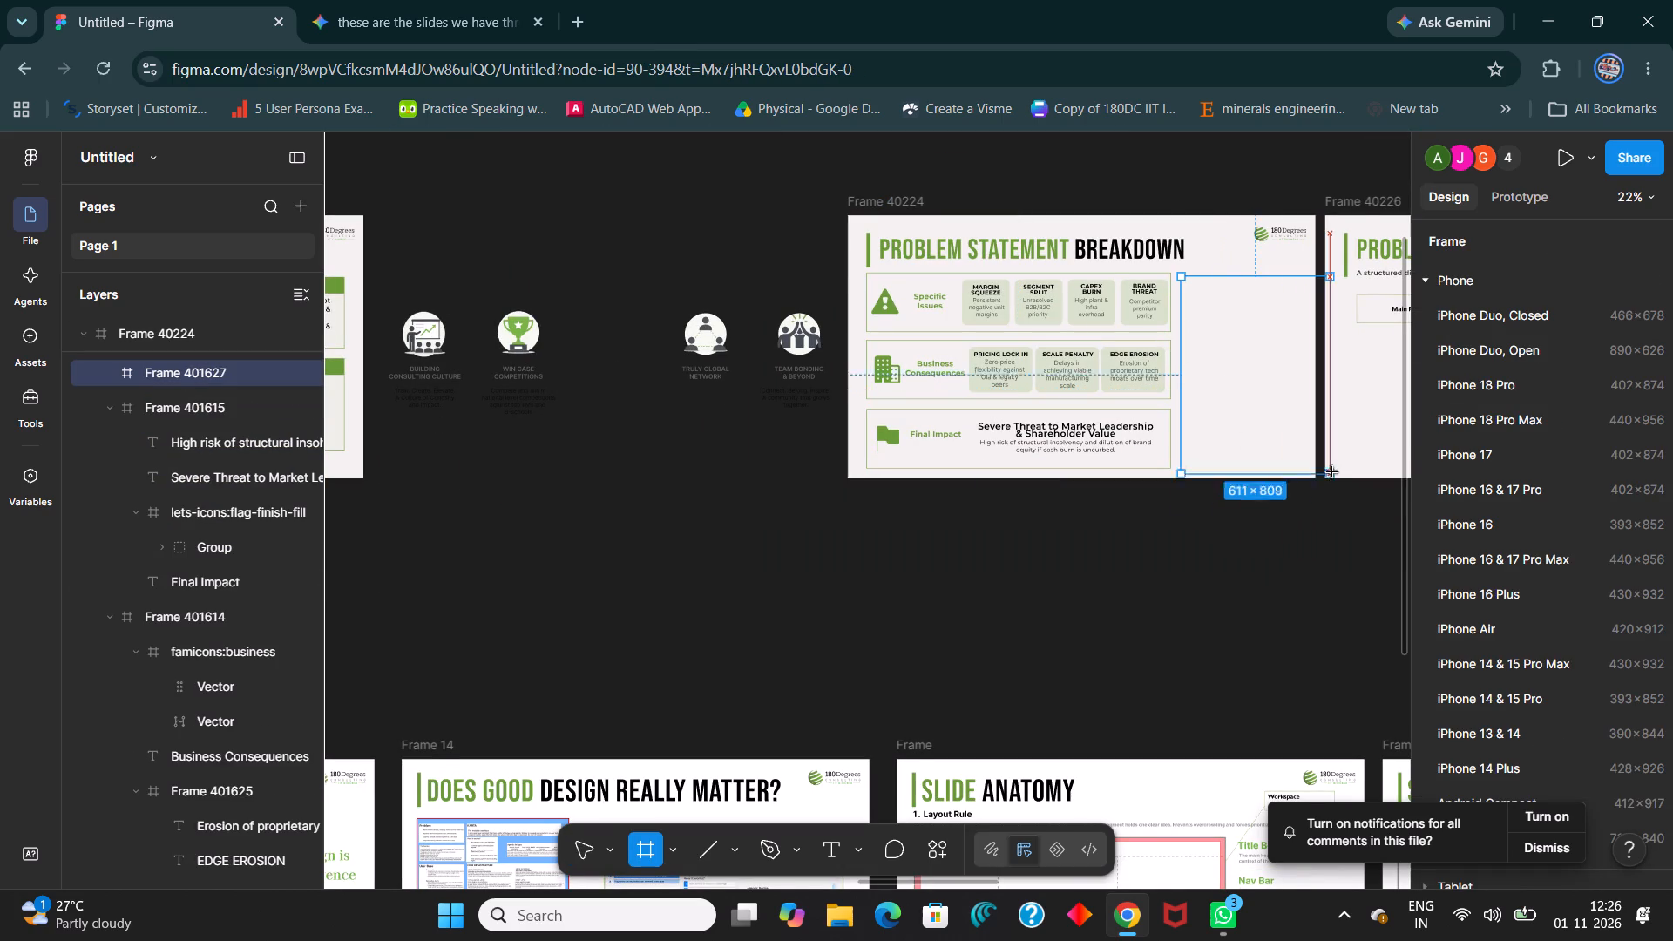
pyautogui.moveTo(1332, 472); pyautogui.dragTo(1311, 470)
pyautogui.keyDown('ctrl'); pyautogui.scroll(7, 1280, 333); pyautogui.keyUp('ctrl')
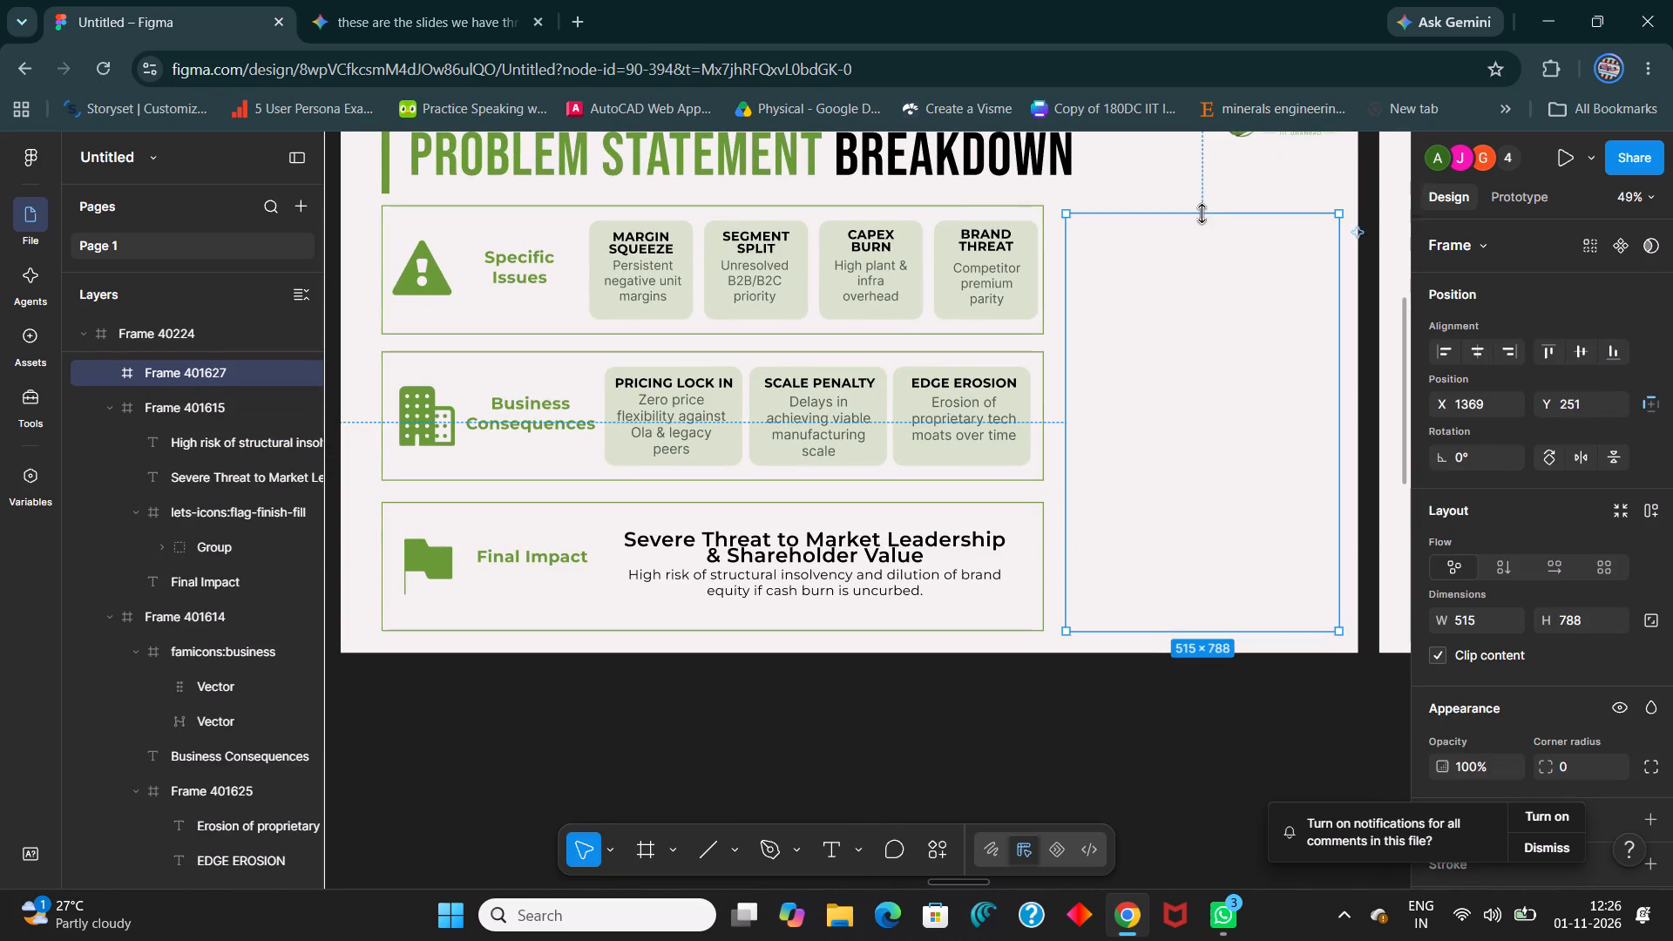
pyautogui.moveTo(1202, 213); pyautogui.dragTo(1202, 206)
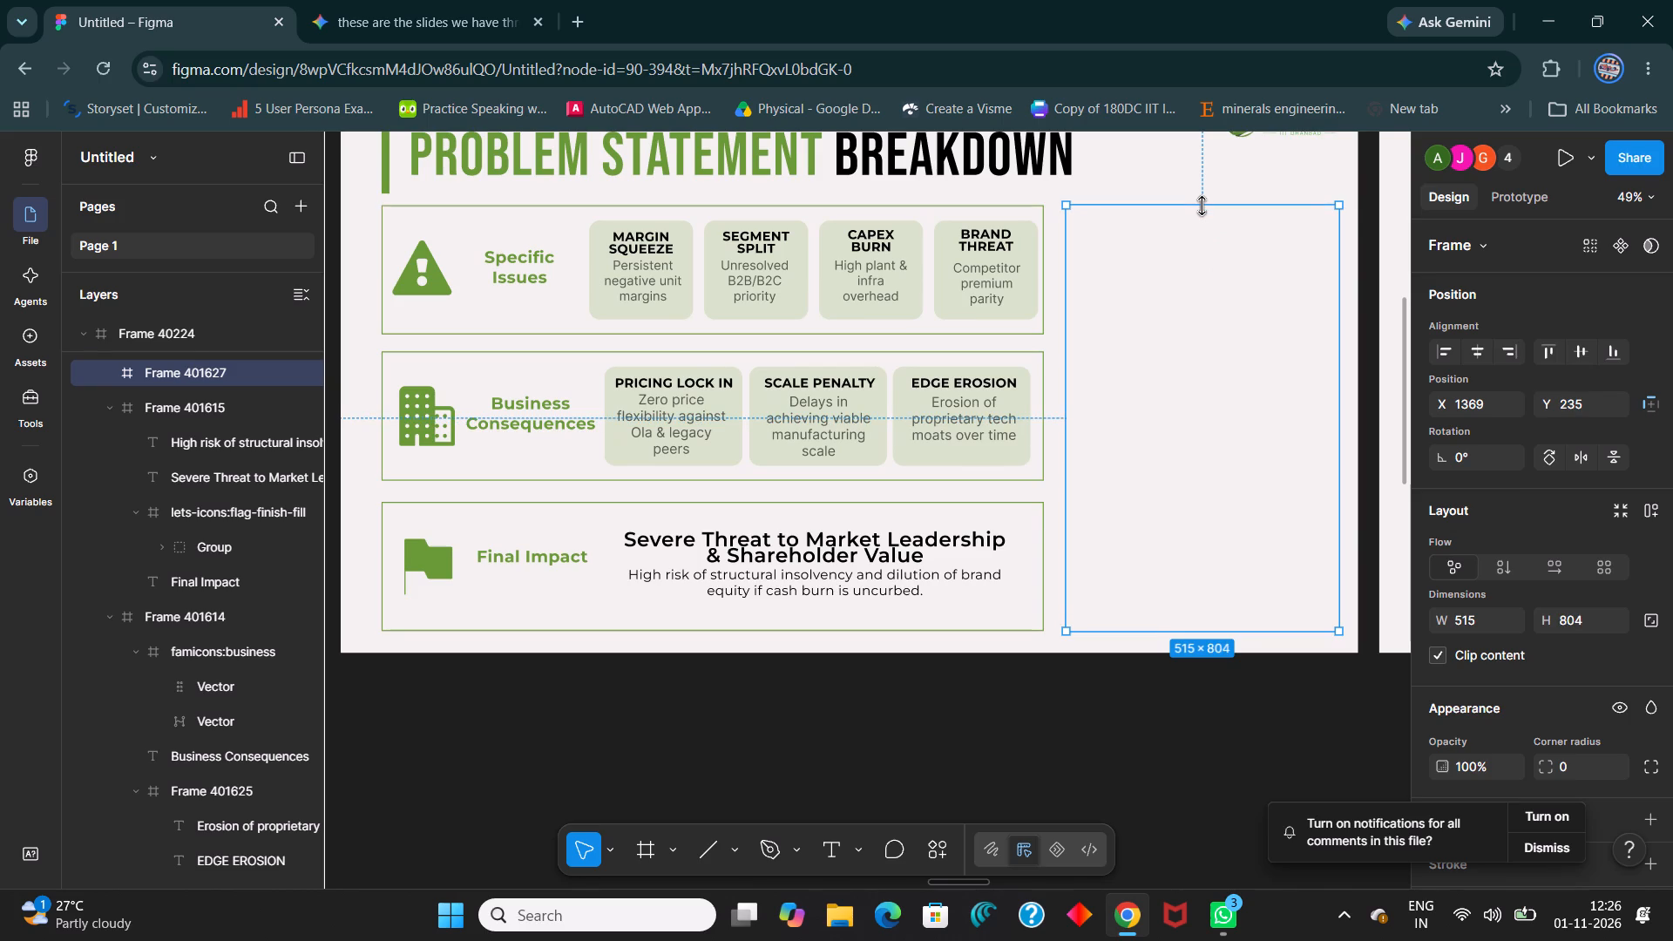
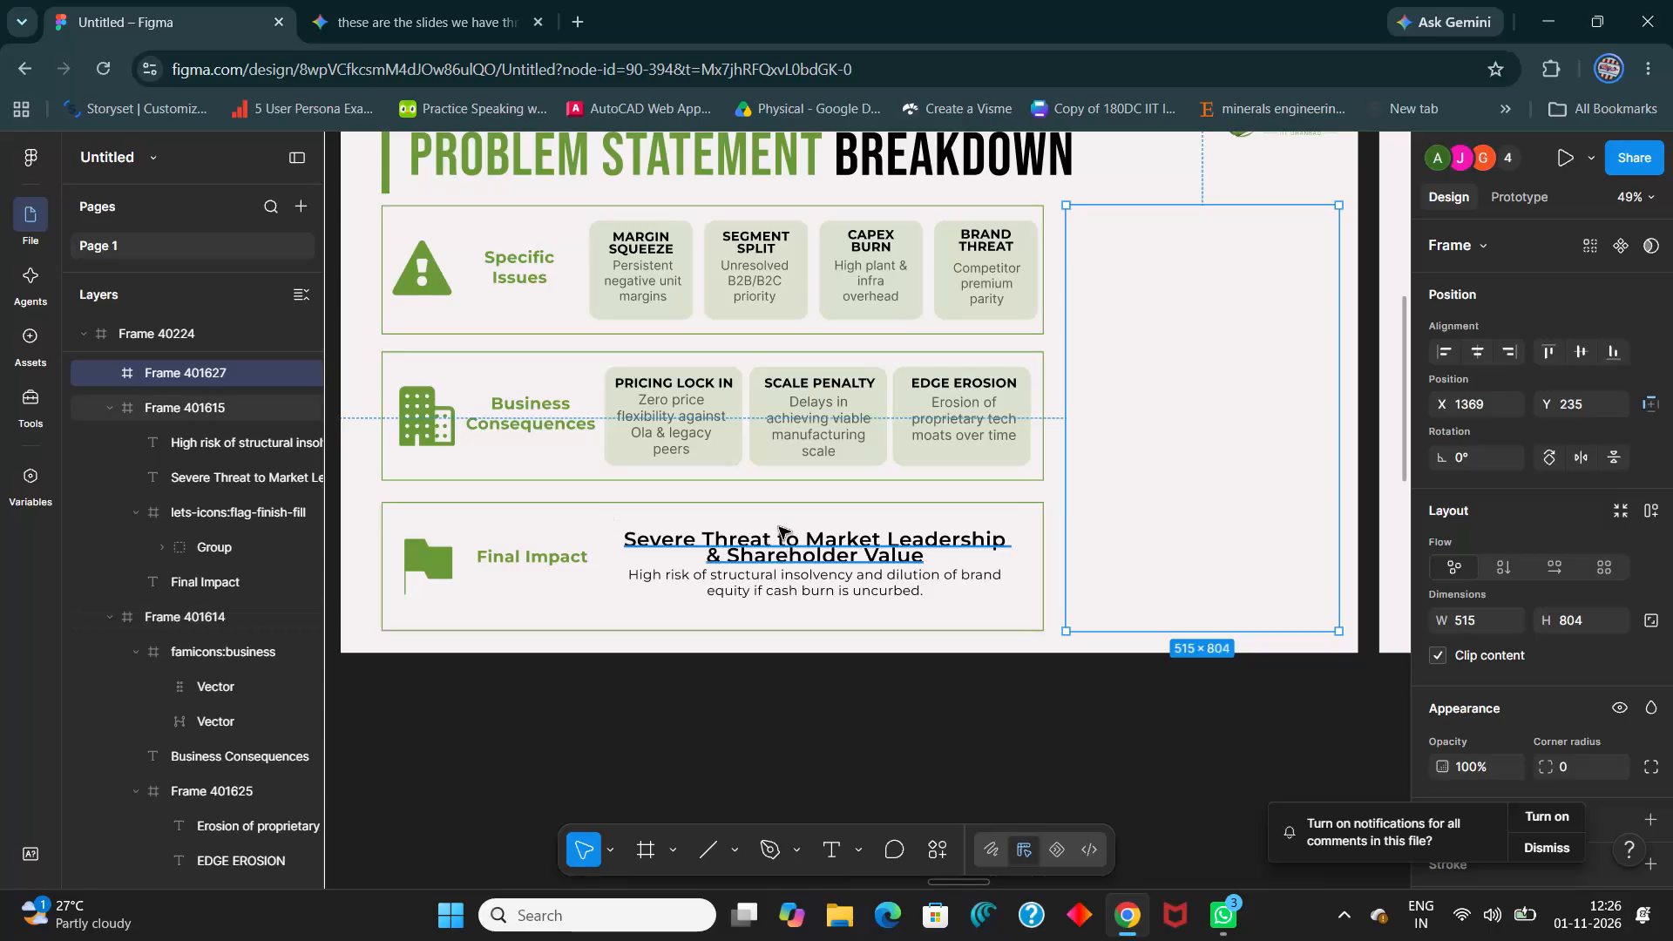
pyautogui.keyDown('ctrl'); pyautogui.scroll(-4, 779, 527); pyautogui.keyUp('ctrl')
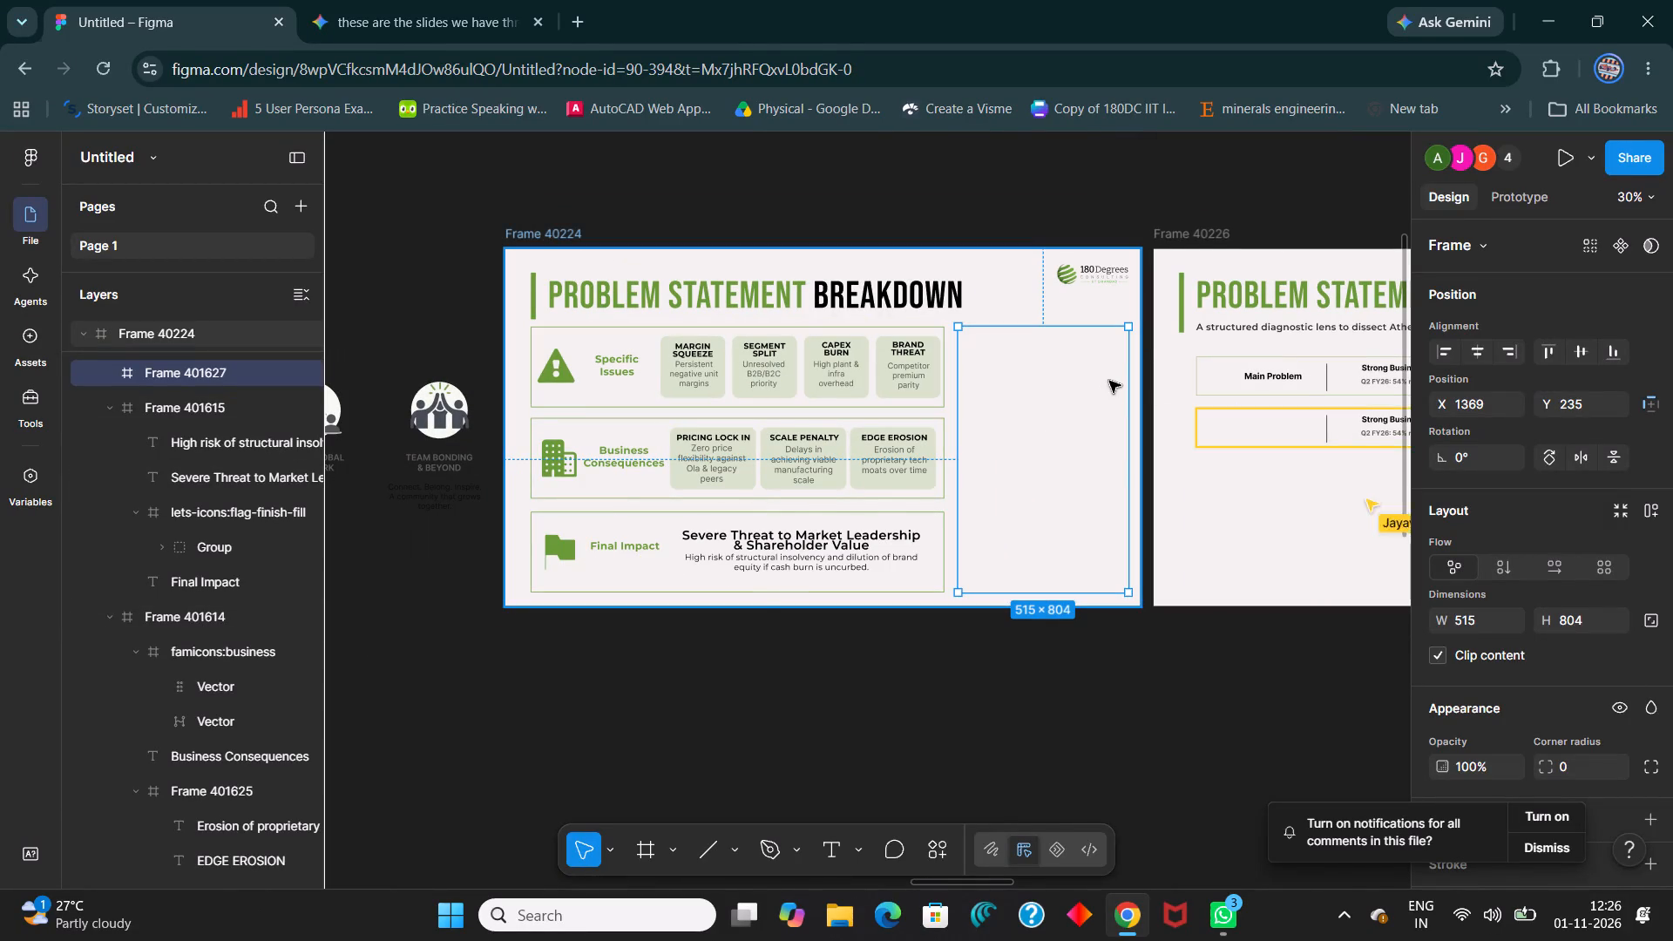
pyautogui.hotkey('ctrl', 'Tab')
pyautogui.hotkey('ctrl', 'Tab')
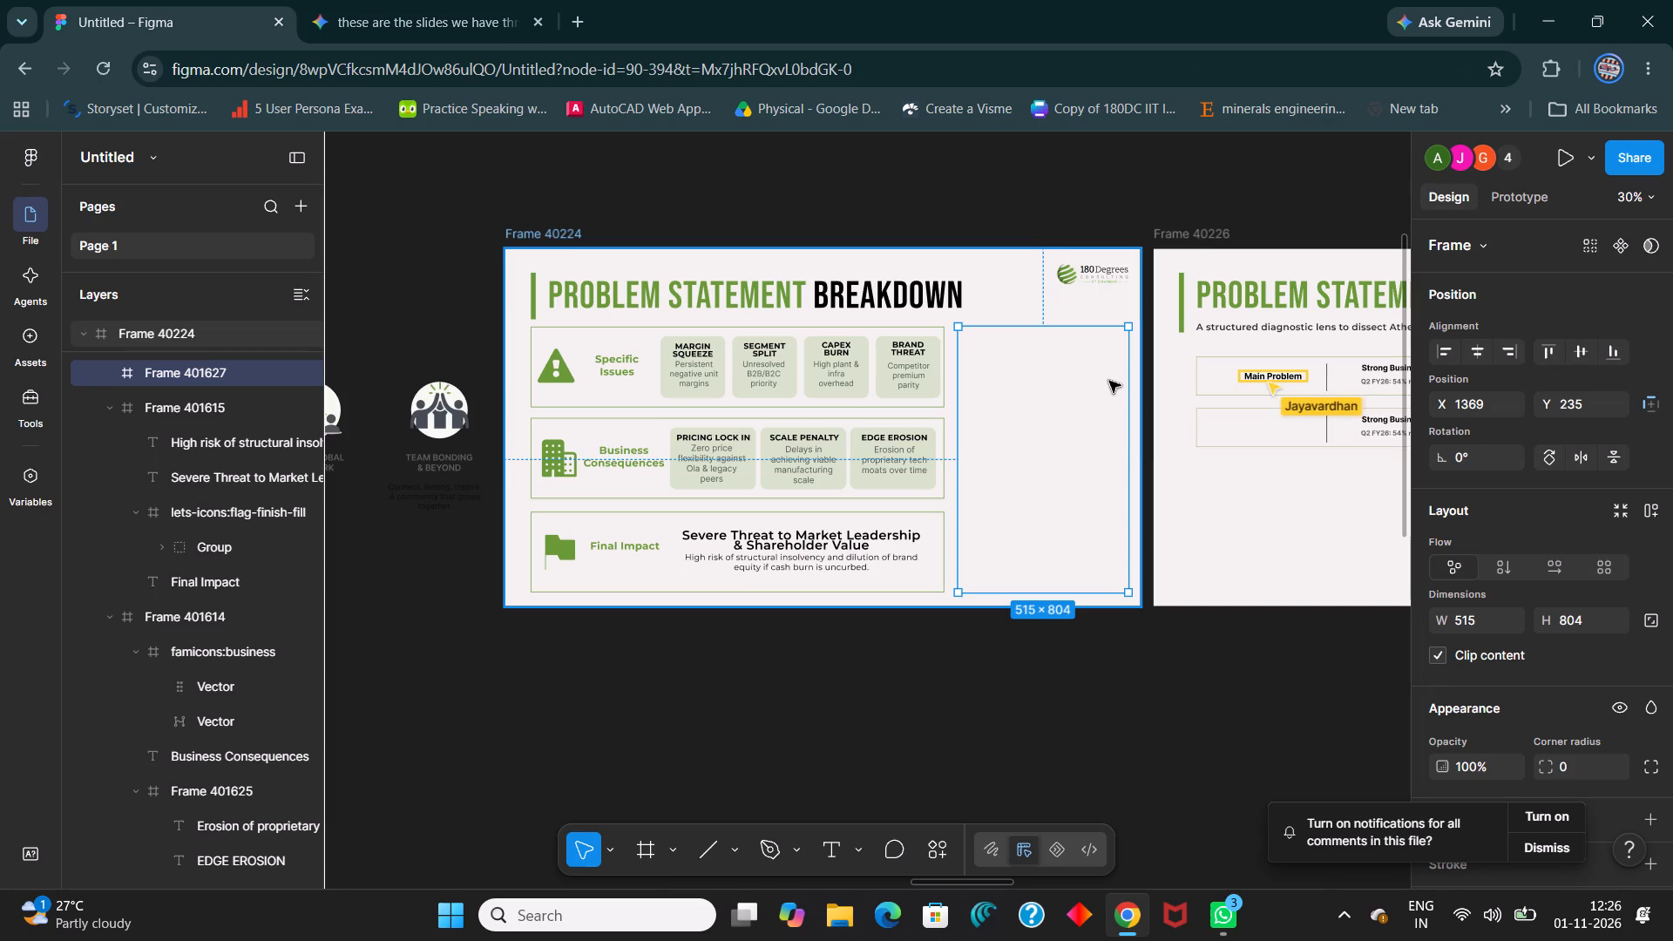
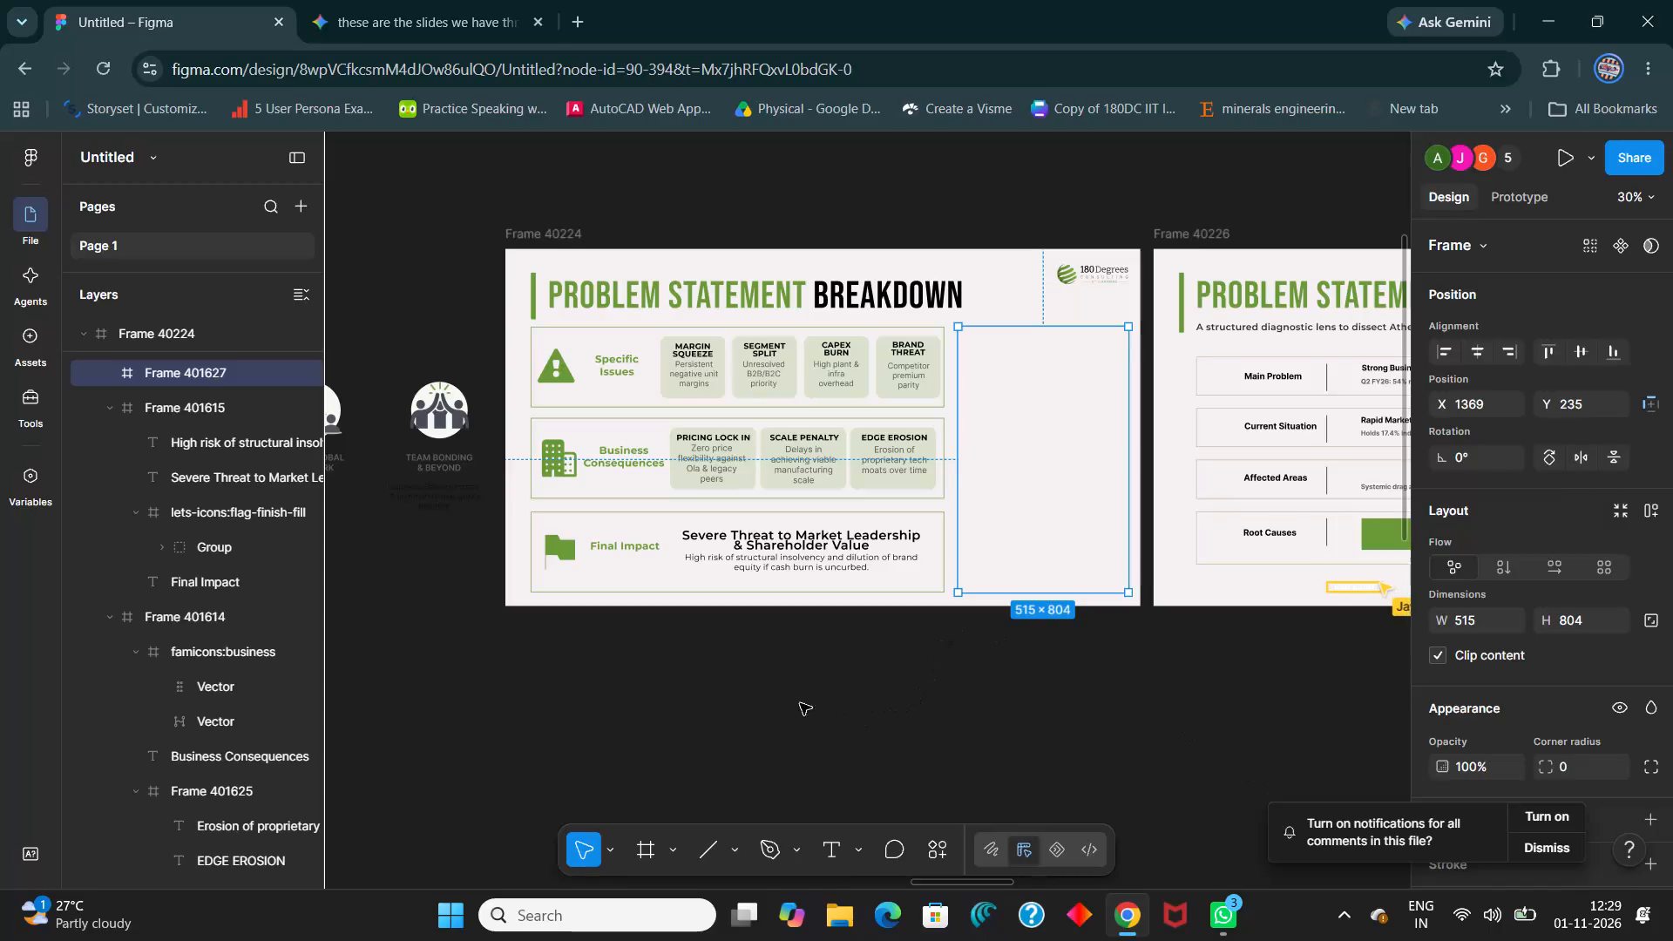
# Add a stroke to the empty side frame beside the three rows, sampling the green 679936 from the warning triangle icon.
pyautogui.click(748, 748)
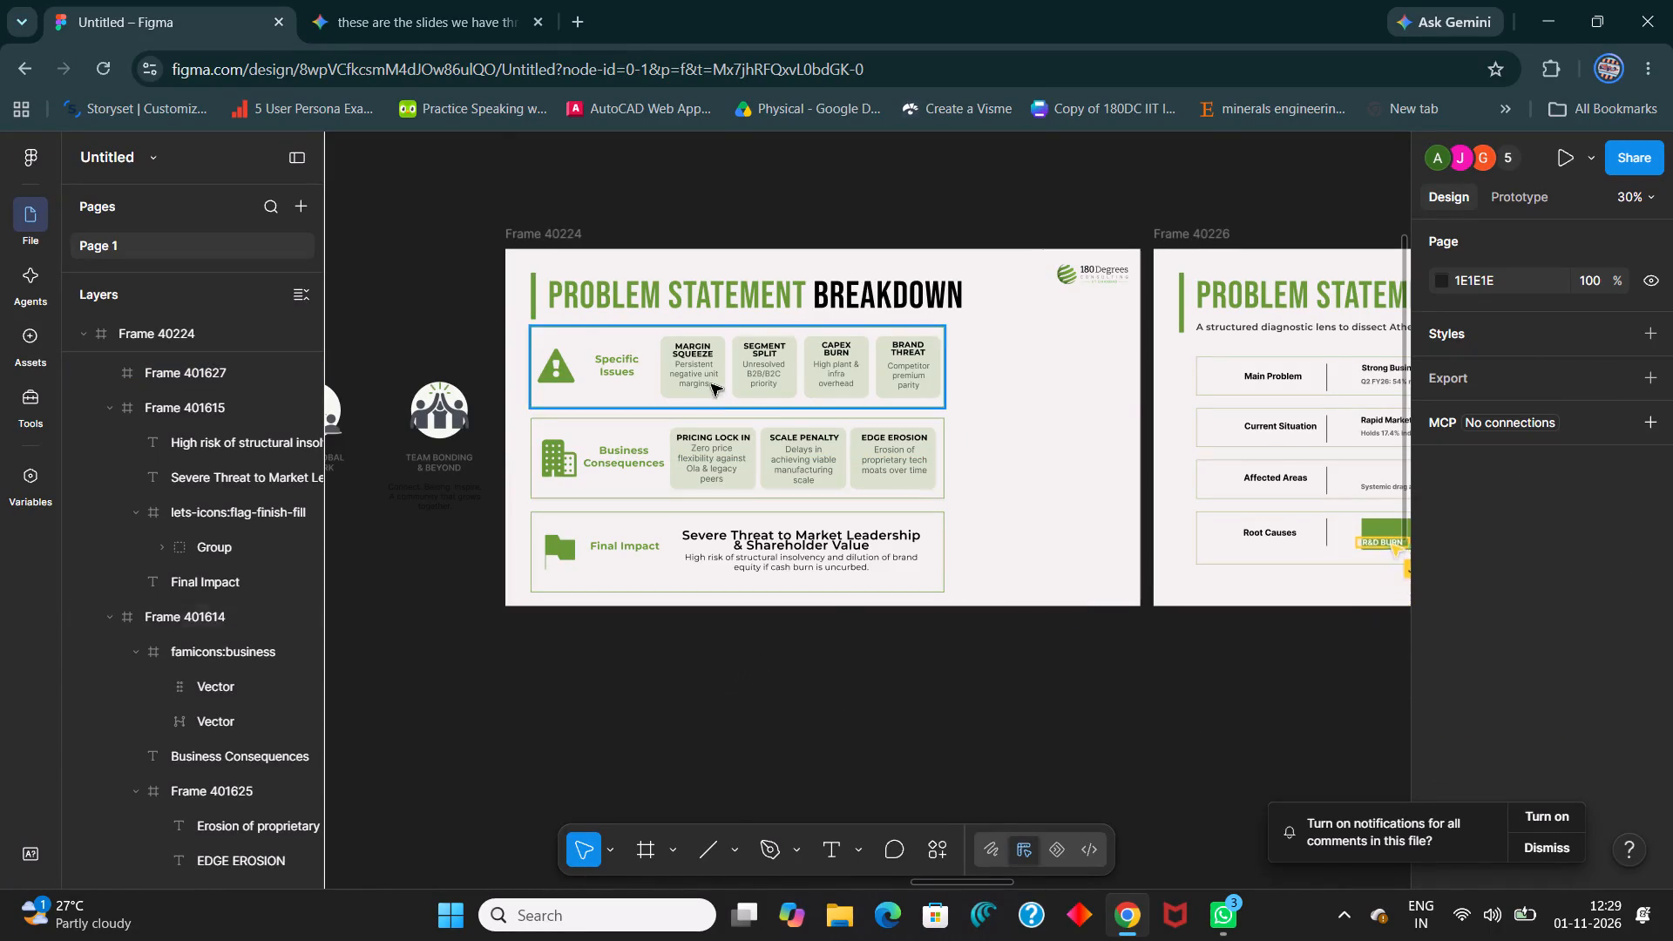
pyautogui.keyDown('ctrl'); pyautogui.scroll(2, 856, 585); pyautogui.keyUp('ctrl')
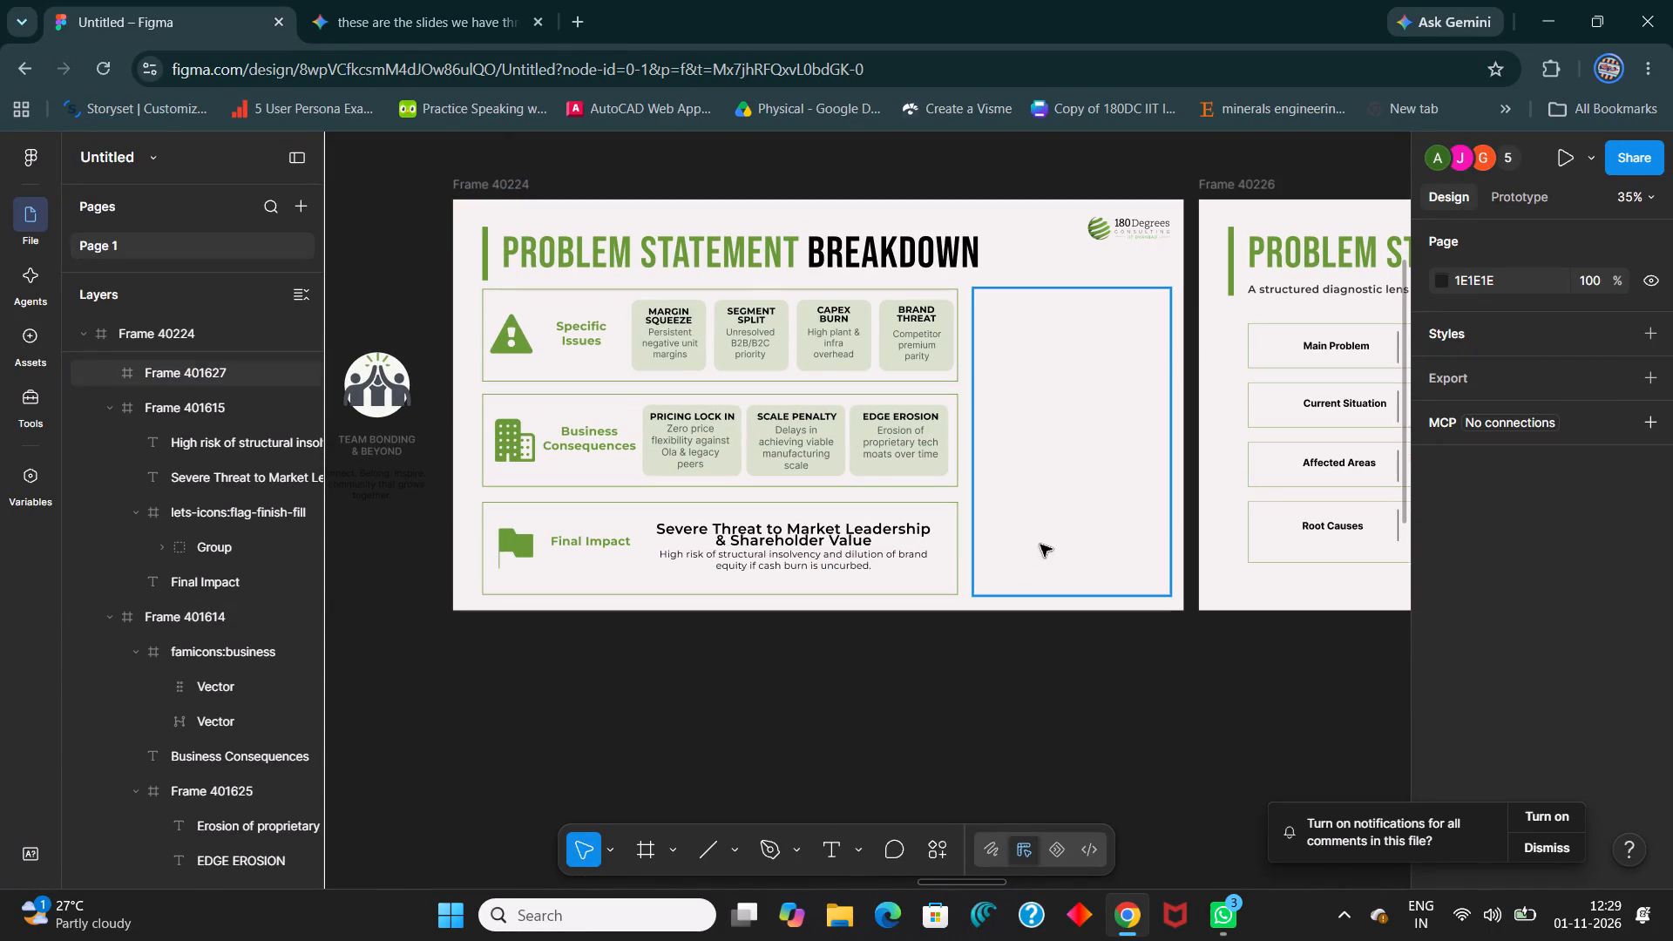
pyautogui.click(1050, 439)
pyautogui.scroll(-3, 1672, 682)
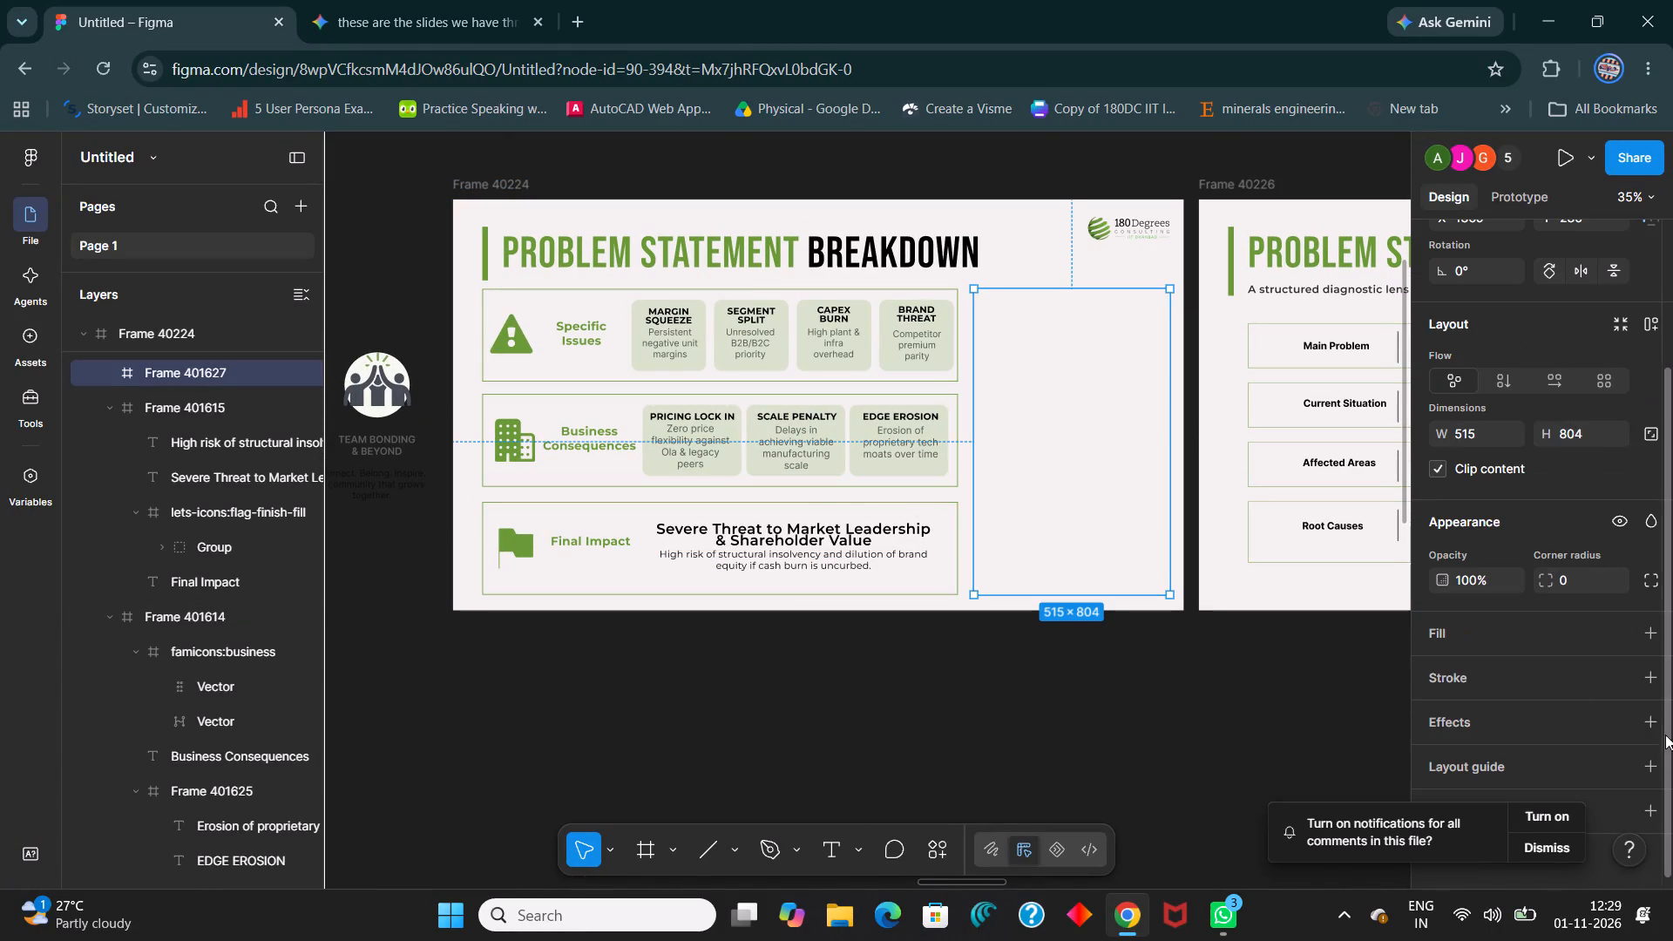
pyautogui.click(1661, 675)
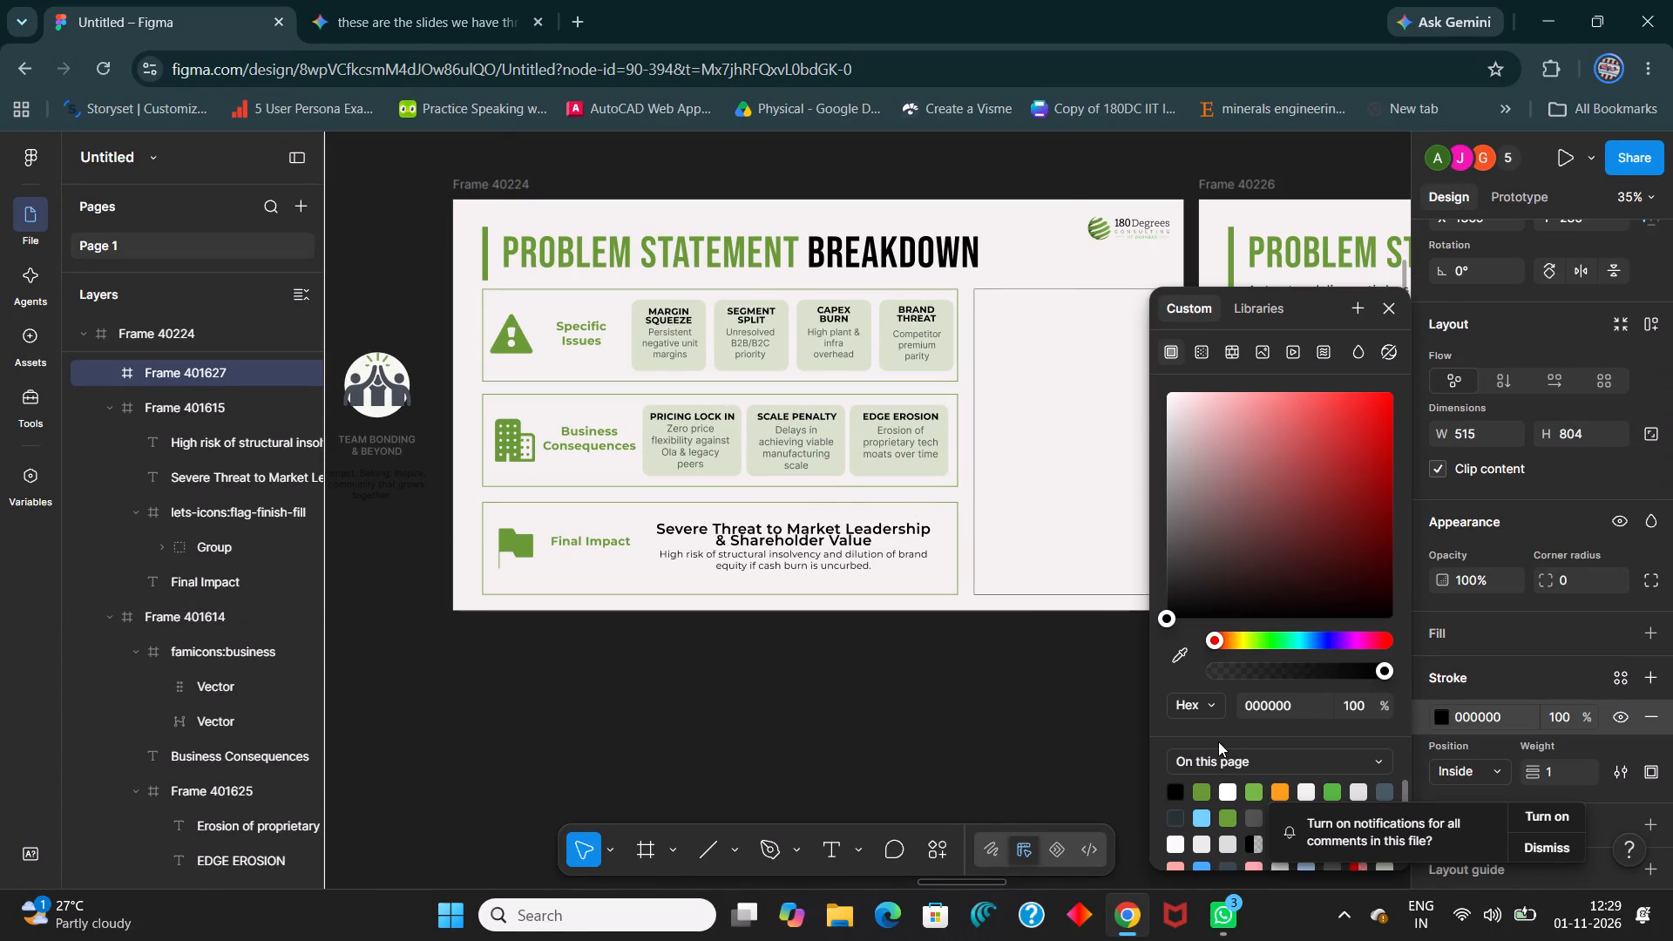
pyautogui.click(1182, 660)
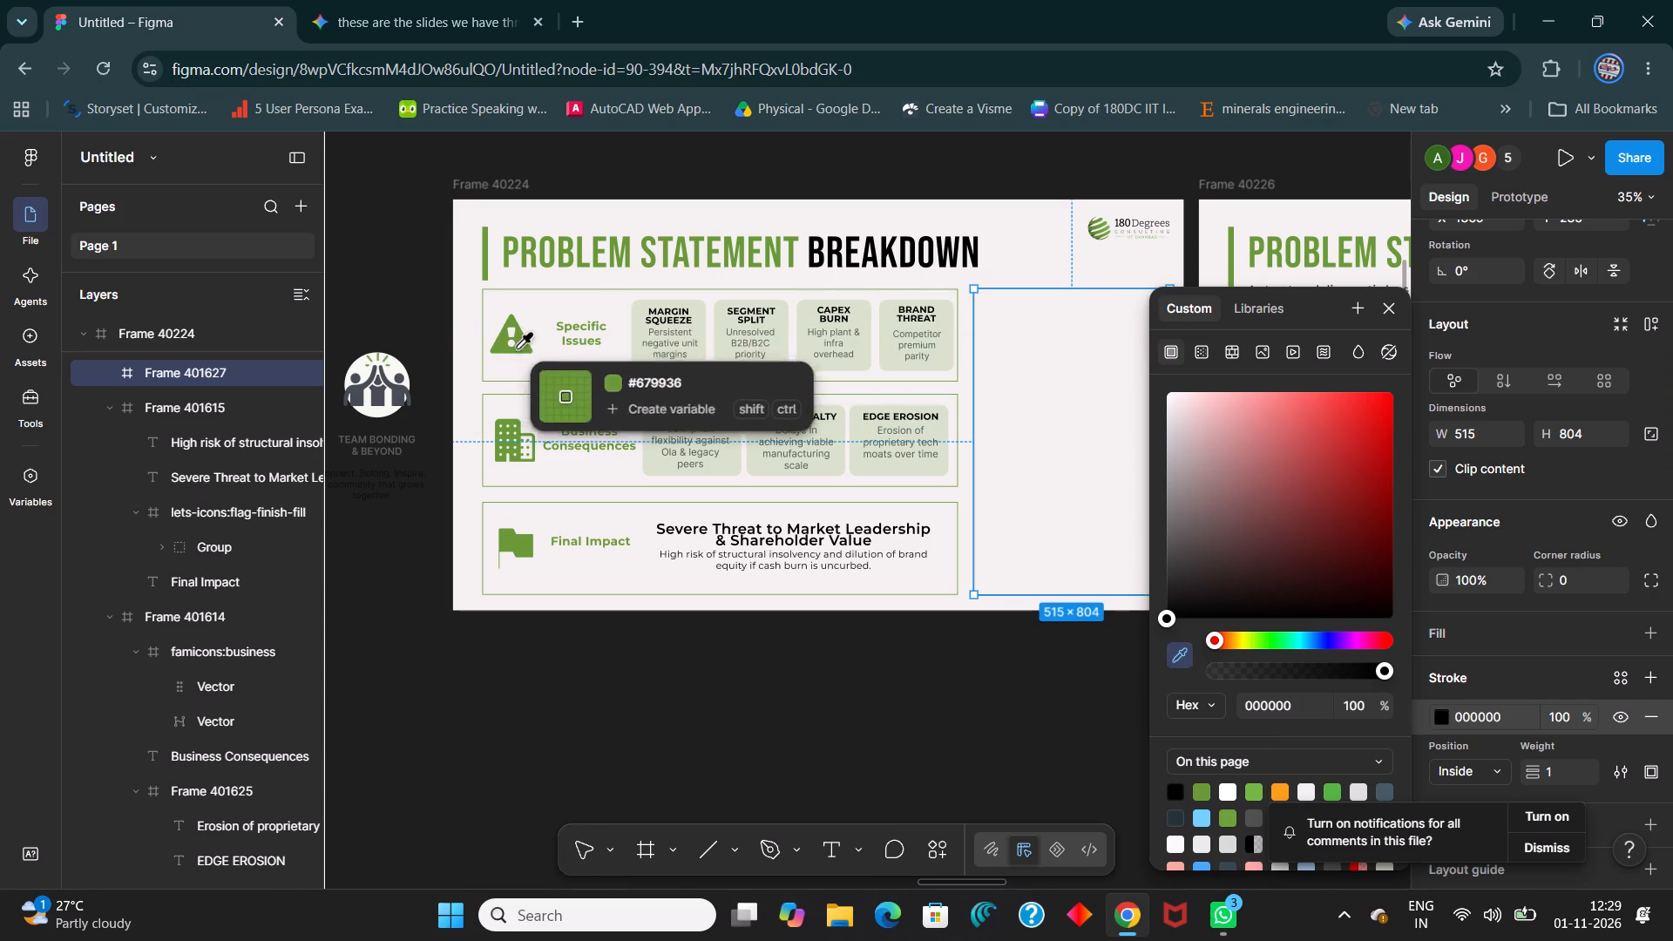
pyautogui.click(504, 345)
pyautogui.click(958, 0)
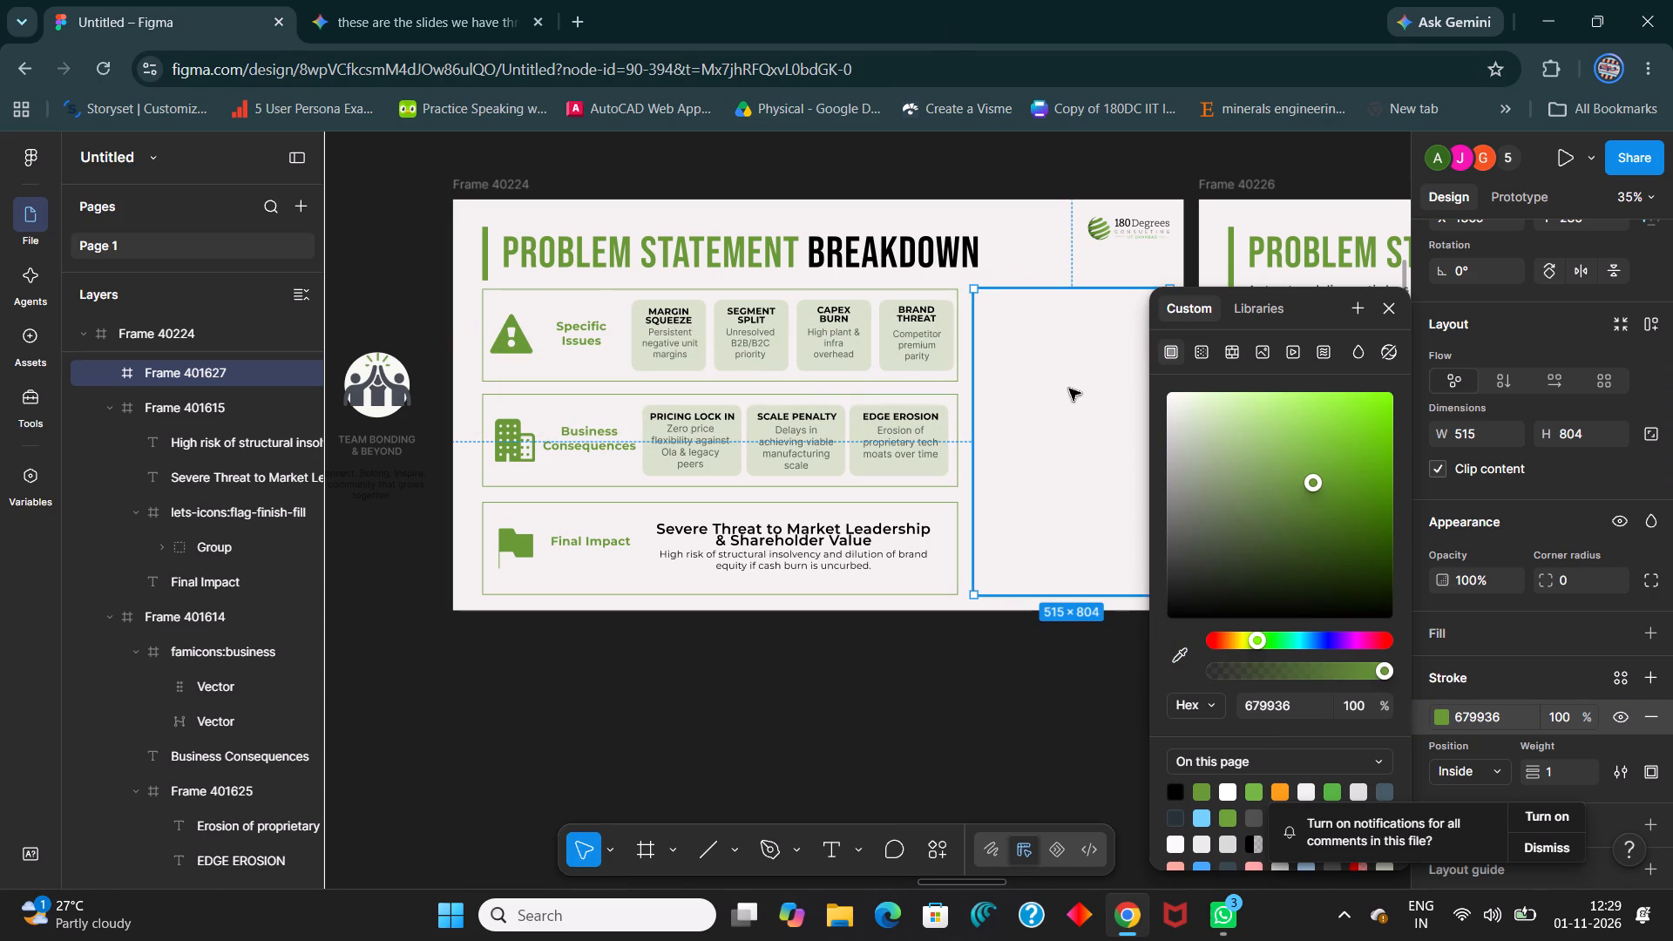
pyautogui.click(954, 0)
pyautogui.click(1085, 390)
pyautogui.click(1051, 288)
pyautogui.click(1043, 253)
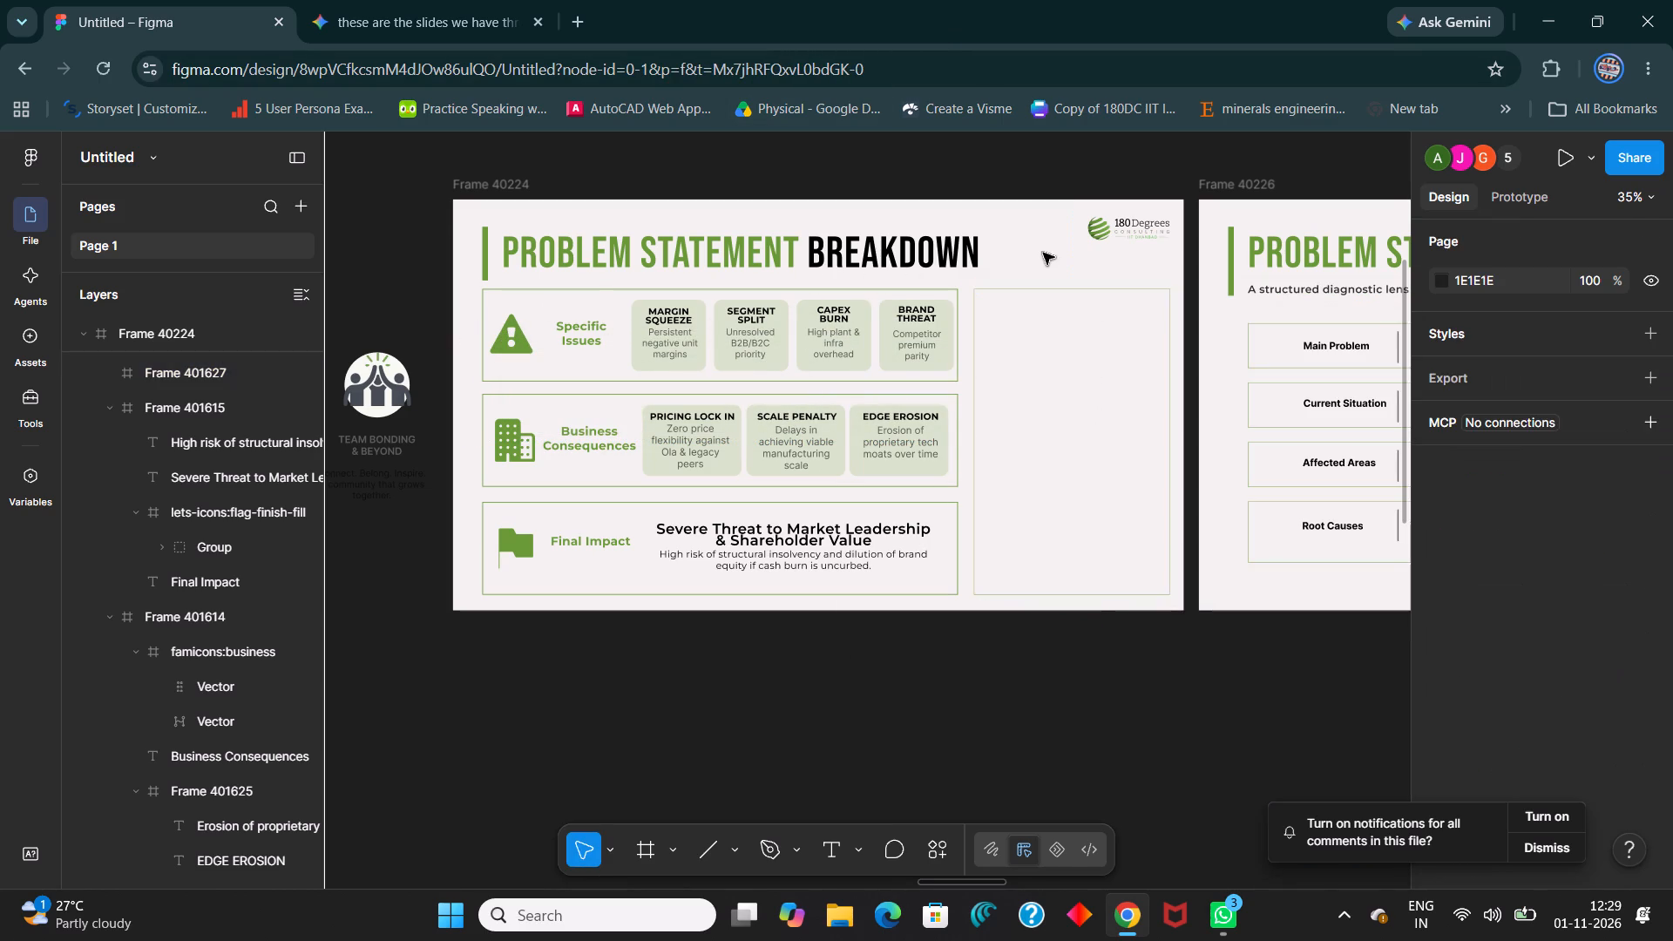
# Set the side frame's stroke weight to 2.
pyautogui.click(1104, 486)
pyautogui.scroll(-5, 1529, 606)
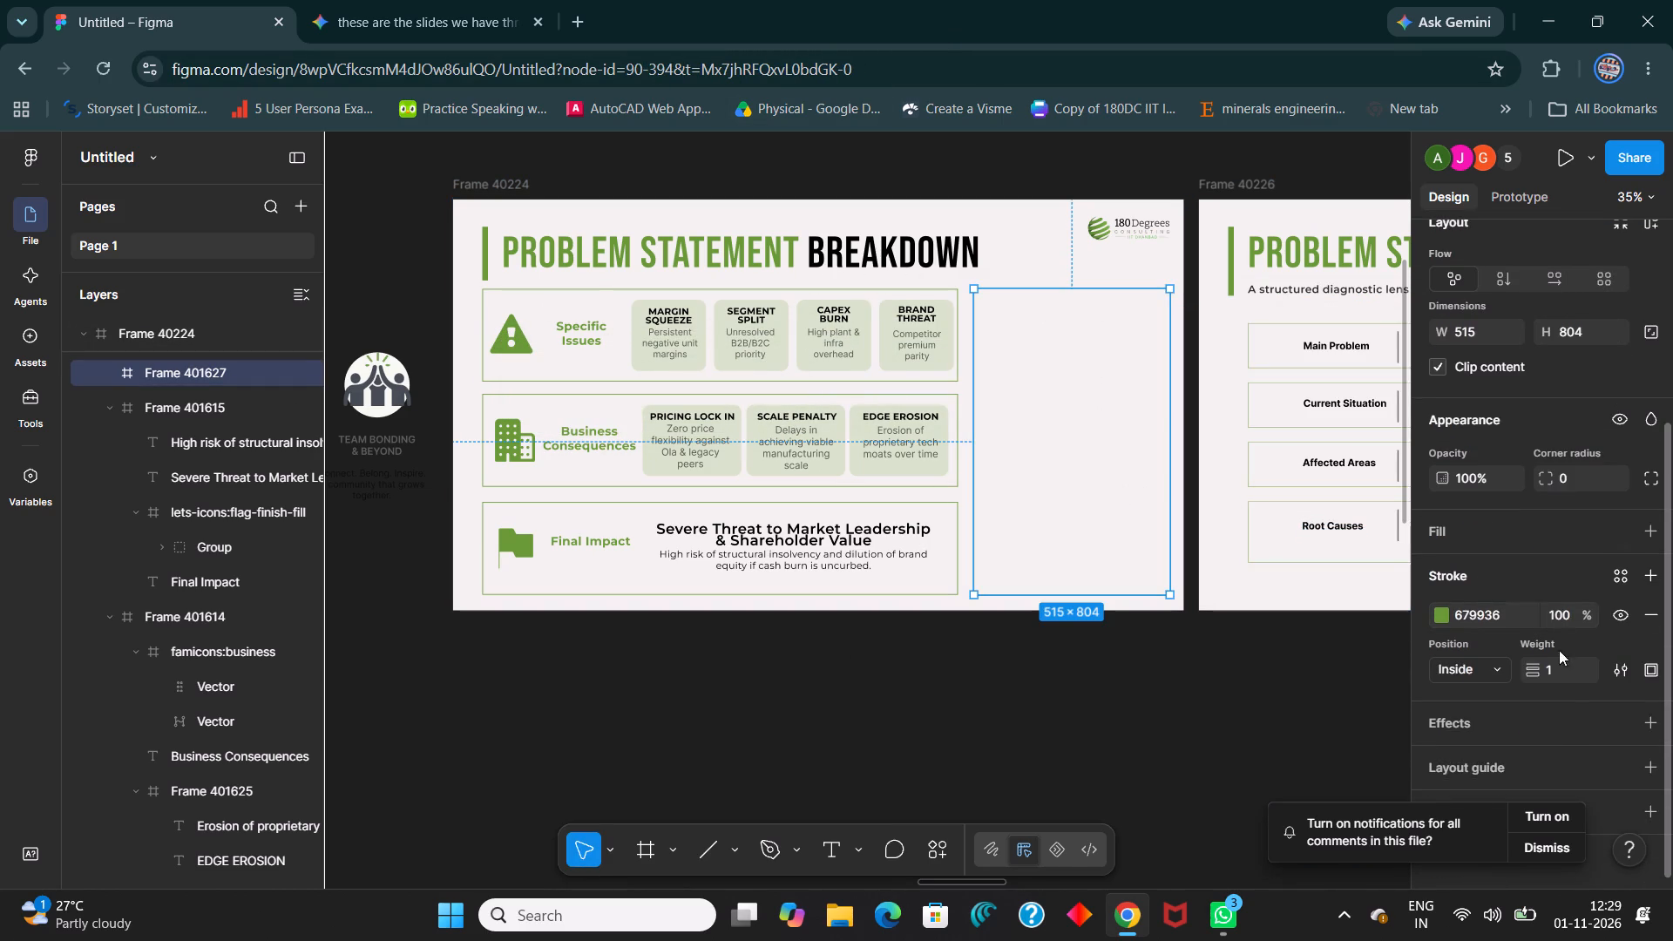
pyautogui.click(1559, 678)
pyautogui.press('2')
pyautogui.press('Return')
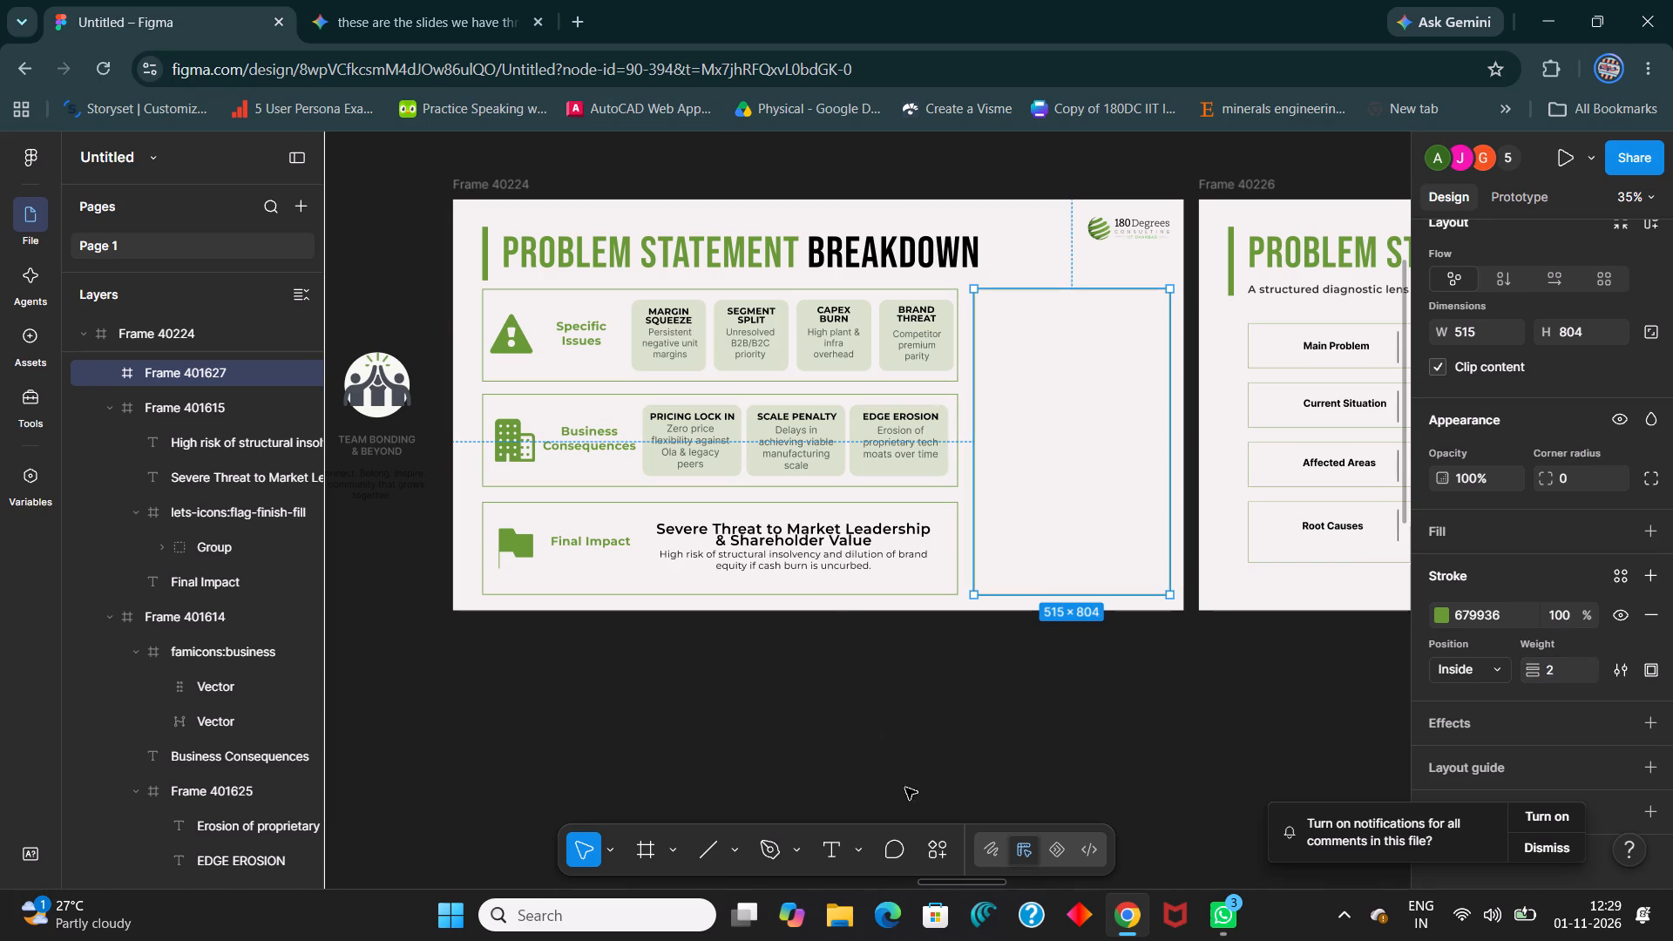
pyautogui.click(905, 789)
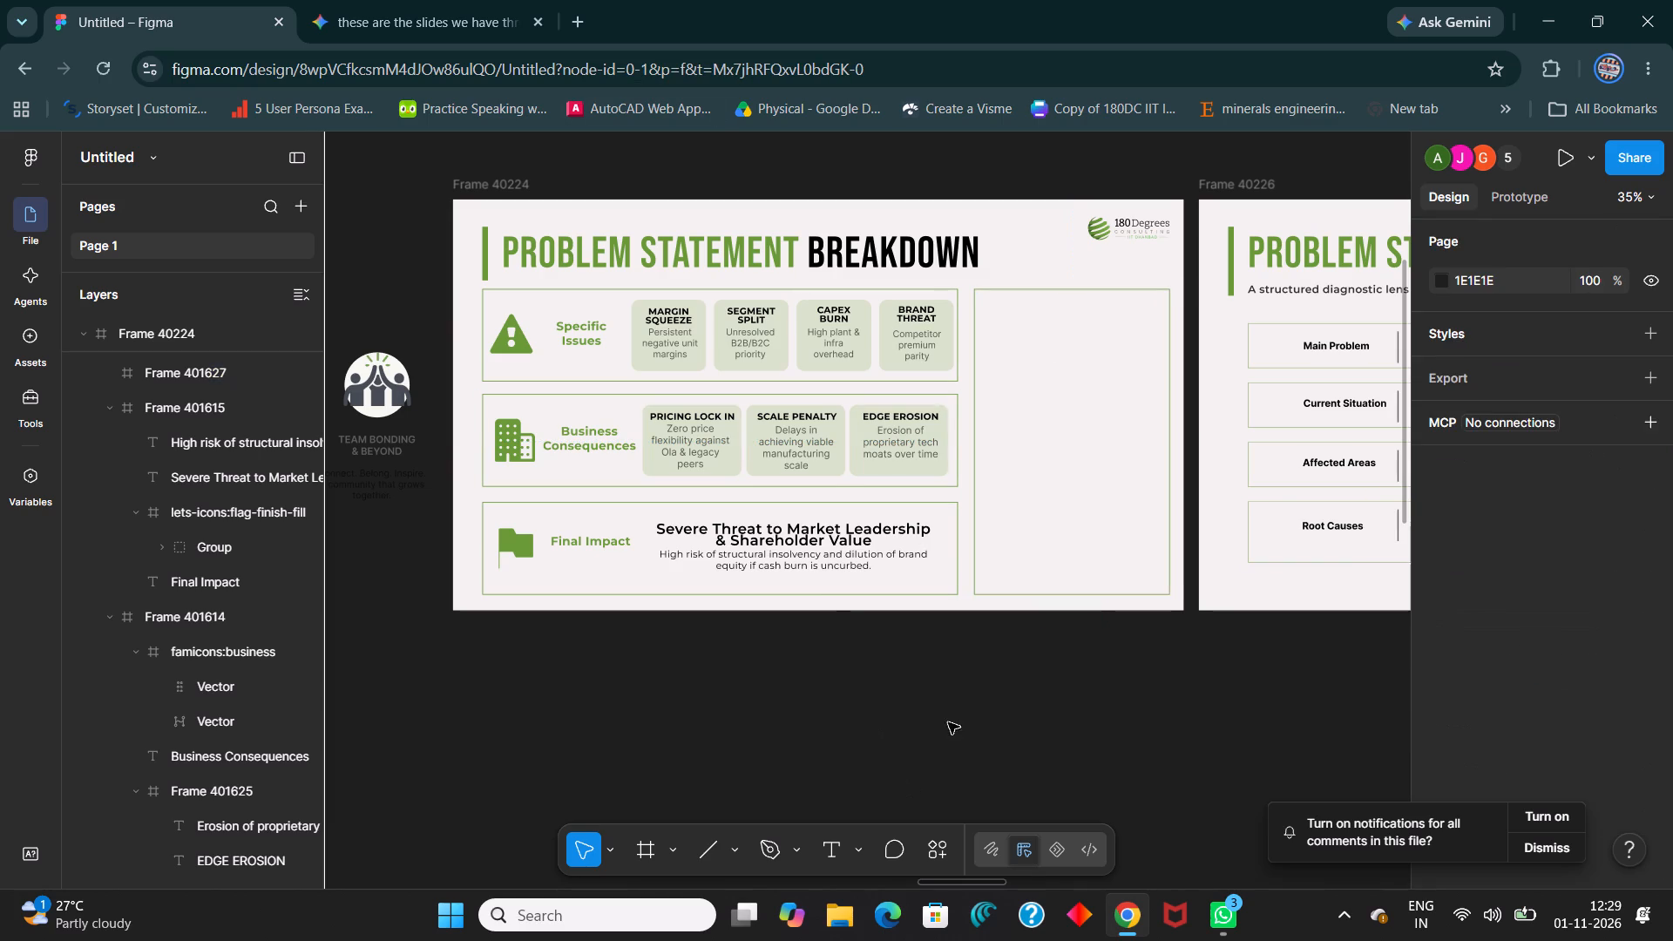
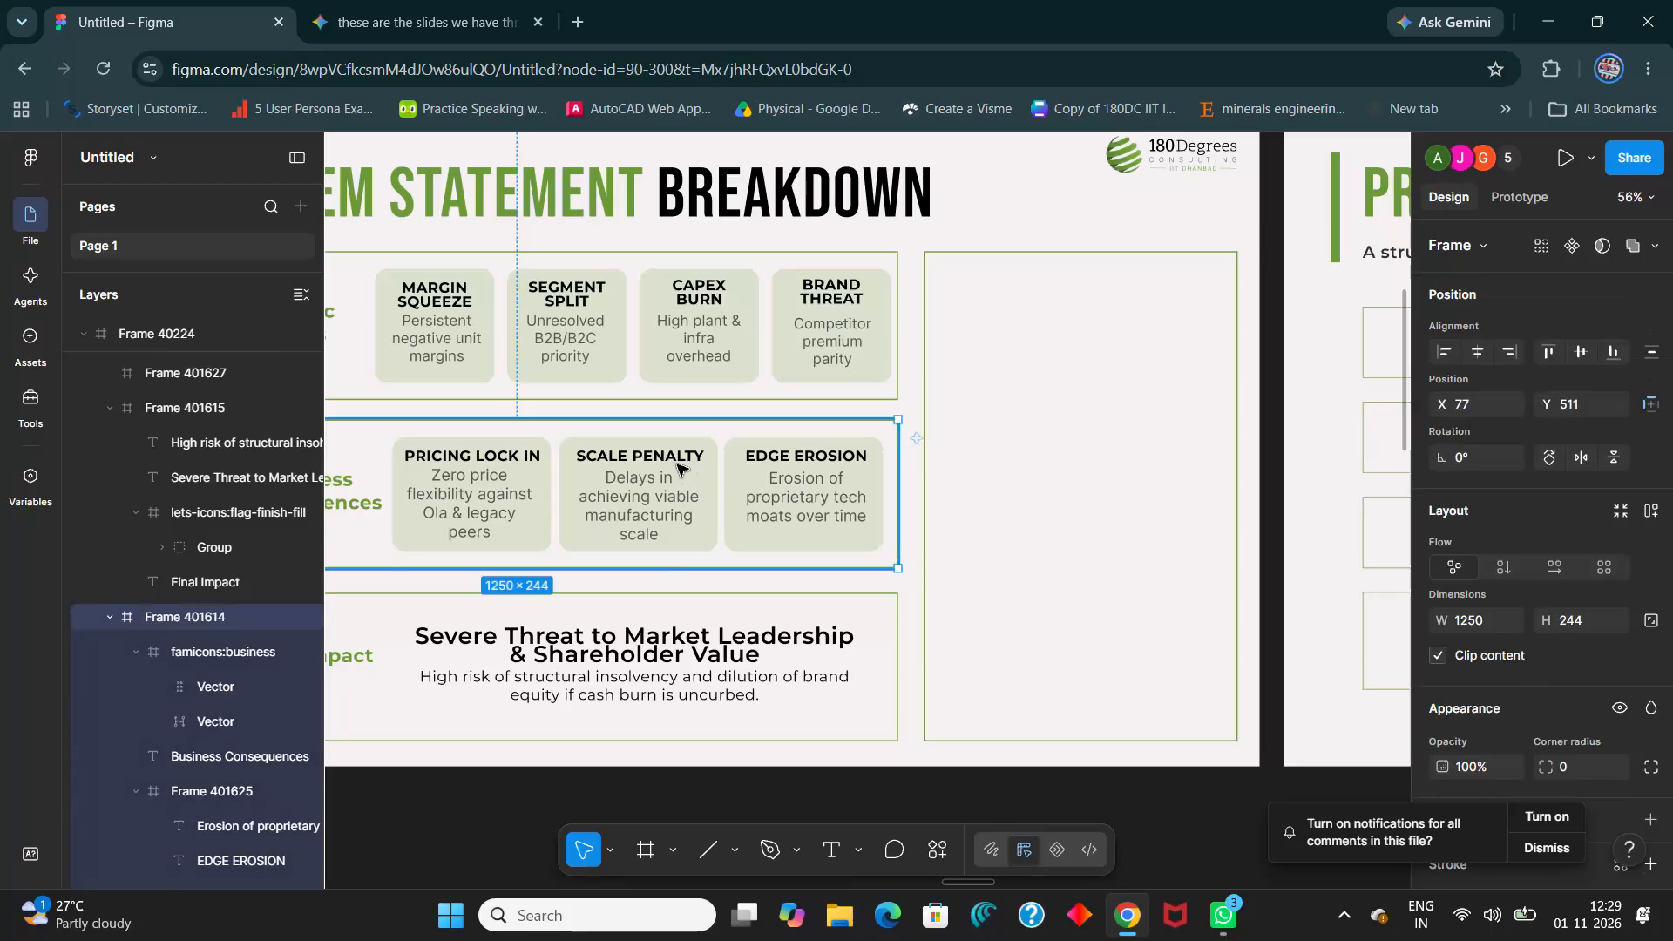
# Duplicate the Business Consequences label and place the copy near the top of the empty side frame.
pyautogui.click(680, 457)
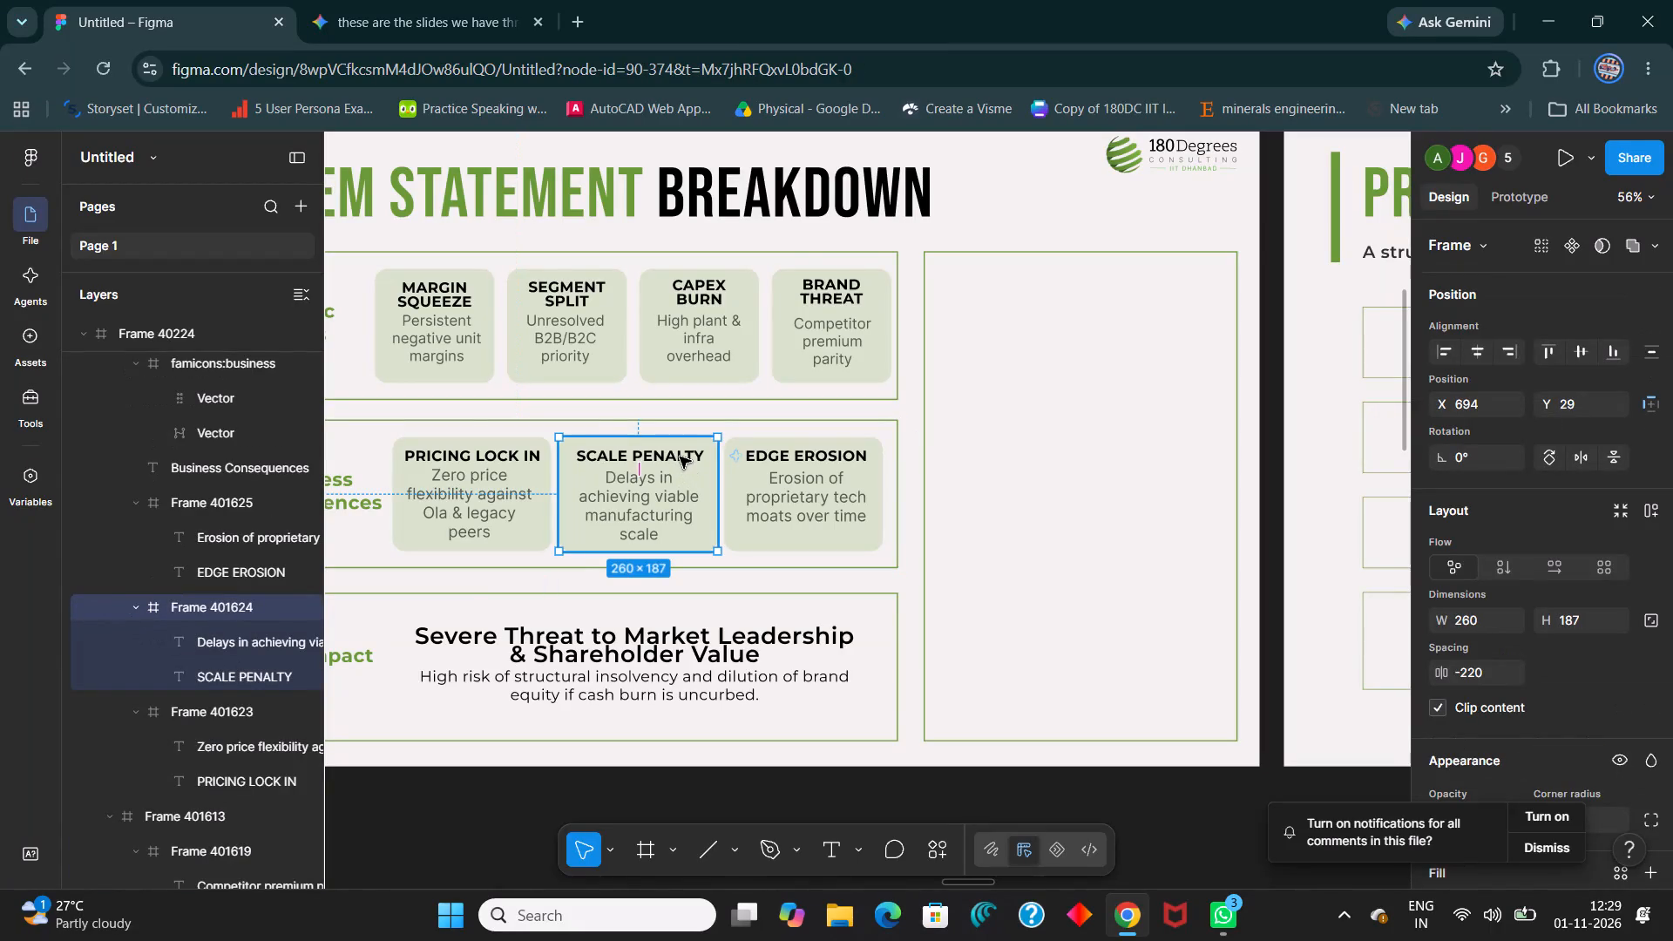
pyautogui.click(680, 457)
pyautogui.keyDown('shift'); pyautogui.scroll(4, 562, 518); pyautogui.keyUp('shift')
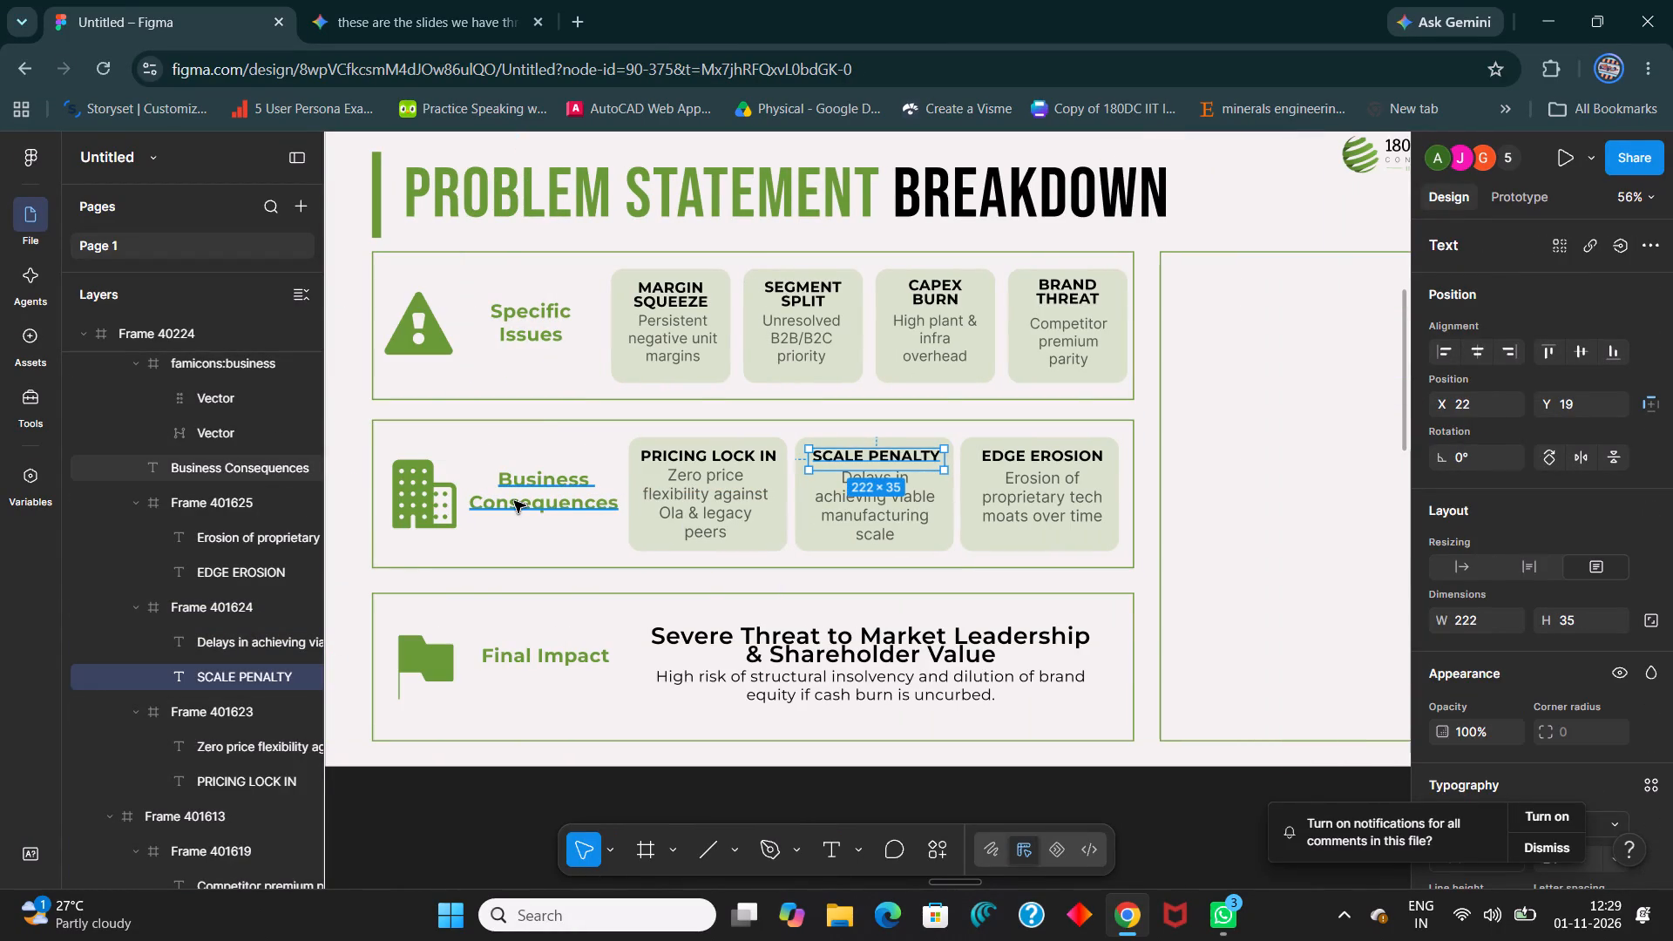
pyautogui.click(514, 501)
pyautogui.hotkey('ctrl', 'c')
pyautogui.moveTo(536, 496); pyautogui.dragTo(549, 501)
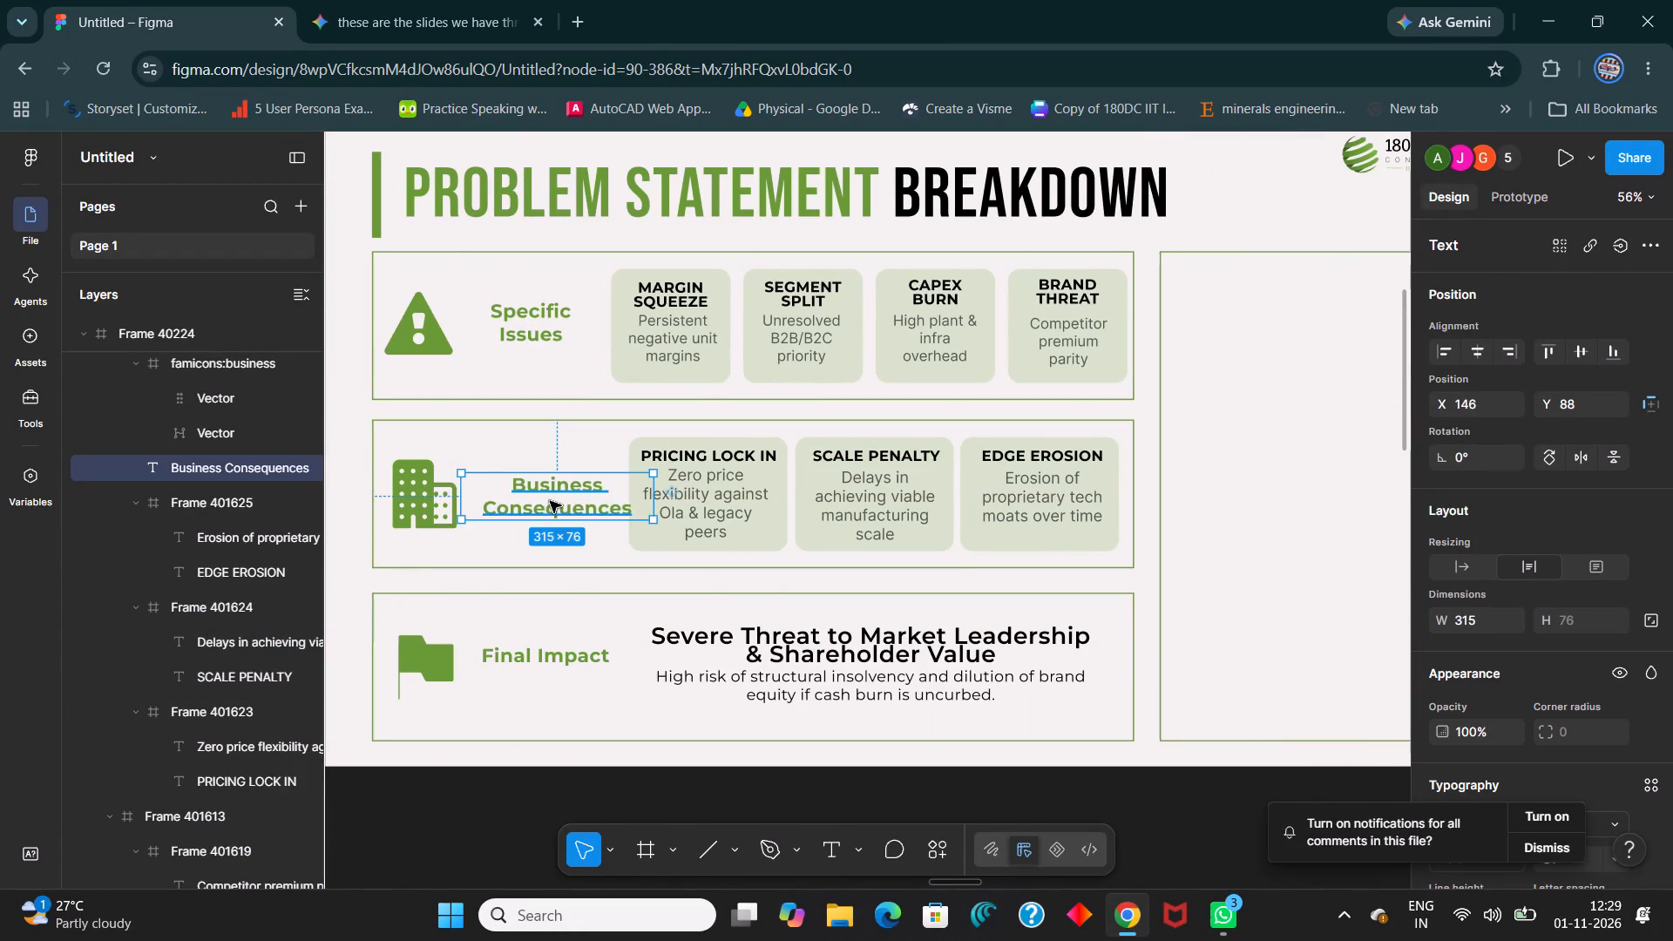
pyautogui.hotkey('ctrl', 'z')
pyautogui.hotkey('ctrl', 'd')
pyautogui.moveTo(547, 498); pyautogui.dragTo(1299, 315)
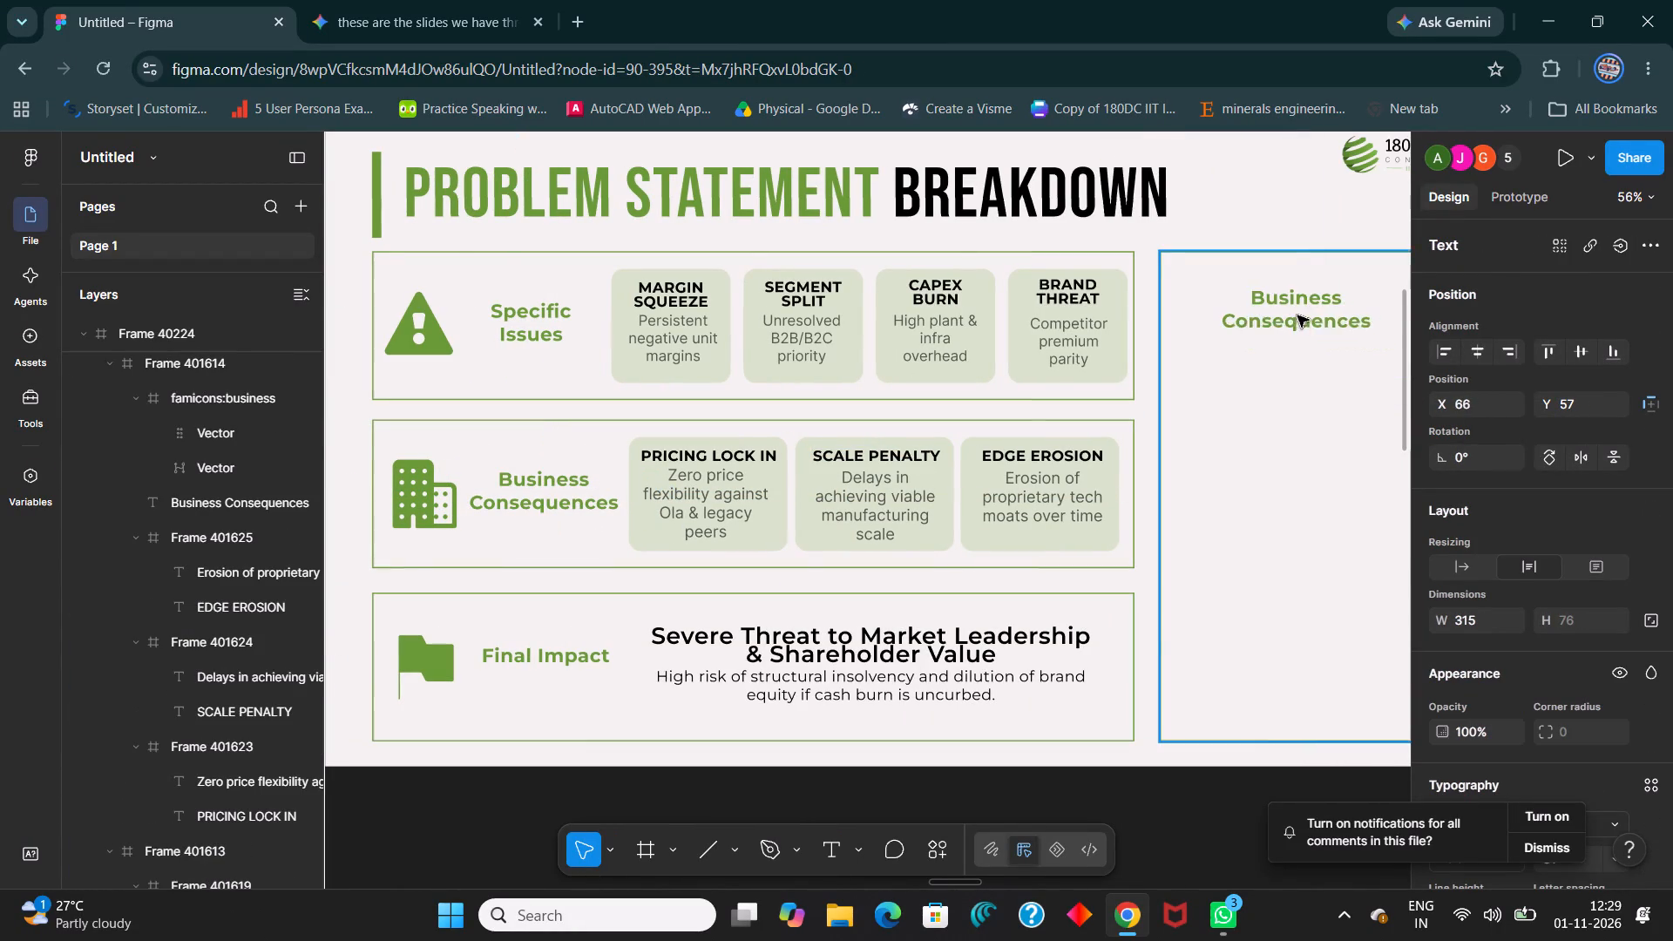
# Replace the copied label's text in the side frame with "Strategic Focus".
pyautogui.doubleClick(1297, 315)
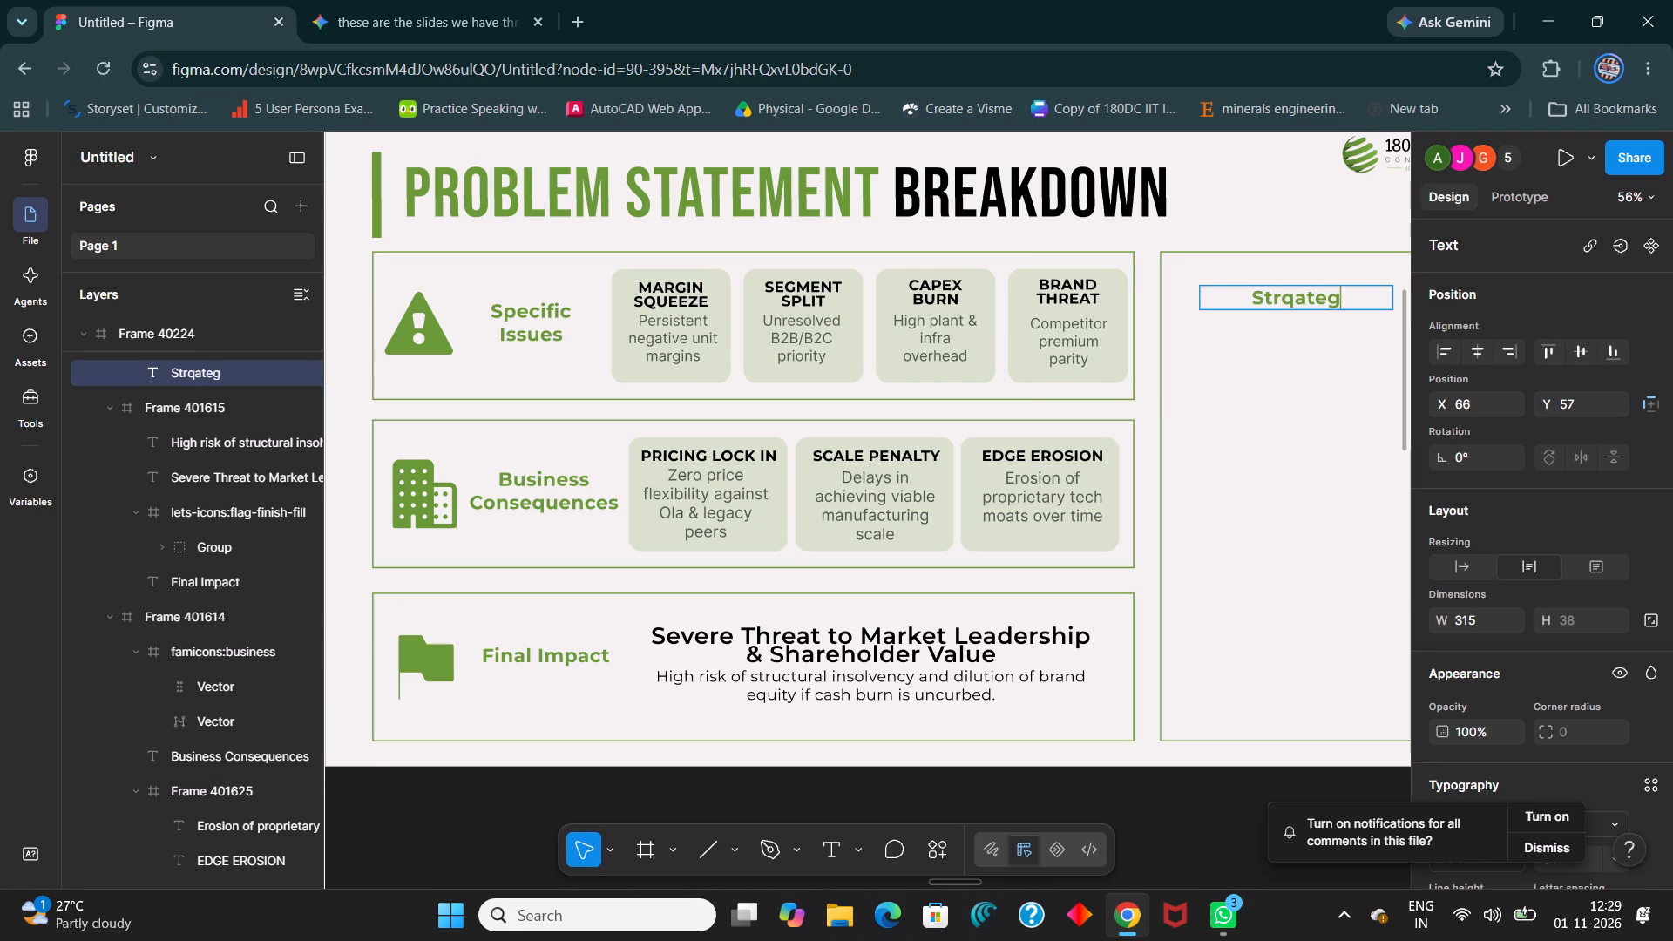
pyautogui.press('BackSpace')
pyautogui.press('BackSpace')
pyautogui.press('BackSpace')
pyautogui.press('BackSpace')
pyautogui.press('BackSpace')
pyautogui.press('BackSpace')
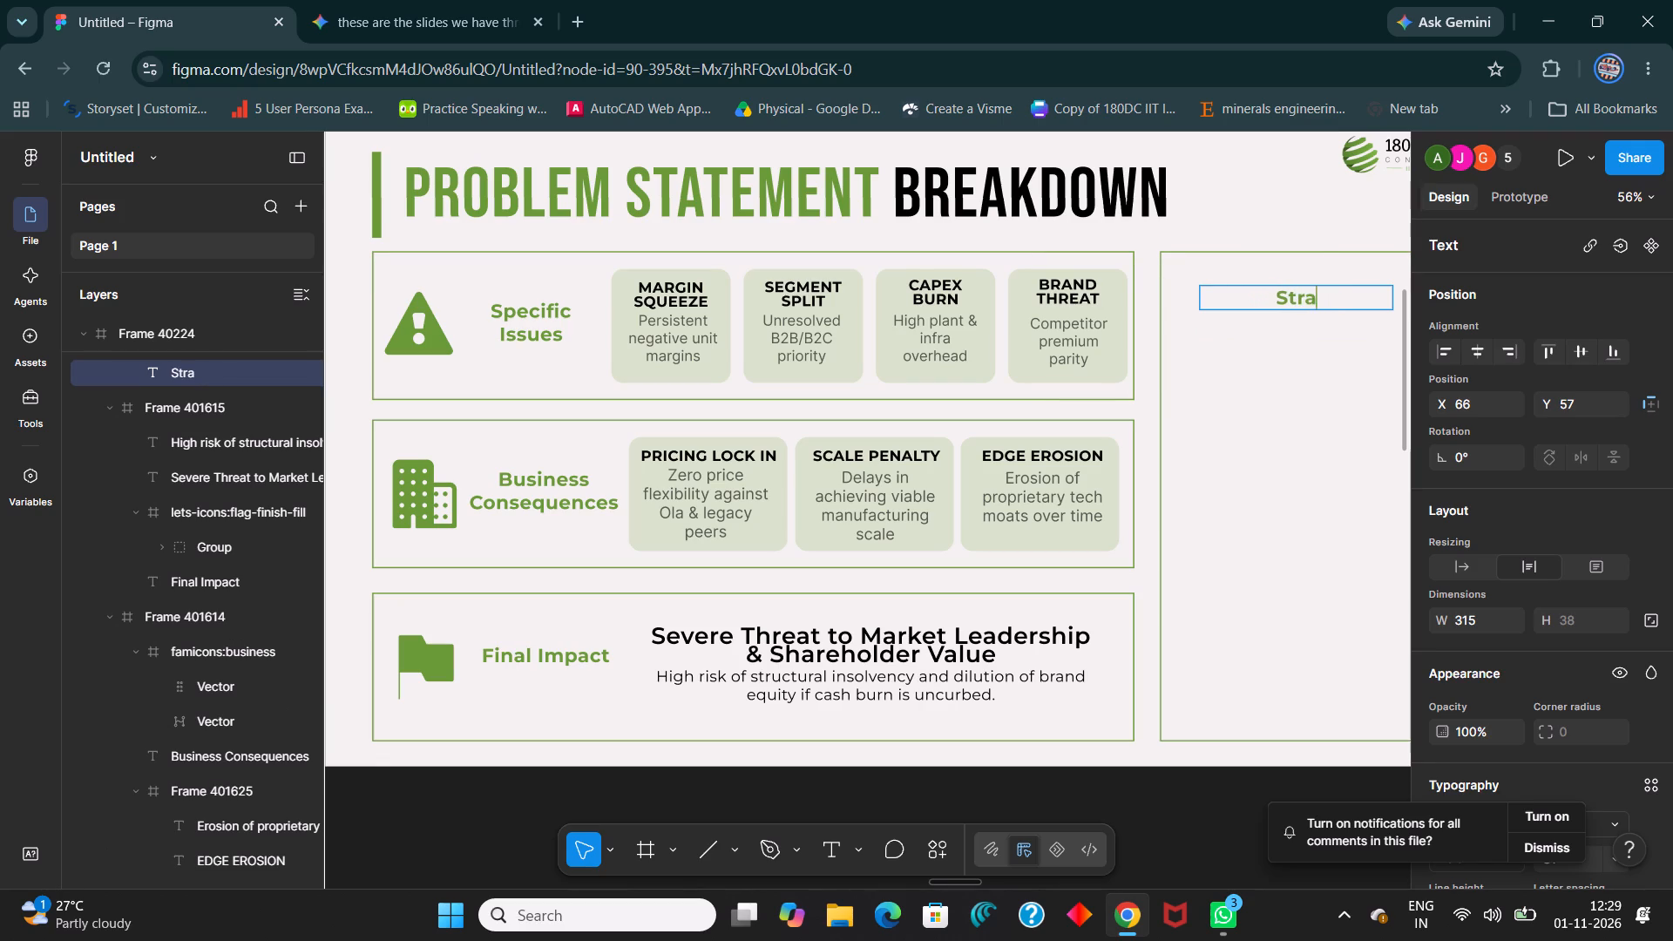
pyautogui.keyDown('ctrl'); pyautogui.scroll(-4, 1299, 132); pyautogui.keyUp('ctrl')
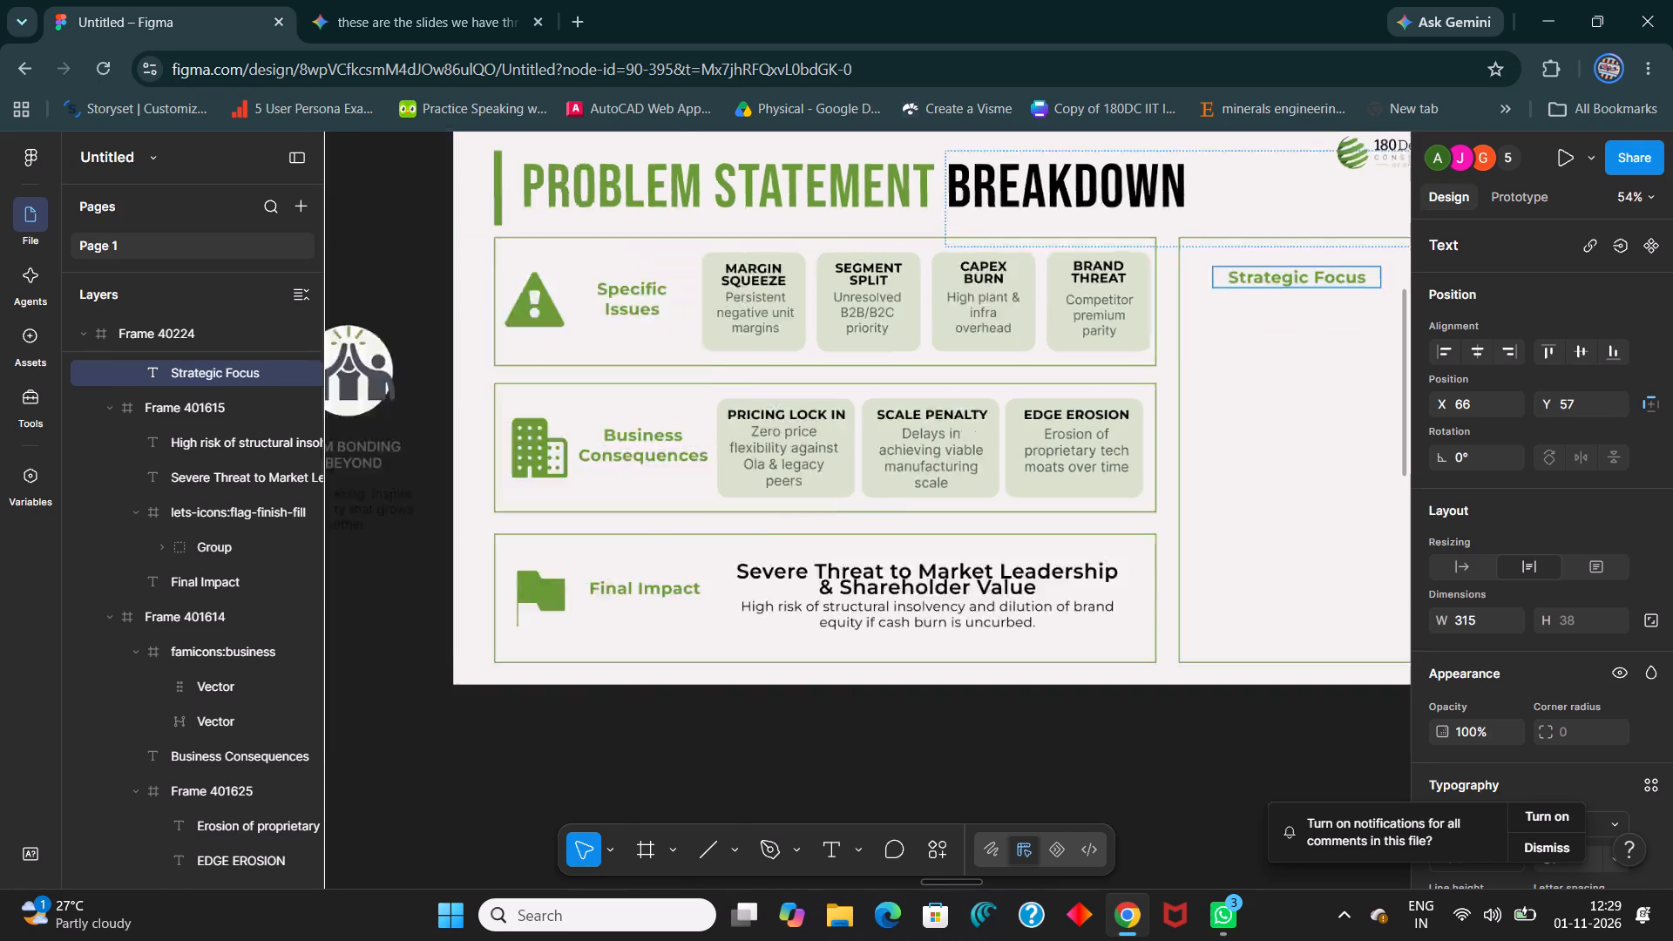
pyautogui.keyDown('ctrl'); pyautogui.scroll(-2, 1277, 246); pyautogui.keyUp('ctrl')
pyautogui.click(1290, 566)
# Enlarge the Strategic Focus heading to font size 38 and set its weight to ExtraBold.
pyautogui.keyDown('ctrl'); pyautogui.scroll(5, 1316, 269); pyautogui.keyUp('ctrl')
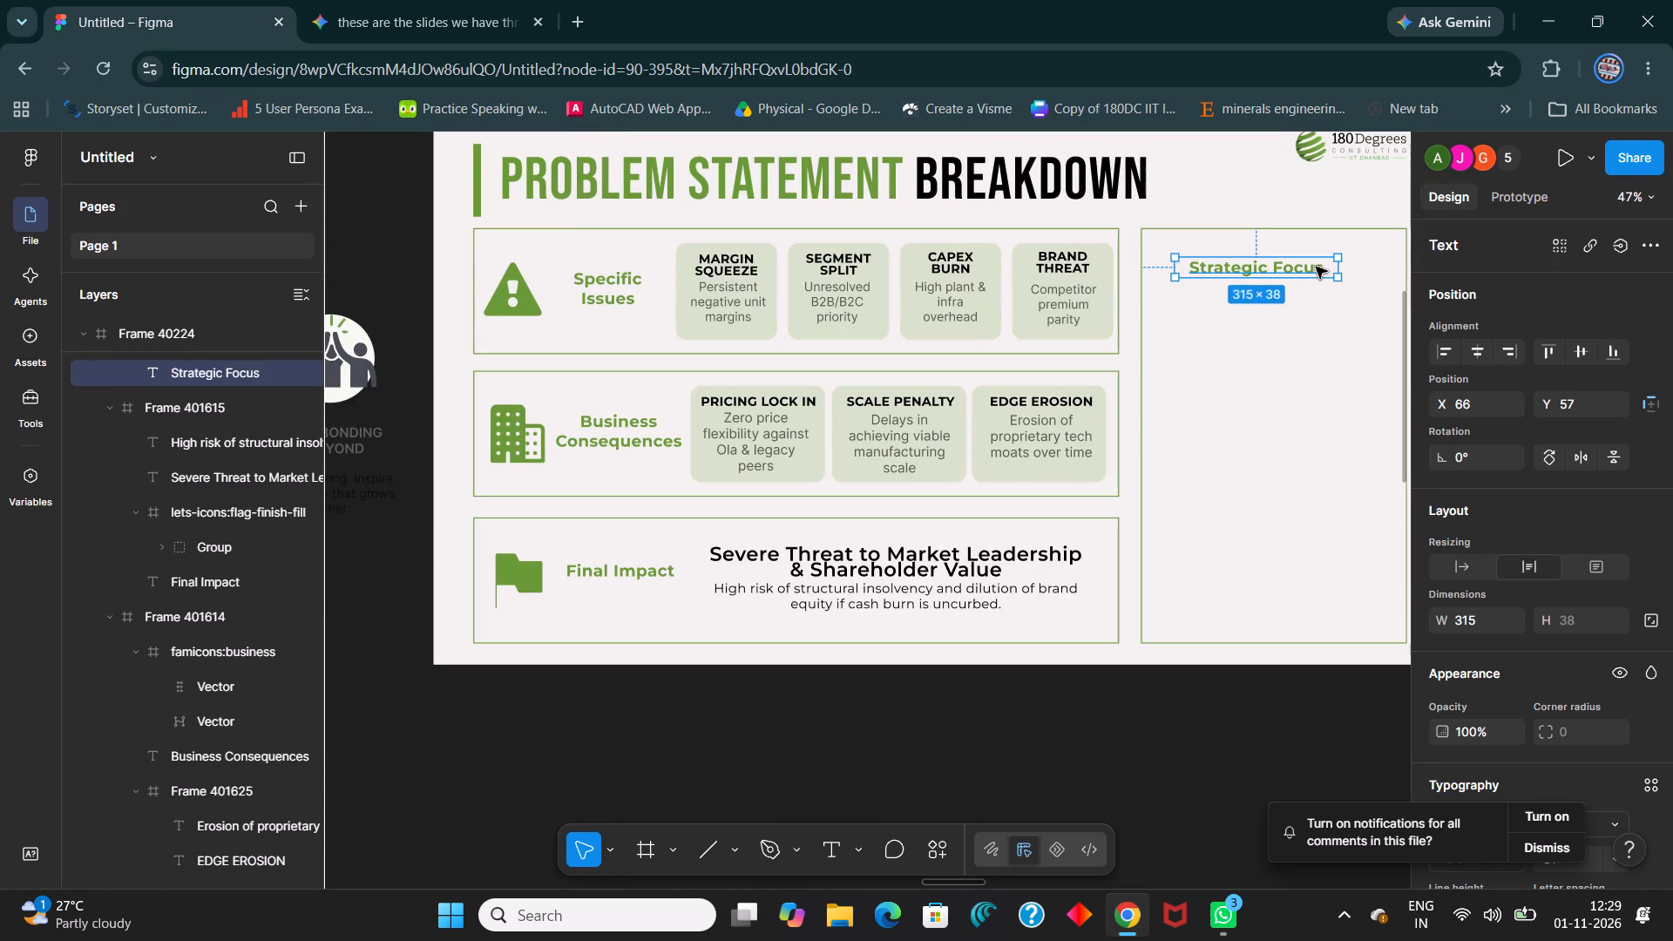
pyautogui.hotkey('ctrl', 'shift', '.')
pyautogui.hotkey('ctrl', 'shift', '.')
pyautogui.hotkey('ctrl', 'shift', '.')
pyautogui.hotkey('ctrl', 'shift', '.')
pyautogui.hotkey('ctrl', 'shift', '.')
pyautogui.hotkey('ctrl', 'shift', '.')
pyautogui.hotkey('ctrl', 'shift', '.')
pyautogui.scroll(-4, 1530, 560)
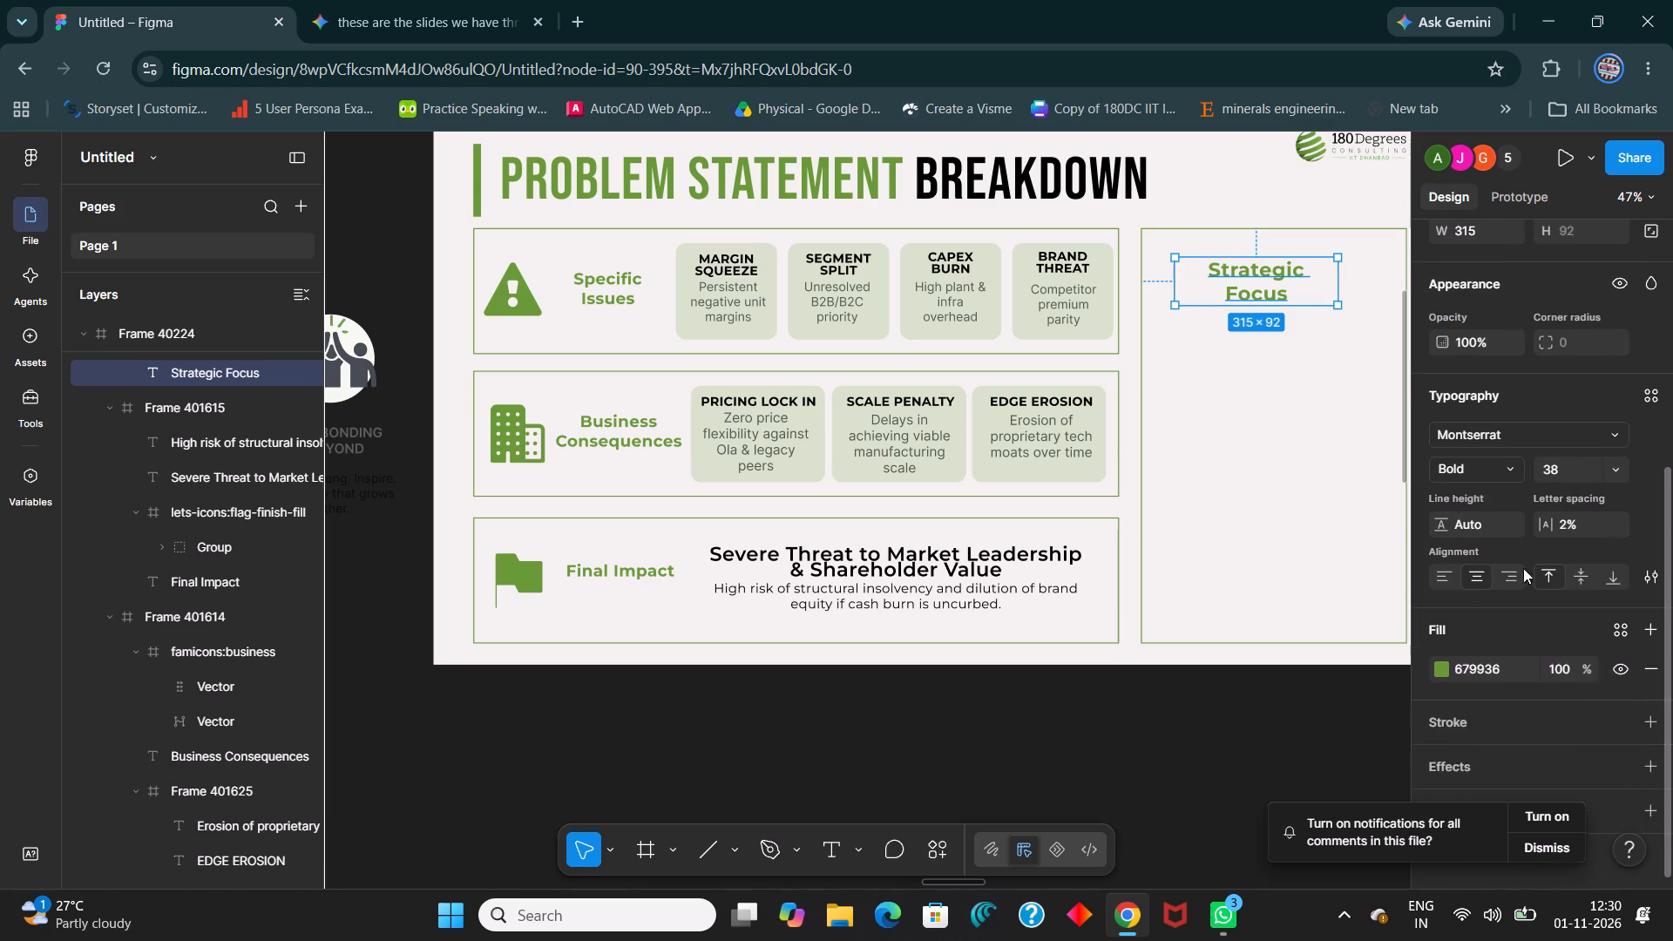
pyautogui.click(1501, 469)
pyautogui.click(1501, 489)
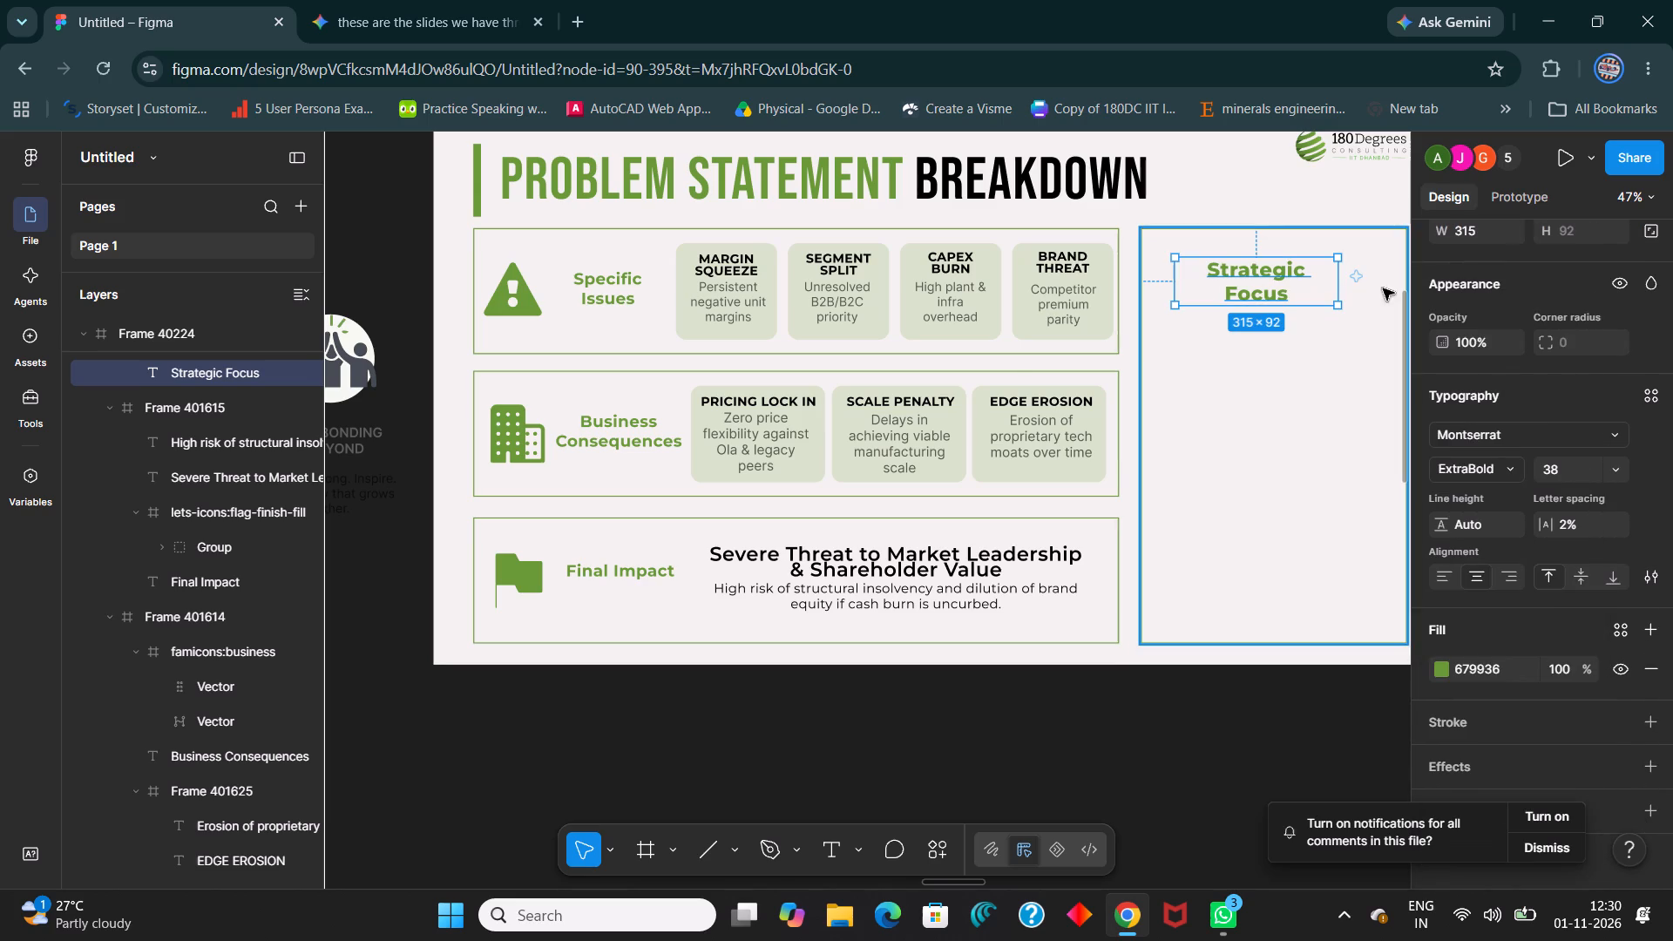
# Widen the Strategic Focus text box to about 394 so it fits one line, and move it towards the side frame's top-left corner.
pyautogui.moveTo(1336, 284); pyautogui.dragTo(1378, 294)
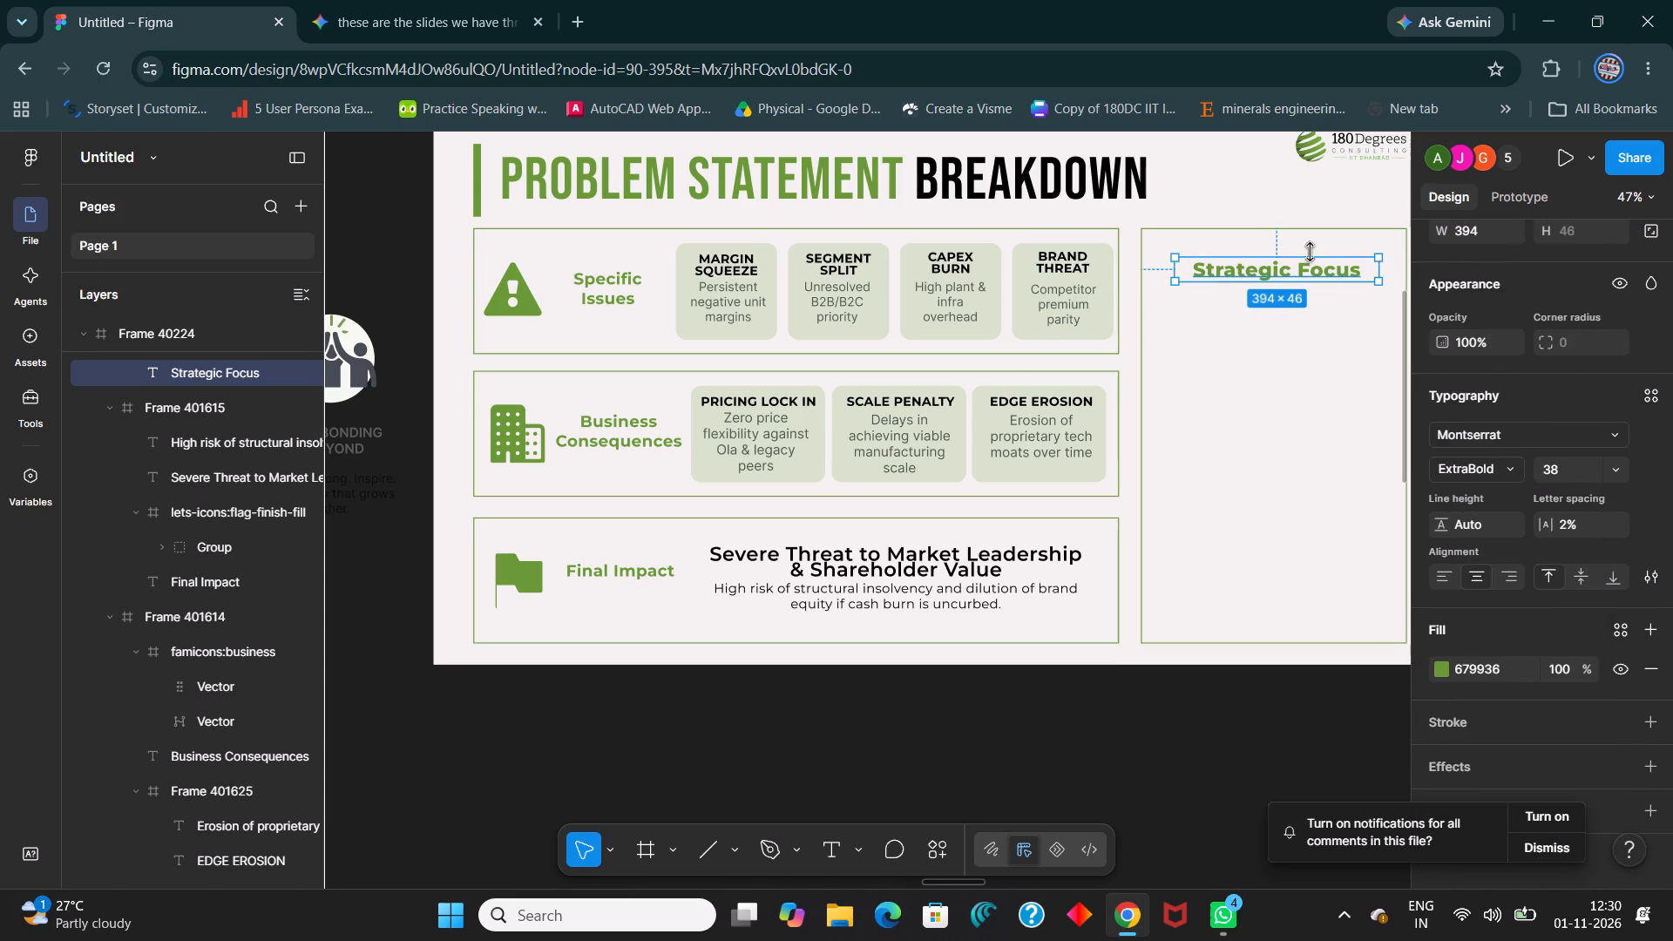
pyautogui.moveTo(1320, 278); pyautogui.dragTo(1297, 262)
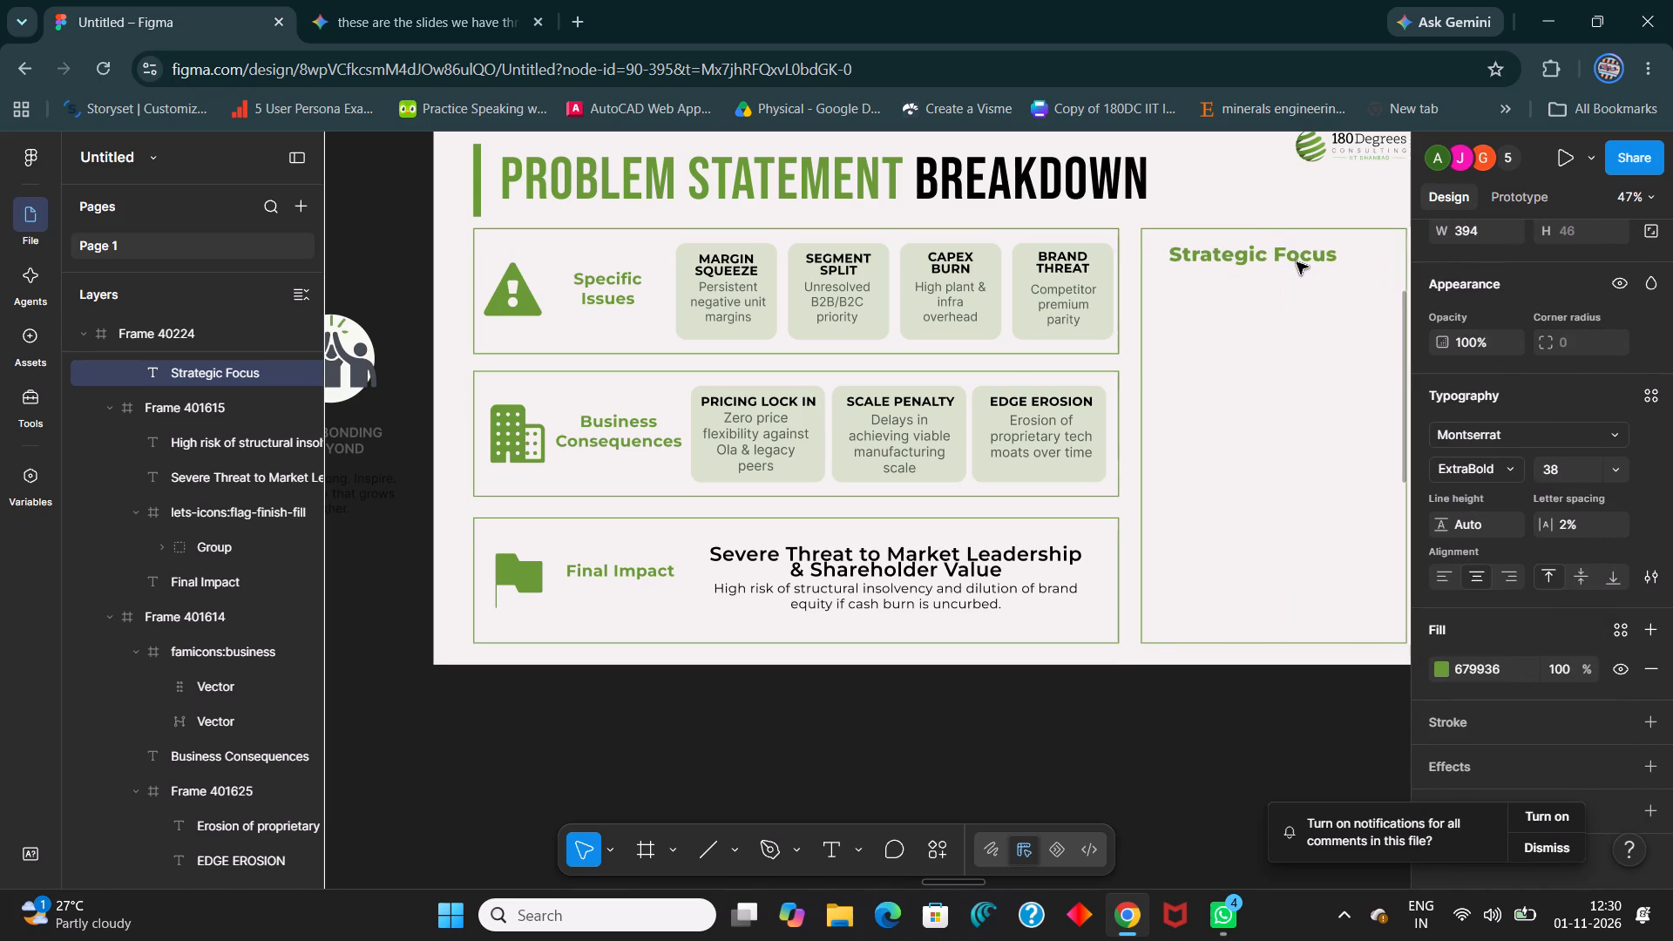
pyautogui.moveTo(1297, 262); pyautogui.dragTo(1291, 261)
pyautogui.click(1222, 457)
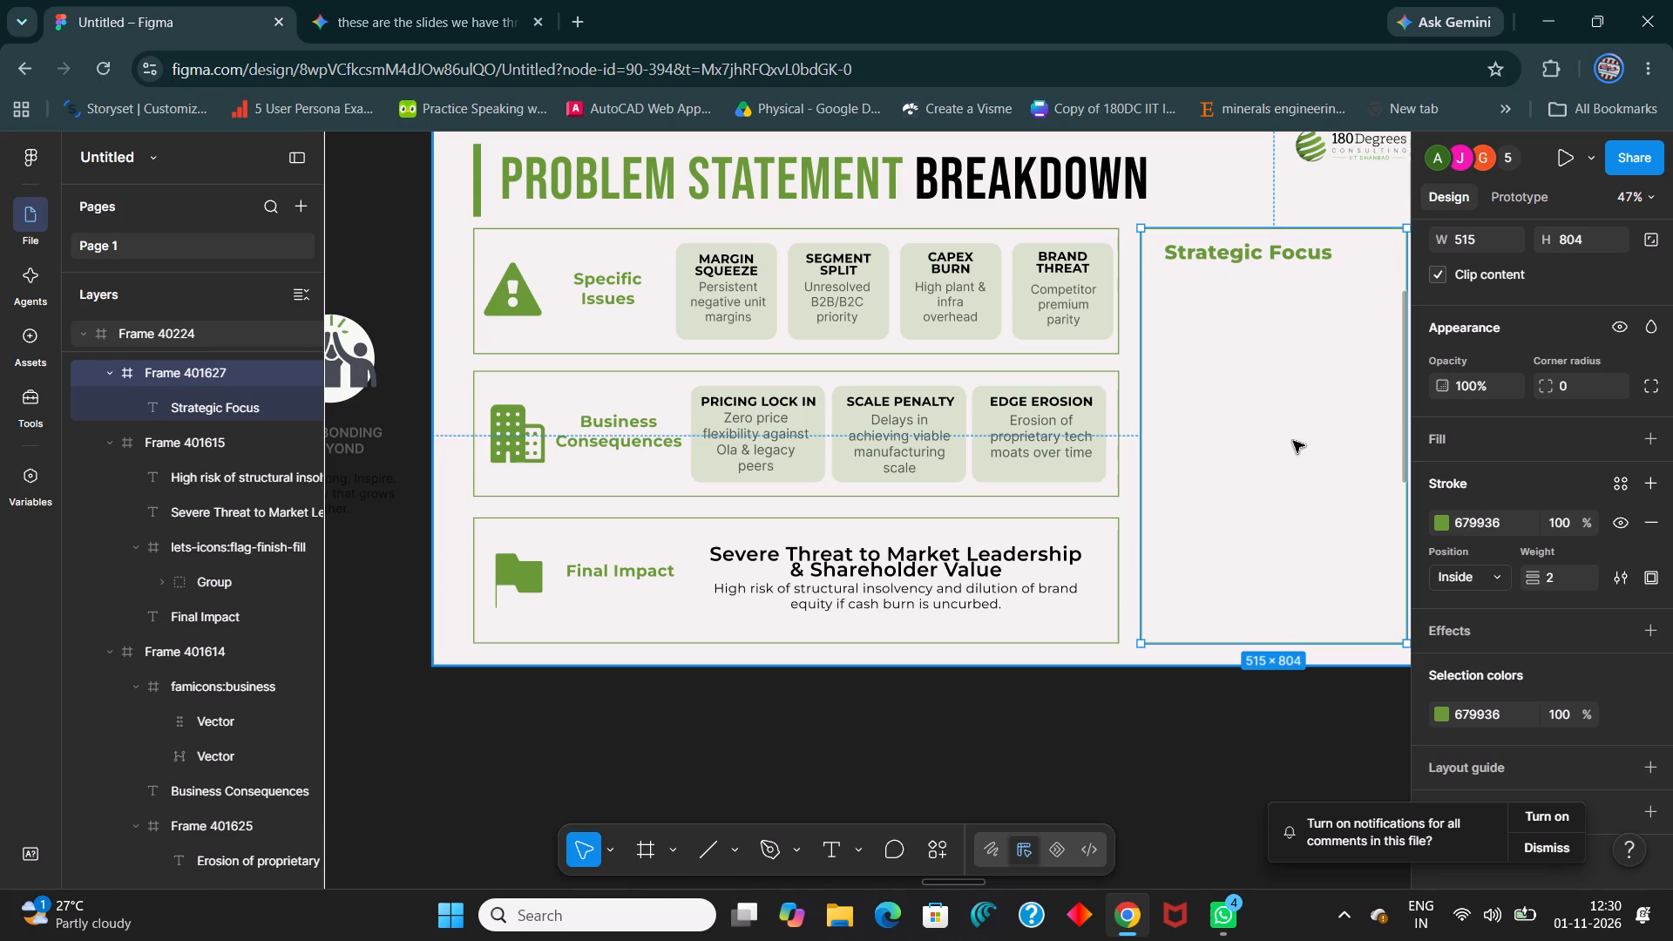
pyautogui.click(1172, 137)
pyautogui.keyDown('ctrl'); pyautogui.scroll(-5, 1128, 401); pyautogui.keyUp('ctrl')
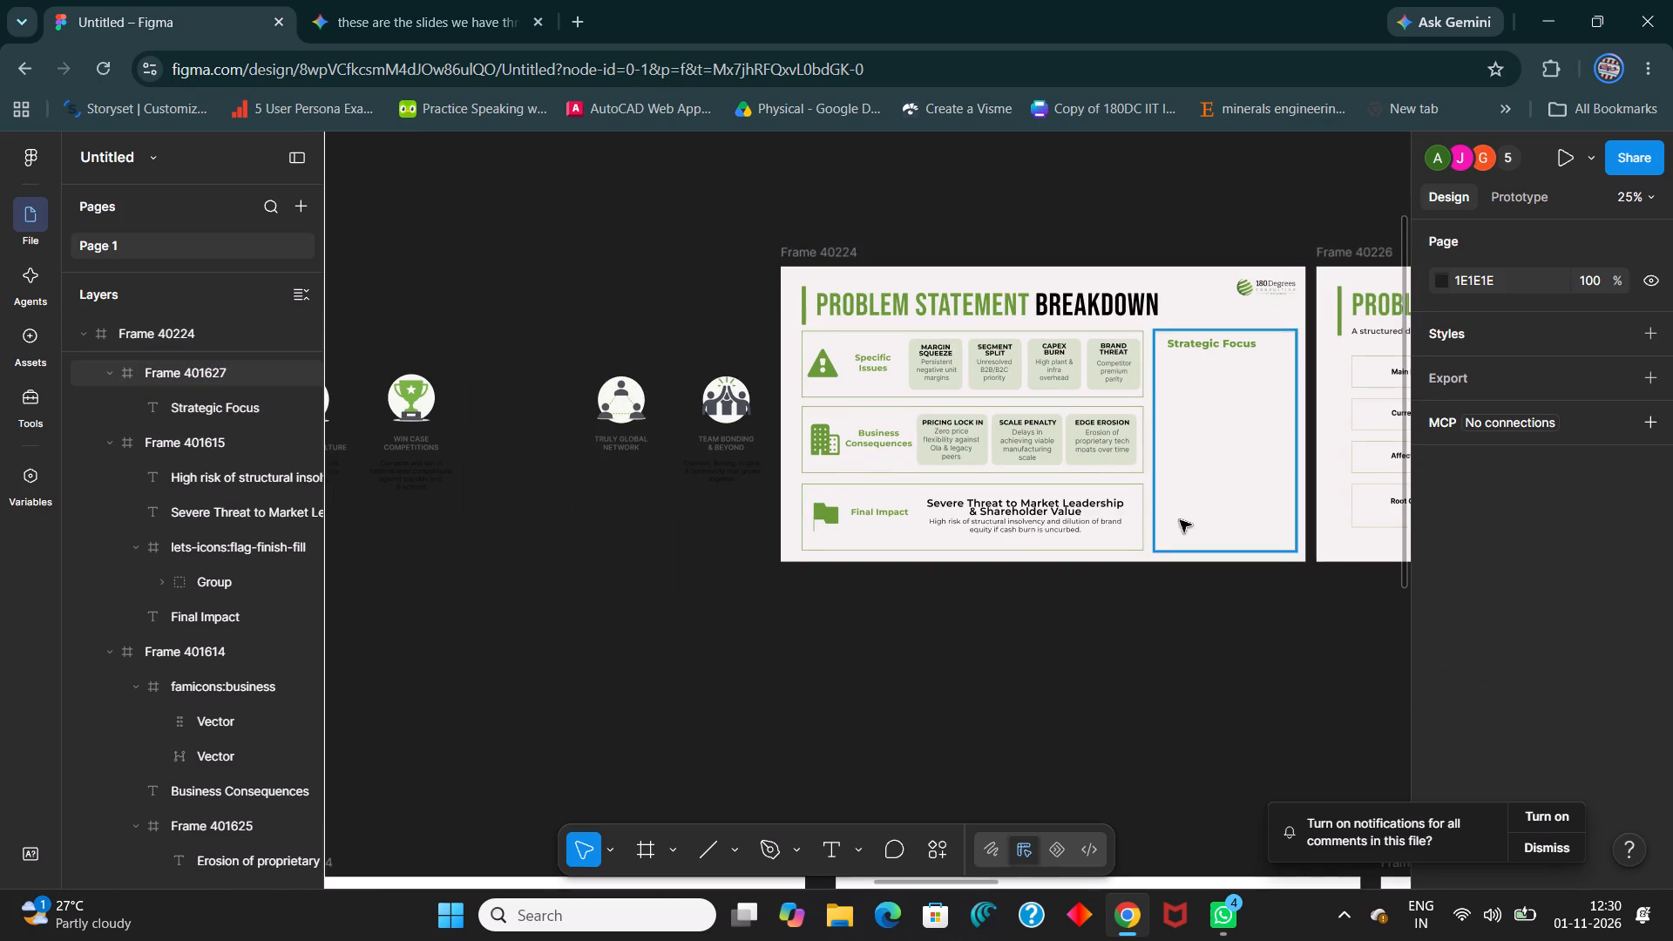
pyautogui.keyDown('ctrl'); pyautogui.scroll(6, 1138, 553); pyautogui.keyUp('ctrl')
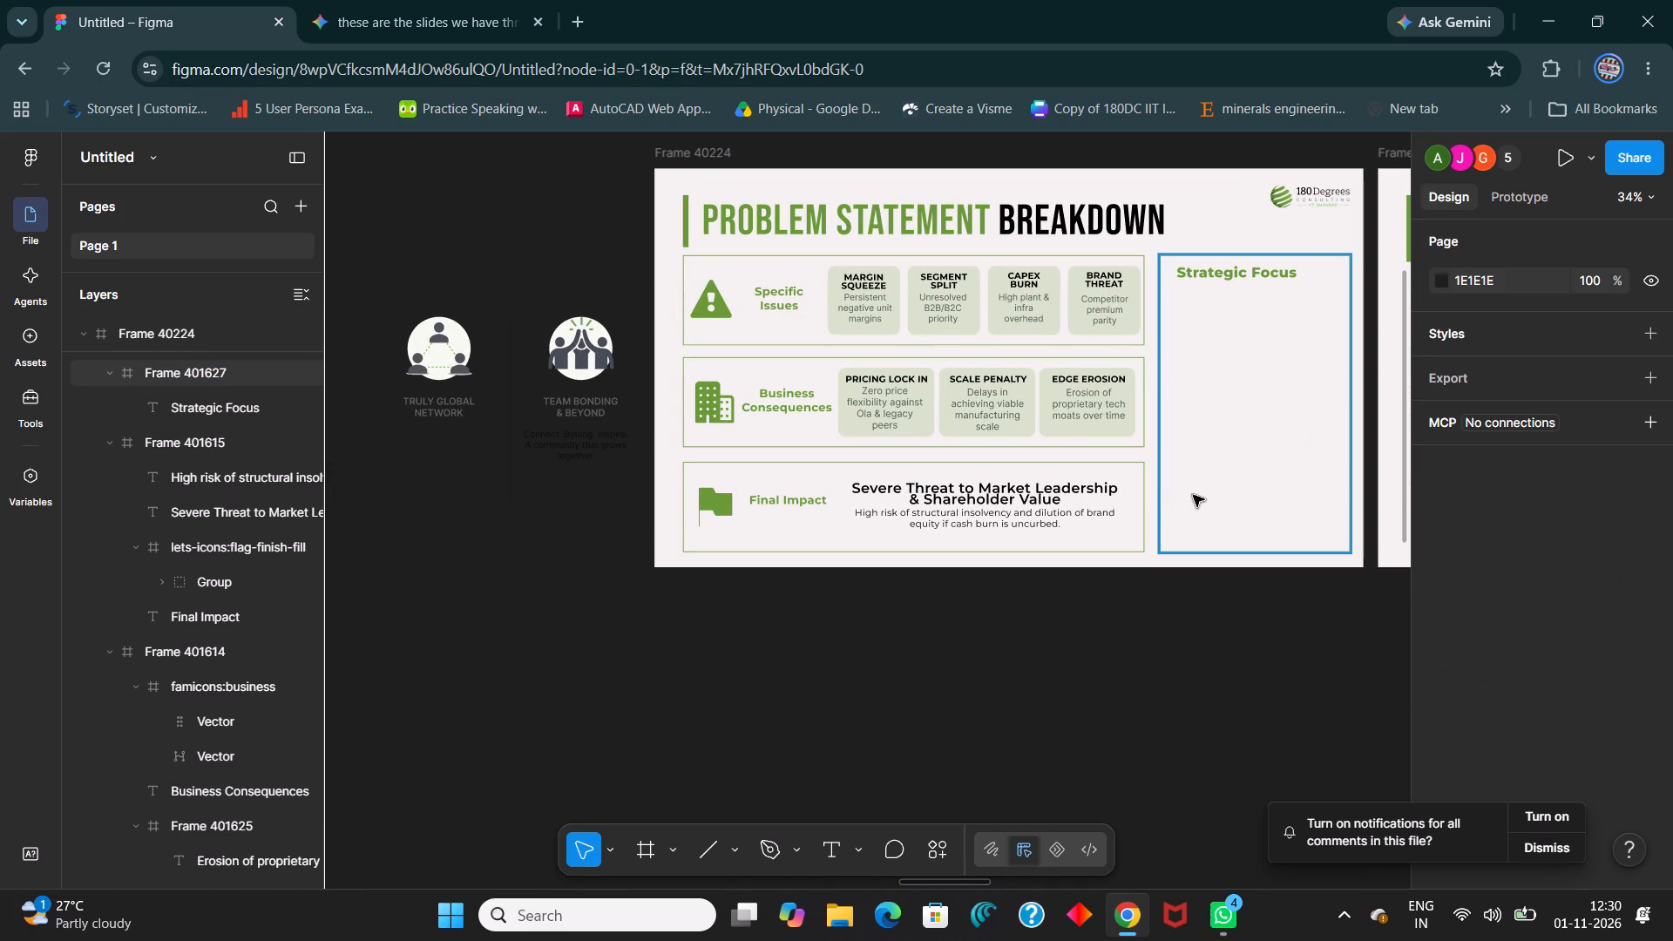
pyautogui.keyDown('ctrl'); pyautogui.scroll(-3, 1211, 490); pyautogui.keyUp('ctrl')
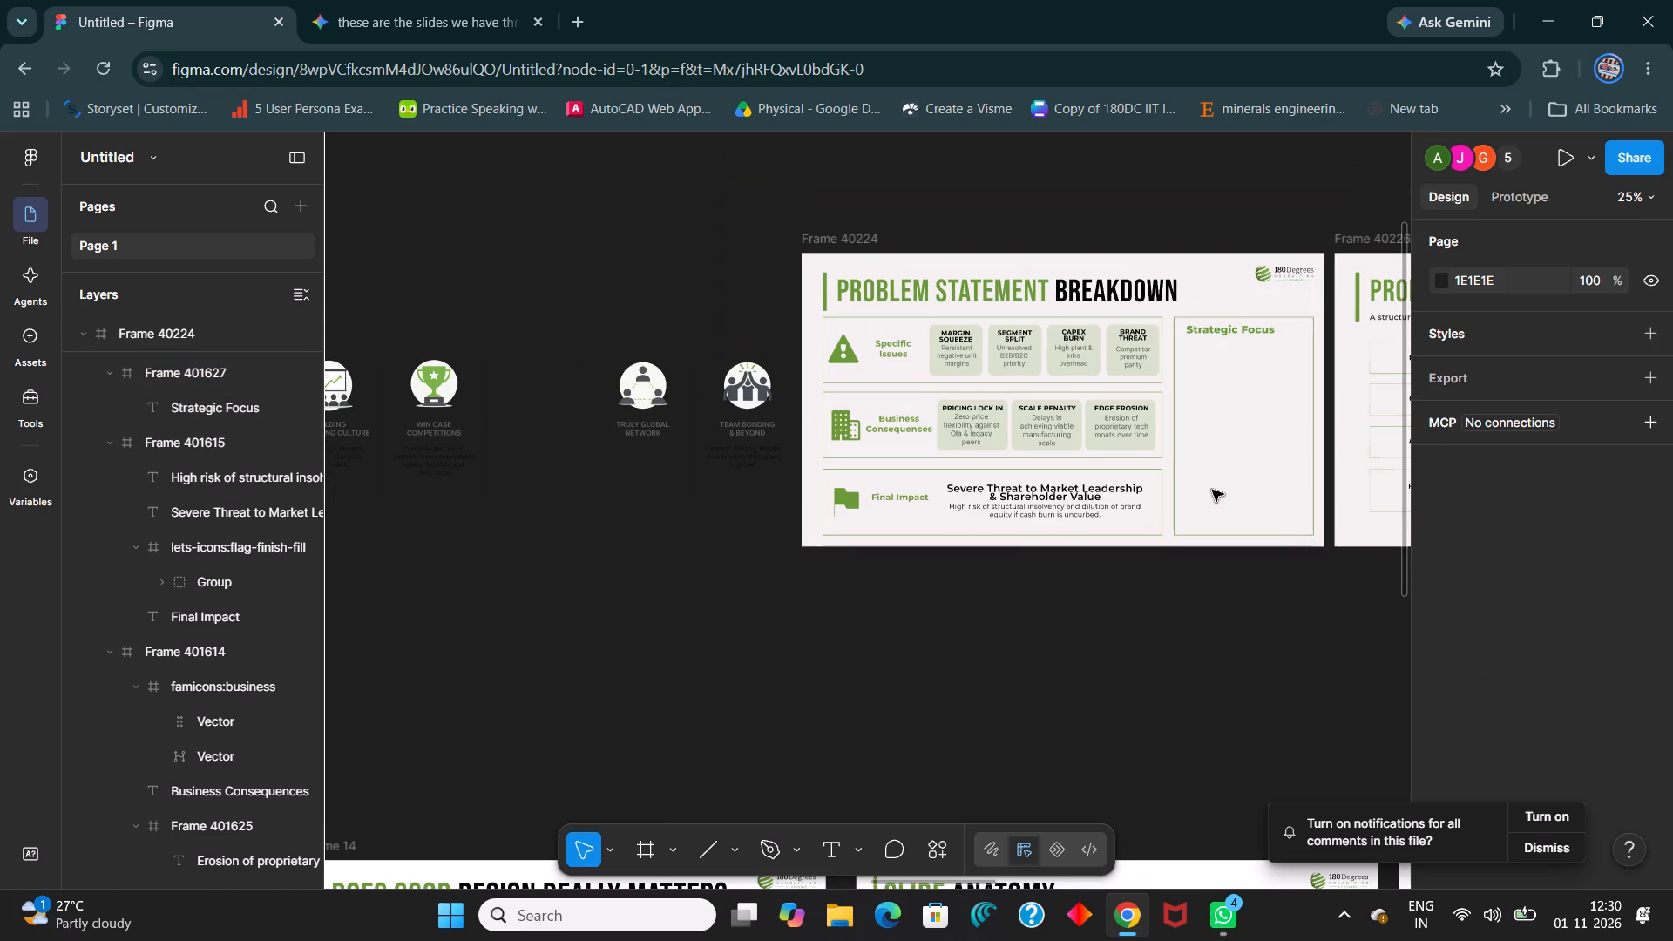
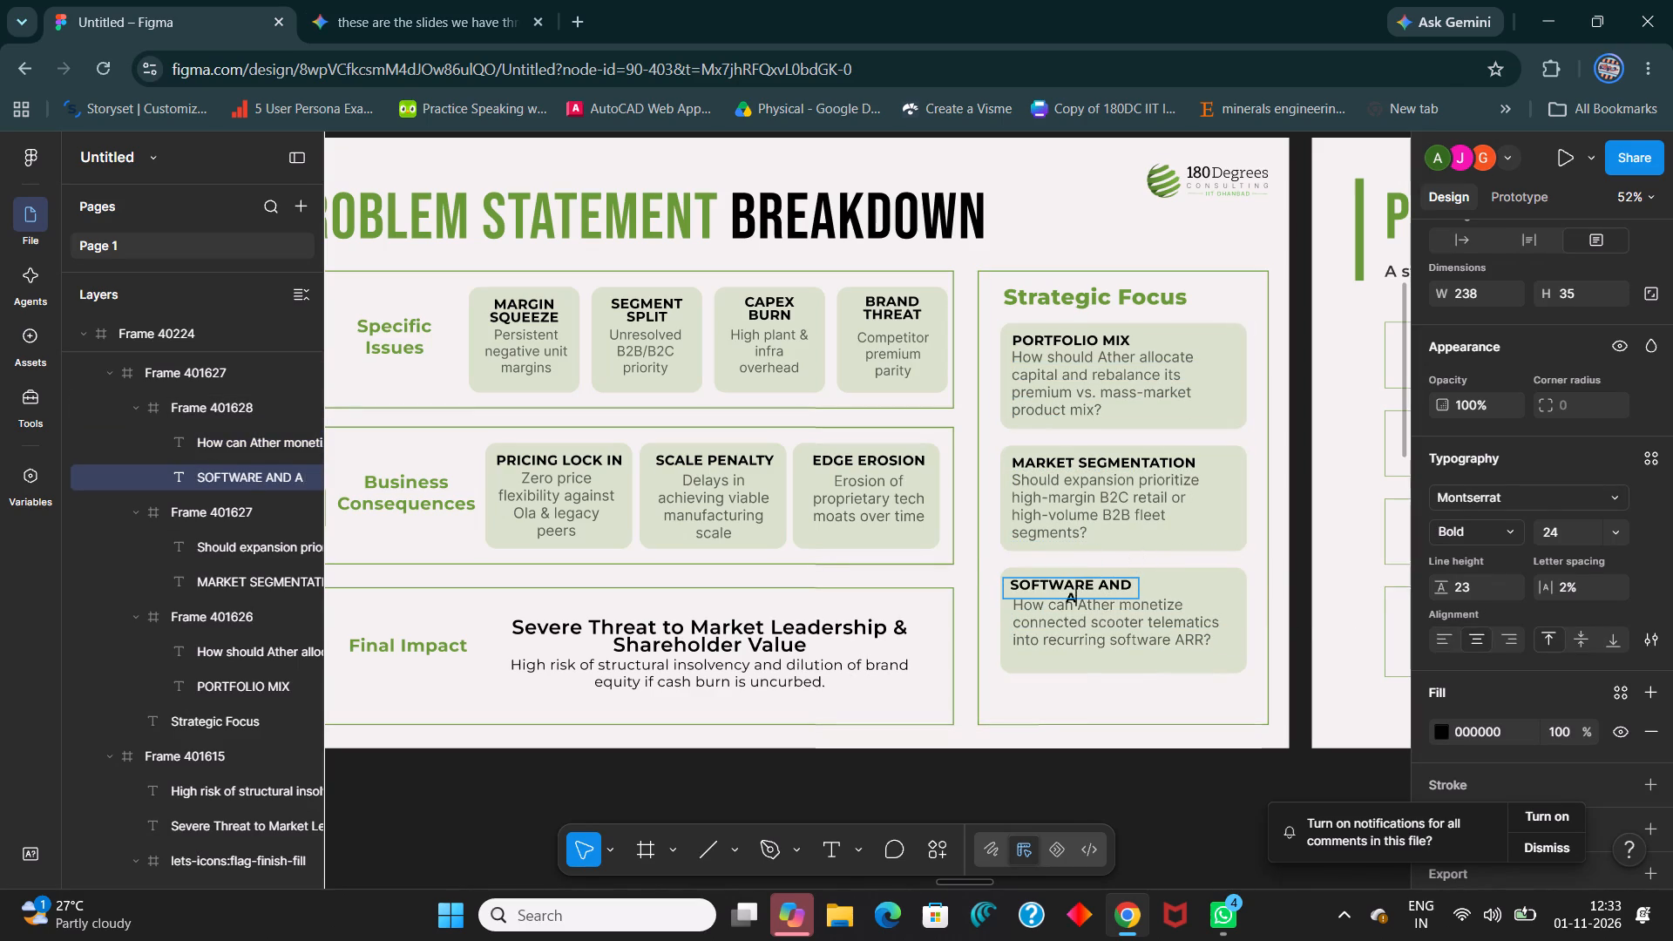
pyautogui.write('DATA')
pyautogui.click(1240, 768)
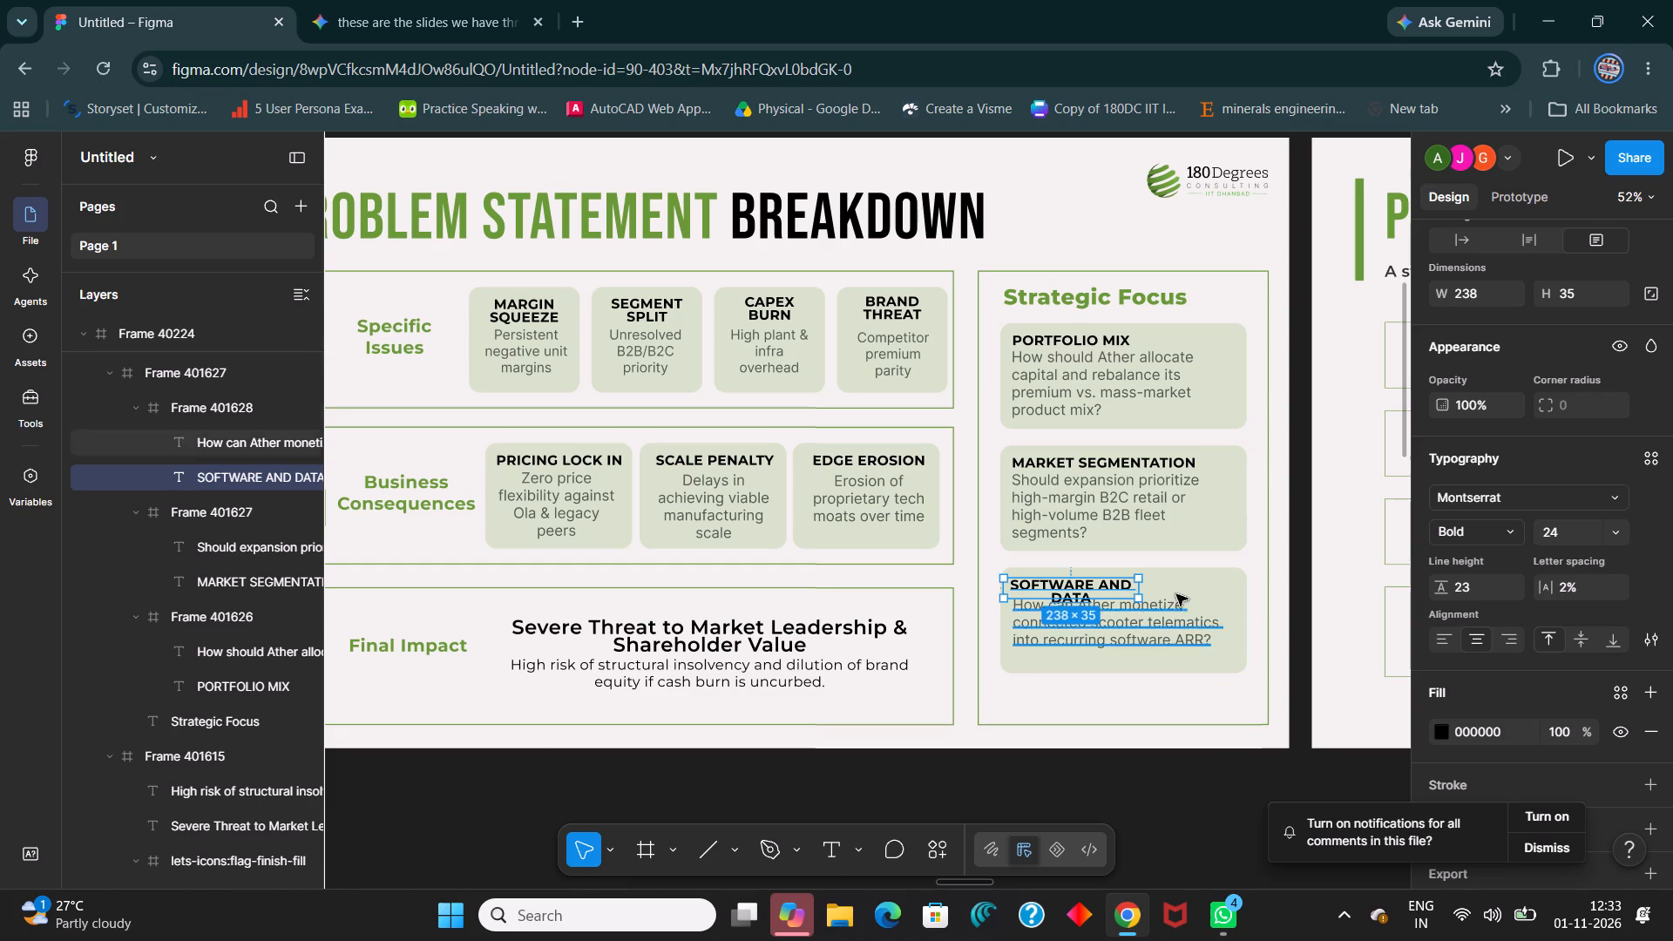
# Widen the SOFTWARE AND DATA heading box to about 324 so the heading fits on one line.
pyautogui.moveTo(1143, 588); pyautogui.dragTo(1190, 591)
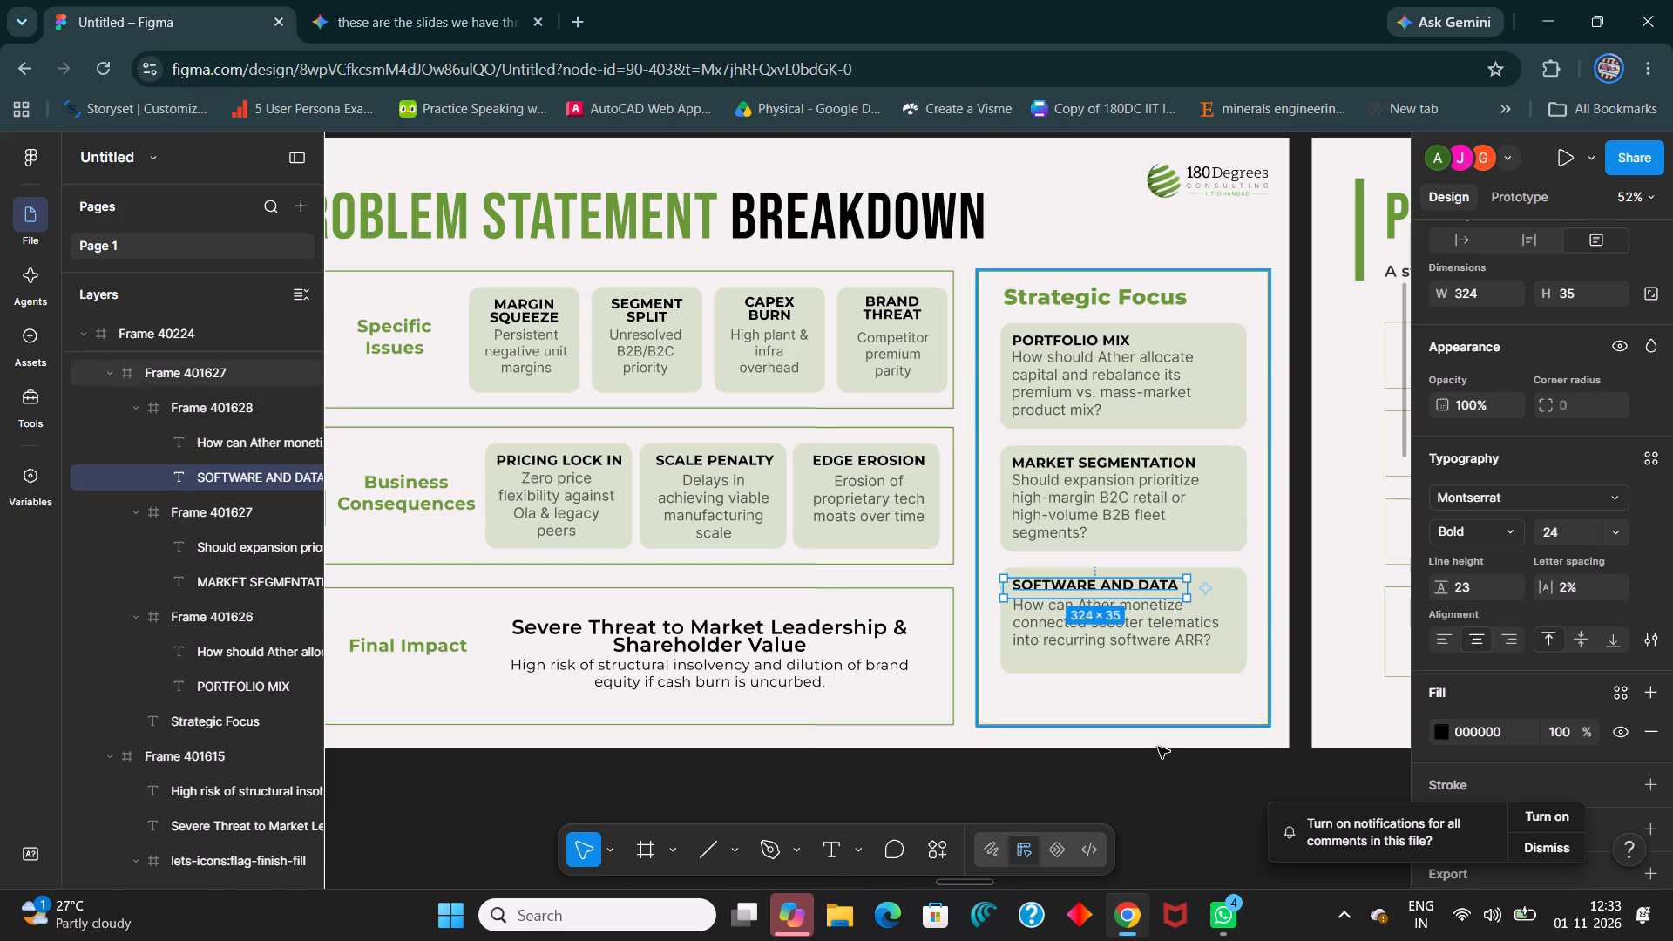
pyautogui.click(1160, 785)
pyautogui.keyDown('ctrl'); pyautogui.scroll(-5, 1145, 650); pyautogui.keyUp('ctrl')
pyautogui.click(1193, 794)
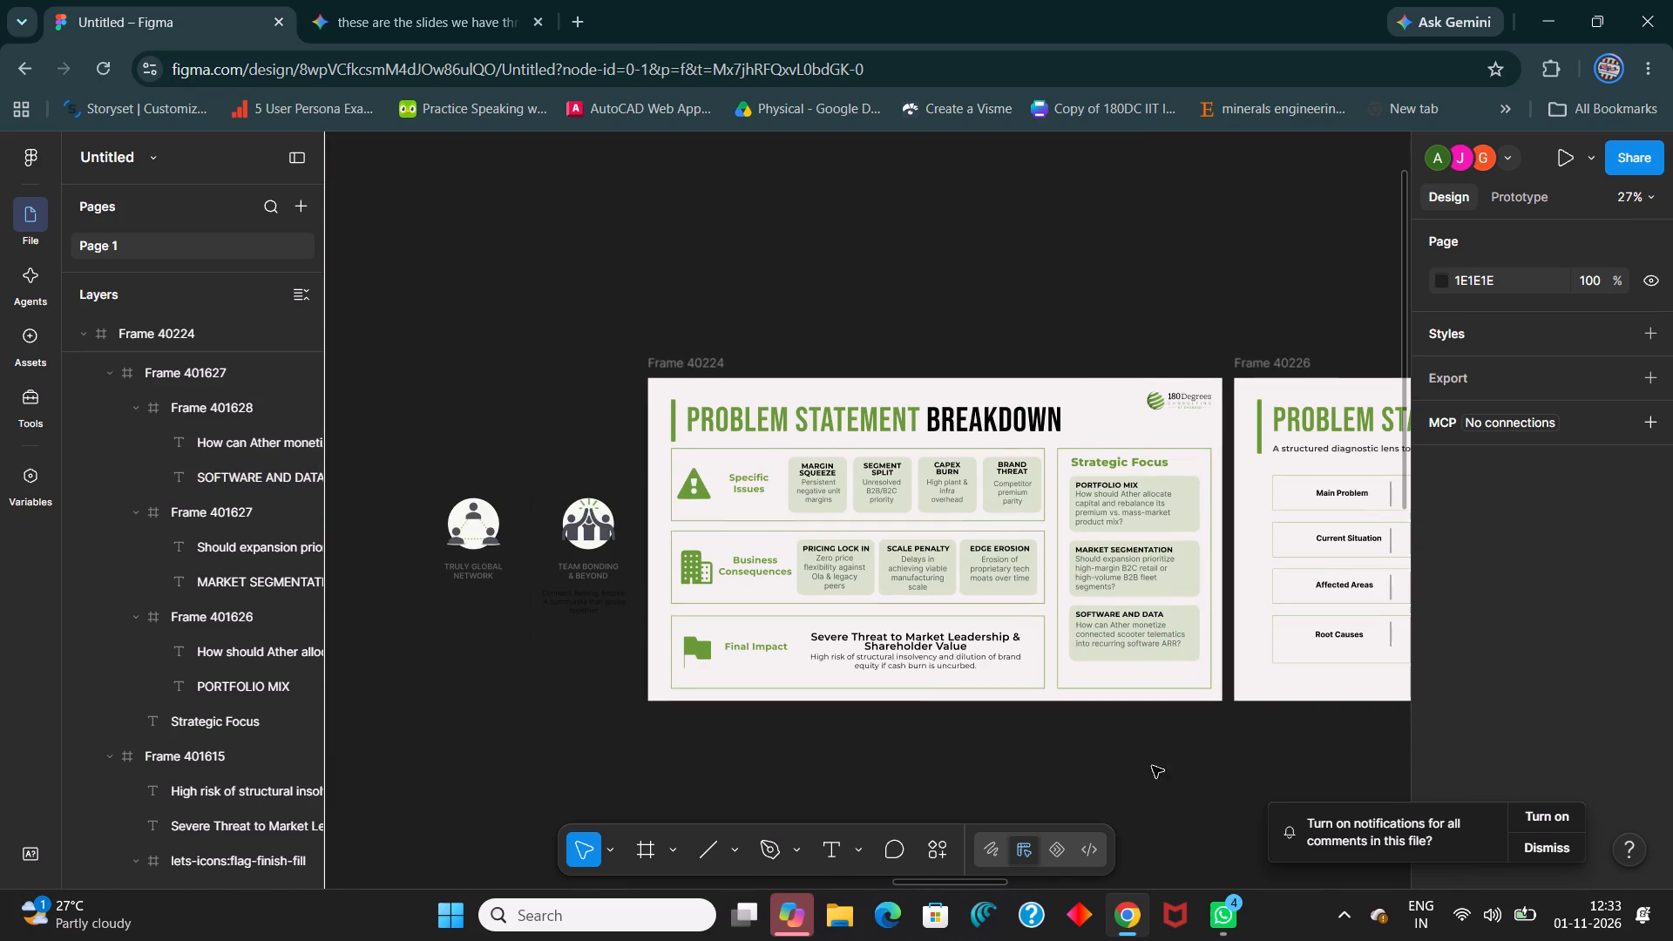
# Delete the leftover icon groups and divider lines lying on the canvas between the two Problem Statement Breakdown slides.
pyautogui.click(490, 551)
pyautogui.keyDown('ctrl'); pyautogui.scroll(-5, 555, 551); pyautogui.keyUp('ctrl')
pyautogui.keyDown('shift'); pyautogui.scroll(4, 525, 650); pyautogui.keyUp('shift')
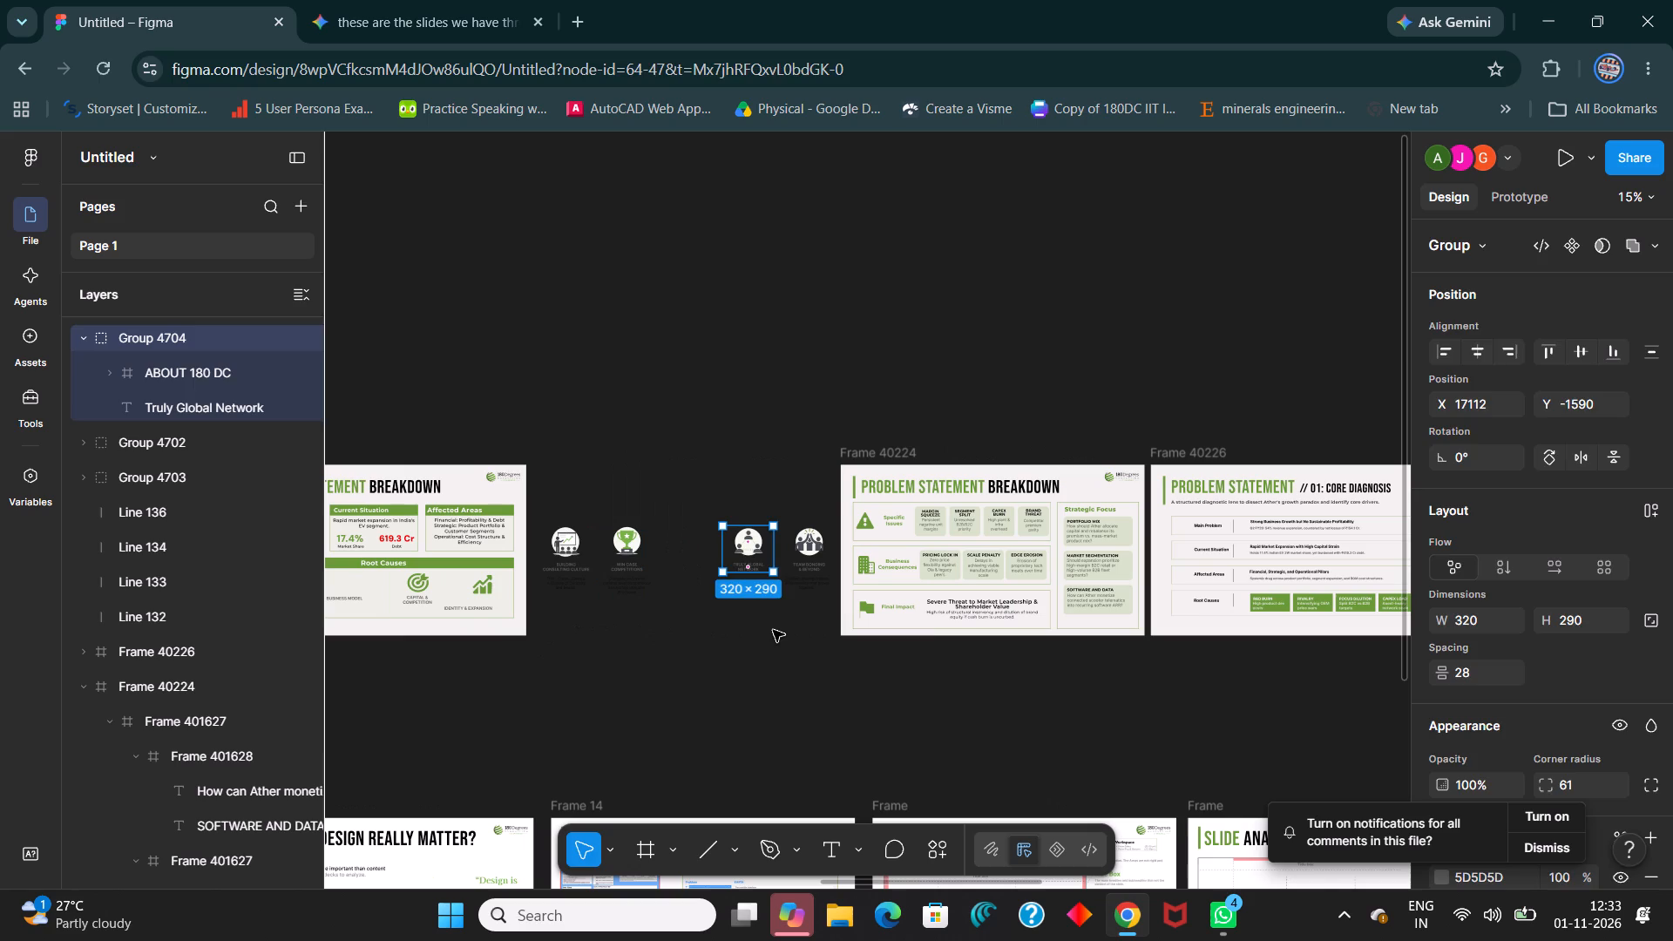
pyautogui.click(784, 630)
pyautogui.moveTo(787, 630); pyautogui.dragTo(571, 521)
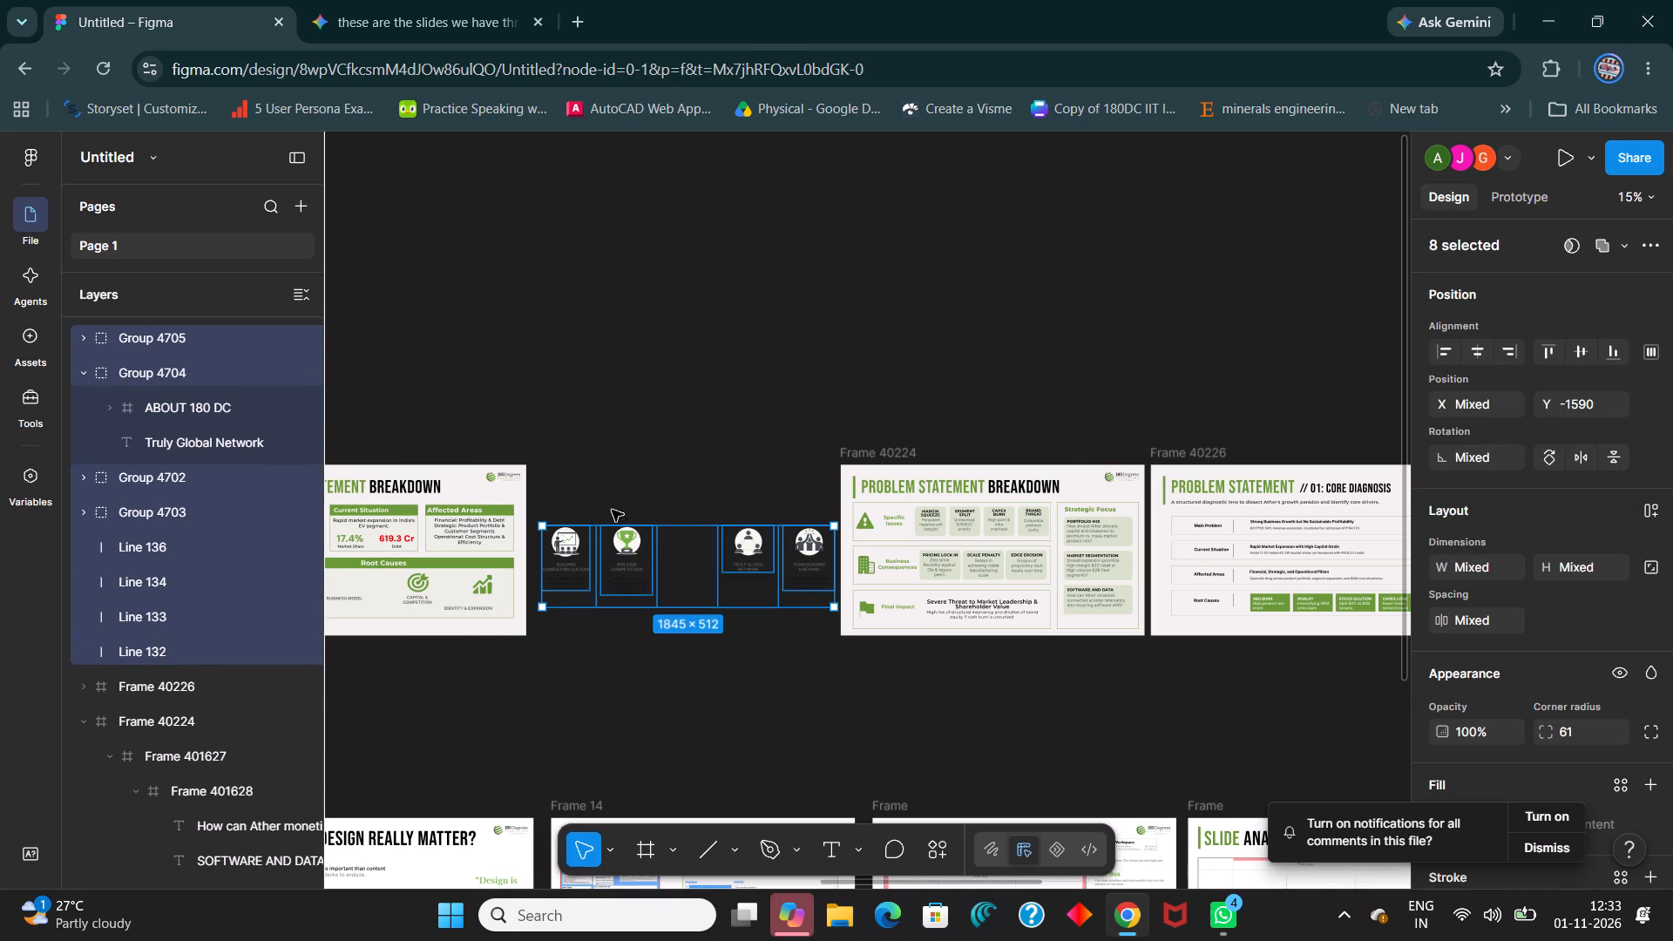
pyautogui.press('Delete')
# Move the new Problem Statement Breakdown slide, Frame 40224, beside the original Breakdown slide, keeping it level with a small gap.
pyautogui.keyDown('ctrl'); pyautogui.scroll(-1, 1090, 454); pyautogui.keyUp('ctrl')
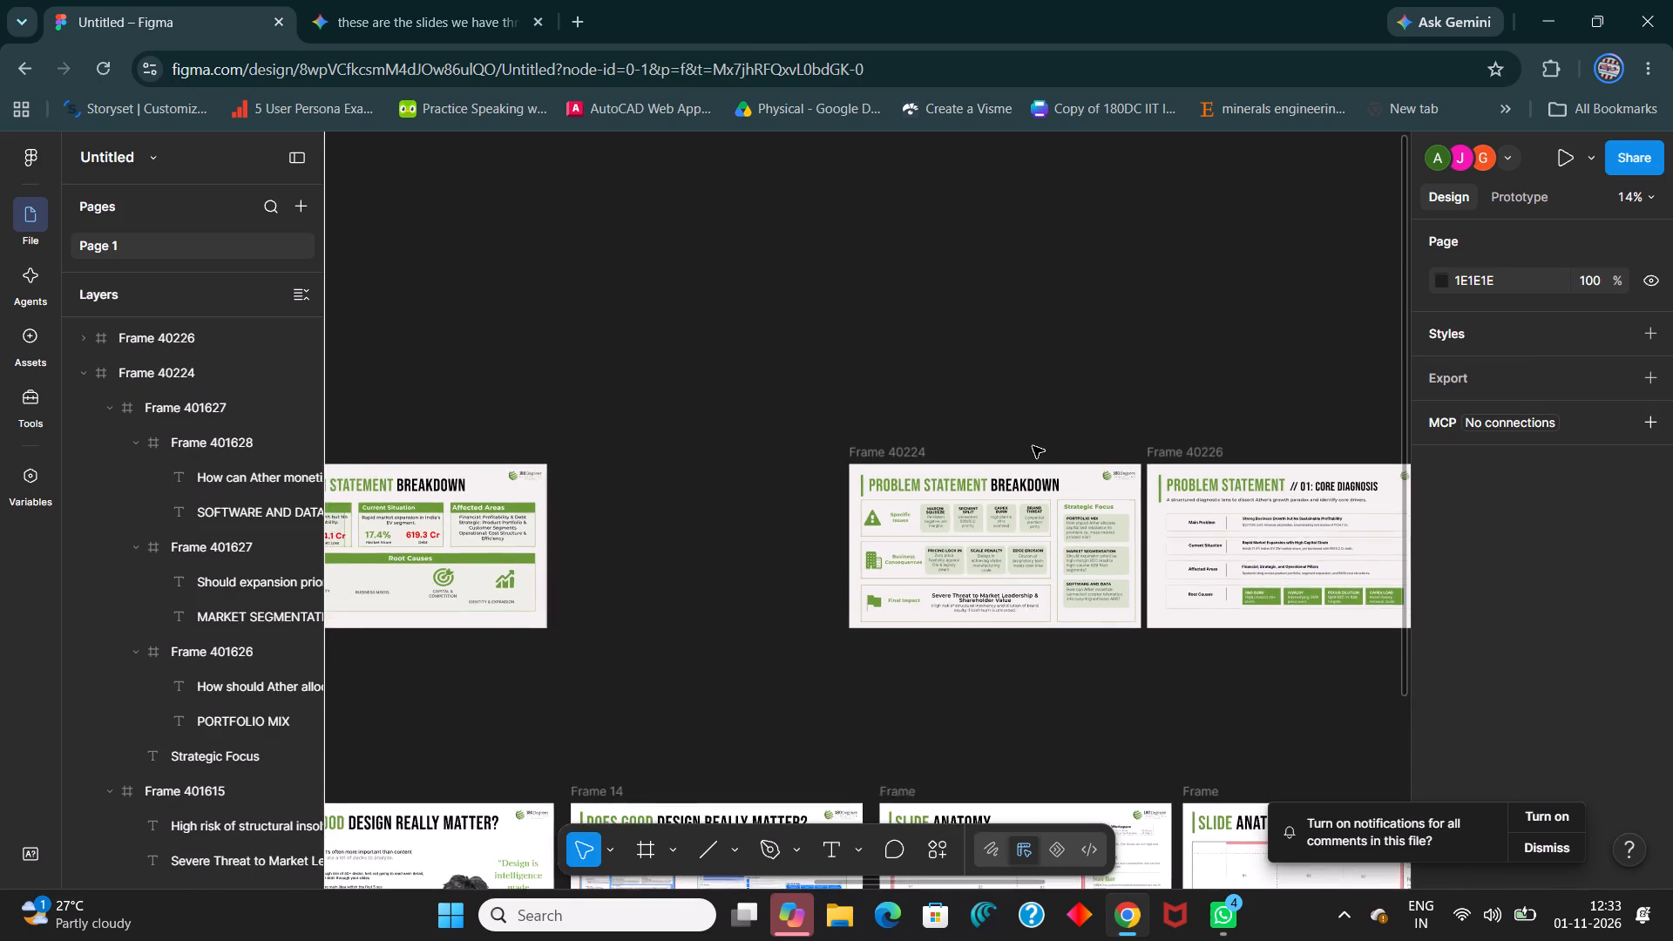
pyautogui.keyDown('ctrl'); pyautogui.scroll(3, 1033, 446); pyautogui.keyUp('ctrl')
pyautogui.click(813, 460)
pyautogui.moveTo(847, 457); pyautogui.dragTo(488, 453)
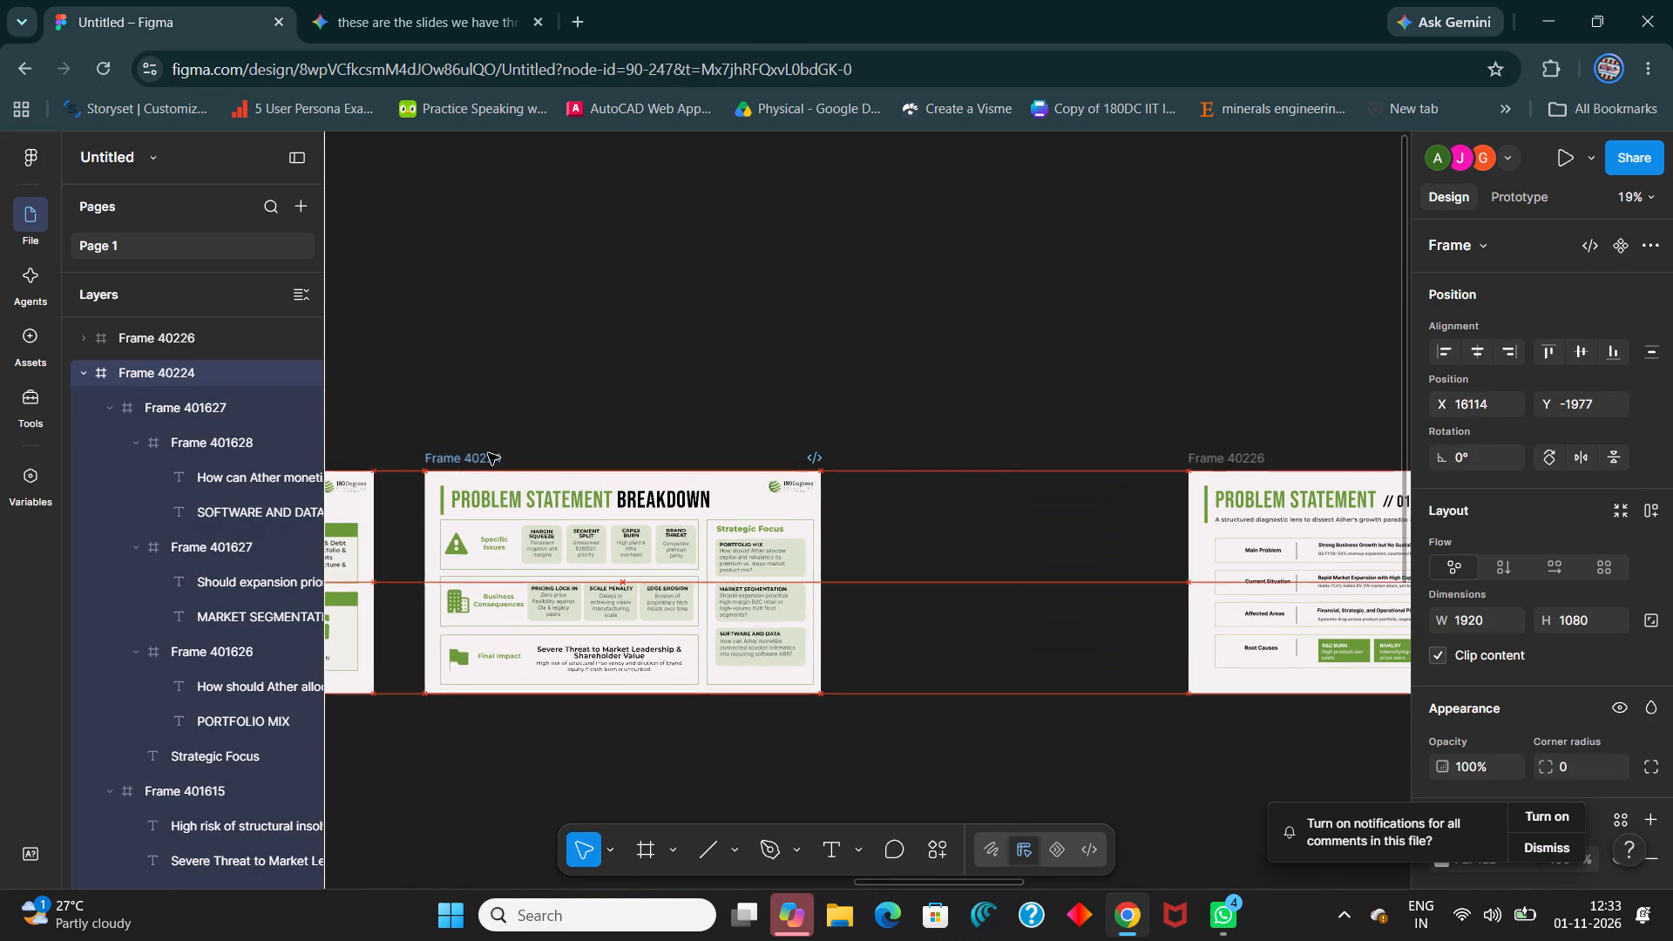
pyautogui.moveTo(488, 453); pyautogui.dragTo(472, 453)
# Move the Core Diagnosis slide, Frame 40226, beside the new Breakdown slide at X 18100, Y -1977.
pyautogui.click(1246, 462)
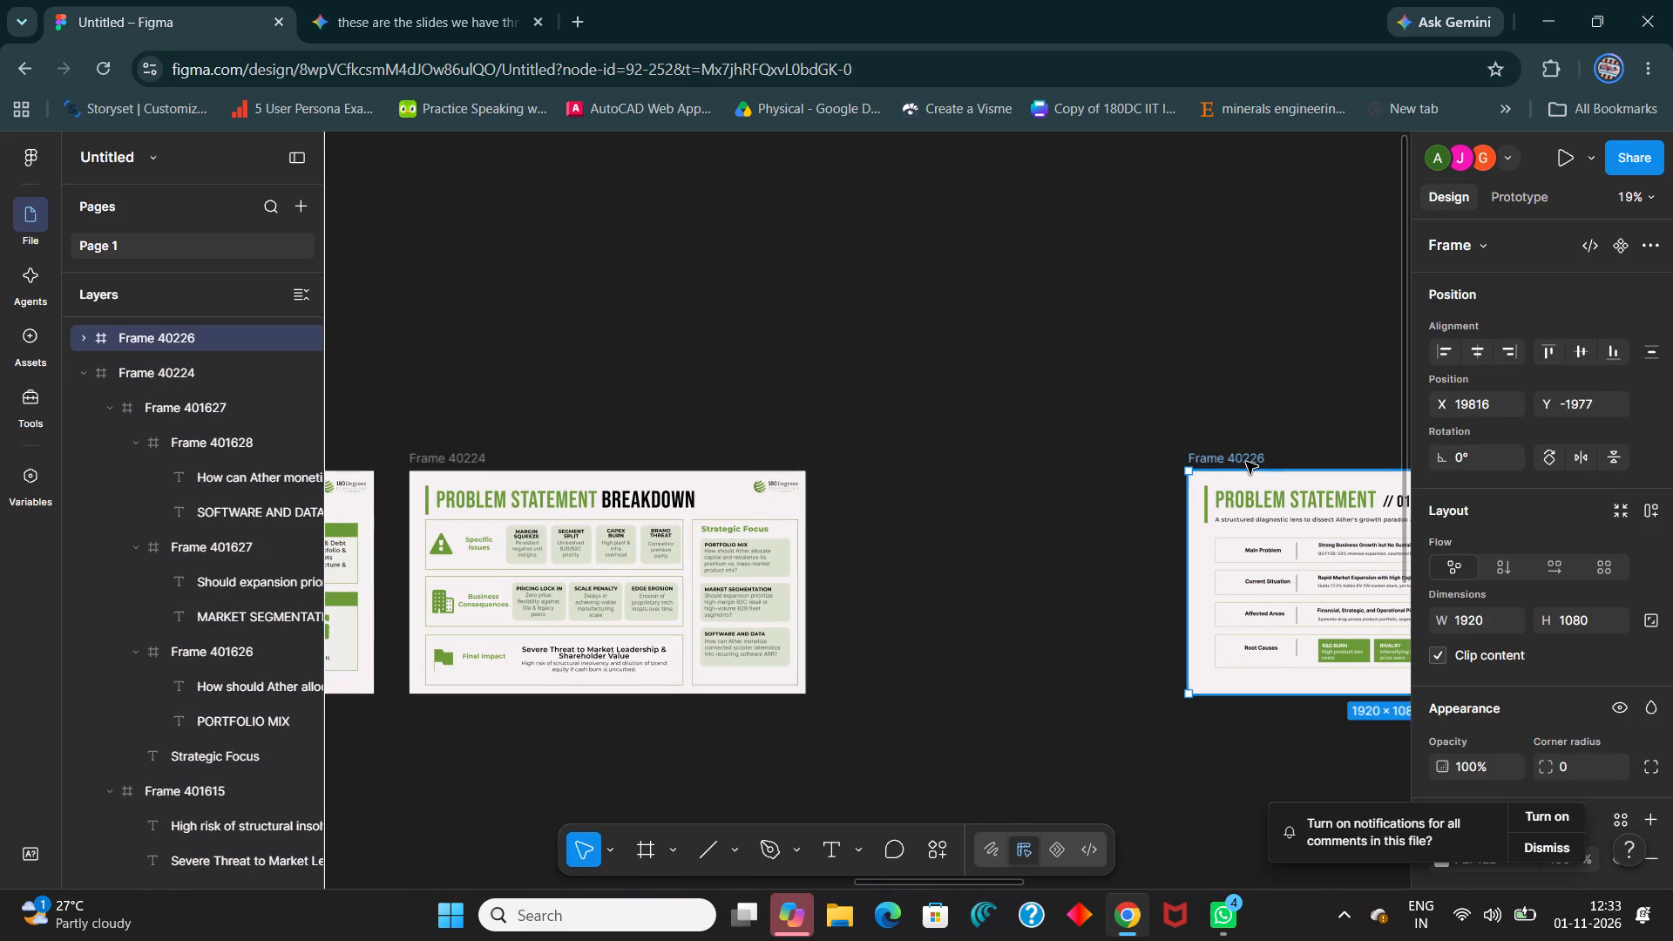
pyautogui.moveTo(1245, 459); pyautogui.dragTo(977, 455)
pyautogui.click(1222, 363)
pyautogui.moveTo(1245, 457); pyautogui.dragTo(927, 433)
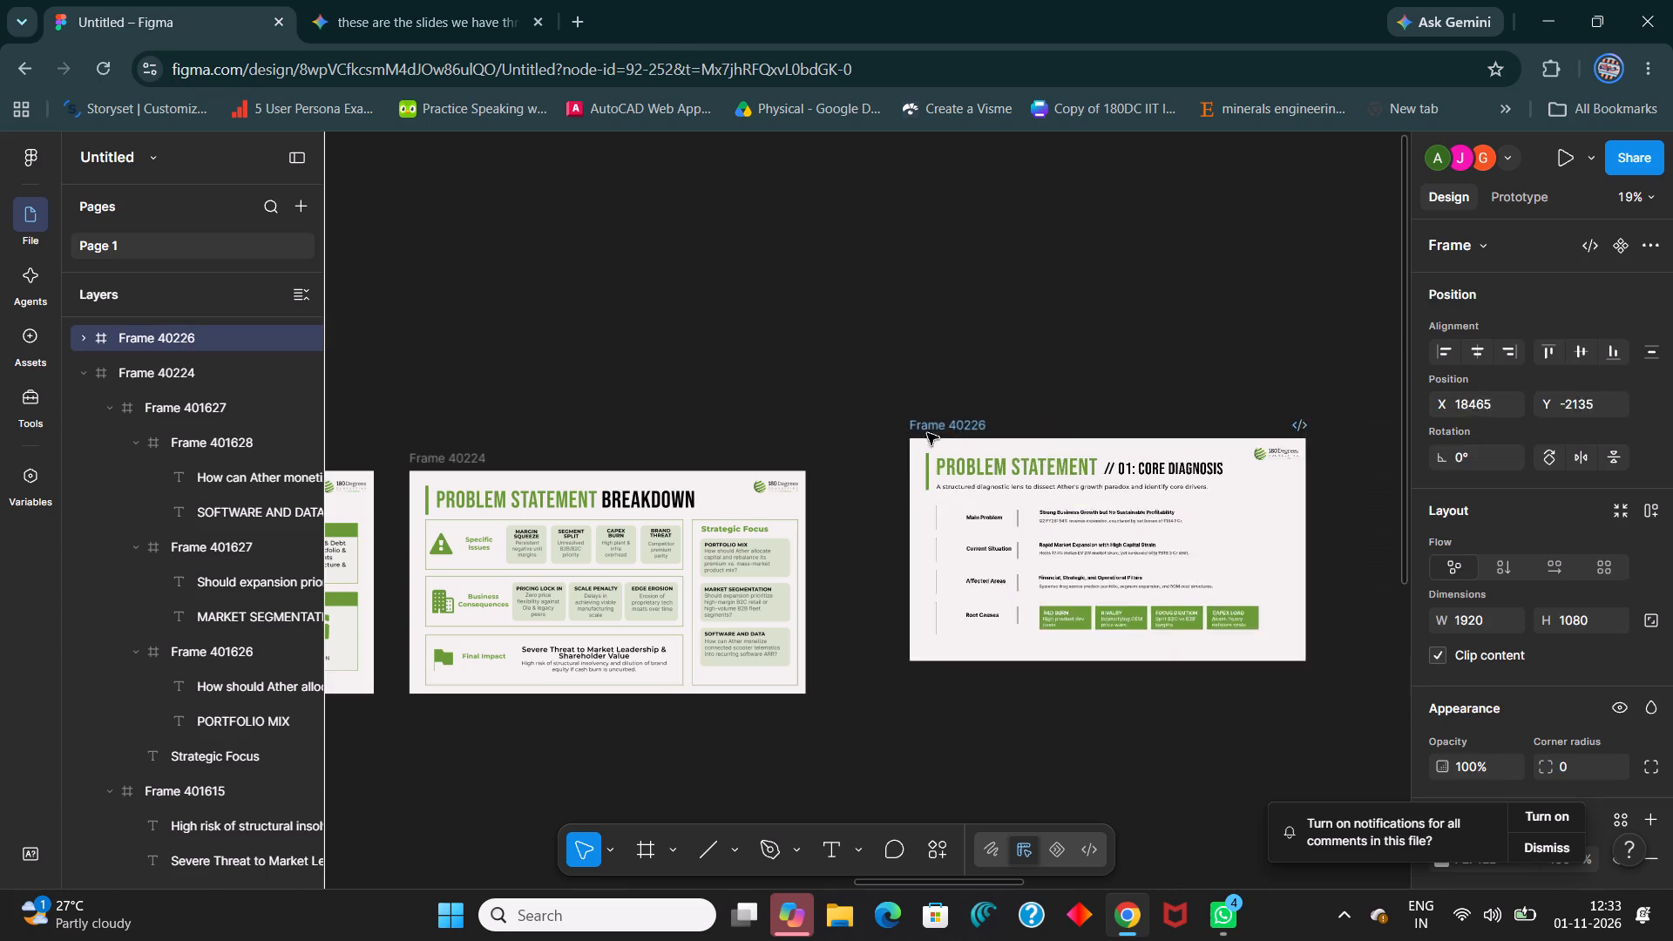
pyautogui.moveTo(927, 433); pyautogui.dragTo(891, 457)
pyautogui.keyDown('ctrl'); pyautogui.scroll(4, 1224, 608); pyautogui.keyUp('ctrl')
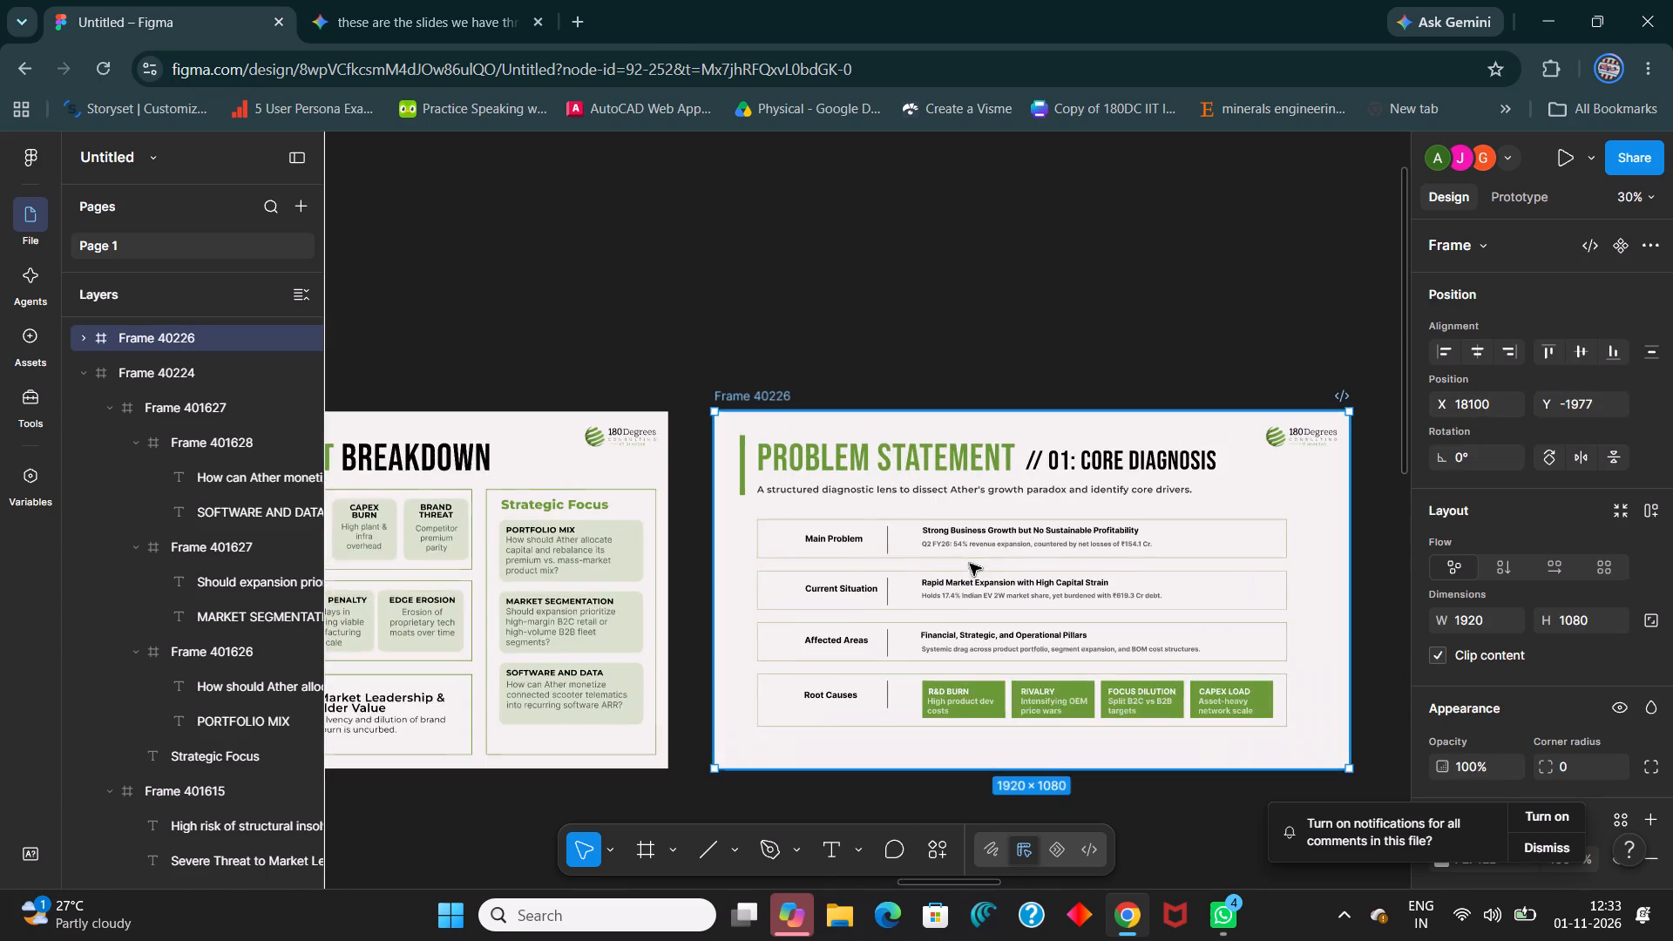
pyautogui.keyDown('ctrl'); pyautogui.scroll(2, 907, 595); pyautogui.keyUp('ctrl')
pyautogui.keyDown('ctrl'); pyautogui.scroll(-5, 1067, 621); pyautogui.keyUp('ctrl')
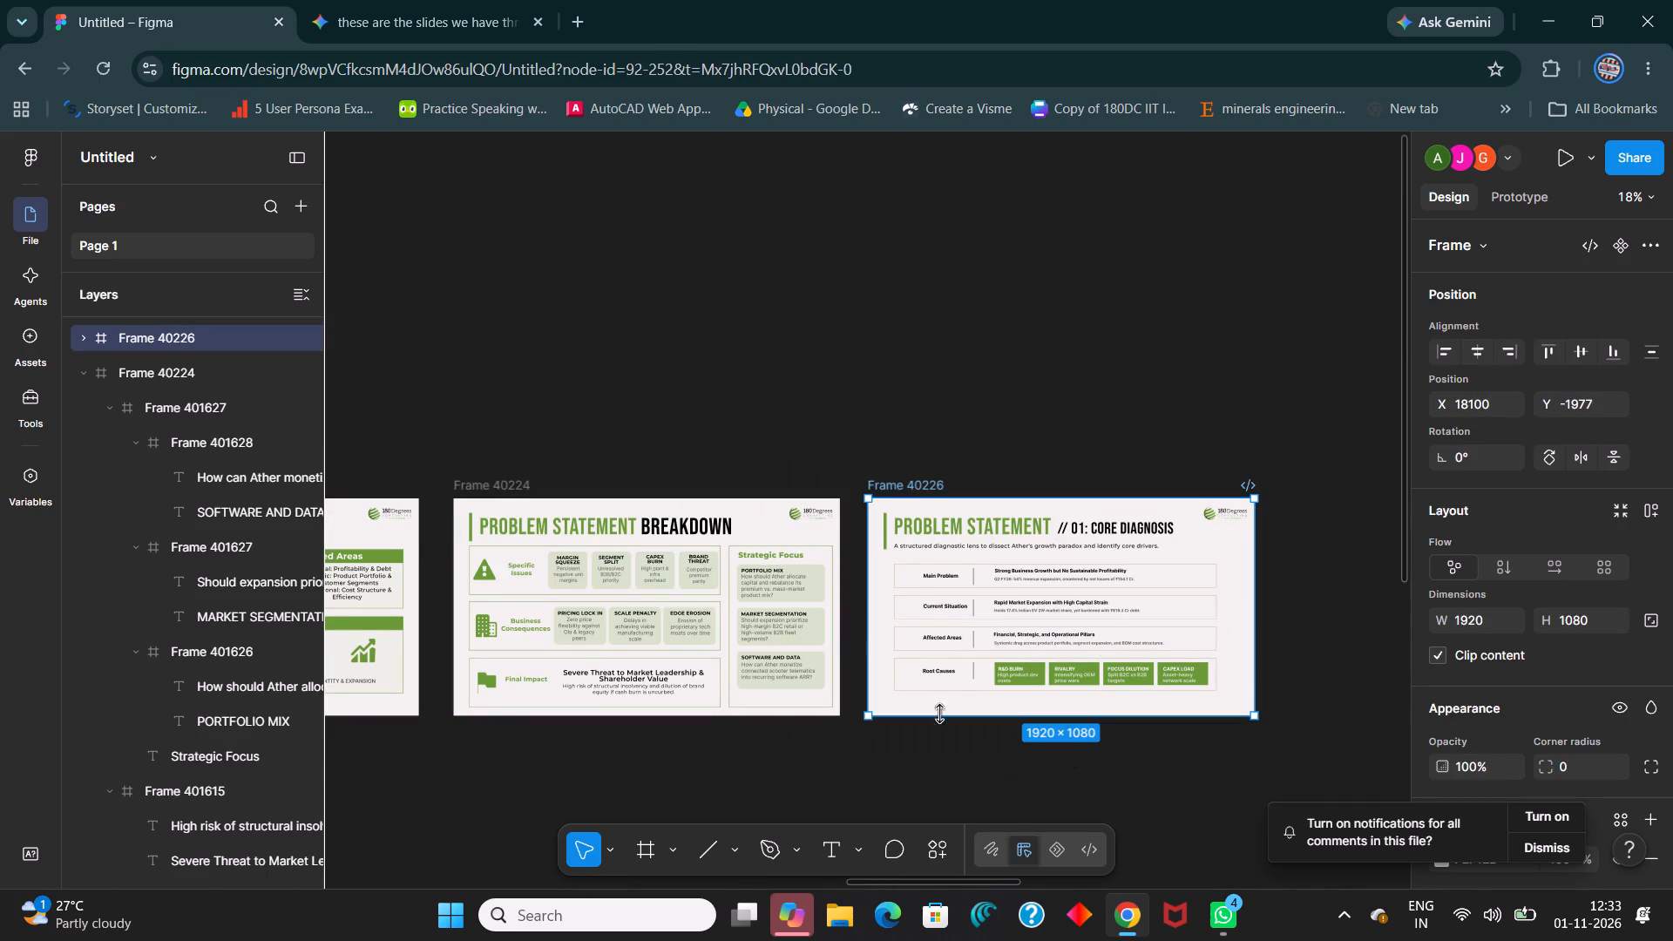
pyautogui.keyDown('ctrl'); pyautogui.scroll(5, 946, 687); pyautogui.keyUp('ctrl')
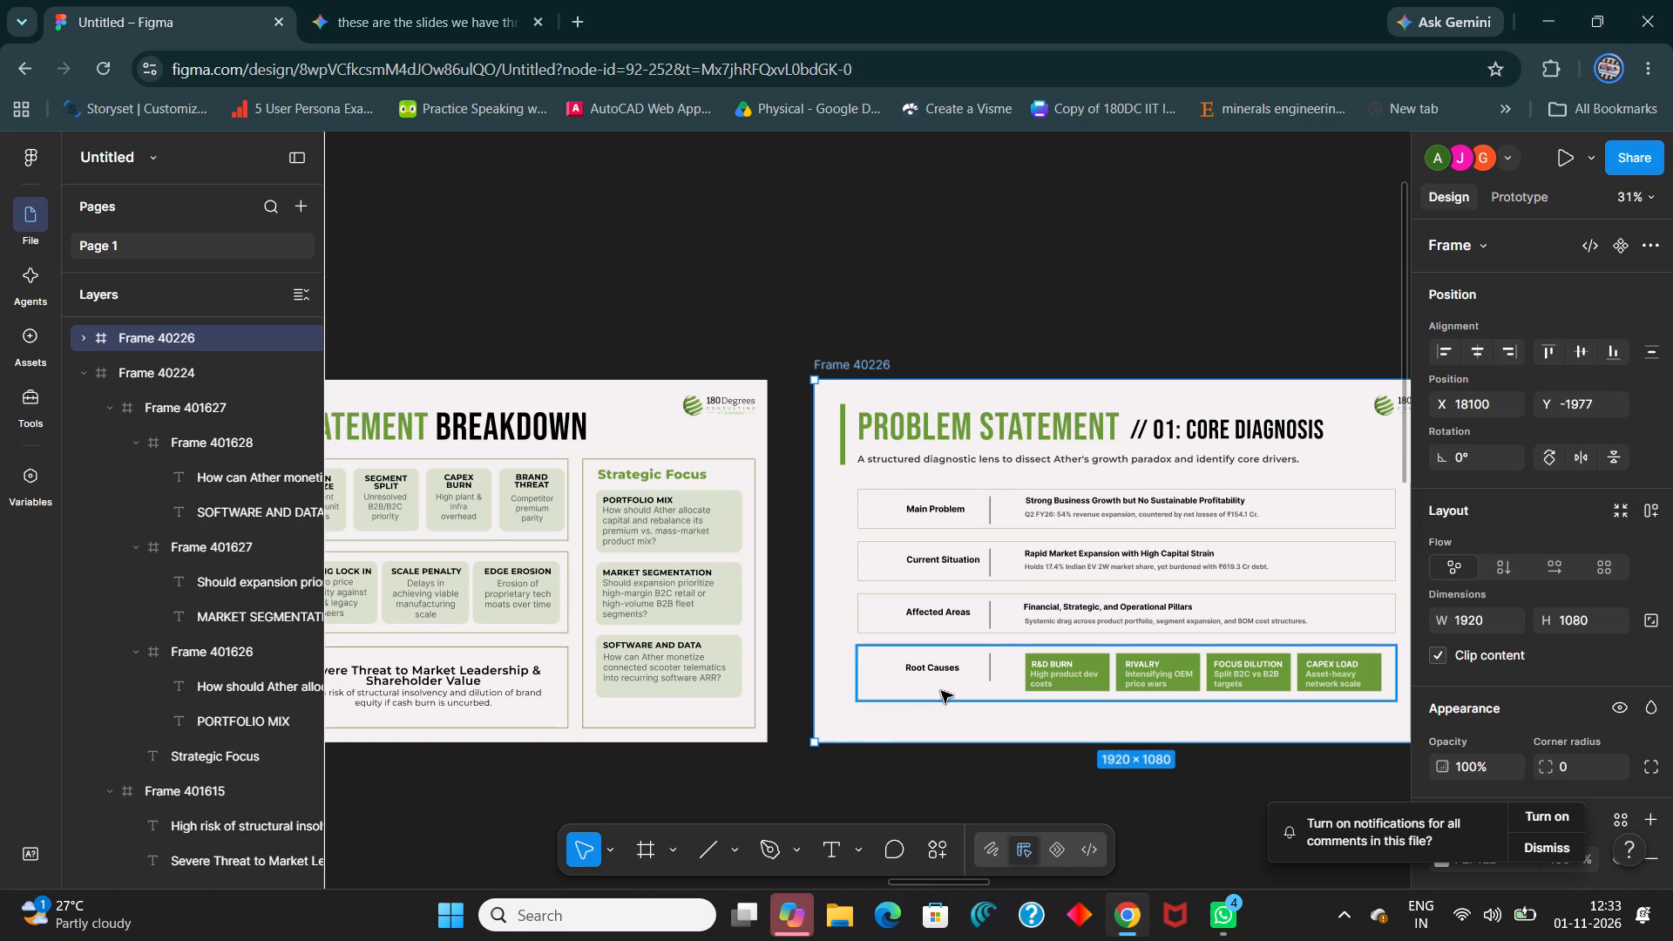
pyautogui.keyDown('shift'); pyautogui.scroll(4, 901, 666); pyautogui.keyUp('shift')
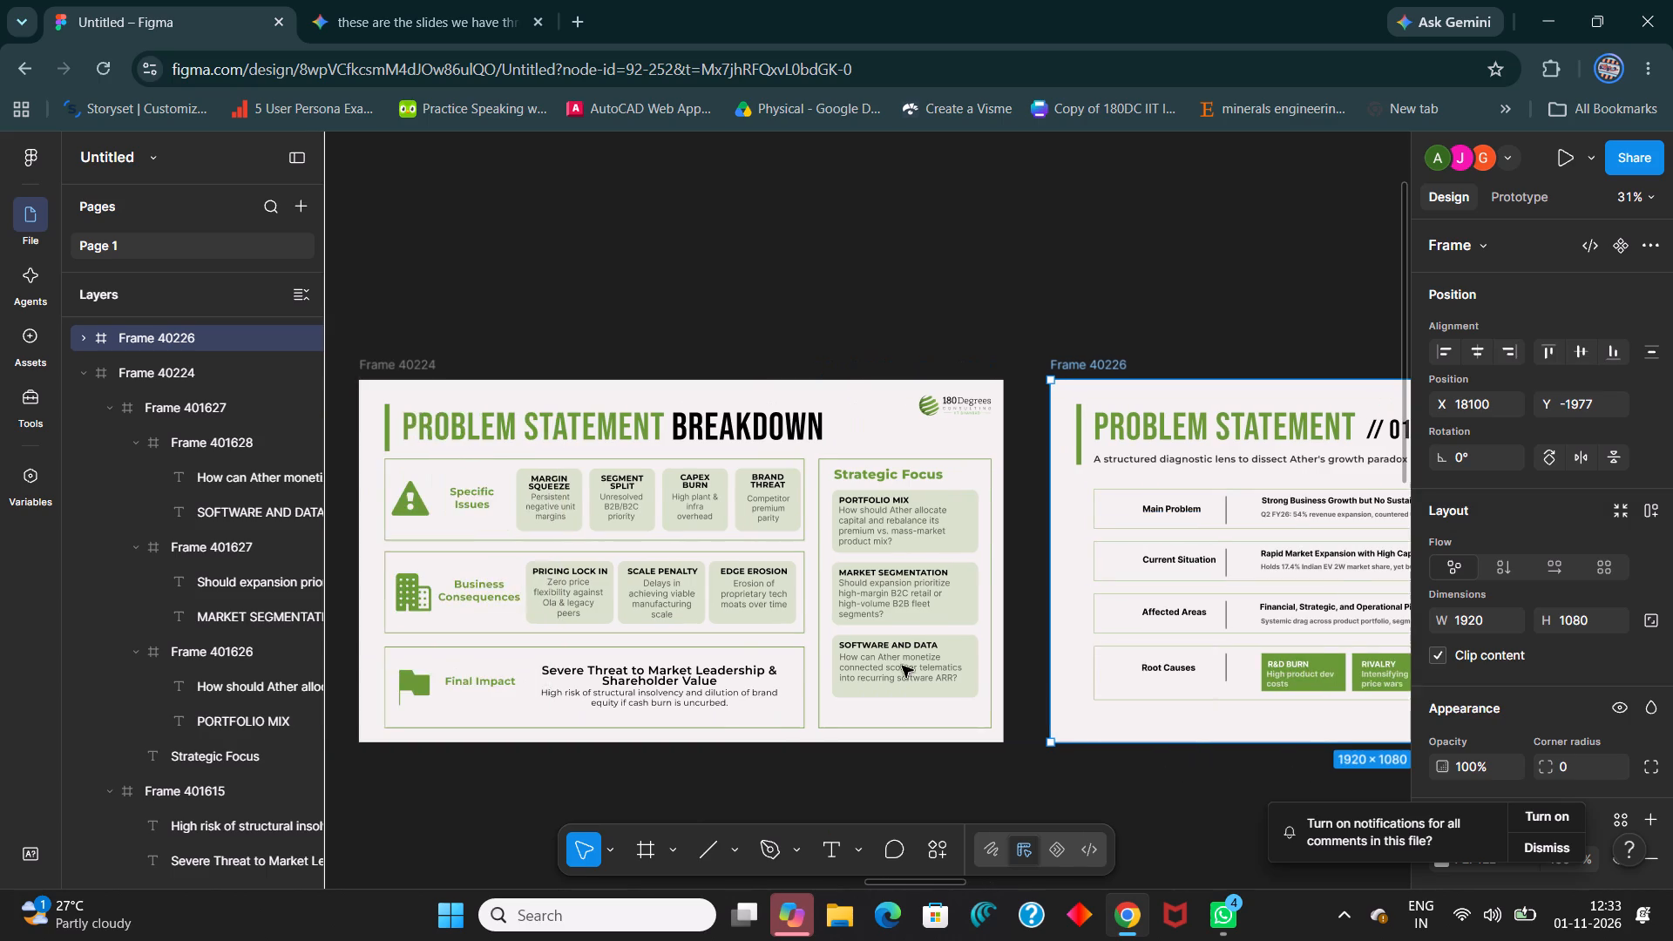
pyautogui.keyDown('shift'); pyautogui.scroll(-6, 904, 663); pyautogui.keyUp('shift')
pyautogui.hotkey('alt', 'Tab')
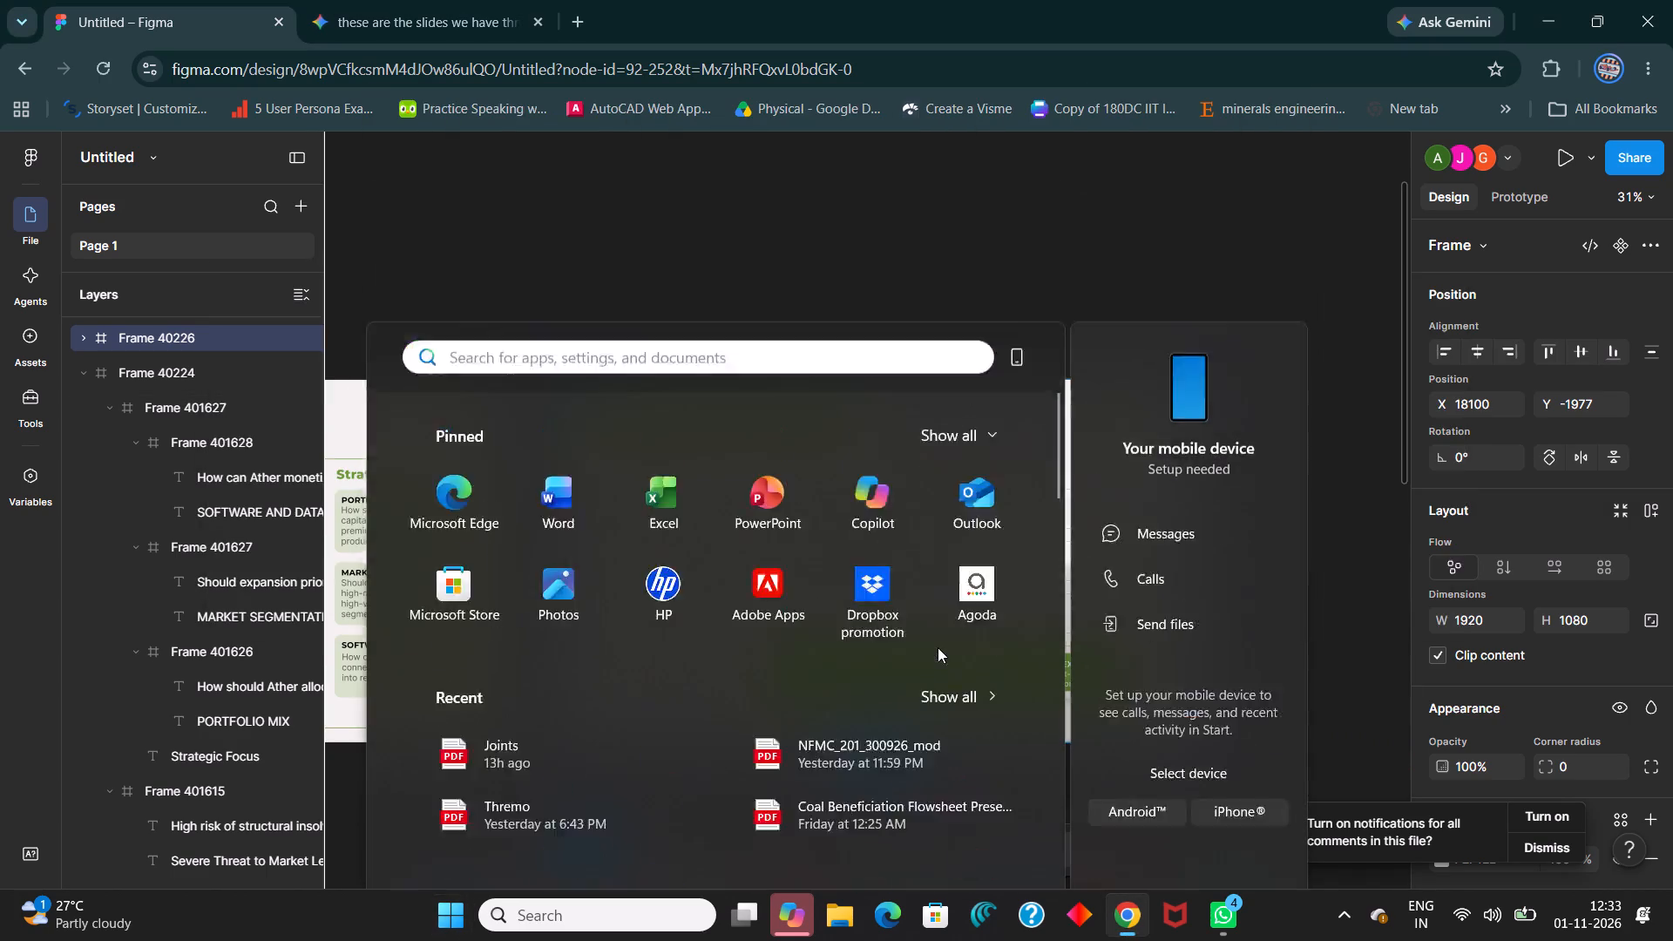
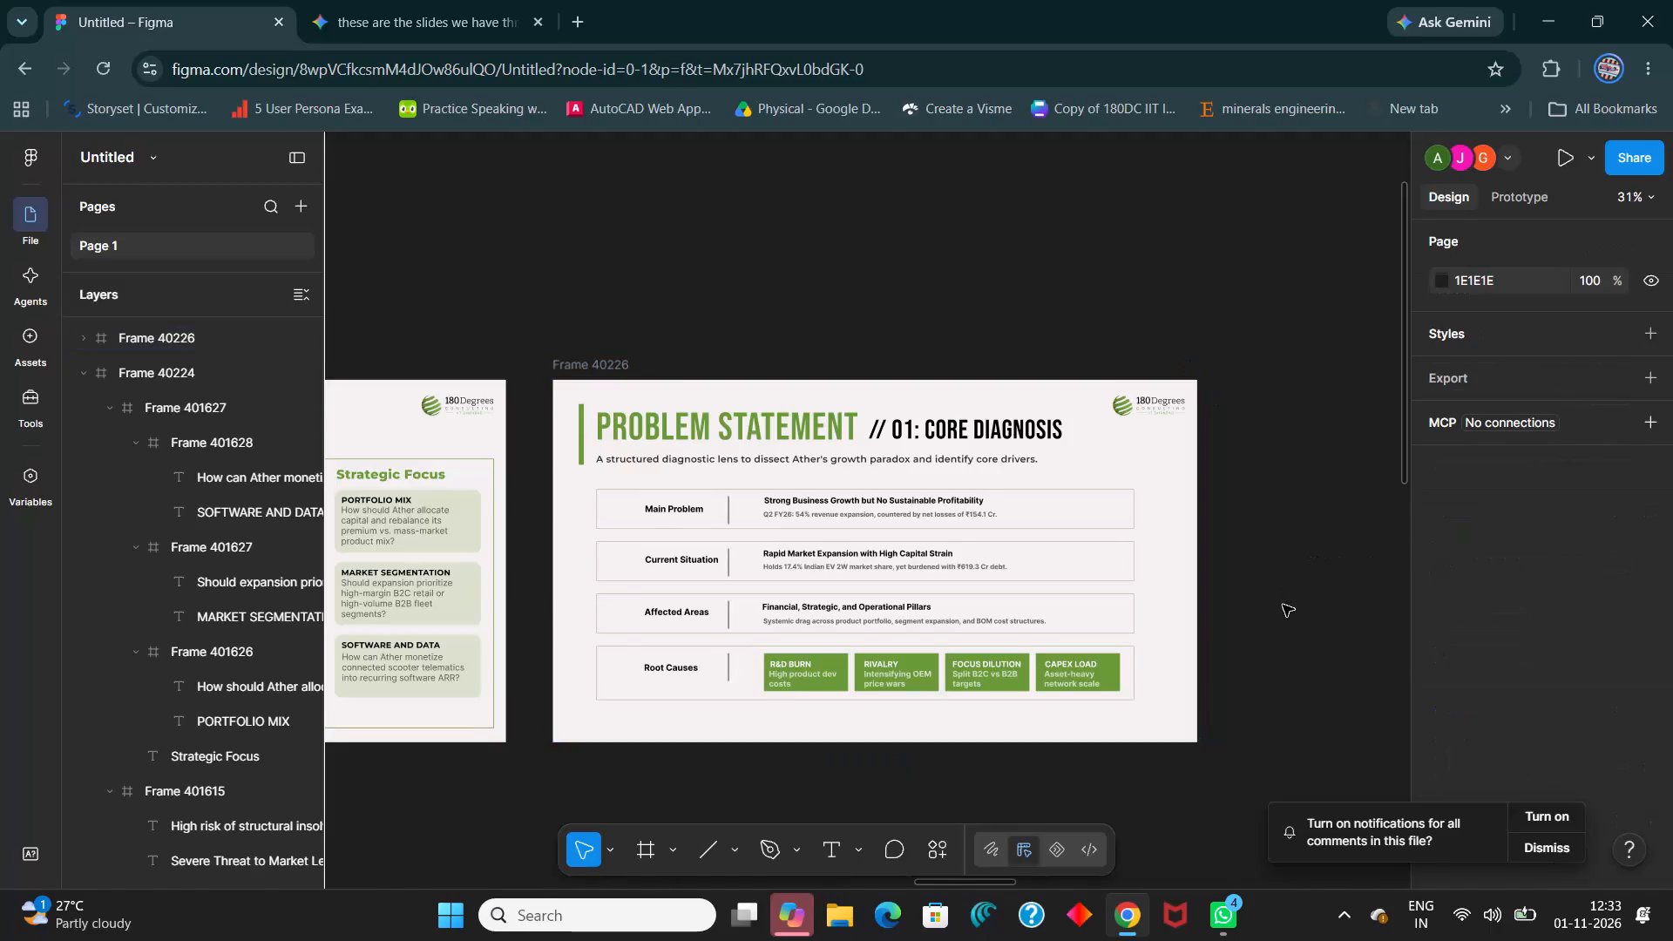
# Delete the original Problem Statement Breakdown slide, Frame 11, that sits before Frame 40224.
pyautogui.keyDown('ctrl'); pyautogui.scroll(-4, 1283, 605); pyautogui.keyUp('ctrl')
pyautogui.keyDown('shift'); pyautogui.scroll(5, 979, 567); pyautogui.keyUp('shift')
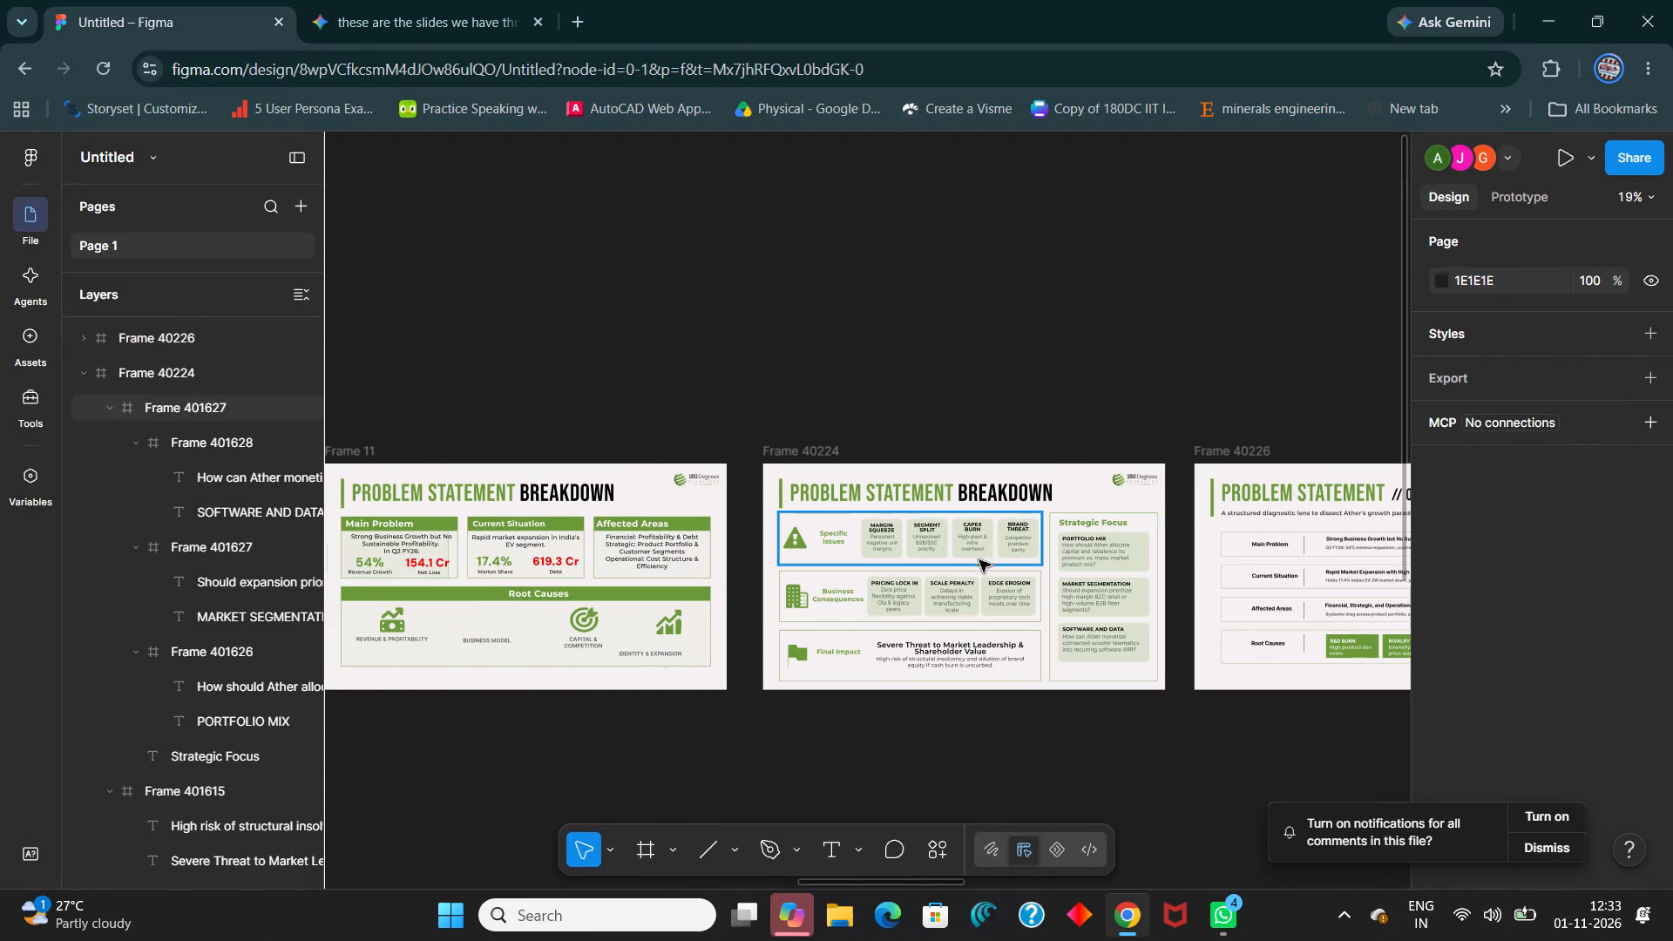
pyautogui.keyDown('shift'); pyautogui.scroll(-1, 1038, 528); pyautogui.keyUp('shift')
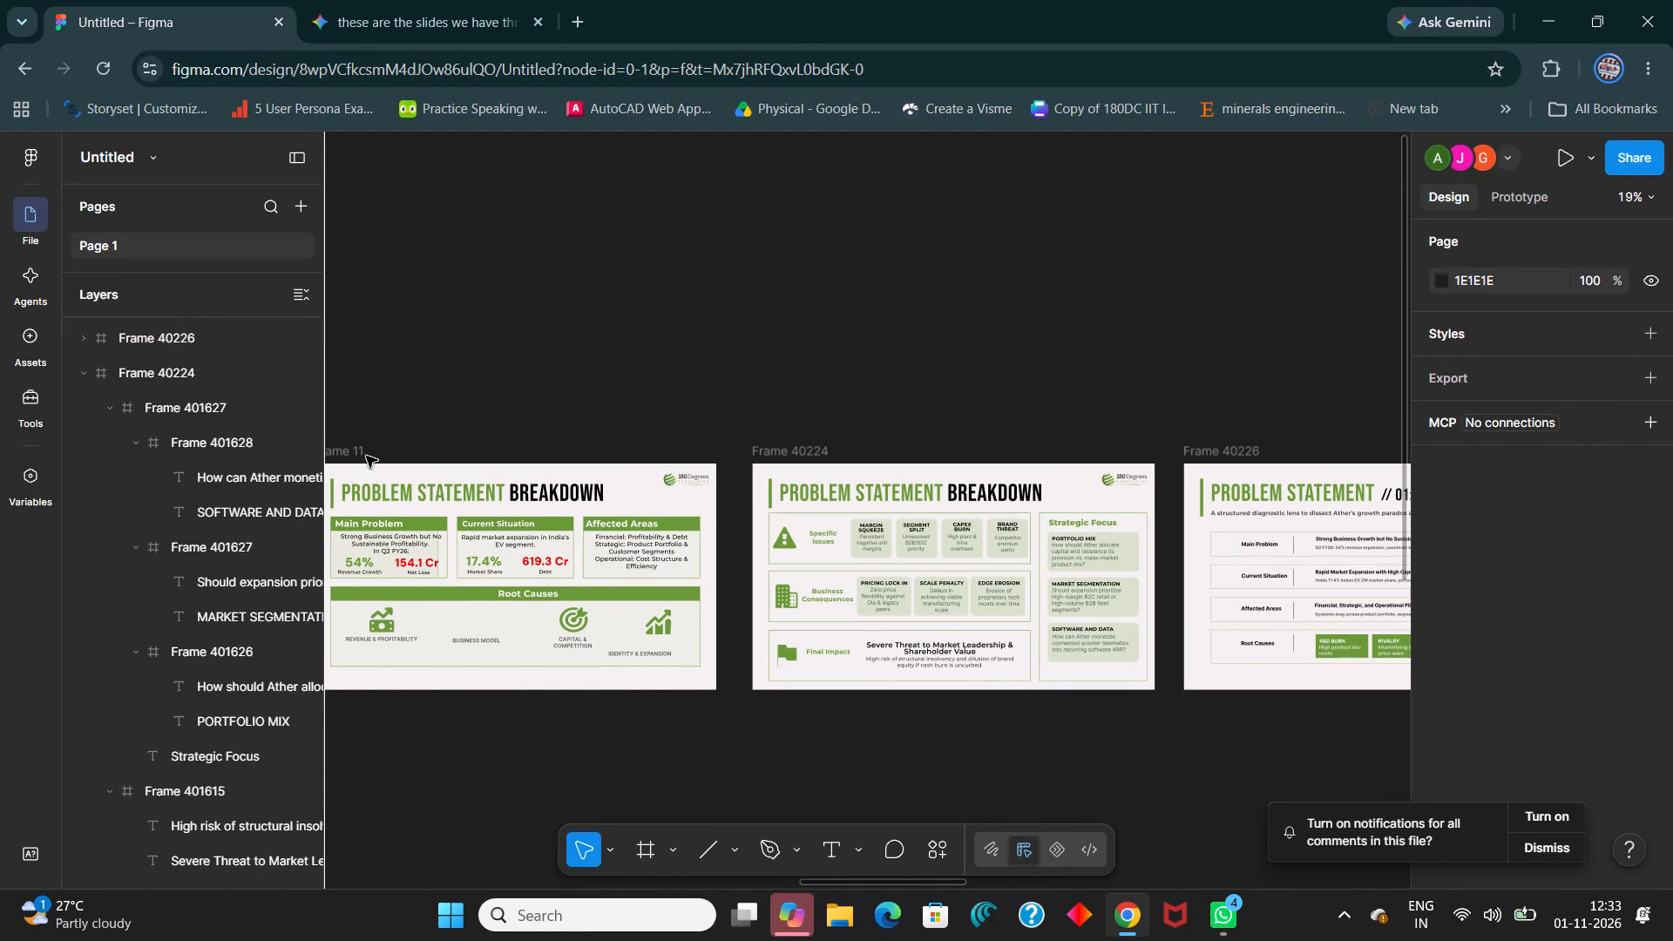
pyautogui.click(354, 453)
pyautogui.press('Delete')
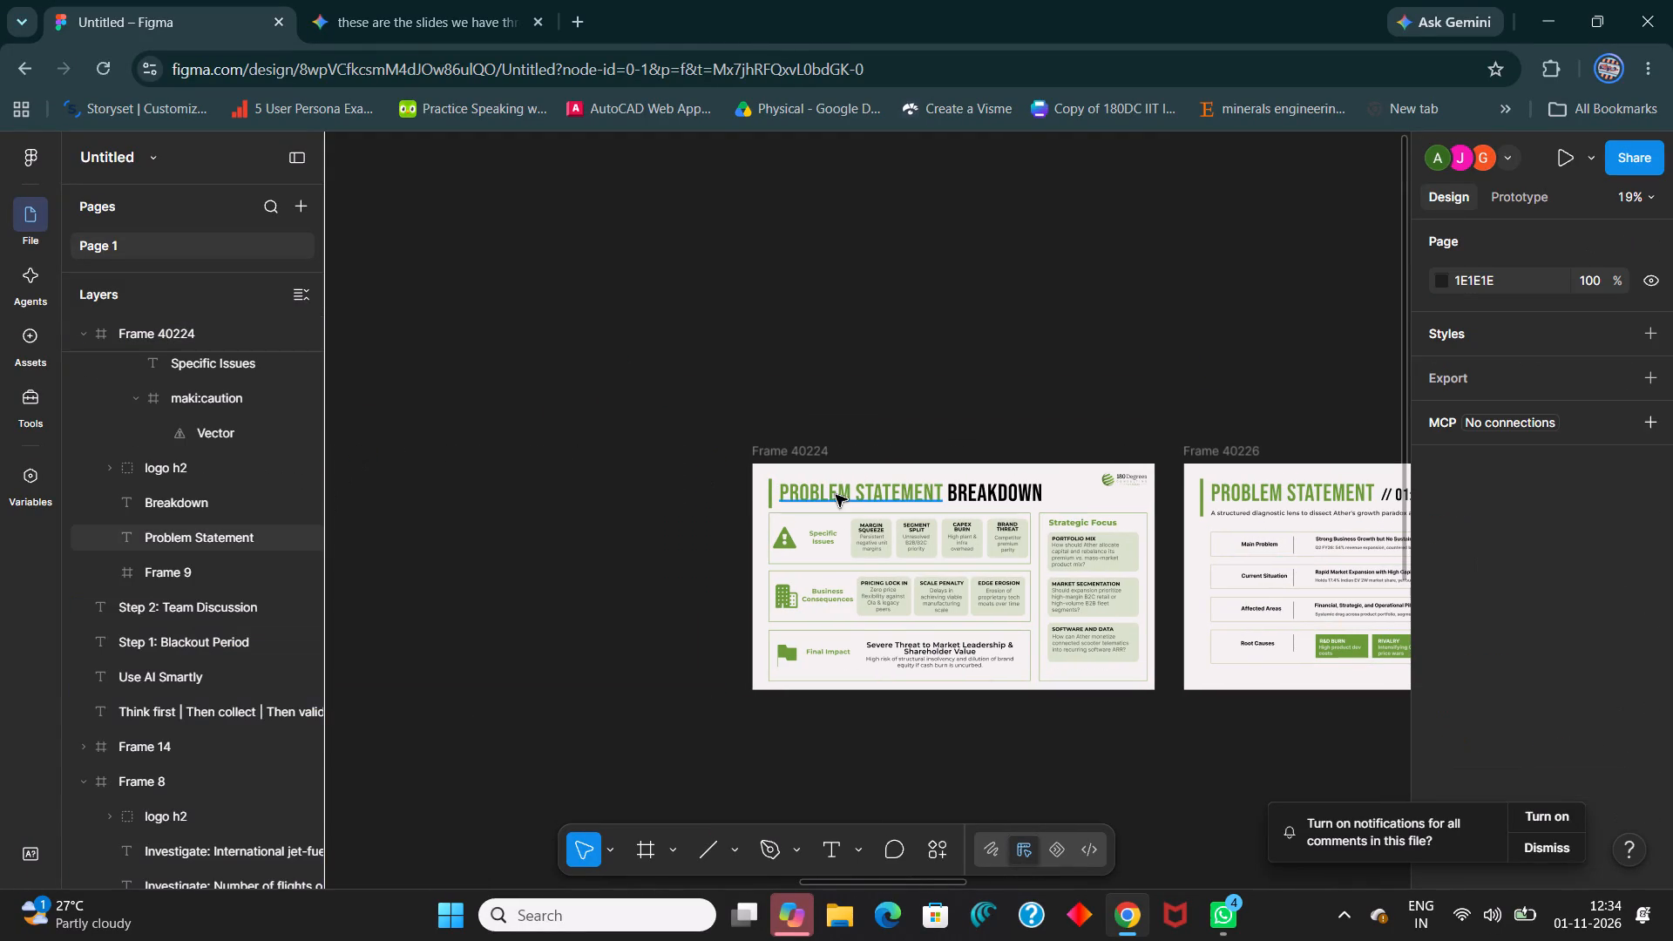
# Move the Problem Statement Breakdown table slide, Frame 9, beside Frame 40224 into the vacated spot at X 13993, Y -1977.
pyautogui.keyDown('ctrl'); pyautogui.scroll(-6, 835, 494); pyautogui.keyUp('ctrl')
pyautogui.keyDown('shift'); pyautogui.scroll(5, 796, 594); pyautogui.keyUp('shift')
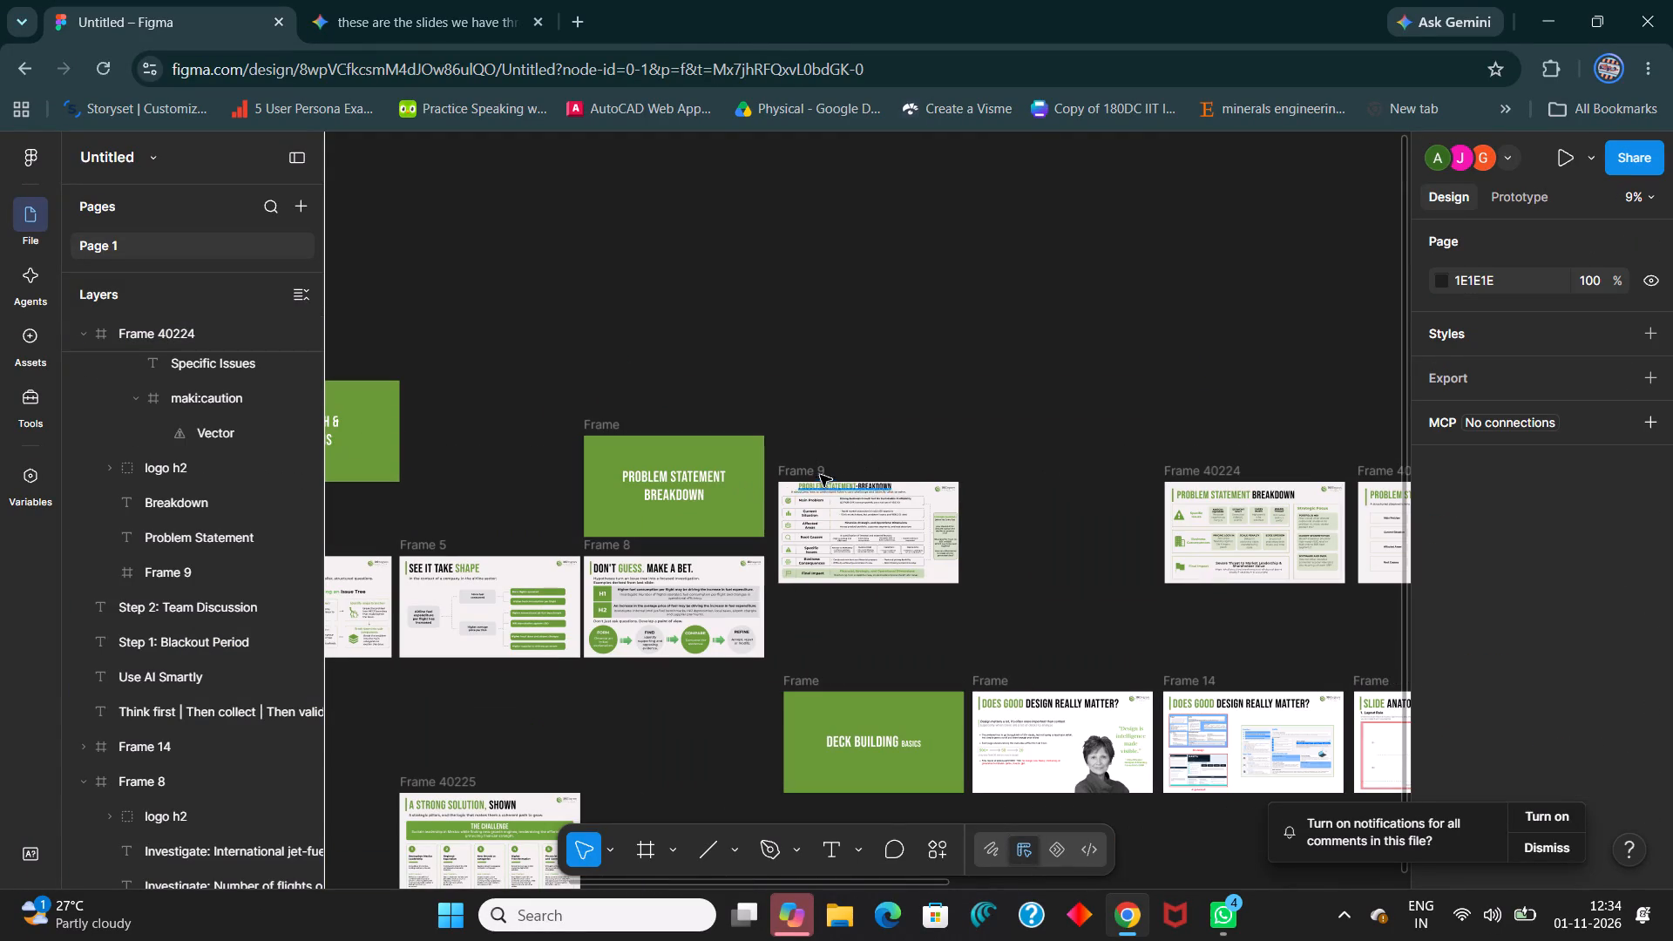
pyautogui.moveTo(806, 466); pyautogui.dragTo(1002, 464)
# Move the green Problem Statement Breakdown title slide directly before Frame 9, level with it and separated by a small gap.
pyautogui.click(607, 425)
pyautogui.moveTo(606, 423); pyautogui.dragTo(773, 455)
pyautogui.click(866, 387)
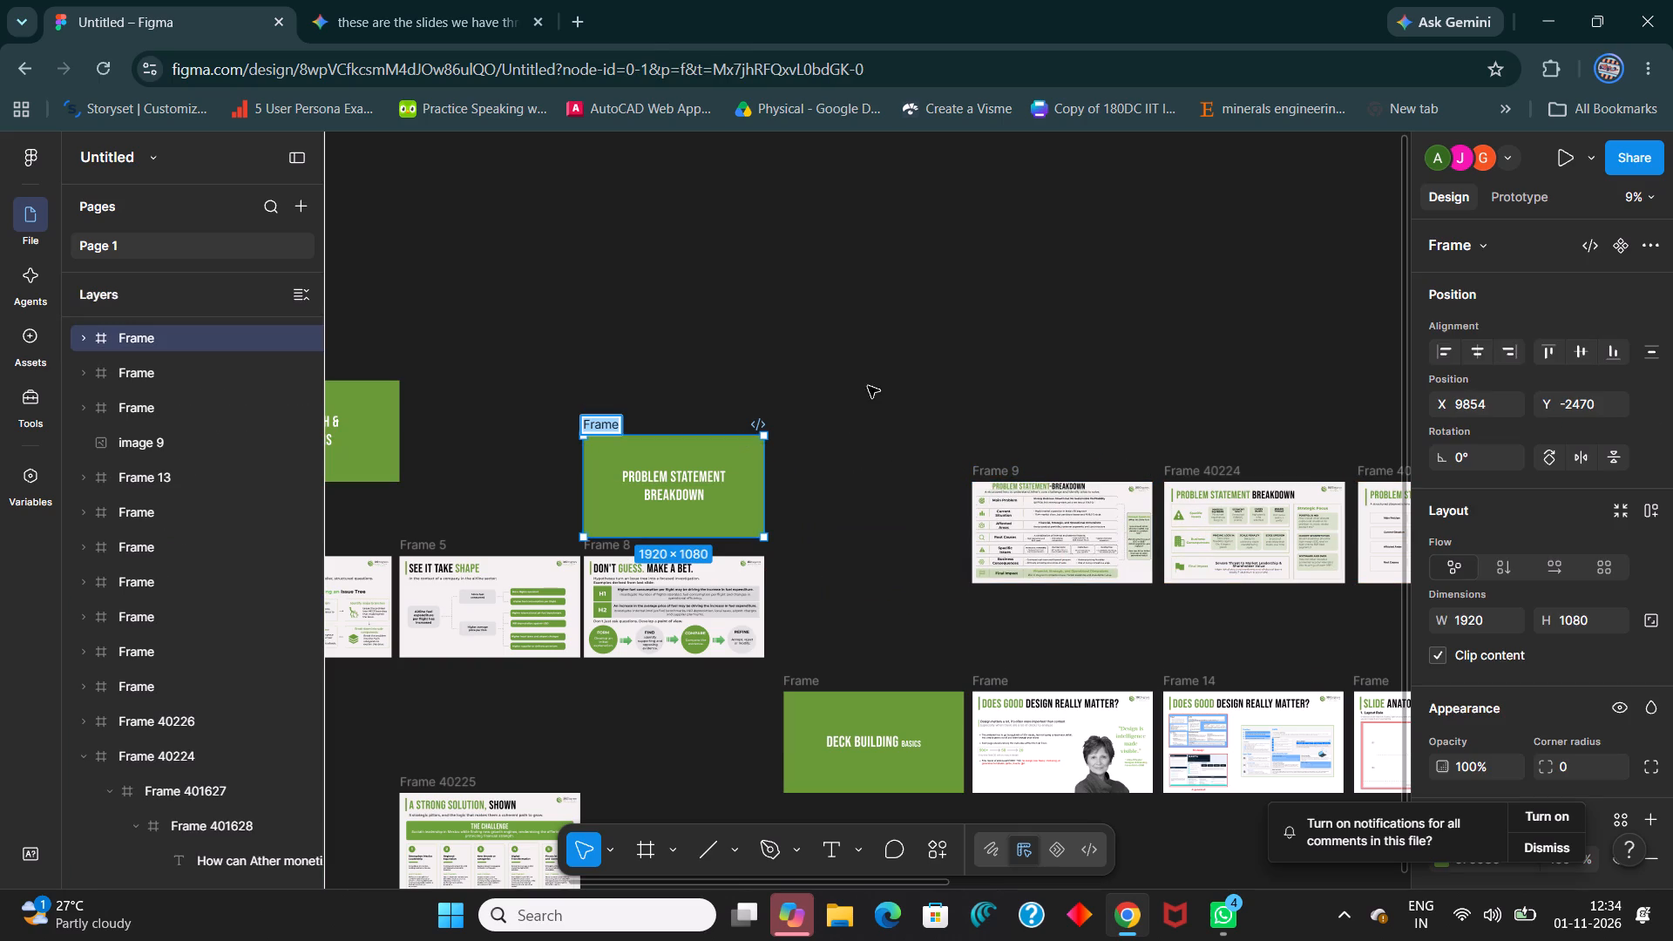
pyautogui.moveTo(586, 420); pyautogui.dragTo(777, 458)
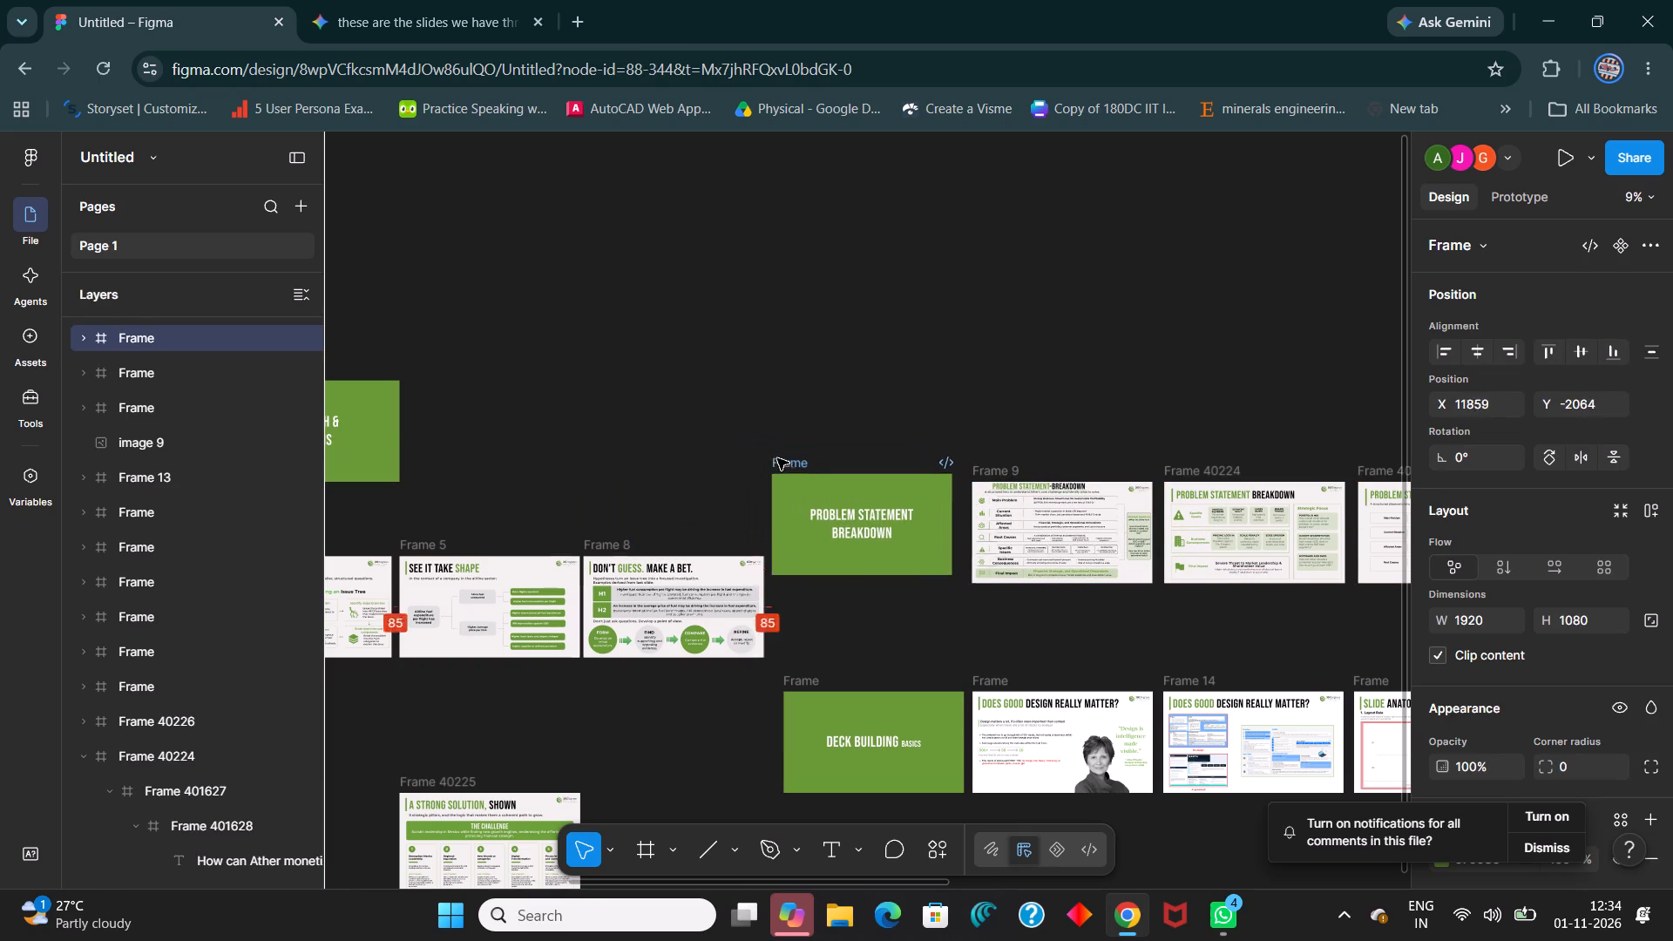
pyautogui.moveTo(777, 458); pyautogui.dragTo(785, 467)
pyautogui.click(1013, 462)
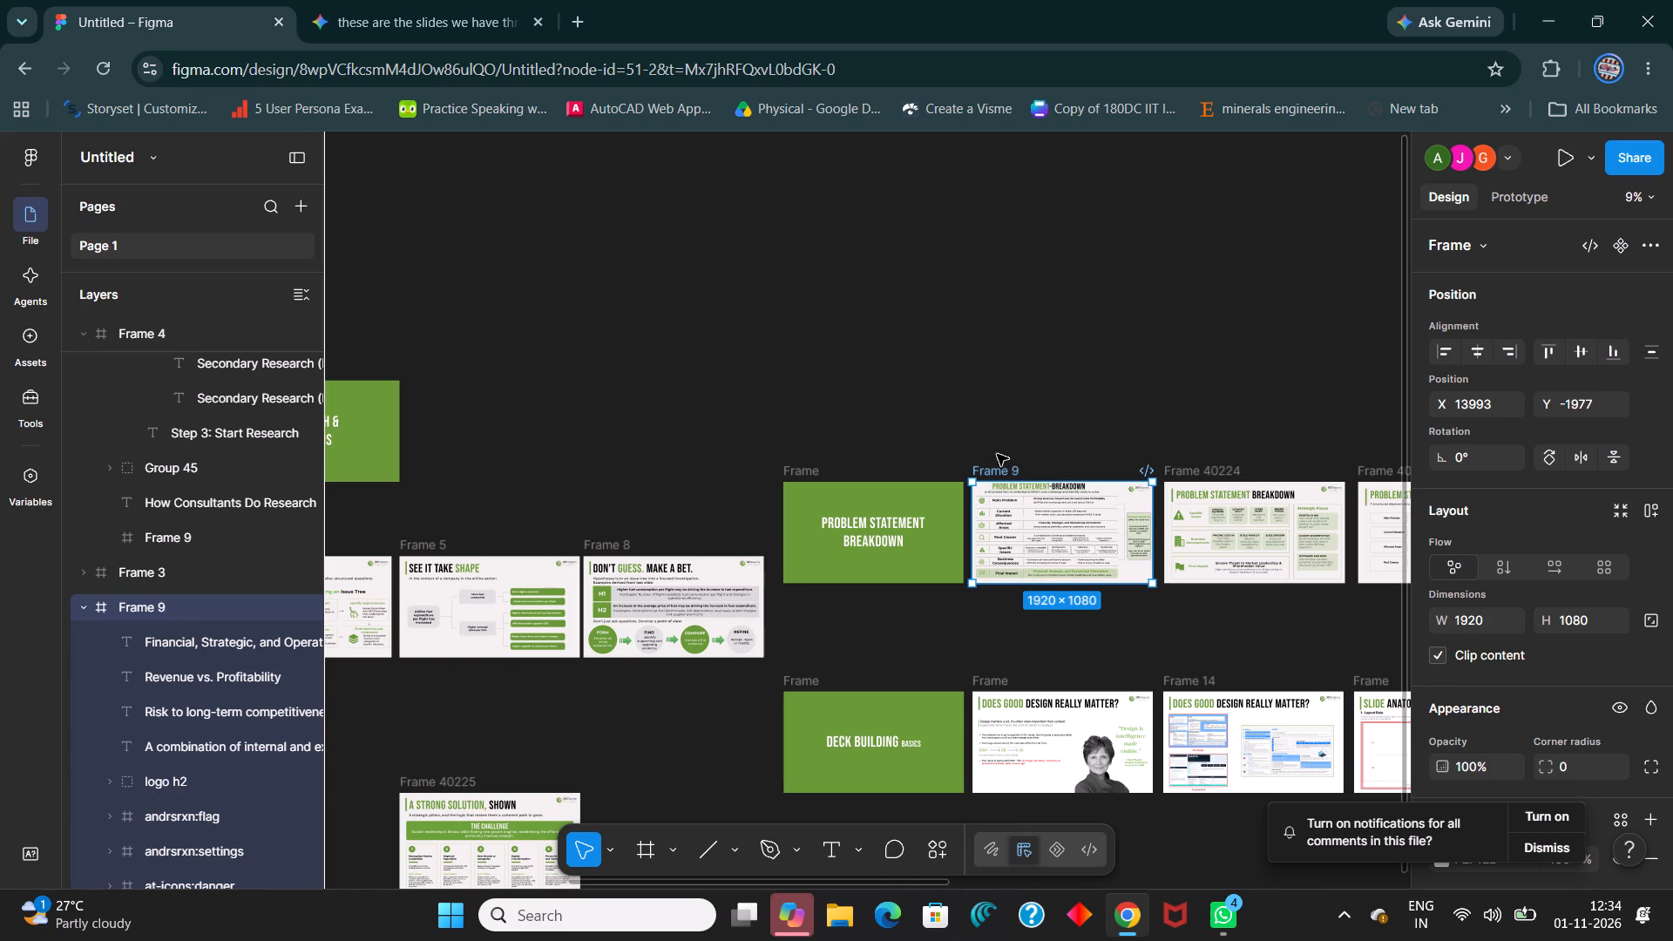
pyautogui.keyDown('ctrl'); pyautogui.scroll(-4, 993, 414); pyautogui.keyUp('ctrl')
pyautogui.keyDown('shift'); pyautogui.scroll(-4, 972, 444); pyautogui.keyUp('shift')
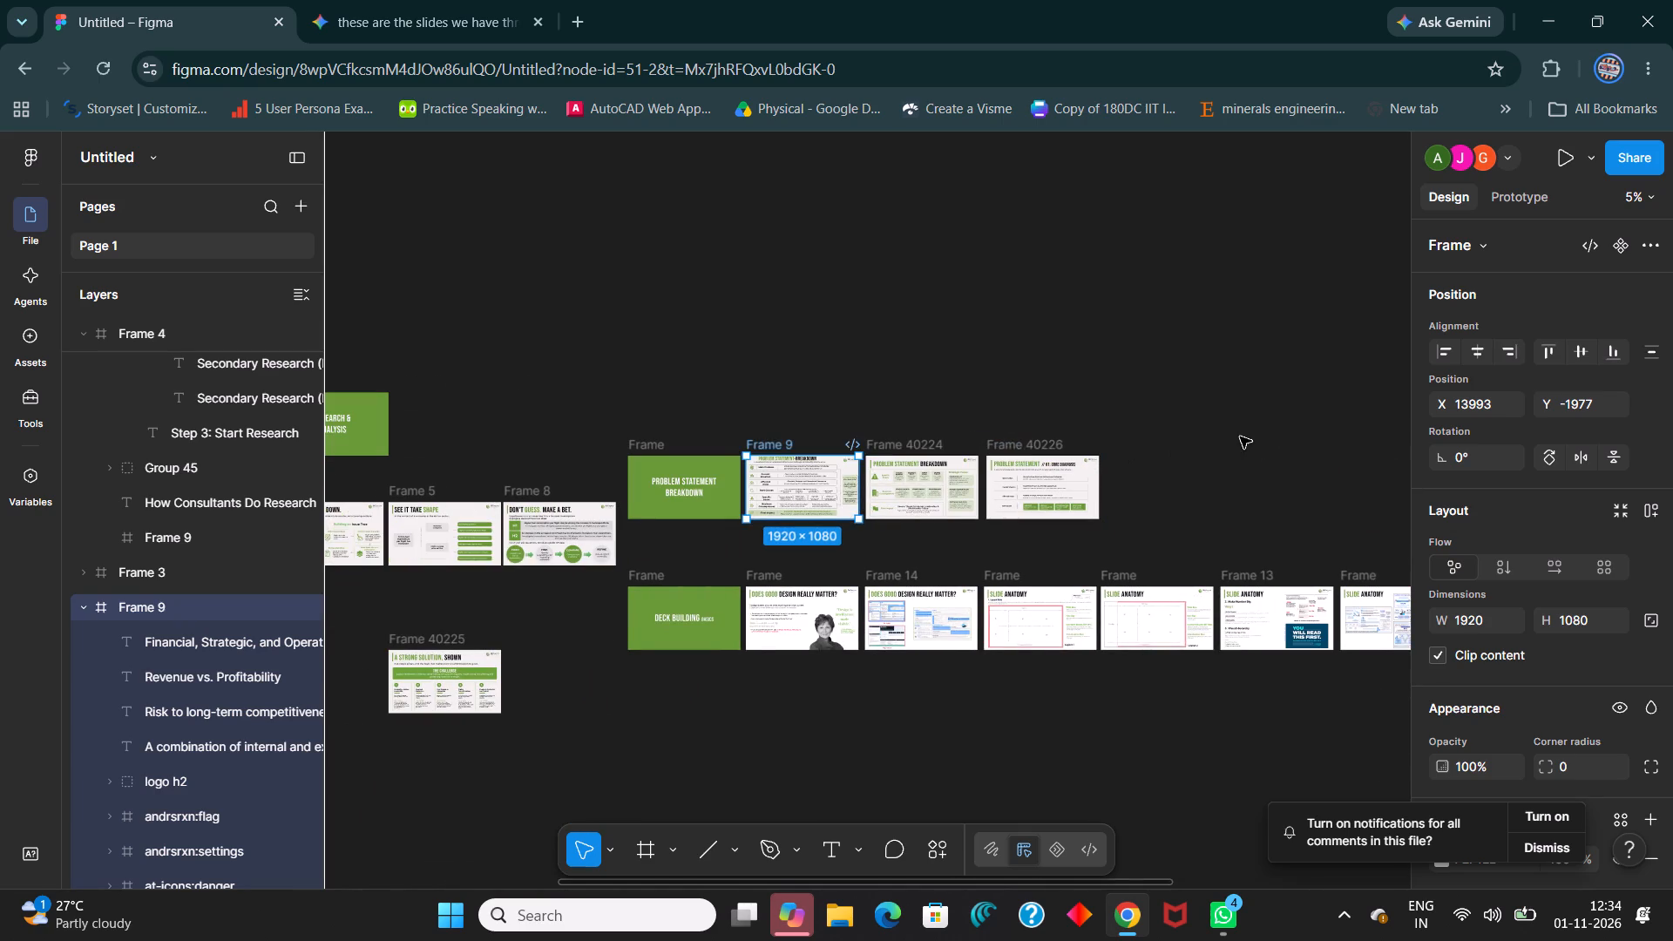
pyautogui.click(1240, 437)
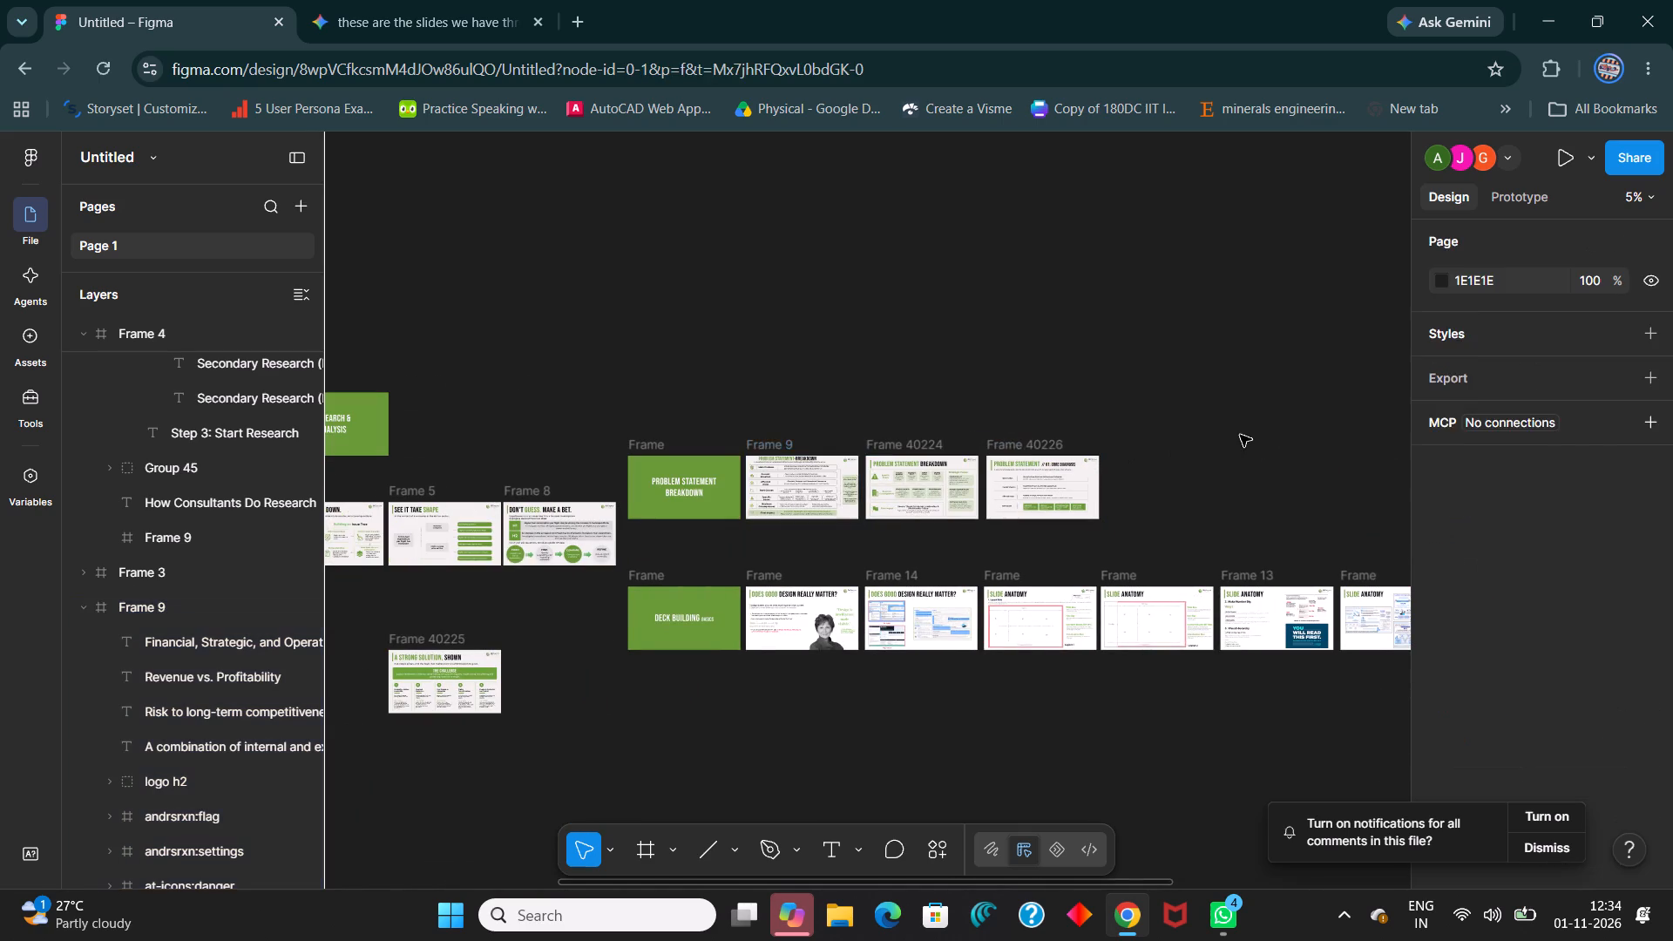
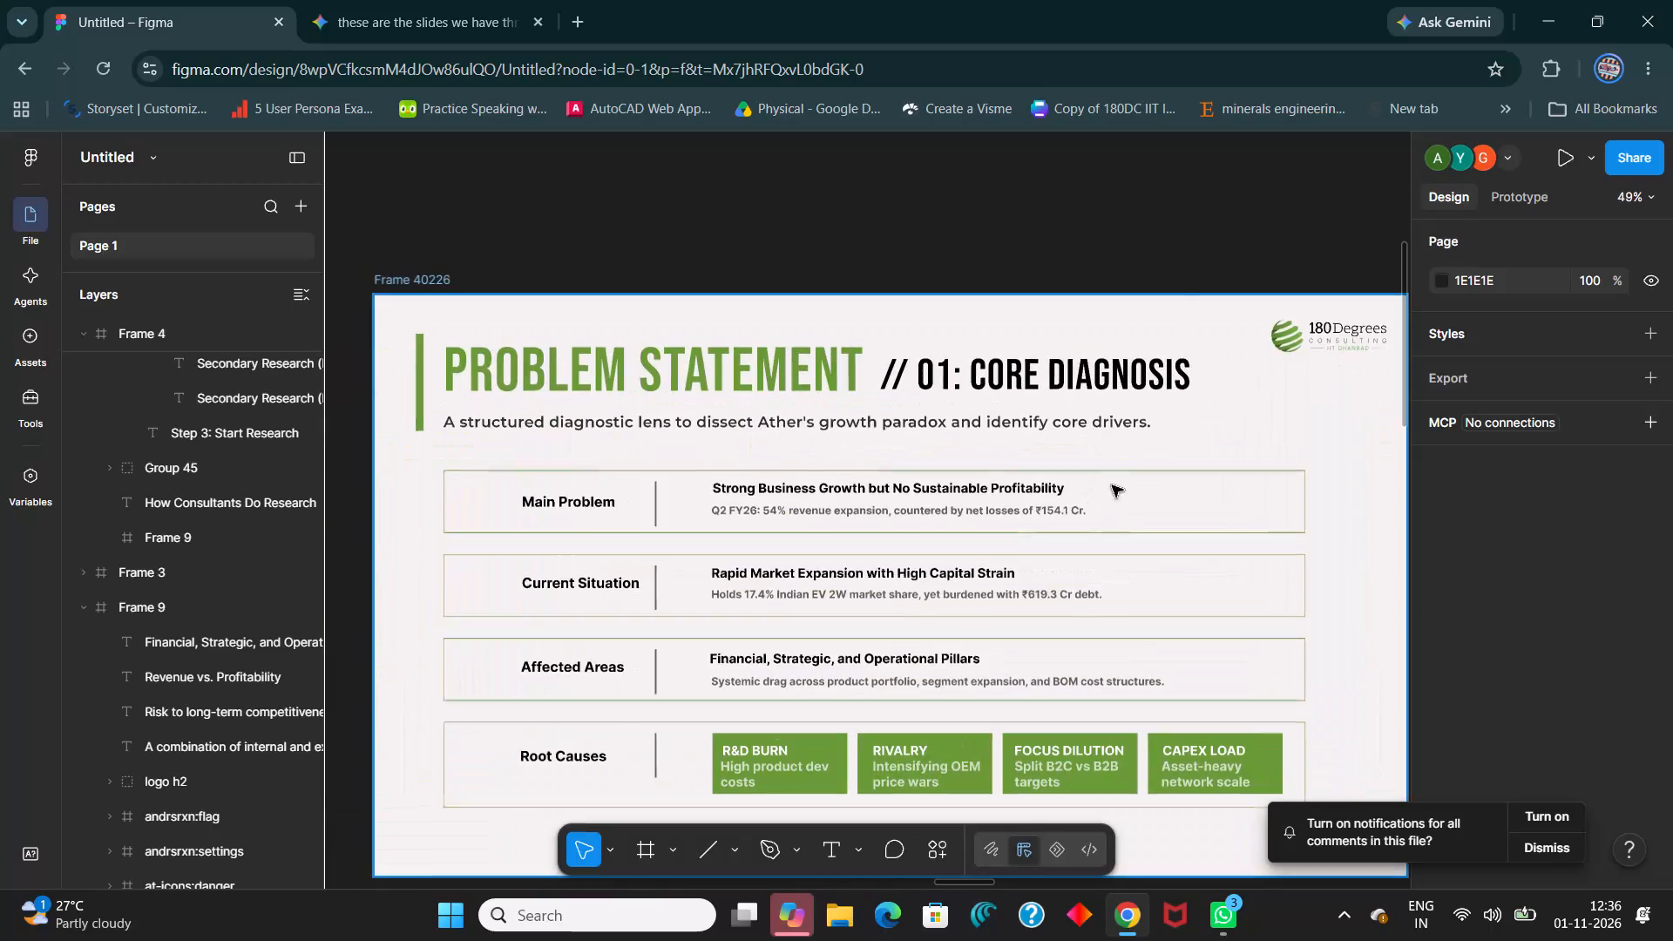
# Move the Problem Statement Breakdown slide, Frame 40224, past Frame 40226 to X 20540, Y -2130, vacating its spot beside Frame 9.
pyautogui.scroll(-2, 1074, 513)
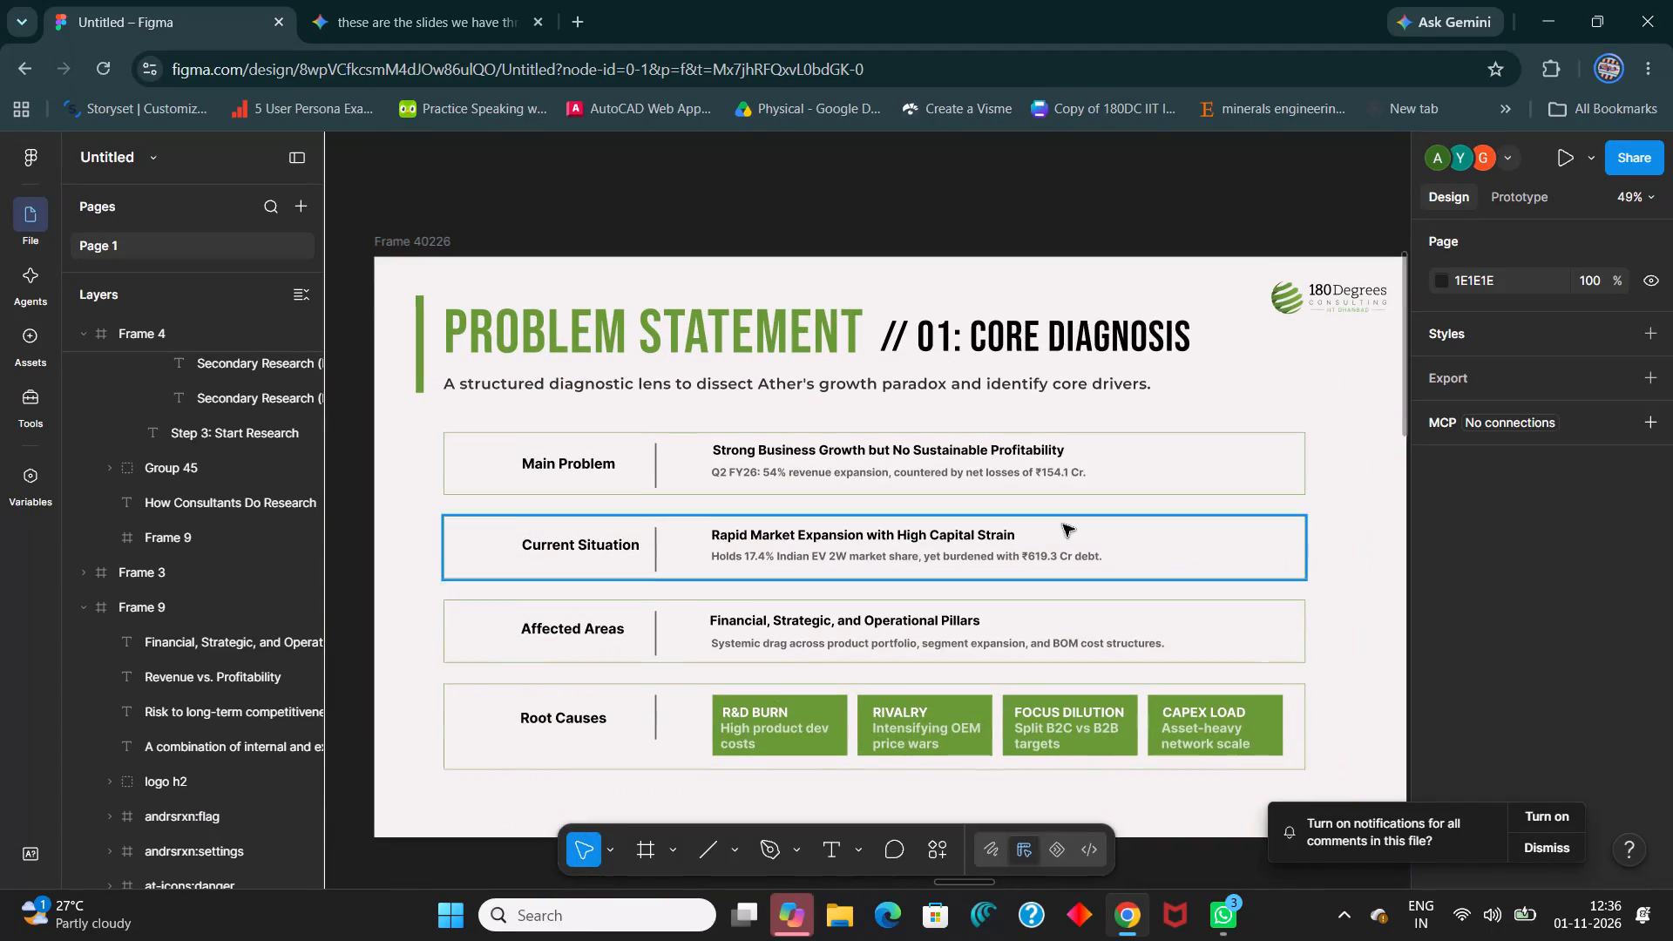
pyautogui.scroll(-2, 1063, 525)
pyautogui.keyDown('ctrl'); pyautogui.scroll(-5, 1016, 552); pyautogui.keyUp('ctrl')
pyautogui.keyDown('shift'); pyautogui.scroll(5, 978, 627); pyautogui.keyUp('shift')
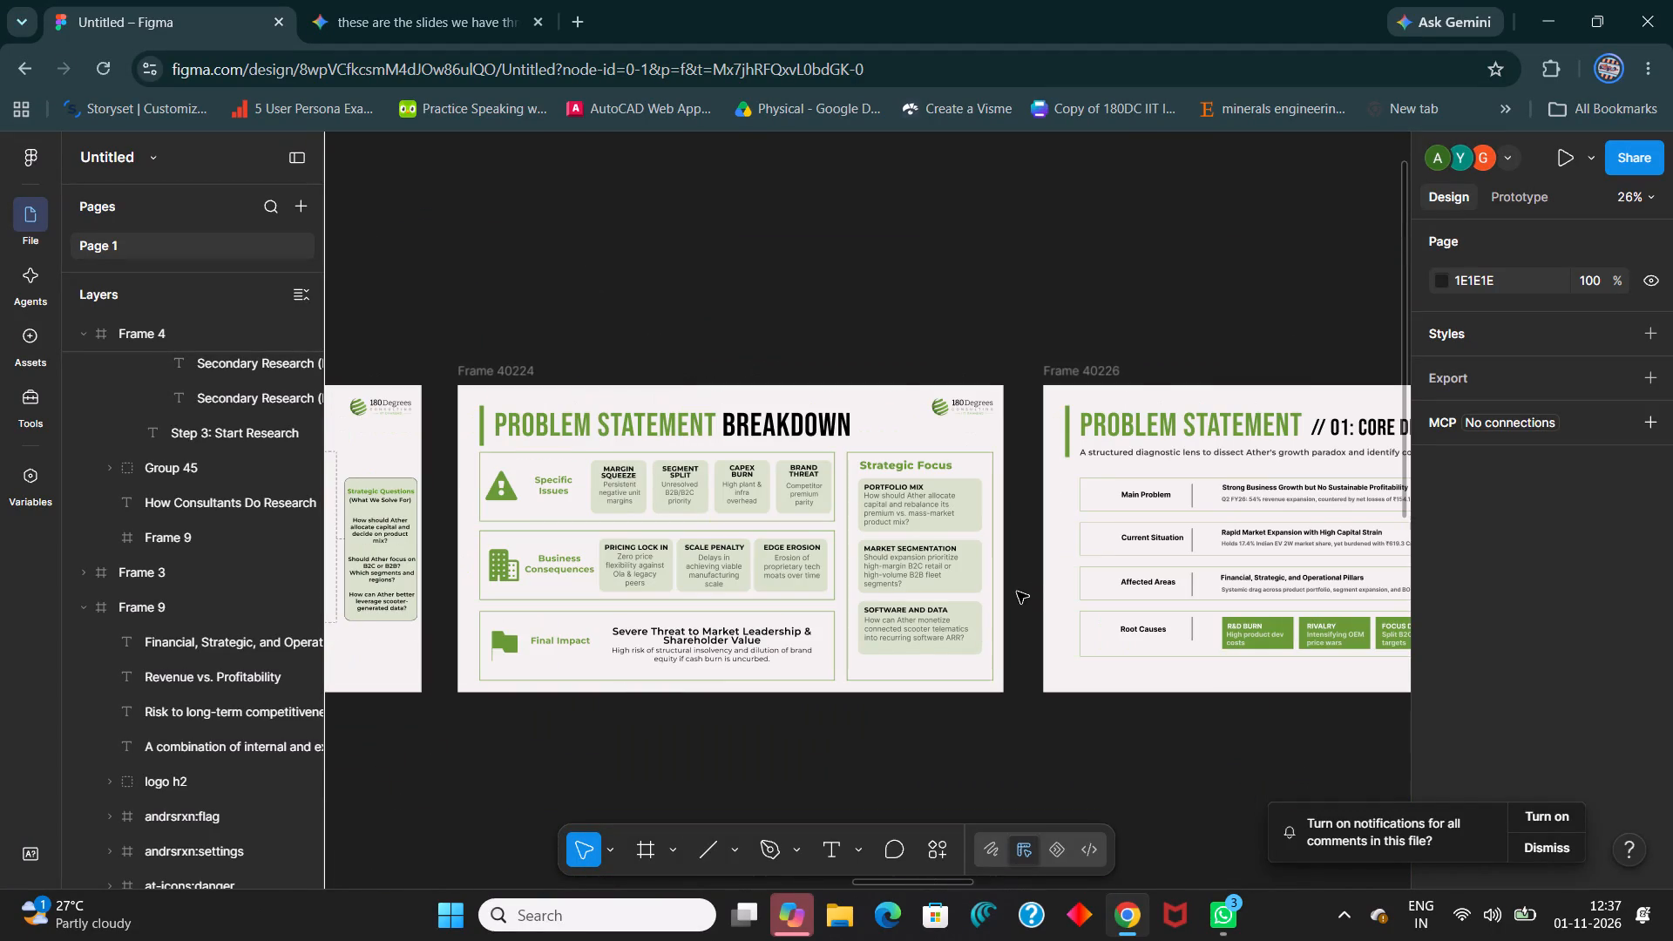
pyautogui.click(509, 368)
pyautogui.moveTo(509, 368); pyautogui.dragTo(1588, 324)
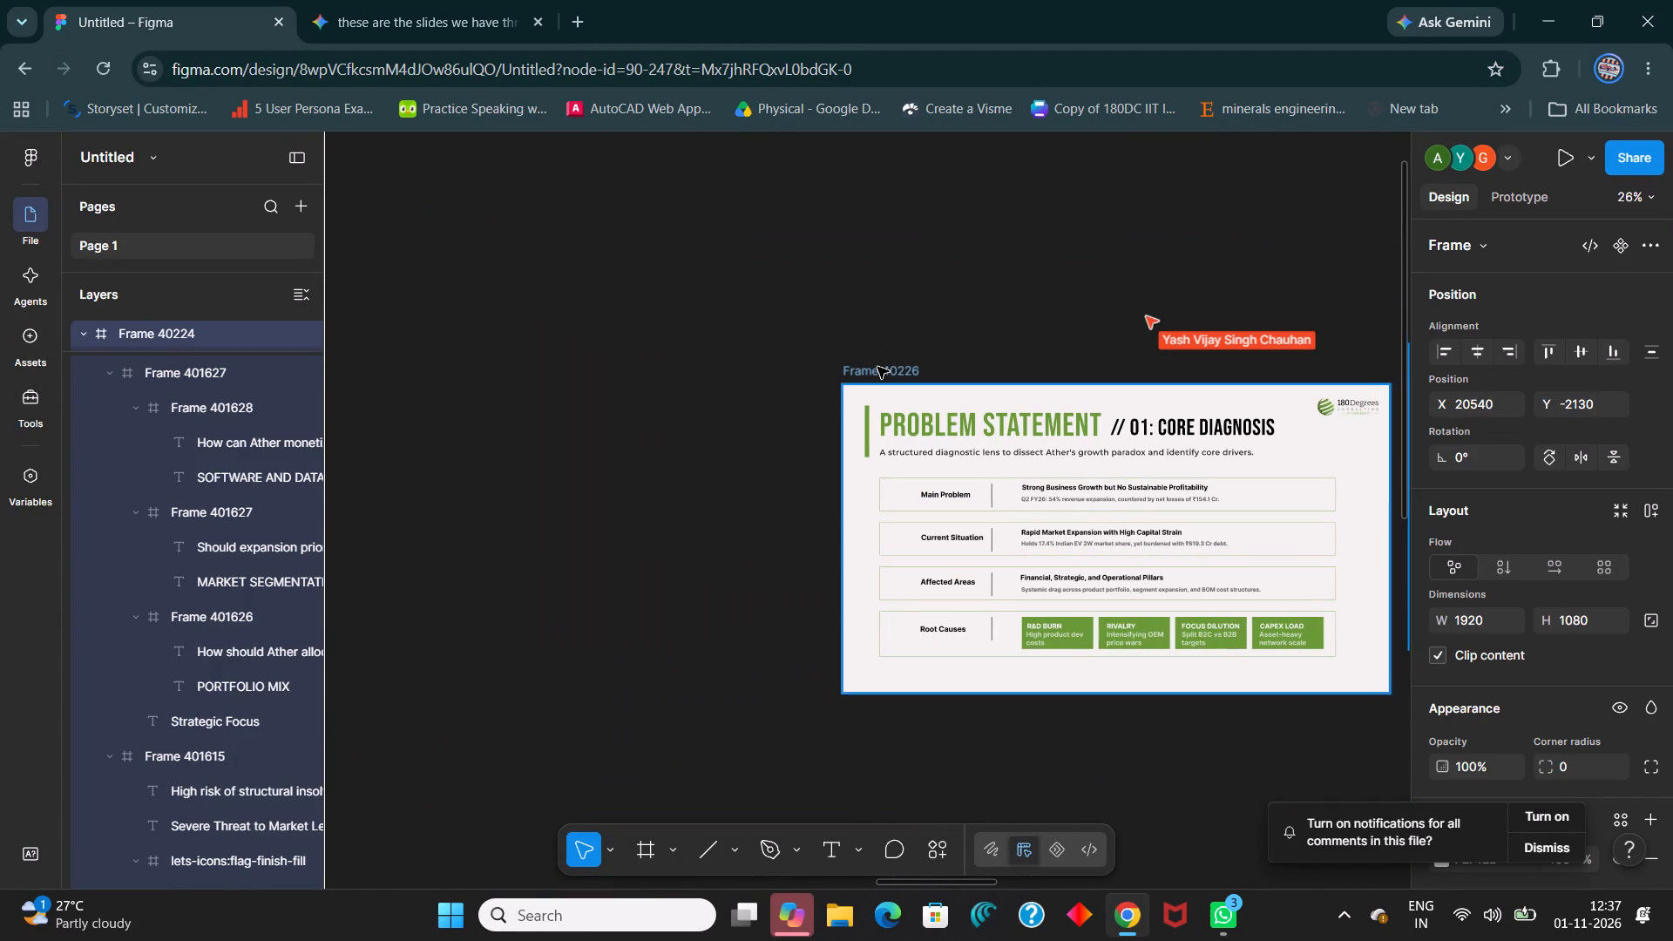
# Move the Core Diagnosis slide, Frame 40226, into the vacated spot directly after Frame 9, level with it and separated by a small gap.
pyautogui.click(877, 367)
pyautogui.moveTo(880, 367); pyautogui.dragTo(567, 376)
pyautogui.click(981, 267)
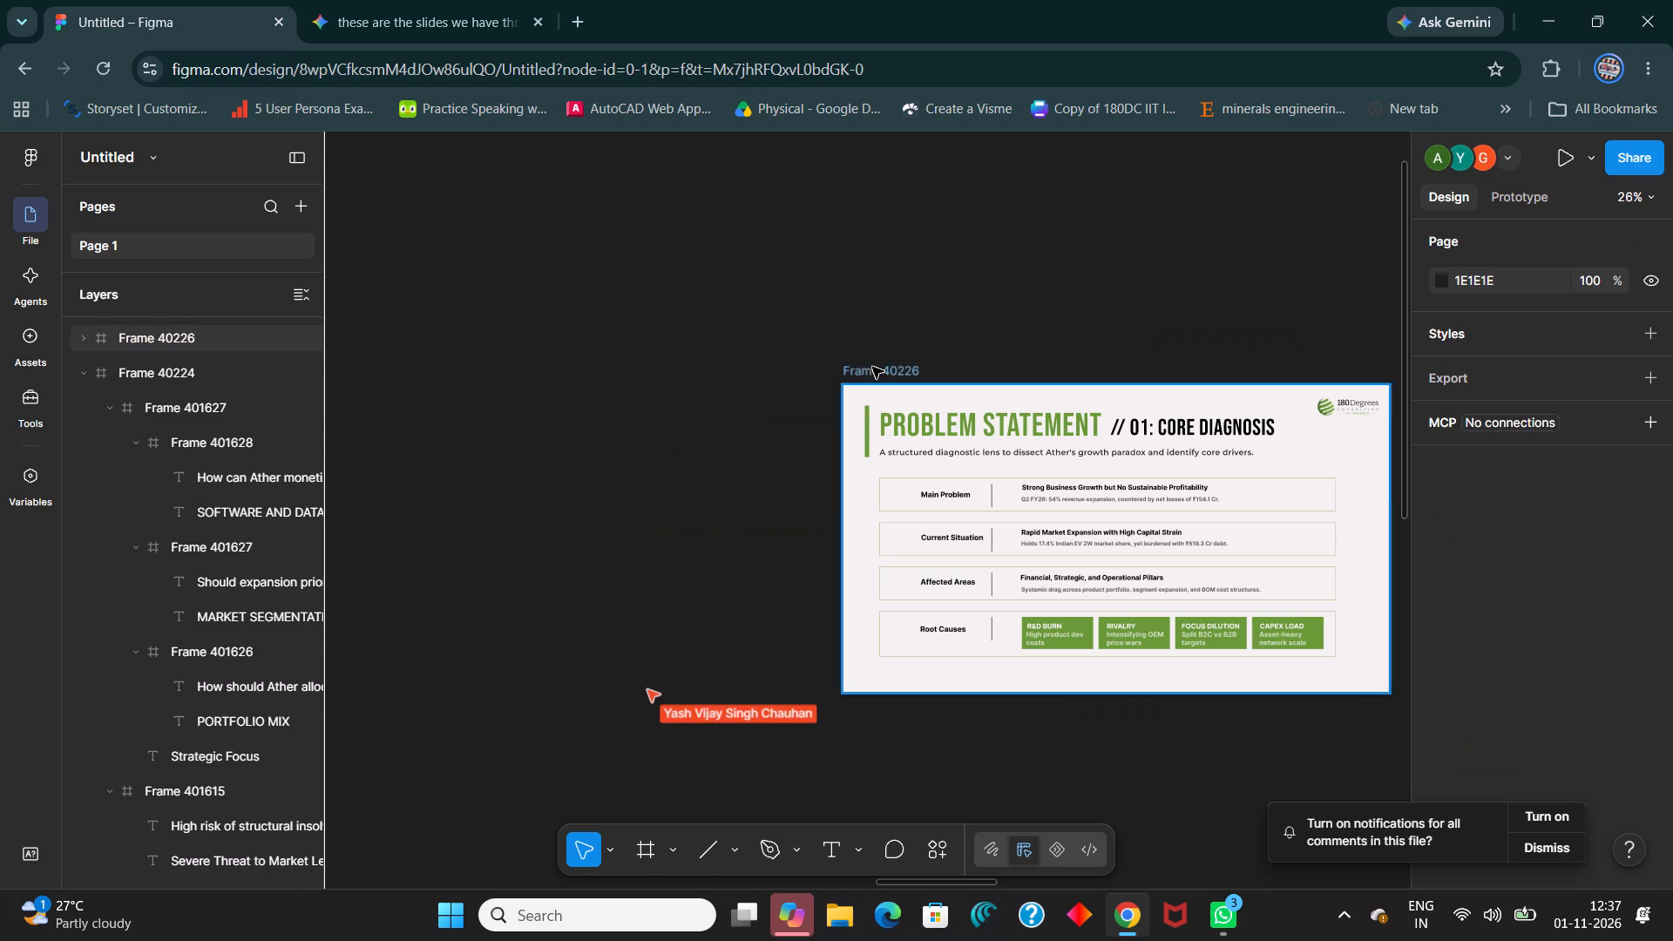
pyautogui.moveTo(875, 367); pyautogui.dragTo(379, 358)
pyautogui.keyDown('ctrl'); pyautogui.scroll(-7, 1298, 477); pyautogui.keyUp('ctrl')
pyautogui.keyDown('ctrl'); pyautogui.scroll(-4, 1076, 483); pyautogui.keyUp('ctrl')
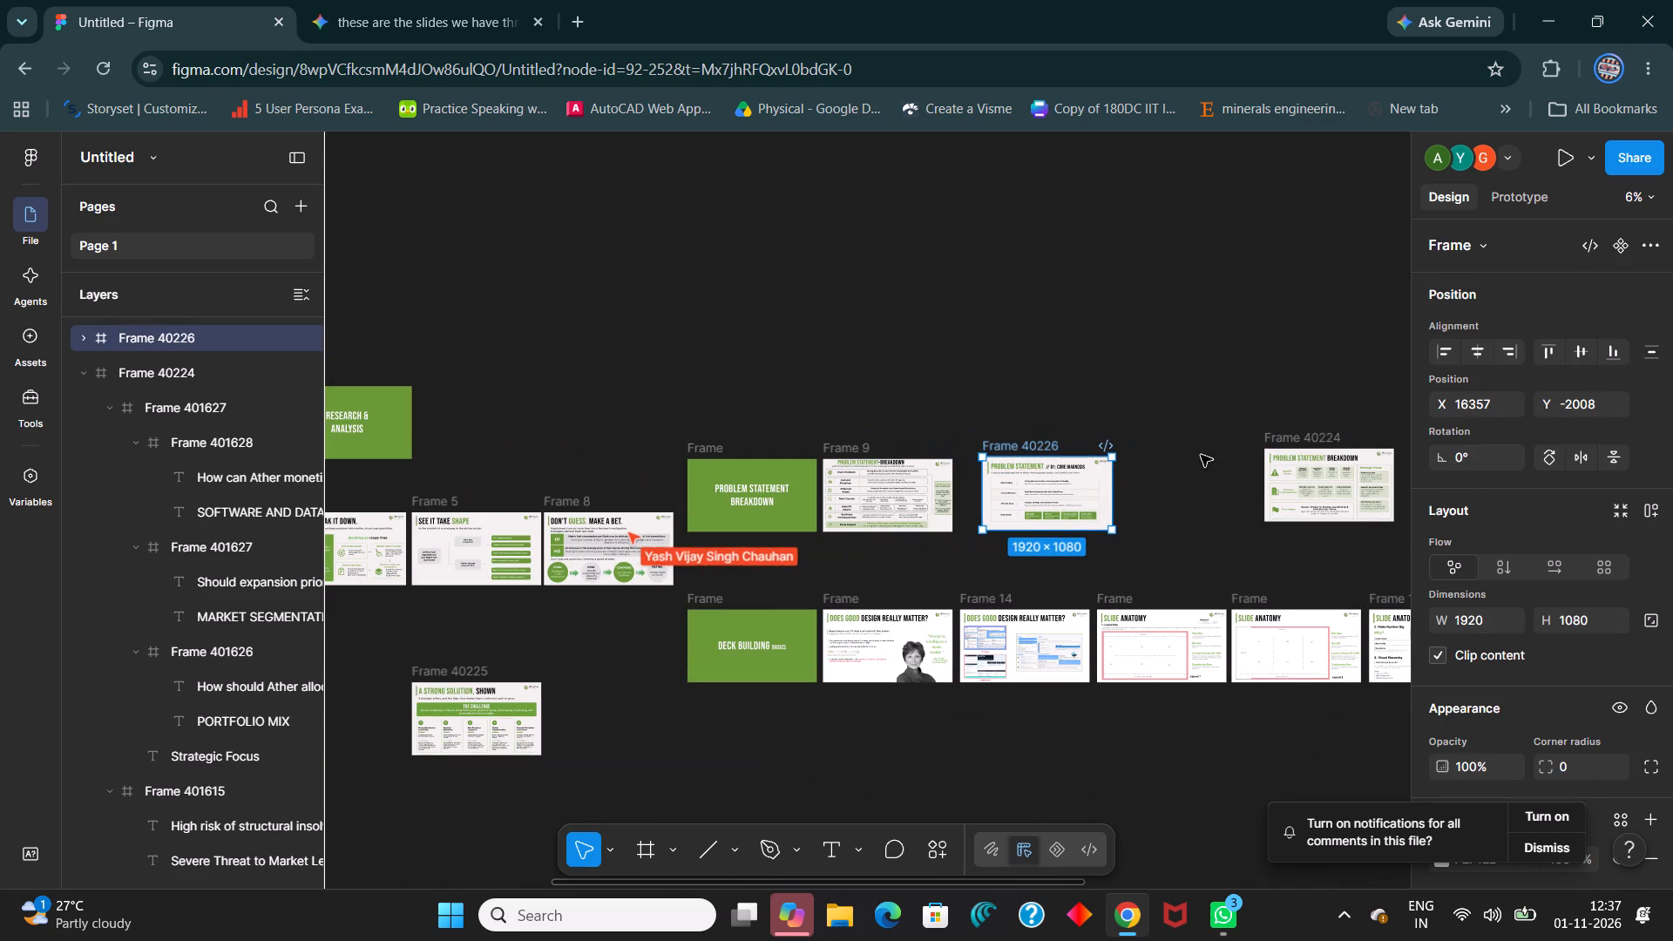
pyautogui.moveTo(1033, 447); pyautogui.dragTo(1016, 447)
# Move Frame 40224 directly after Frame 40226, level with the row, at X 18247, Y -1977.
pyautogui.click(1282, 430)
pyautogui.click(1317, 442)
pyautogui.moveTo(1317, 437); pyautogui.dragTo(1167, 454)
pyautogui.keyDown('ctrl'); pyautogui.scroll(2, 1257, 520); pyautogui.keyUp('ctrl')
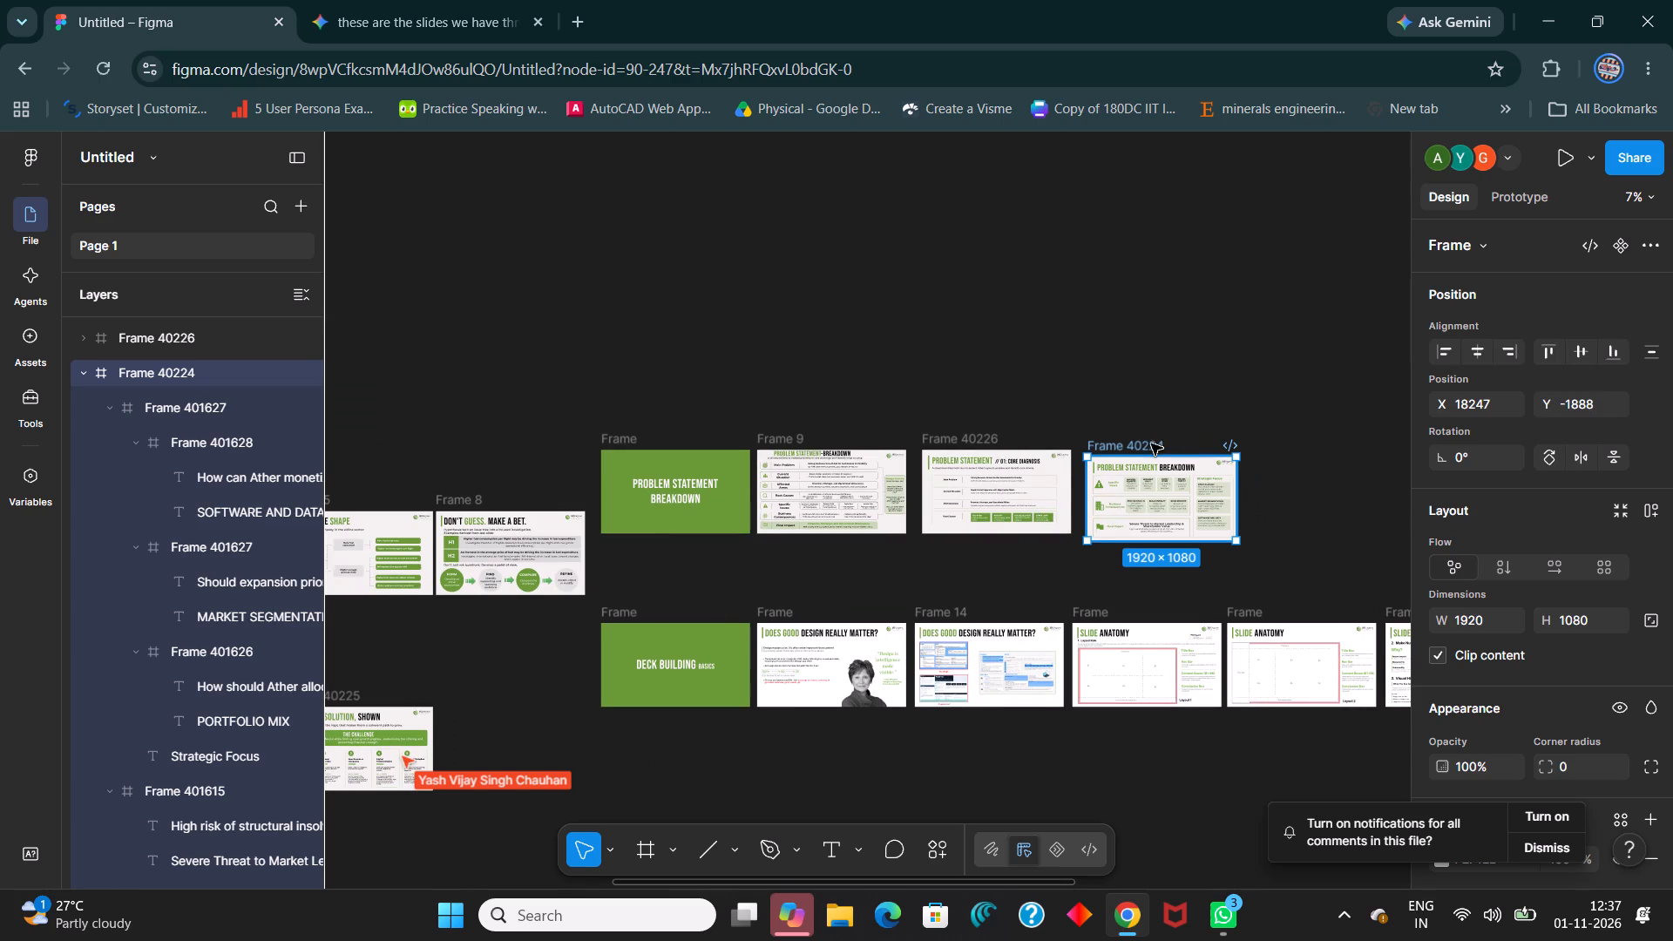
pyautogui.click(1149, 443)
# Examine the Problem Statement row, comparing the Core Diagnosis slide with Frame 9 and Frame 40224 for content and order.
pyautogui.keyDown('ctrl'); pyautogui.scroll(5, 1278, 450); pyautogui.keyUp('ctrl')
pyautogui.keyDown('ctrl'); pyautogui.scroll(4, 1116, 534); pyautogui.keyUp('ctrl')
pyautogui.keyDown('ctrl'); pyautogui.scroll(-1, 1076, 558); pyautogui.keyUp('ctrl')
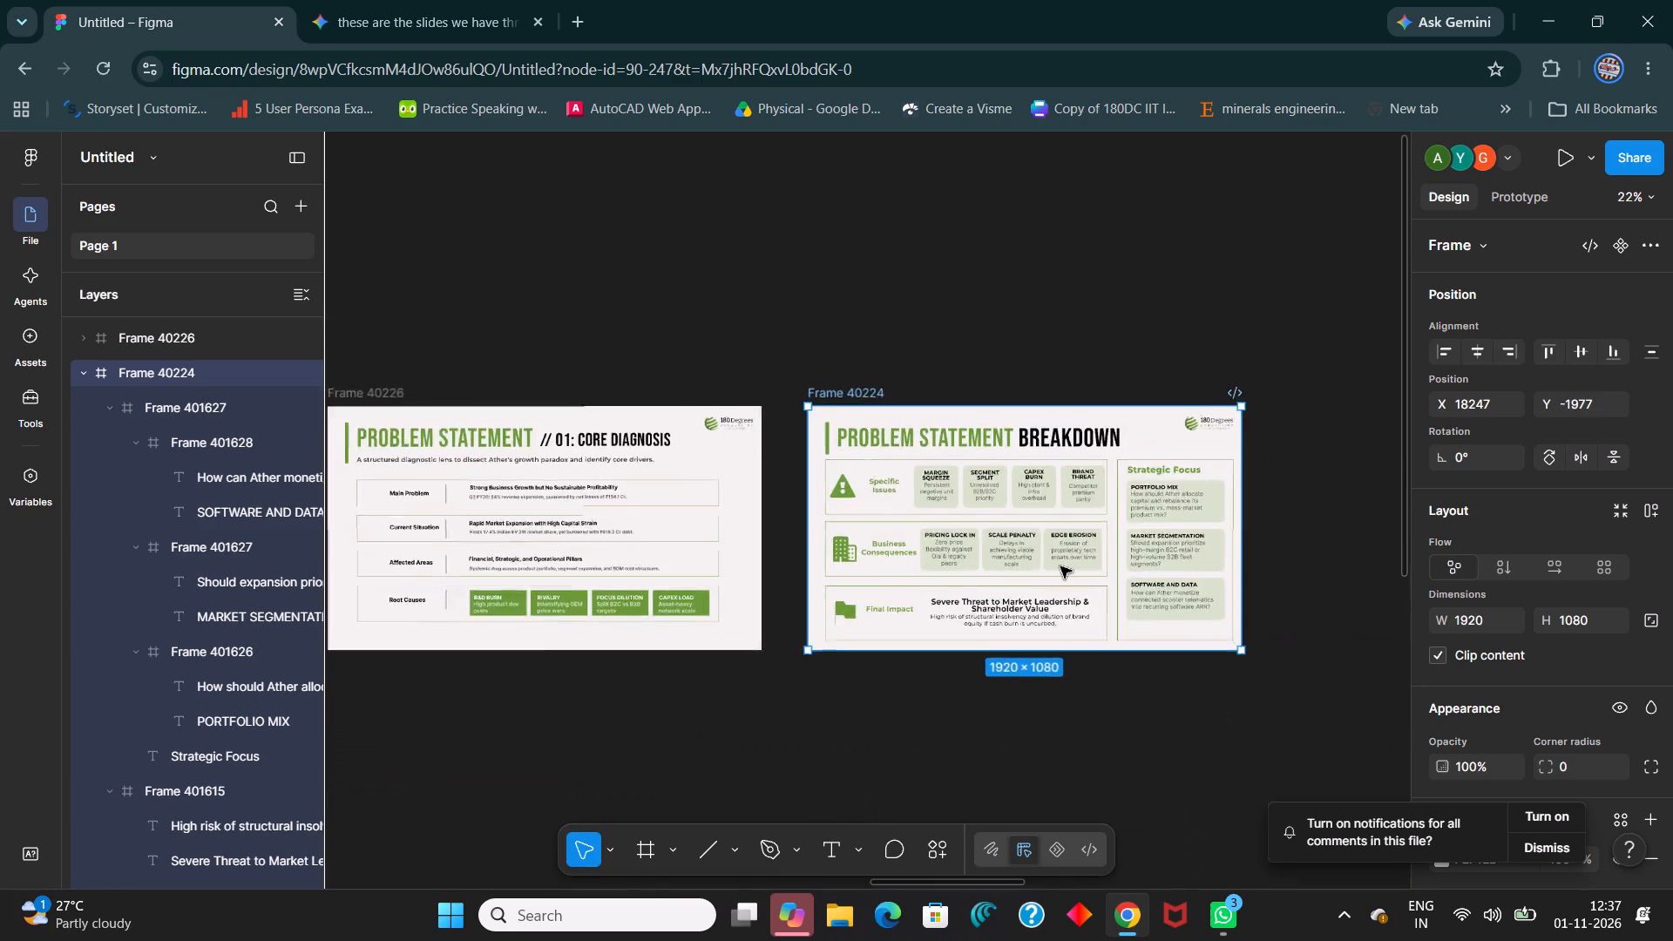
pyautogui.keyDown('ctrl'); pyautogui.scroll(-1, 1060, 566); pyautogui.keyUp('ctrl')
pyautogui.keyDown('ctrl'); pyautogui.scroll(4, 1058, 568); pyautogui.keyUp('ctrl')
pyautogui.keyDown('shift'); pyautogui.scroll(10, 998, 581); pyautogui.keyUp('shift')
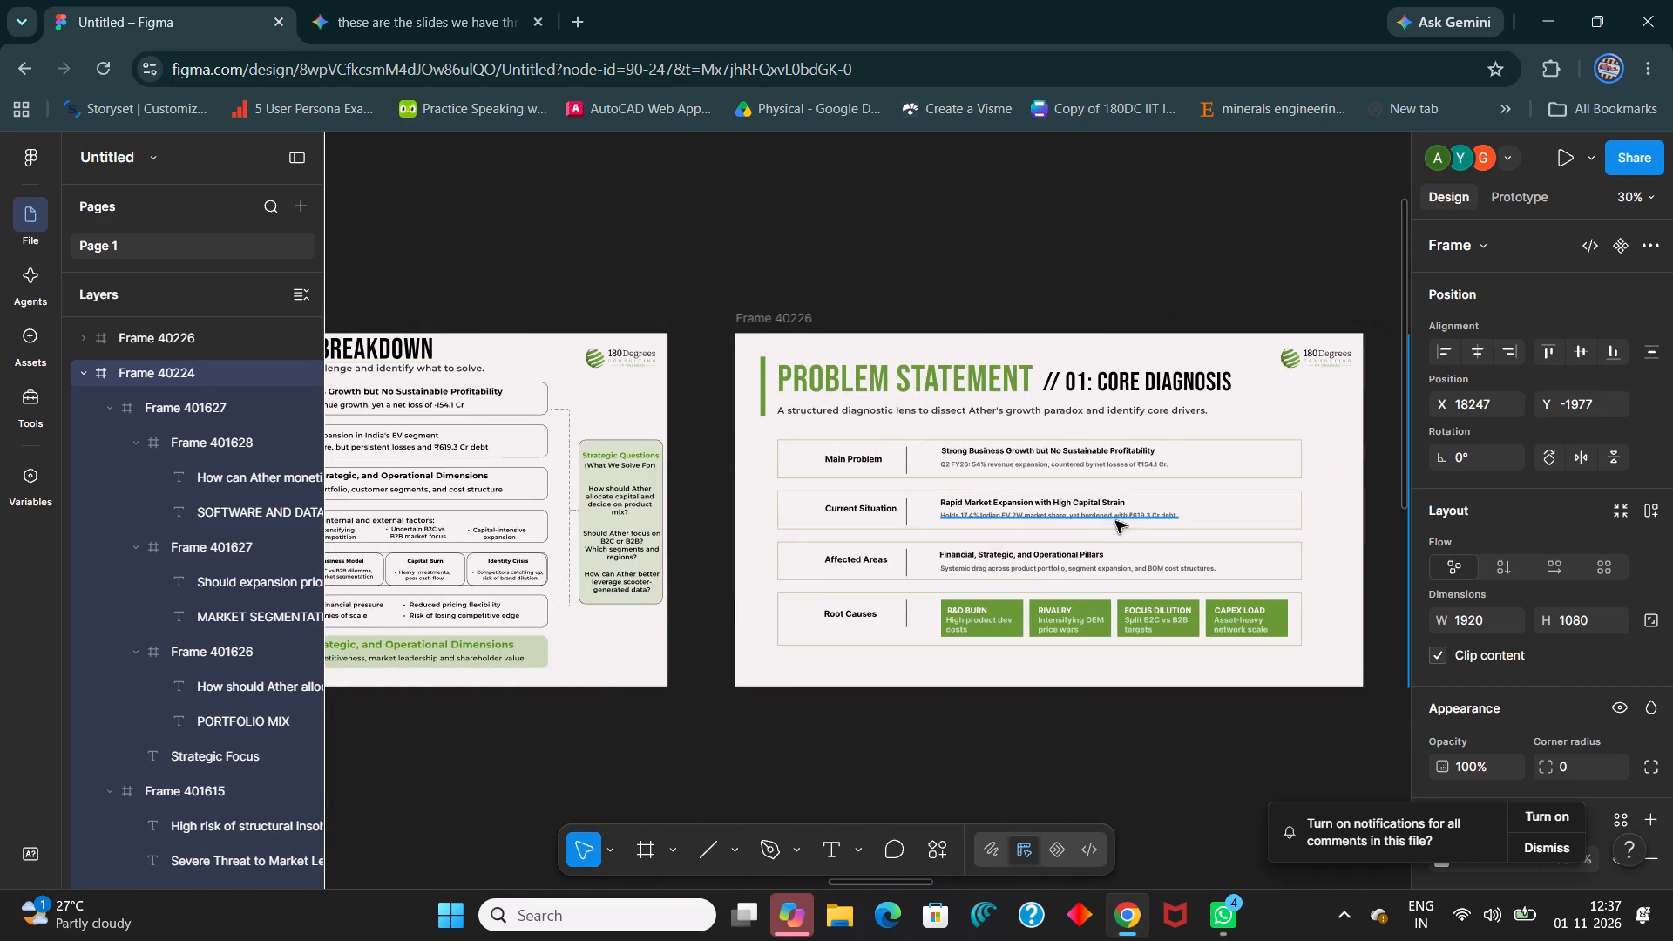
pyautogui.keyDown('ctrl'); pyautogui.scroll(-9, 1131, 518); pyautogui.keyUp('ctrl')
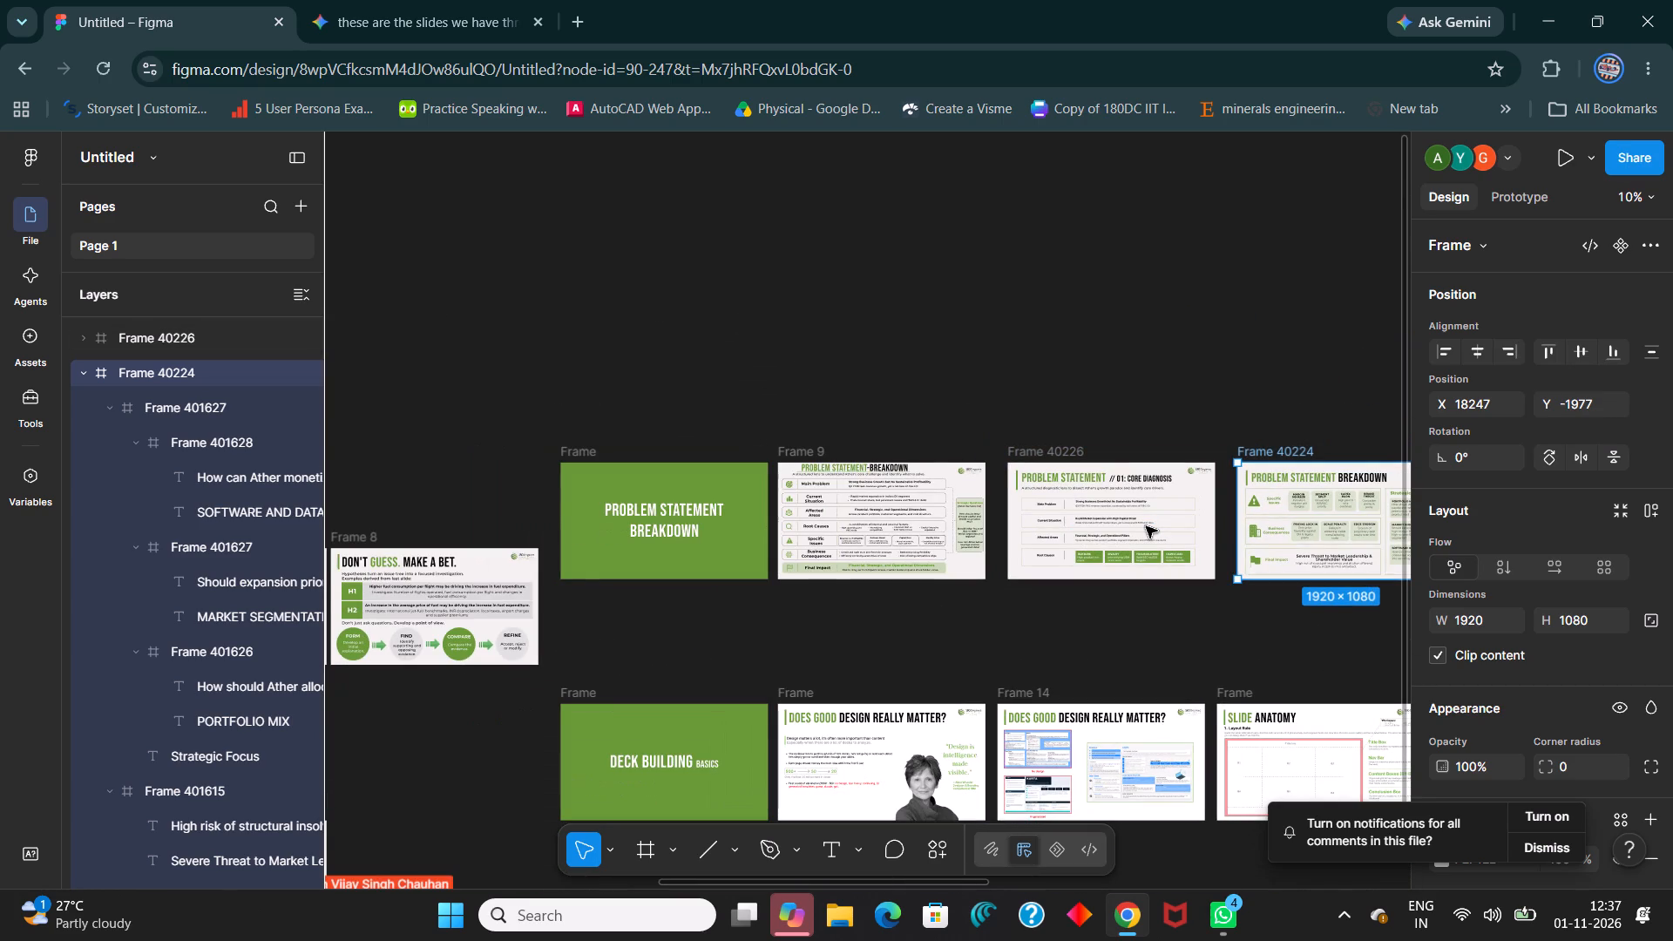
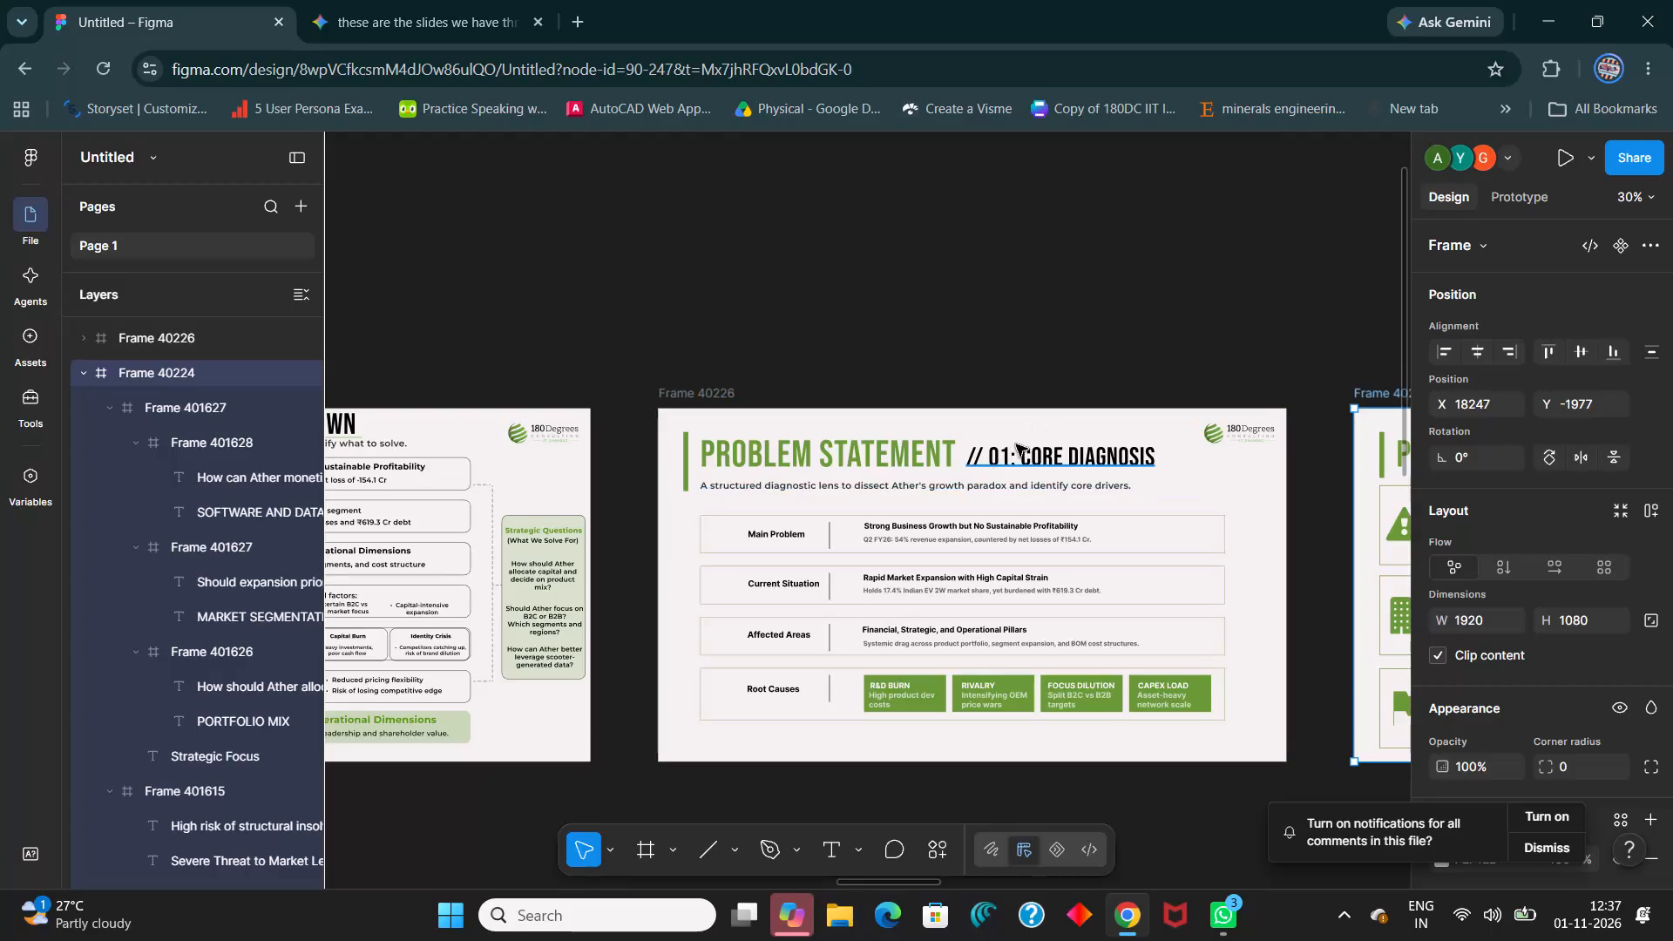
# Replace the "// 01: CORE DIAGNOSIS" text in Frame 40226's heading with "BREAKDOWN".
pyautogui.keyDown('ctrl'); pyautogui.scroll(-3, 1067, 459); pyautogui.keyUp('ctrl')
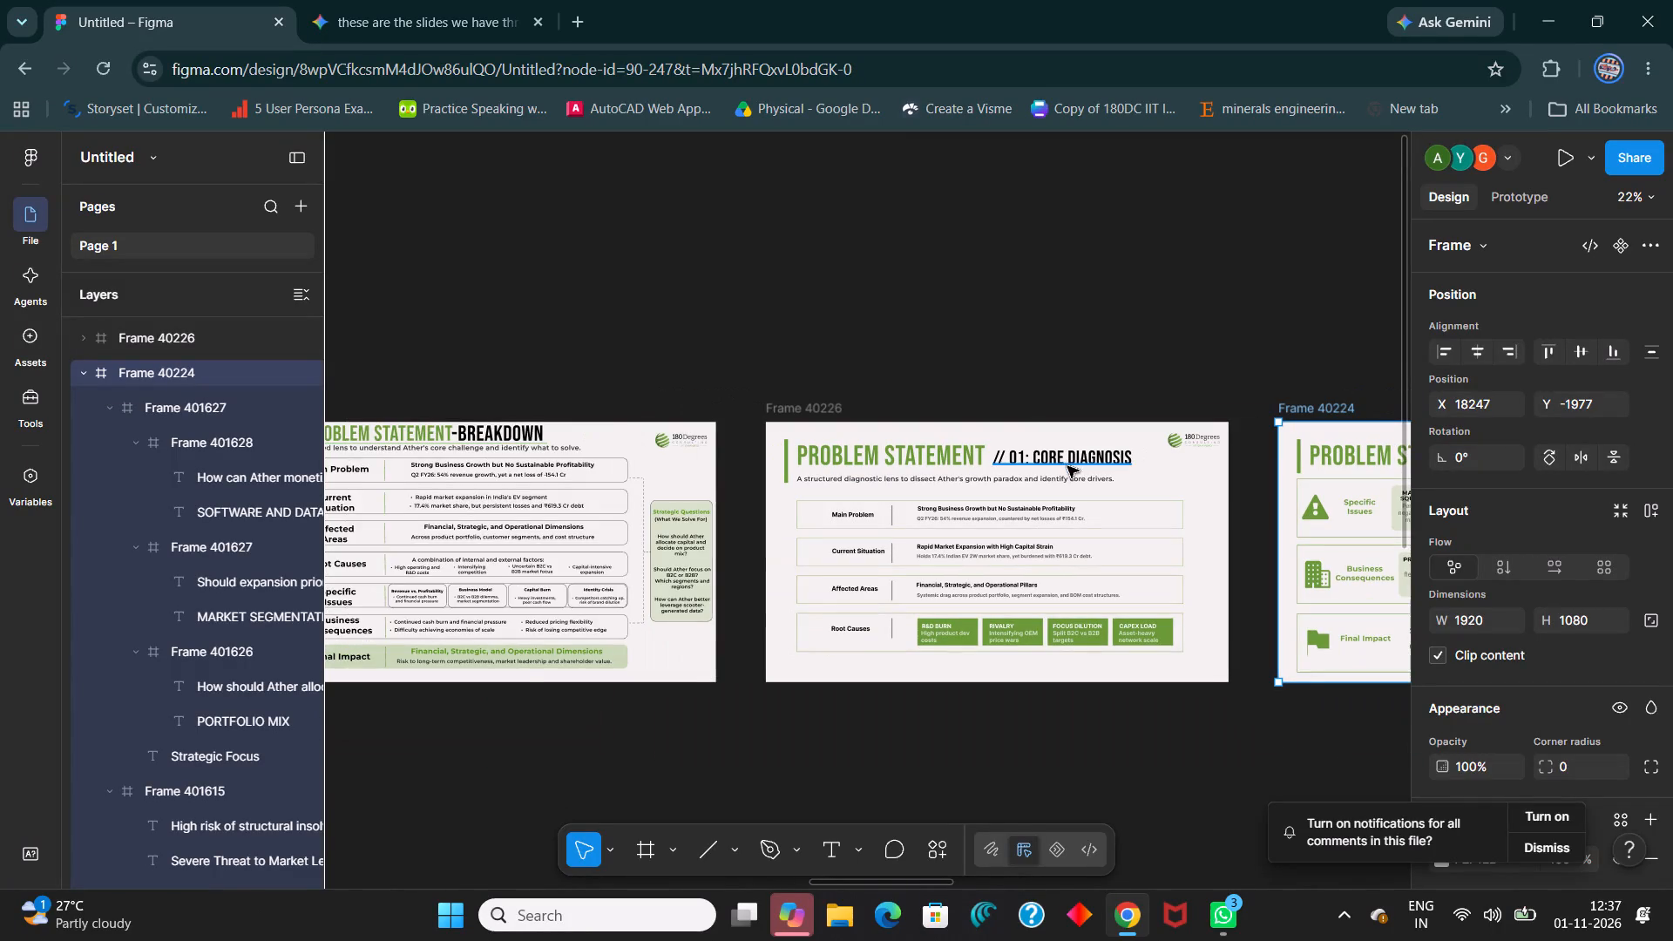
pyautogui.keyDown('shift'); pyautogui.scroll(-4, 1067, 466); pyautogui.keyUp('shift')
pyautogui.click(833, 457)
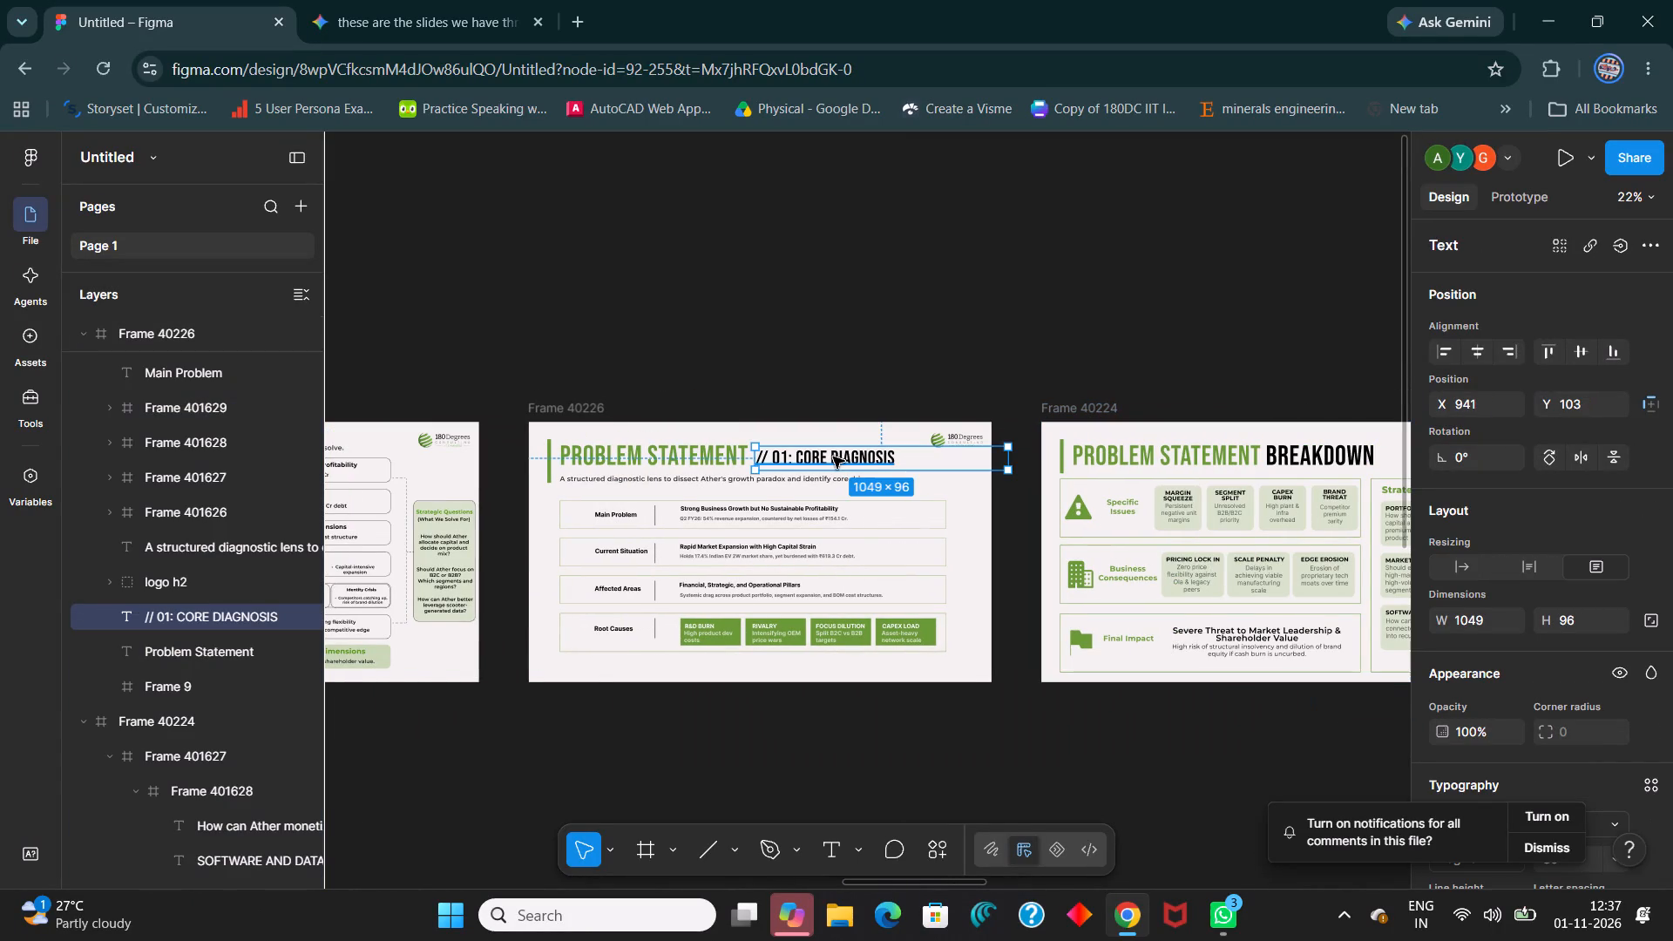
pyautogui.doubleClick(833, 457)
pyautogui.press('Delete')
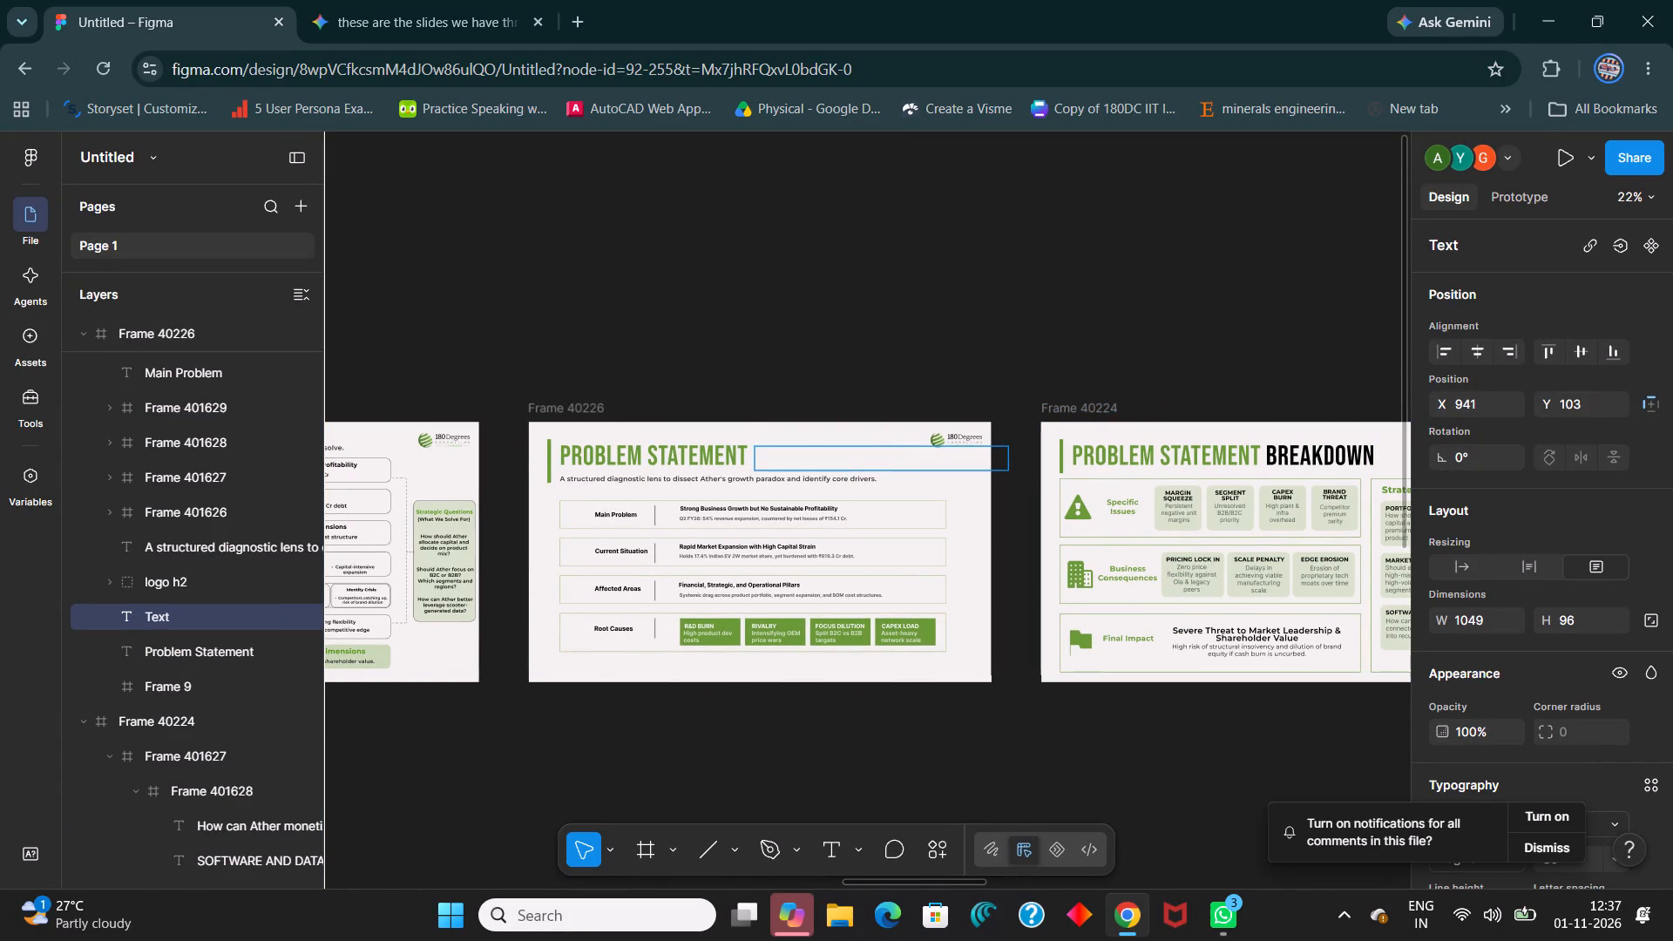
pyautogui.press('b')
pyautogui.press('r')
pyautogui.write('EA')
pyautogui.write('DK')
pyautogui.press('BackSpace')
pyautogui.press('BackSpace')
pyautogui.write('KDWO')
pyautogui.press('BackSpace')
pyautogui.press('BackSpace')
pyautogui.write('WO')
pyautogui.press('BackSpace')
pyautogui.press('BackSpace')
pyautogui.write('OWN')
# Enlarge the BREAKDOWN text in Frame 40226 to match the height of the PROBLEM STATEMENT heading beside it.
pyautogui.hotkey('shift', 'Up')
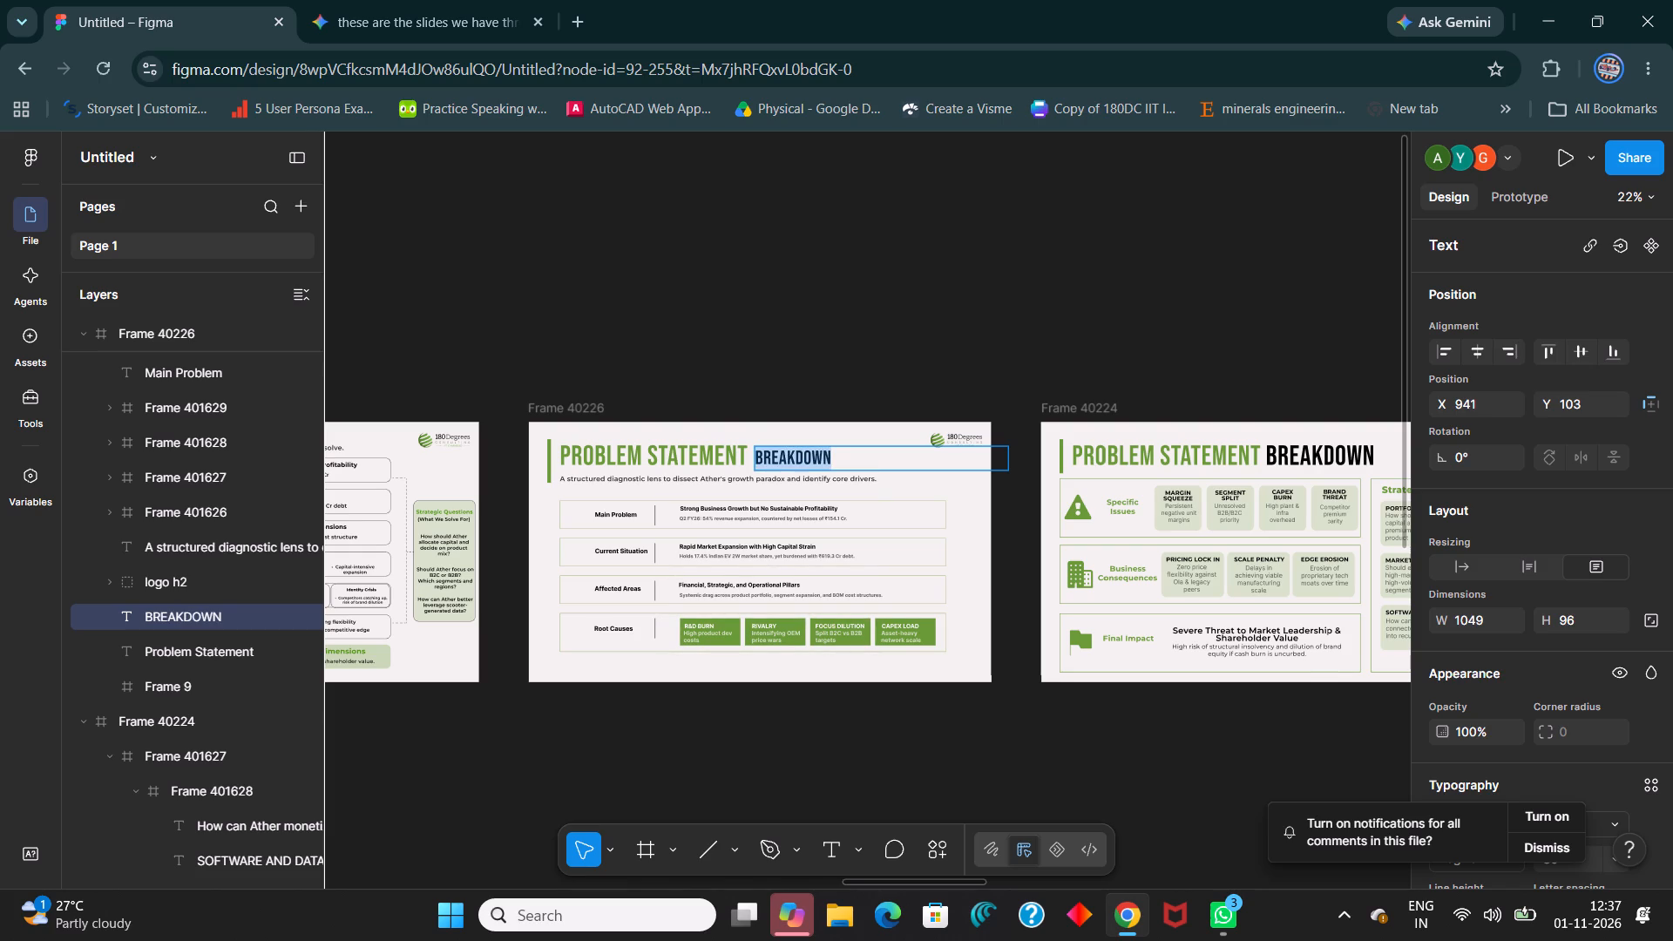
pyautogui.hotkey('ctrl', 'shift', '.')
pyautogui.hotkey('ctrl', 'shift', '.')
pyautogui.hotkey('ctrl', 'shift', '.')
pyautogui.hotkey('ctrl', 'shift', '.')
pyautogui.hotkey('ctrl', 'shift', '.')
pyautogui.hotkey('ctrl', 'shift', '.')
pyautogui.hotkey('ctrl', 'shift', '.')
pyautogui.hotkey('ctrl', 'shift', '.')
pyautogui.hotkey('ctrl', 'shift', '.')
pyautogui.hotkey('ctrl', 'shift', '.')
pyautogui.hotkey('ctrl', 'shift', '.')
pyautogui.hotkey('ctrl', 'shift', '.')
pyautogui.hotkey('ctrl', 'shift', '.')
pyautogui.hotkey('ctrl', 'shift', '.')
pyautogui.hotkey('ctrl', 'shift', '.')
pyautogui.hotkey('ctrl', 'shift', '.')
pyautogui.hotkey('ctrl', 'shift', '.')
pyautogui.hotkey('ctrl', 'shift', '.')
pyautogui.hotkey('ctrl', 'shift', '.')
pyautogui.hotkey('ctrl', 'shift', '.')
pyautogui.hotkey('ctrl', 'shift', '.')
pyautogui.hotkey('ctrl', 'shift', '.')
pyautogui.hotkey('ctrl', 'shift', '.')
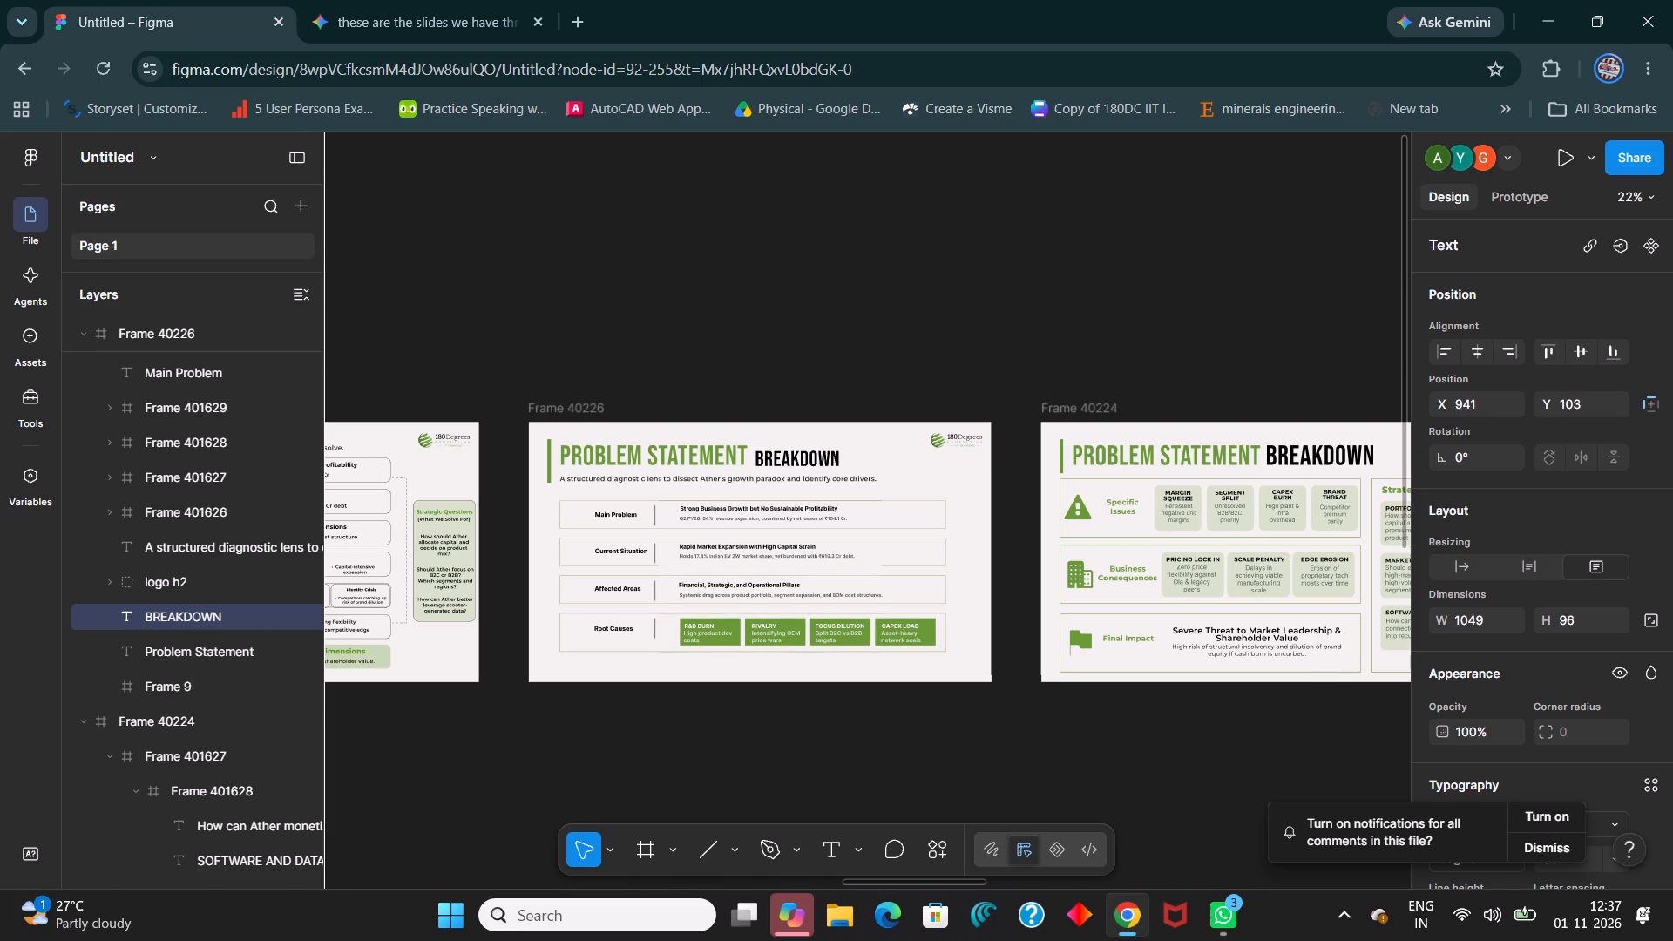
# Move the enlarged BREAKDOWN text up so it sits level with PROBLEM STATEMENT in Frame 40226's heading, at about Y 76.
pyautogui.click(884, 461)
pyautogui.click(951, 527)
pyautogui.click(913, 464)
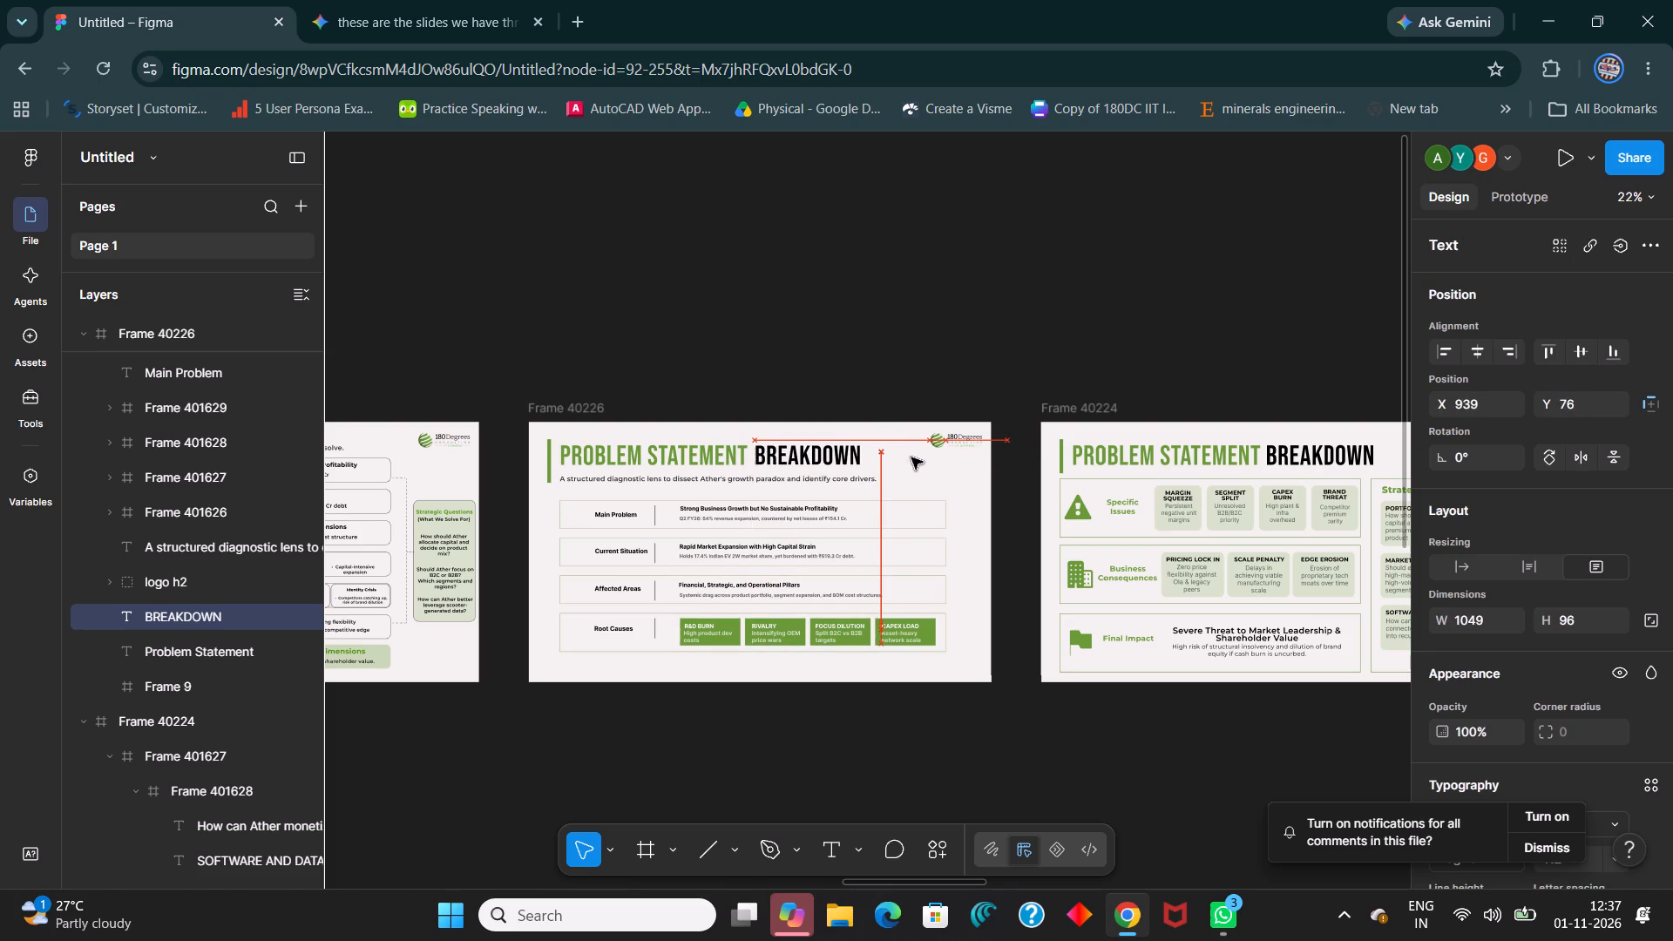
pyautogui.click(918, 313)
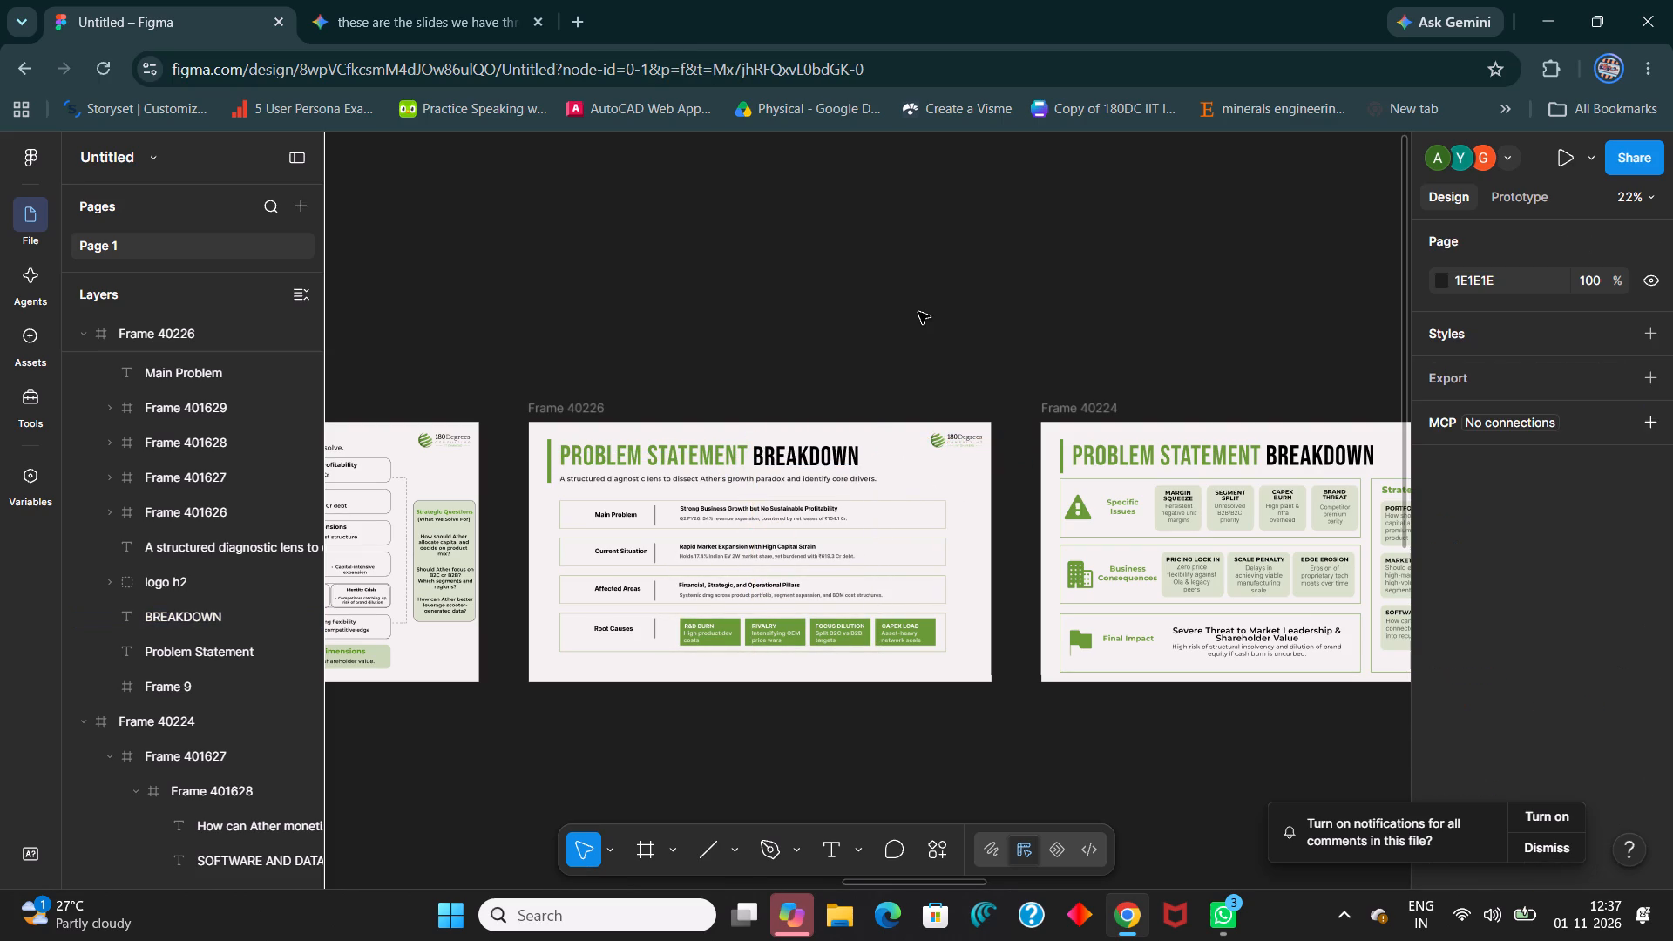
# Check the first collaborator's current view, and survey the slide rows around the Problem Statement section for overall layout.
pyautogui.press('Up')
pyautogui.press('Up')
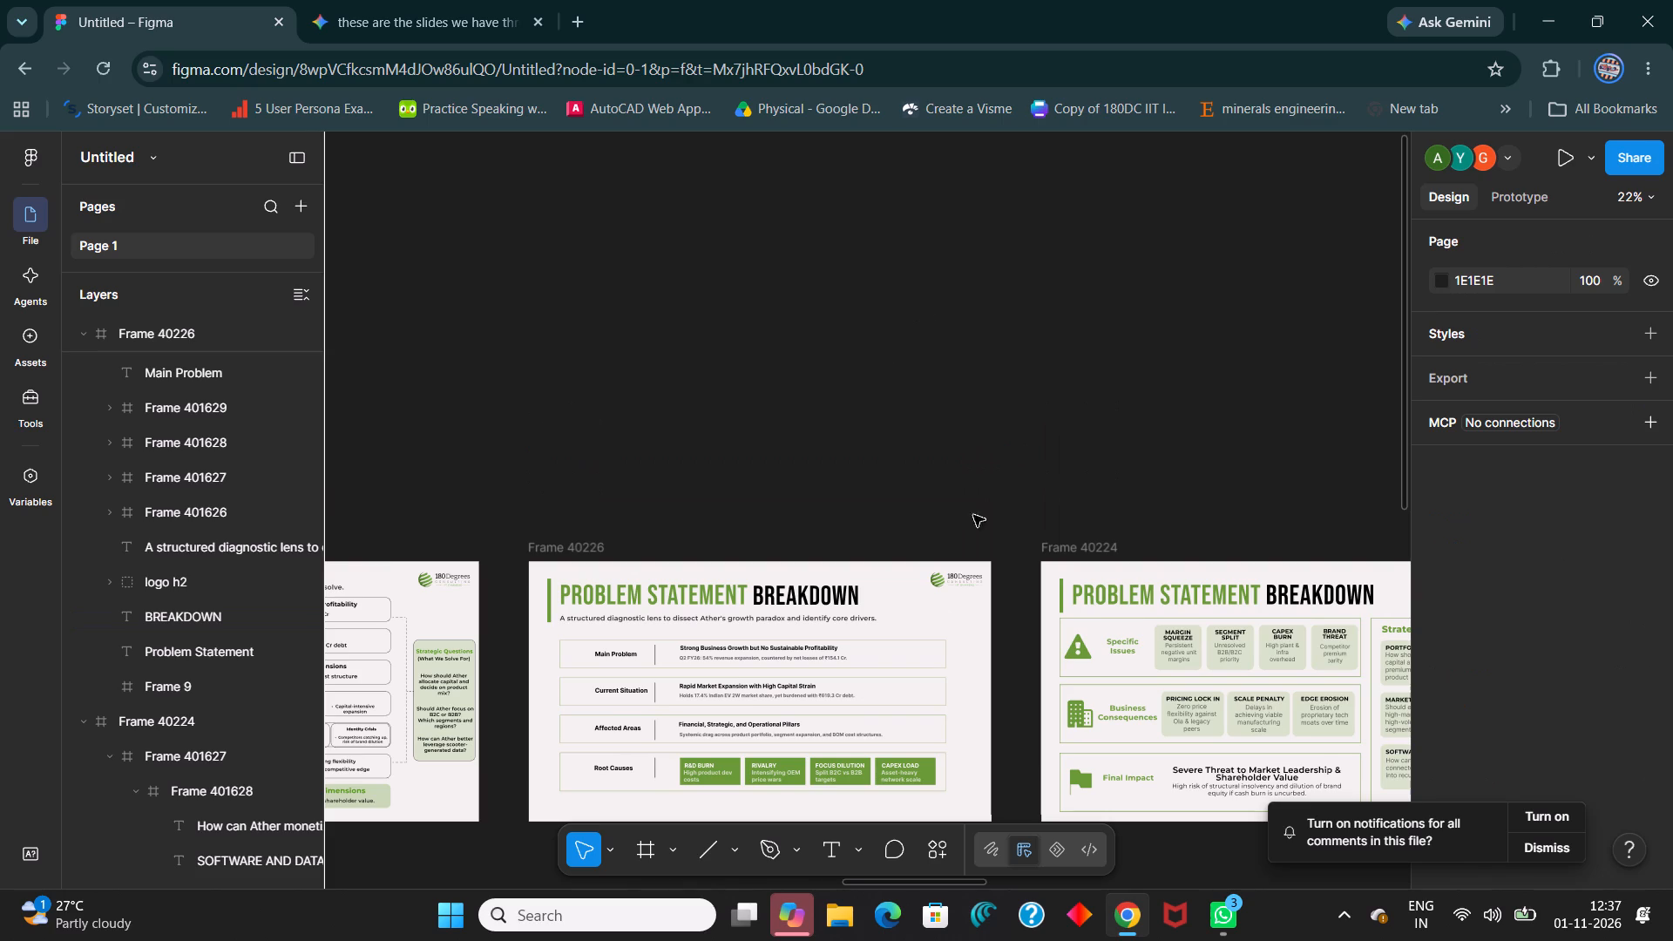
pyautogui.keyDown('ctrl'); pyautogui.scroll(-6, 1004, 451); pyautogui.keyUp('ctrl')
pyautogui.click(1438, 158)
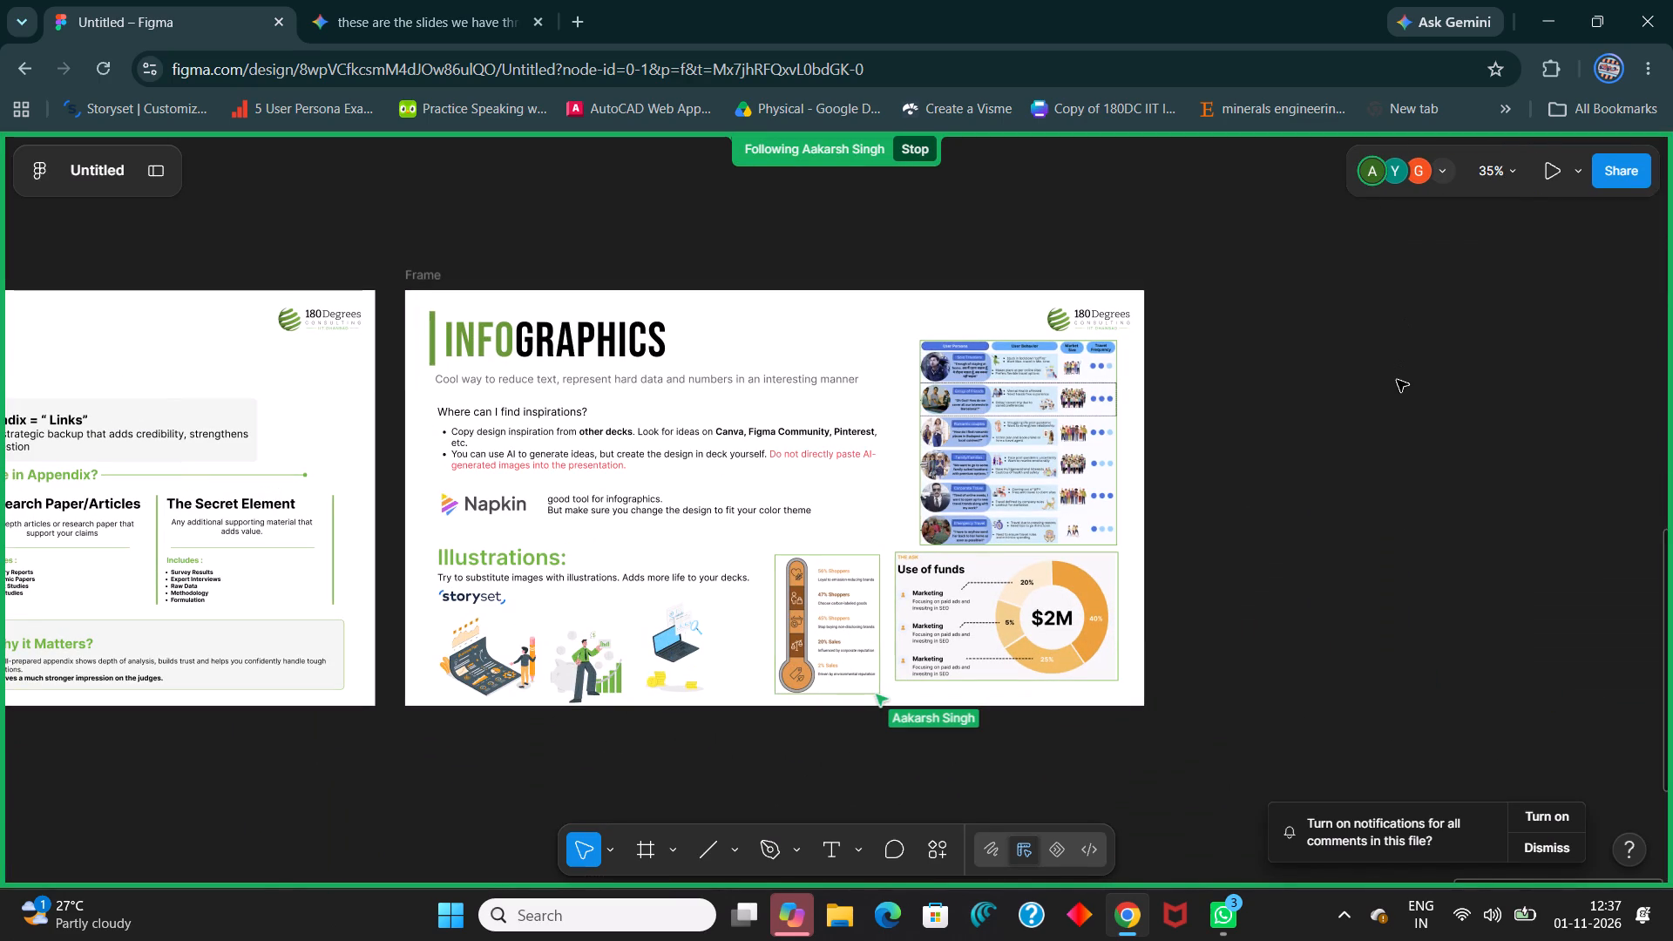
pyautogui.keyDown('ctrl'); pyautogui.scroll(-8, 1410, 295); pyautogui.keyUp('ctrl')
pyautogui.keyDown('ctrl'); pyautogui.scroll(-11, 1195, 601); pyautogui.keyUp('ctrl')
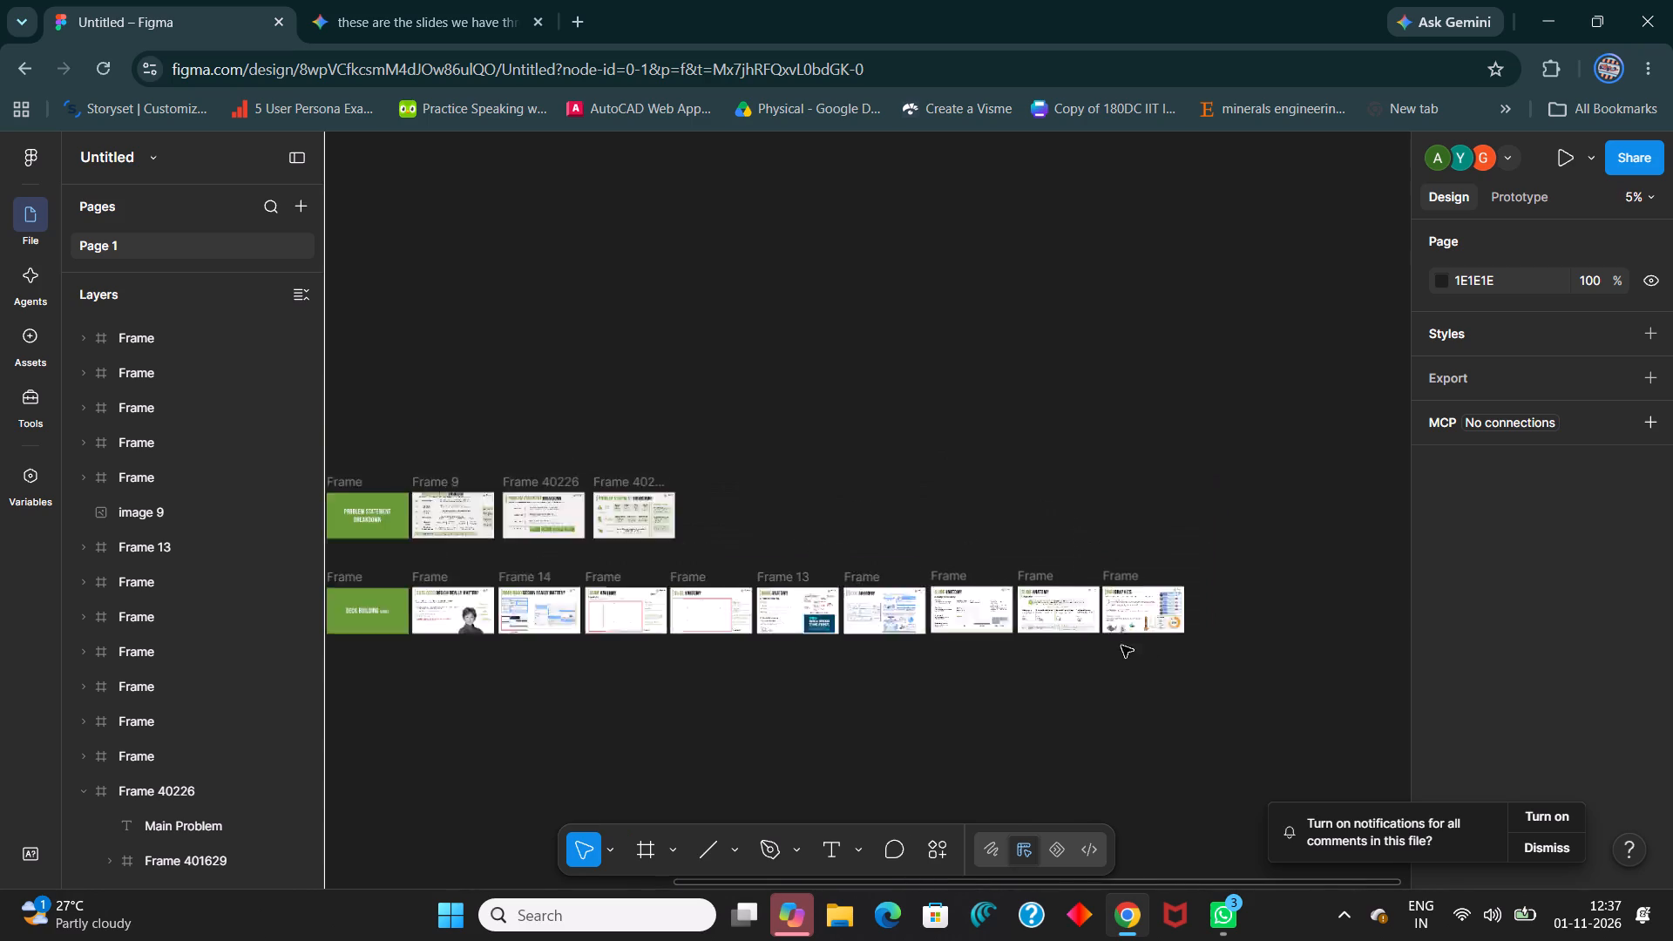
pyautogui.keyDown('ctrl'); pyautogui.scroll(-2, 1121, 646); pyautogui.keyUp('ctrl')
pyautogui.keyDown('ctrl'); pyautogui.scroll(-6, 678, 574); pyautogui.keyUp('ctrl')
pyautogui.keyDown('shift'); pyautogui.scroll(5, 654, 577); pyautogui.keyUp('shift')
pyautogui.keyDown('shift'); pyautogui.scroll(-6, 832, 550); pyautogui.keyUp('shift')
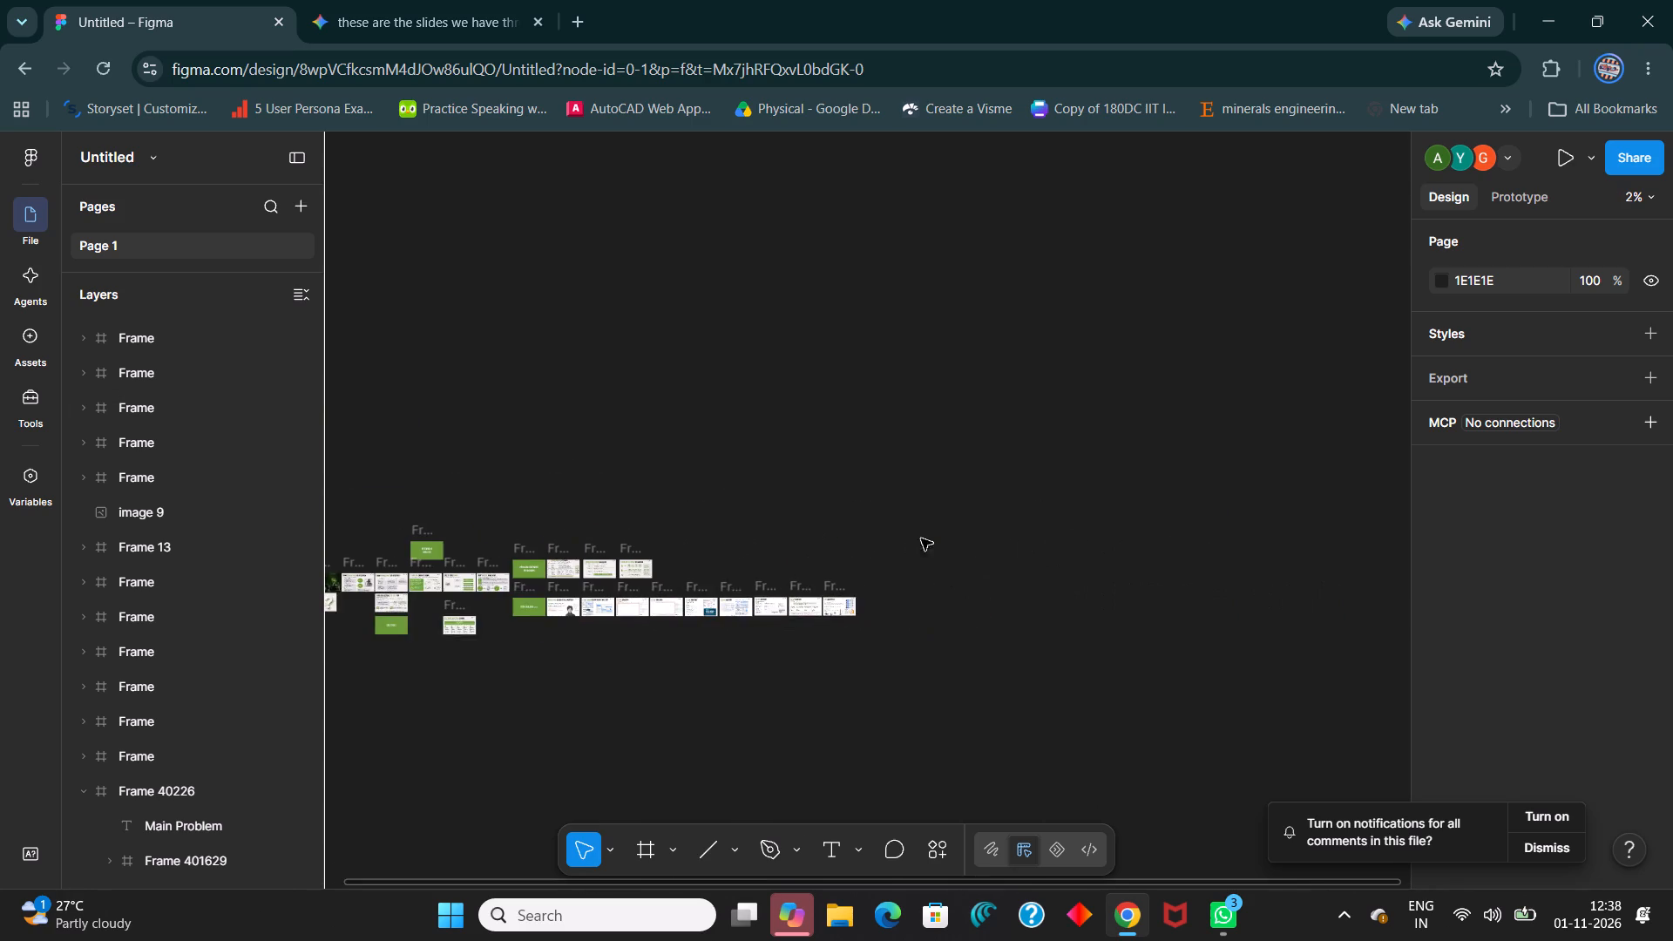
pyautogui.keyDown('ctrl'); pyautogui.scroll(12, 550, 589); pyautogui.keyUp('ctrl')
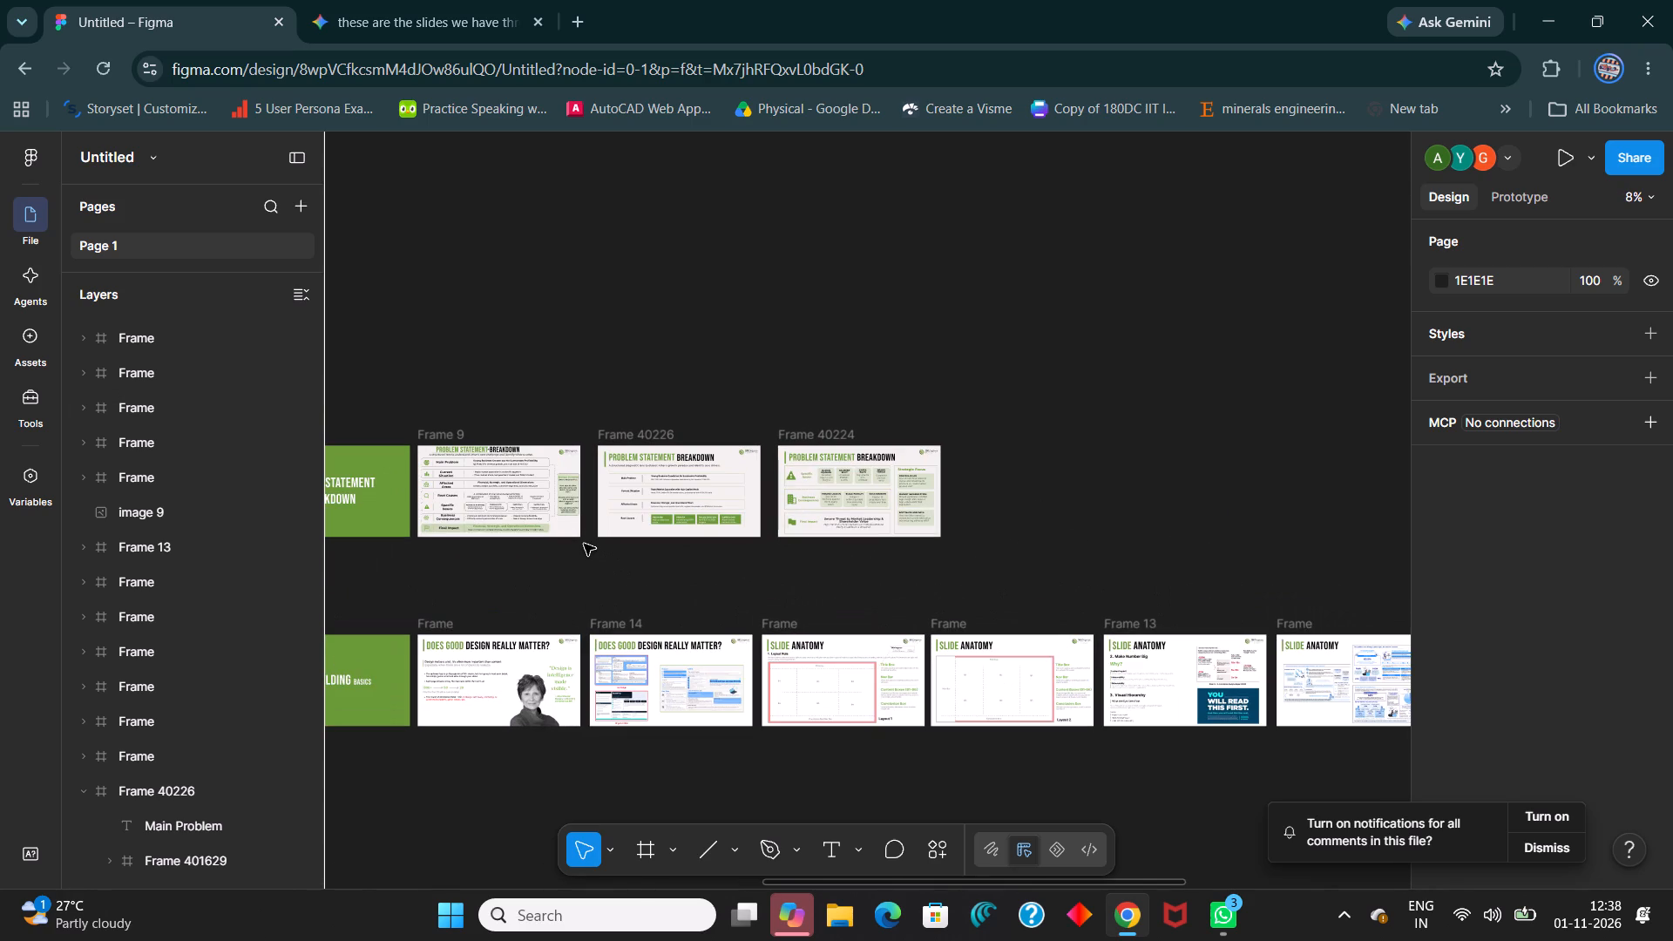
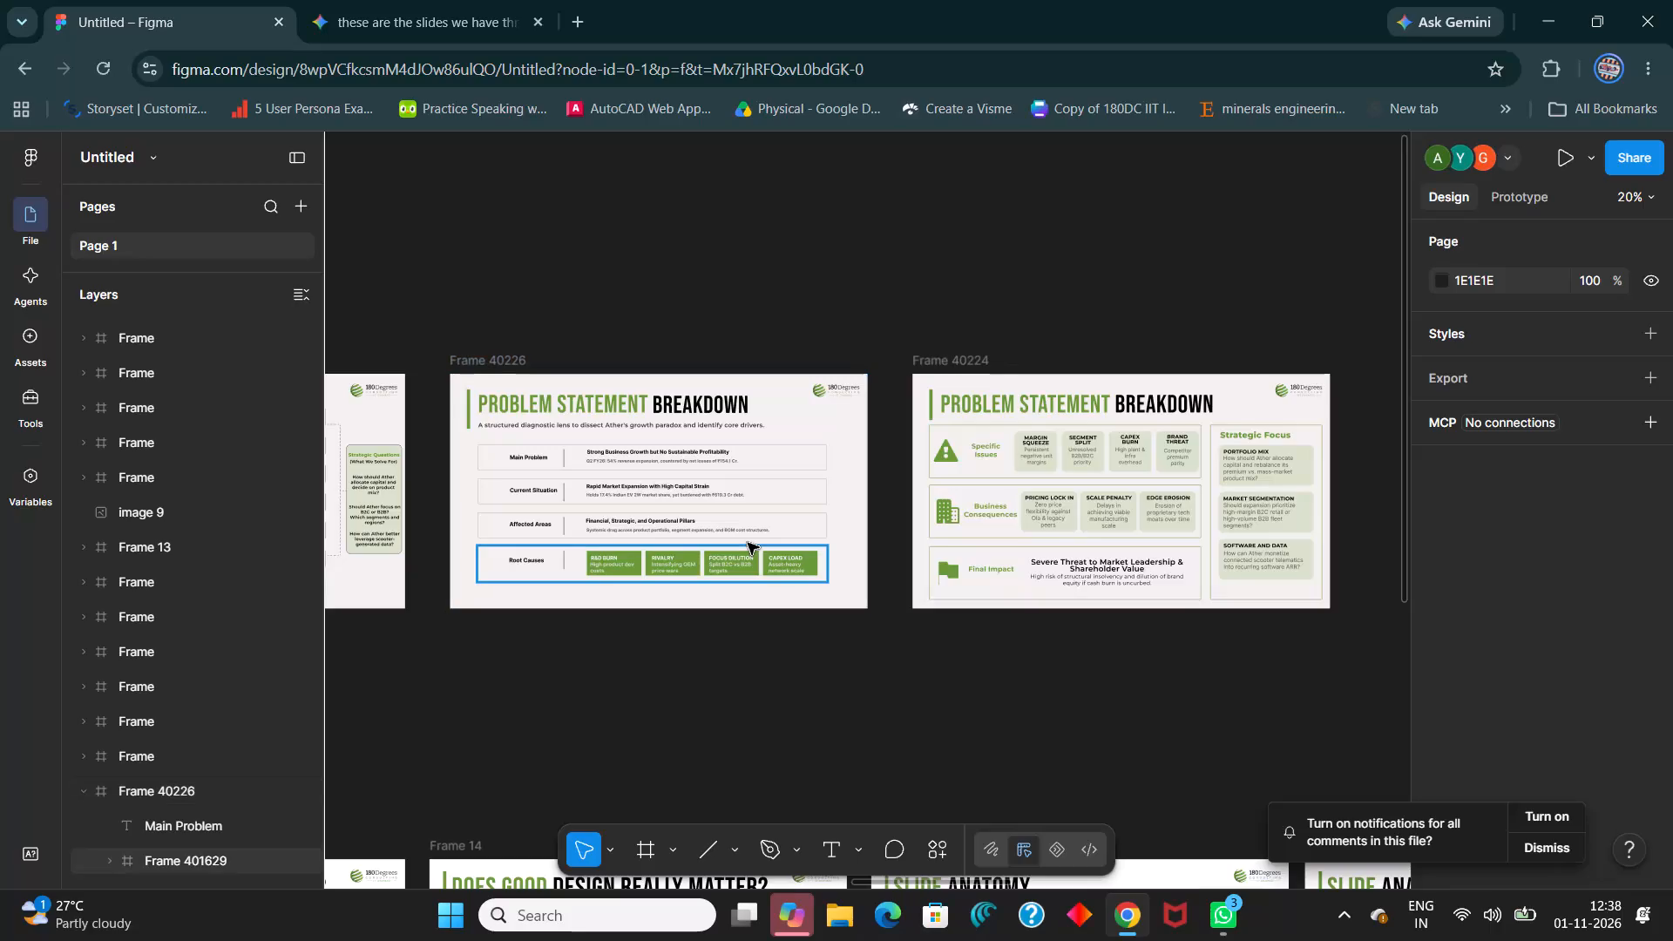
# Recolour all four Root Causes cards in Frame 40226 with the pale green fill sampled from Frame 40224's Pricing Lock In card.
pyautogui.keyDown('ctrl'); pyautogui.scroll(2, 612, 489); pyautogui.keyUp('ctrl')
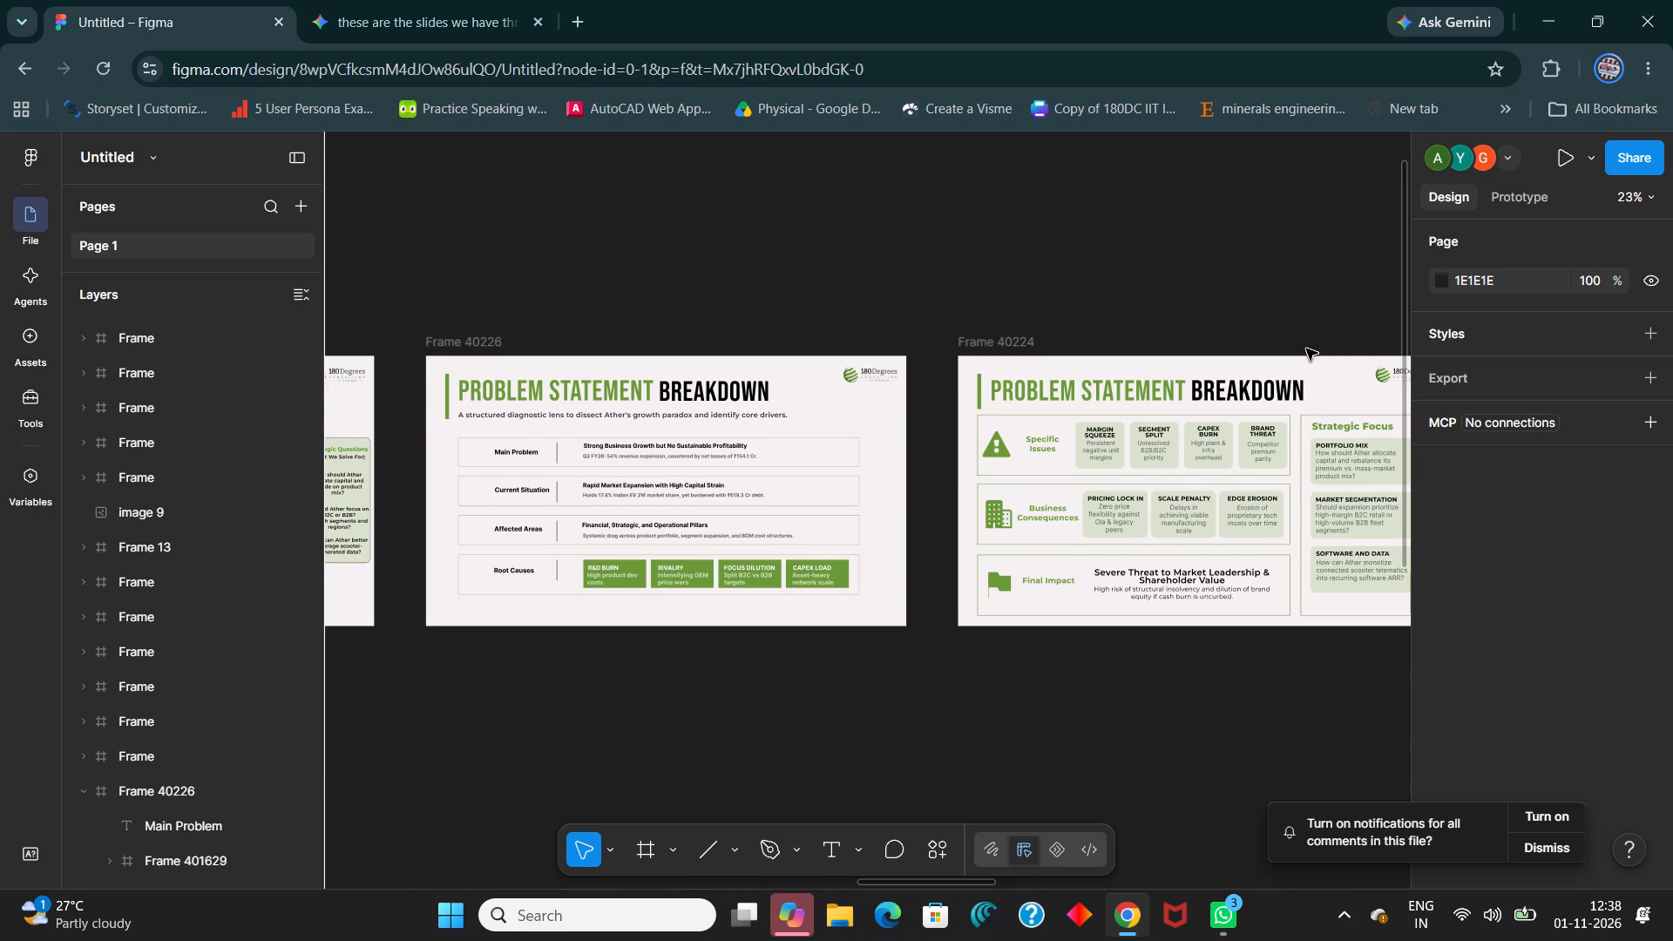
pyautogui.scroll(1, 1306, 349)
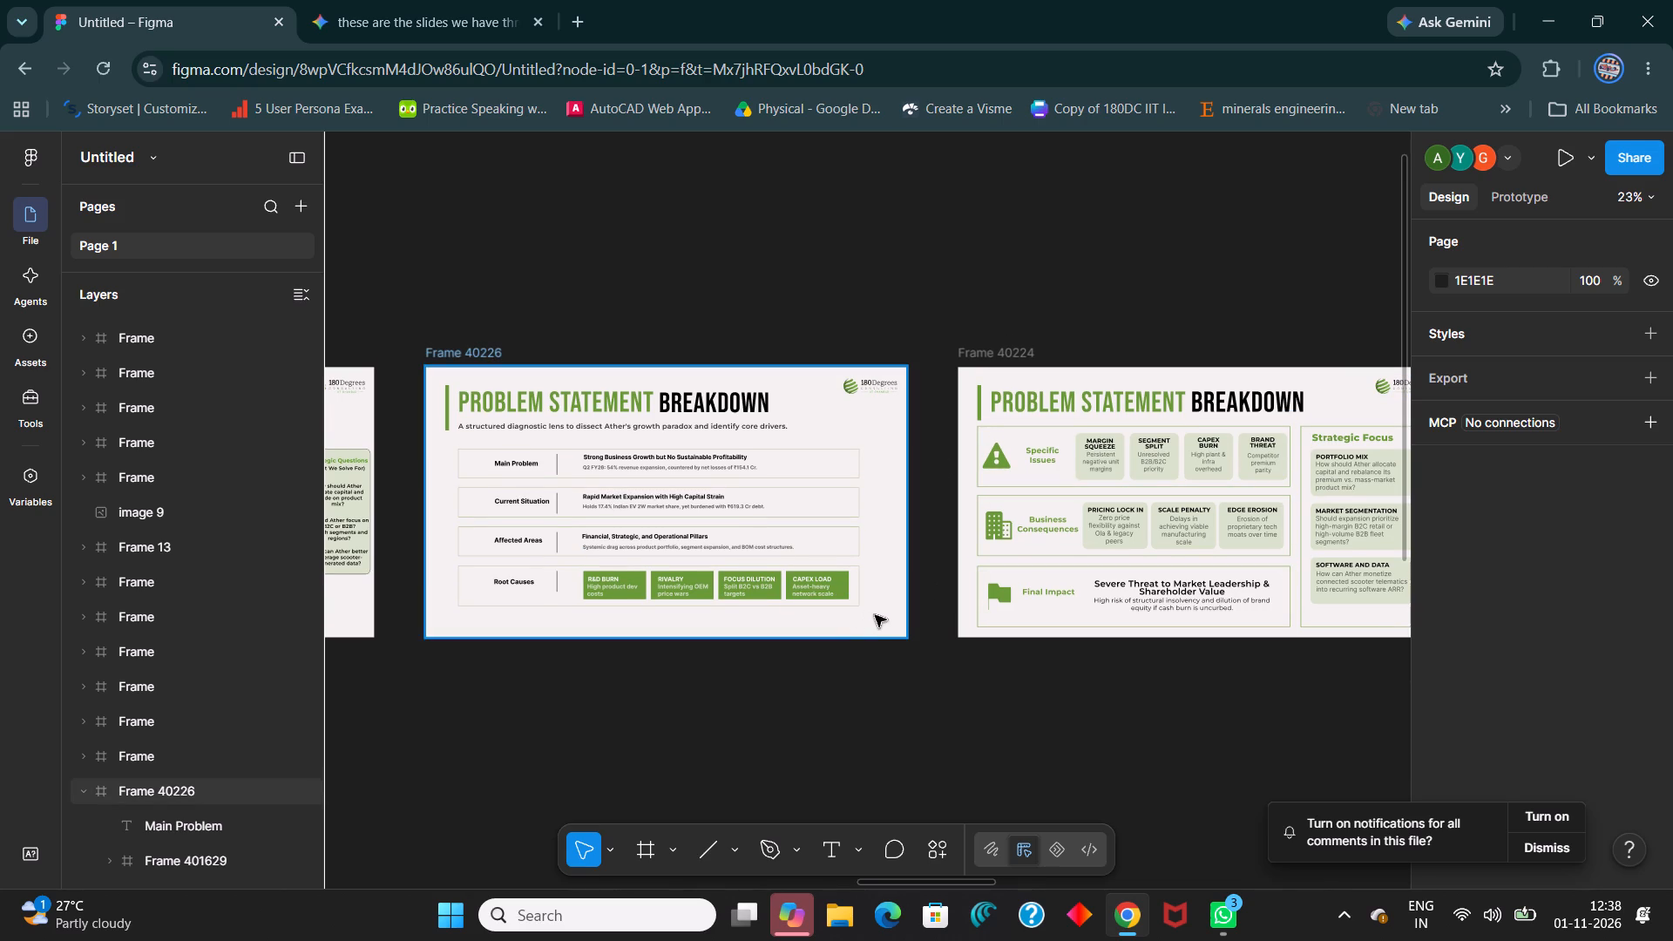
pyautogui.keyDown('ctrl'); pyautogui.scroll(7, 860, 643); pyautogui.keyUp('ctrl')
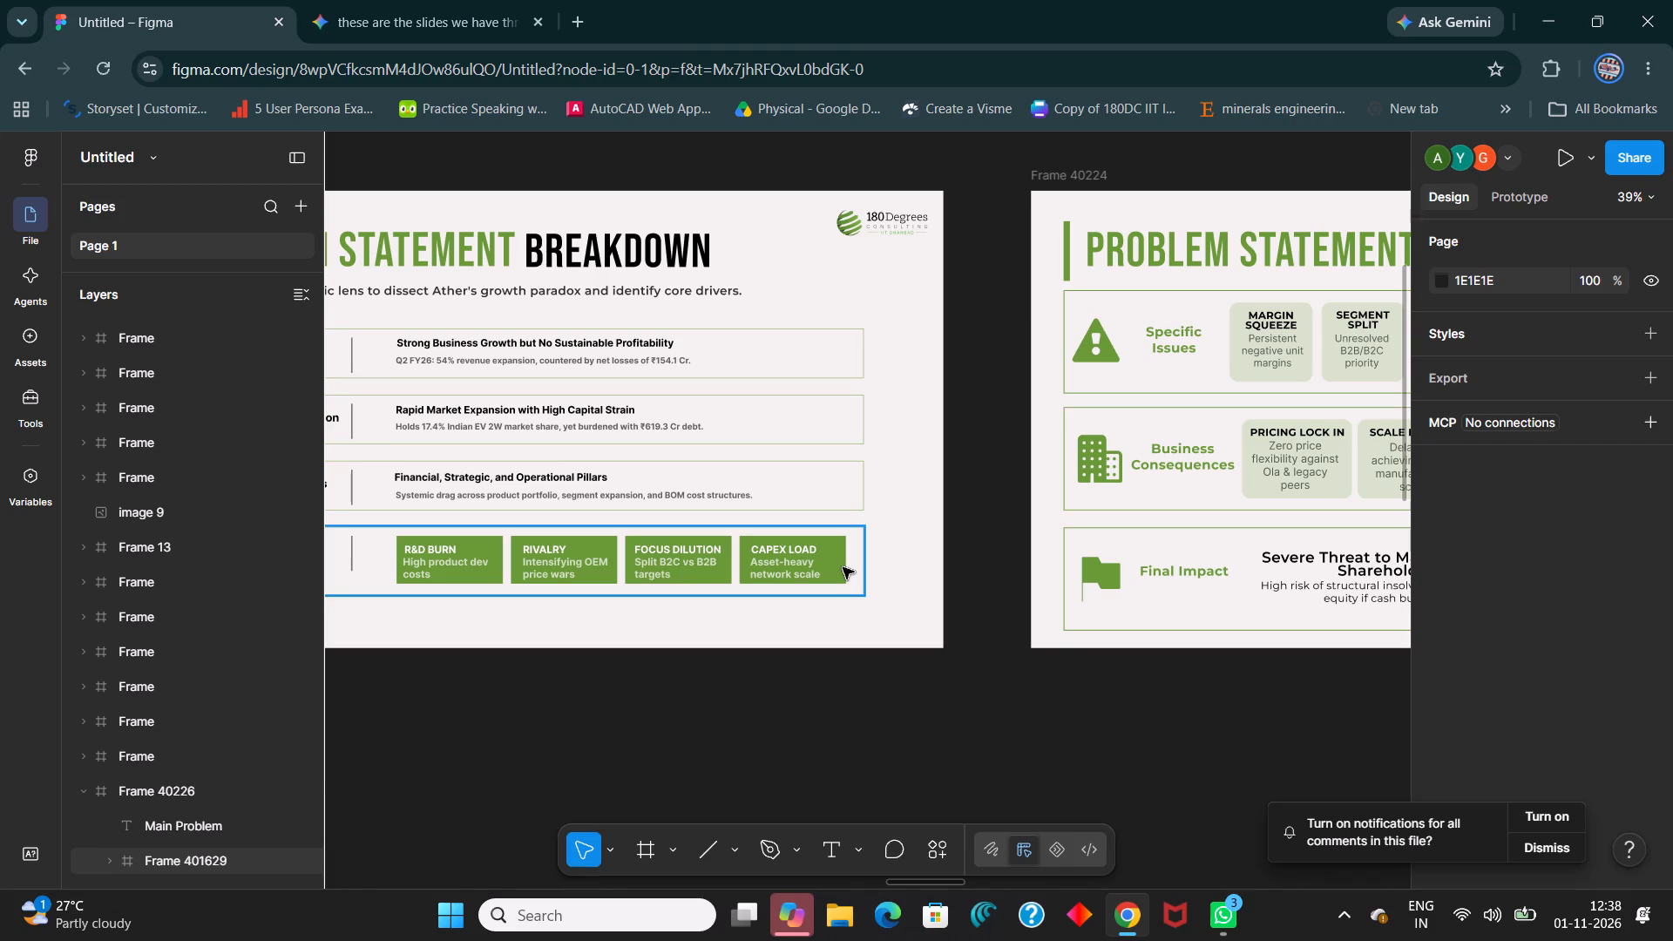
pyautogui.click(843, 567)
pyautogui.keyDown('shift'); pyautogui.click(712, 579); pyautogui.keyUp('shift')
pyautogui.doubleClick(721, 573)
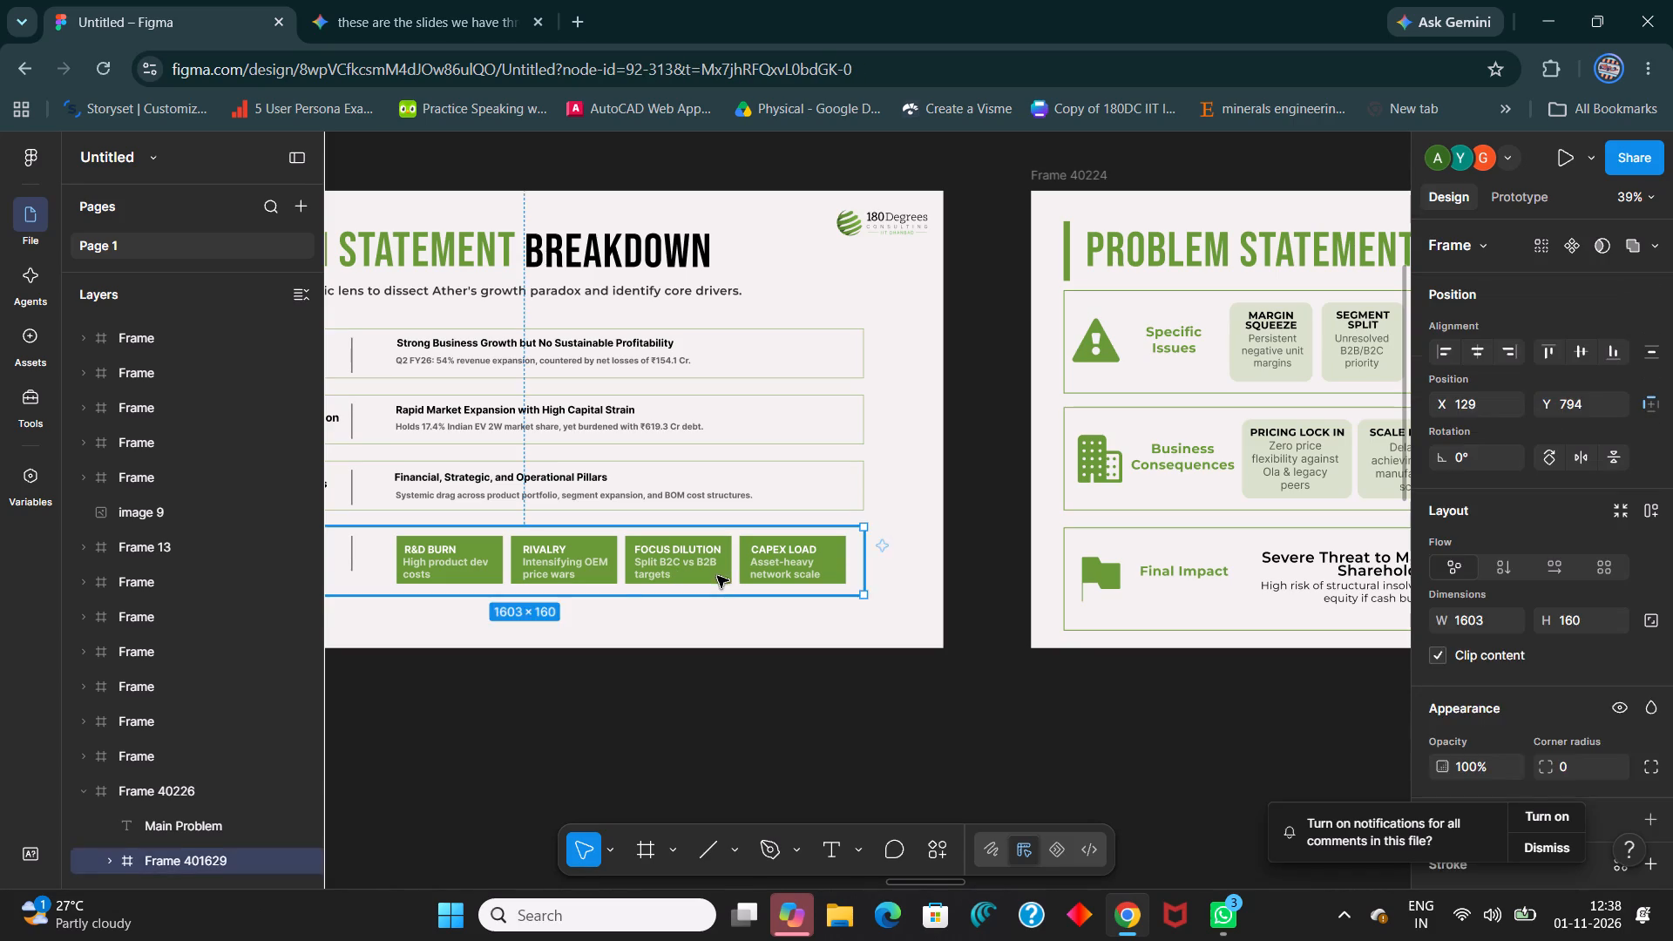
pyautogui.keyDown('shift'); pyautogui.click(839, 551); pyautogui.keyUp('shift')
pyautogui.keyDown('shift'); pyautogui.click(602, 552); pyautogui.keyUp('shift')
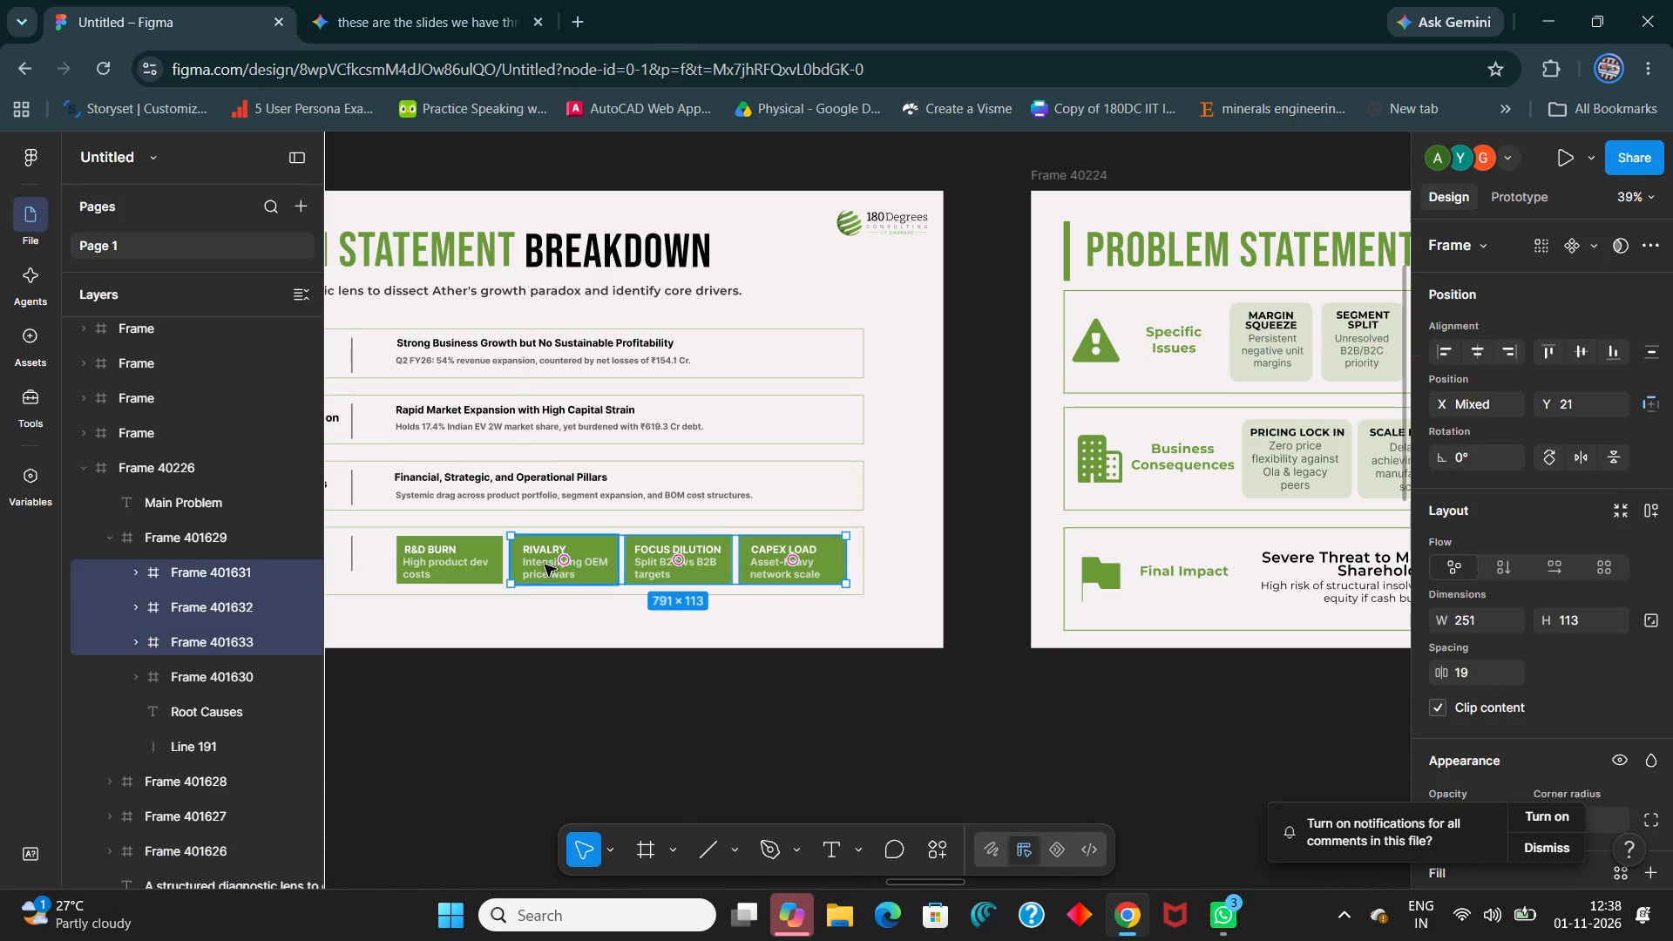
pyautogui.keyDown('shift'); pyautogui.click(471, 559); pyautogui.keyUp('shift')
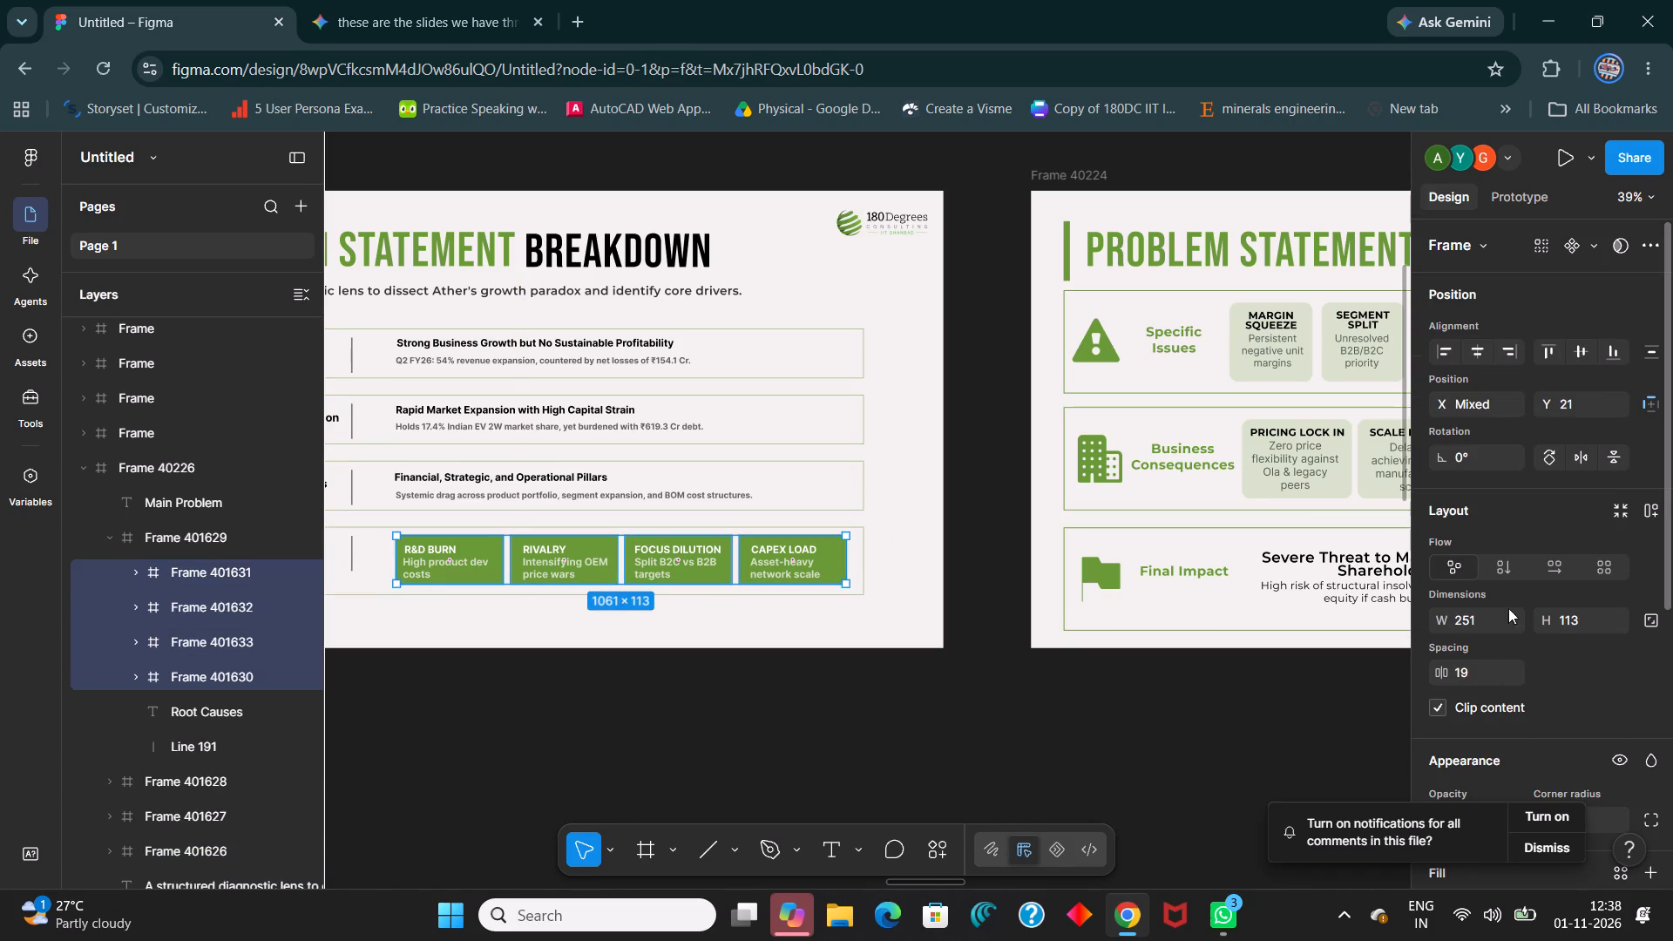
pyautogui.scroll(-4, 1470, 718)
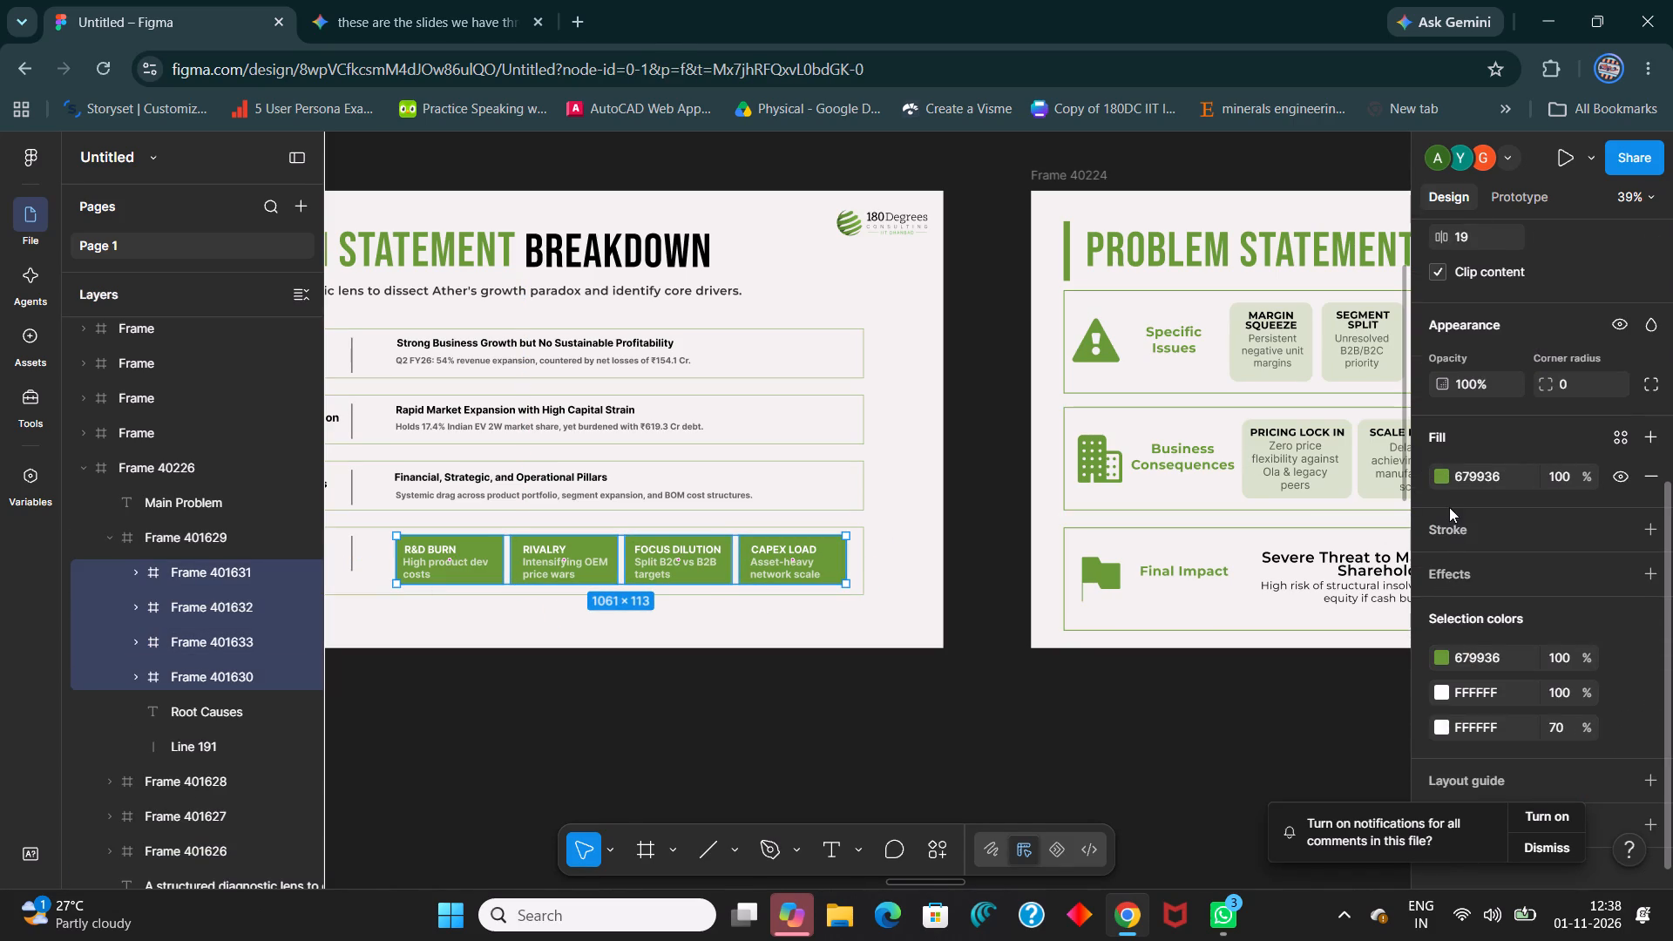
pyautogui.click(1439, 474)
pyautogui.click(1182, 644)
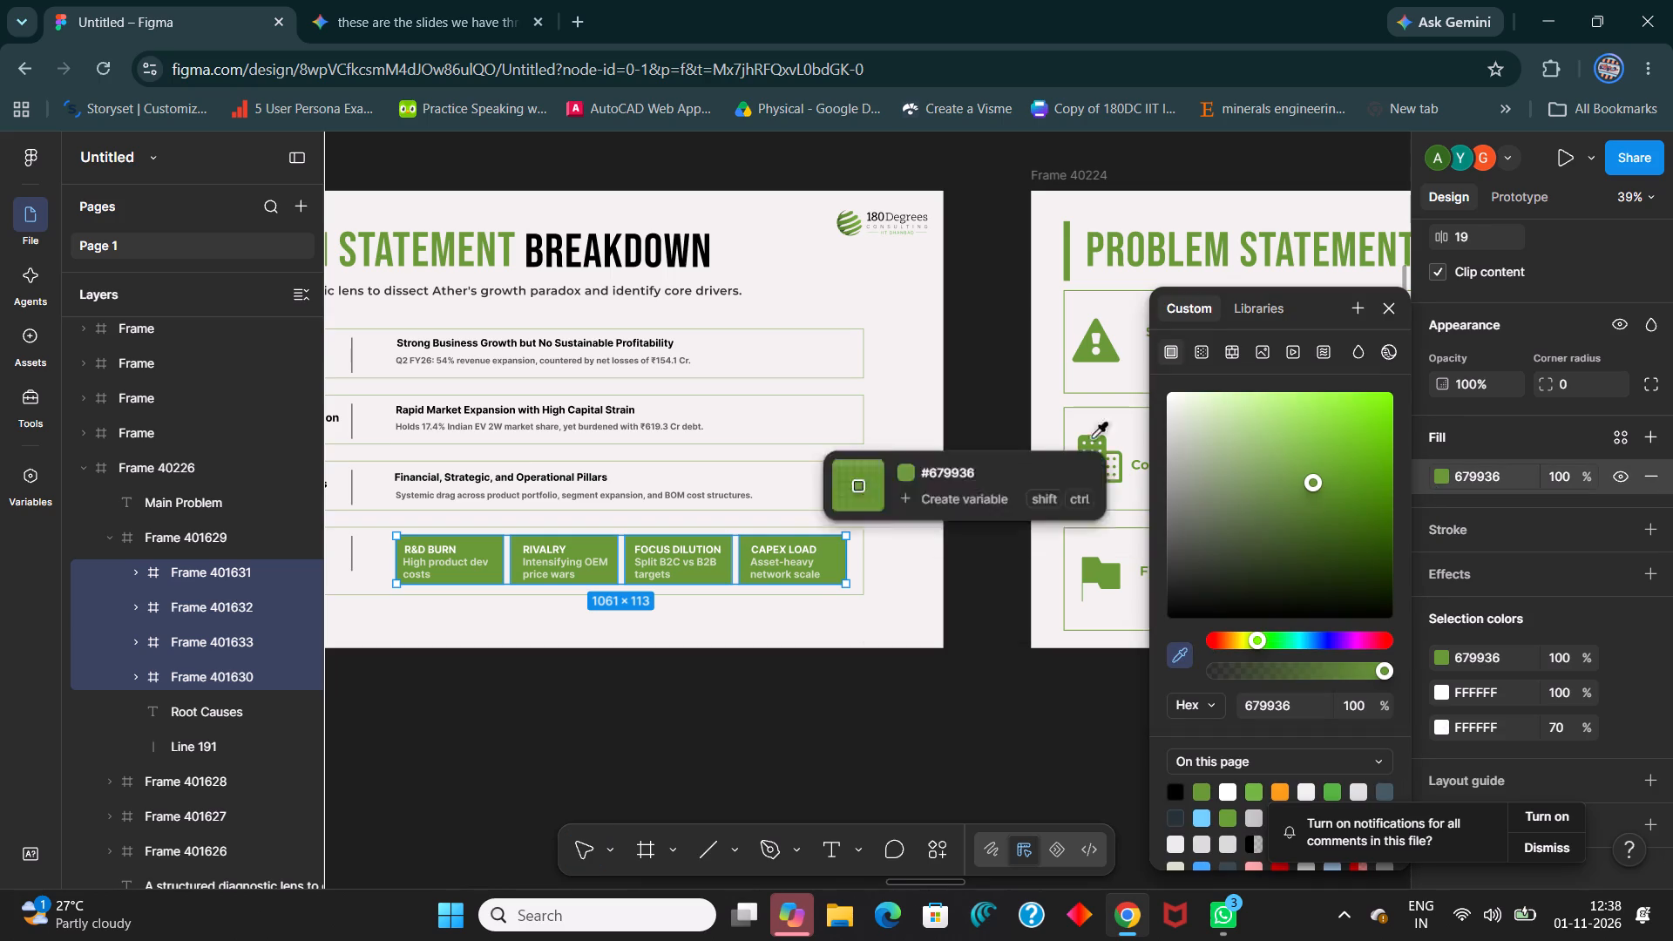
pyautogui.keyDown('shift'); pyautogui.scroll(-5, 908, 418); pyautogui.keyUp('shift')
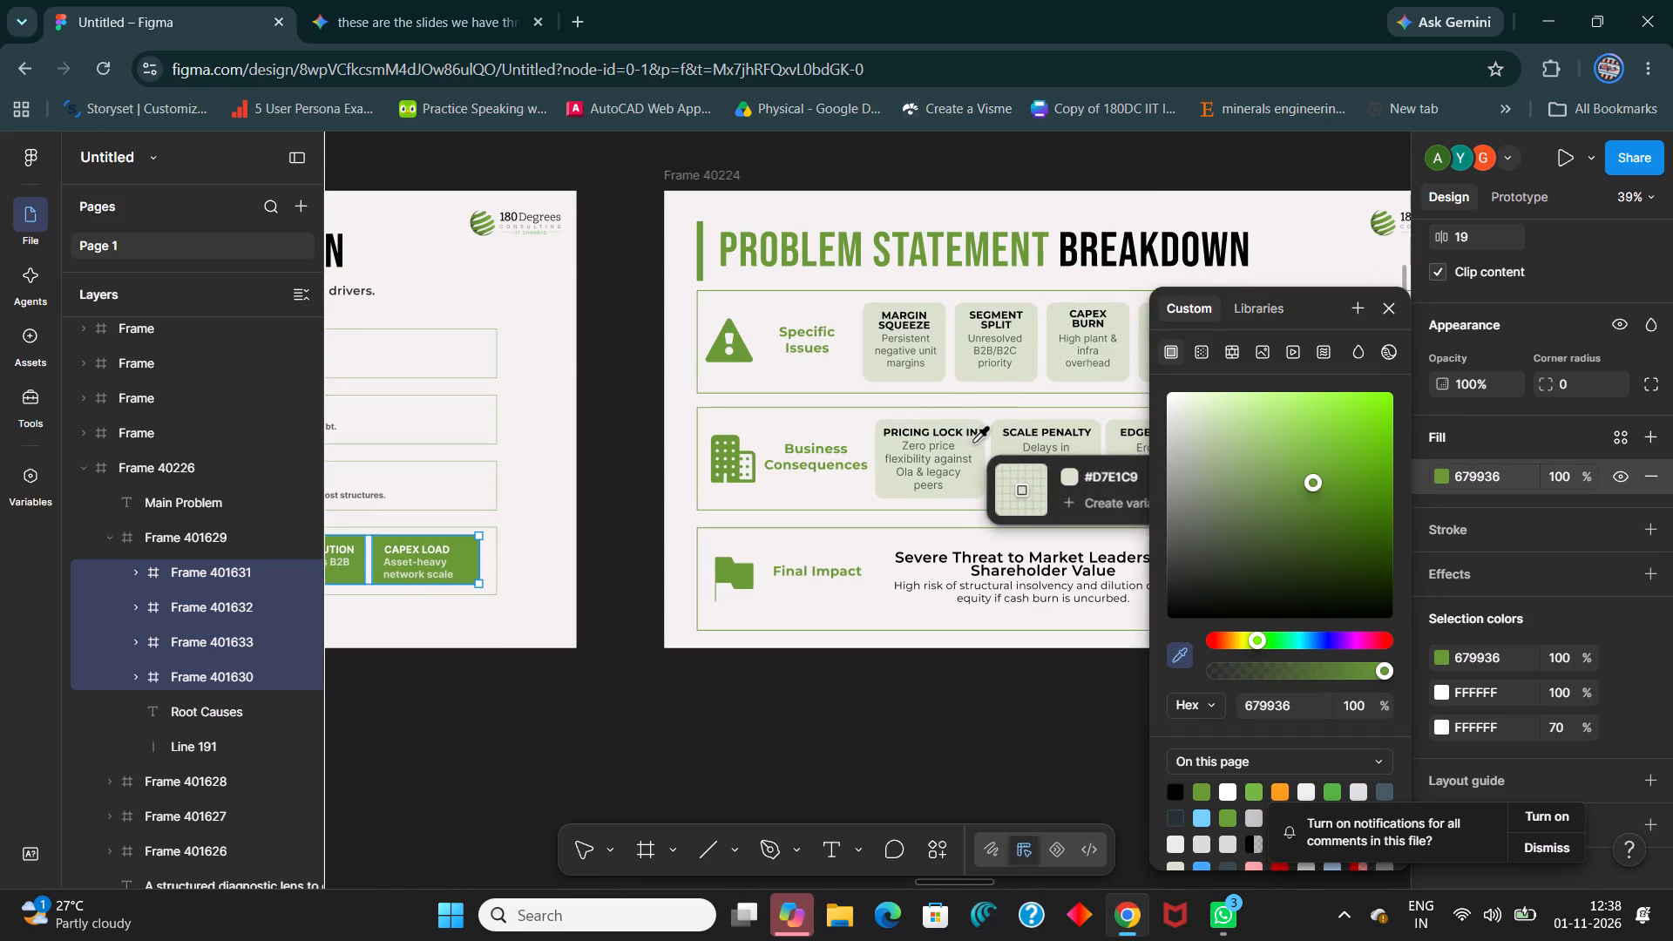
pyautogui.click(969, 450)
pyautogui.click(659, 513)
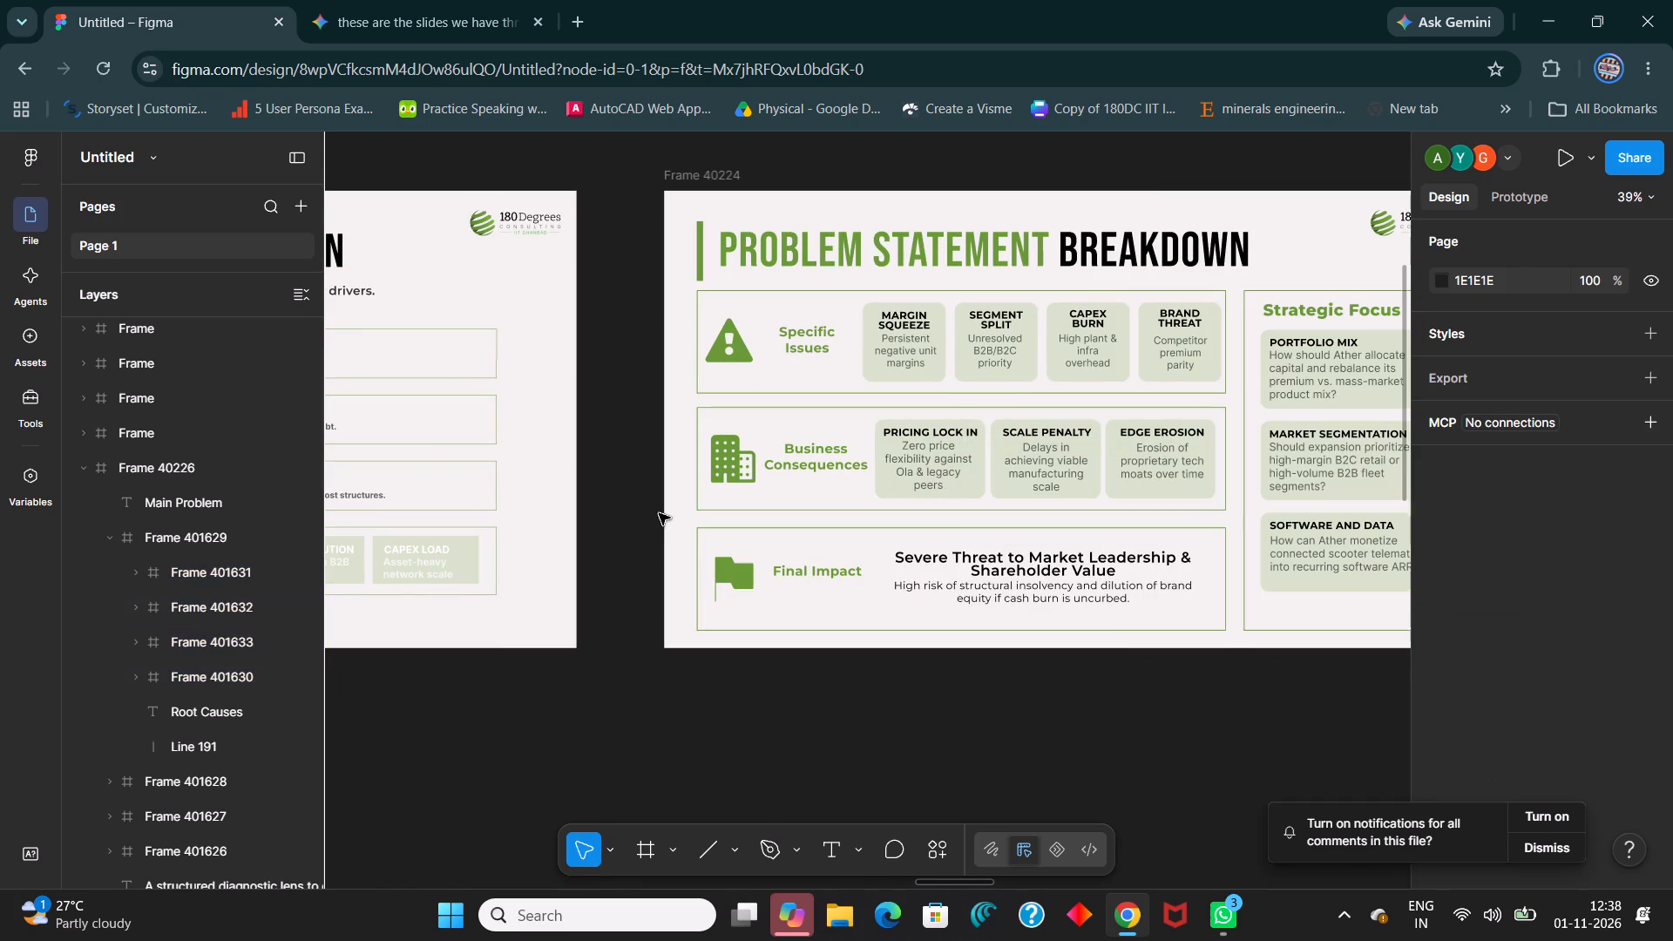
# Undo the pale green recolouring of the four Root Causes cards in Frame 40226.
pyautogui.keyDown('ctrl'); pyautogui.scroll(9, 585, 537); pyautogui.keyUp('ctrl')
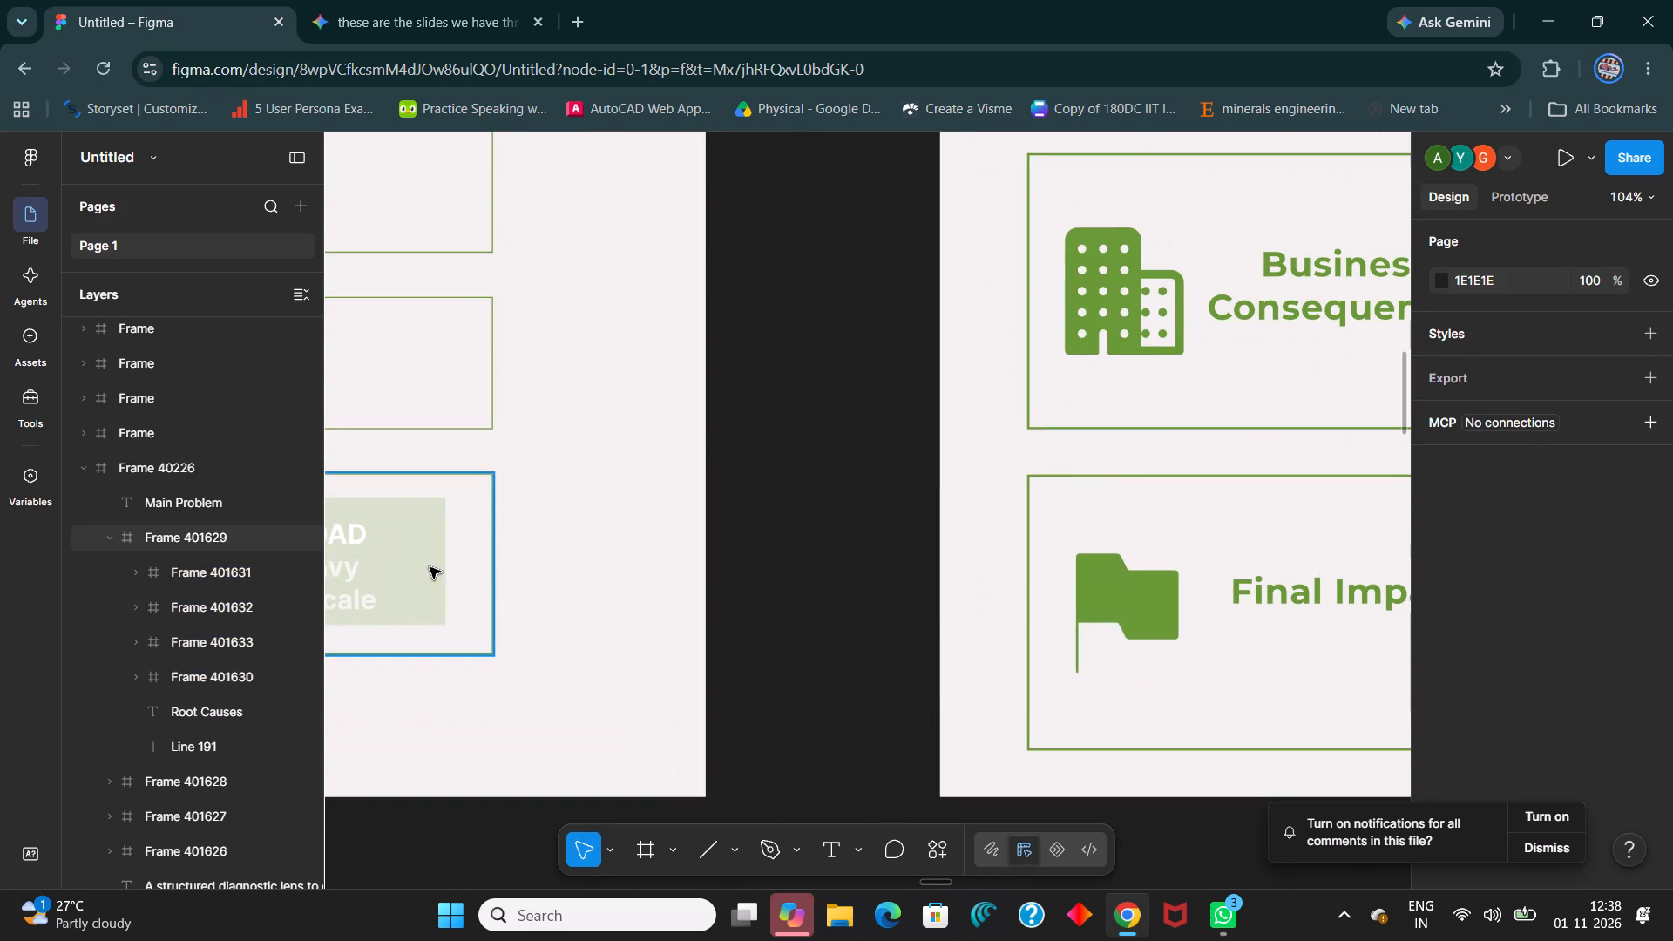
pyautogui.tripleClick(430, 567)
pyautogui.scroll(-5, 1573, 651)
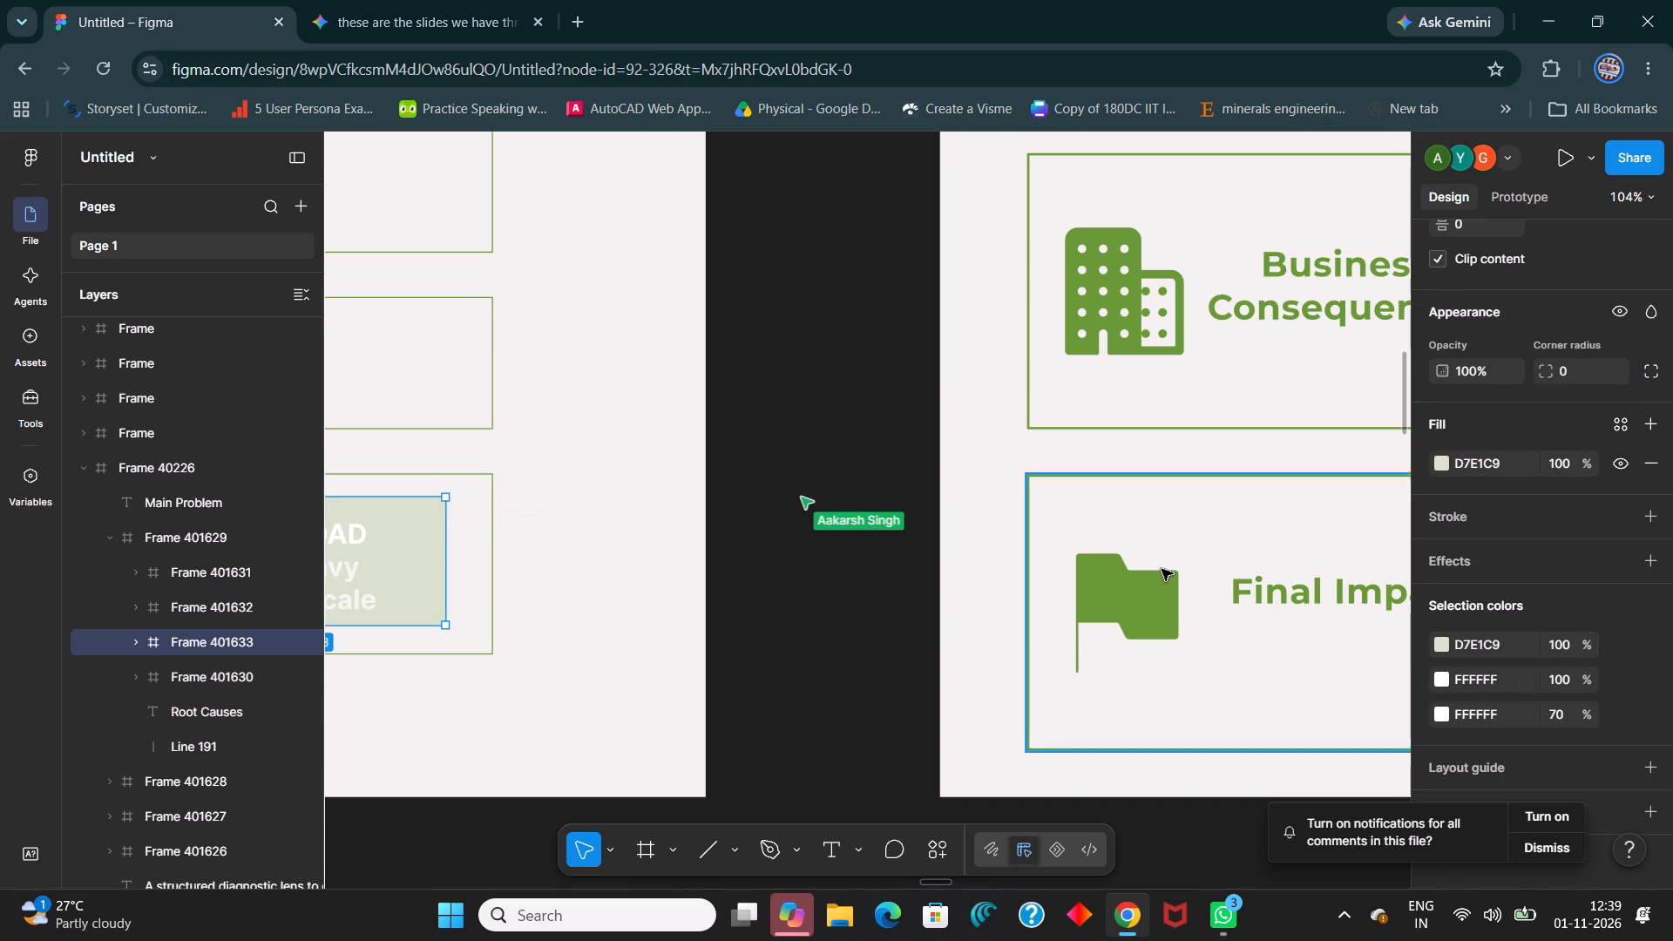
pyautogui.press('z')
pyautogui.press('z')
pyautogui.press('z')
pyautogui.hotkey('ctrl', 'z')
pyautogui.hotkey('ctrl', 'z')
pyautogui.hotkey('ctrl', 'z')
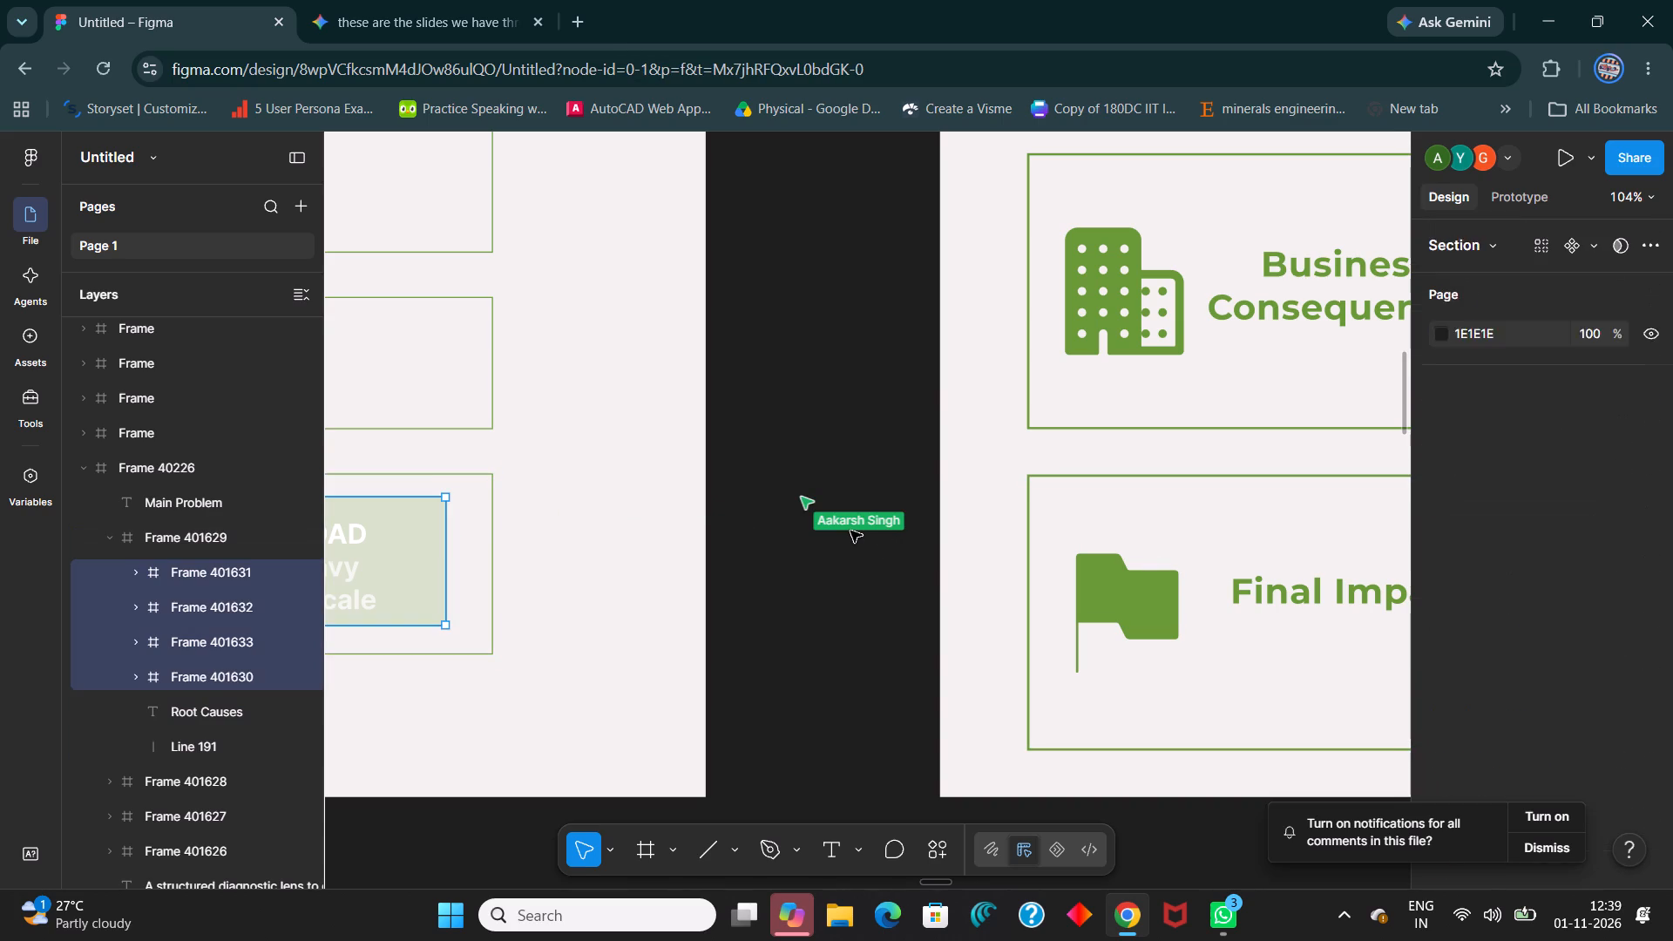
pyautogui.hotkey('ctrl', 'z')
pyautogui.keyDown('ctrl'); pyautogui.scroll(-14, 850, 531); pyautogui.keyUp('ctrl')
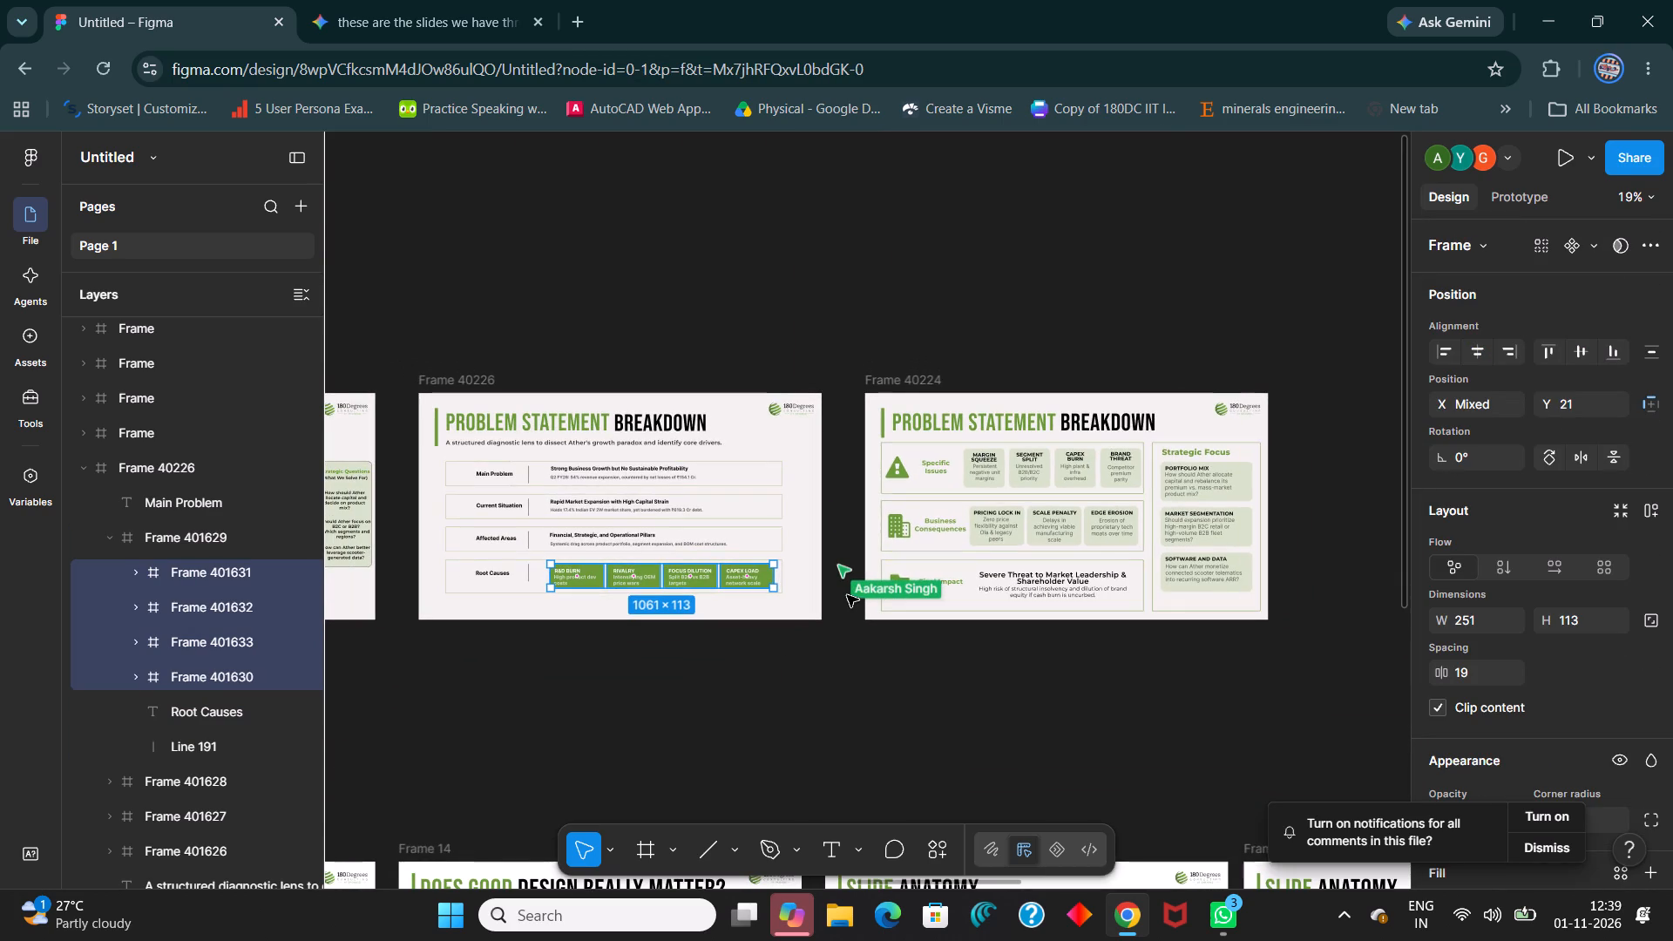